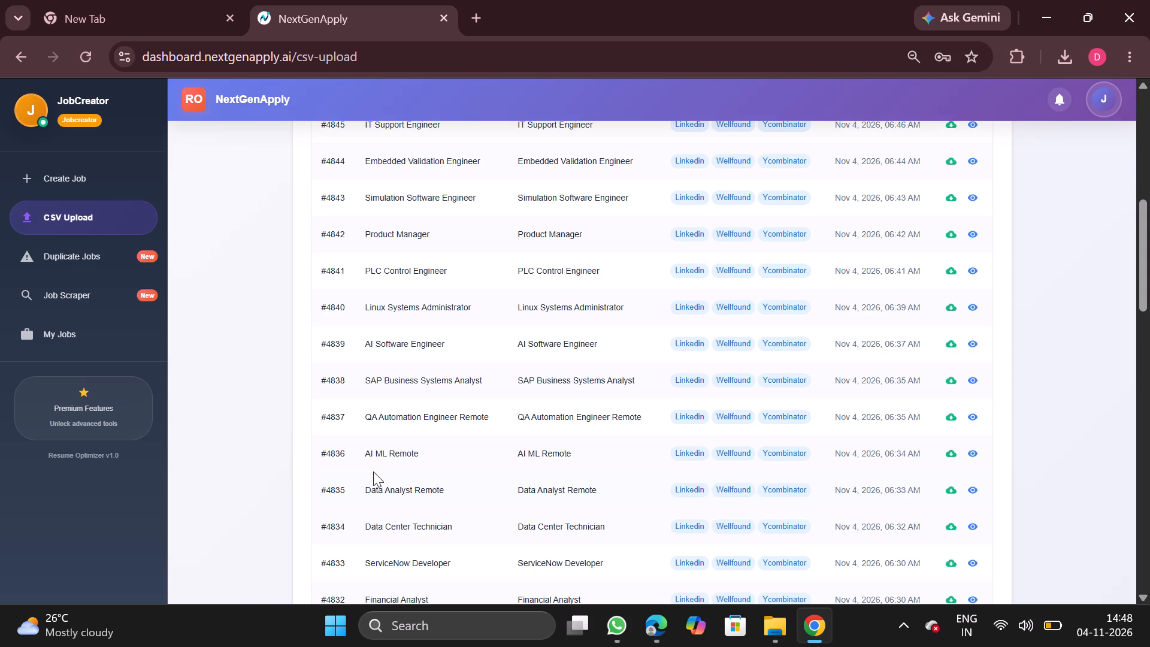
Download the processed CSV of entry #4830, Salesforce Developer, from the upload history.
scroll(373, 471, "down", 1)
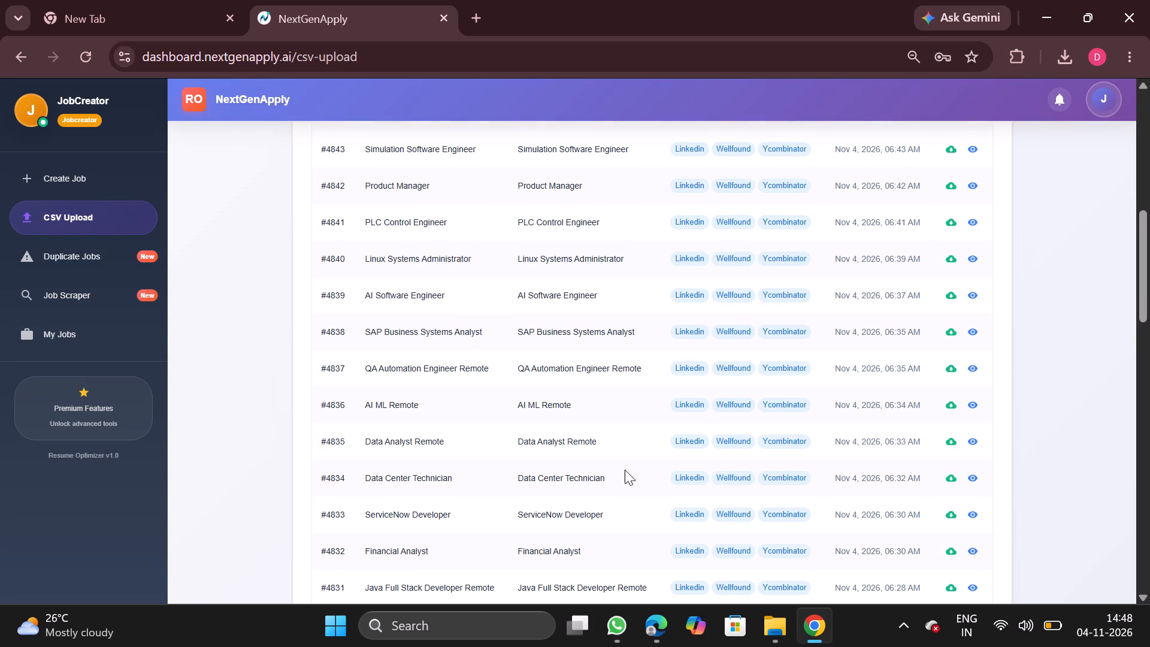
scroll(743, 524, "down", 1)
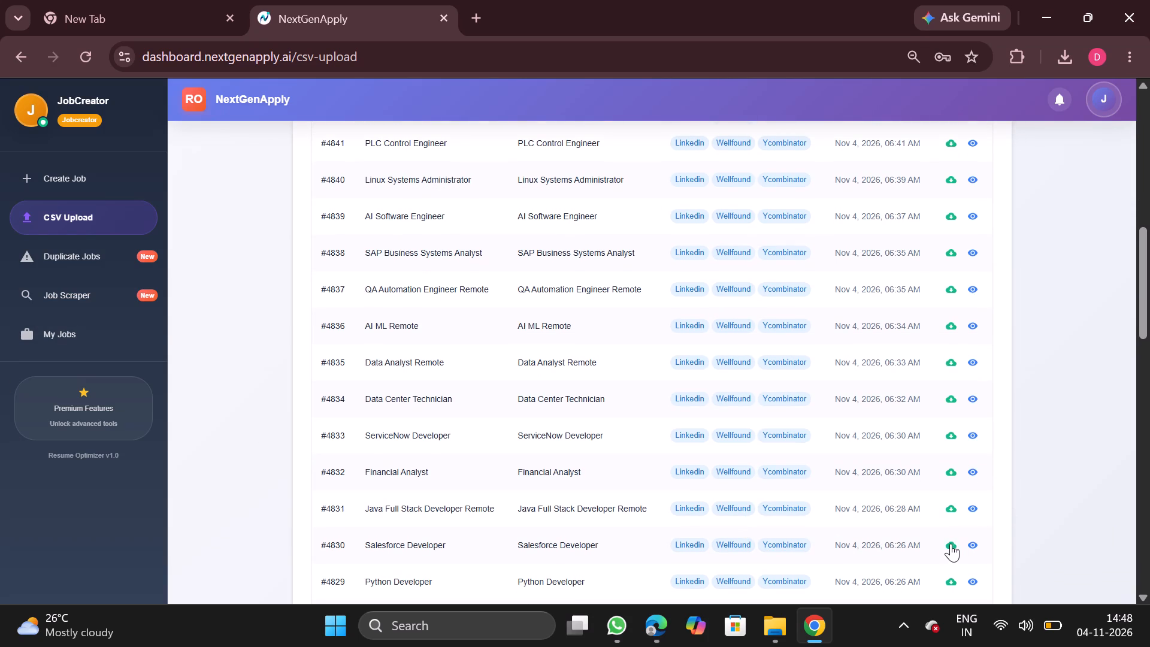
left_click(949, 546)
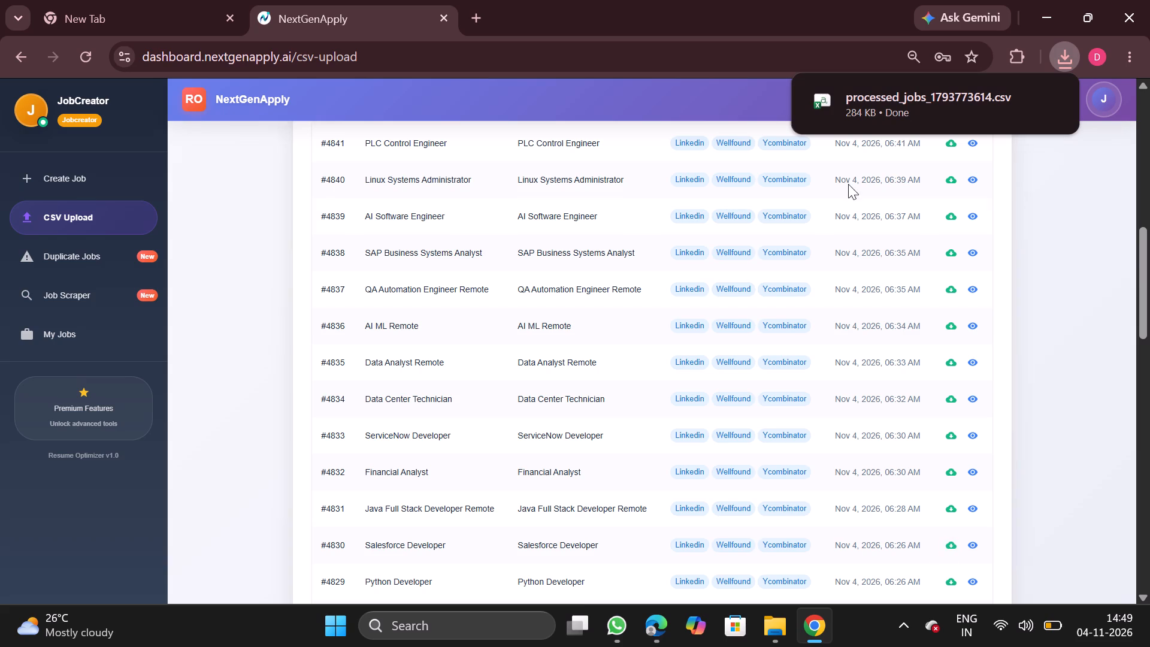
Open the downloaded processed jobs CSV in Excel.
left_click(915, 98)
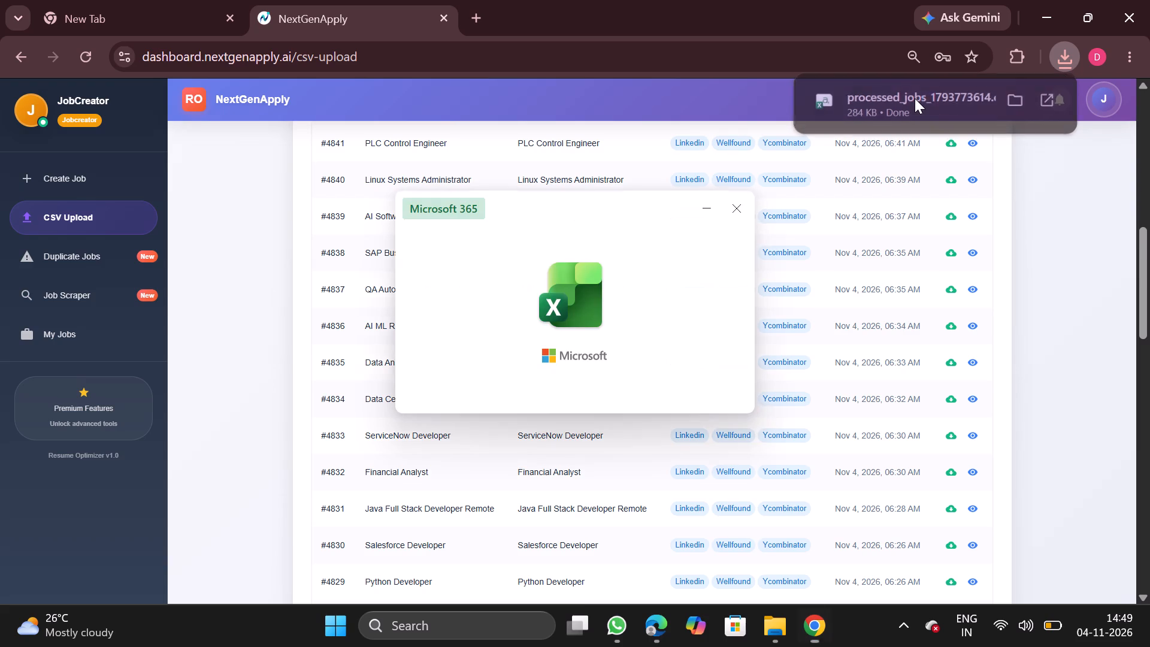
left_click(915, 98)
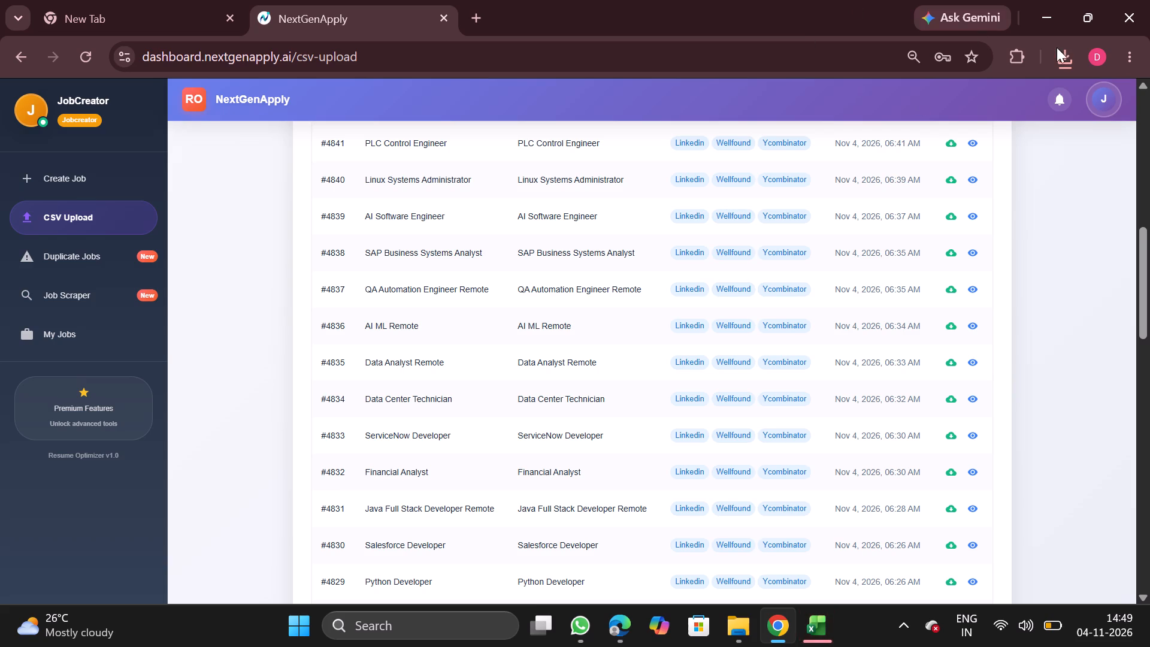
left_click(1060, 64)
left_click(879, 145)
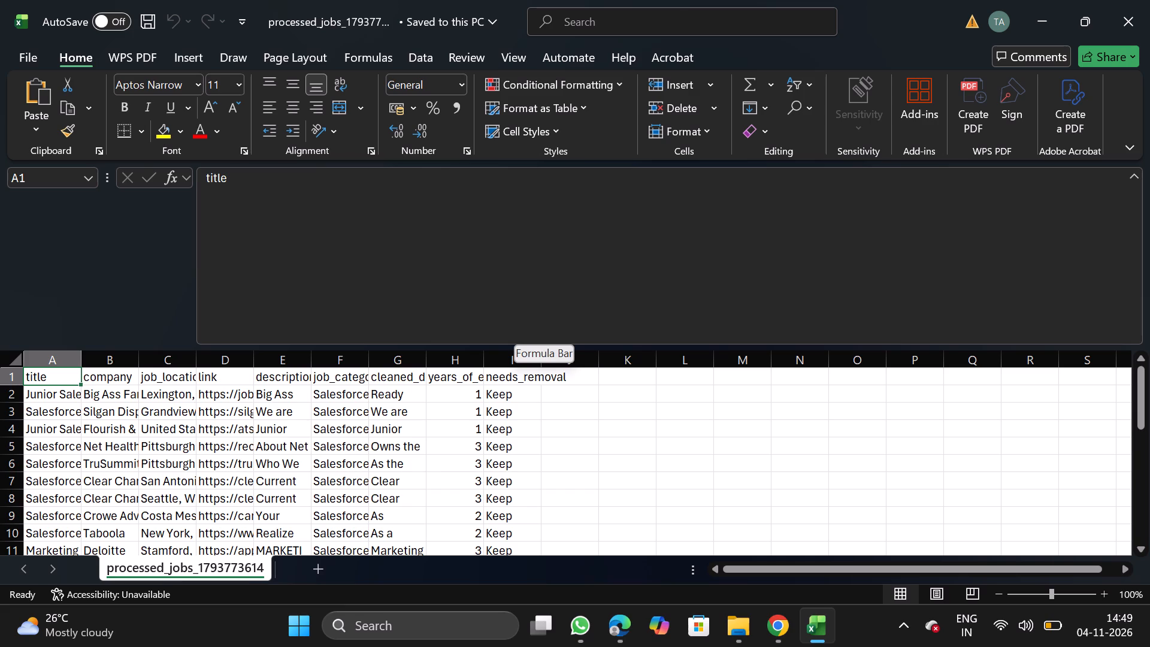
Remove duplicate rows from the whole data range, comparing only the company column.
left_click(195, 497)
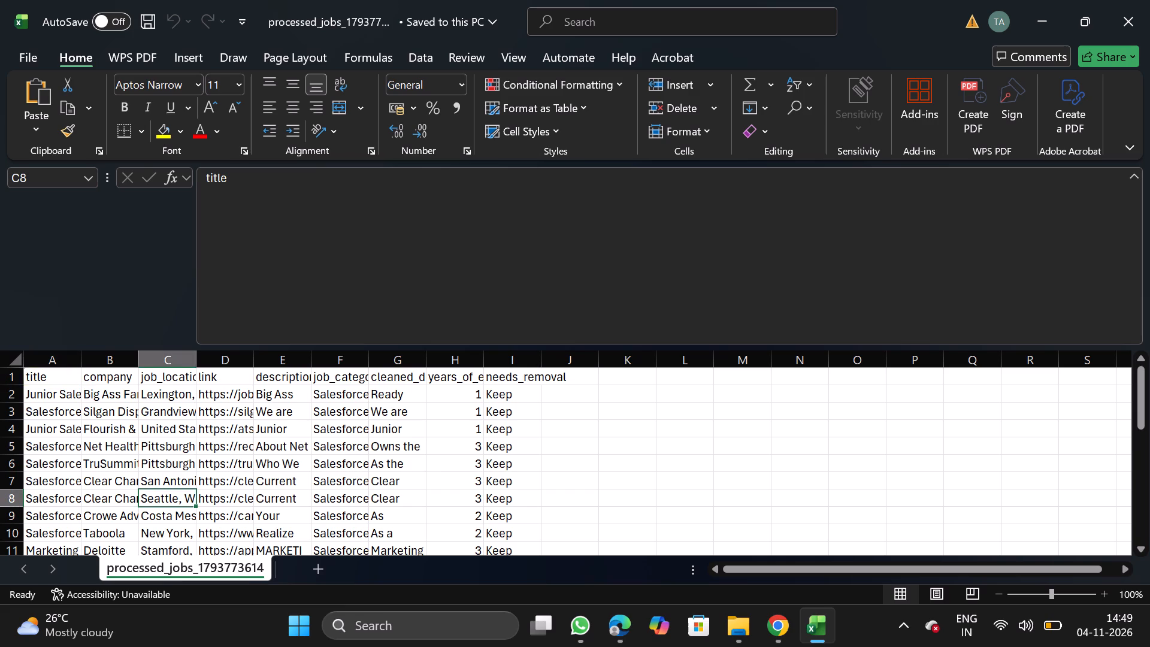
key("ctrl+a")
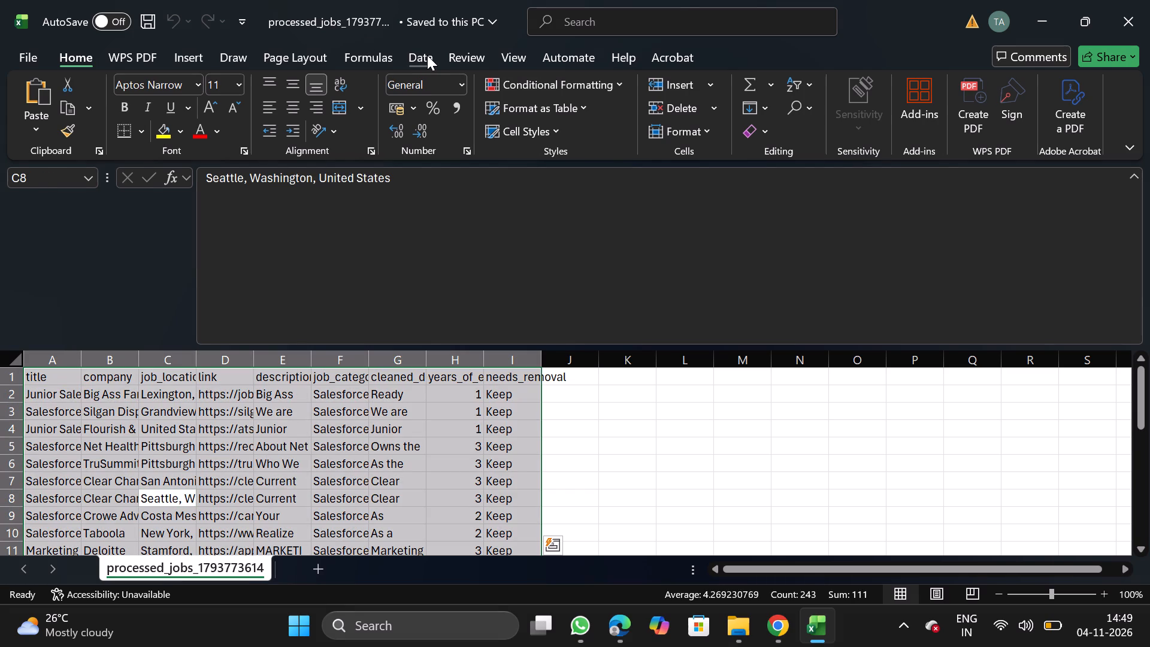
left_click(427, 55)
left_click(760, 109)
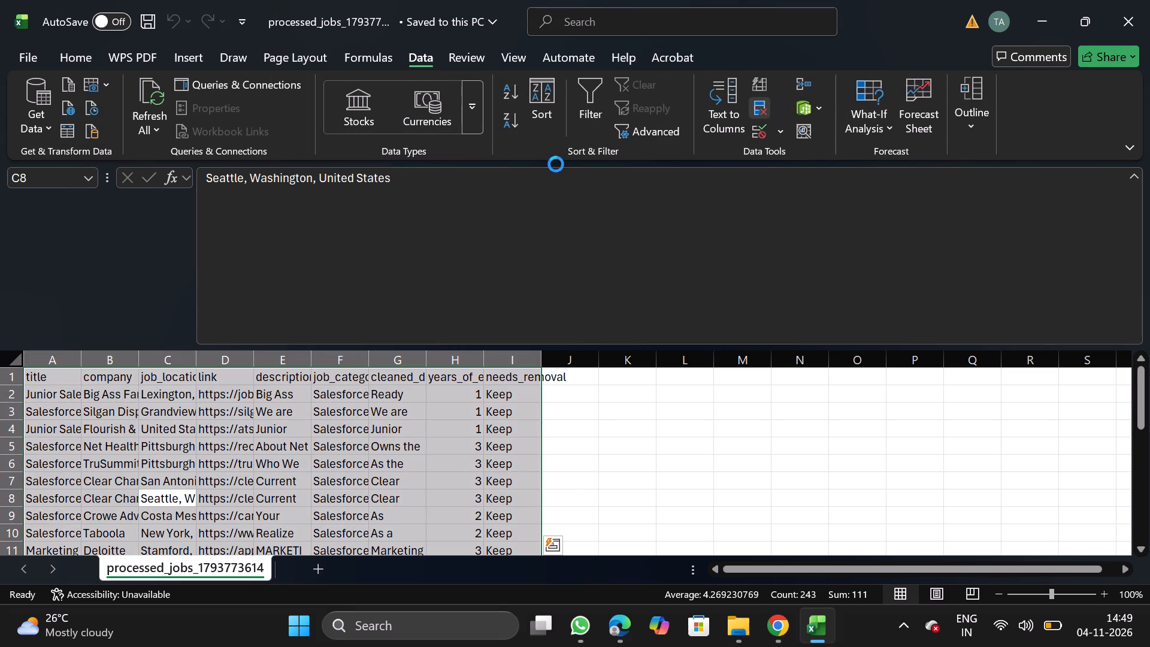
left_click(252, 282)
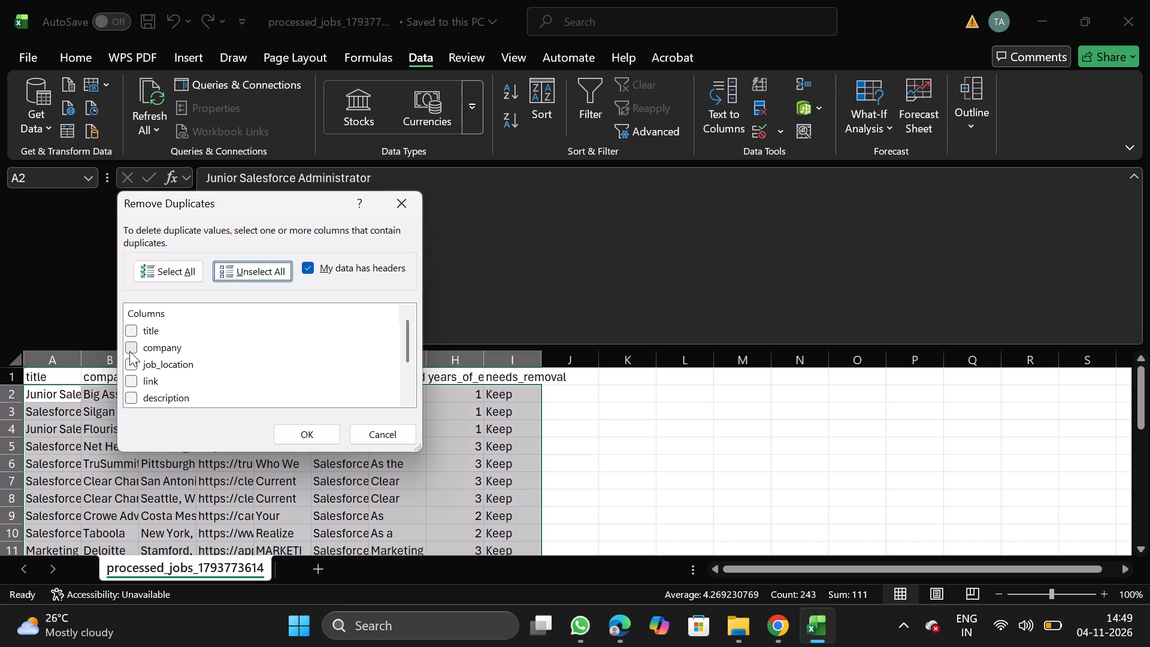
left_click(131, 349)
left_click(301, 431)
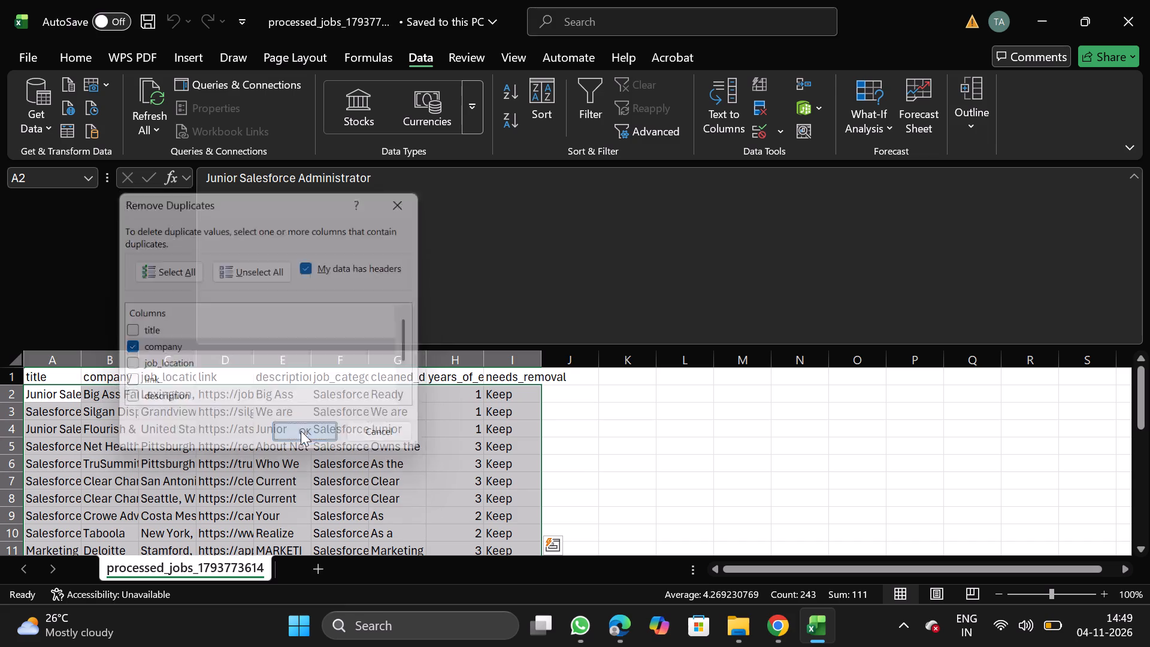
left_click(676, 359)
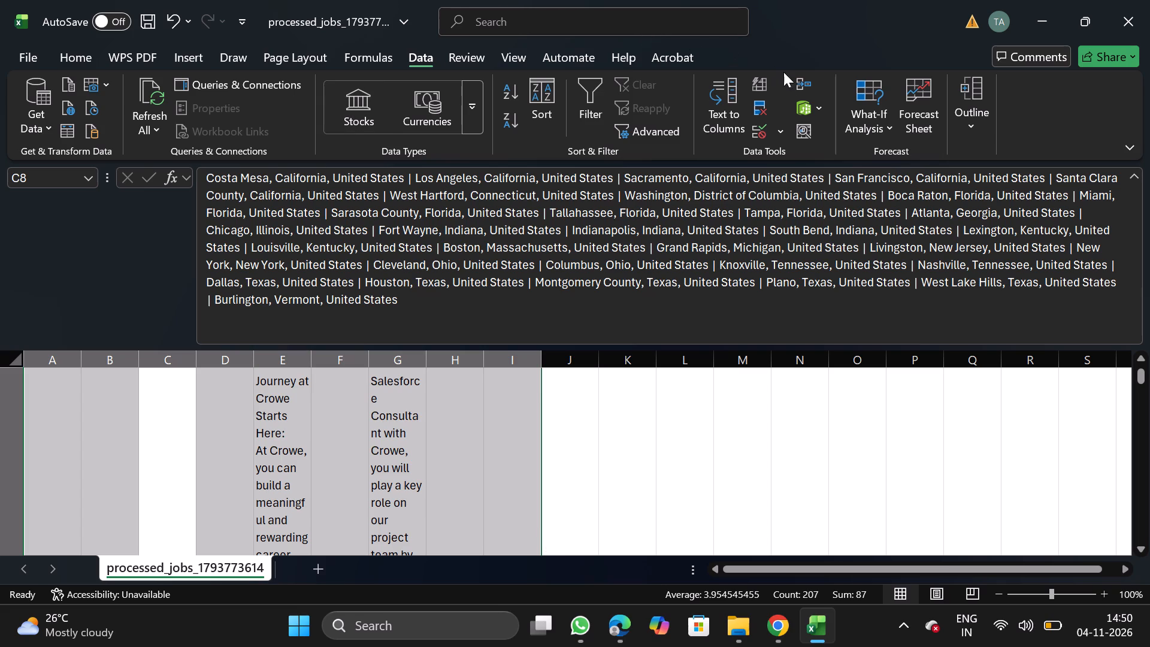
Run Remove Duplicates once more on the data range, comparing only the company column.
left_click(762, 113)
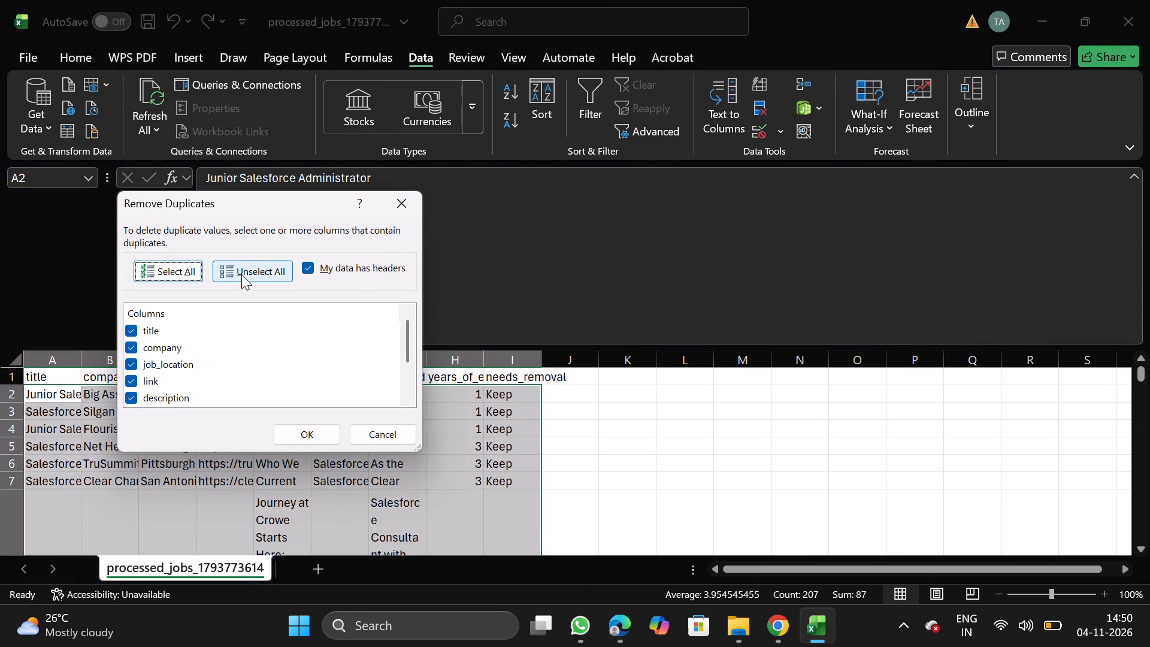
left_click(247, 282)
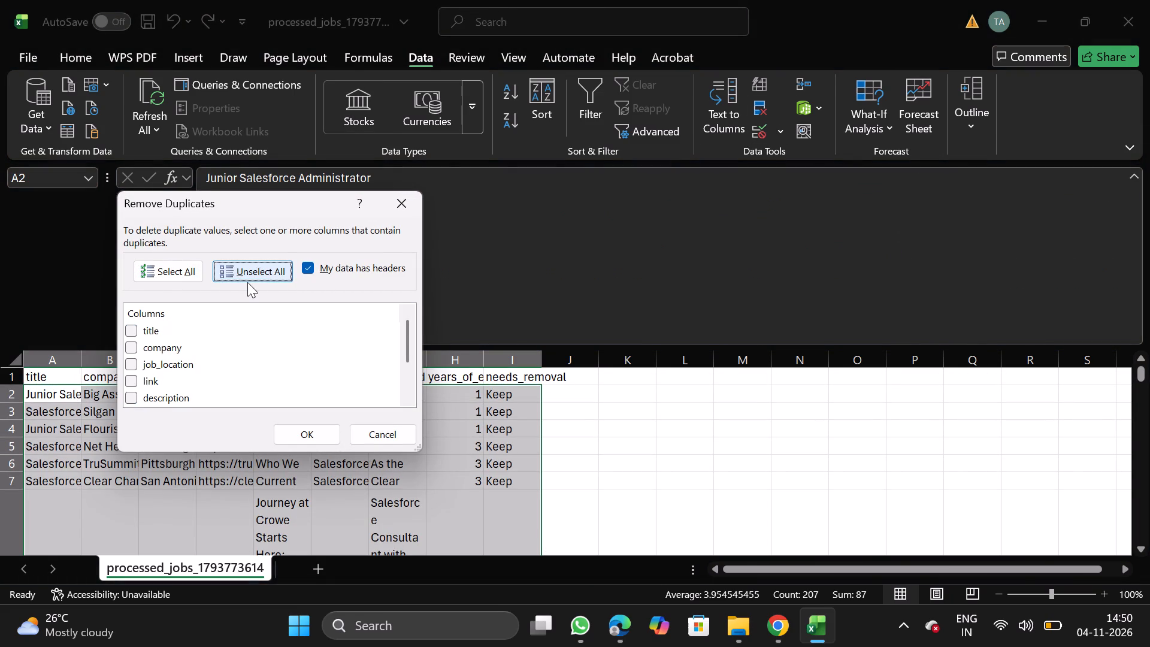
left_click(128, 345)
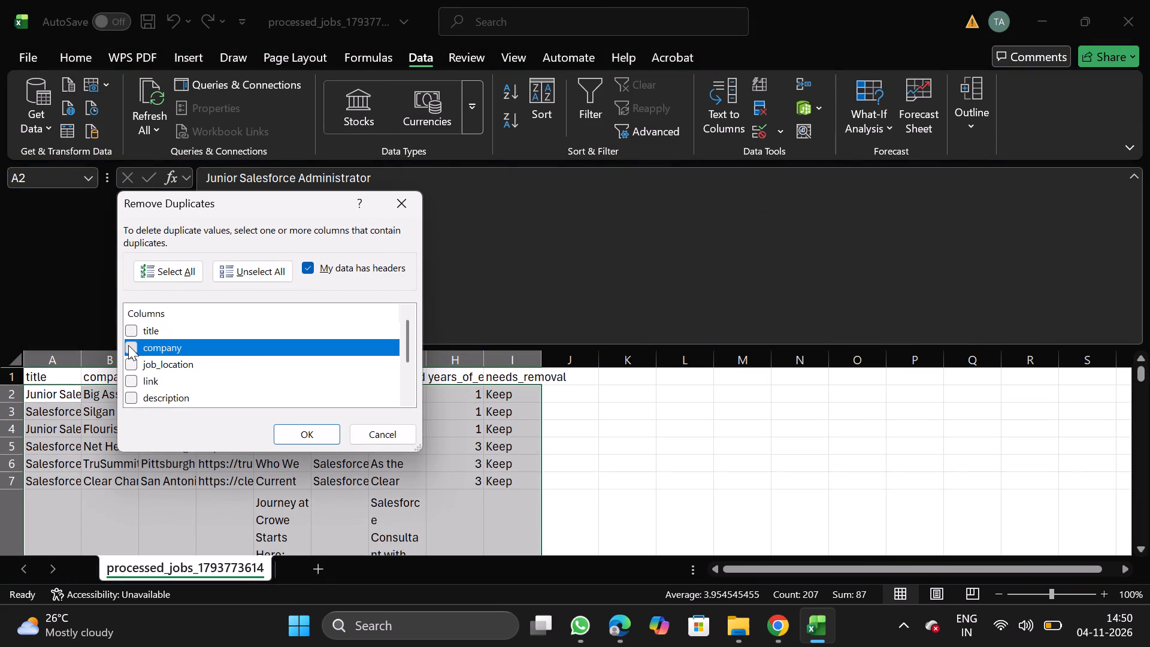
left_click(316, 428)
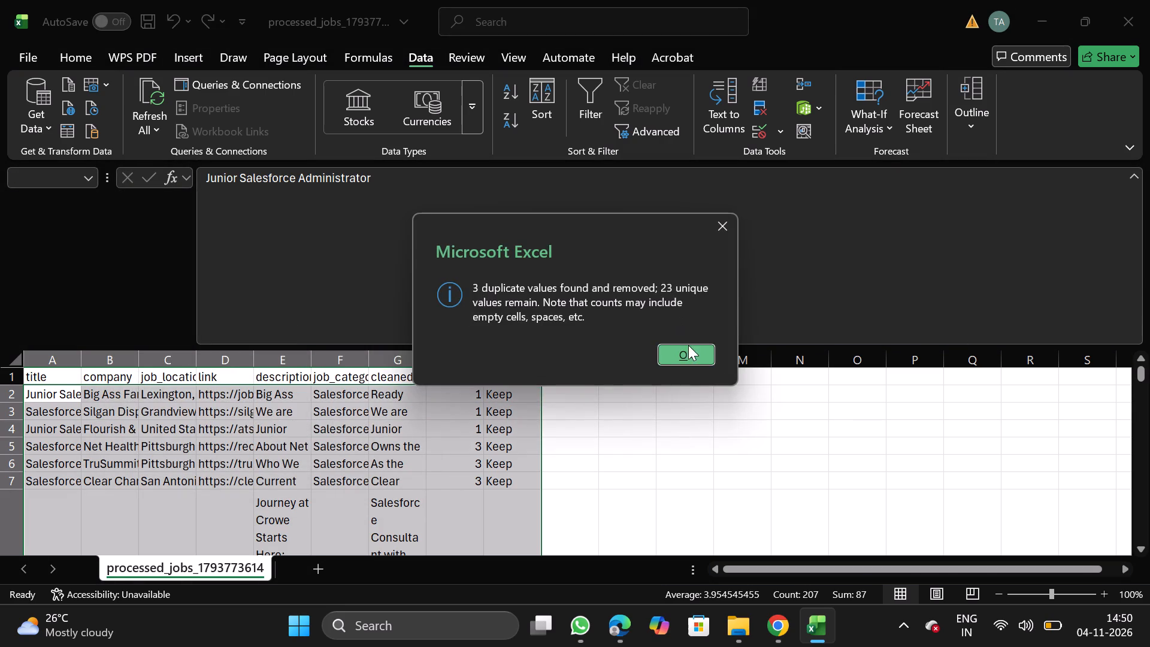
left_click(688, 345)
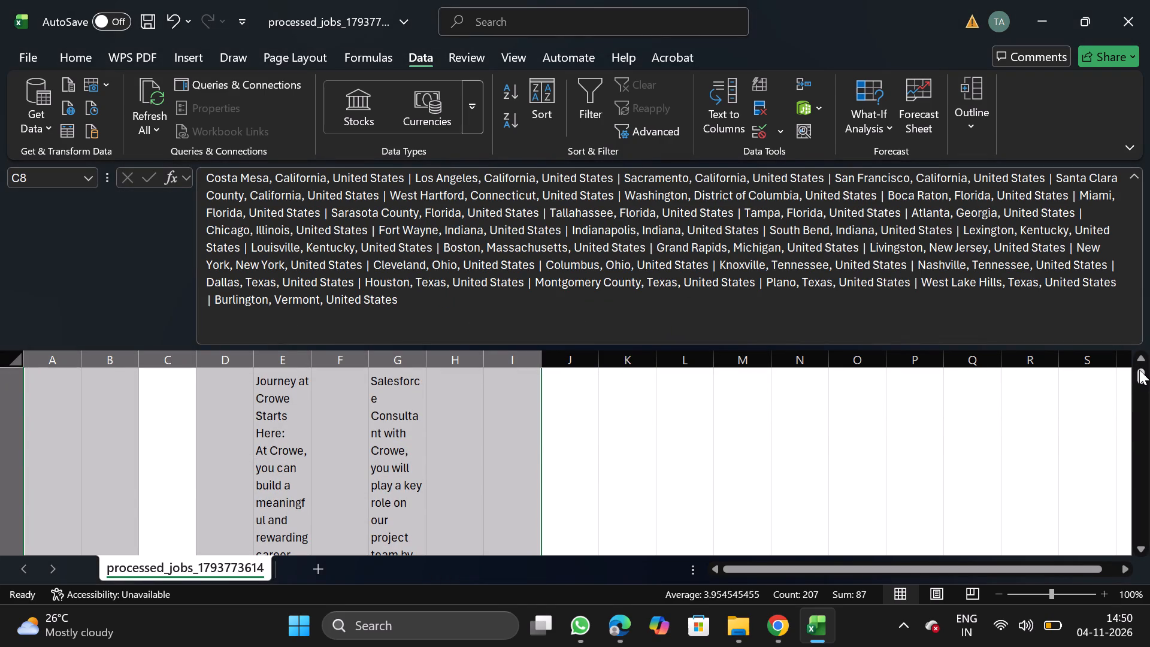
Filter the needs_removal column to show only rows marked Remove.
left_click_drag(1140, 371, 1138, 335)
left_click(497, 379)
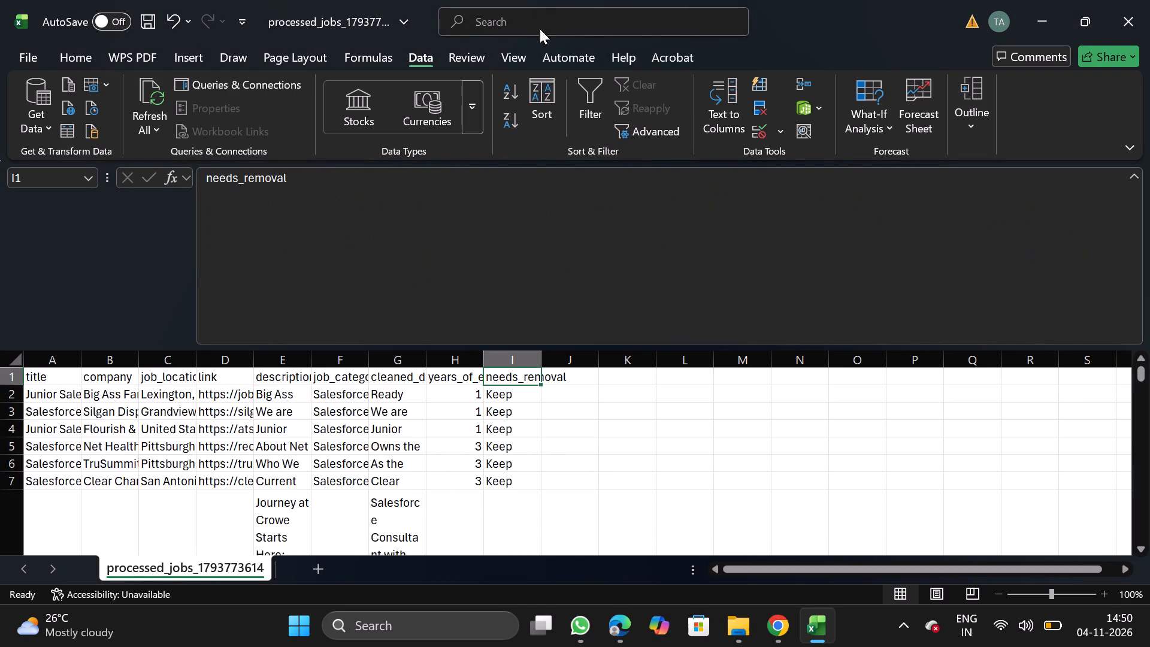
left_click(585, 110)
left_click(535, 380)
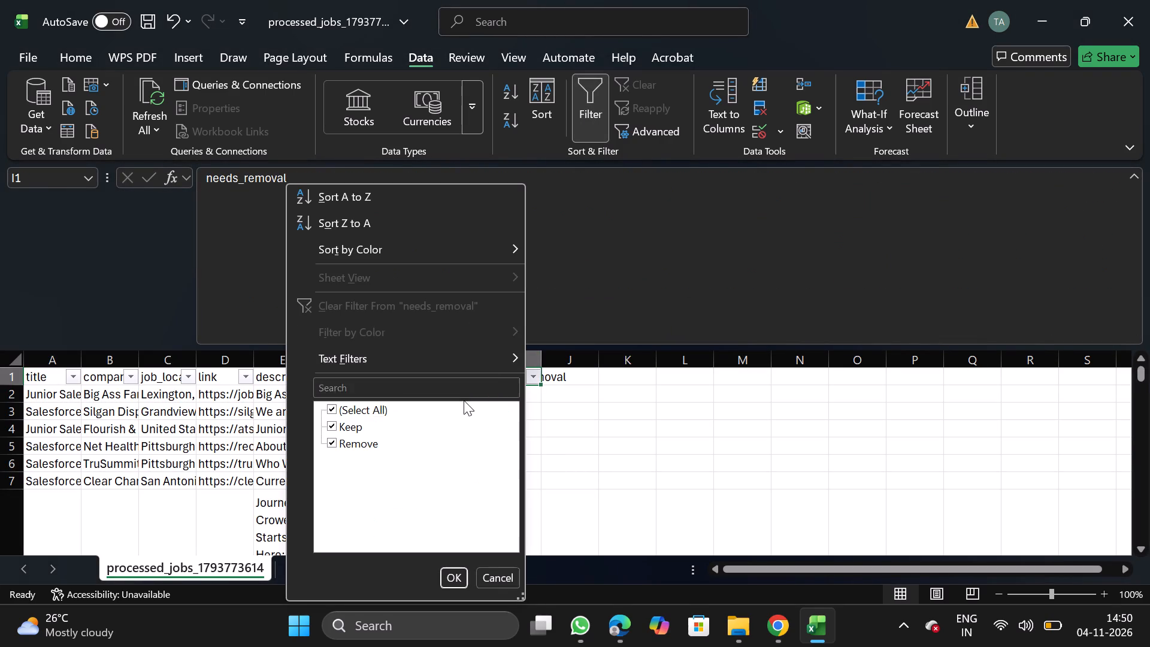
left_click(343, 428)
left_click(457, 578)
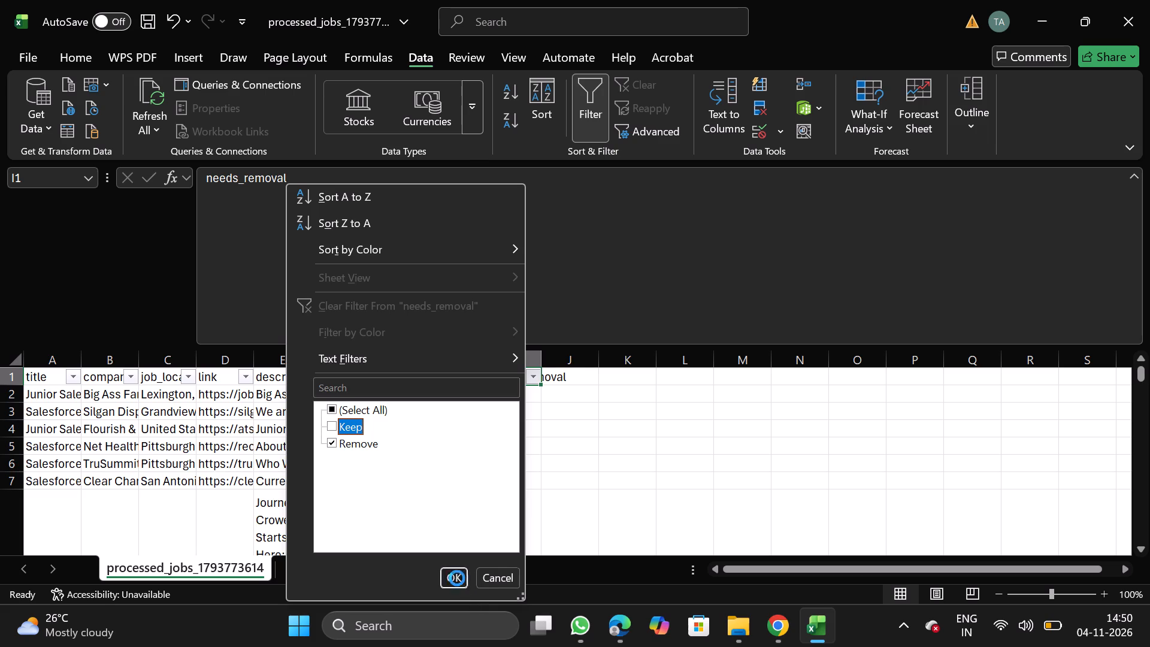
Delete all the filtered rows marked Remove as entire rows and turn the filter off.
left_click(0, 410)
key("ctrl+shift+Down")
right_click(127, 452)
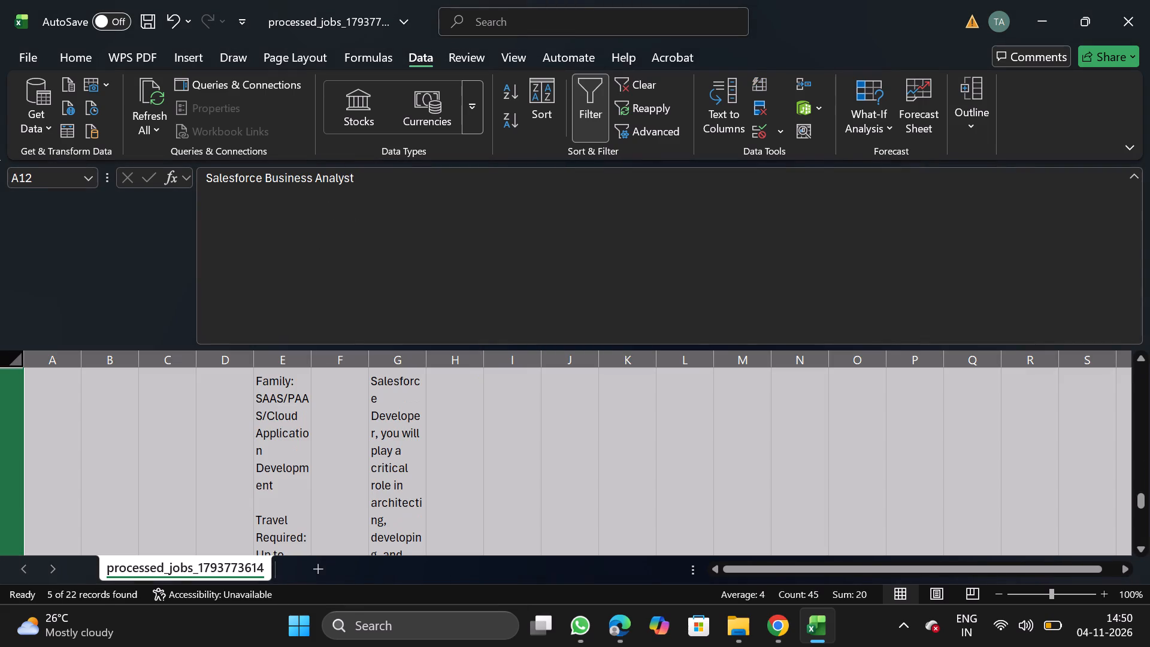
left_click(127, 452)
right_click(217, 511)
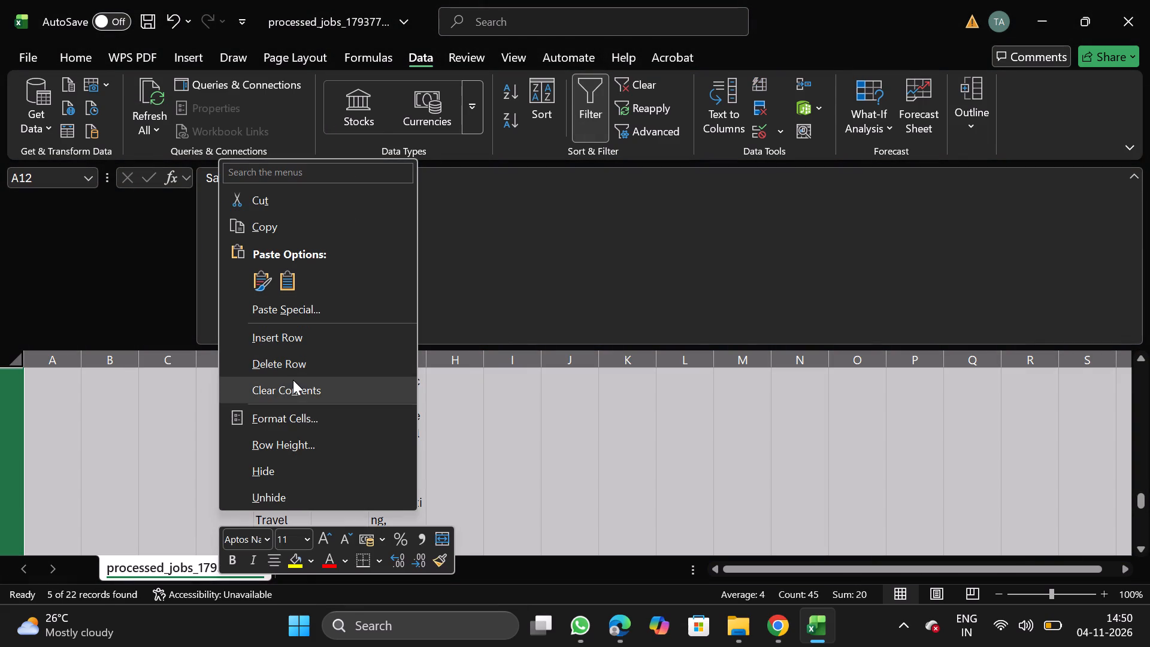
left_click(293, 380)
key("ctrl+z")
right_click(254, 453)
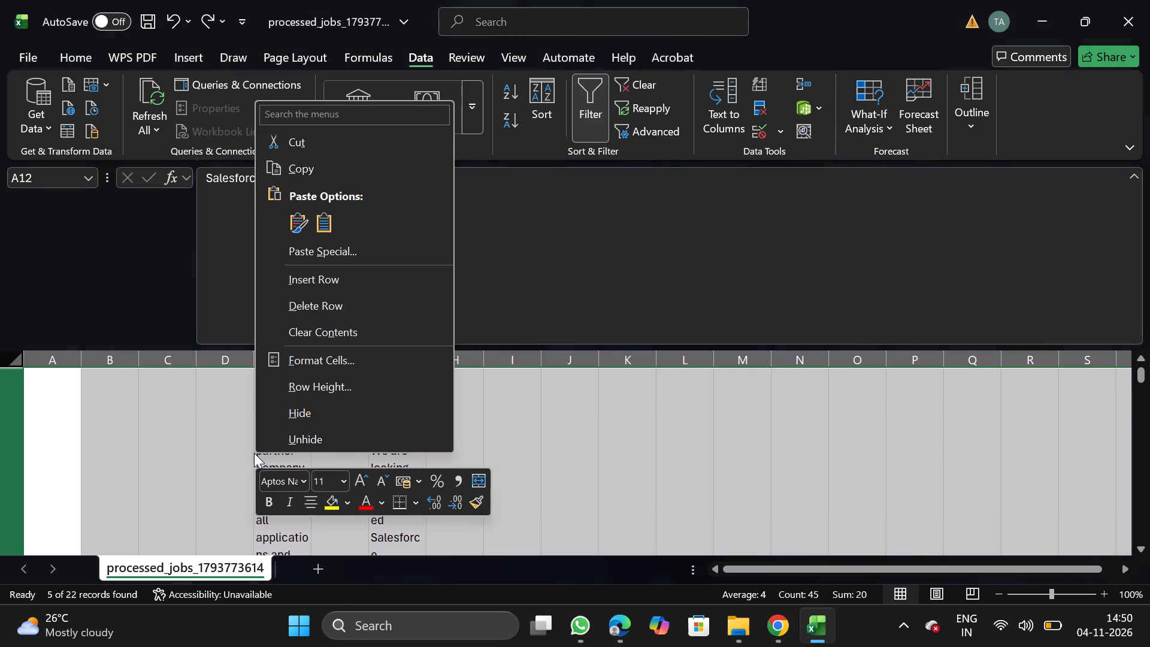
left_click(340, 298)
left_click(591, 93)
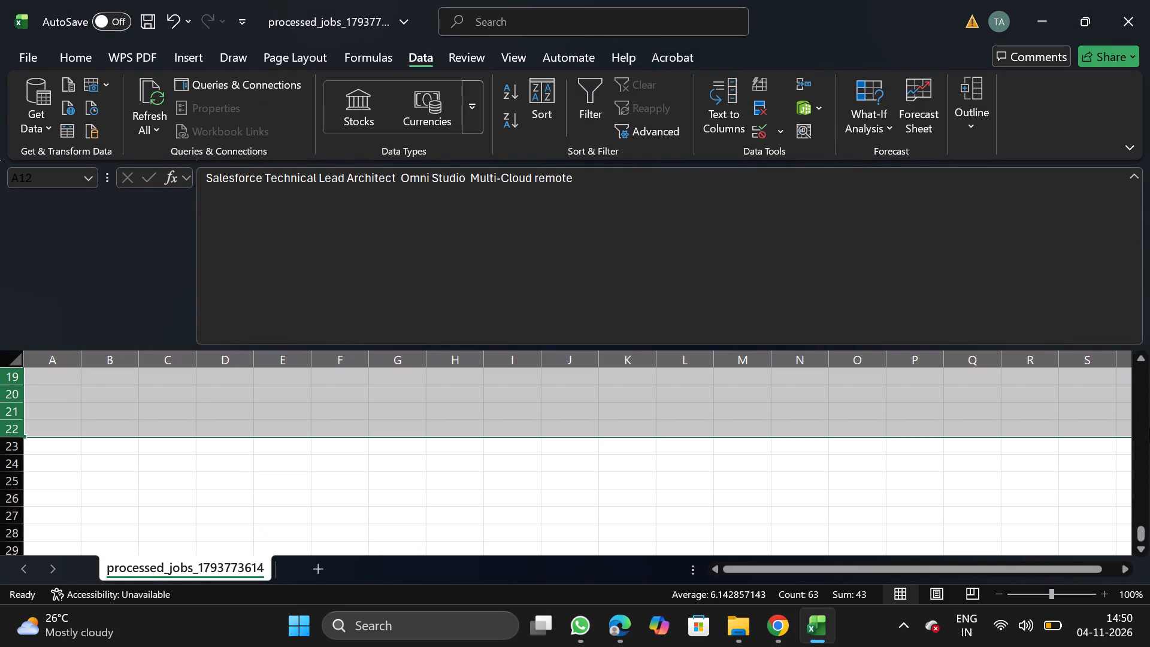
Delete the needs_removal column.
left_click_drag(1139, 539, 1116, 286)
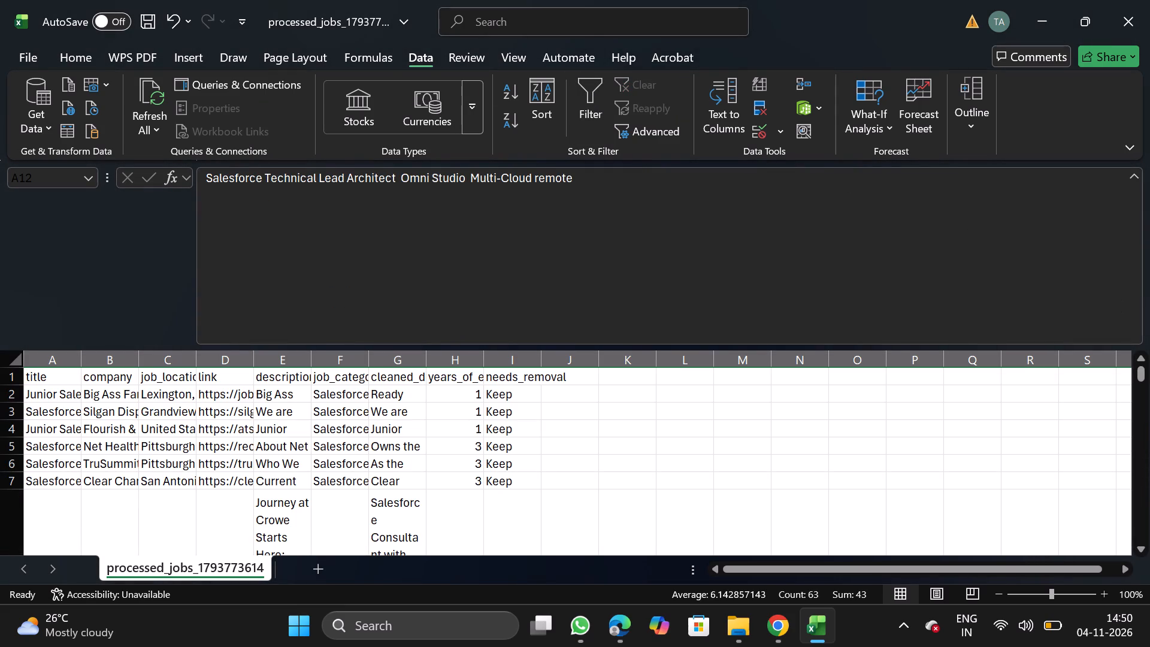
left_click_drag(499, 358, 499, 430)
right_click(499, 430)
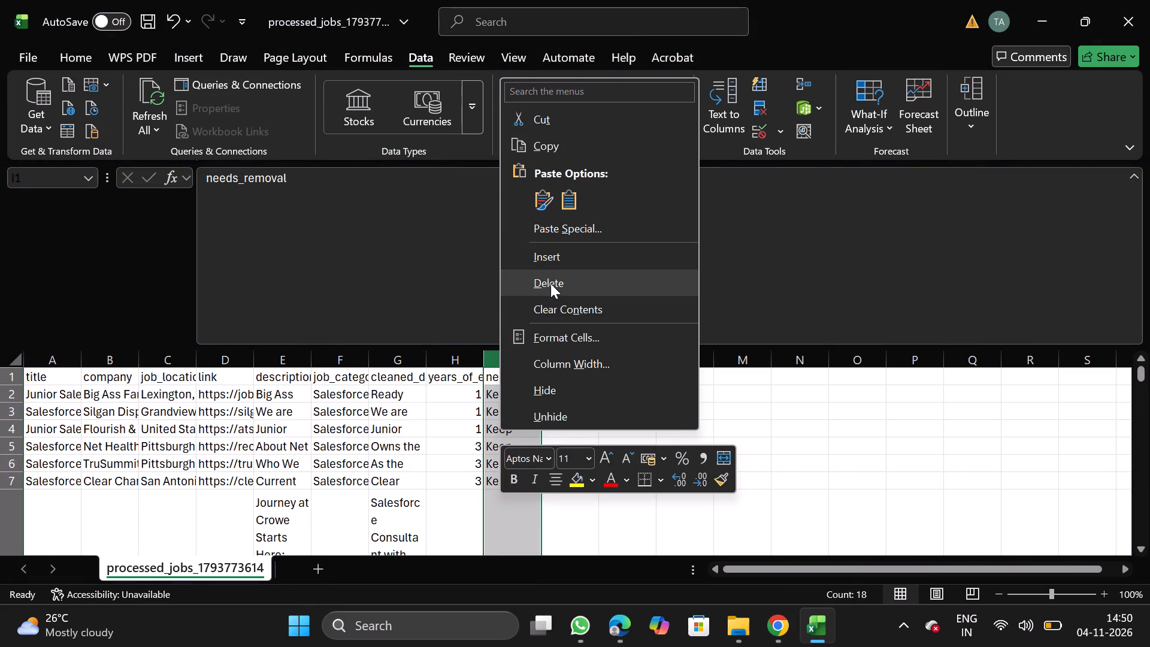
left_click(550, 283)
Filter the years_of_experience column to show only the values 6, 7 and 8.
left_click(448, 383)
left_click(582, 111)
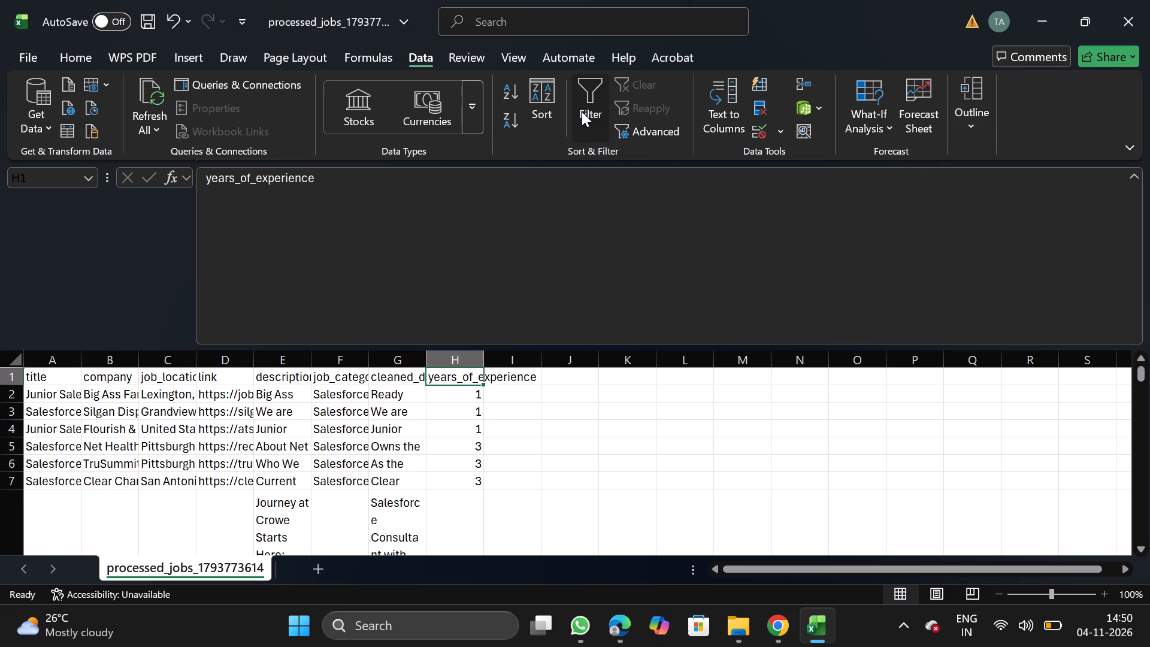
left_click(480, 384)
scroll(446, 453, "down", 1)
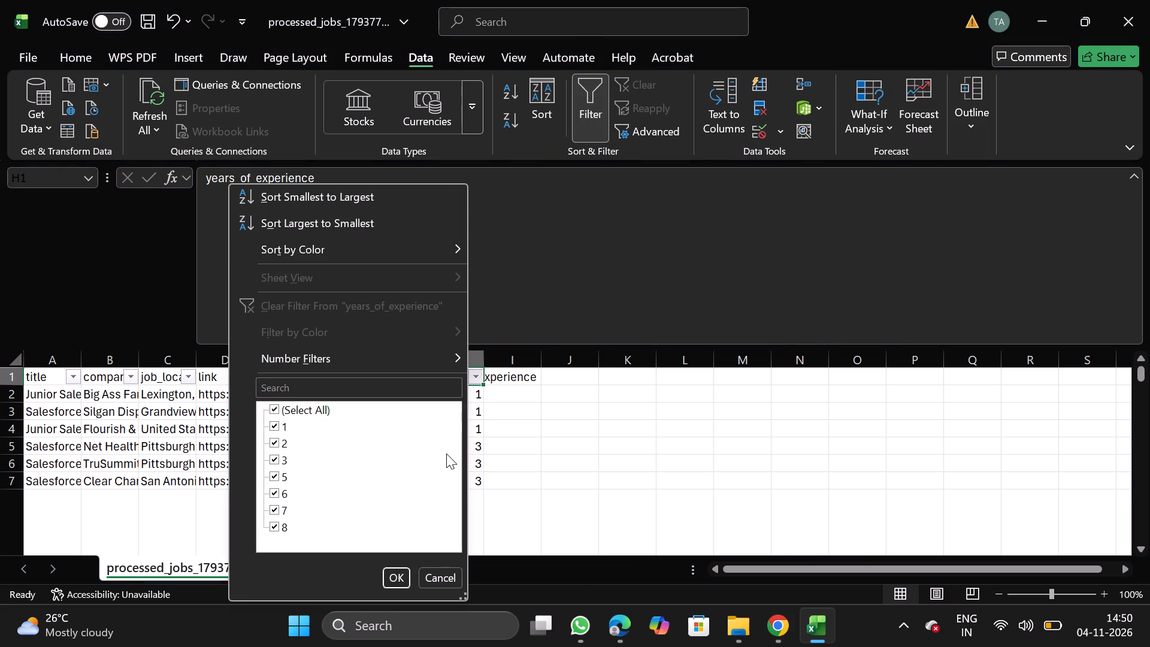
left_click(290, 406)
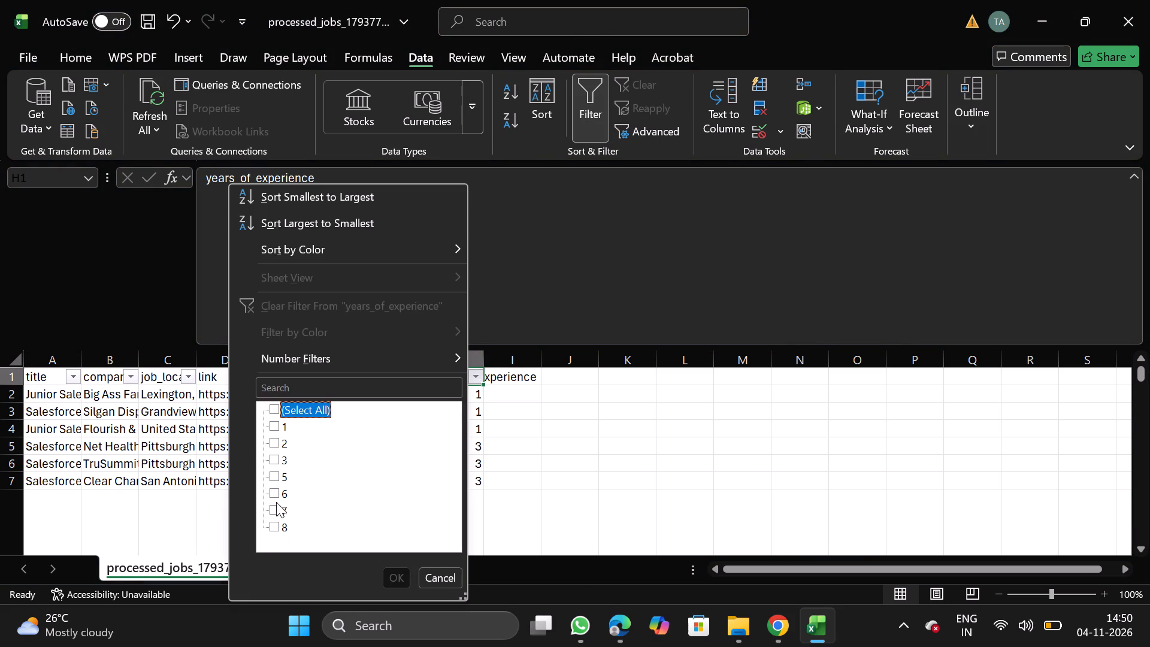
left_click(270, 495)
left_click(270, 507)
left_click(274, 525)
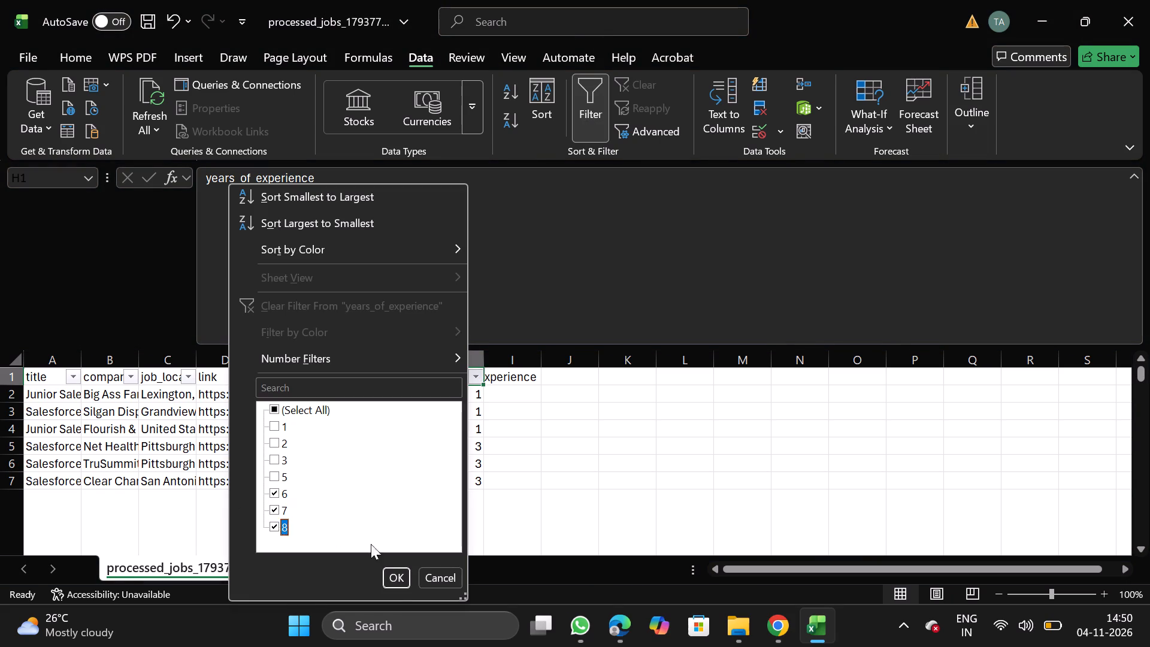
left_click(402, 581)
Delete all the filtered rows with 6, 7 or 8 years of experience and turn the filter off.
left_click(0, 412)
key("ctrl+shift+Down")
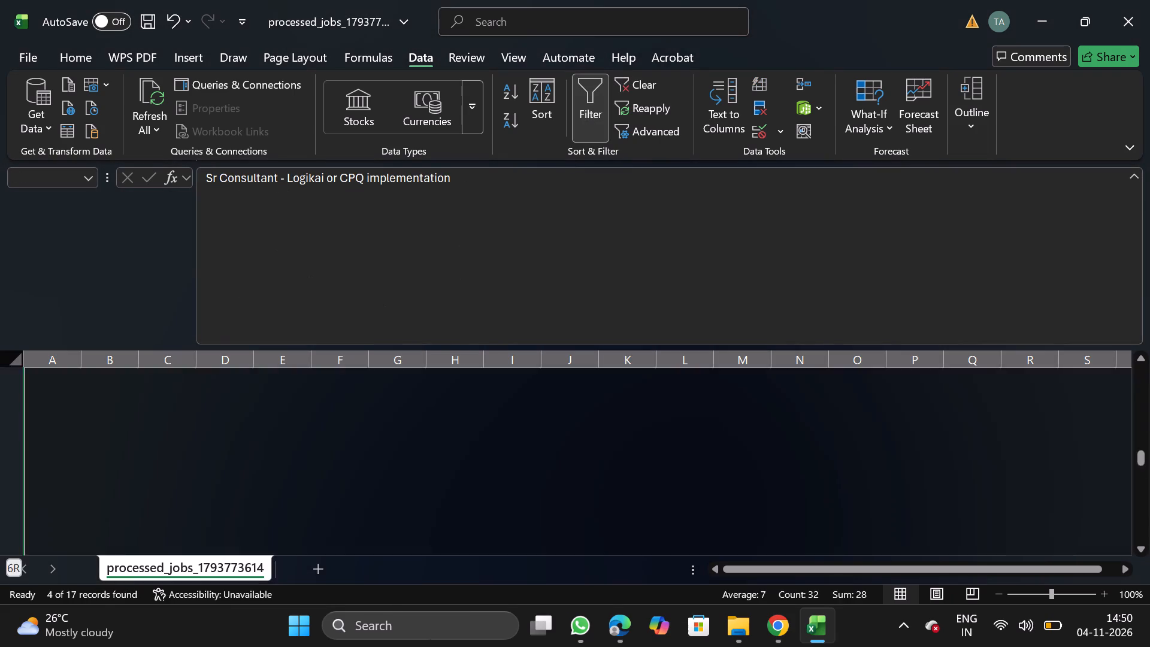
right_click(145, 453)
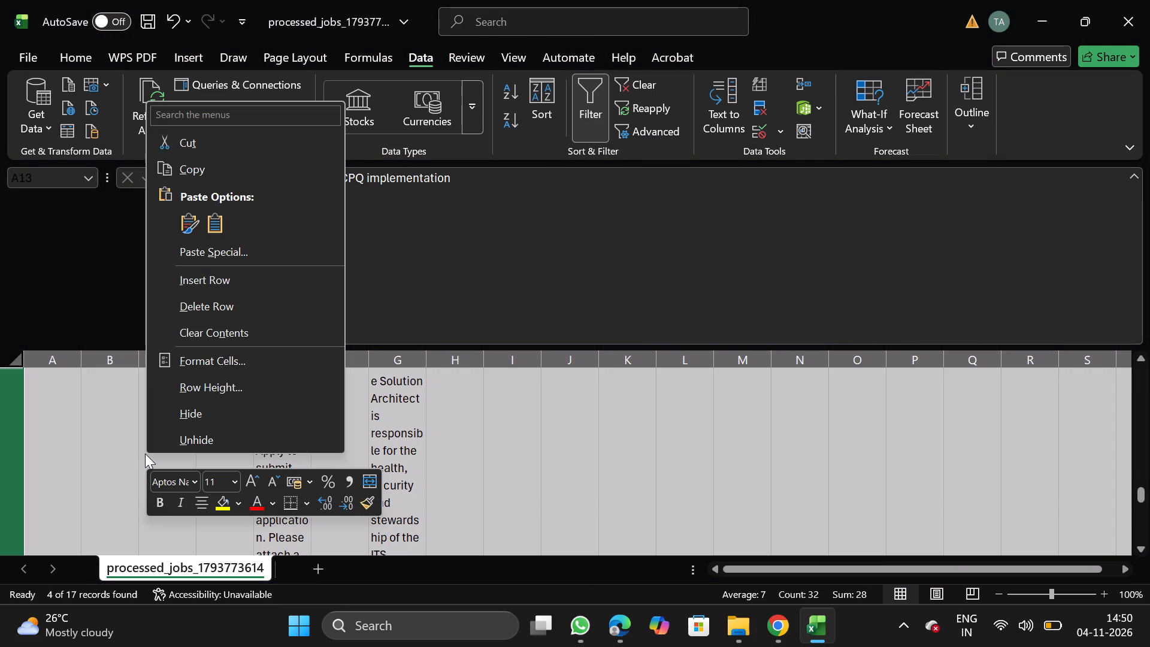
left_click(211, 311)
left_click(595, 104)
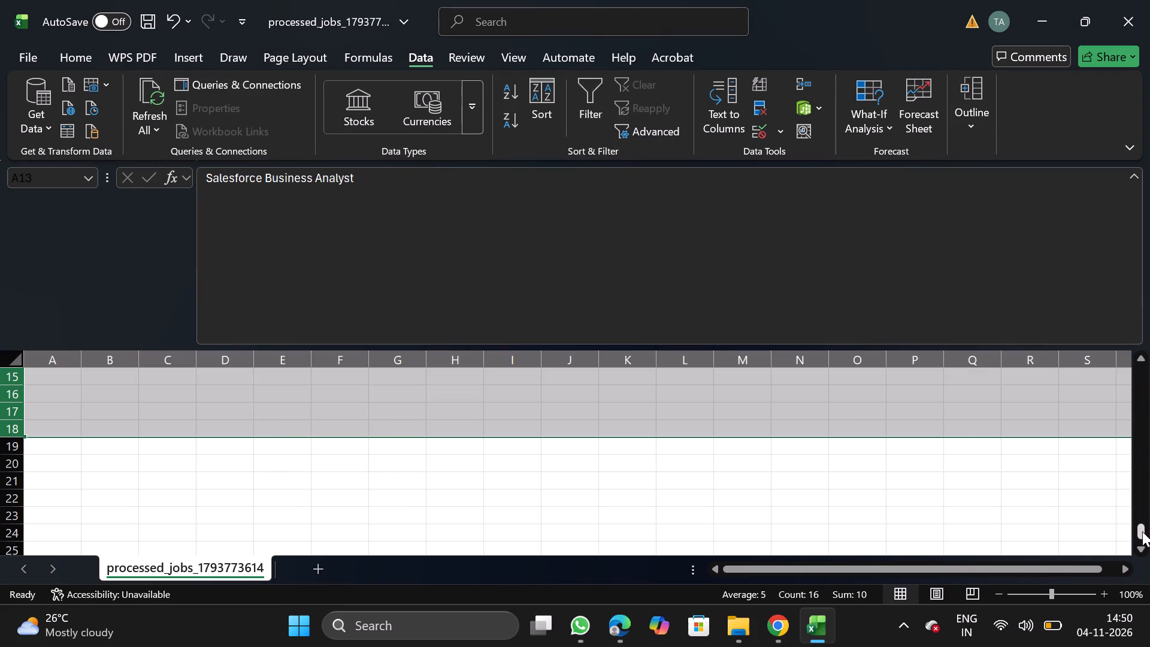
Move the job_category column to the front of the sheet, before the title column.
left_click_drag(1142, 532, 1117, 301)
left_click(345, 367)
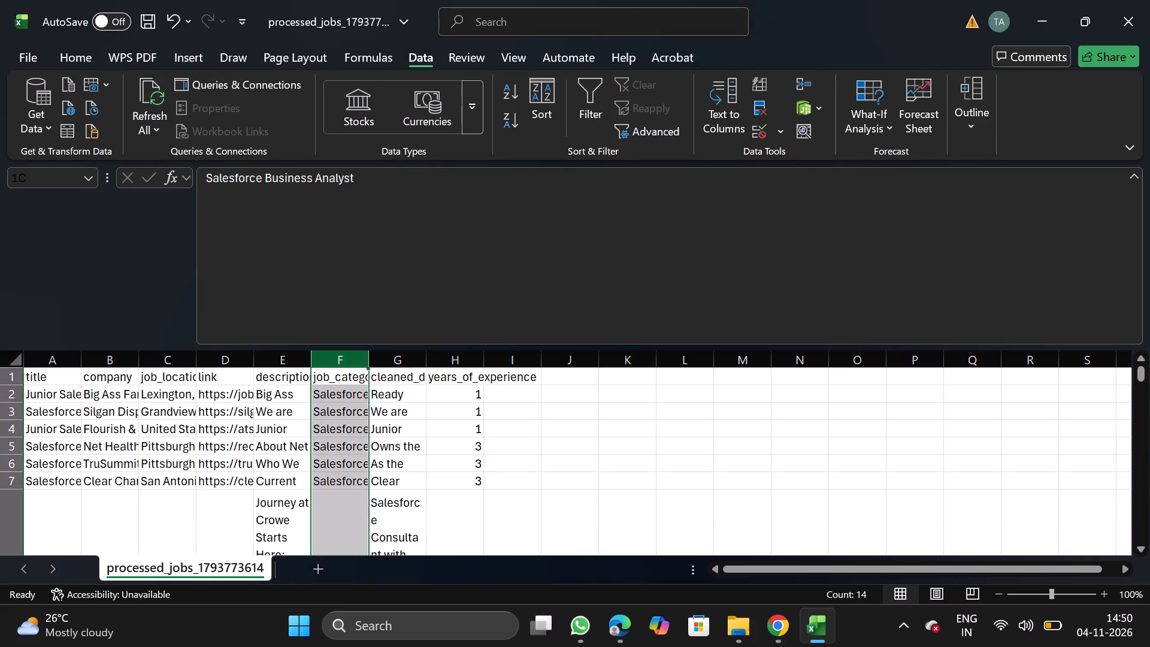
key("ctrl+x")
left_click_drag(57, 354, 63, 409)
right_click(63, 409)
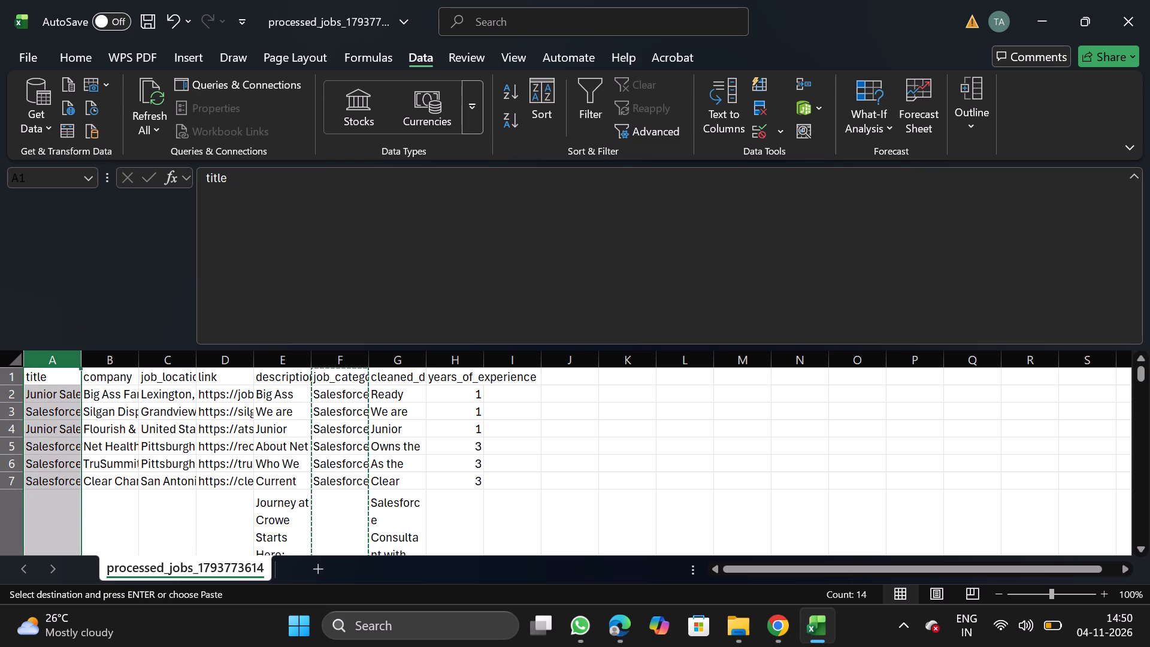
left_click(149, 227)
Turn off text wrapping for the description and cleaned_description columns.
left_click(350, 367)
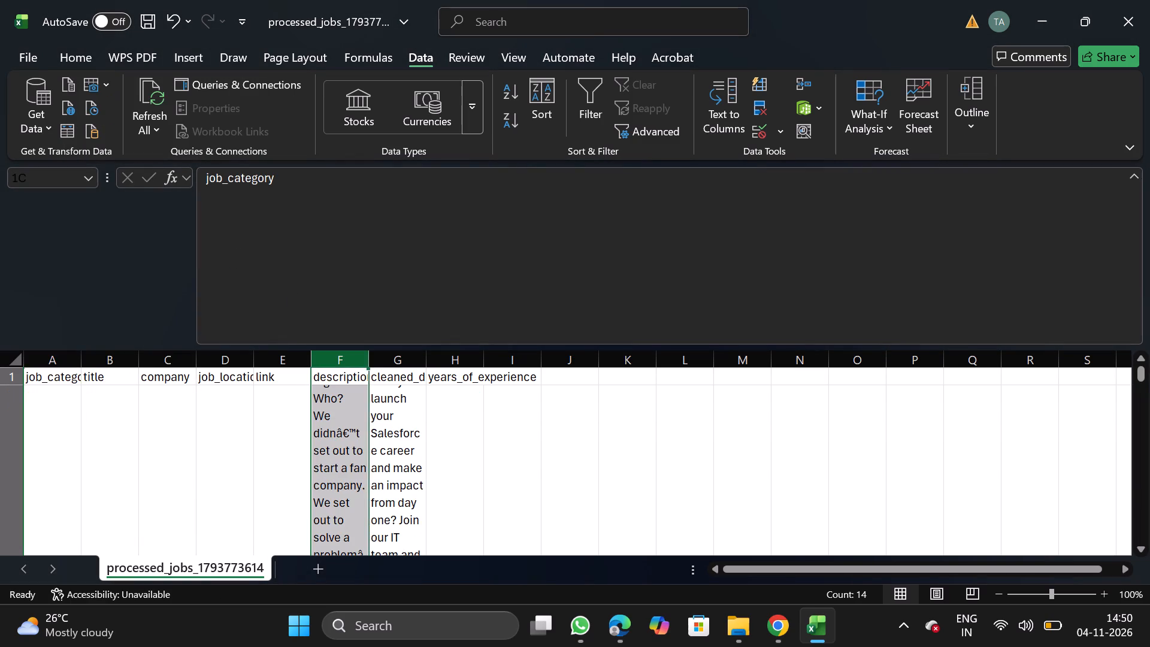
key("shift+Right")
left_click(84, 63)
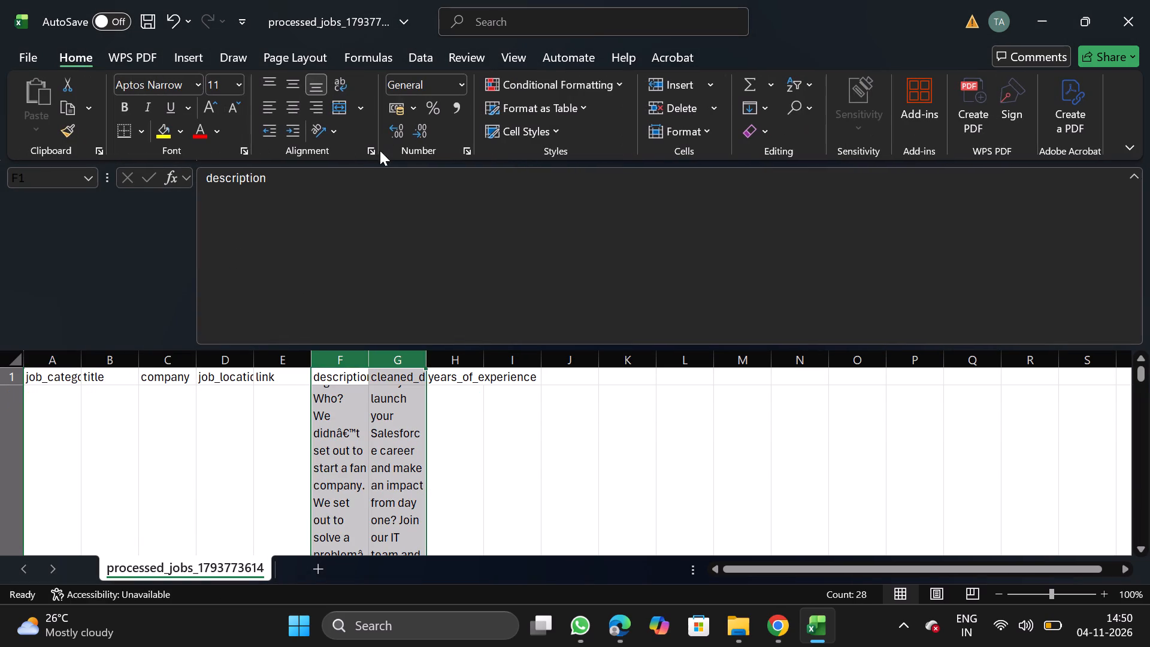
left_click(368, 153)
double_click(102, 292)
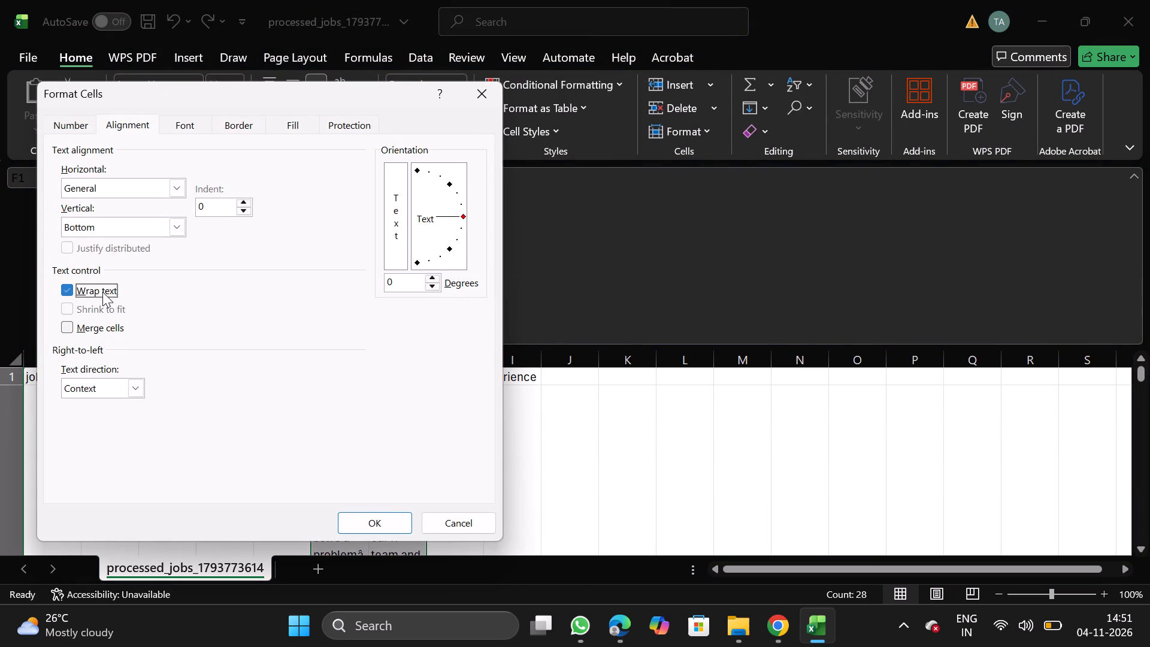
left_click(388, 518)
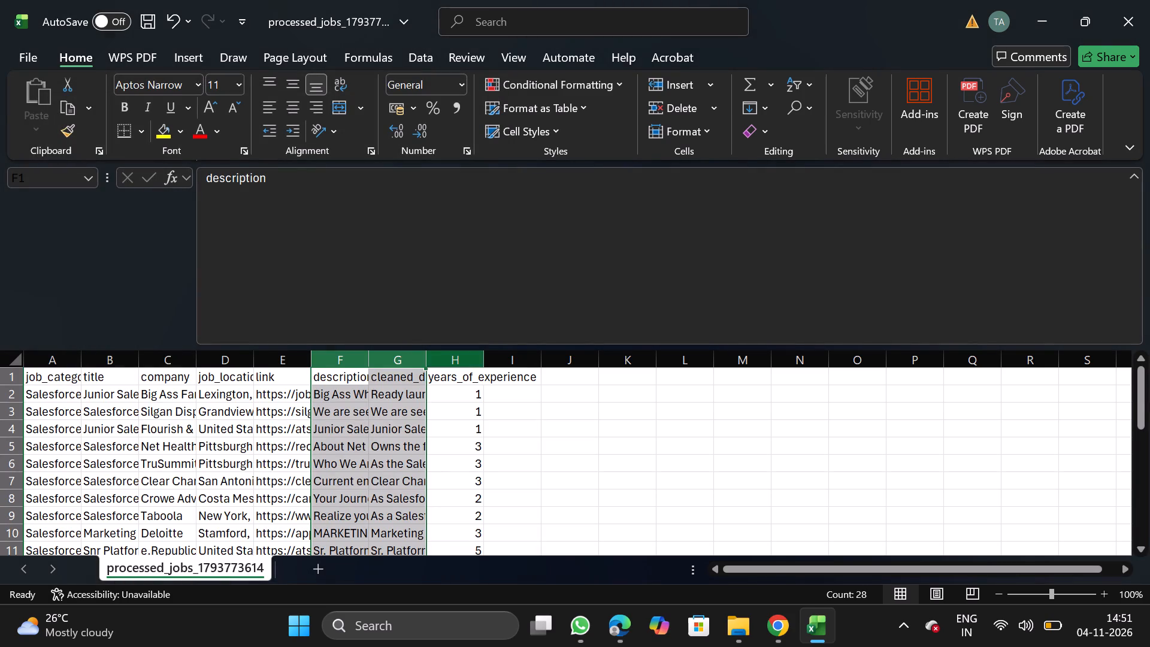
Move the years_of_experience column so it sits between the link and description columns.
left_click(466, 355)
key("ctrl+x")
left_click_drag(342, 358, 342, 391)
right_click(342, 391)
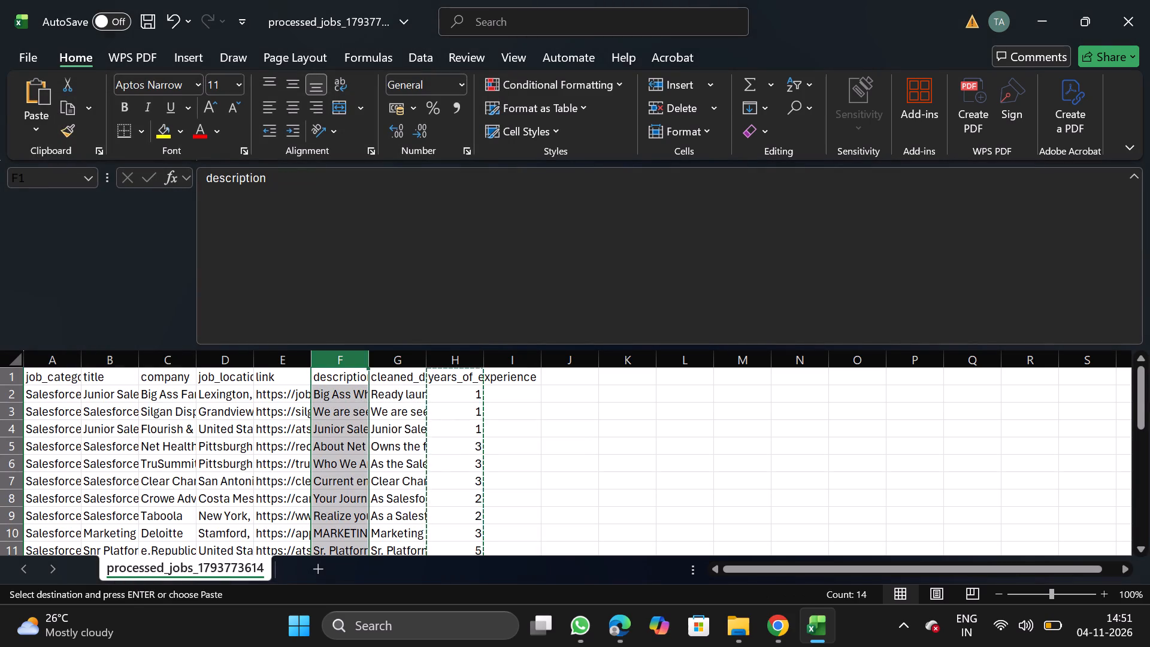
left_click(395, 217)
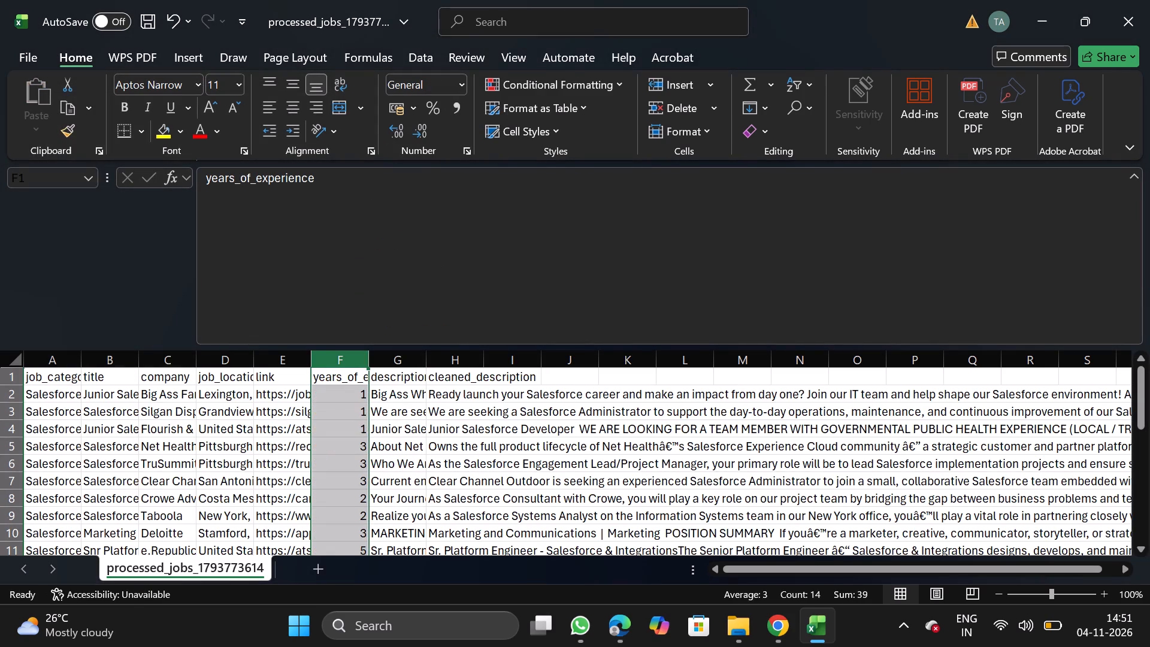
Move the link column to the end of the data, after cleaned_description.
left_click(283, 359)
key("ctrl+x")
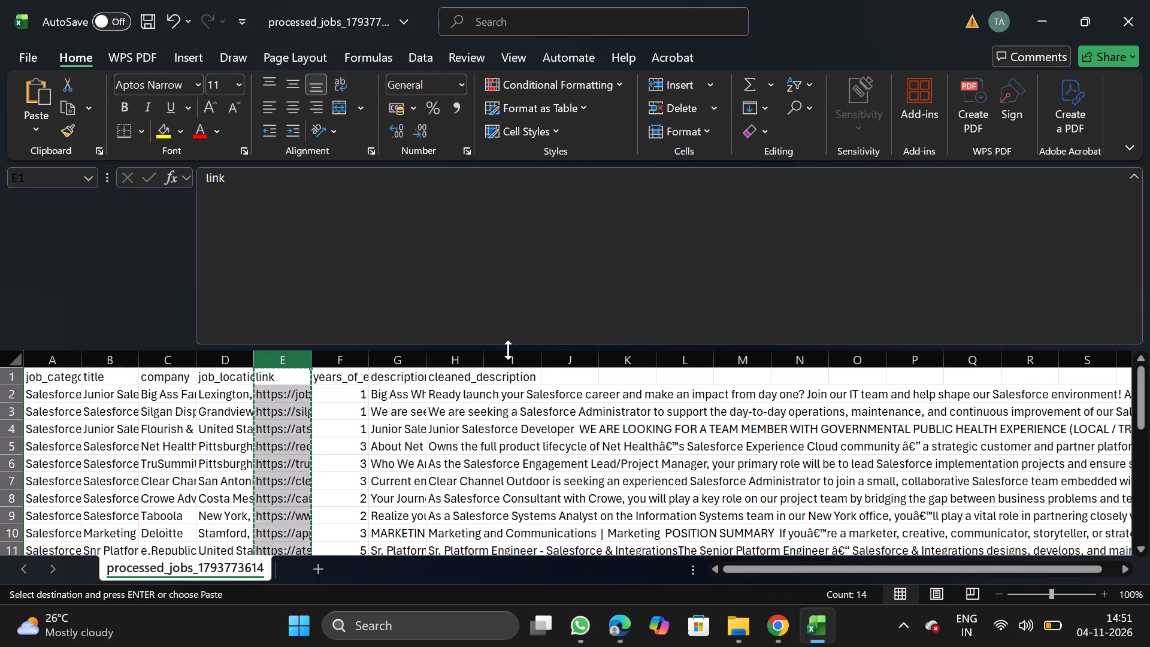
left_click(508, 350)
left_click_drag(507, 359, 516, 447)
right_click(516, 447)
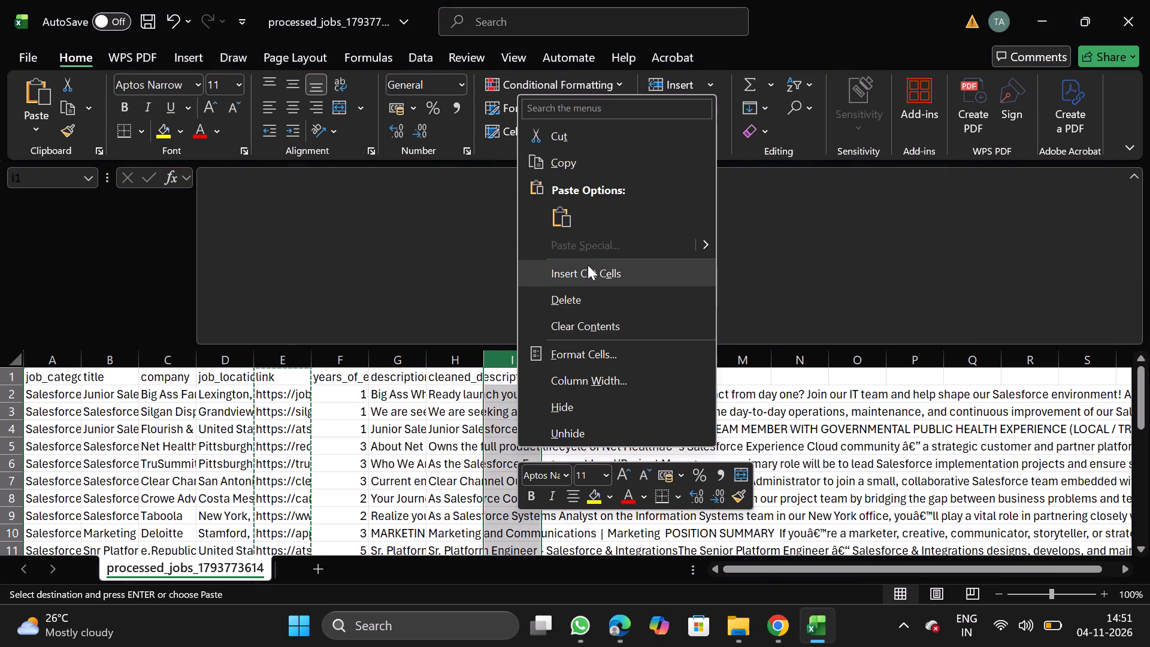
left_click(588, 265)
Rename the cleaned_description header in G1 as description, reusing the text copied from the header in F1.
left_click(362, 372)
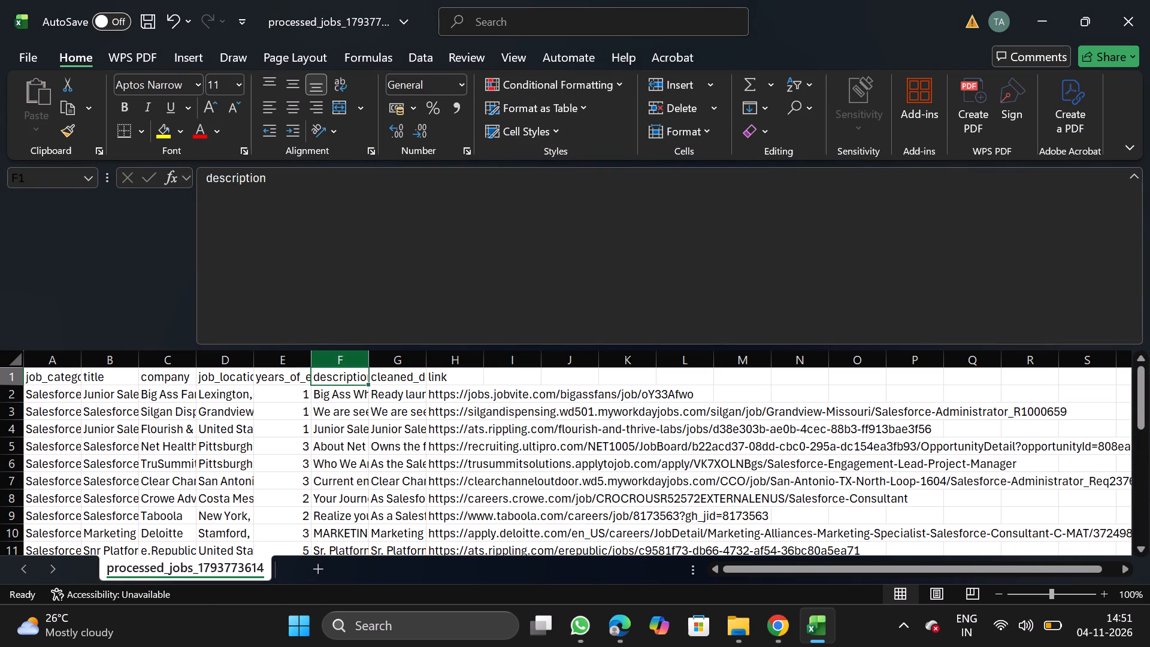
left_click_drag(202, 183, 274, 183)
key("ctrl+c")
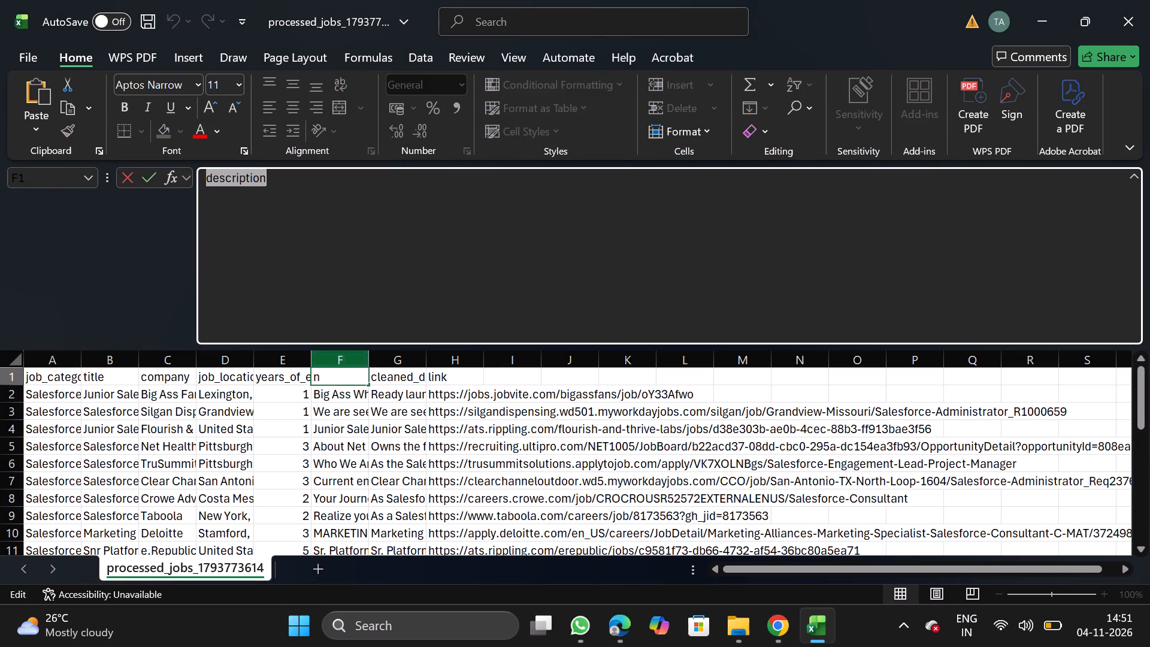
left_click(397, 383)
left_click(512, 308)
key("BackSpace")
key("BackSpace")
key("BackSpace")
key("BackSpace")
key("BackSpace")
key("BackSpace")
key("BackSpace")
key("BackSpace")
key("BackSpace")
key("BackSpace")
key("BackSpace")
key("BackSpace")
key("BackSpace")
key("BackSpace")
key("BackSpace")
key("BackSpace")
key("BackSpace")
key("BackSpace")
key("BackSpace")
key("BackSpace")
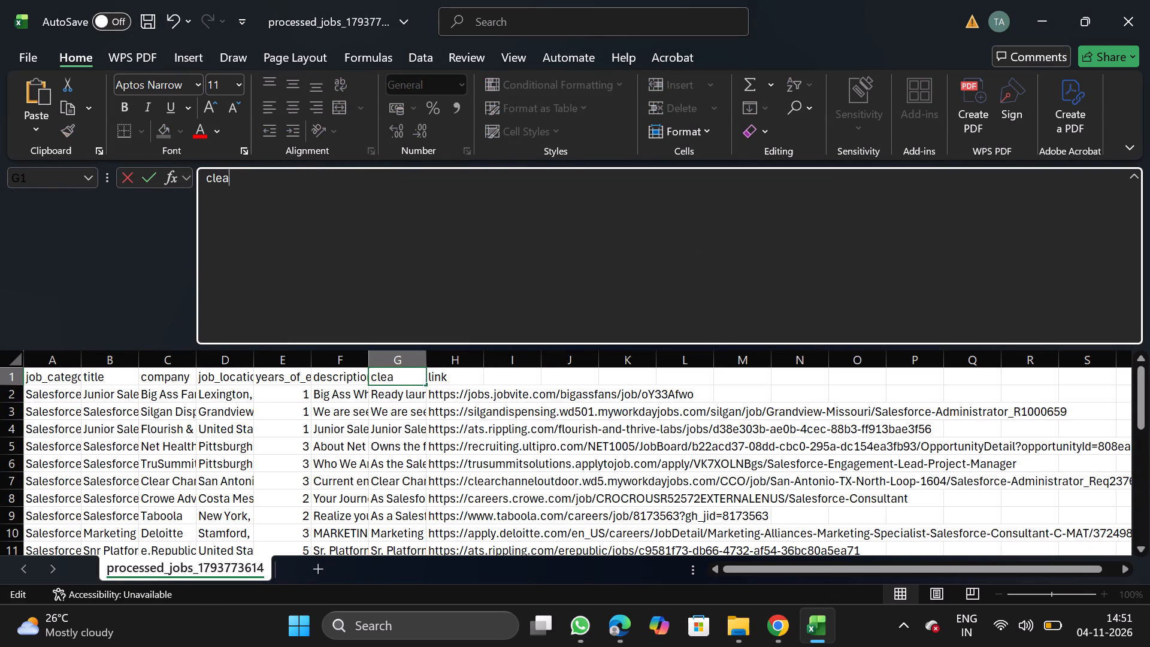
key("ctrl+v")
Rename the header in F1 as original_description, copied from the CSV format requirements on the NextGenApply bulk upload page in Chrome.
left_click(342, 373)
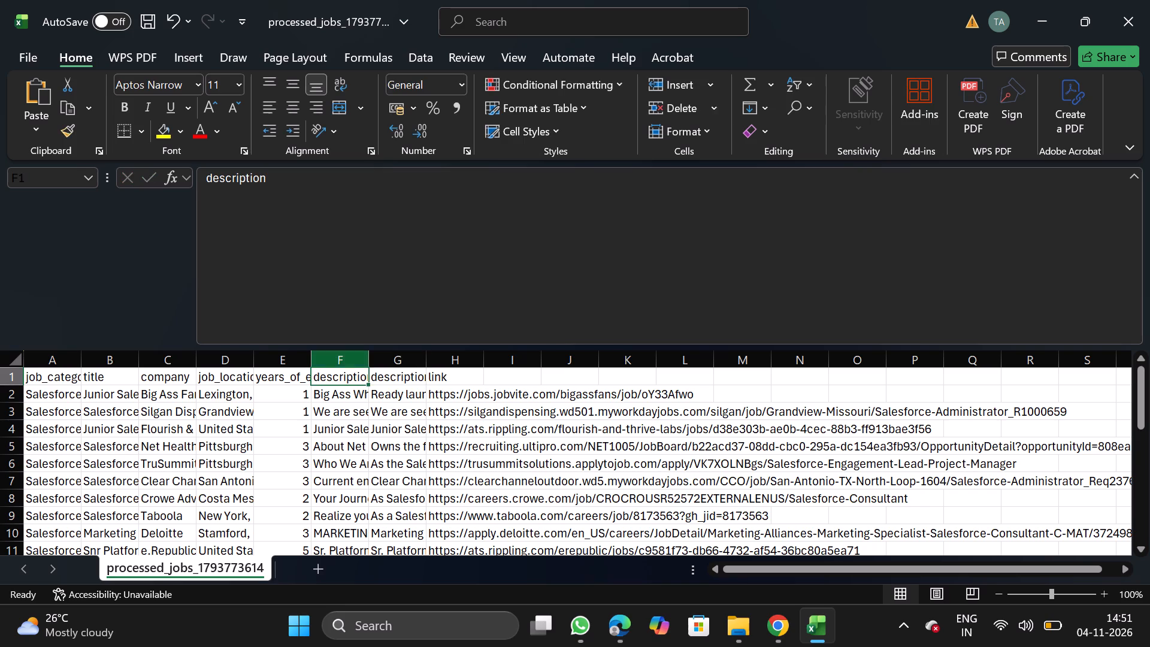
left_click(451, 276)
key("BackSpace")
key("BackSpace")
key("BackSpace")
key("BackSpace")
key("BackSpace")
key("BackSpace")
key("BackSpace")
key("BackSpace")
key("BackSpace")
key("BackSpace")
key("BackSpace")
key("BackSpace")
key("BackSpace")
key("BackSpace")
key("BackSpace")
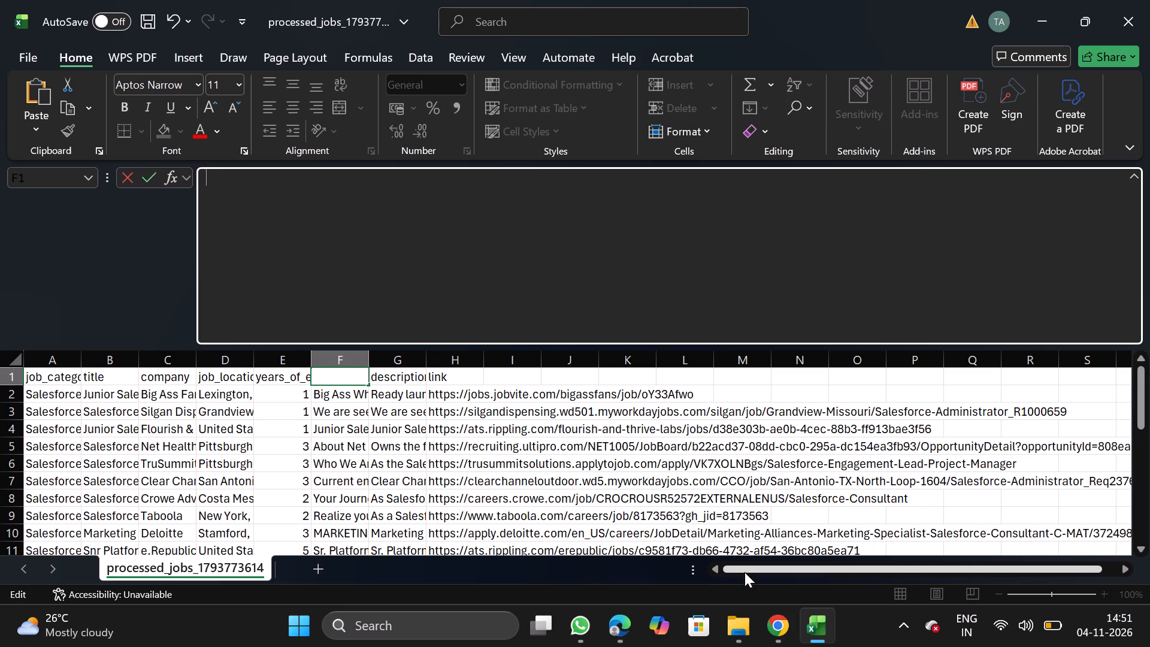
left_click(773, 609)
left_click(96, 178)
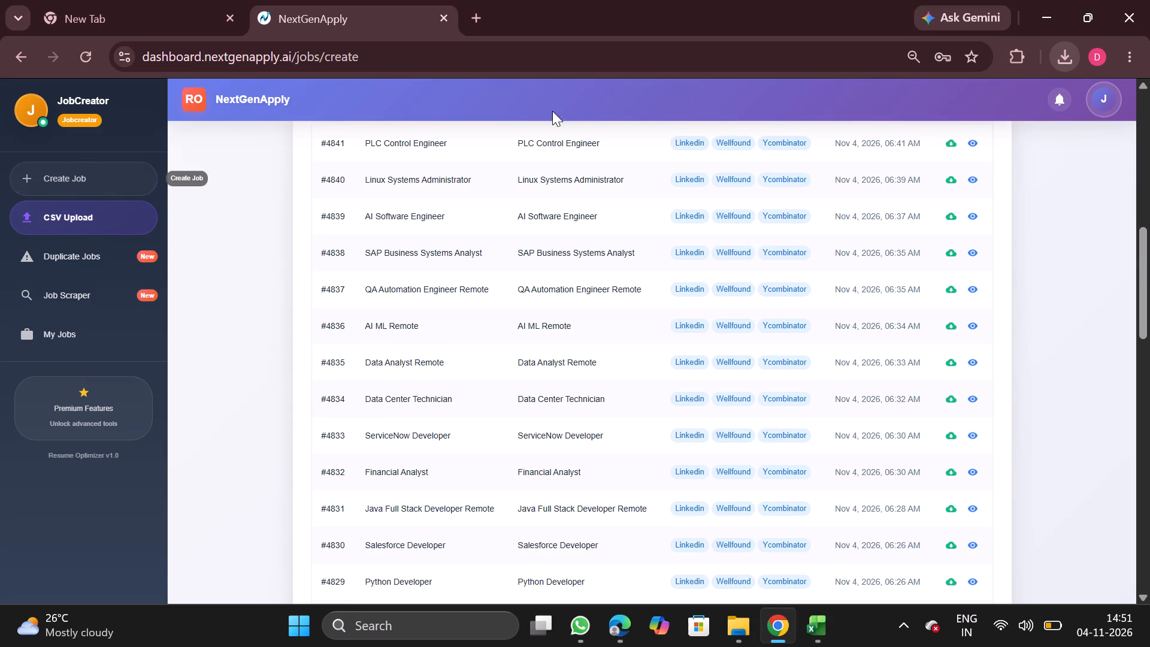
left_click(593, 158)
triple_click(644, 301)
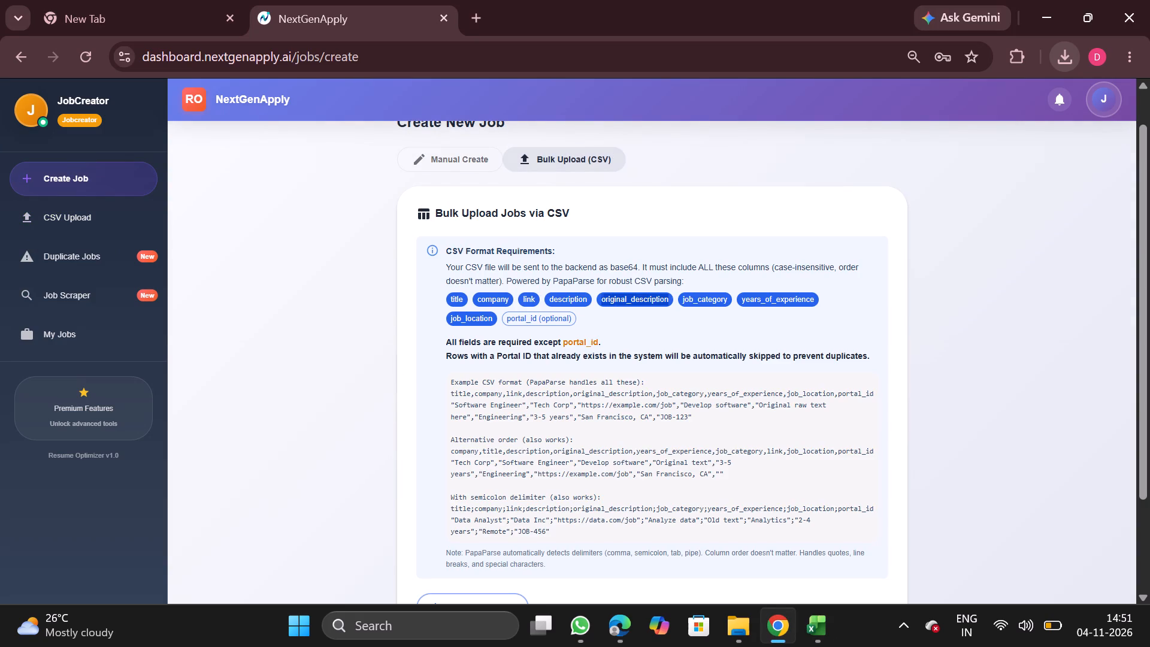
key("ctrl+c")
left_click(815, 635)
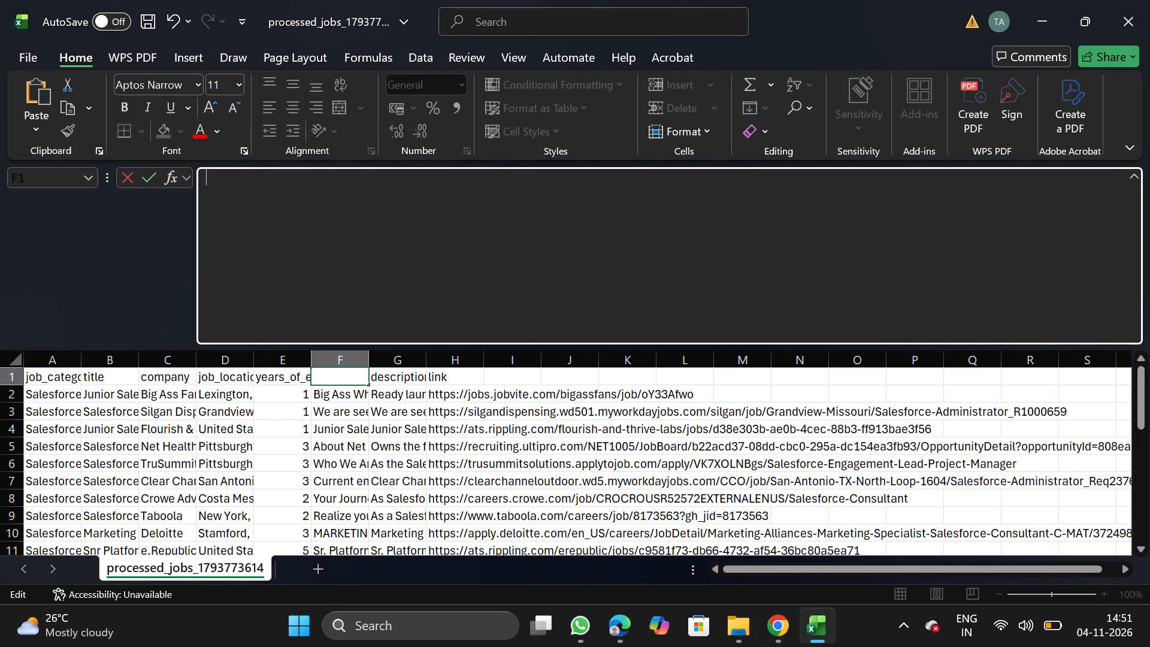
key("ctrl+v")
left_click(105, 364)
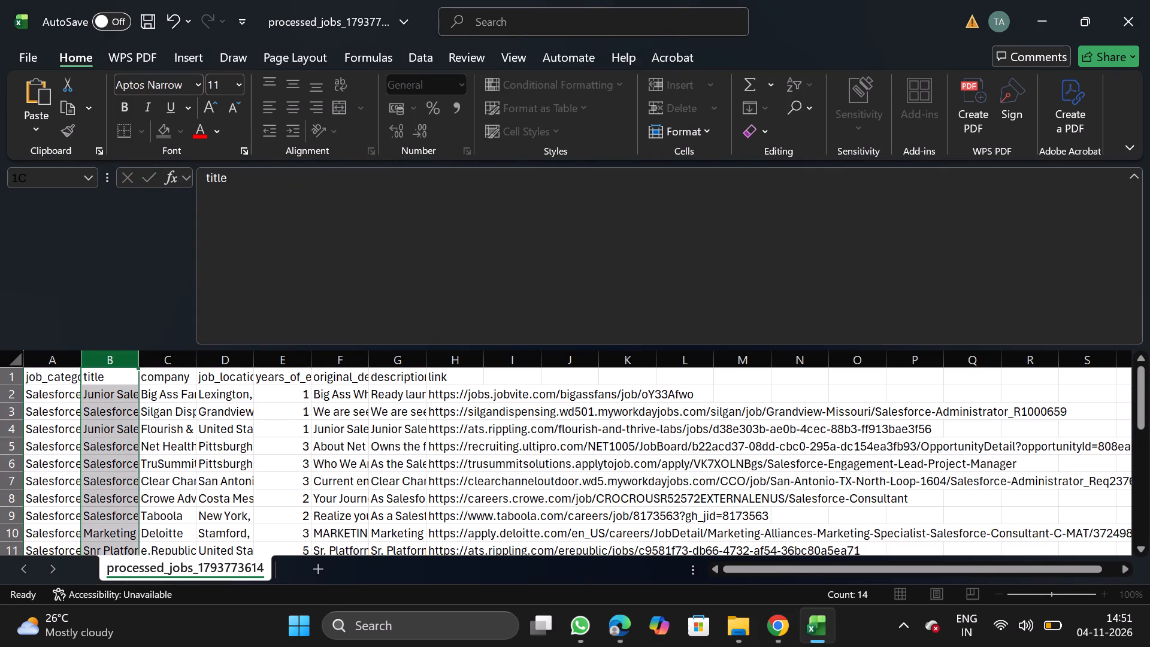
Replace all United States entries in the job_location column with Remote, matching entire cell contents.
left_click(227, 361)
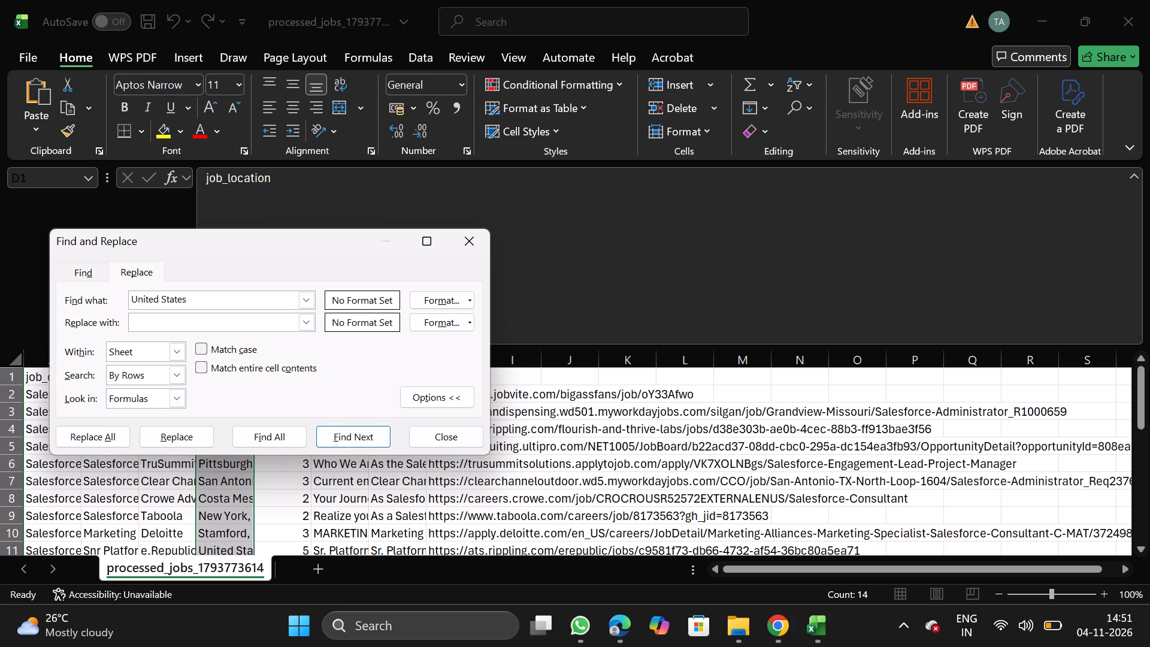
type("emote")
left_click(199, 367)
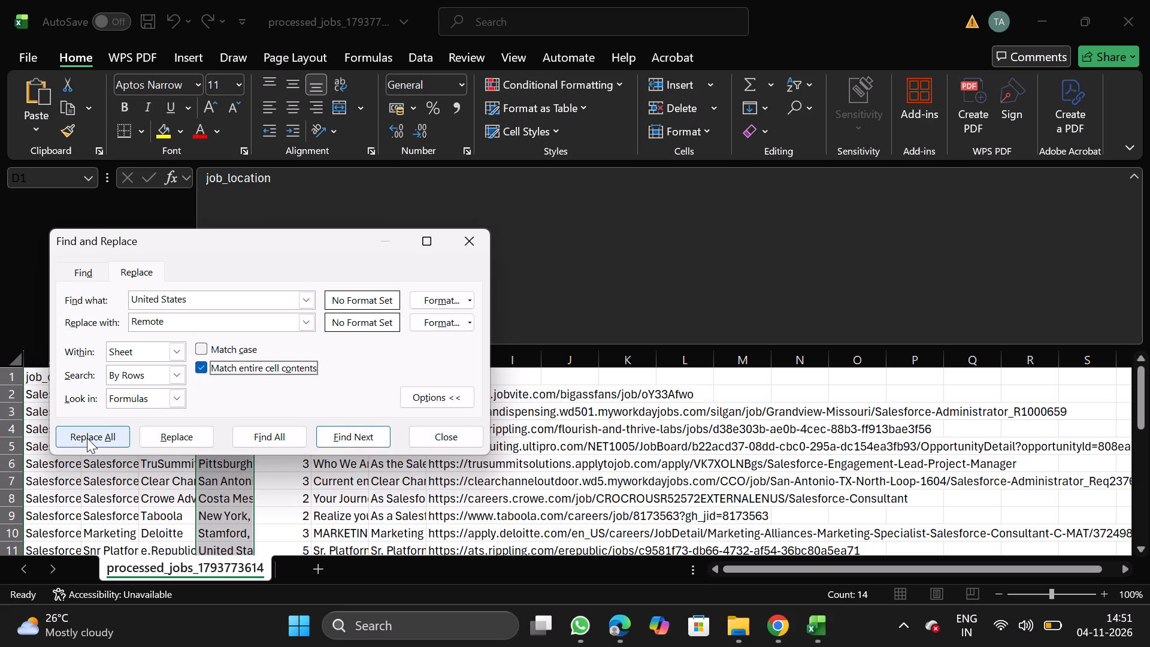
left_click(87, 439)
left_click(379, 389)
left_click(471, 246)
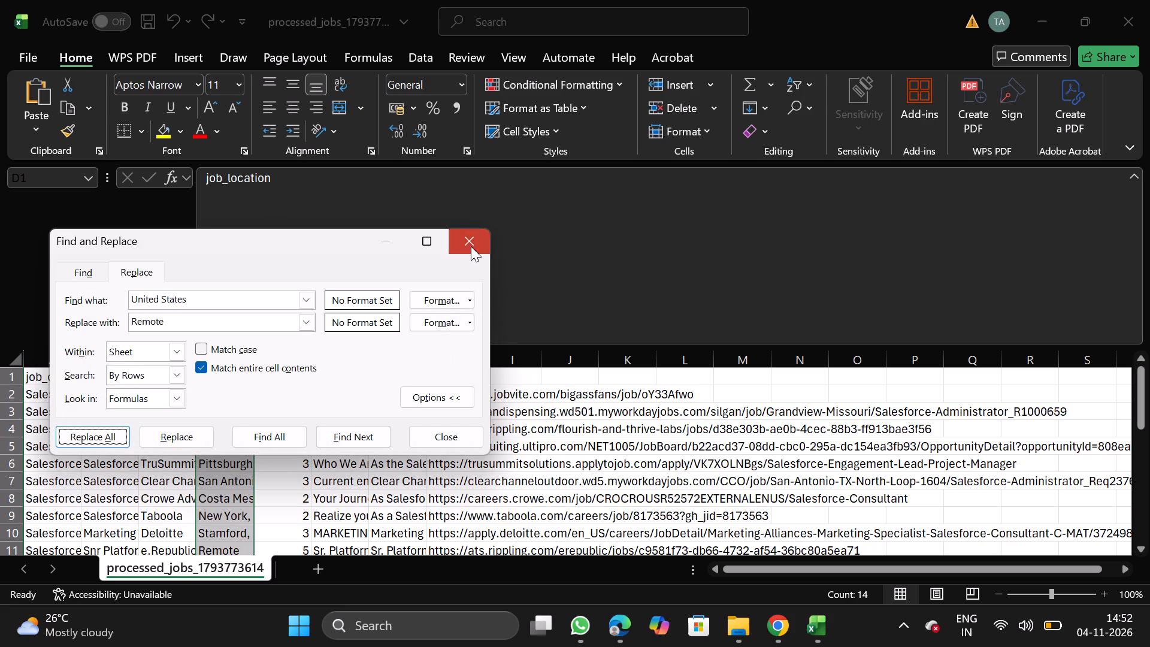
Examine the job titles in the title column's filter list without applying a filter, and turn filtering off.
left_click(106, 382)
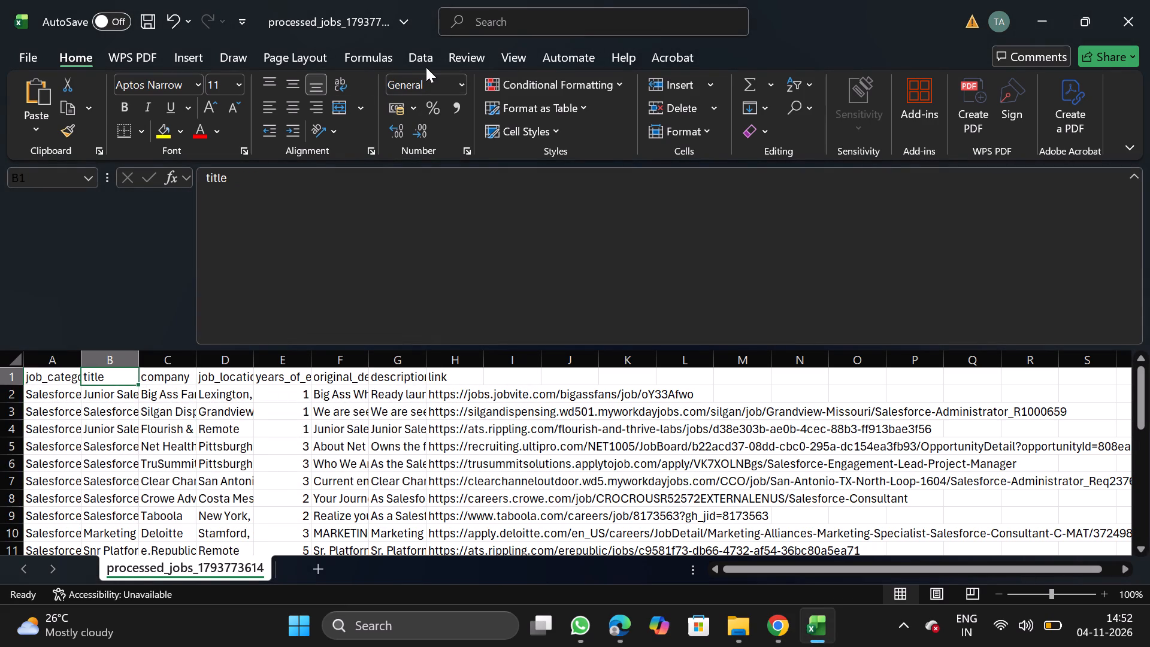
left_click(426, 67)
left_click(593, 91)
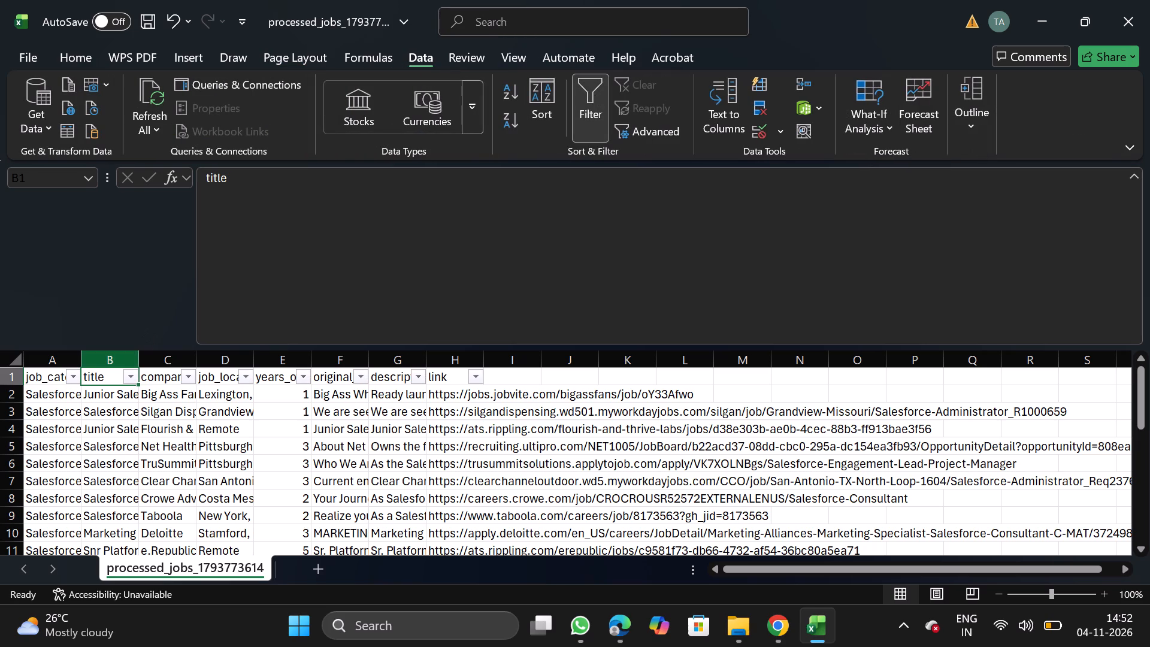
left_click(128, 375)
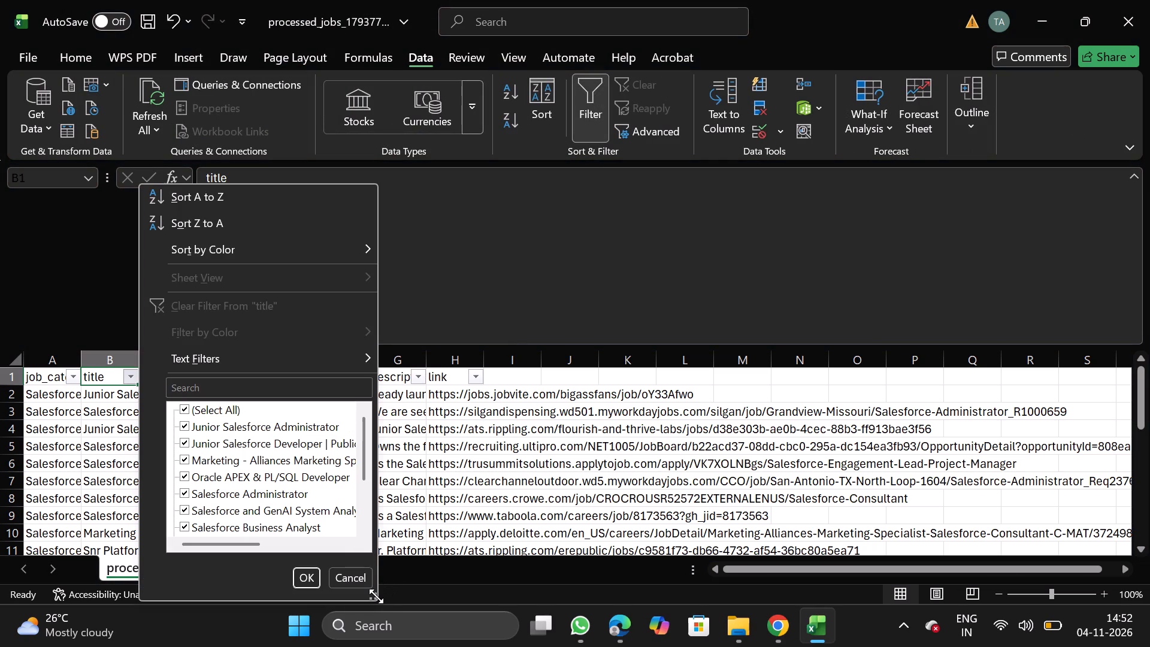
left_click(376, 596)
left_click_drag(376, 596, 823, 646)
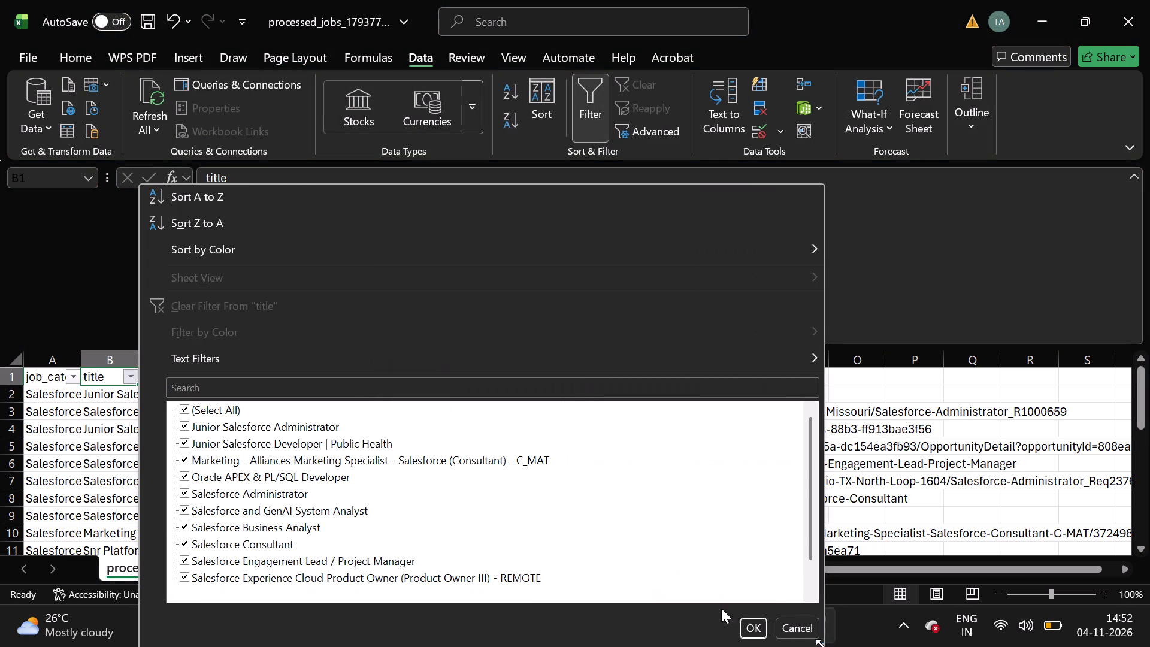
left_click(222, 407)
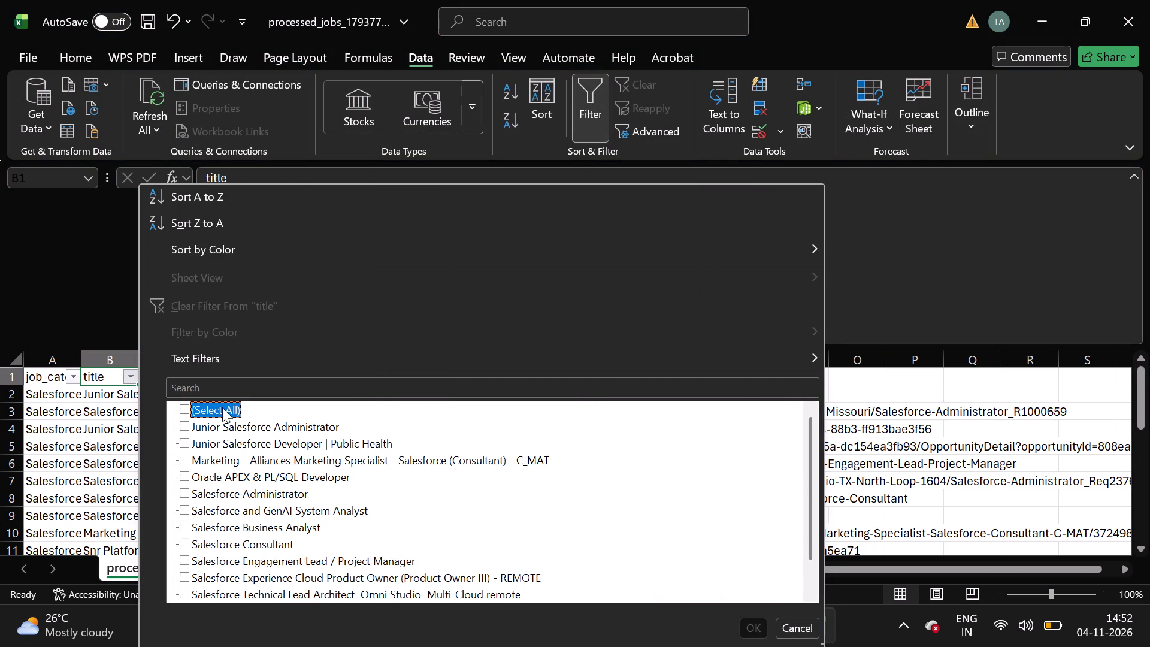
left_click(367, 454)
left_click(367, 454)
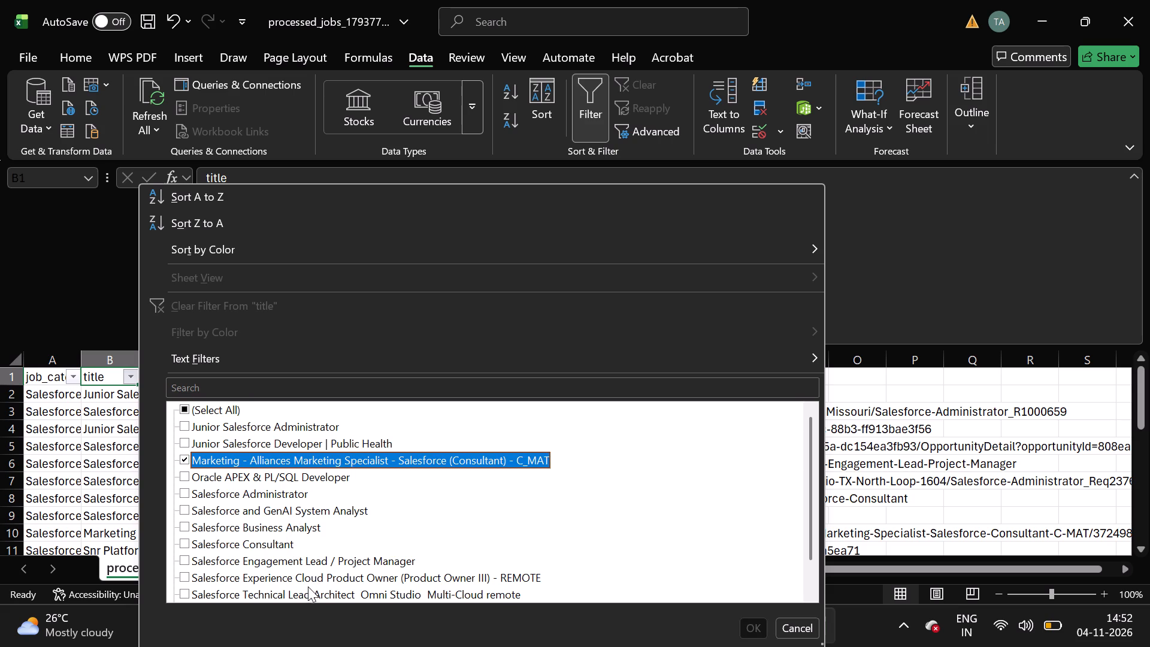
scroll(307, 588, "down", 1)
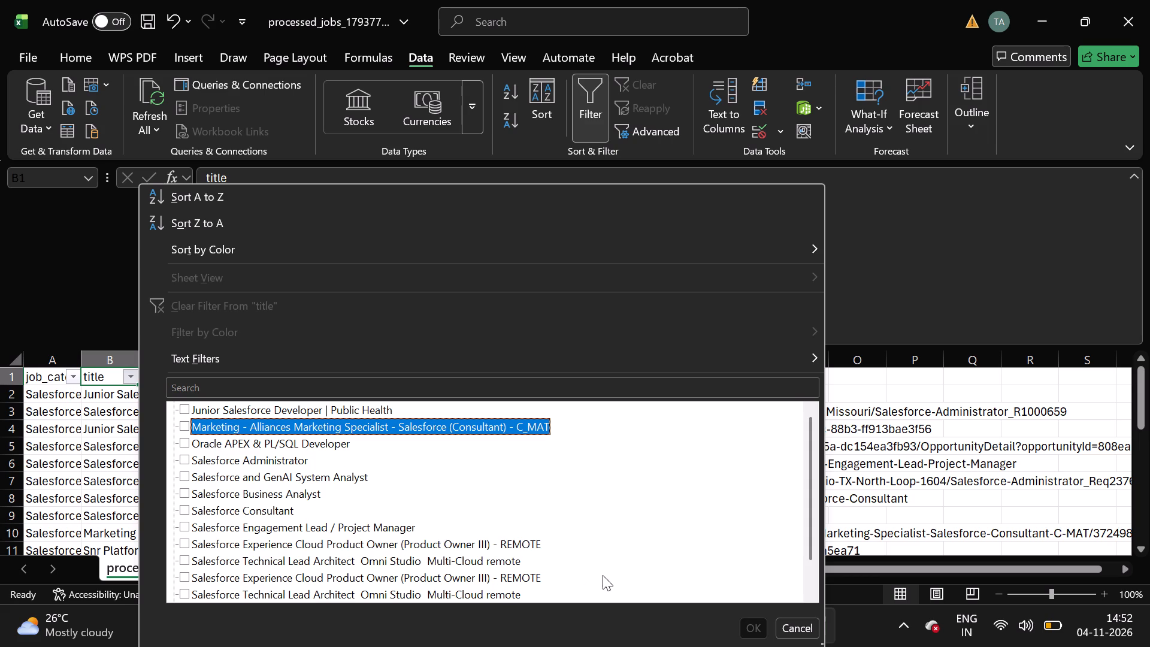
left_click(785, 633)
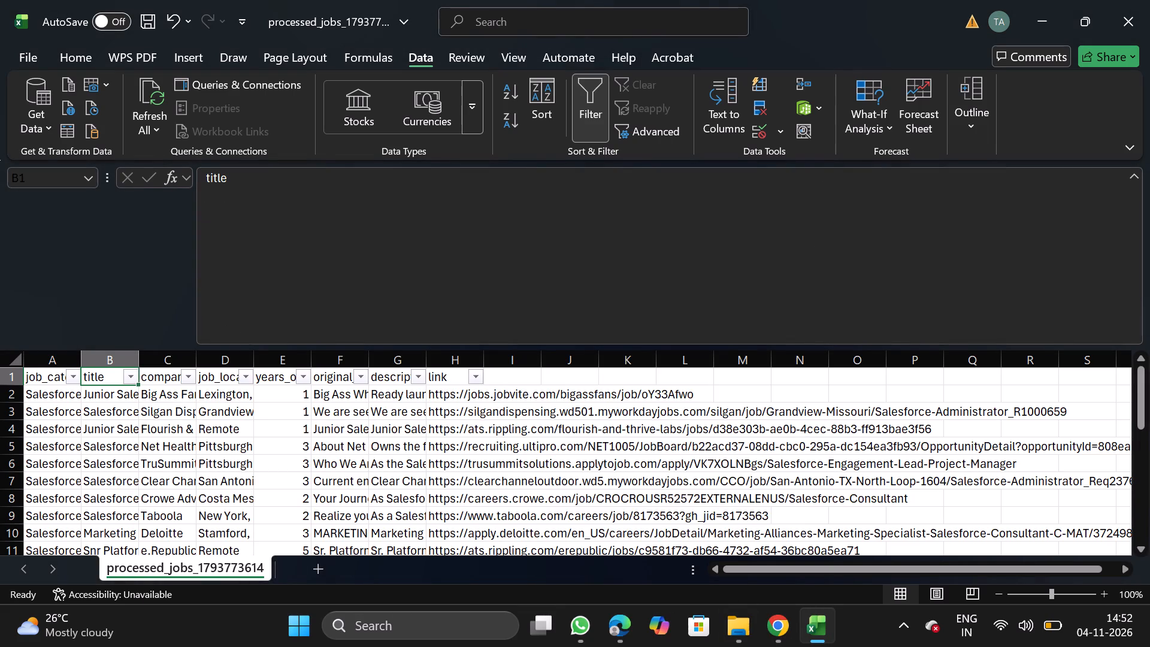
left_click(105, 395)
left_click(578, 108)
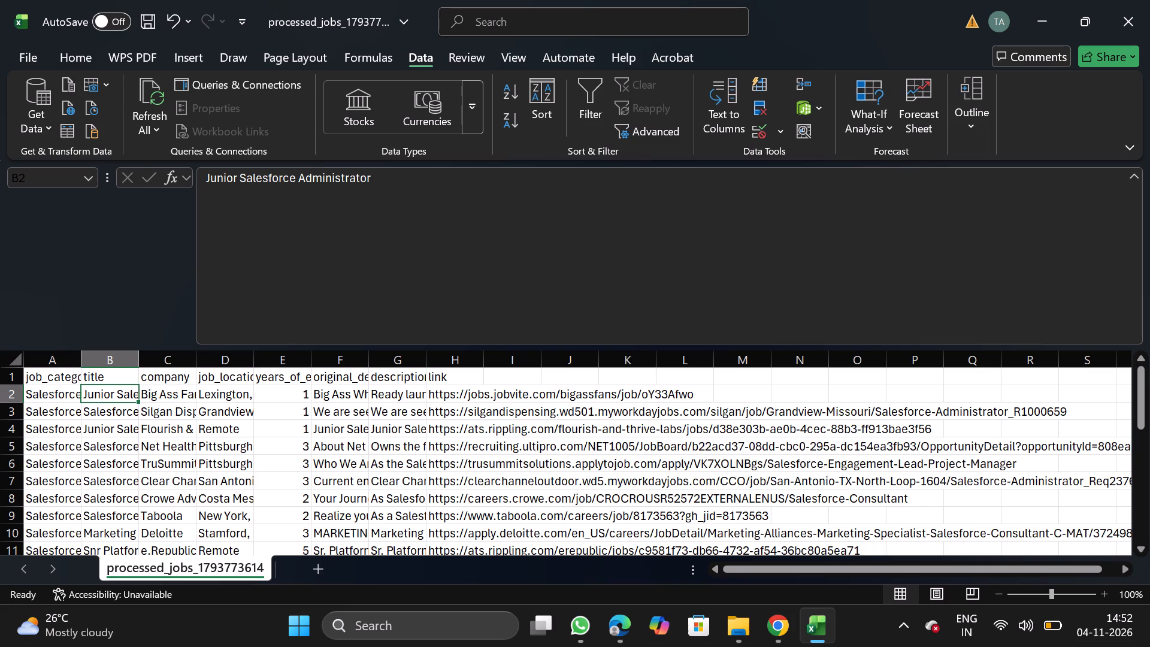
Filter the title column to show only titles containing architect.
left_click(118, 375)
left_click(578, 98)
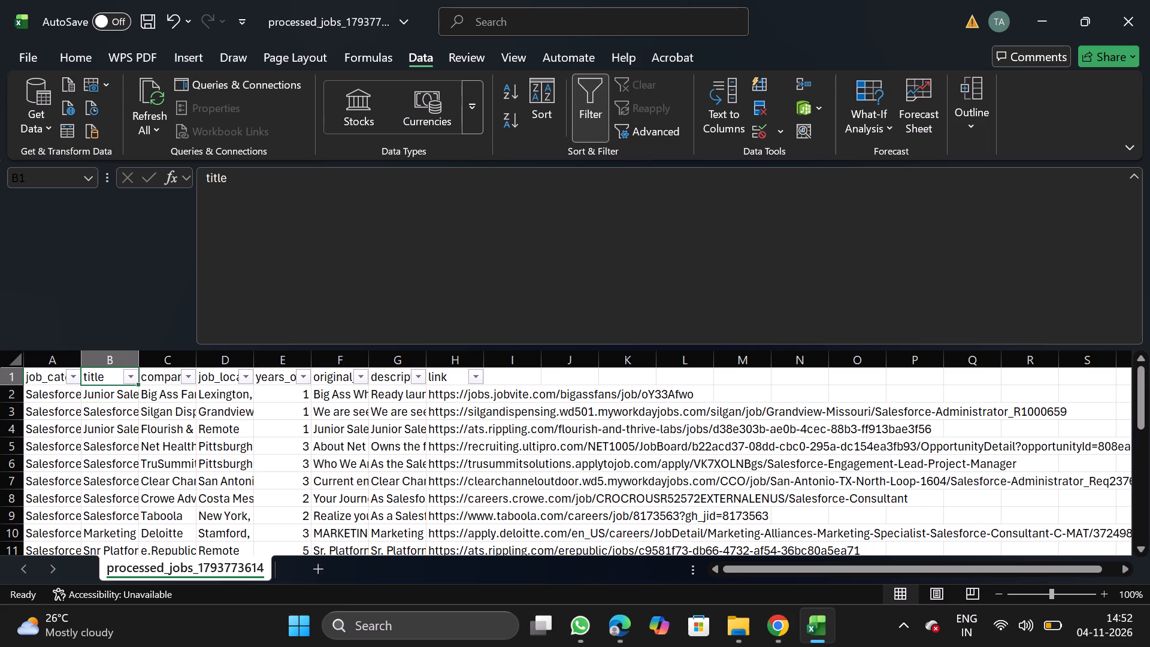
left_click(132, 380)
left_click(210, 386)
key("a")
type("rchitect")
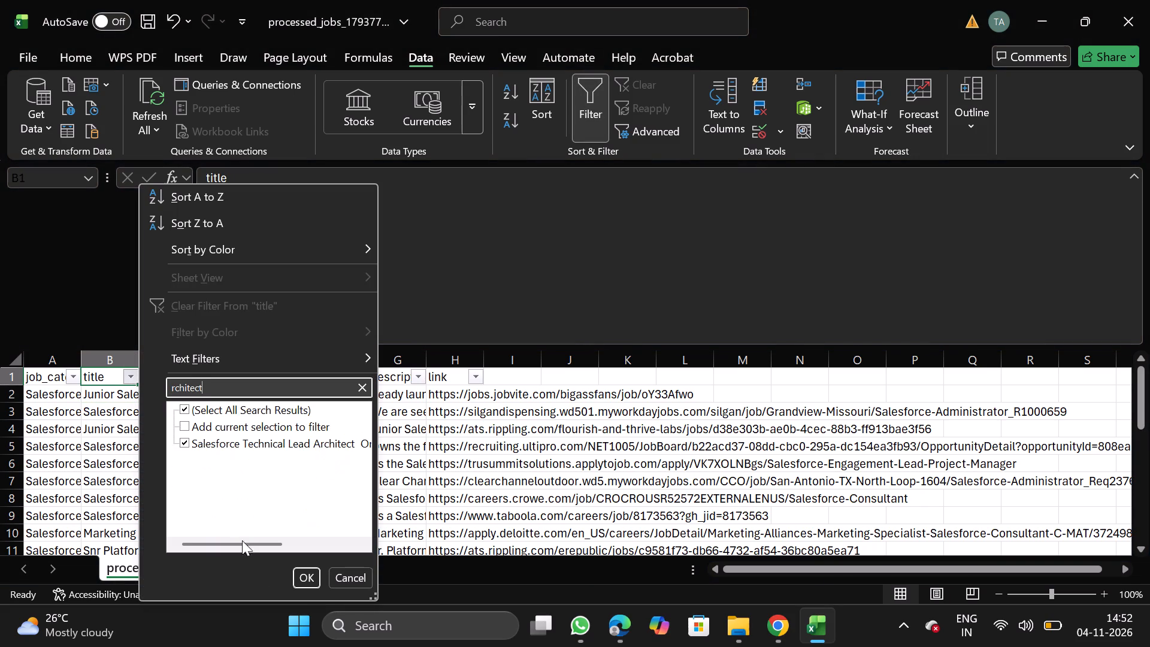
left_click(303, 573)
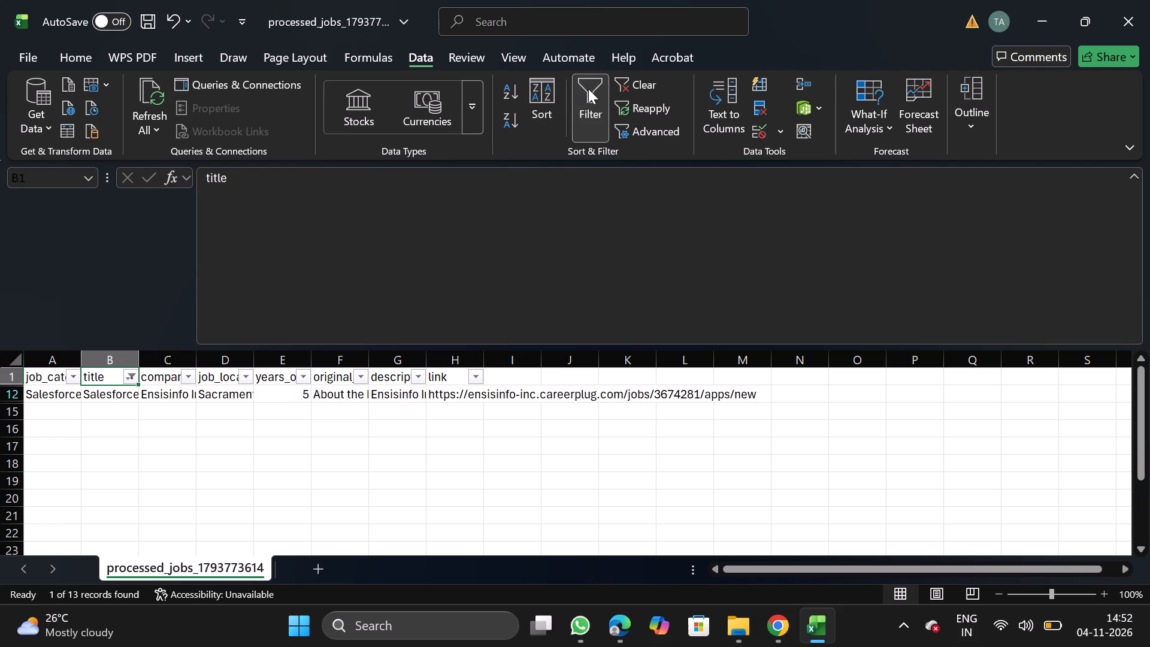
Clear the architect filter and filter the title column to show only titles containing lead.
left_click(588, 89)
left_click(588, 101)
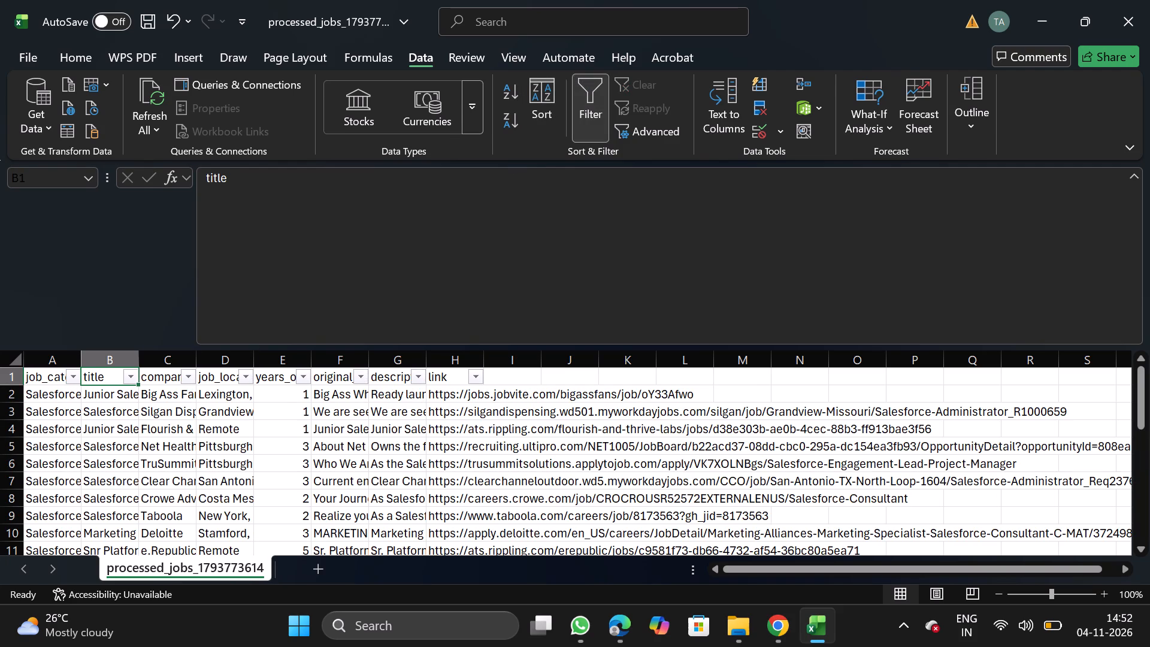
left_click(131, 380)
left_click(202, 390)
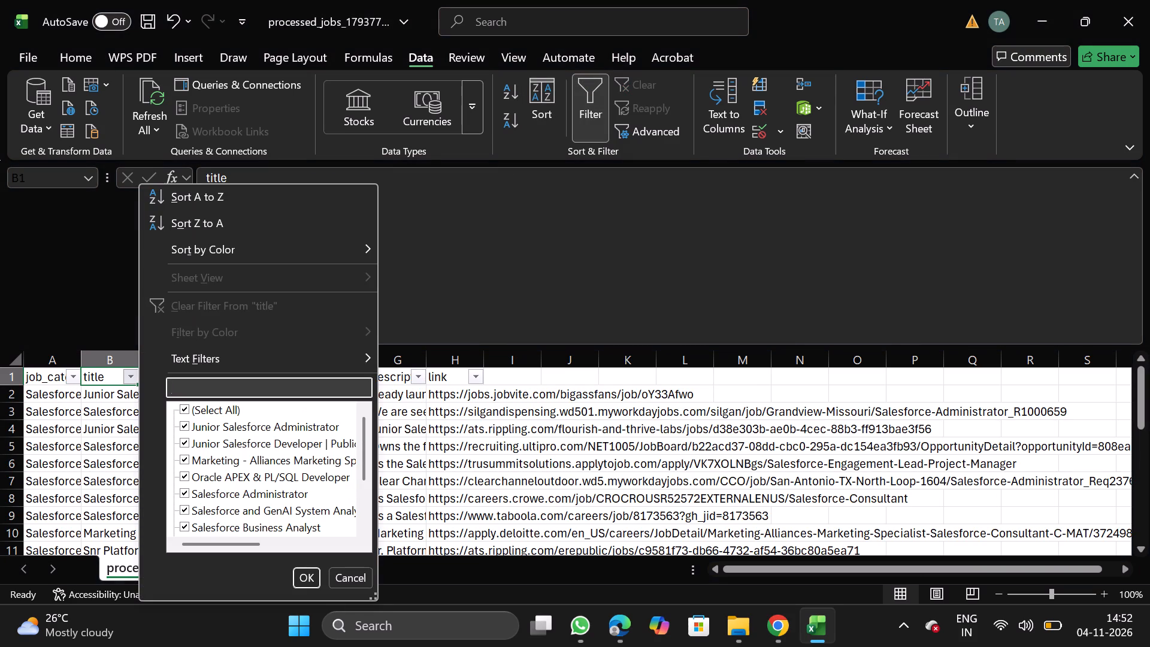
type("lead")
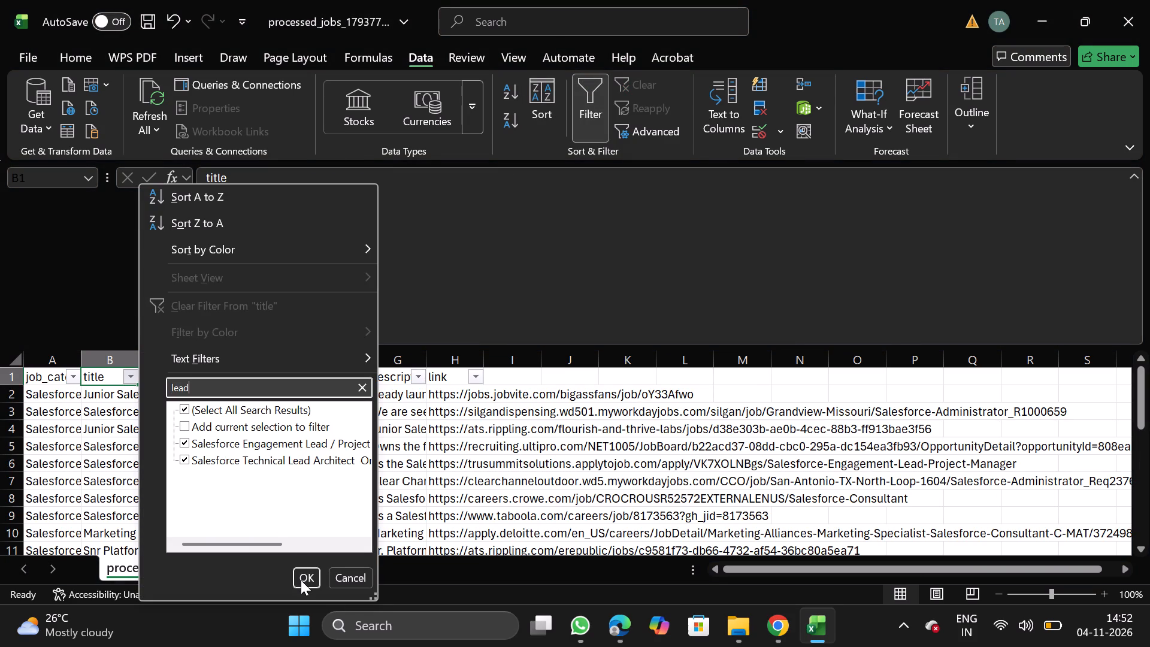
left_click(301, 580)
Filter the title column for titles containing consultant, delete the Crowe job row, and clear the filter.
left_click(594, 107)
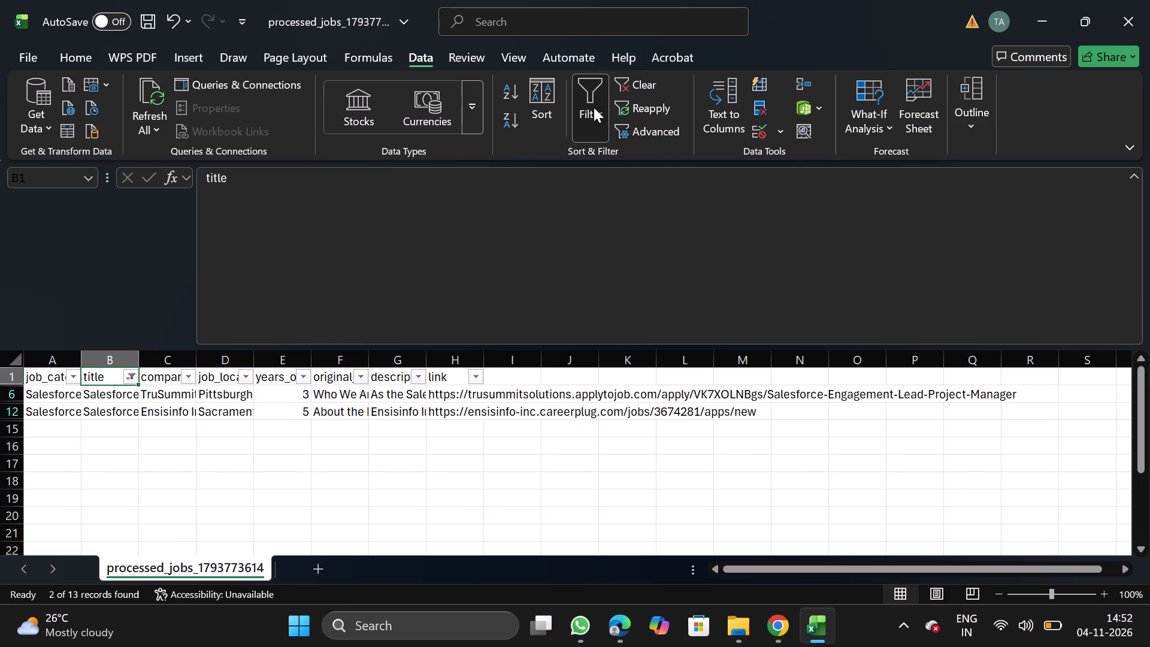
left_click(591, 105)
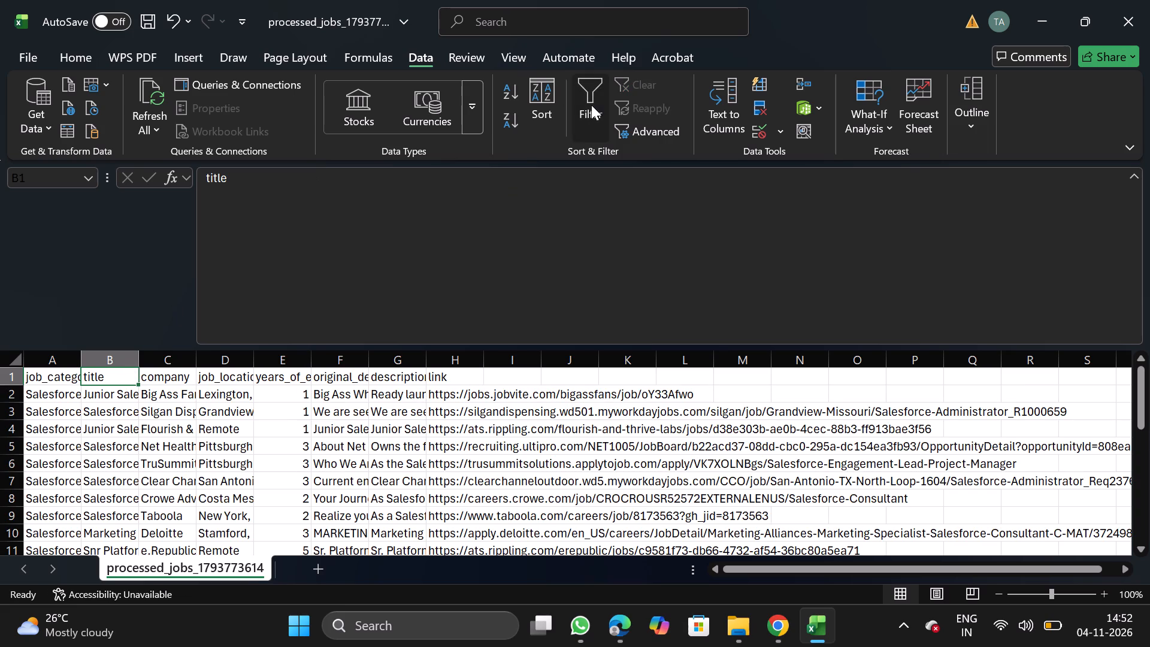
left_click(131, 380)
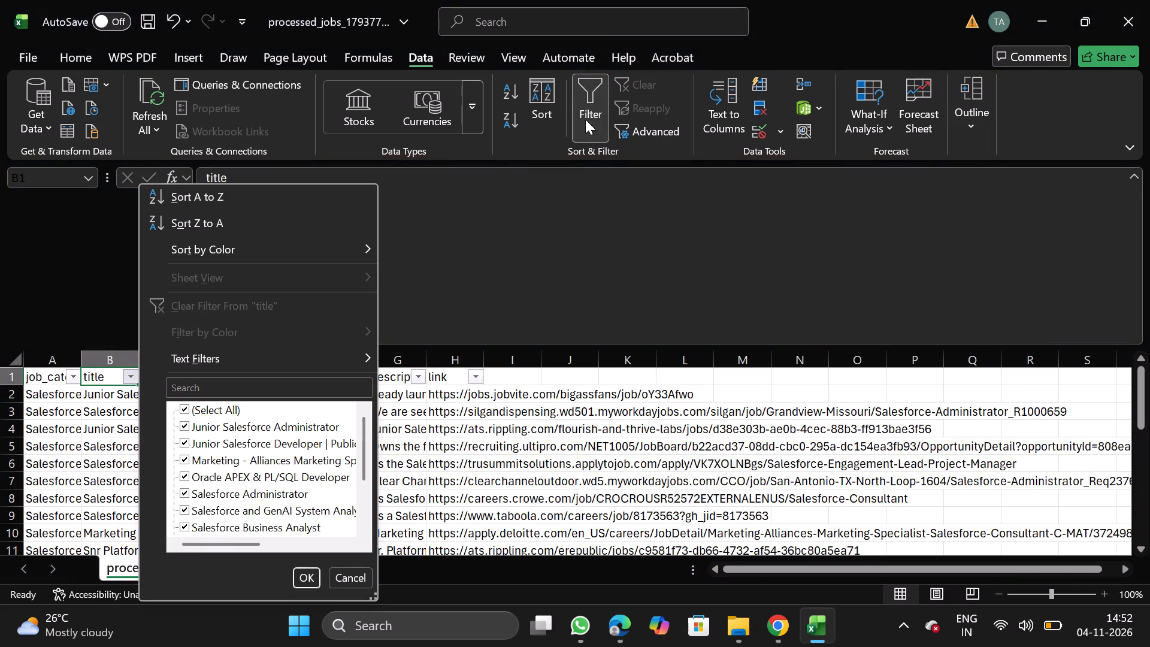
left_click(286, 389)
type("consultant")
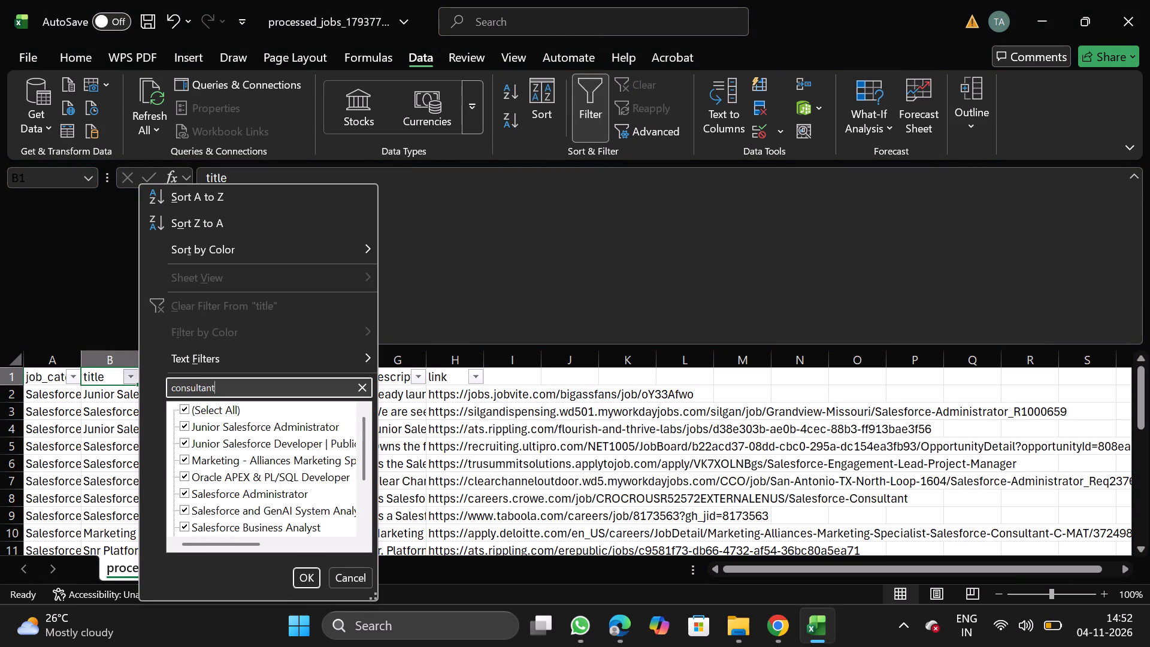
left_click(305, 583)
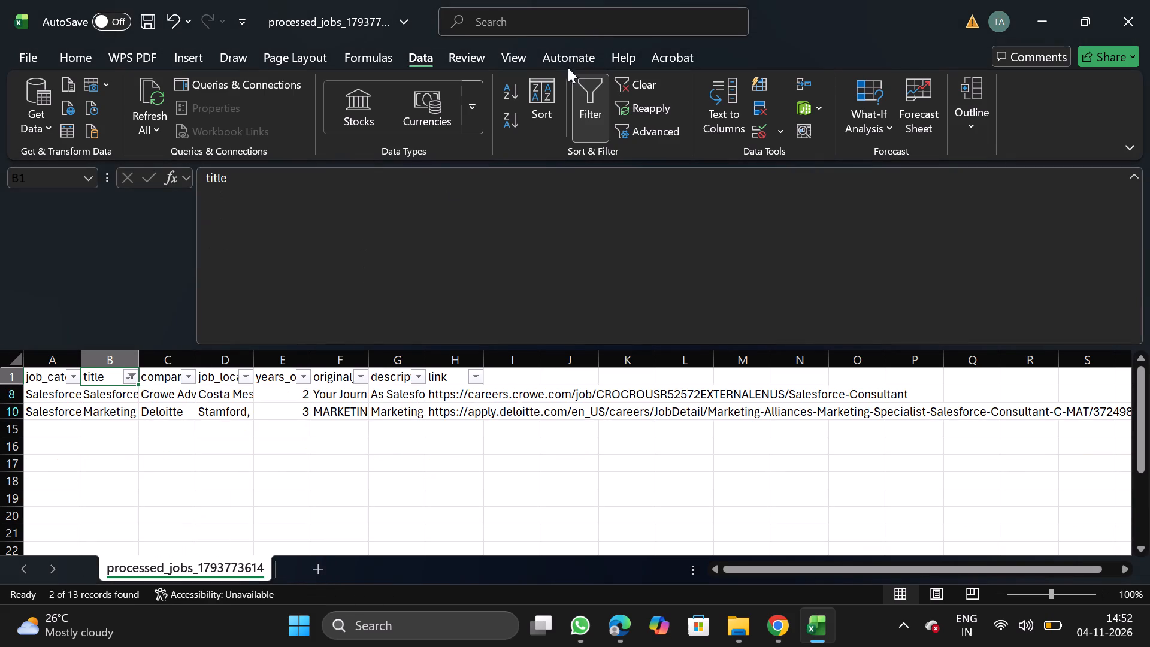
left_click_drag(8, 394, 36, 393)
right_click(36, 393)
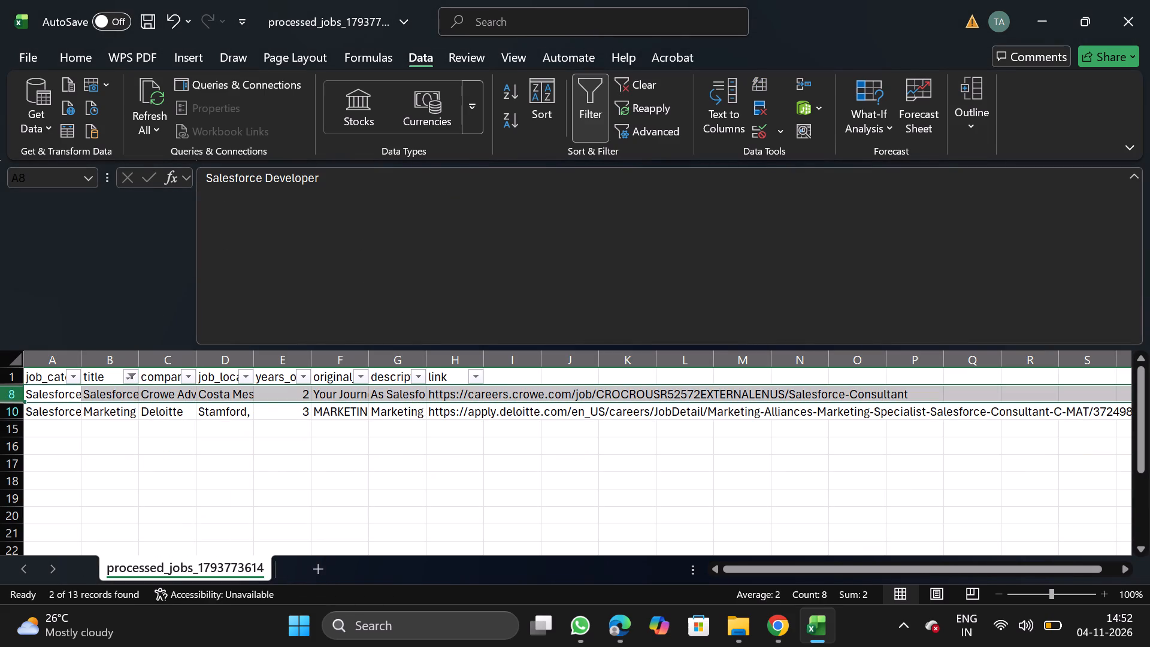
left_click(125, 241)
left_click(600, 118)
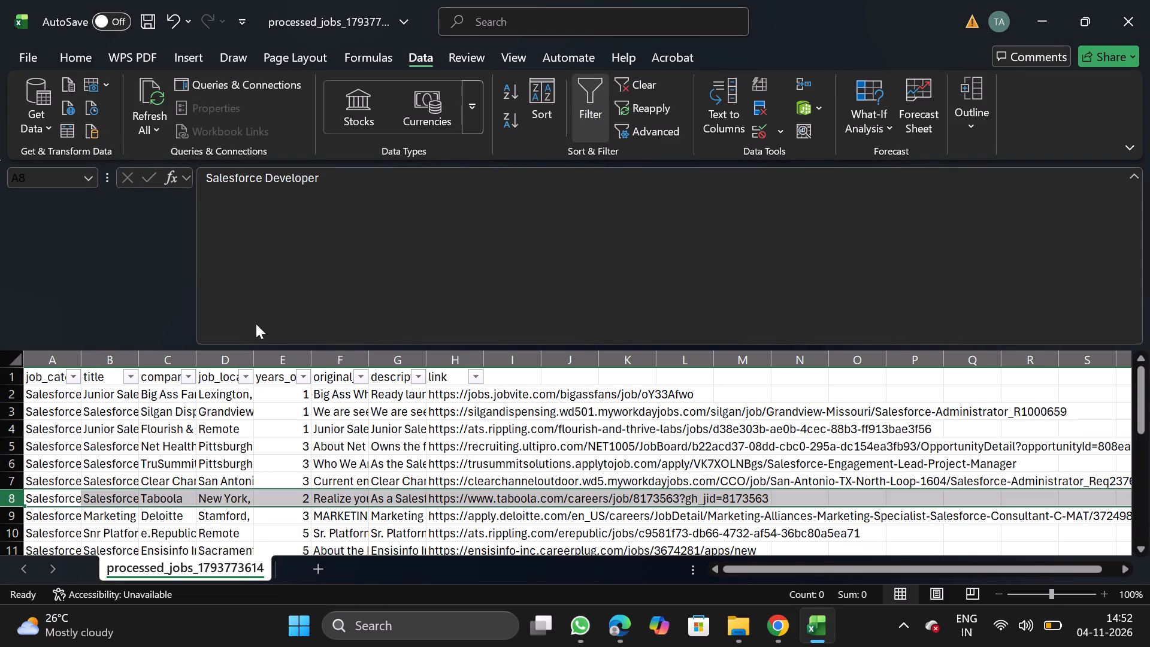
Search the title column's filter list for principal and staff without applying a filter, and turn filtering off.
left_click(592, 115)
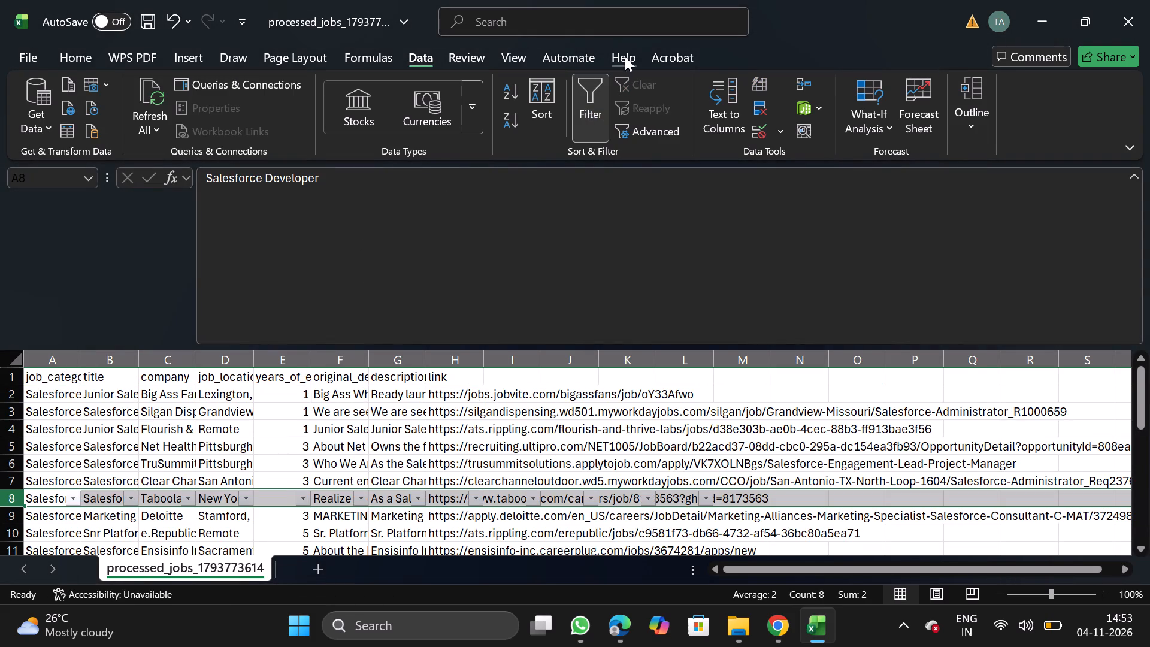
left_click(597, 108)
left_click(116, 372)
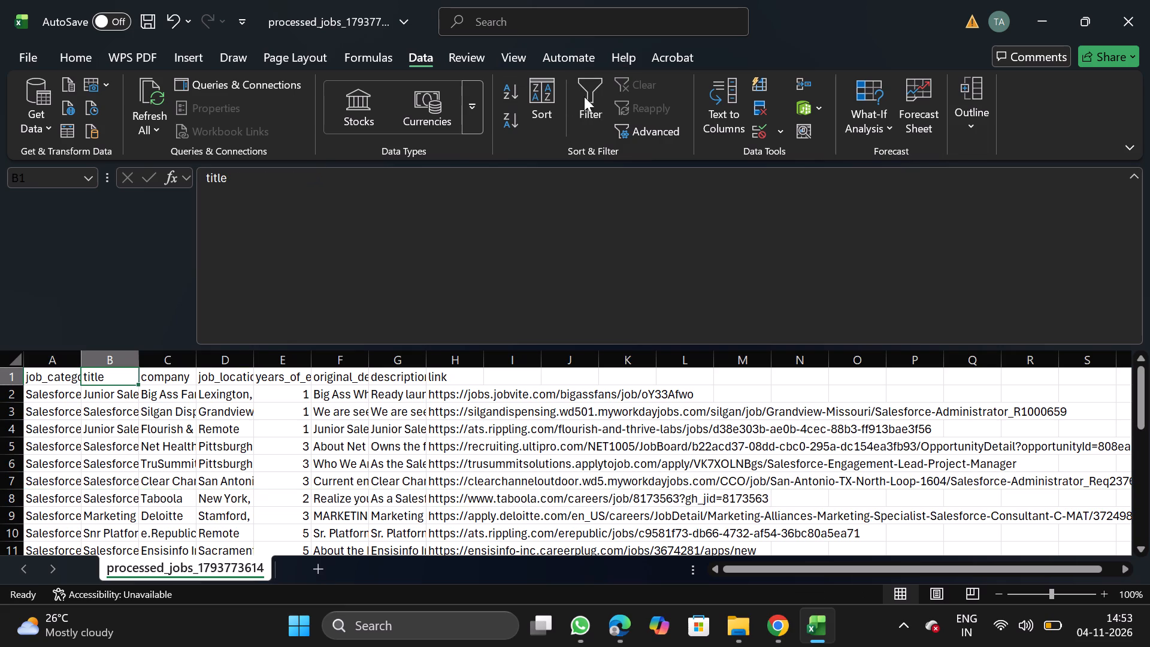
left_click(600, 104)
left_click(128, 380)
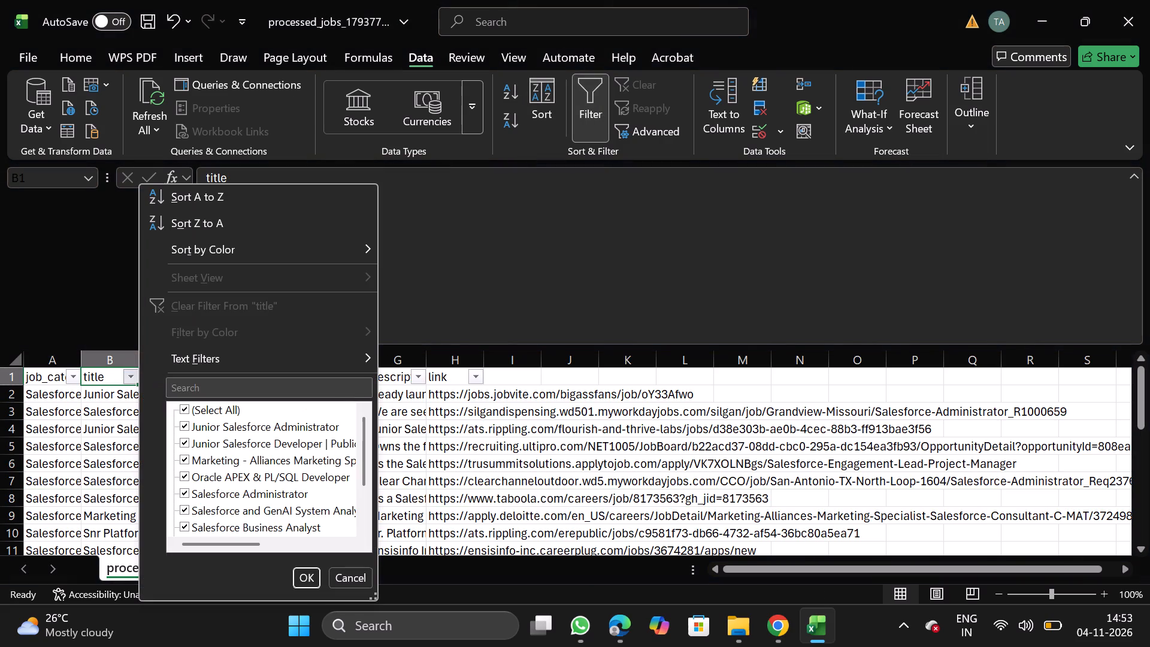
left_click(192, 386)
type("principal")
key("BackSpace")
key("BackSpace")
key("BackSpace")
key("BackSpace")
key("BackSpace")
key("BackSpace")
key("BackSpace")
key("BackSpace")
key("BackSpace")
key("BackSpace")
key("BackSpace")
key("BackSpace")
key("BackSpace")
key("BackSpace")
key("BackSpace")
key("BackSpace")
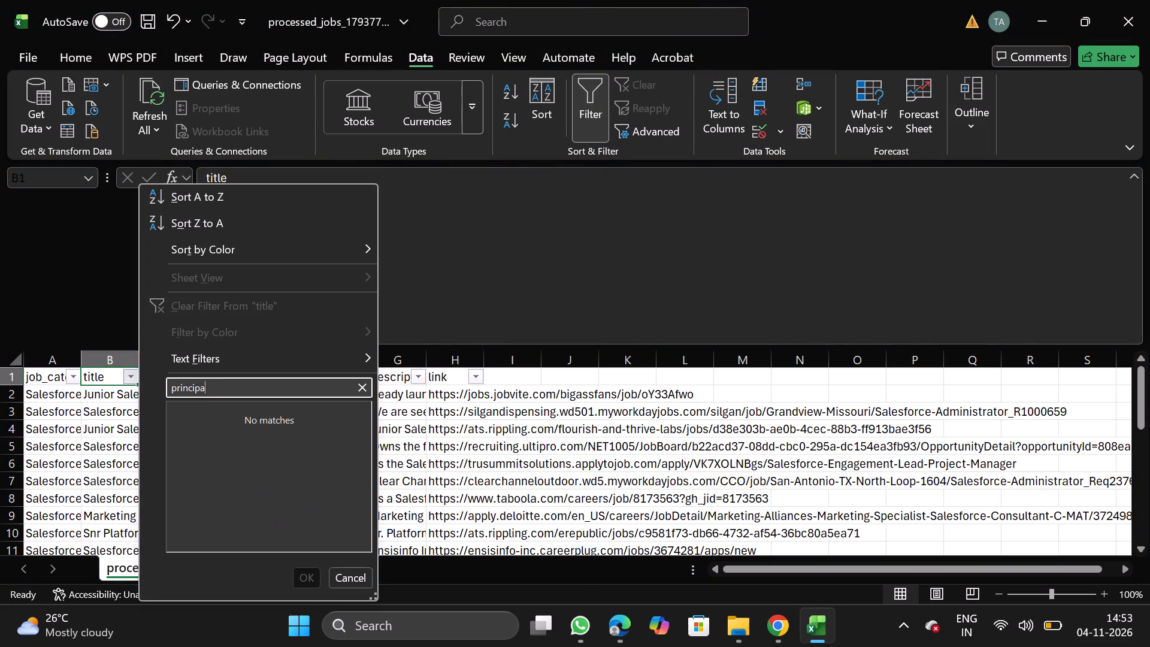
type("staff")
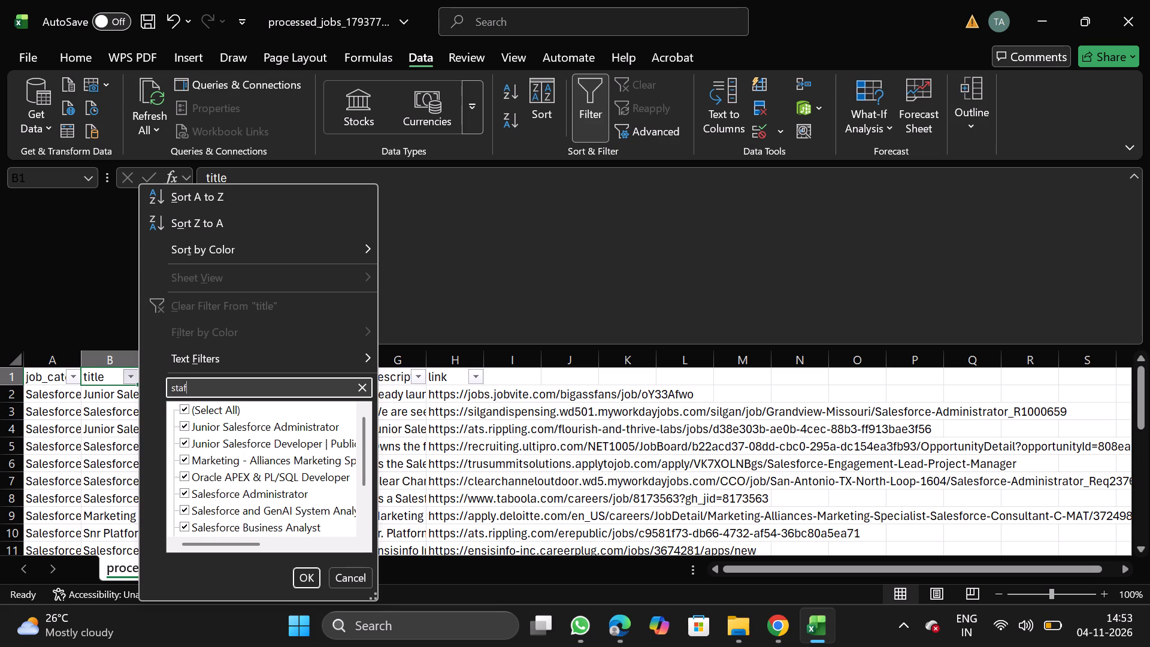
left_click(433, 442)
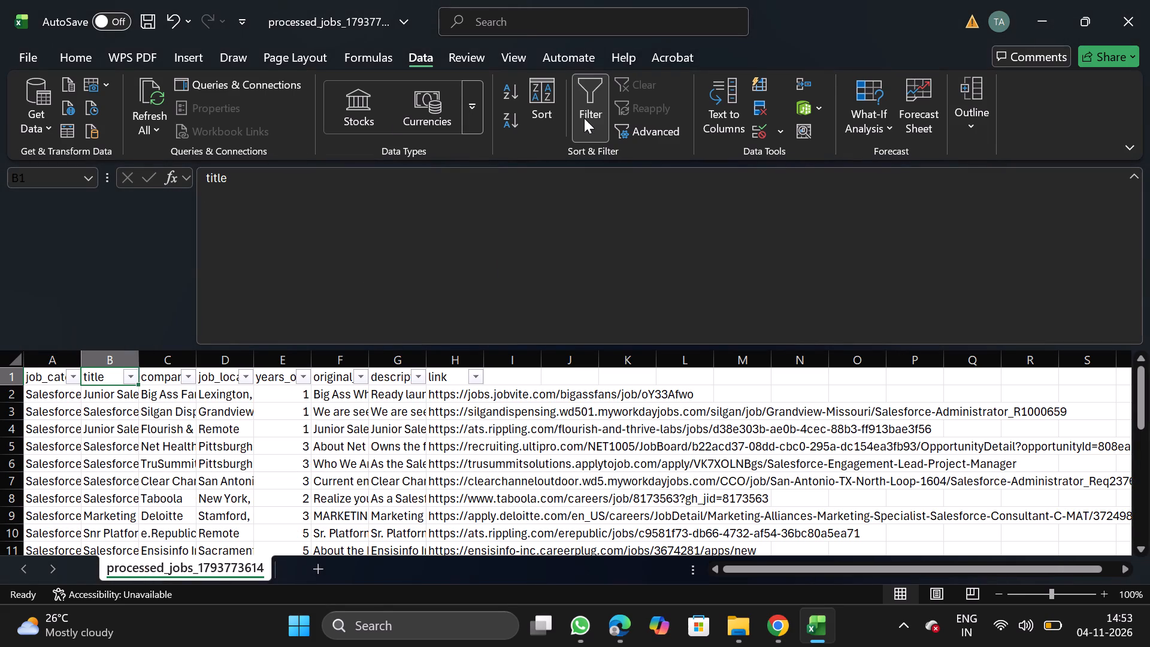
left_click(584, 118)
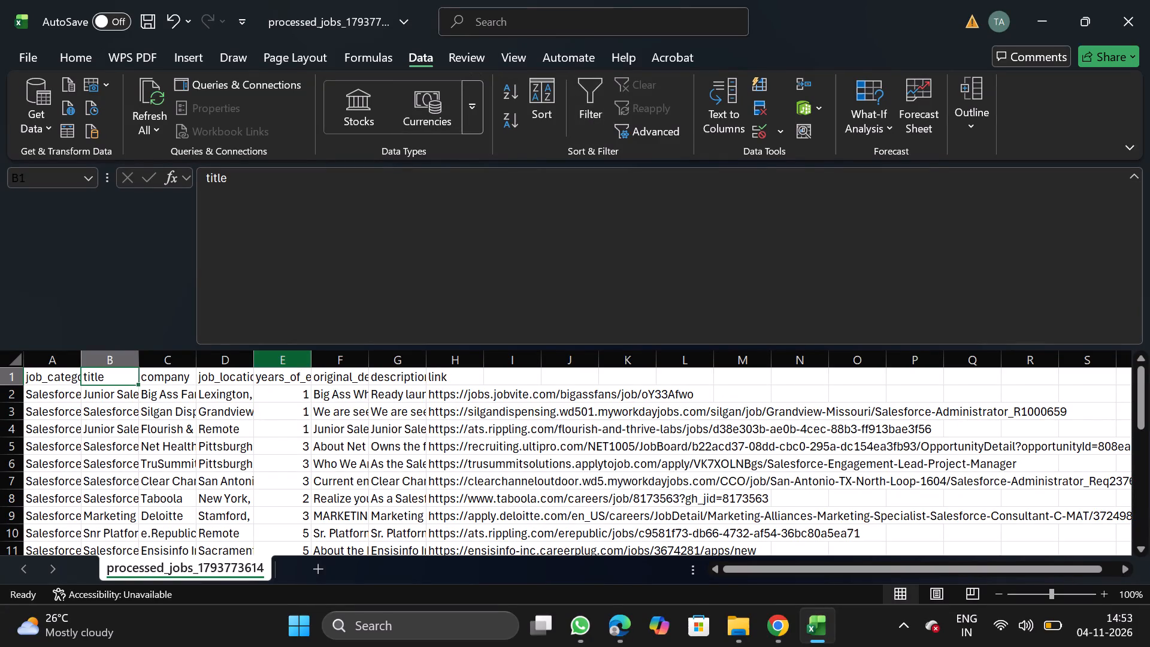
Search the company column's filter list for walmart, sried and capital, one after another, without applying a filter.
left_click(157, 371)
left_click(591, 106)
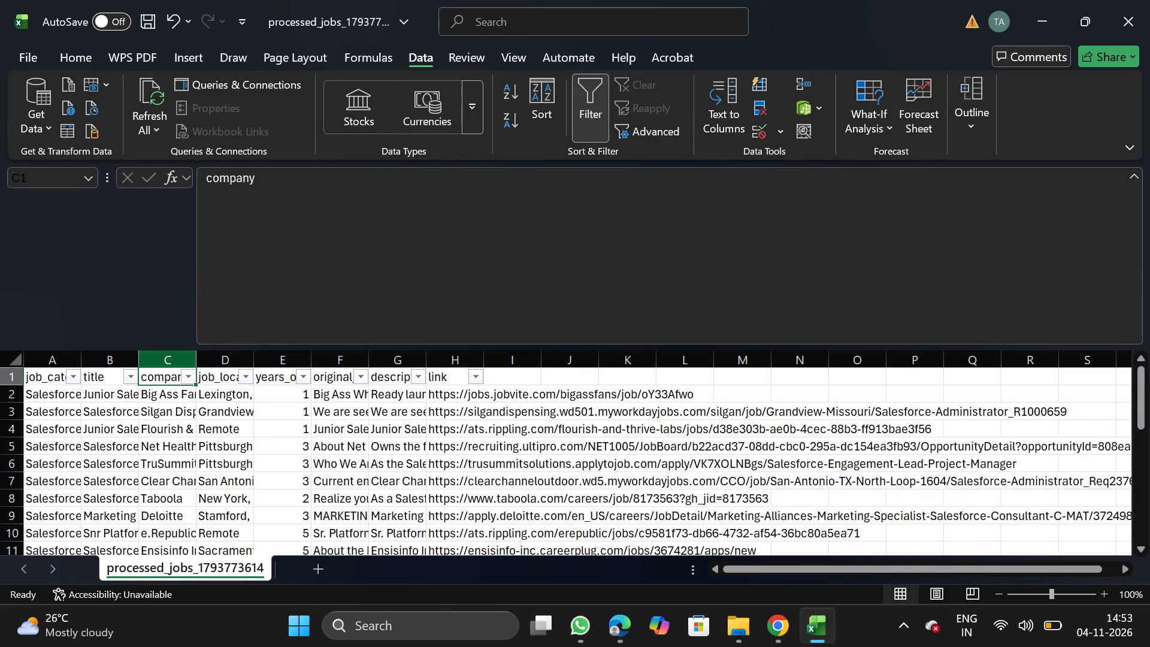
left_click(188, 378)
left_click(244, 383)
type("walmart")
key("BackSpace")
key("BackSpace")
key("BackSpace")
key("BackSpace")
key("BackSpace")
key("BackSpace")
key("BackSpace")
key("BackSpace")
key("BackSpace")
key("BackSpace")
key("BackSpace")
key("BackSpace")
key("BackSpace")
key("BackSpace")
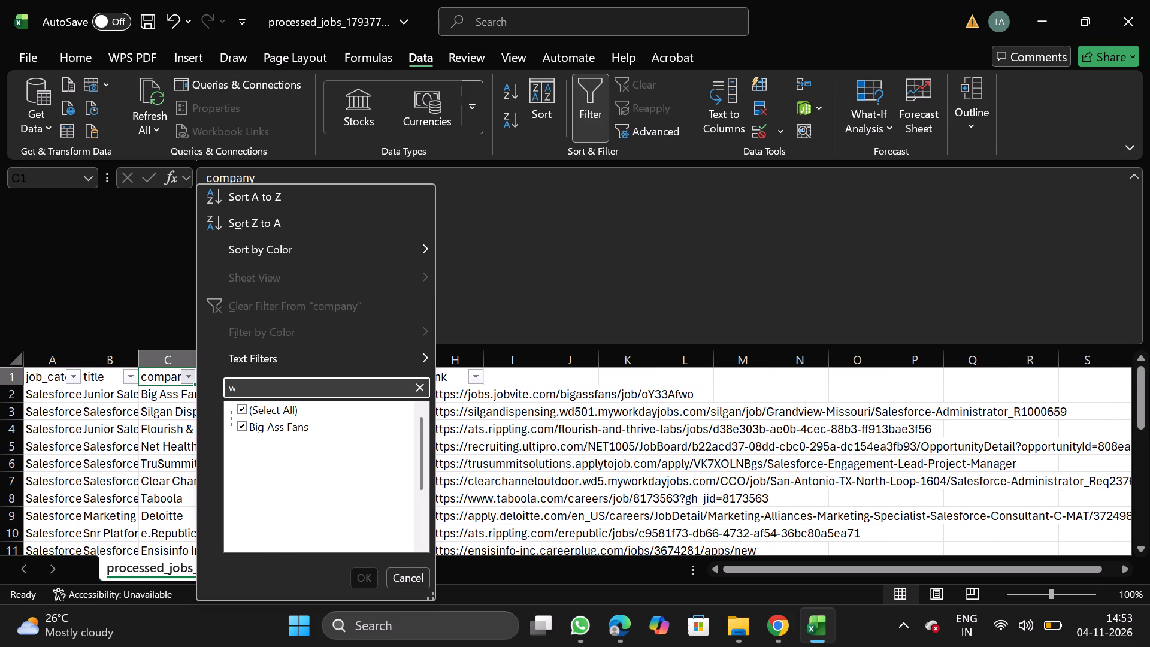
type("sried")
key("BackSpace")
key("BackSpace")
key("BackSpace")
key("BackSpace")
key("BackSpace")
key("BackSpace")
key("BackSpace")
key("BackSpace")
key("BackSpace")
key("BackSpace")
key("BackSpace")
key("BackSpace")
key("BackSpace")
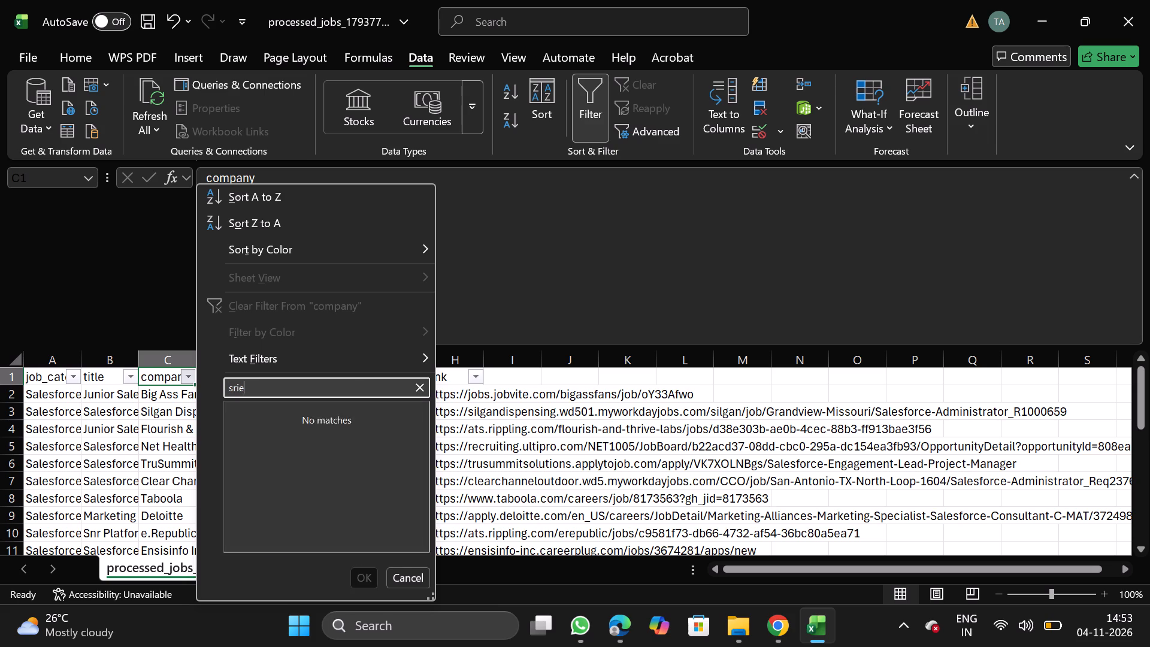
type("capital")
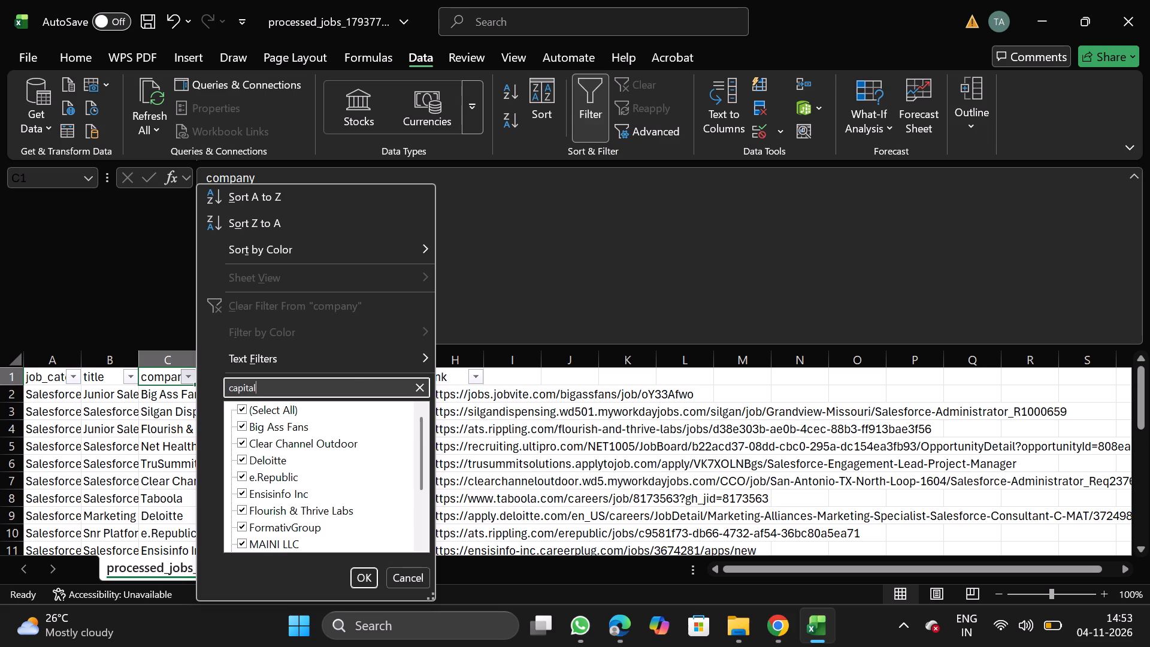
key("BackSpace")
key("BackSpace")
key("BackSpace")
key("BackSpace")
key("BackSpace")
key("BackSpace")
key("BackSpace")
key("BackSpace")
key("BackSpace")
key("BackSpace")
key("BackSpace")
key("BackSpace")
key("BackSpace")
key("BackSpace")
Search the company column's filter list for under, hunt, skim and ape, cancel without applying a filter, and turn filtering off.
type("under")
key("BackSpace")
key("BackSpace")
key("BackSpace")
key("BackSpace")
key("BackSpace")
key("BackSpace")
key("BackSpace")
key("BackSpace")
key("BackSpace")
key("BackSpace")
key("BackSpace")
key("BackSpace")
key("BackSpace")
type("hunt")
key("BackSpace")
key("BackSpace")
key("BackSpace")
key("BackSpace")
key("BackSpace")
key("BackSpace")
key("BackSpace")
key("BackSpace")
key("BackSpace")
key("BackSpace")
key("BackSpace")
key("BackSpace")
key("BackSpace")
key("BackSpace")
key("BackSpace")
type("skim")
key("BackSpace")
key("BackSpace")
key("BackSpace")
key("BackSpace")
key("BackSpace")
key("BackSpace")
key("BackSpace")
key("BackSpace")
key("BackSpace")
key("BackSpace")
key("BackSpace")
key("BackSpace")
key("BackSpace")
key("BackSpace")
key("BackSpace")
key("BackSpace")
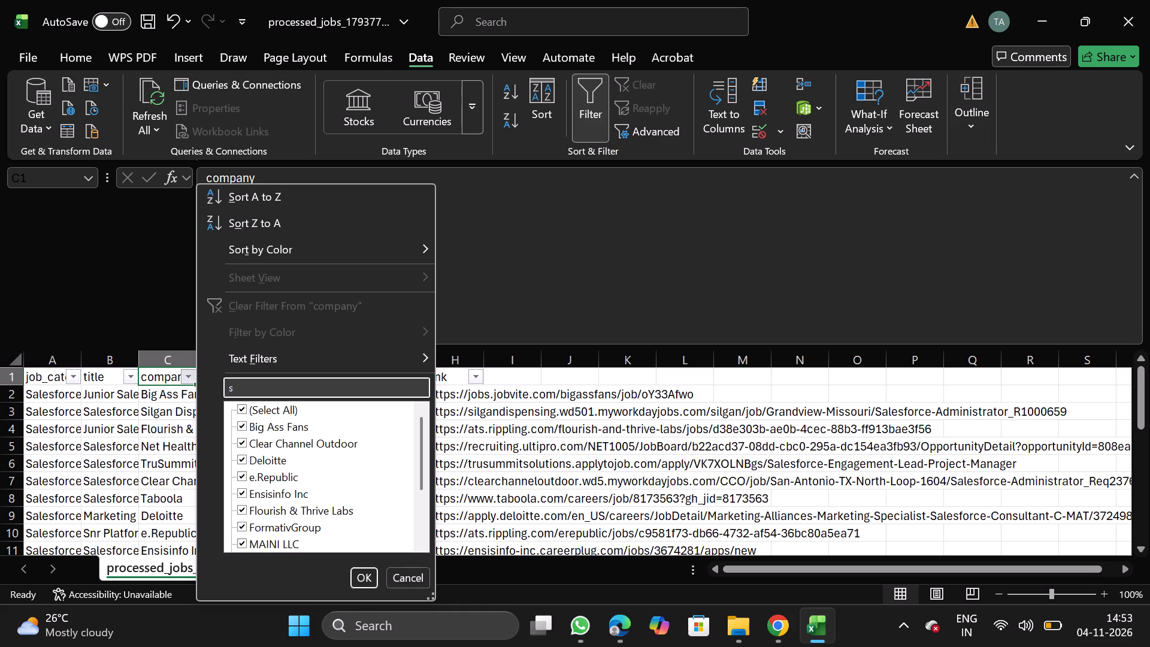
type("ape")
key("BackSpace")
key("BackSpace")
key("BackSpace")
key("BackSpace")
key("BackSpace")
key("BackSpace")
key("BackSpace")
key("BackSpace")
key("BackSpace")
key("BackSpace")
key("BackSpace")
left_click(405, 578)
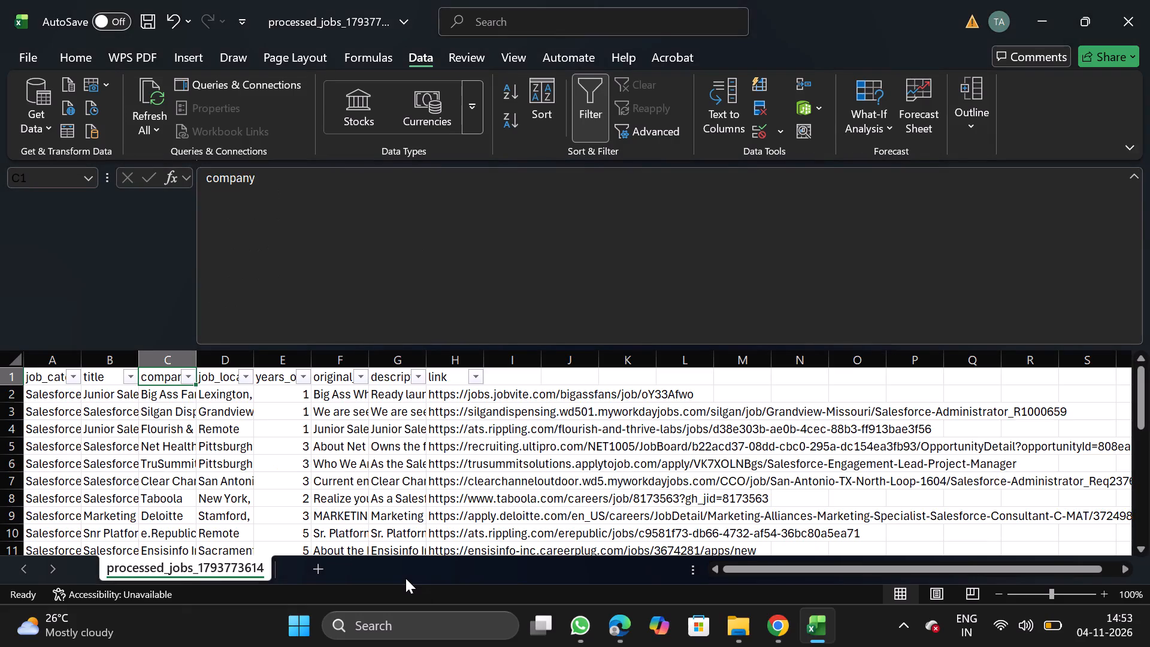
left_click(604, 93)
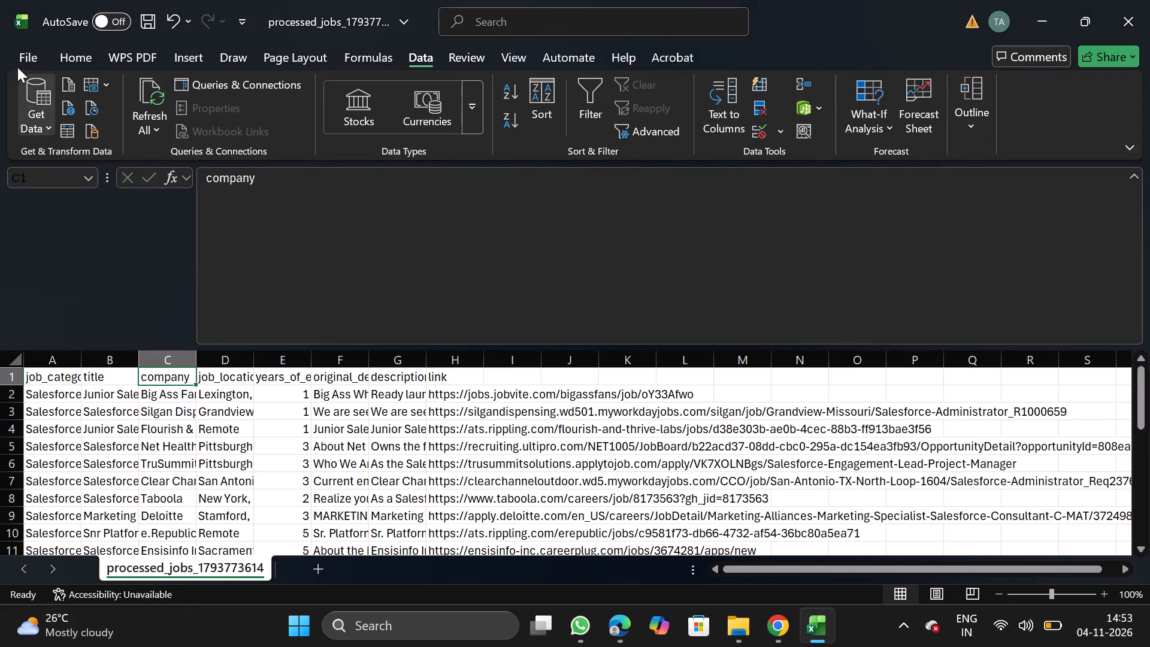
Save the cleaned Salesforce file as the CSV Salesforce_11_04 in the Daily Scraping jobs folder under Documents.
left_click(28, 59)
triple_click(78, 300)
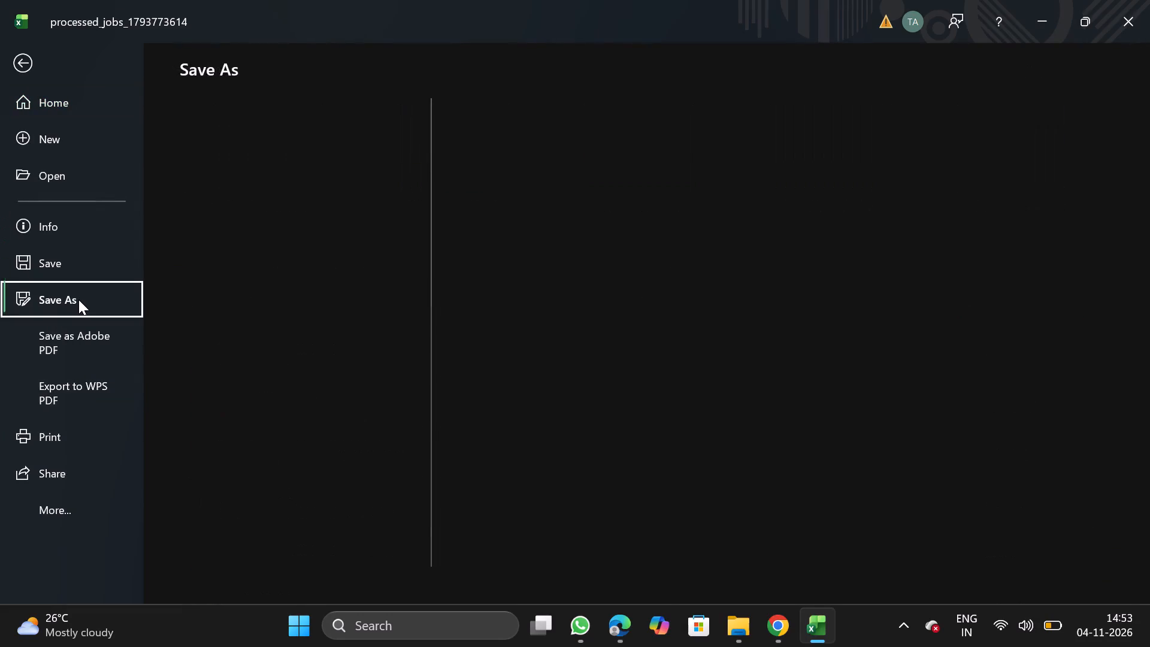
triple_click(267, 503)
double_click(267, 503)
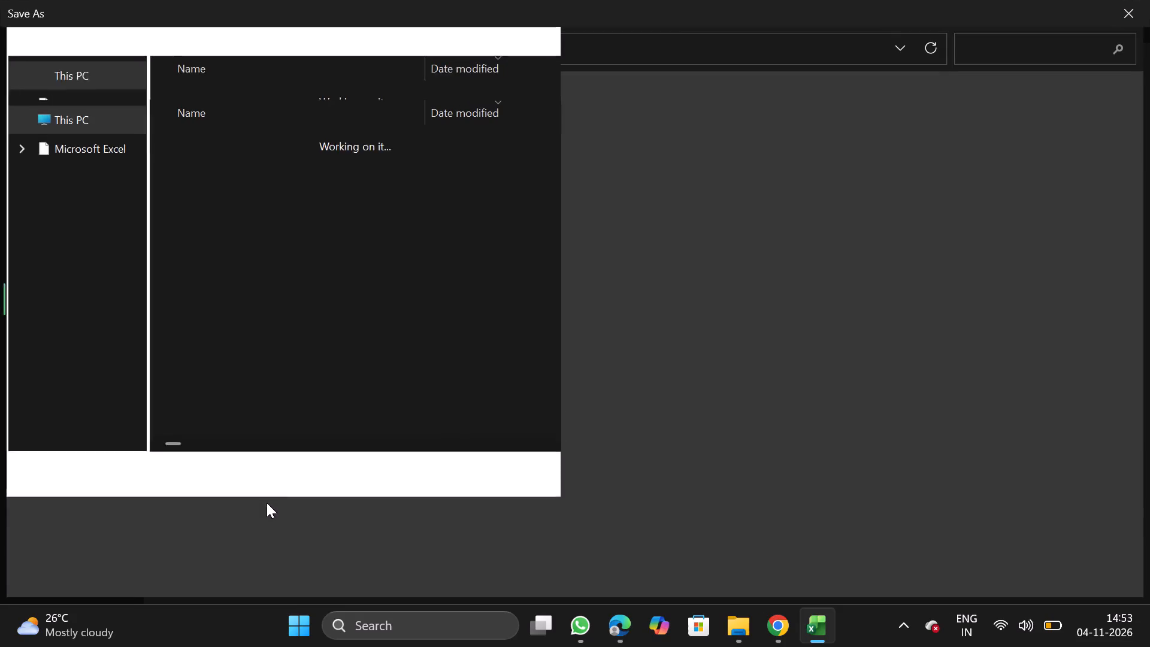
double_click(66, 191)
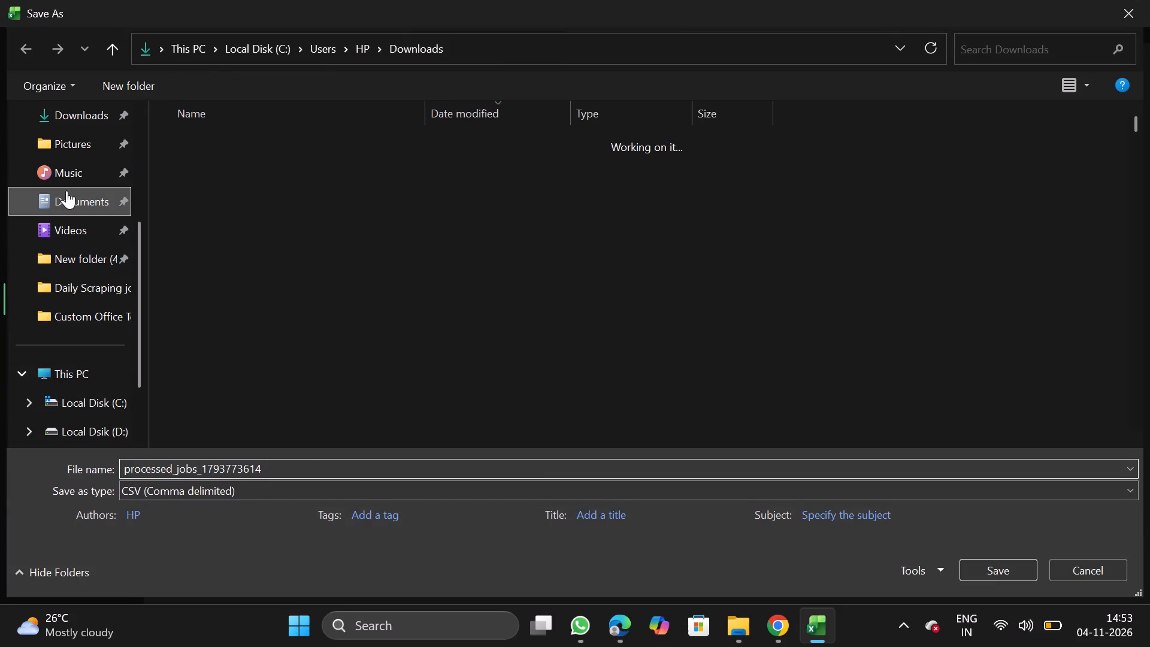
double_click(283, 198)
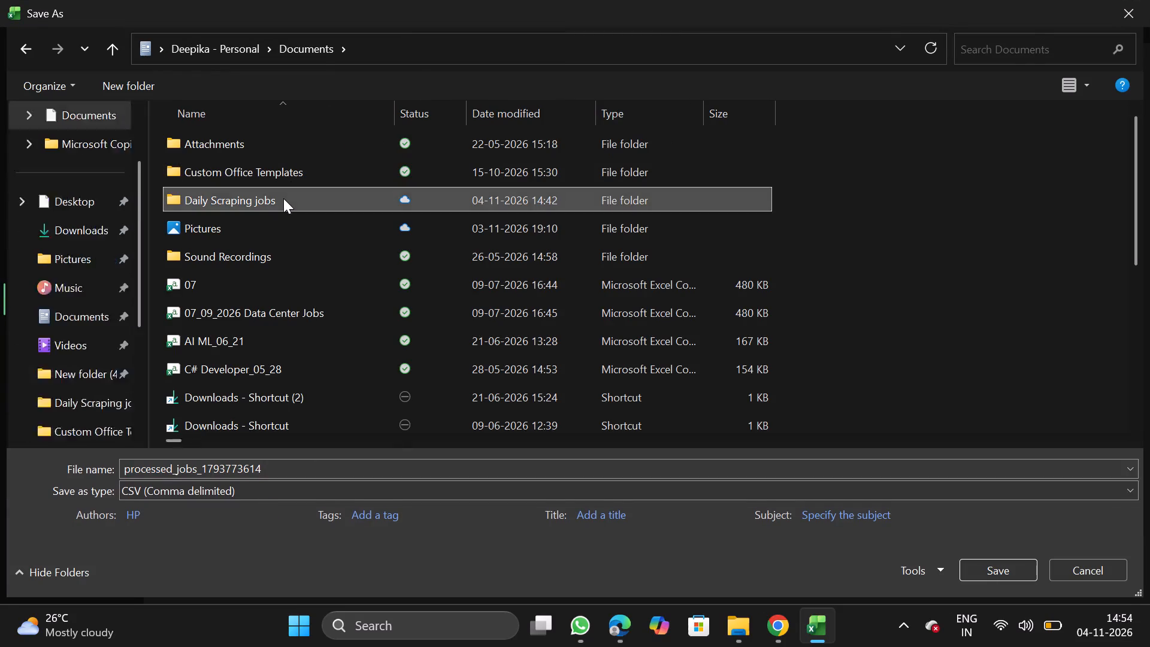
left_click(301, 468)
key("BackSpace")
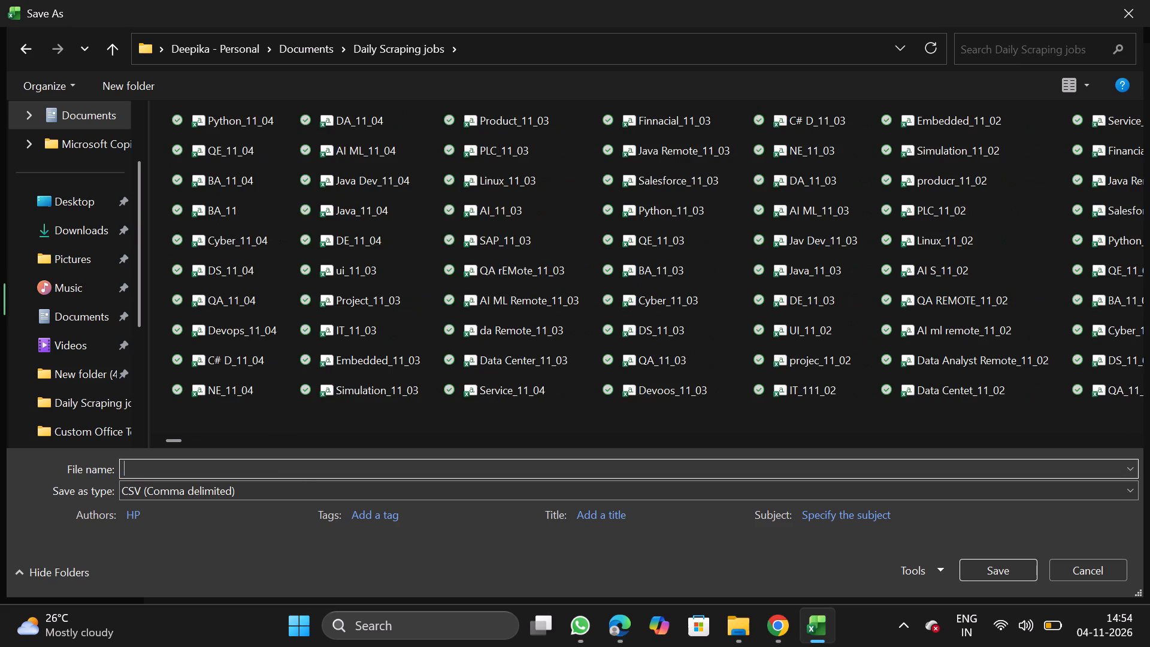
type("alesforce")
type("_11_04")
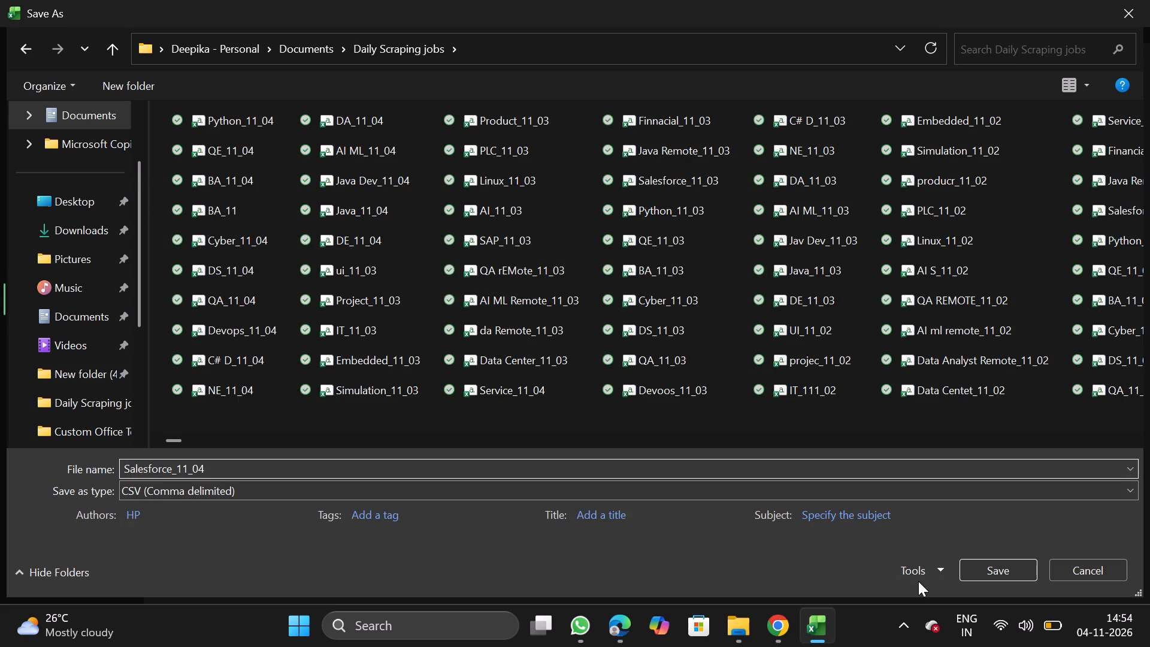
left_click(978, 581)
Switch to NextGenApply in Chrome, choose Salesforce_11_04 for the CSV bulk upload, look through its data preview, and upload it.
left_click(781, 635)
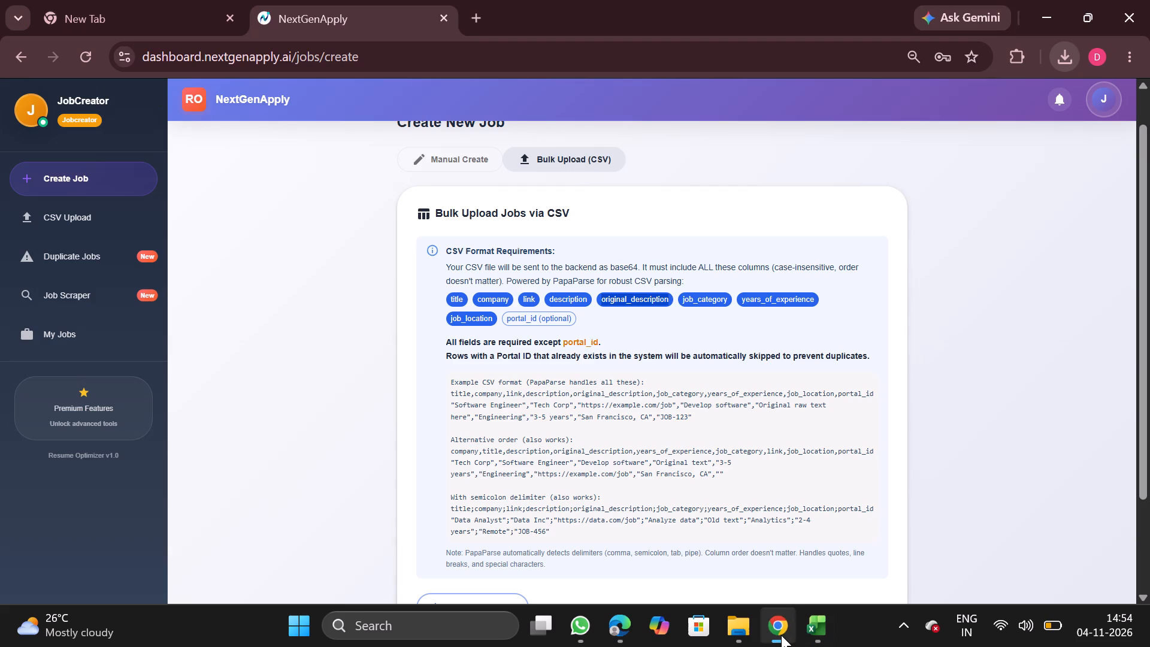
scroll(553, 501, "down", 1)
left_click(507, 495)
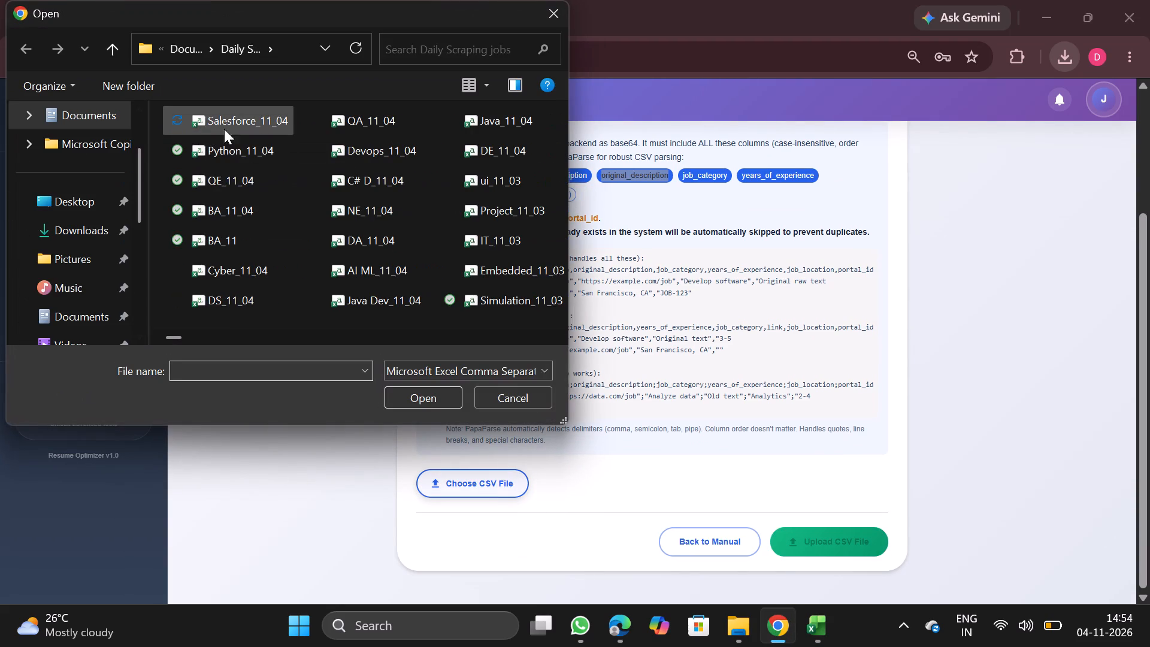
double_click(240, 118)
left_click_drag(240, 118, 556, 424)
scroll(556, 424, "down", 2)
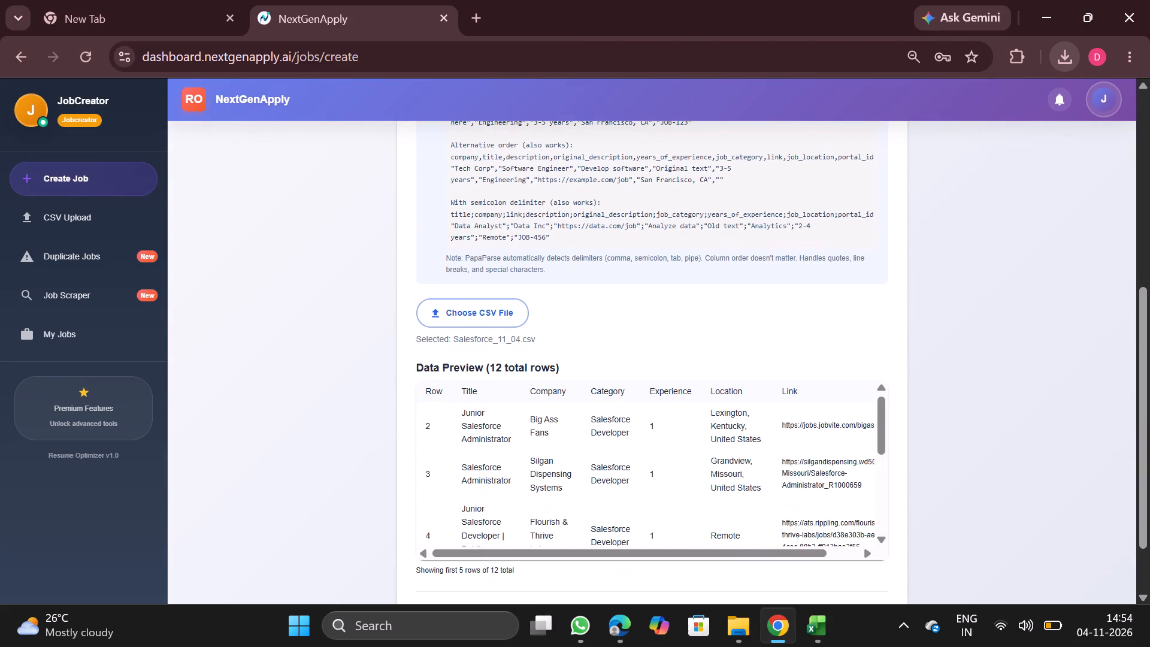
scroll(685, 481, "down", 3)
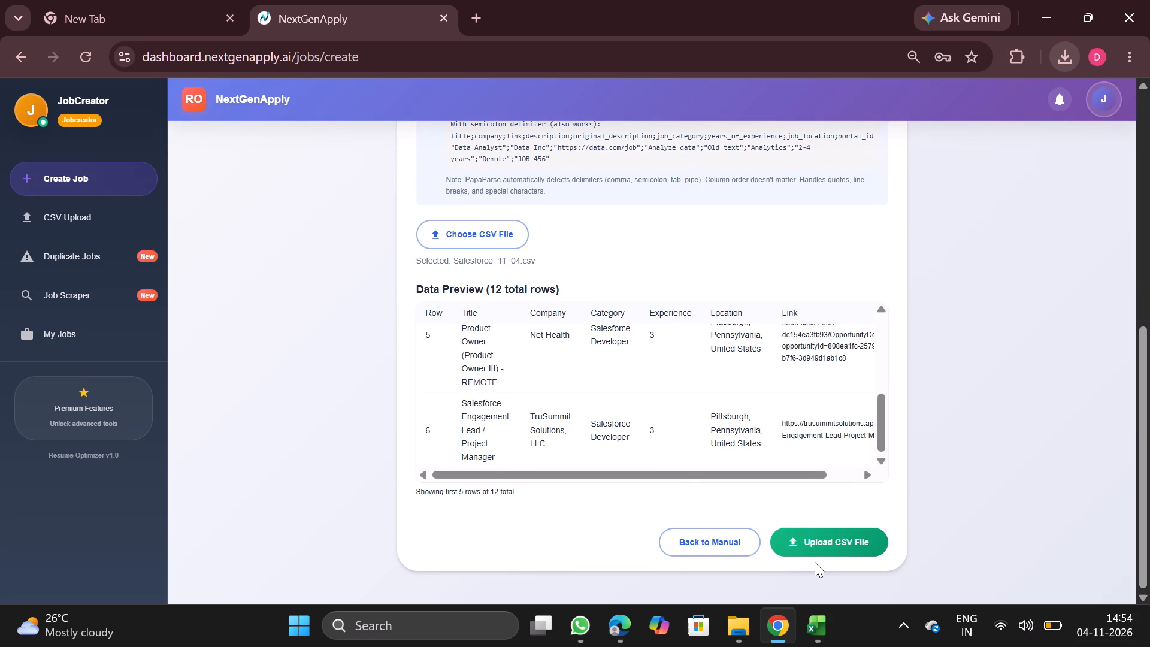
left_click(822, 546)
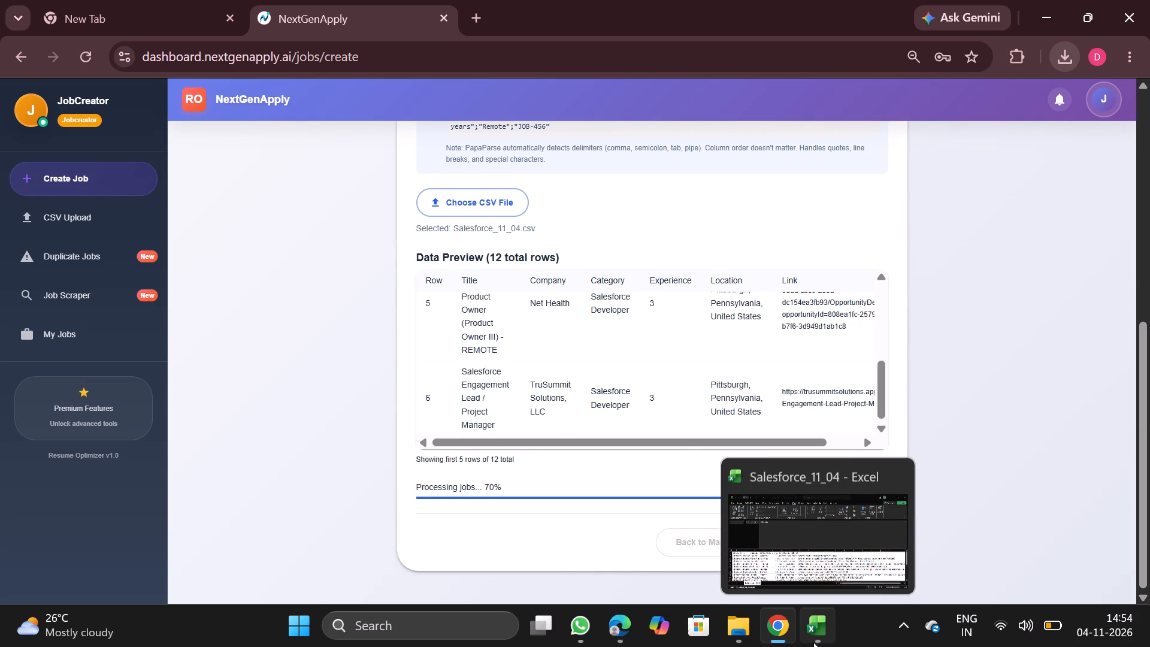
Close the Salesforce_11_04 workbook in Excel.
left_click(895, 474)
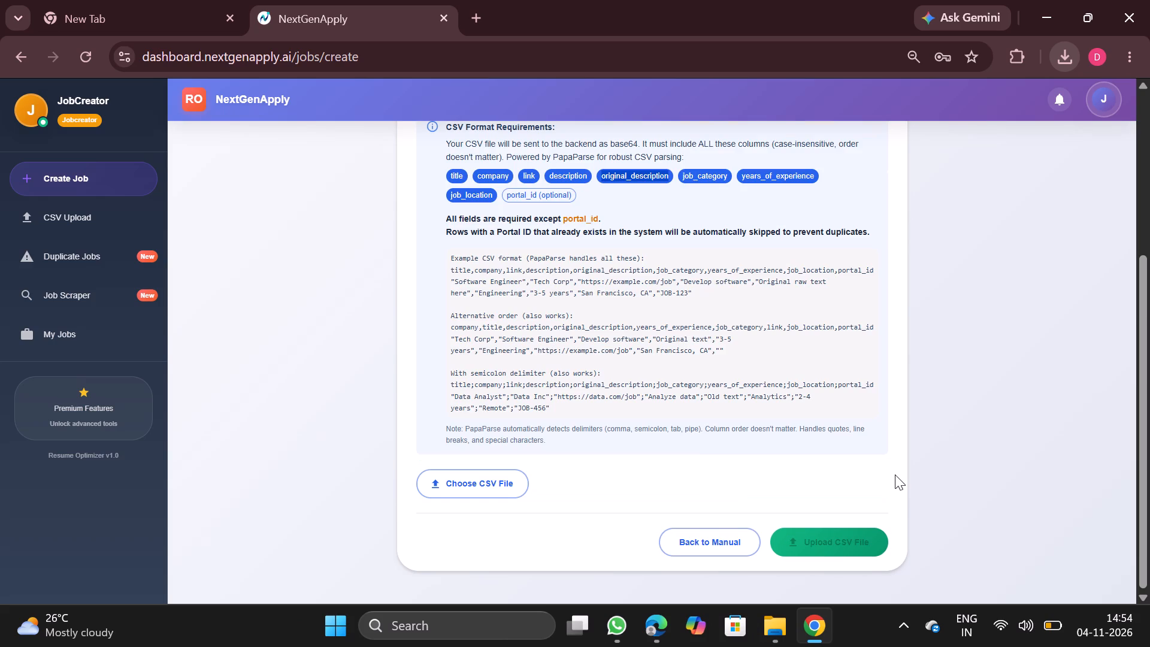
Download the Java Full Stack Developer Remote file from NextGenApply's CSV Upload History and open it in Excel.
scroll(895, 474, "up", 3)
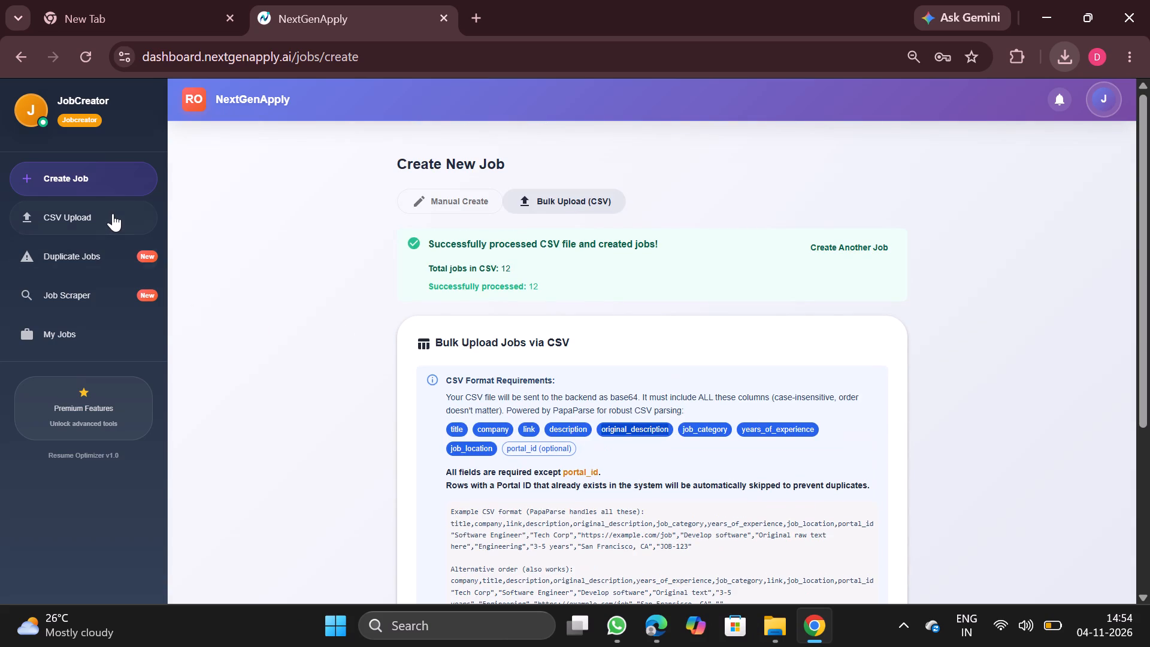
left_click(113, 213)
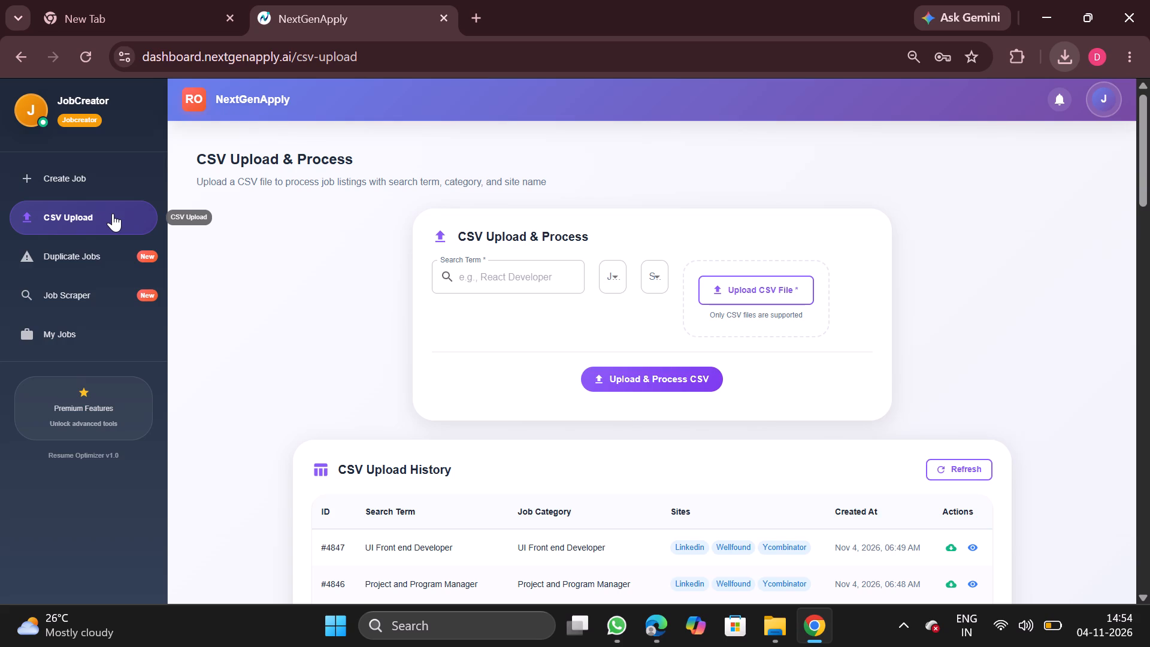
scroll(486, 424, "down", 2)
scroll(693, 528, "down", 1)
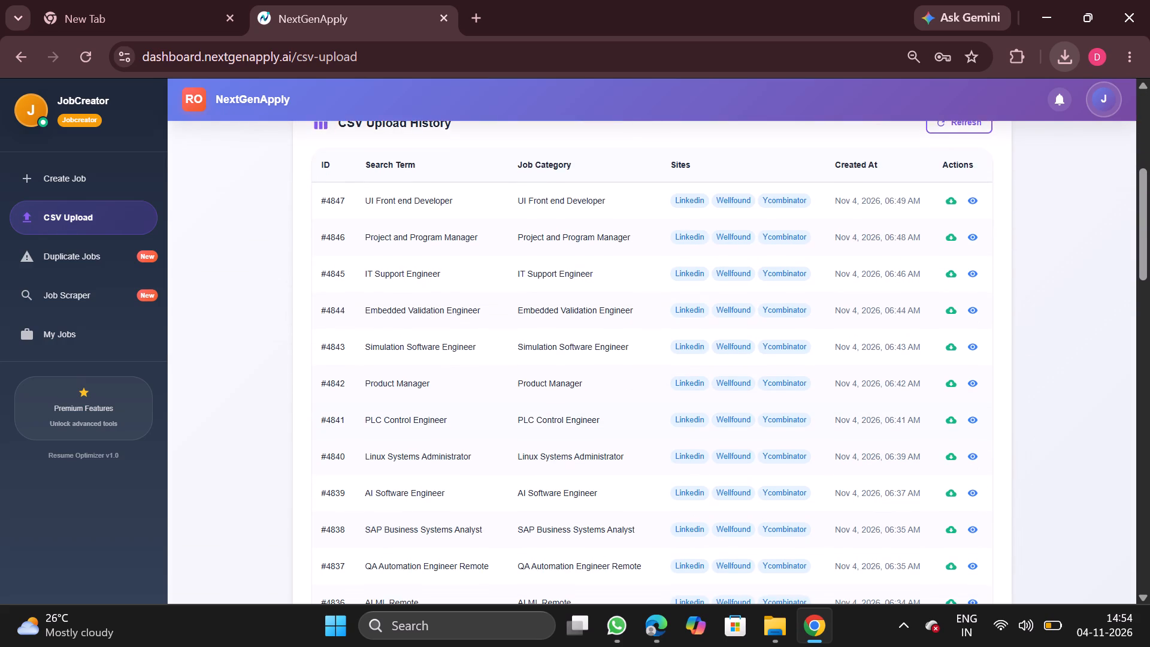
scroll(693, 528, "down", 1)
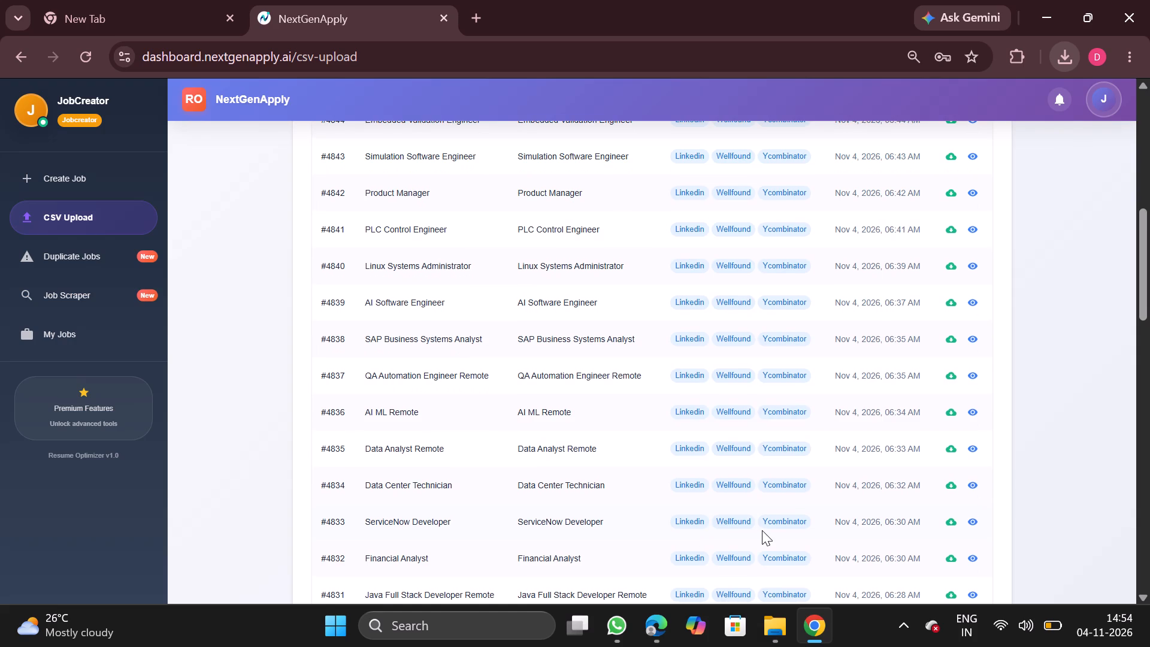
scroll(762, 530, "down", 1)
left_click(949, 537)
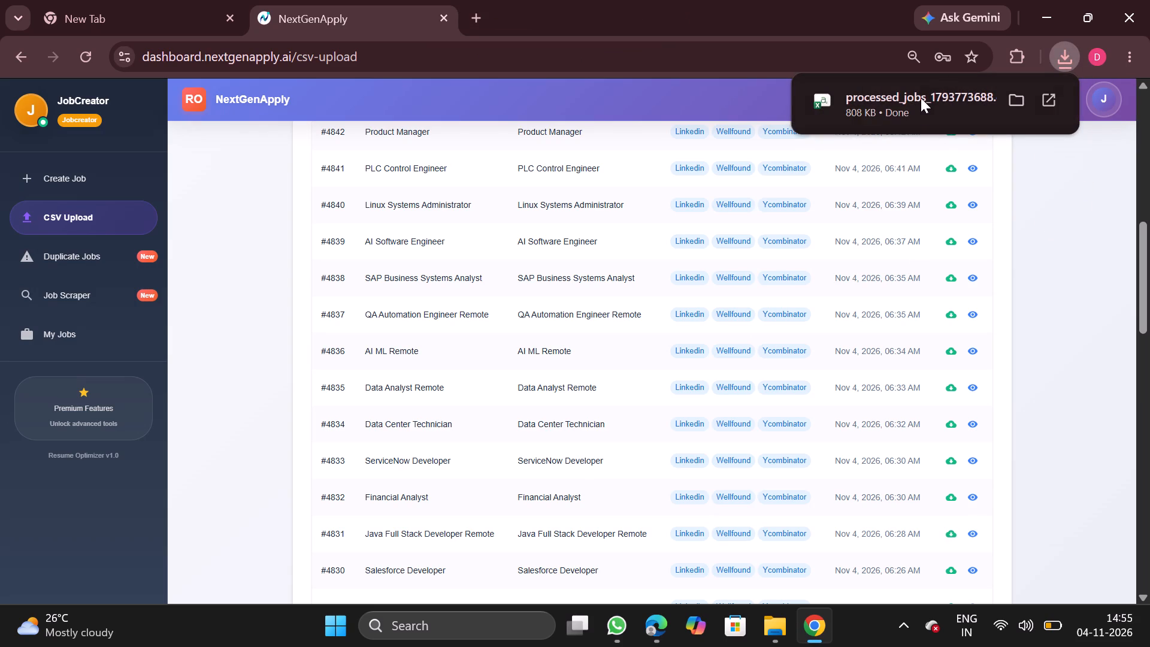
left_click(923, 94)
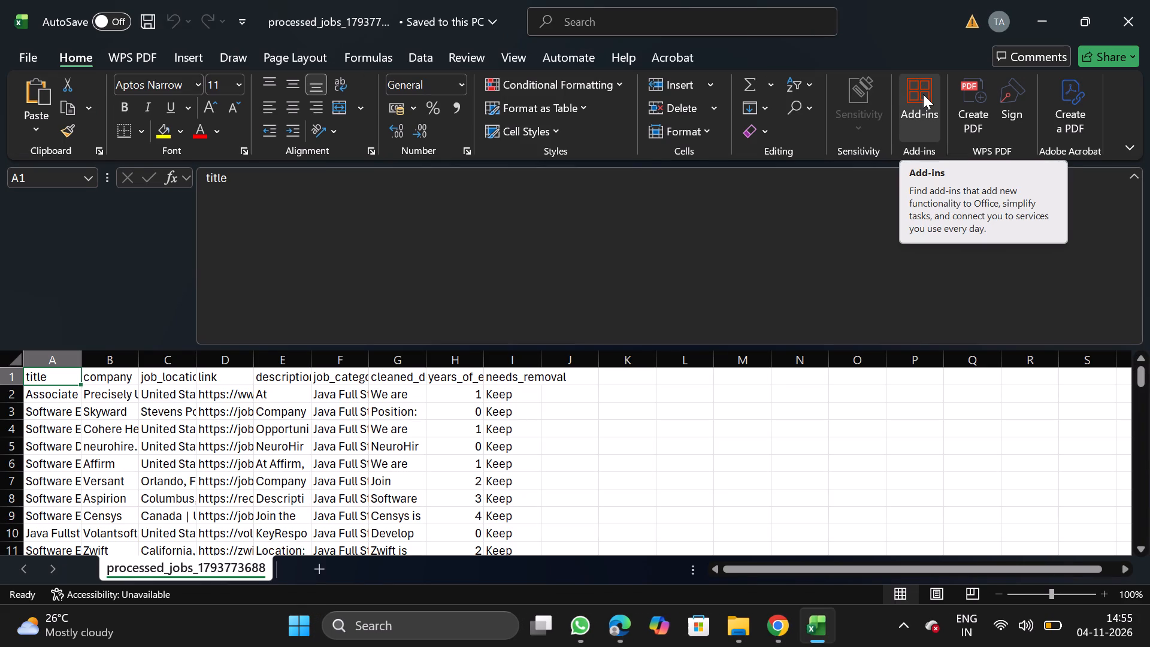
Remove duplicate rows from the whole Java Full Stack dataset based on the company column only.
left_click(359, 455)
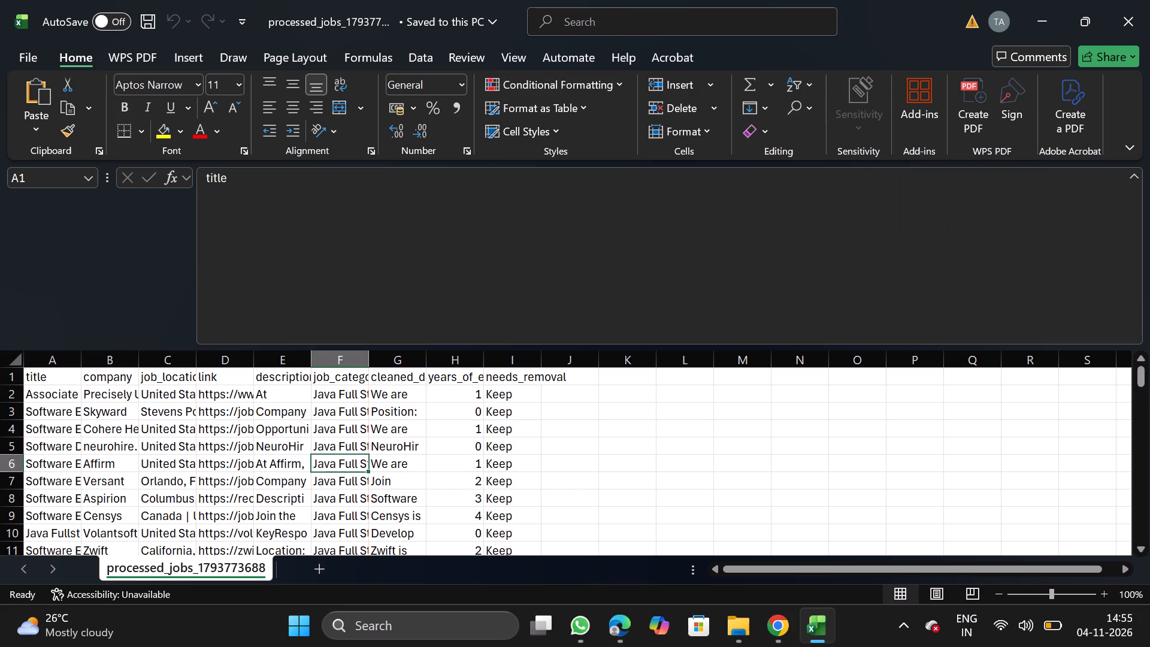
key("ctrl+a")
left_click(423, 56)
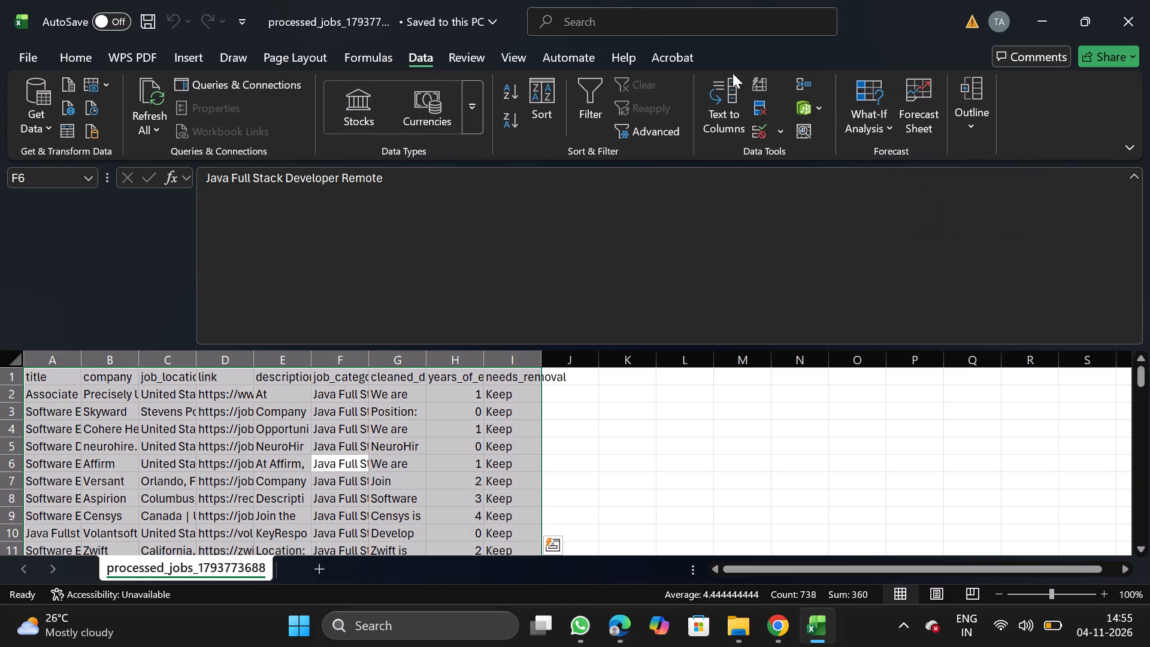
left_click(762, 106)
left_click(245, 272)
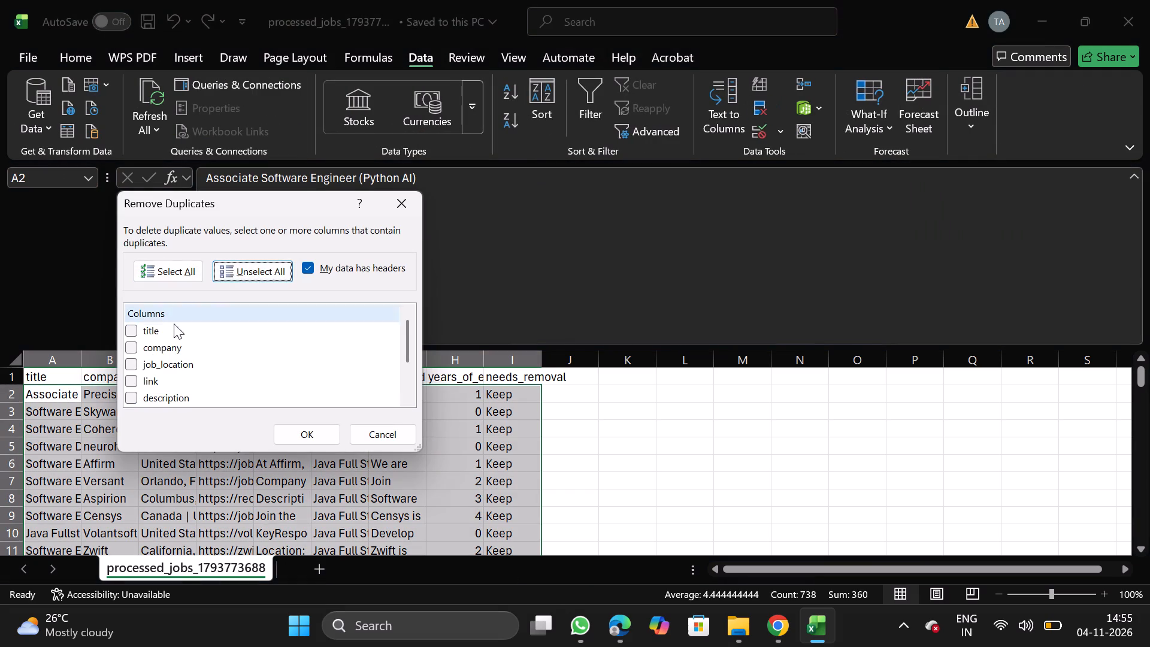
left_click(132, 346)
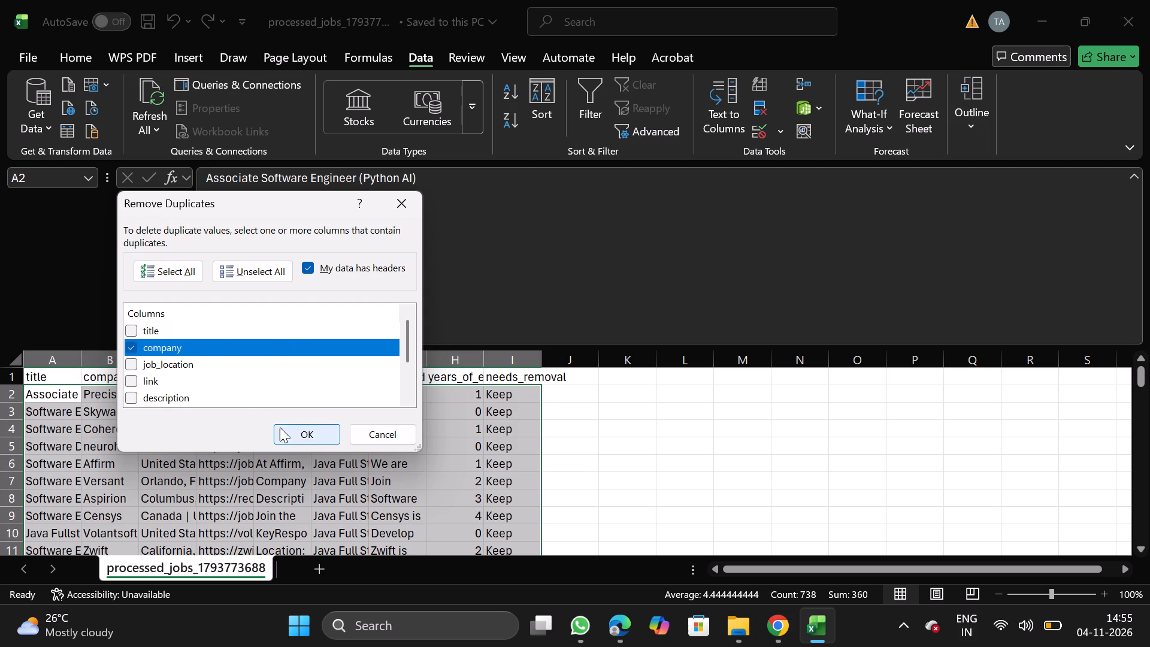
left_click(308, 433)
left_click(680, 357)
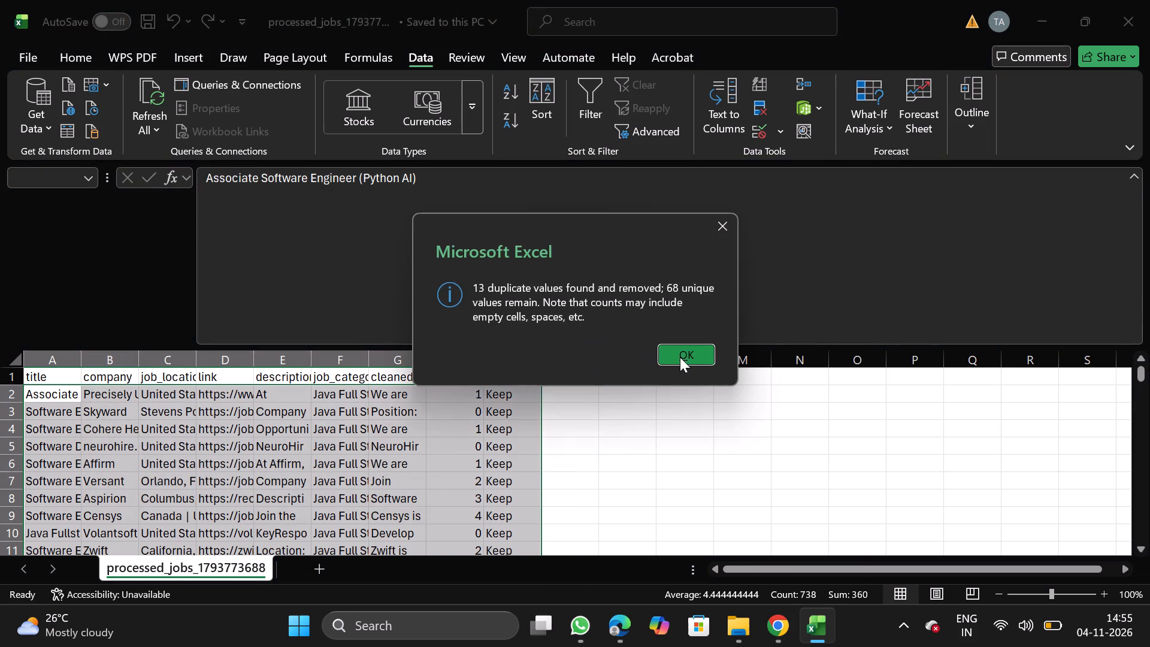
Filter the needs_removal column to Remove, delete all the filtered job rows, and turn filtering off.
left_click(495, 373)
left_click(591, 115)
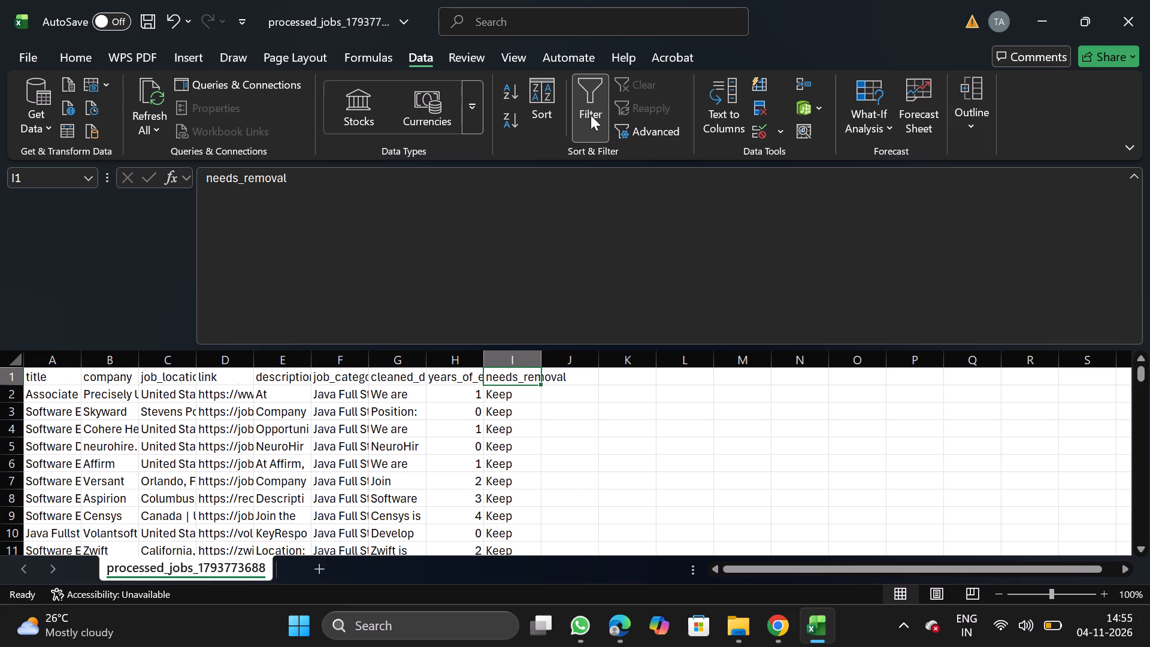
left_click(528, 381)
left_click(346, 427)
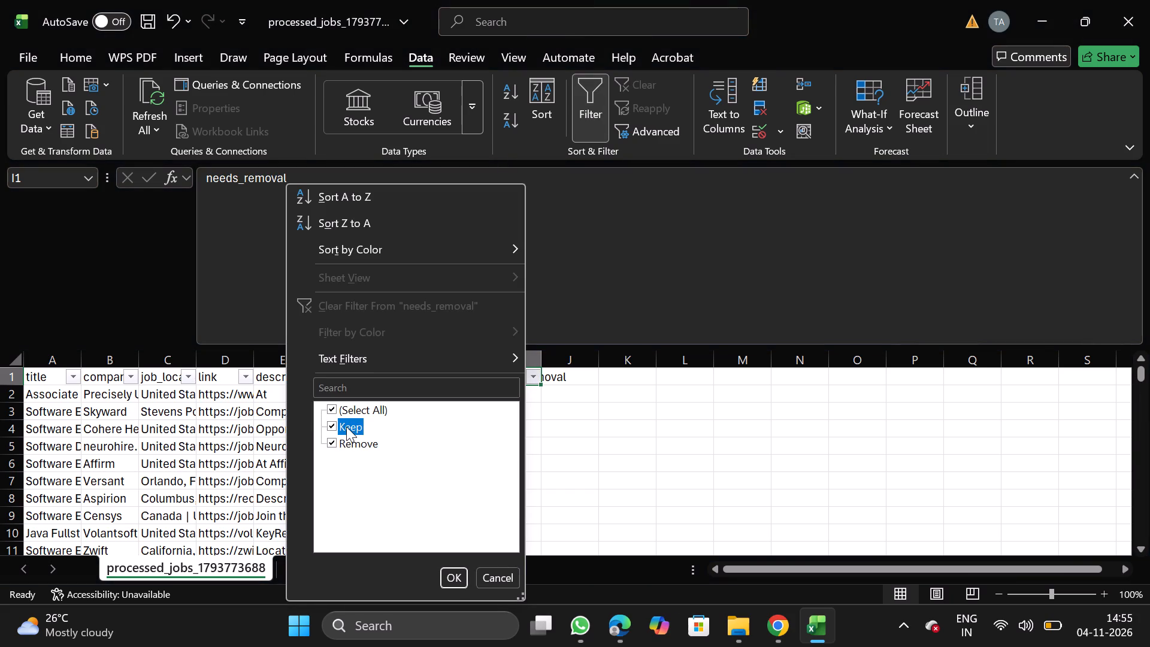
left_click(459, 579)
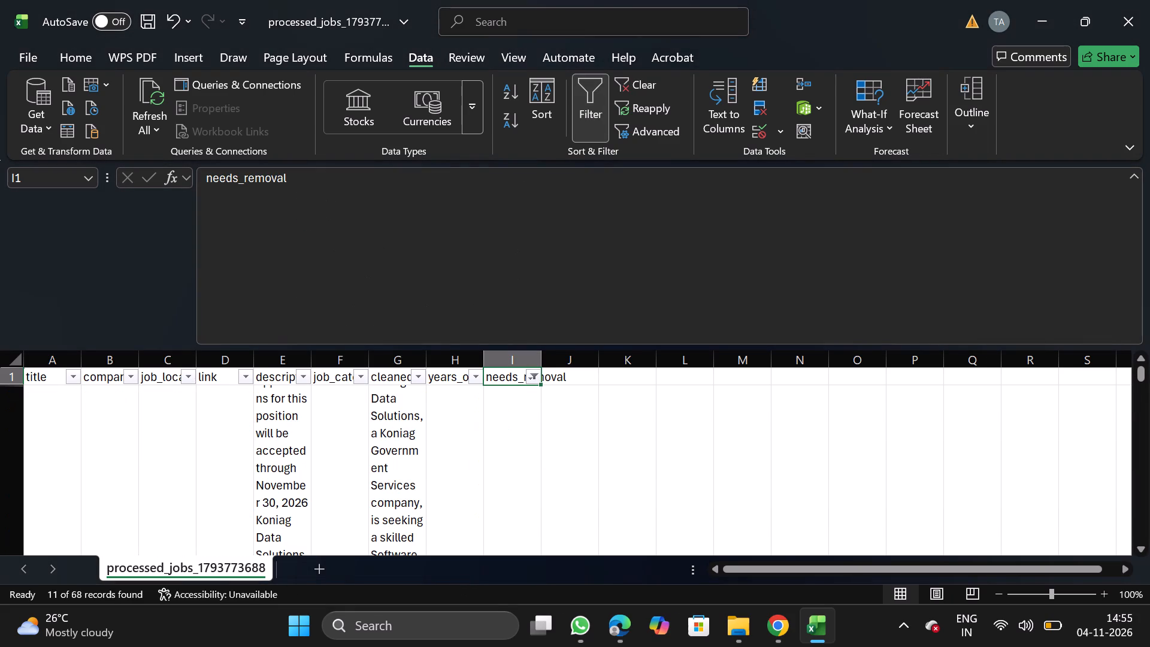
left_click(6, 405)
key("ctrl+shift+Down")
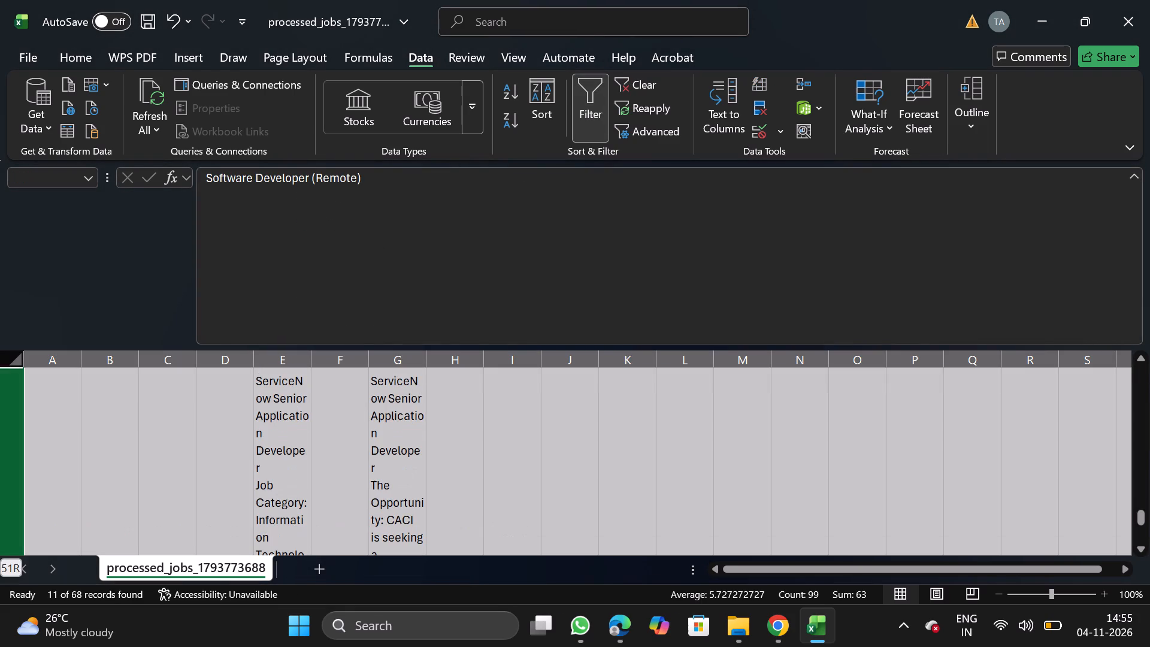
right_click(165, 458)
left_click(230, 311)
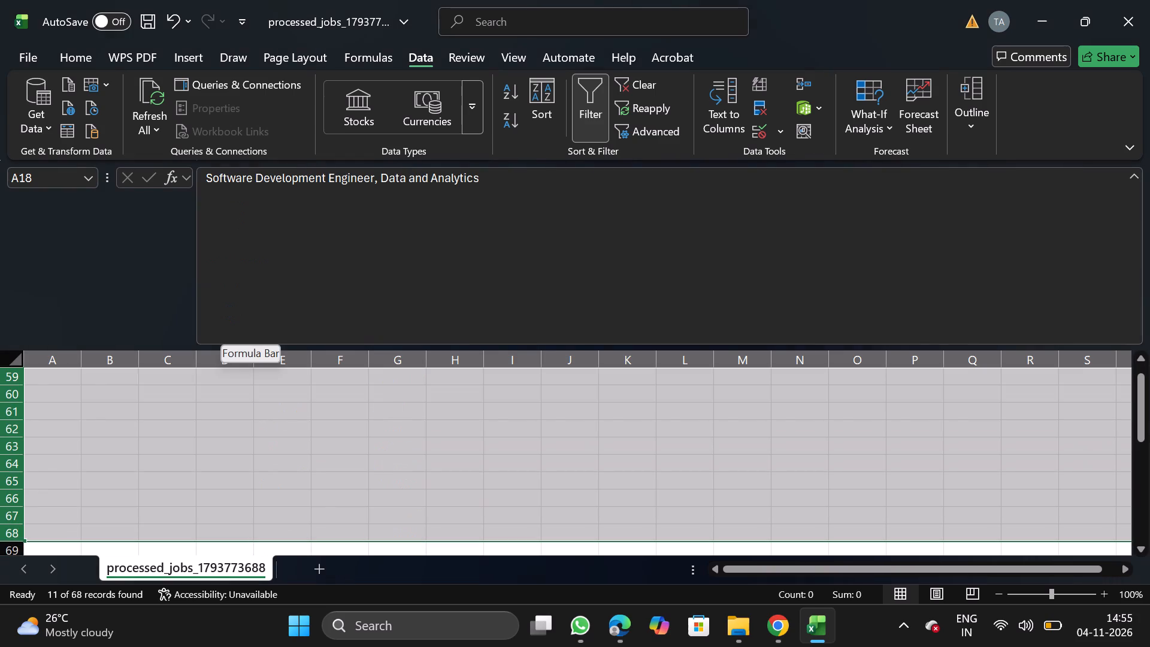
left_click(594, 109)
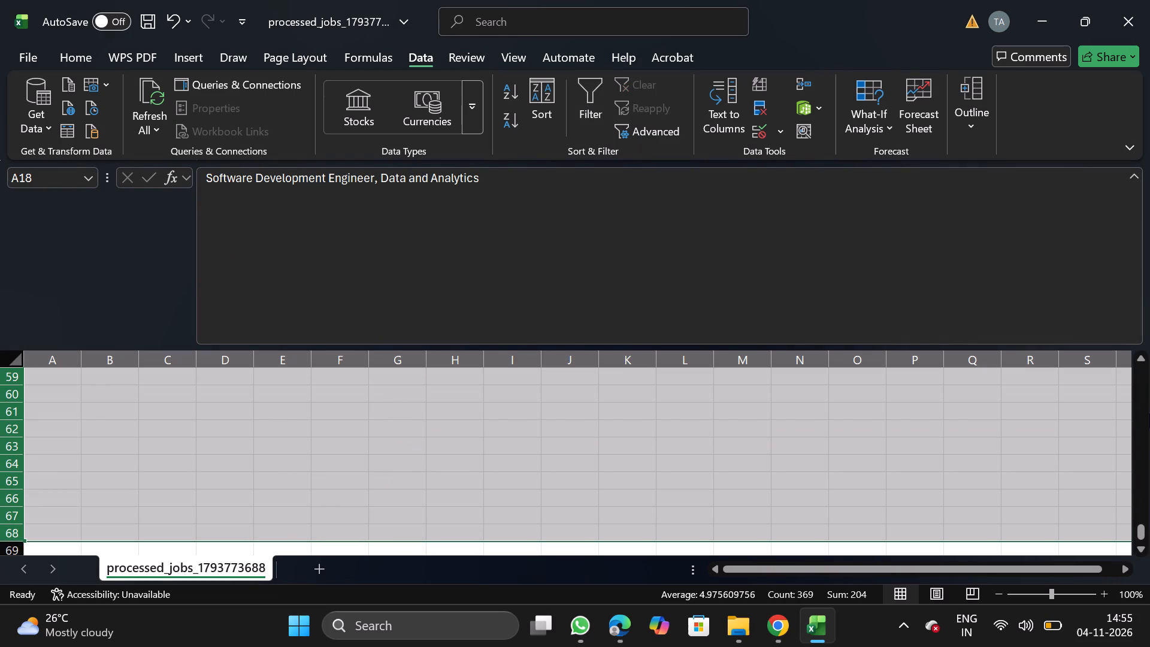
Filter the years_of_experience column to 8, 10 and 13, delete all the filtered job rows, and turn filtering off.
left_click_drag(1139, 532, 1113, 280)
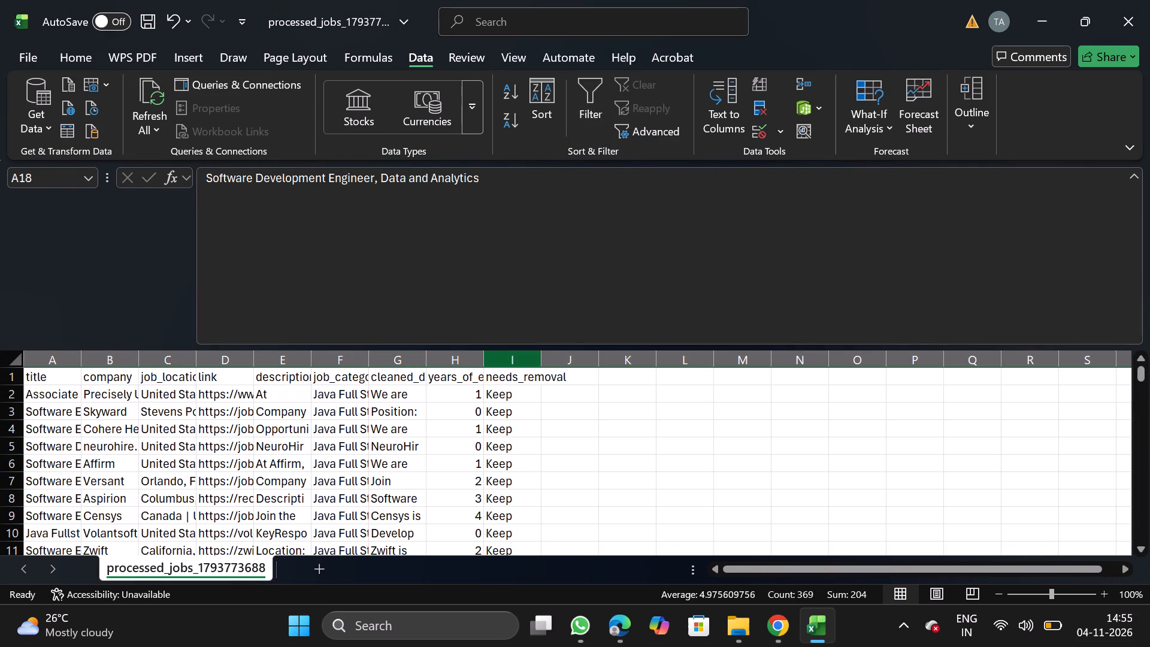
left_click_drag(517, 361, 444, 371)
left_click(444, 371)
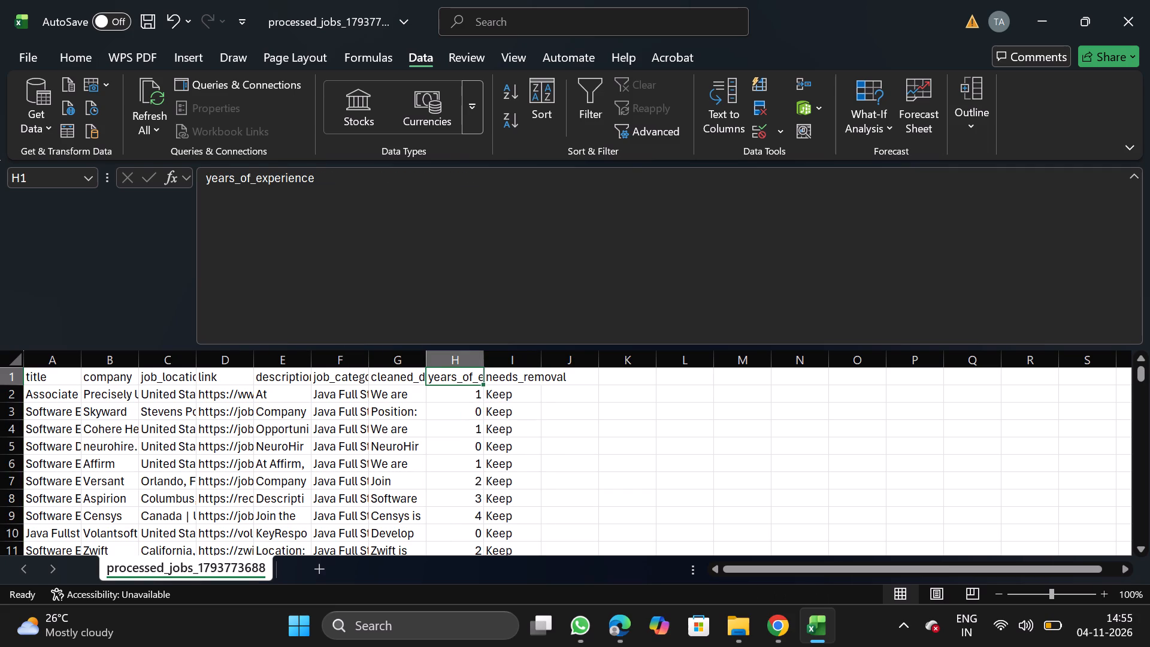
left_click(601, 117)
left_click(480, 380)
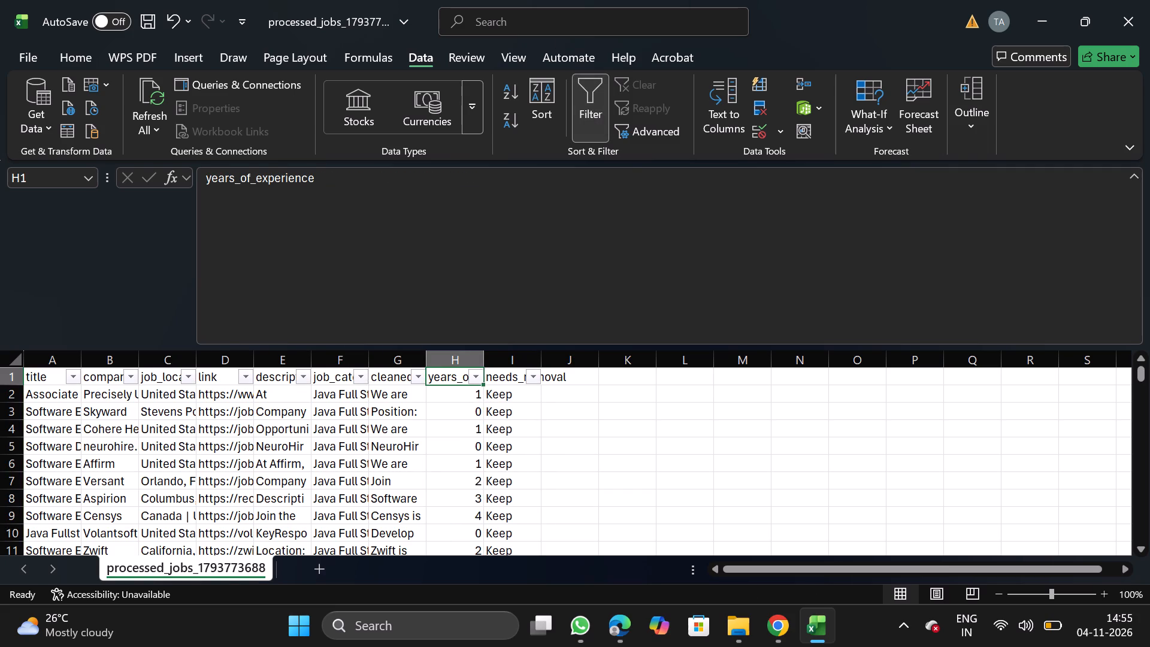
left_click(304, 416)
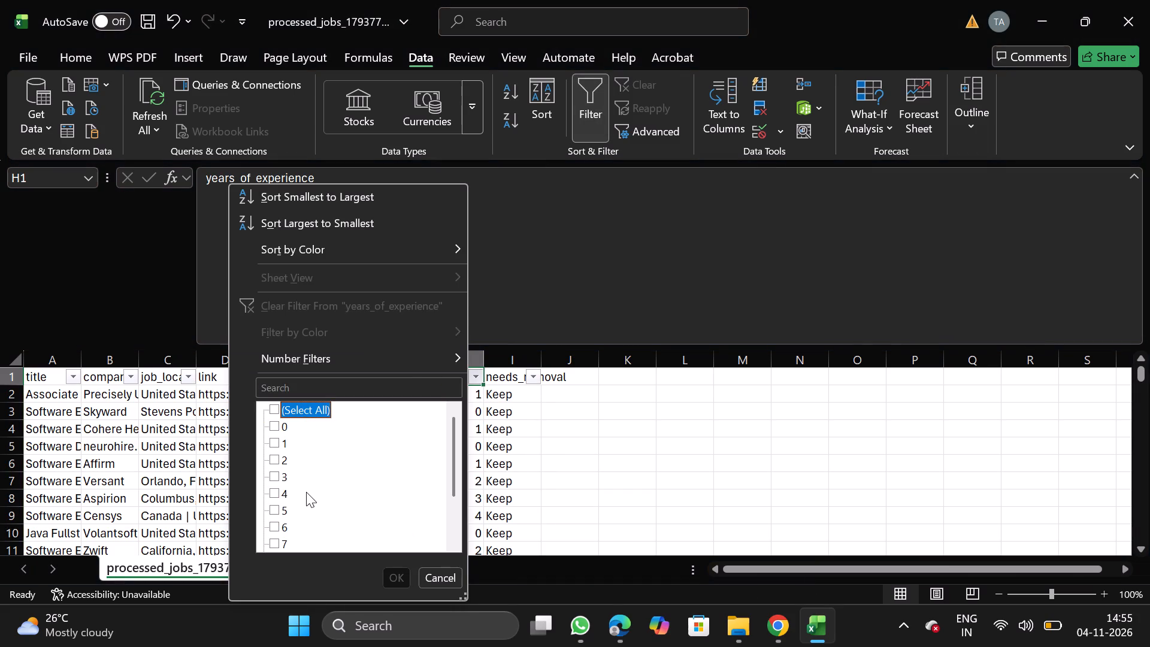
scroll(306, 492, "down", 1)
left_click(279, 494)
left_click(276, 508)
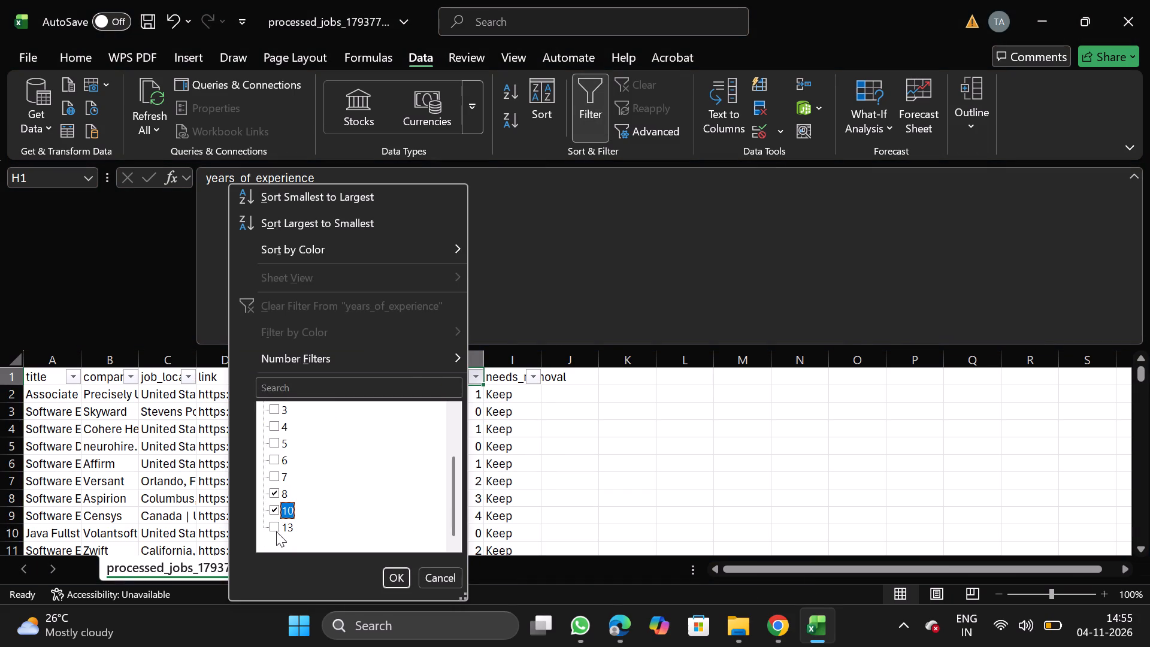
left_click(276, 531)
left_click(402, 576)
left_click(2, 412)
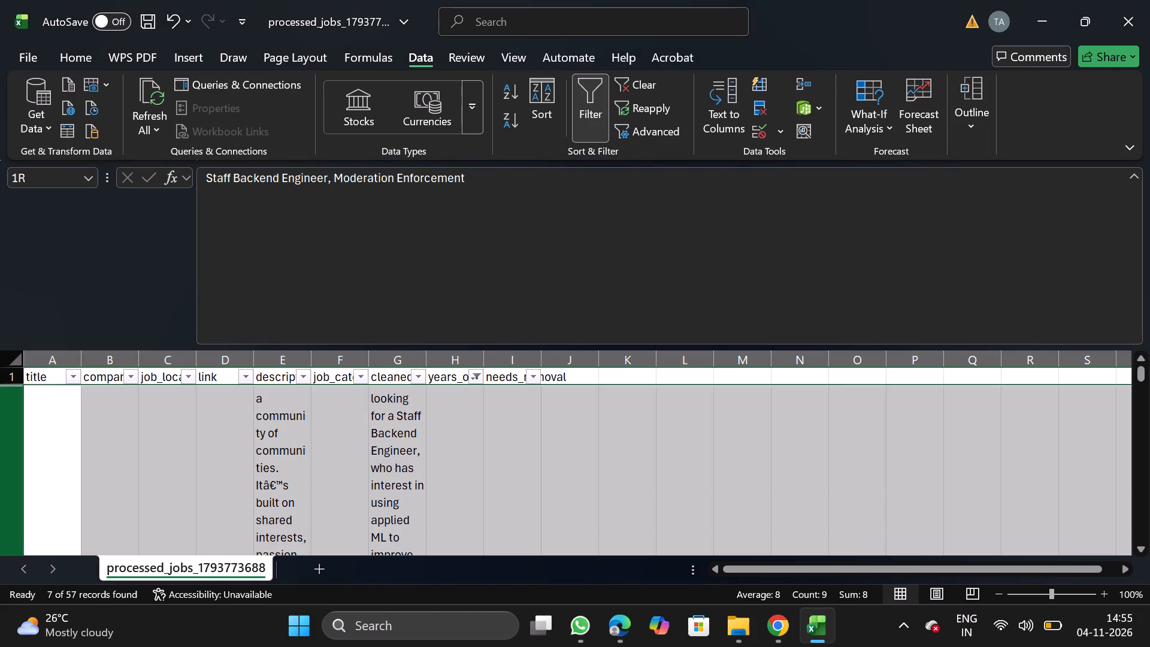
key("ctrl+shift+Down")
right_click(132, 464)
left_click(215, 315)
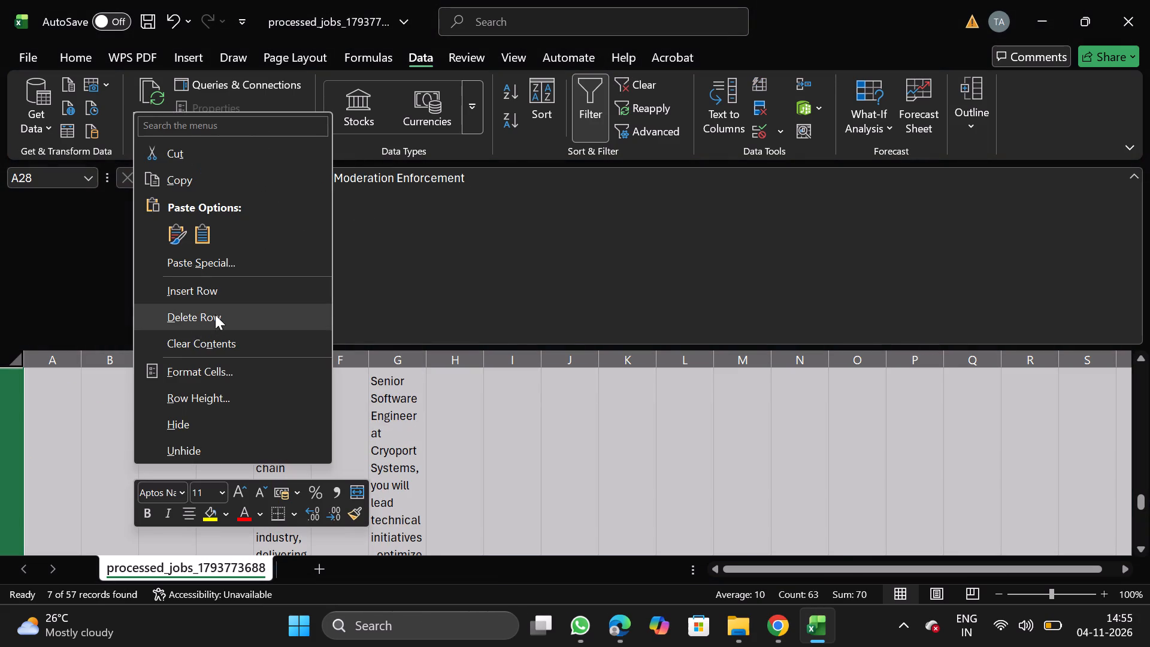
left_click(599, 108)
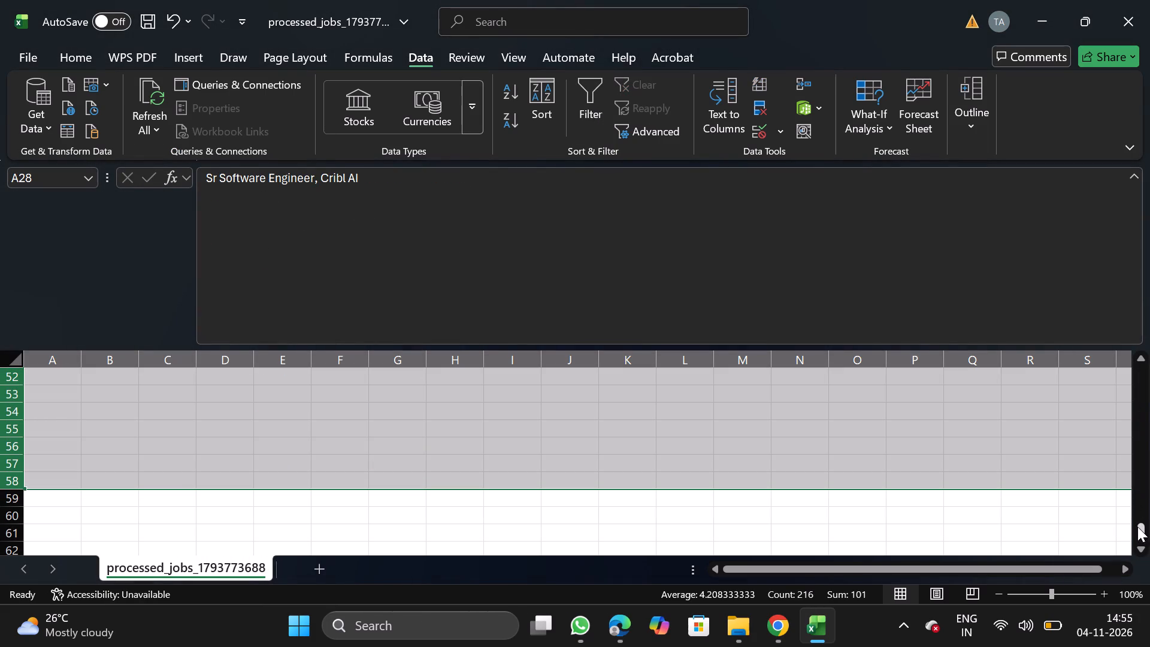
Delete the needs_removal column from the Java Full Stack sheet.
left_click_drag(1139, 530, 1110, 221)
left_click(518, 369)
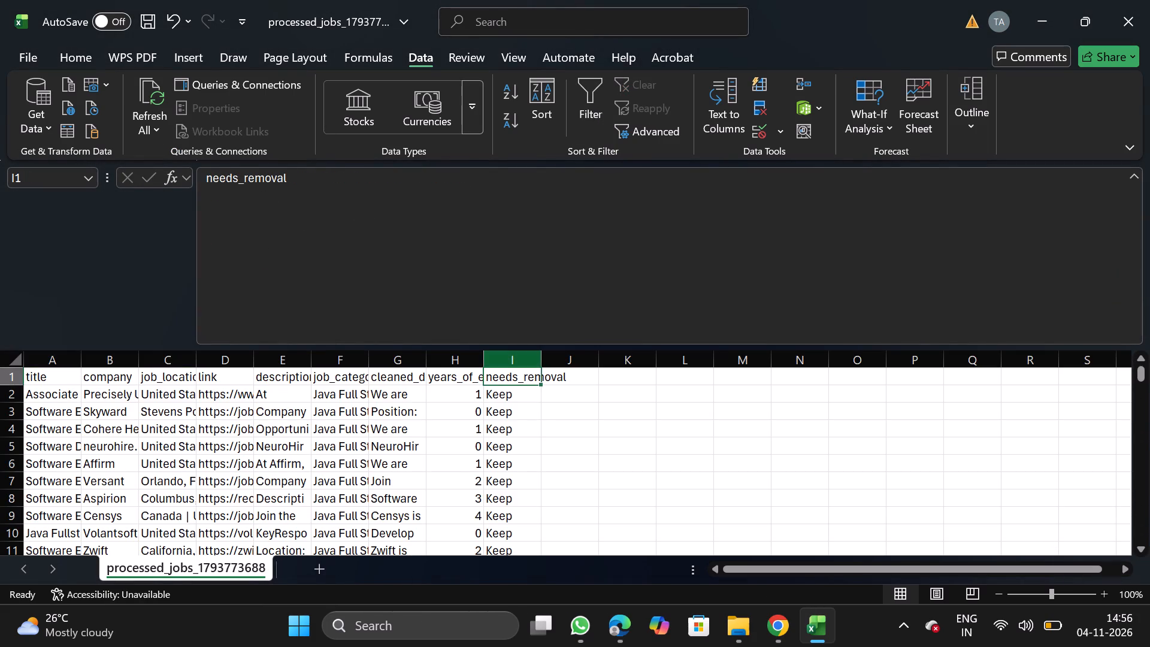
left_click_drag(522, 367, 504, 441)
right_click(504, 441)
left_click(579, 285)
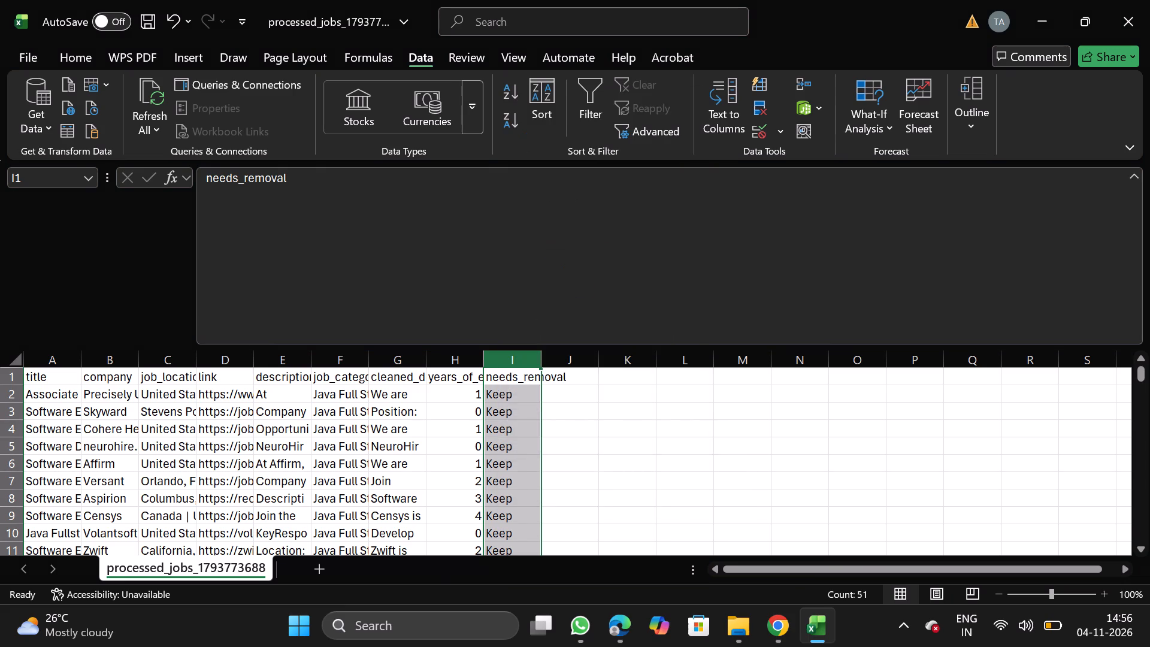
Move the job_category column in front of the title column as the sheet's first column.
left_click(398, 359)
left_click(461, 360)
key("ctrl+x")
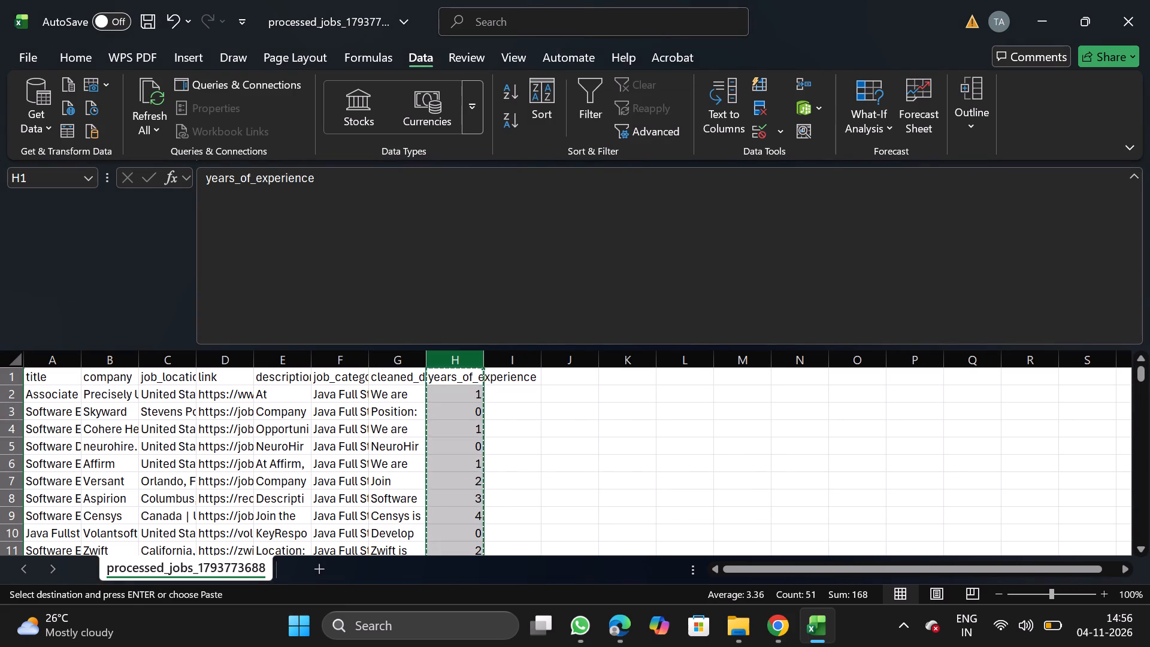
left_click(339, 360)
key("ctrl+x")
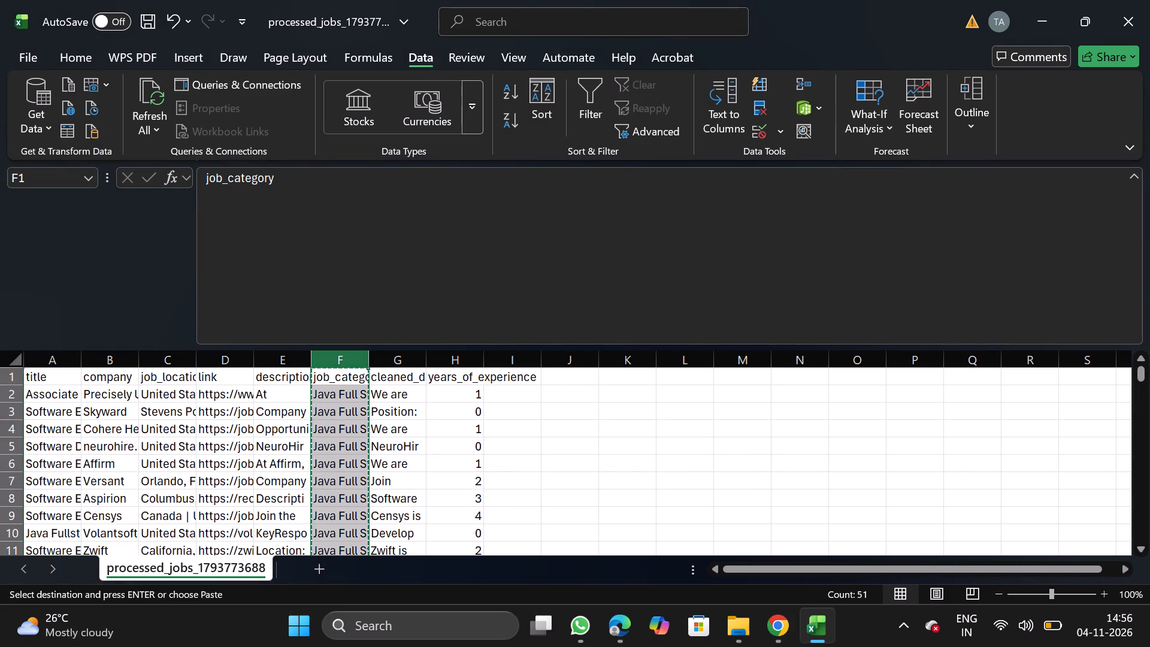
left_click(51, 365)
right_click(48, 455)
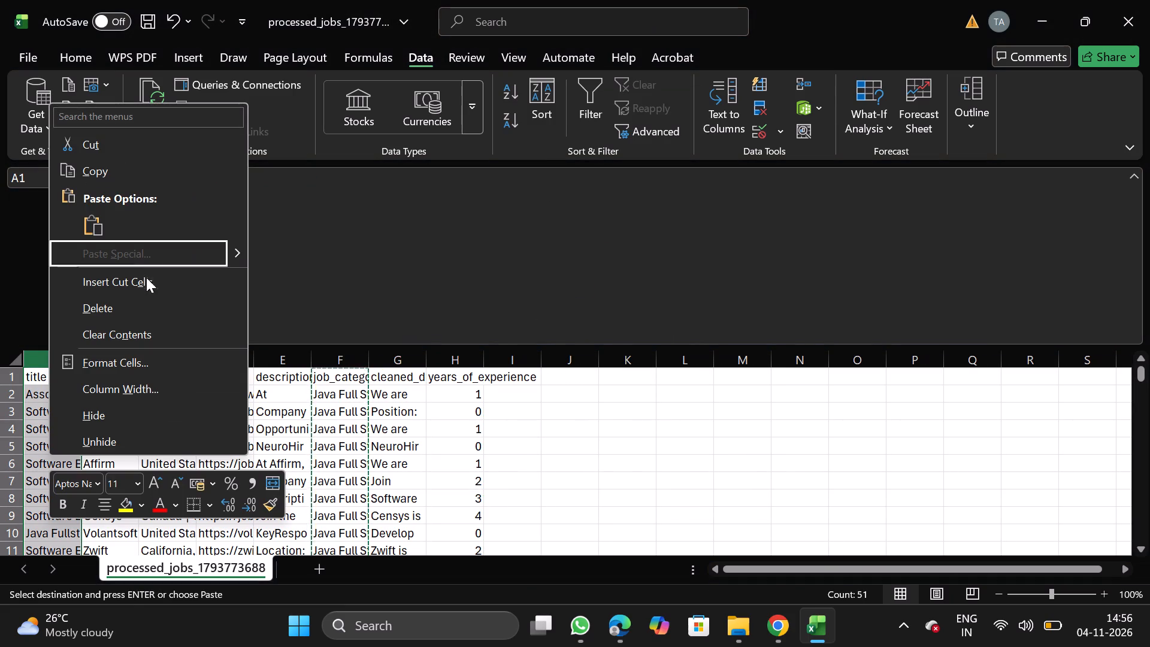
left_click(150, 291)
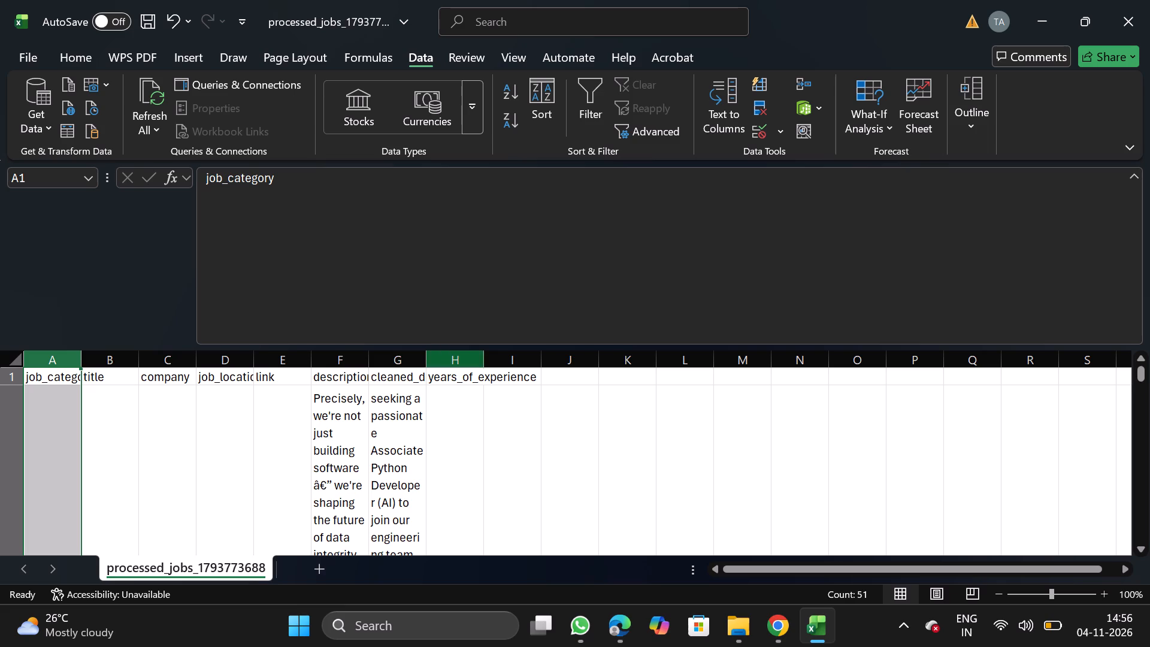
Turn off text wrapping for the description and cleaned_description columns.
left_click(357, 359)
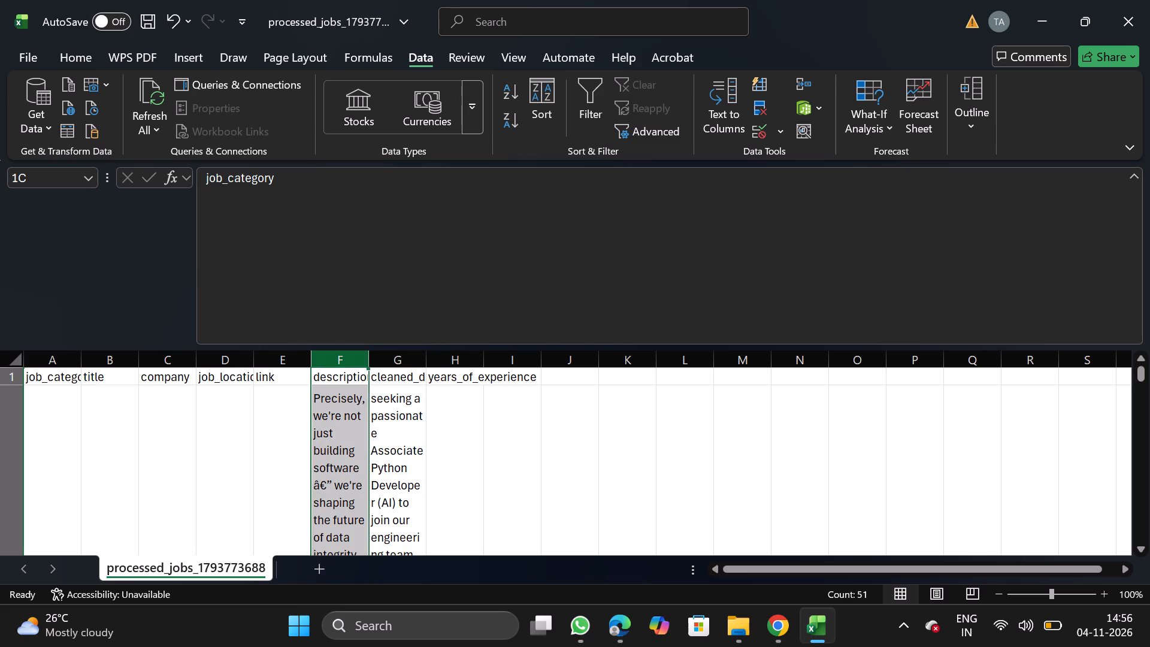
key("shift+Right")
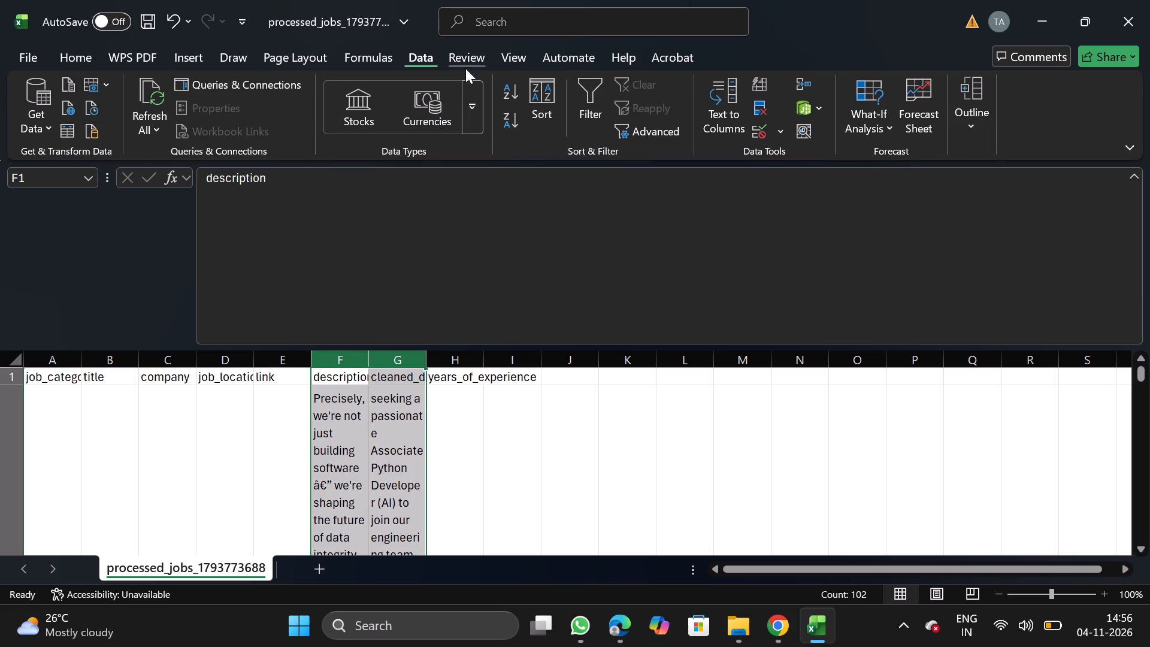
left_click(84, 56)
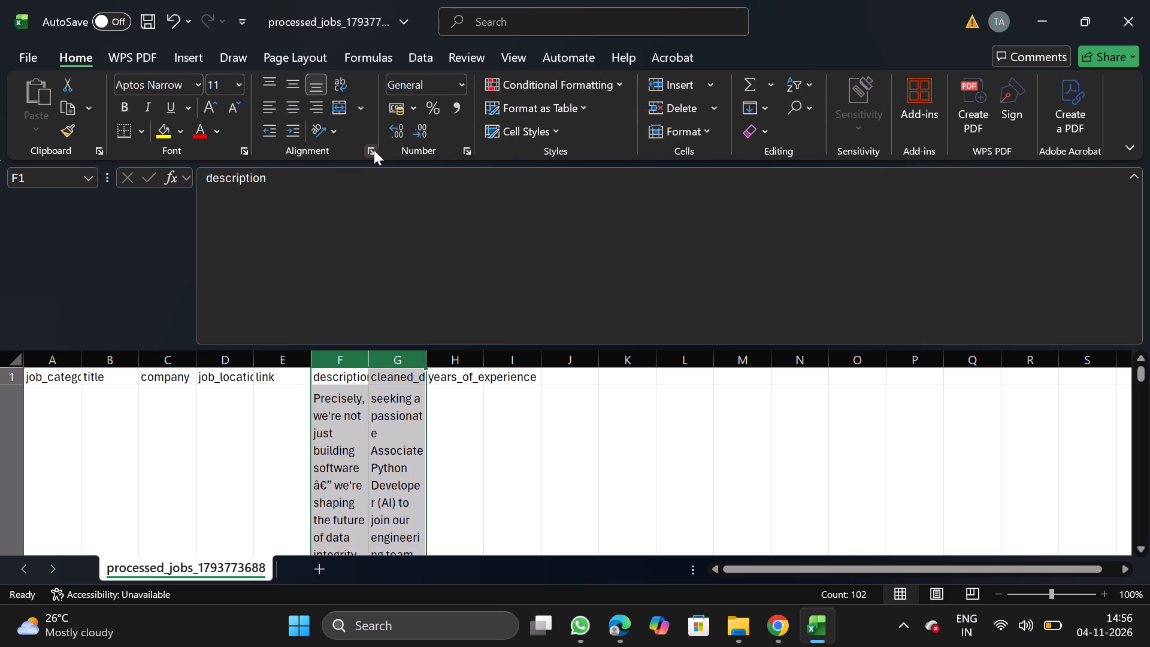
left_click(374, 150)
double_click(101, 296)
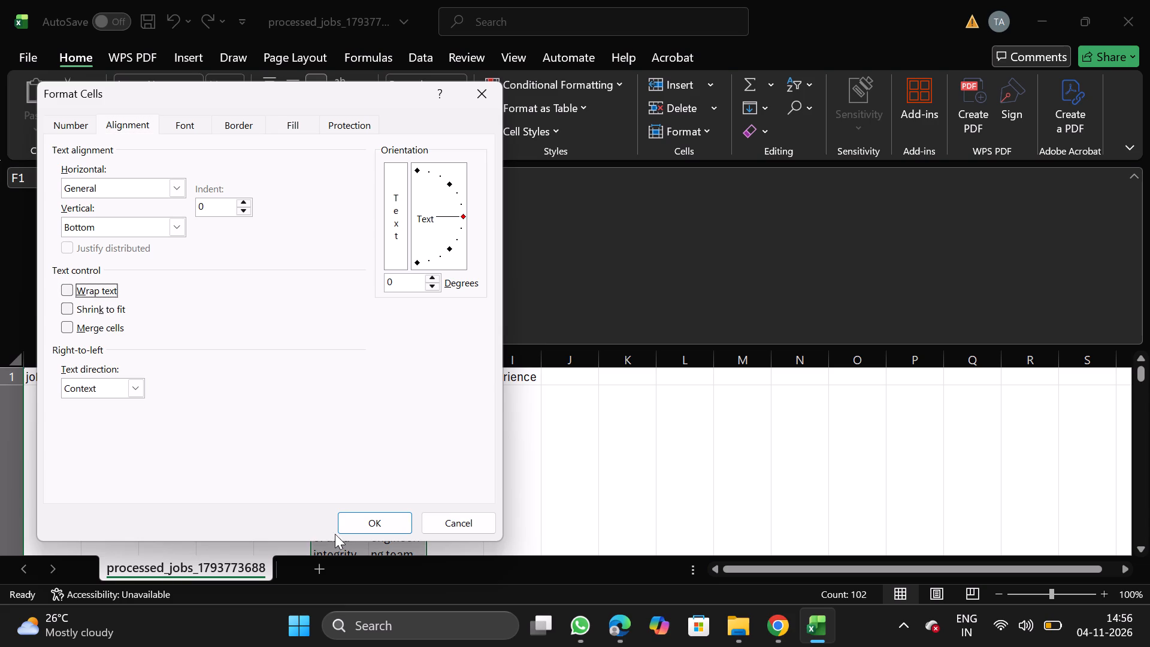
left_click(398, 506)
left_click(389, 520)
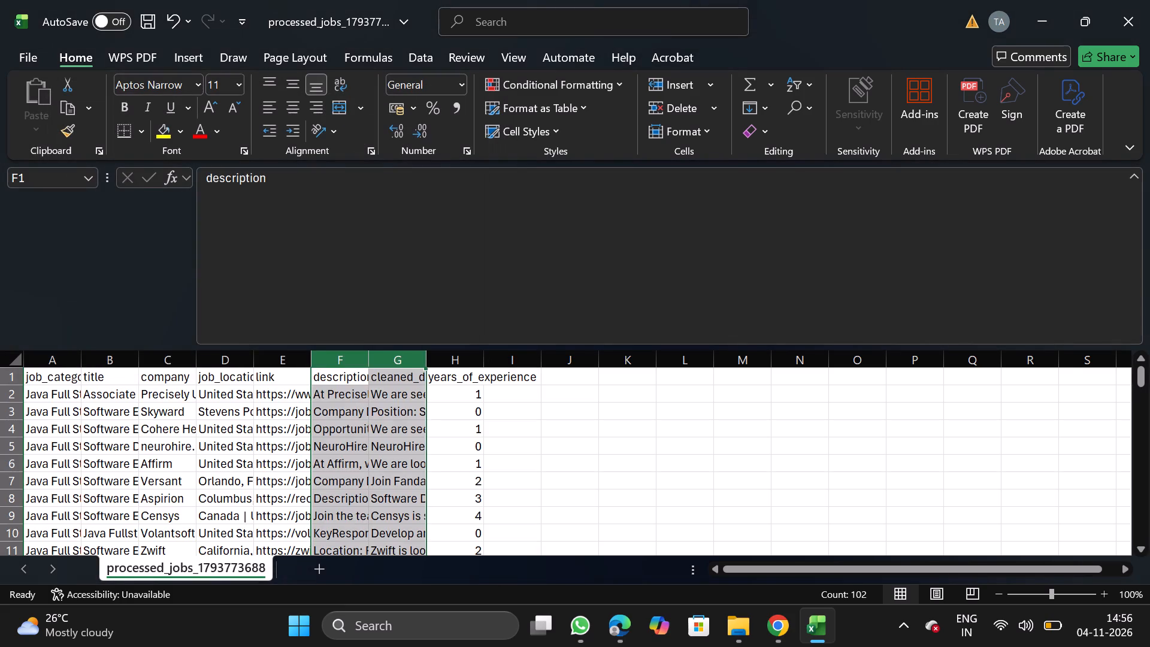
Move the link column to the end of the data, after years_of_experience.
left_click(282, 369)
left_click(286, 364)
key("ctrl+x")
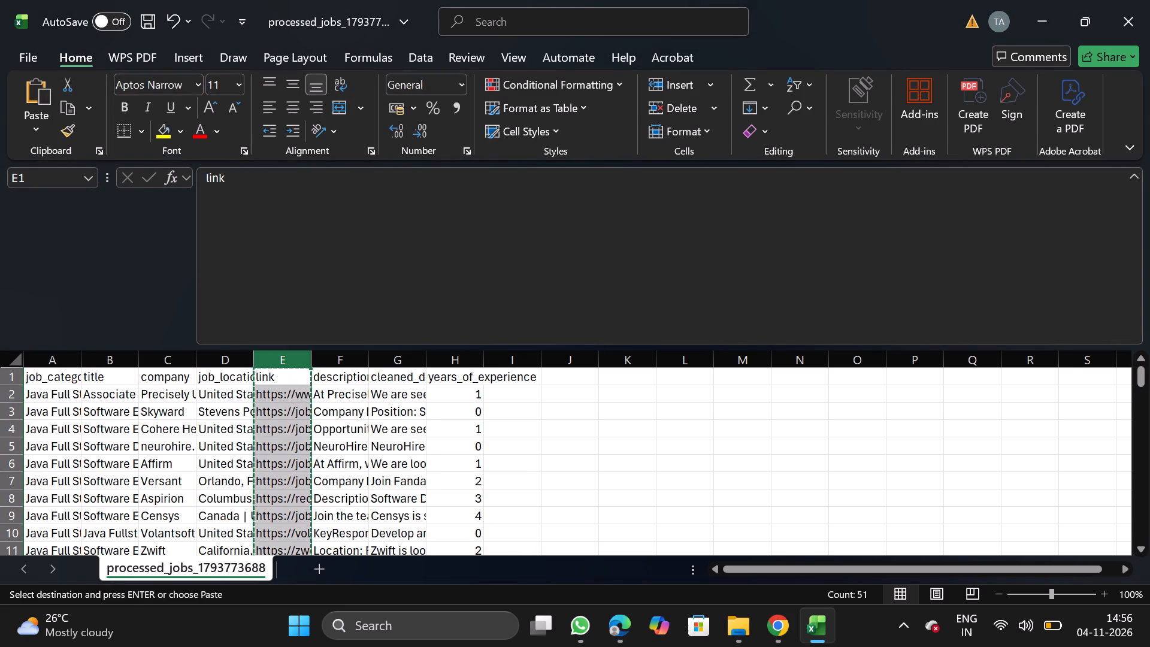
left_click(510, 365)
right_click(509, 410)
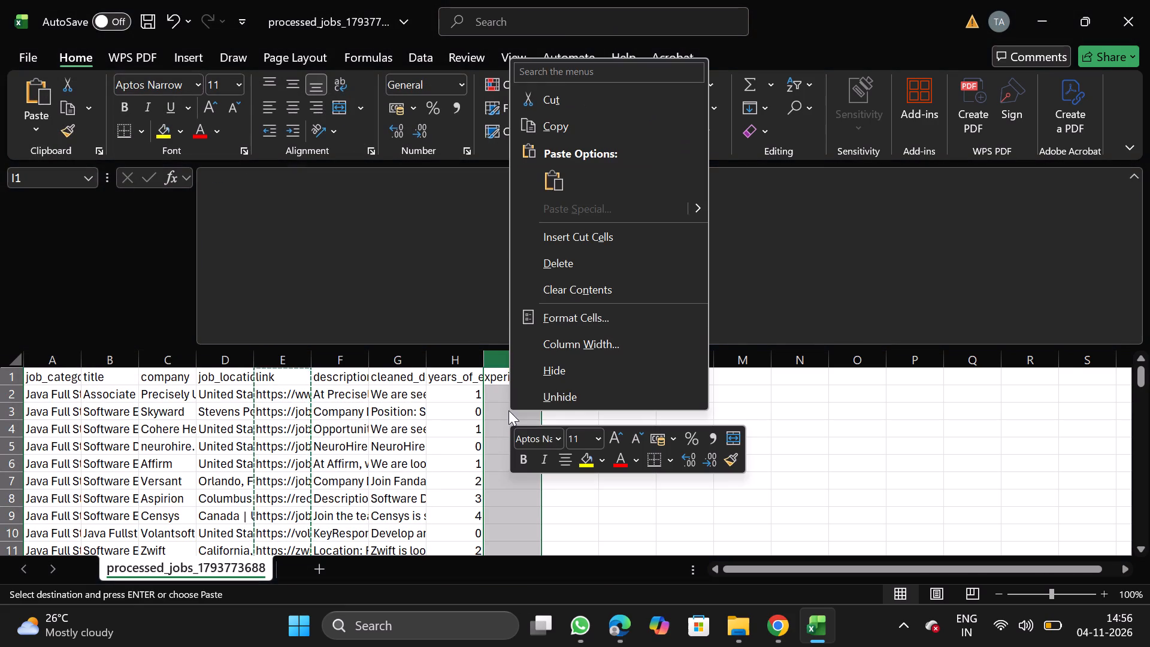
left_click(577, 241)
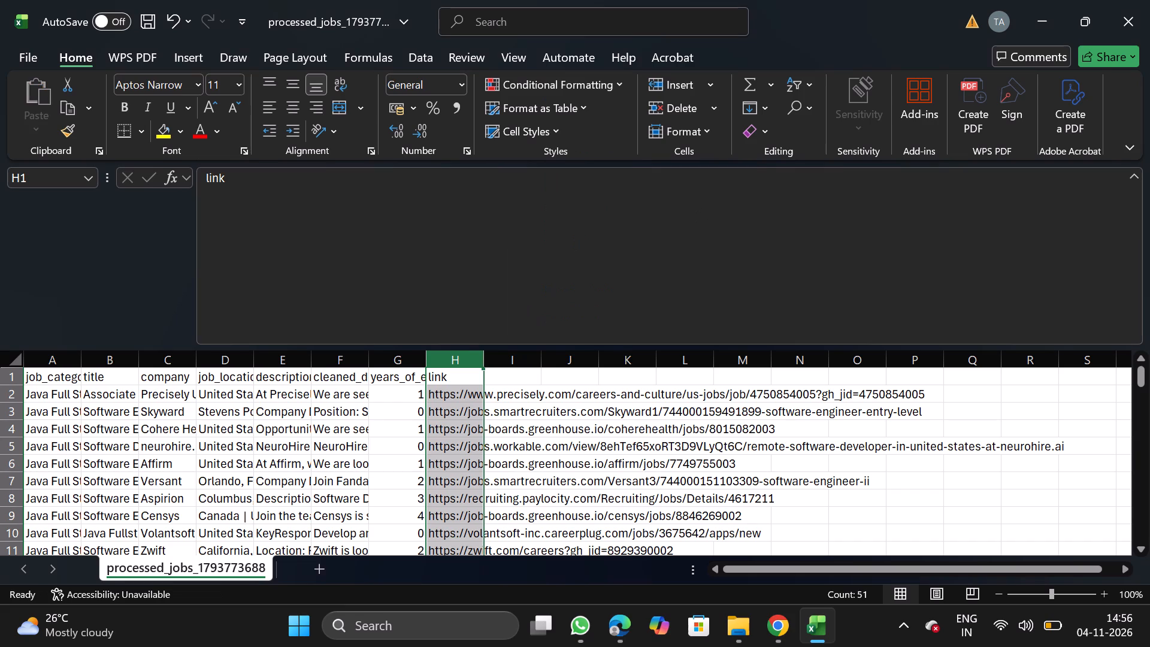
Move the years_of_experience column between the job_location and description columns.
left_click(392, 367)
key("ctrl+x")
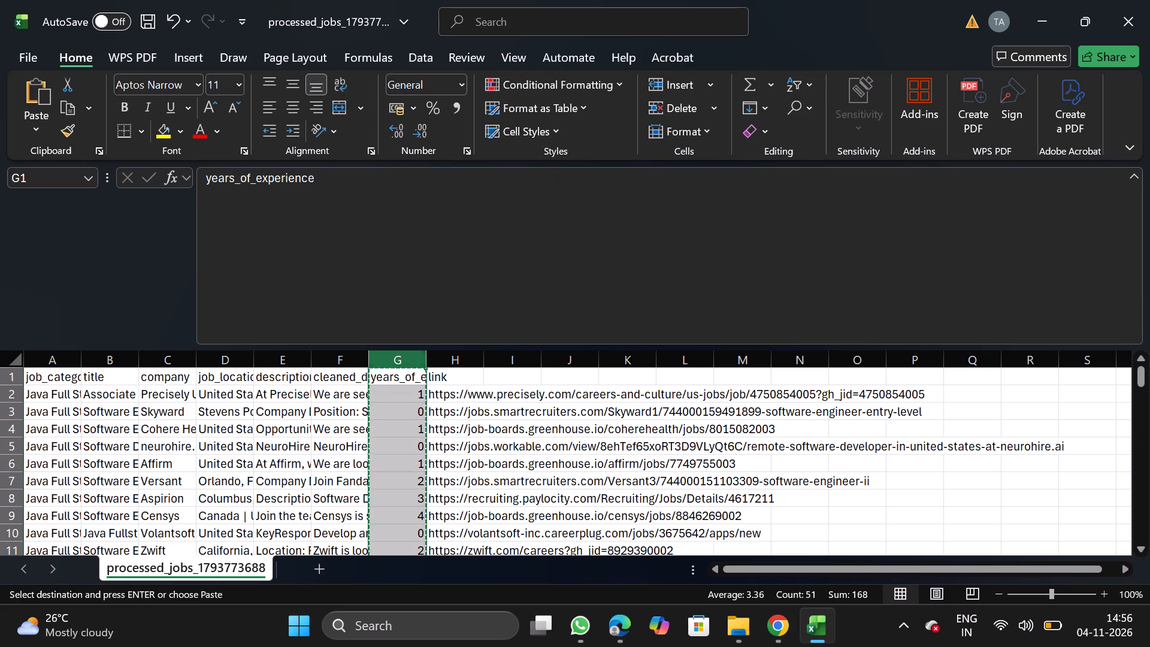
left_click_drag(279, 362, 278, 412)
right_click(278, 412)
left_click(362, 236)
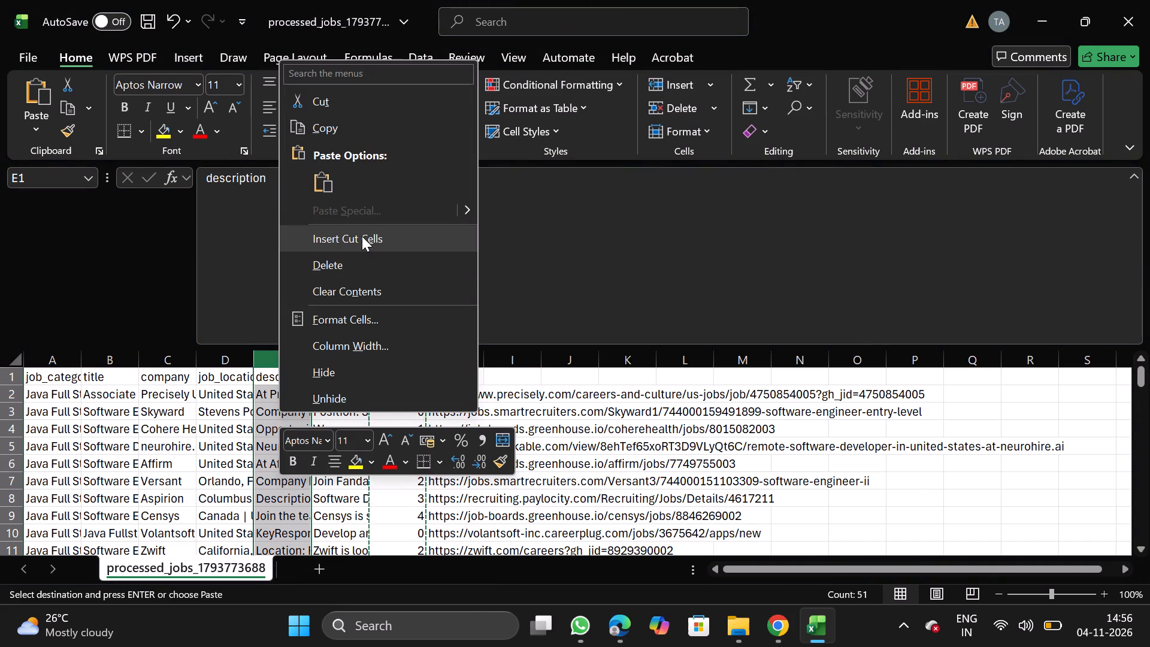
Rename the cleaned_description header in column G as description.
left_click(336, 375)
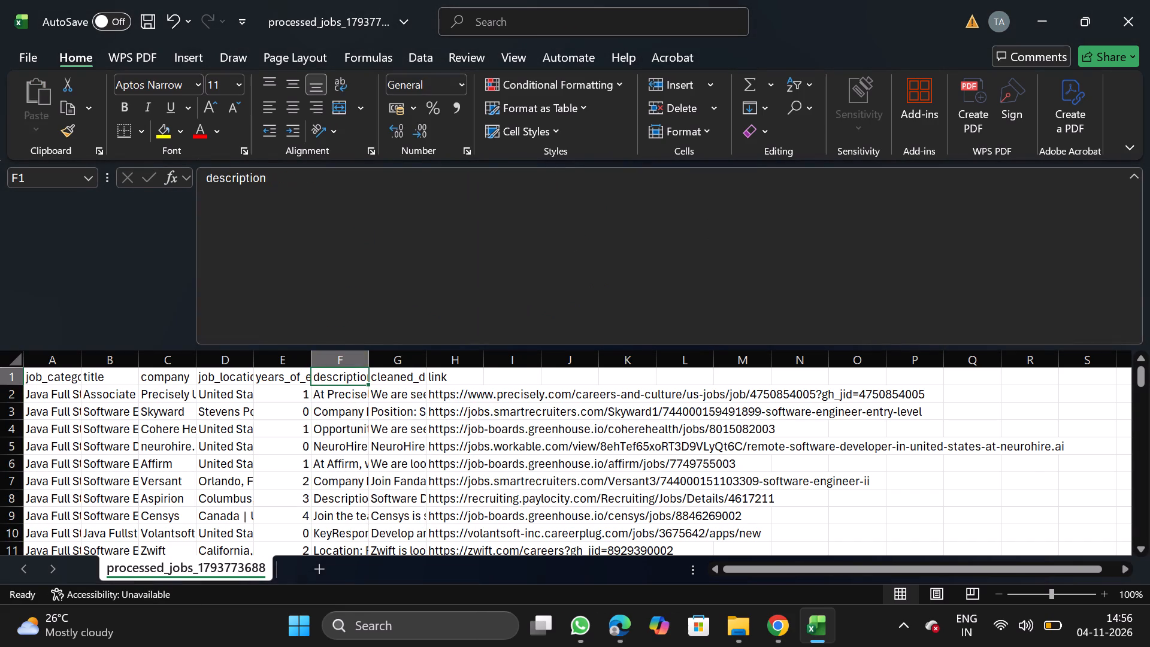
left_click_drag(206, 179, 302, 172)
key("ctrl+c")
left_click(404, 375)
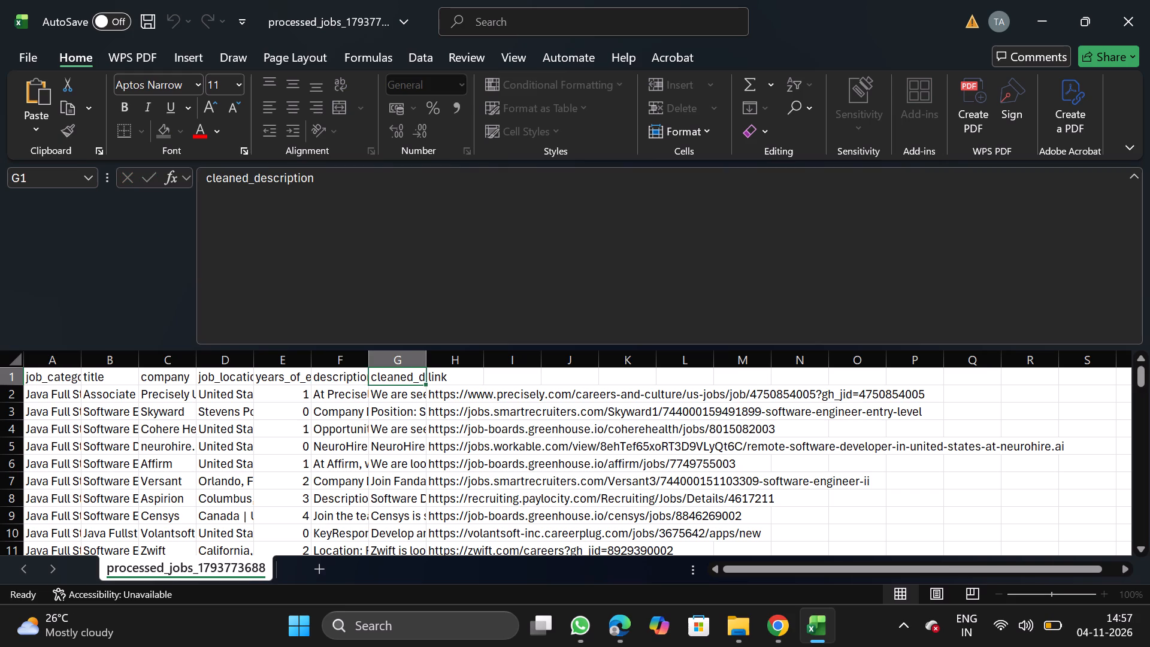
left_click(542, 294)
key("BackSpace")
key("BackSpace")
key("BackSpace")
key("BackSpace")
key("BackSpace")
key("BackSpace")
key("BackSpace")
key("BackSpace")
key("BackSpace")
key("BackSpace")
key("BackSpace")
key("BackSpace")
key("BackSpace")
key("BackSpace")
key("BackSpace")
key("BackSpace")
key("BackSpace")
key("BackSpace")
key("BackSpace")
key("BackSpace")
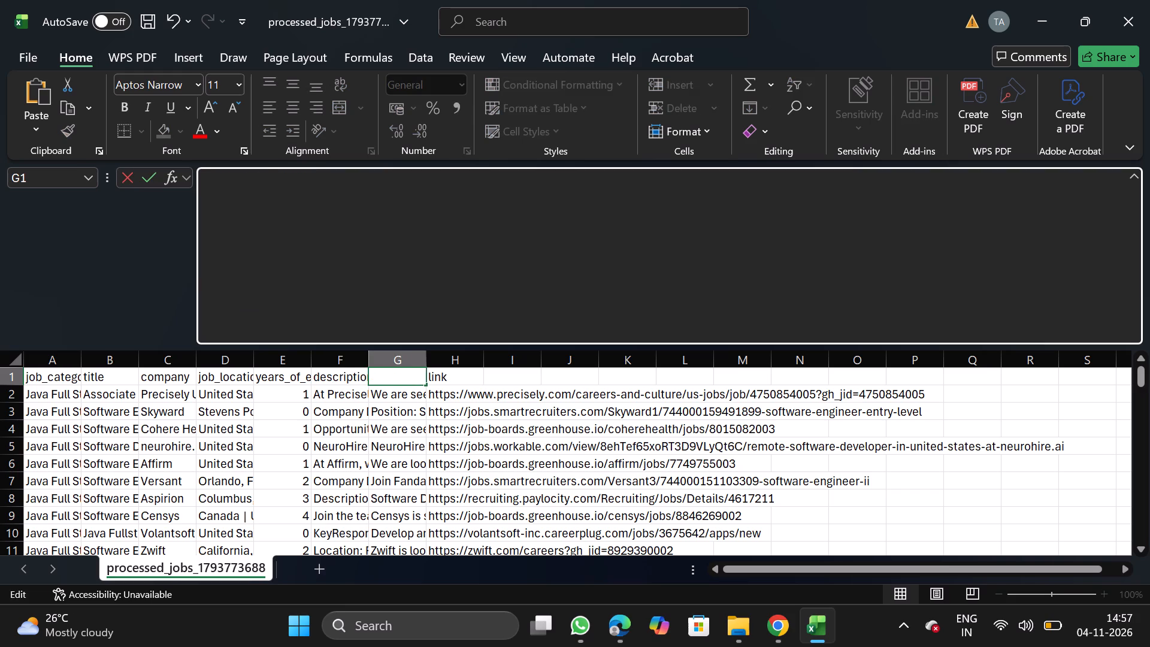
key("ctrl+v")
Rename the column F header as original_description, copying the name from the CSV format requirements on NextGenApply's Bulk Upload page.
left_click(338, 371)
left_click(452, 298)
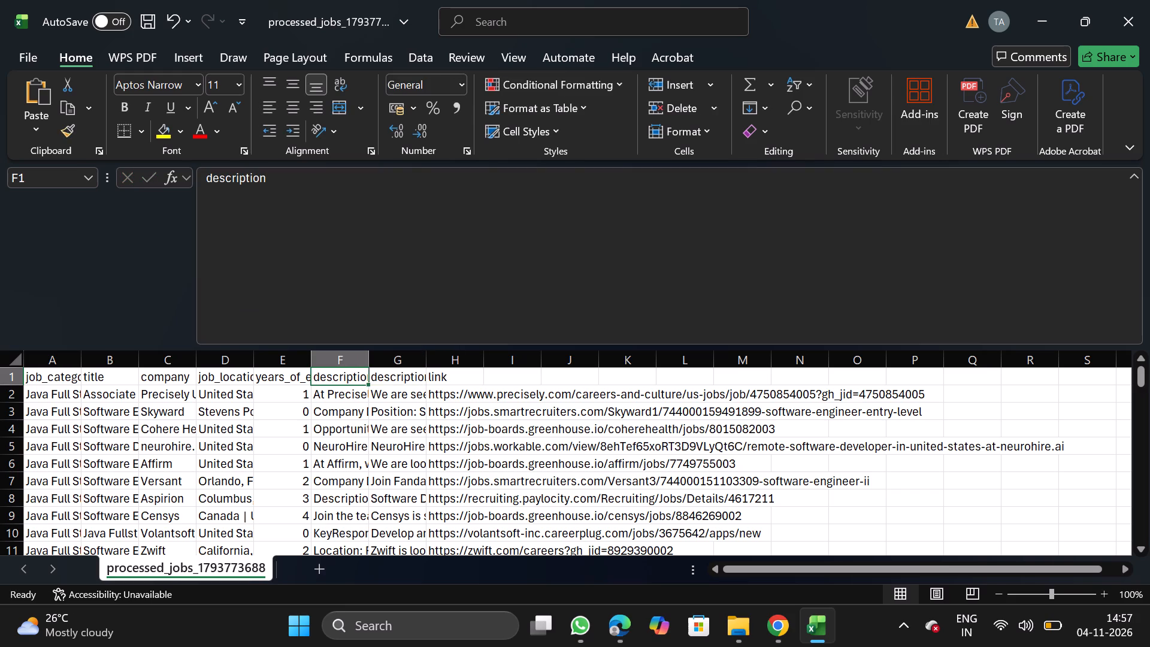
key("BackSpace")
key("BackSpace")
key("BackSpace")
key("BackSpace")
key("BackSpace")
key("BackSpace")
key("BackSpace")
key("BackSpace")
key("BackSpace")
key("BackSpace")
key("BackSpace")
key("BackSpace")
key("BackSpace")
key("BackSpace")
key("BackSpace")
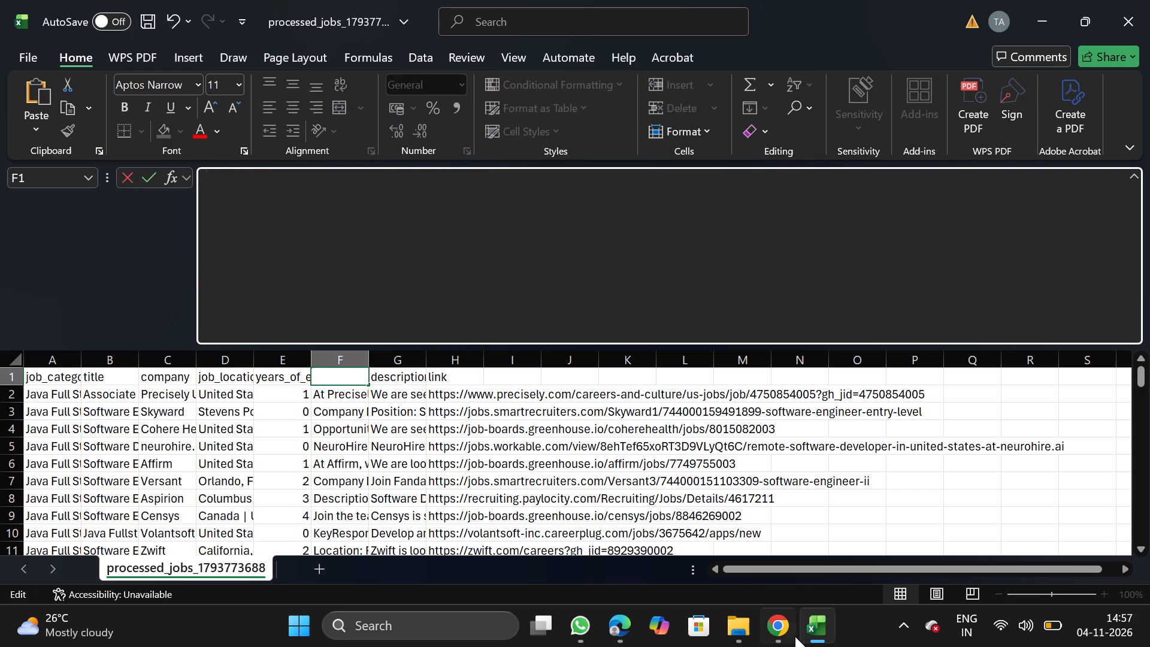
left_click(788, 637)
left_click(95, 167)
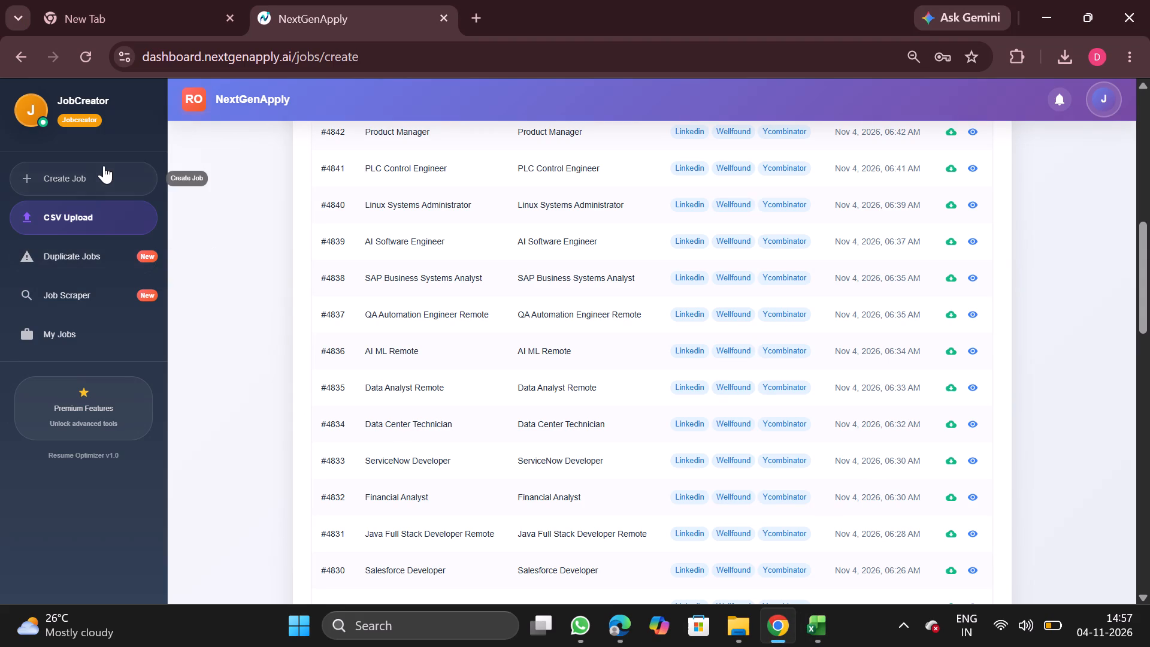
left_click(559, 162)
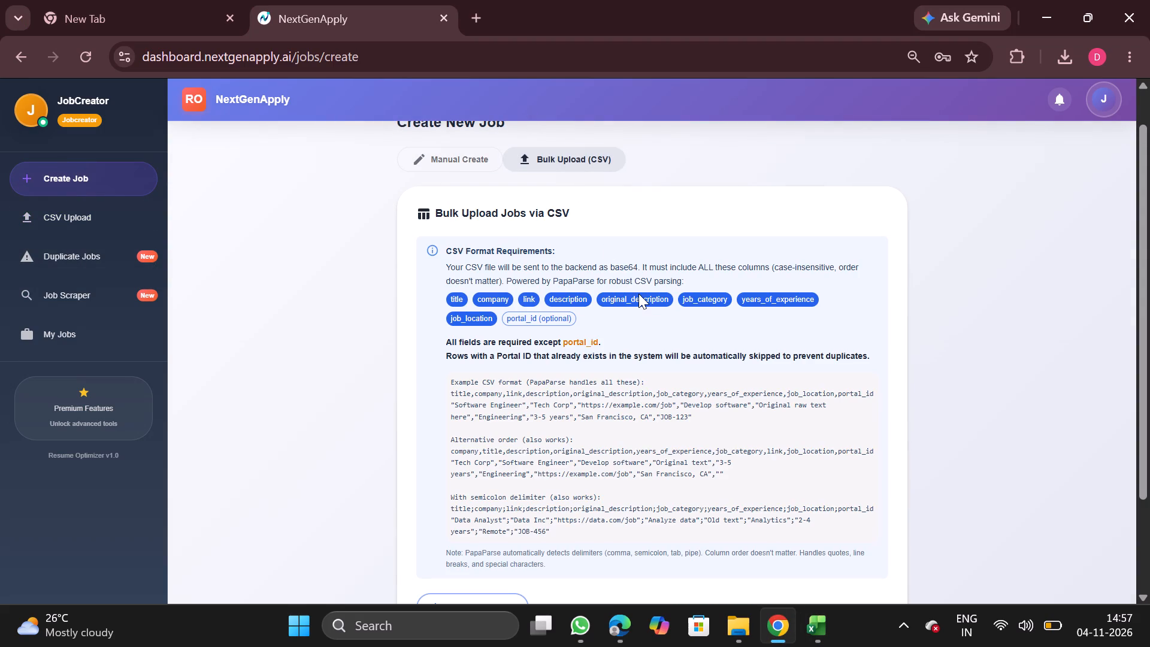
double_click(638, 294)
key("ctrl+c")
left_click(813, 640)
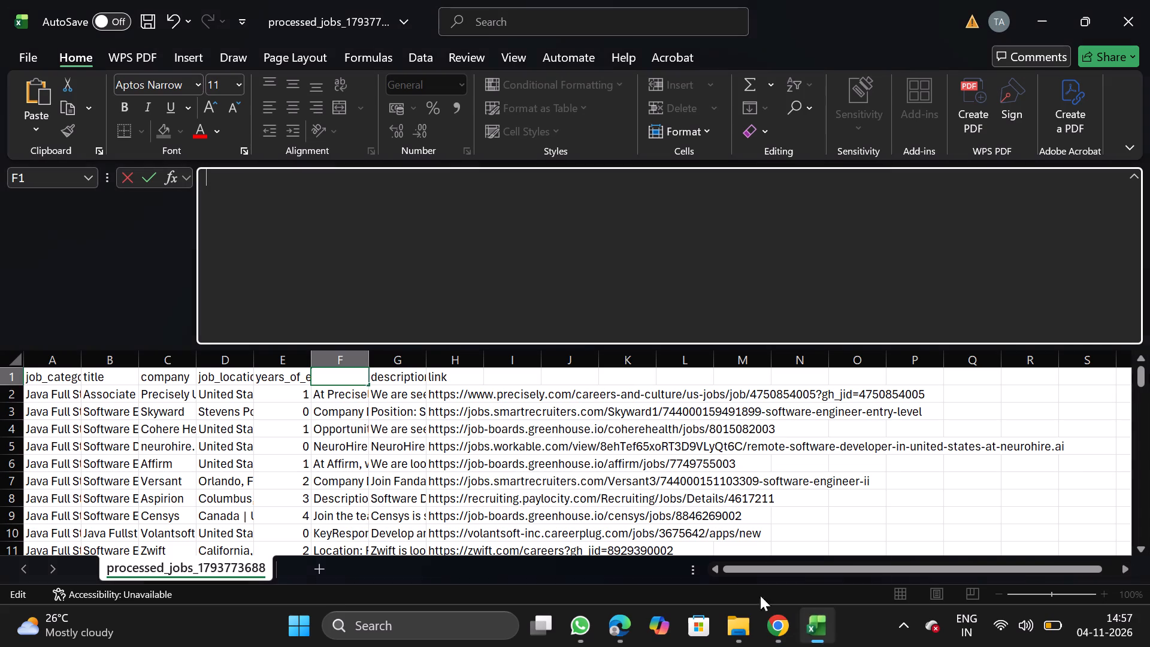
key("ctrl+v")
left_click(102, 365)
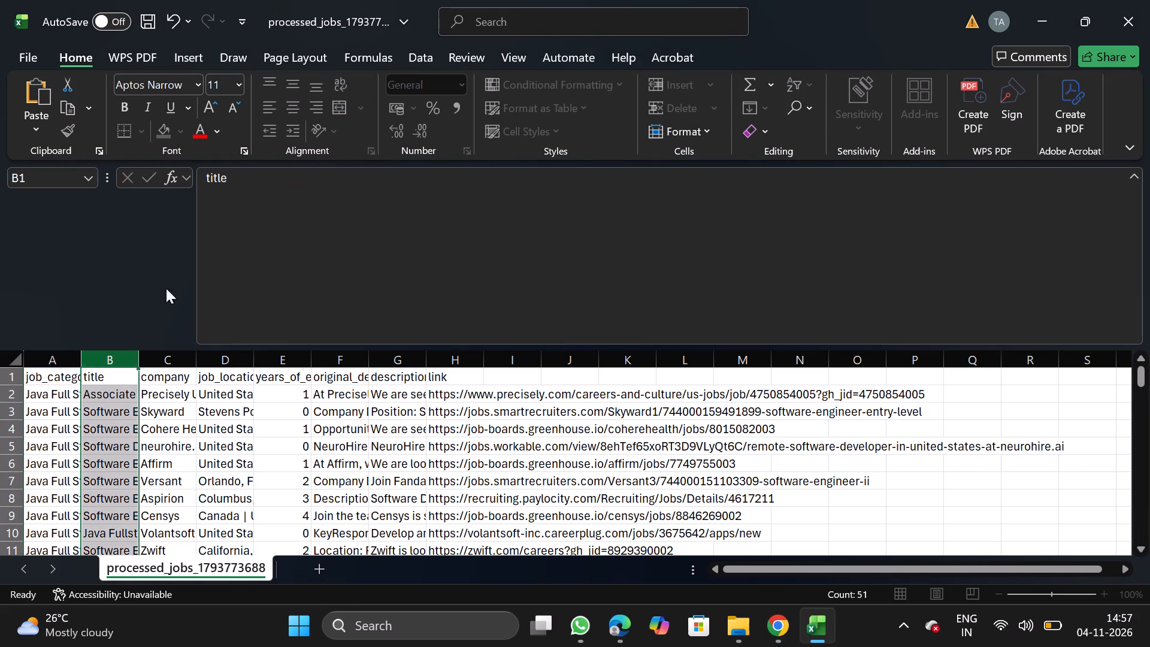
Replace every job_location cell whose entire contents are United States with Remote.
left_click(423, 46)
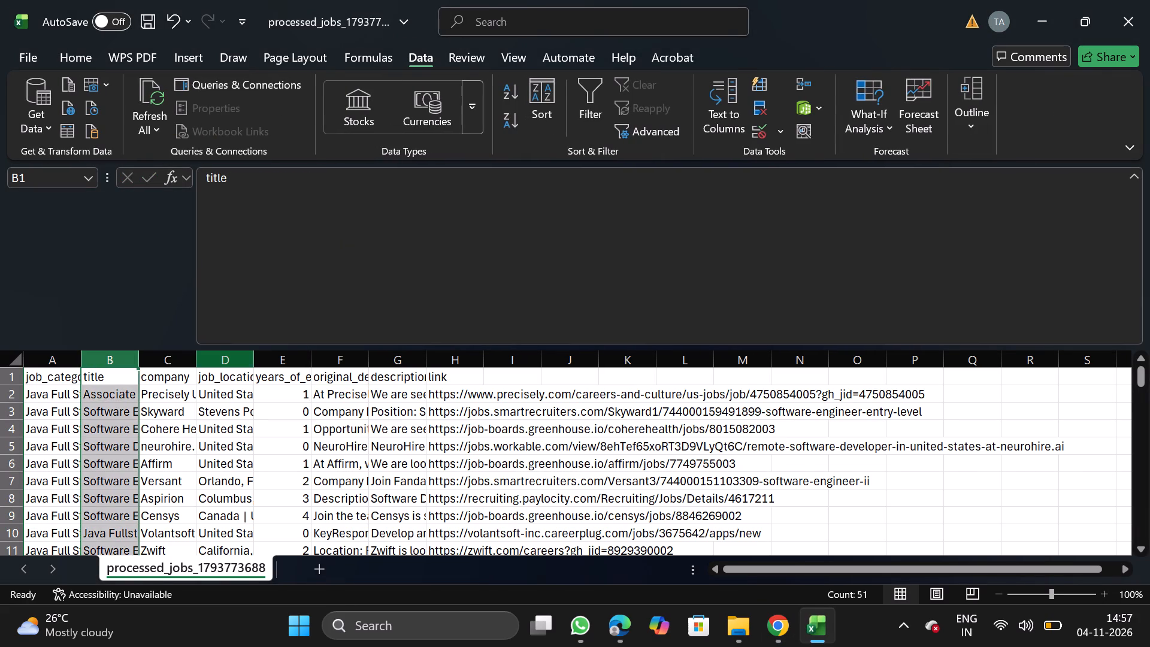
left_click(238, 360)
key("ctrl+h")
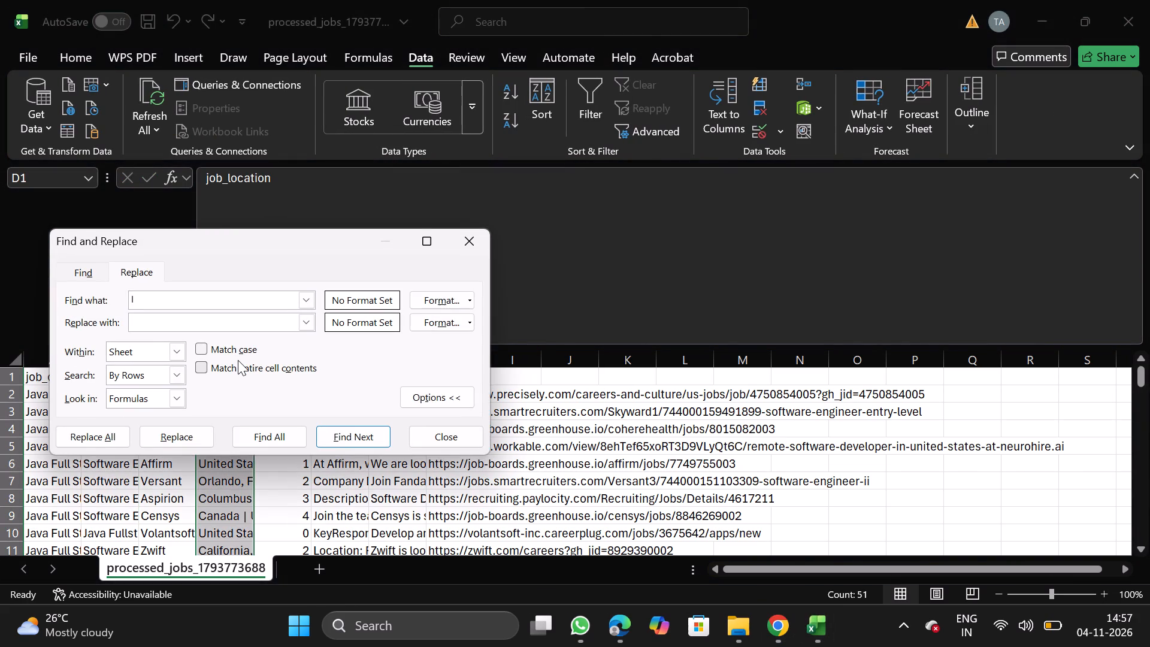
key("BackSpace")
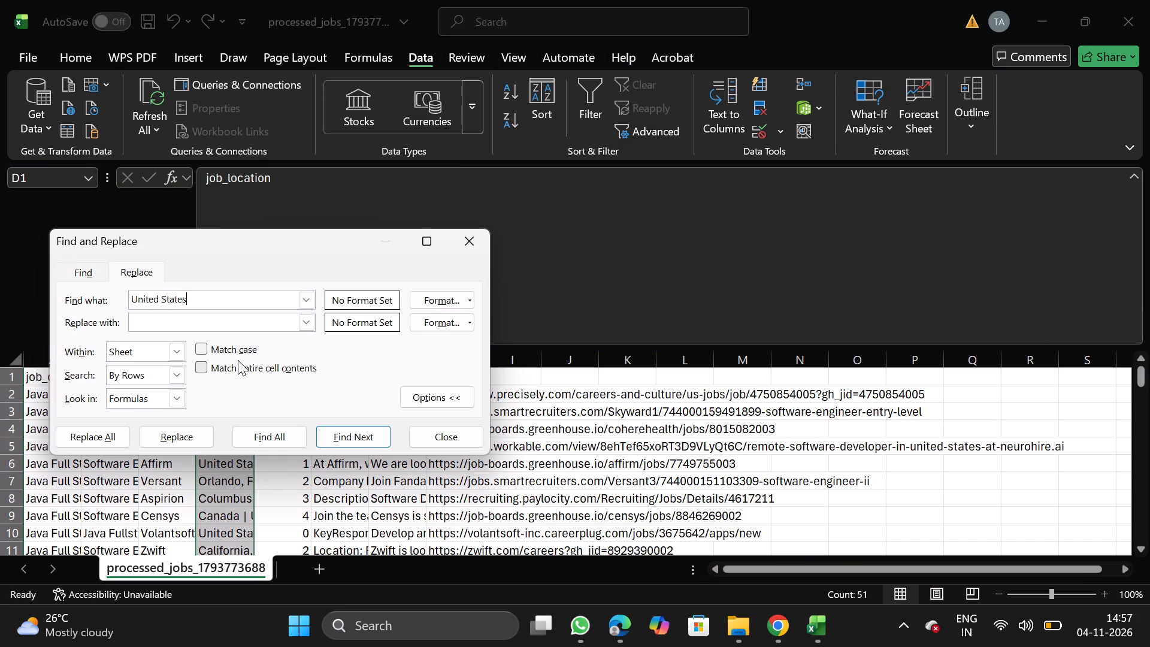
type("emote")
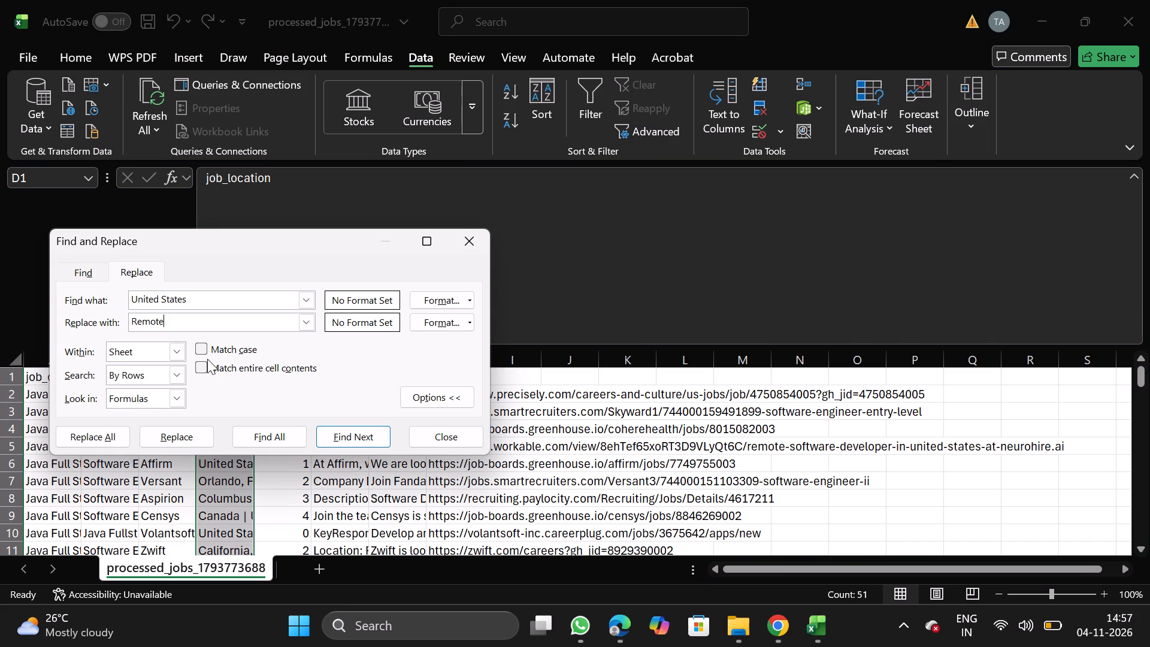
left_click(201, 368)
left_click(116, 434)
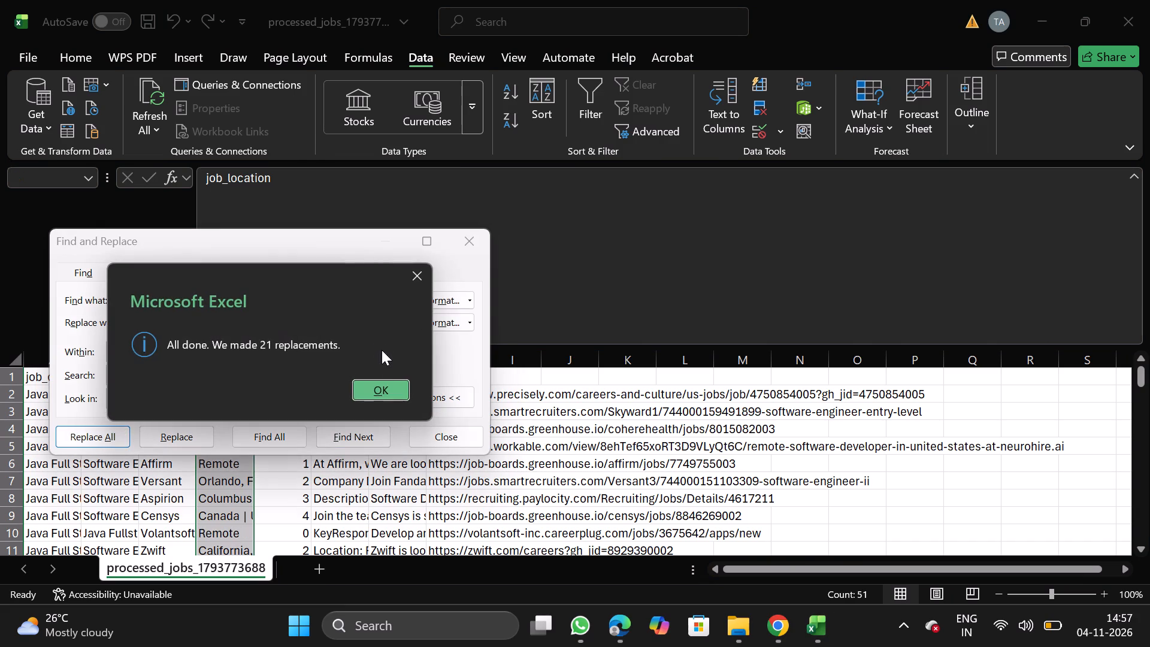
left_click(392, 392)
left_click(467, 244)
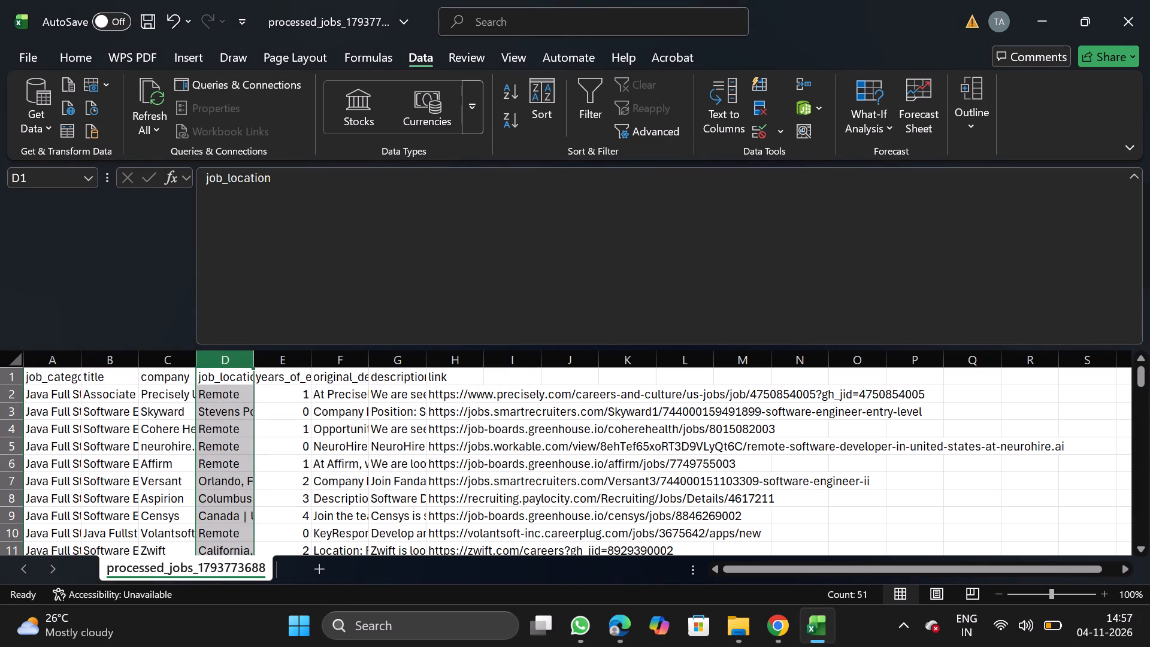
Add a filter to the title column and examine its full list of distinct job titles with all of them deselected.
left_click(114, 367)
left_click(608, 111)
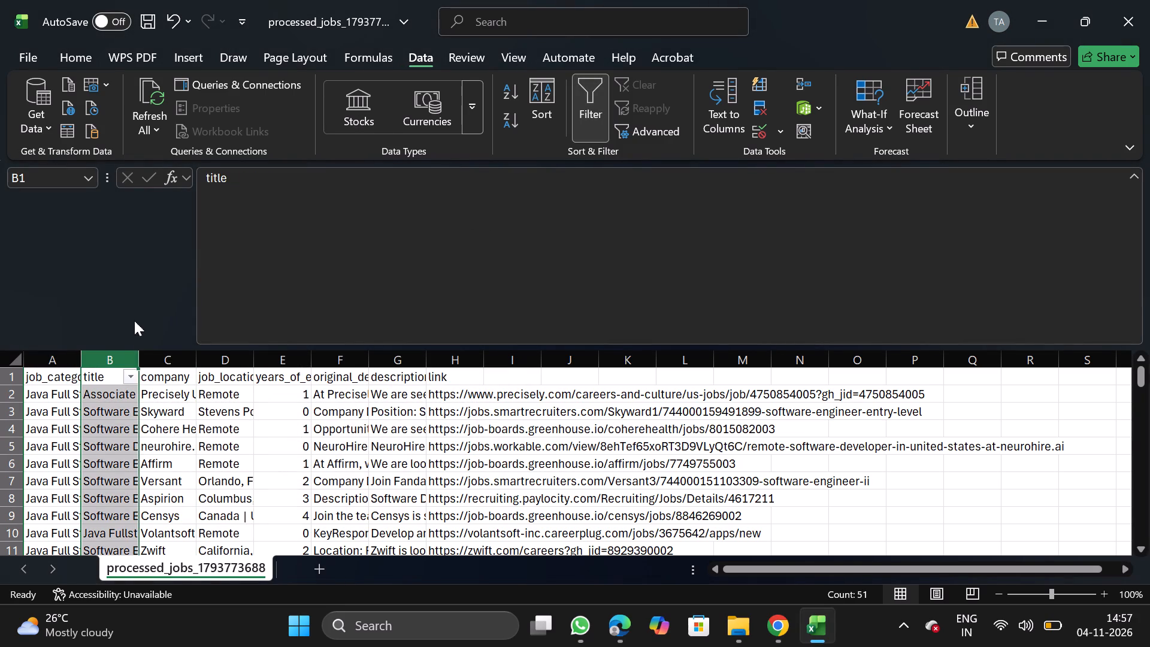
left_click(131, 376)
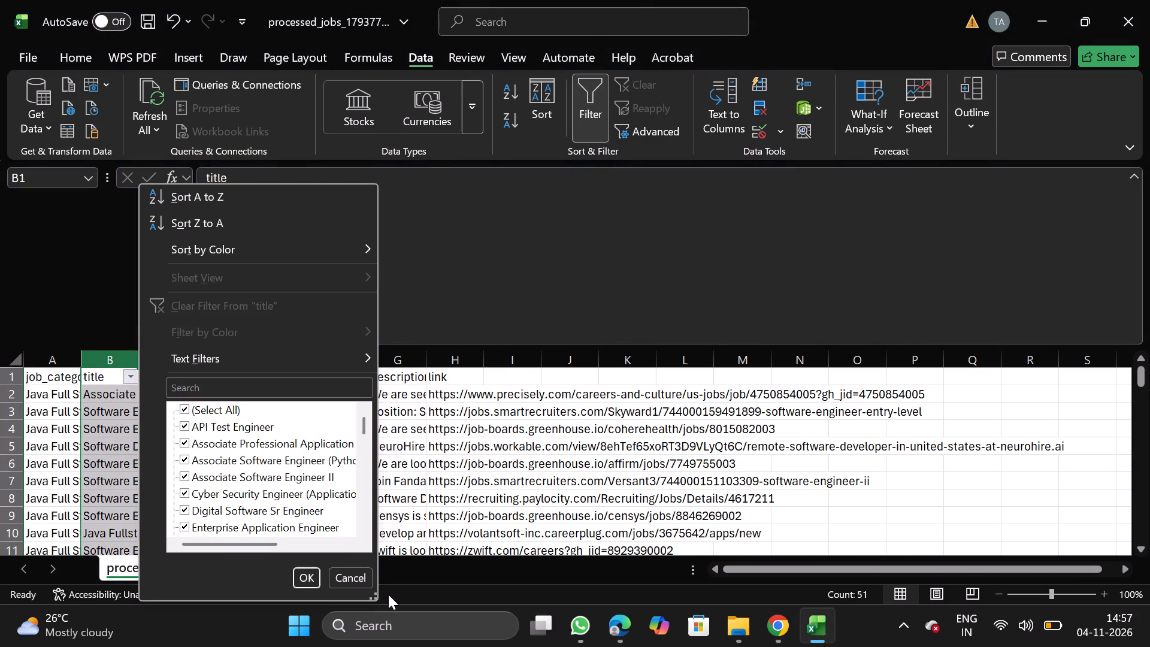
triple_click(377, 599)
left_click_drag(377, 599, 752, 646)
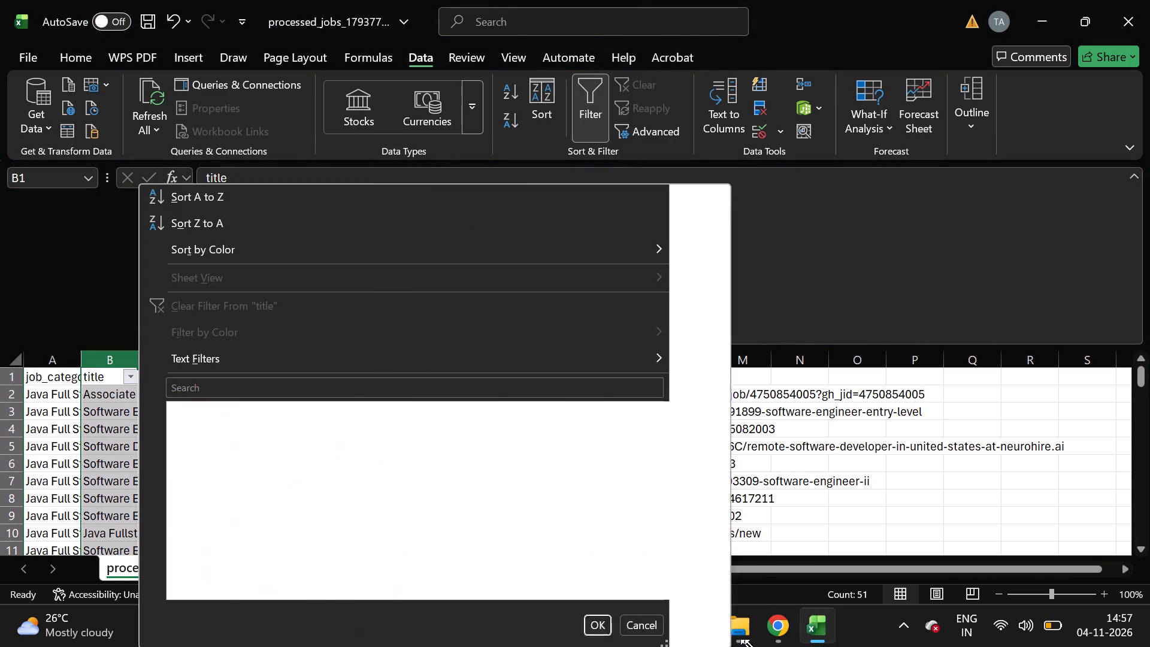
left_click_drag(752, 646, 765, 646)
left_click(222, 409)
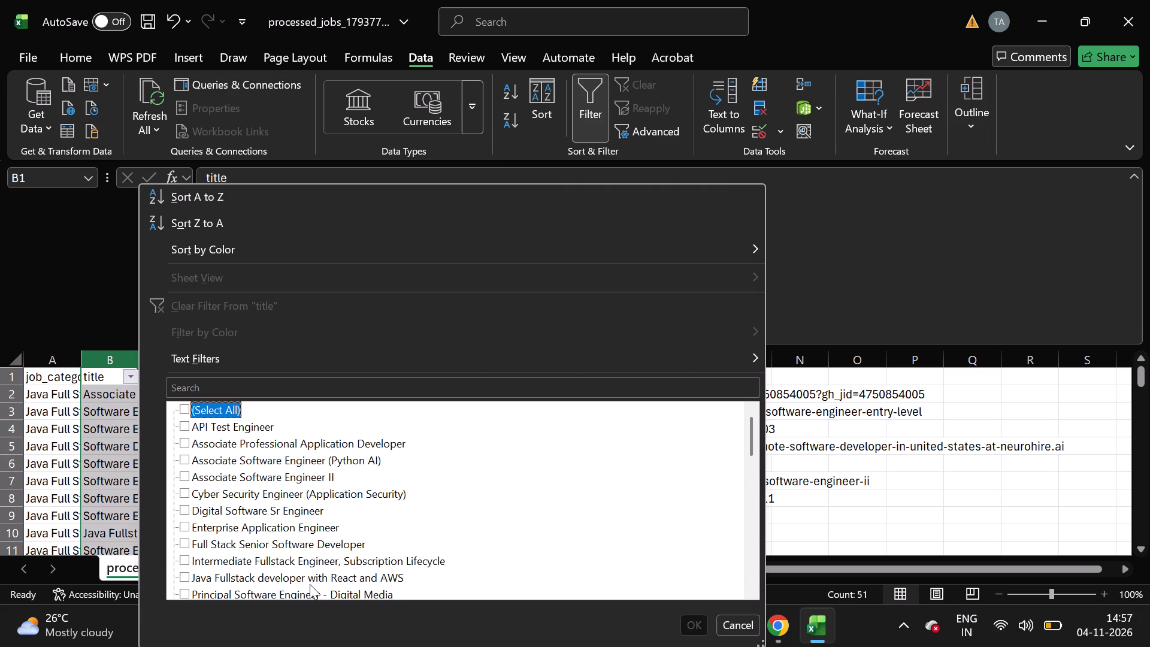
scroll(310, 584, "down", 1)
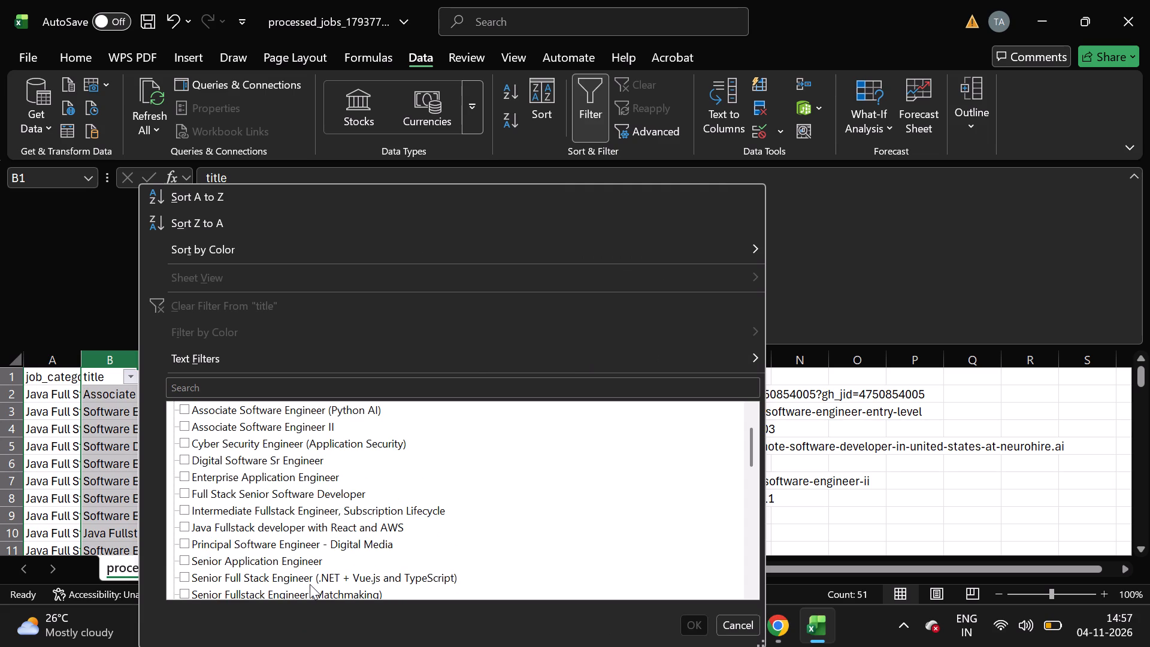
scroll(310, 584, "down", 1)
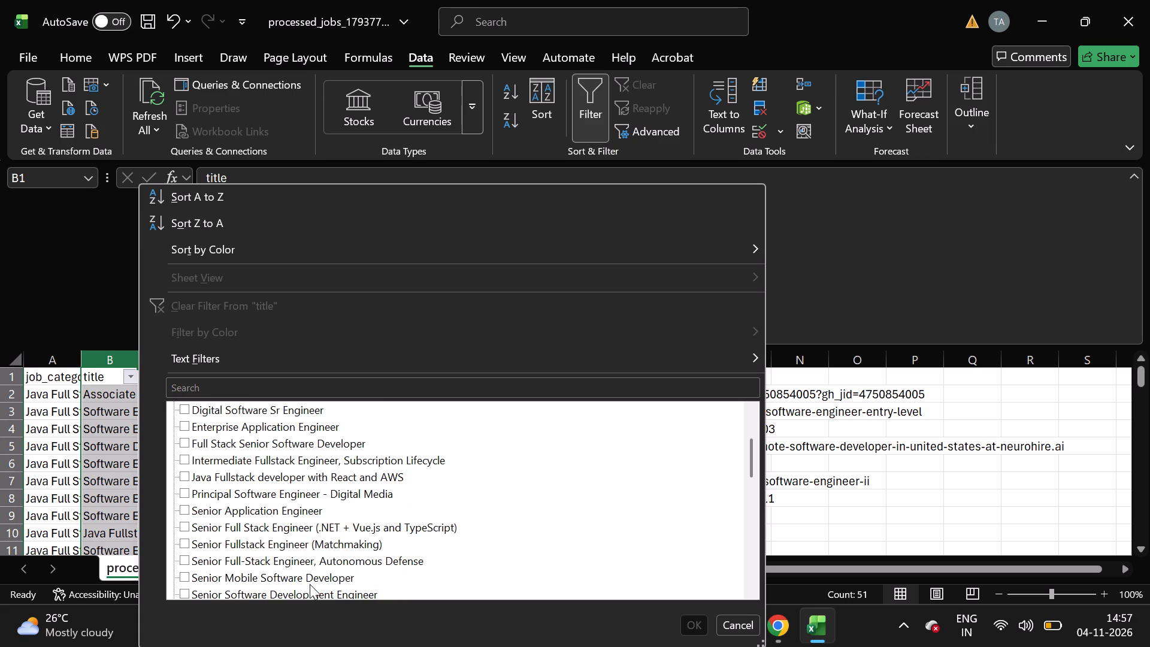
scroll(310, 584, "down", 1)
right_click(310, 584)
scroll(334, 583, "down", 2)
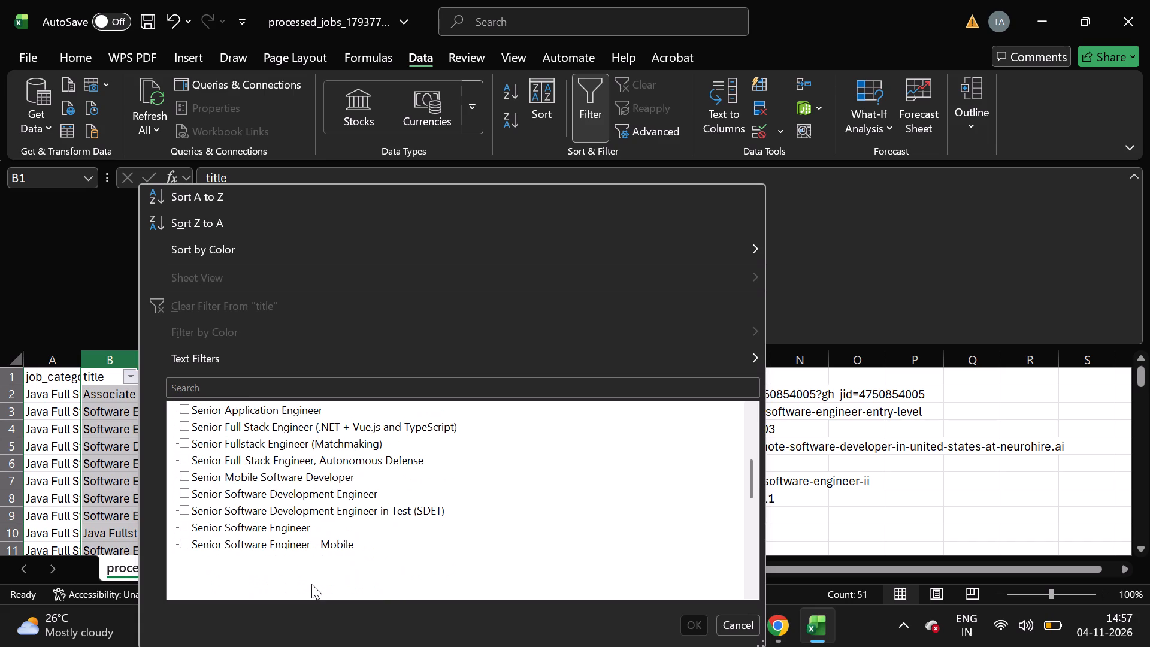
scroll(311, 584, "down", 1)
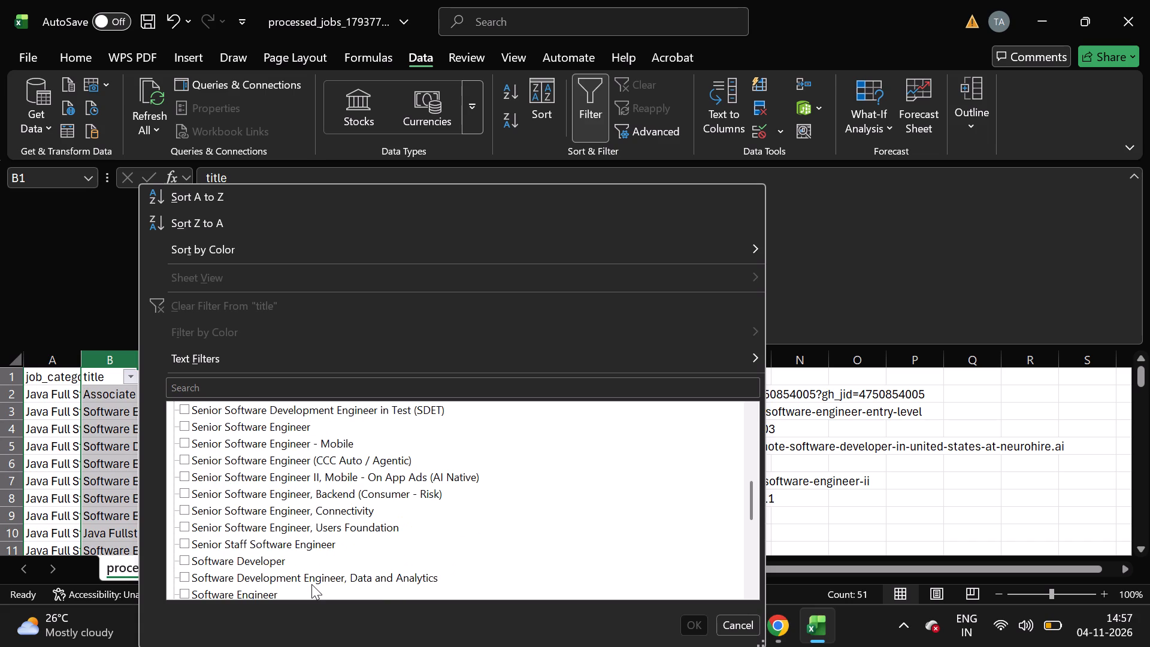
scroll(311, 584, "down", 2)
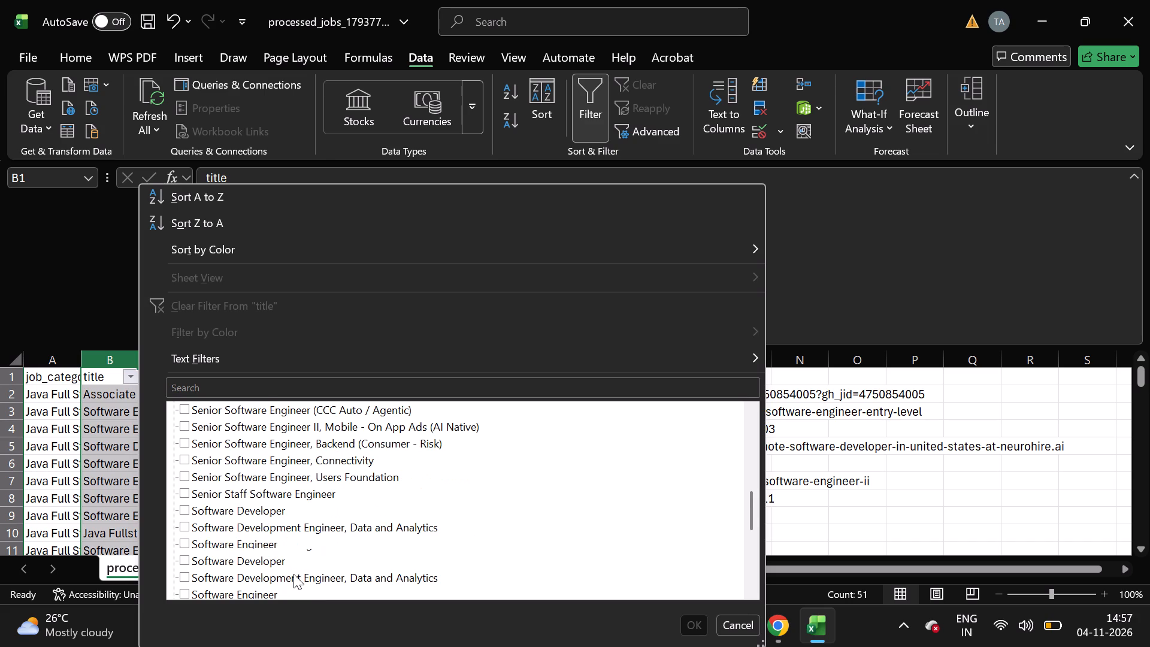
scroll(293, 574, "down", 1)
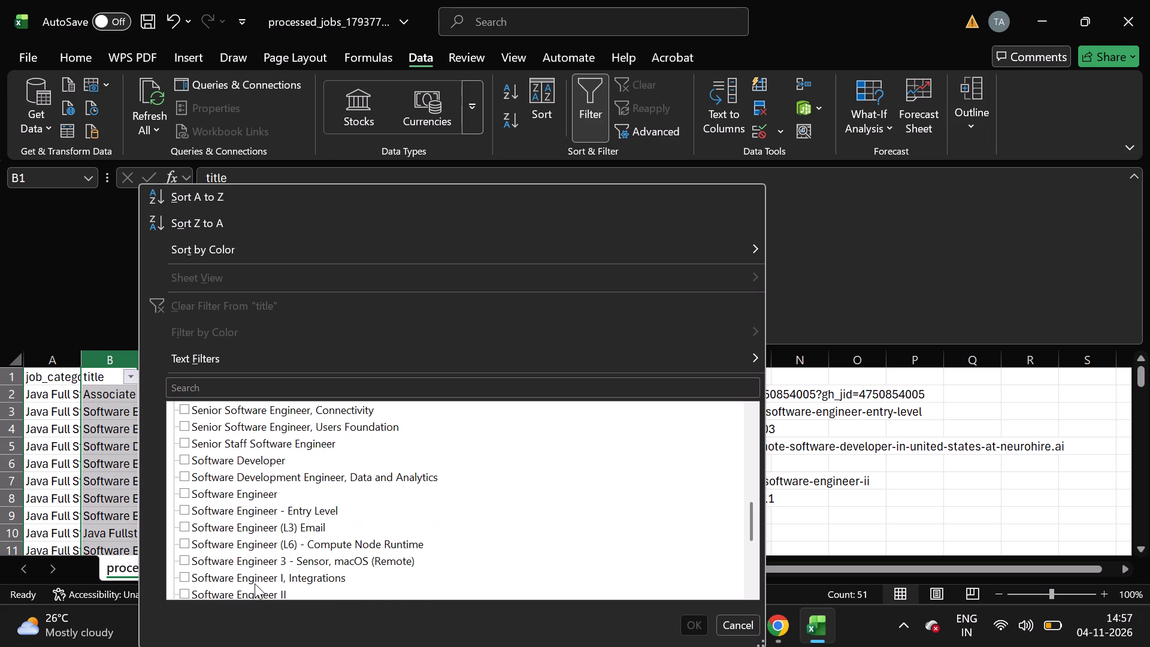
scroll(255, 583, "down", 1)
scroll(311, 566, "down", 1)
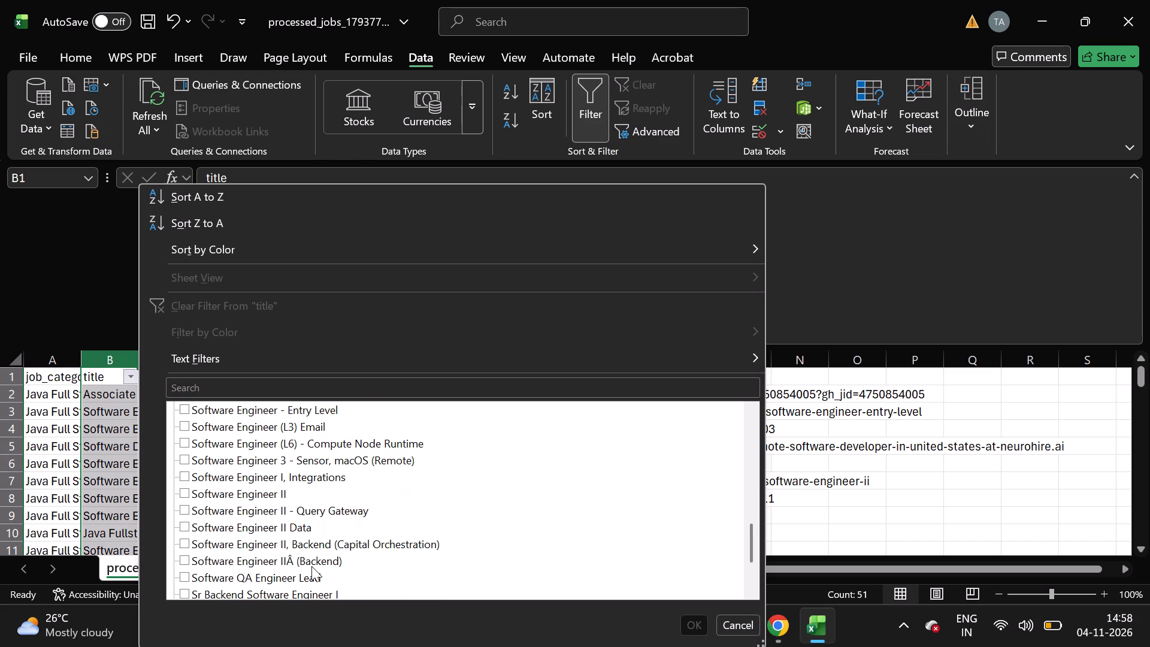
scroll(286, 578, "down", 1)
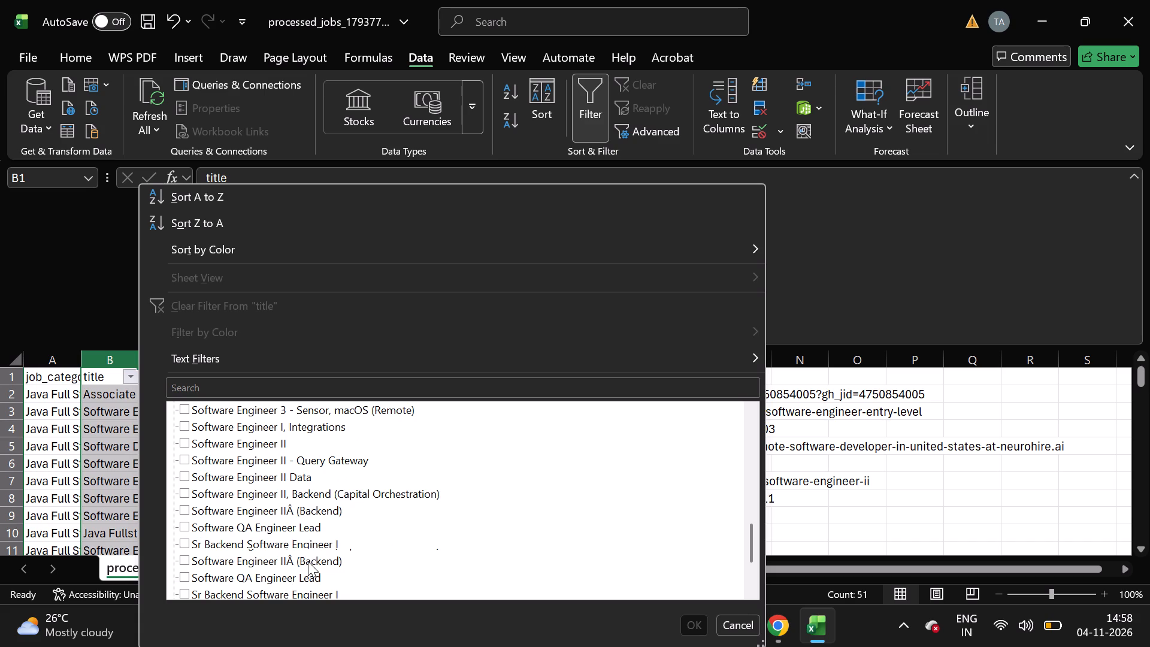
scroll(308, 561, "down", 1)
Filter the title column to show only blanks, and remove the filter after checking the rows.
left_click(218, 576)
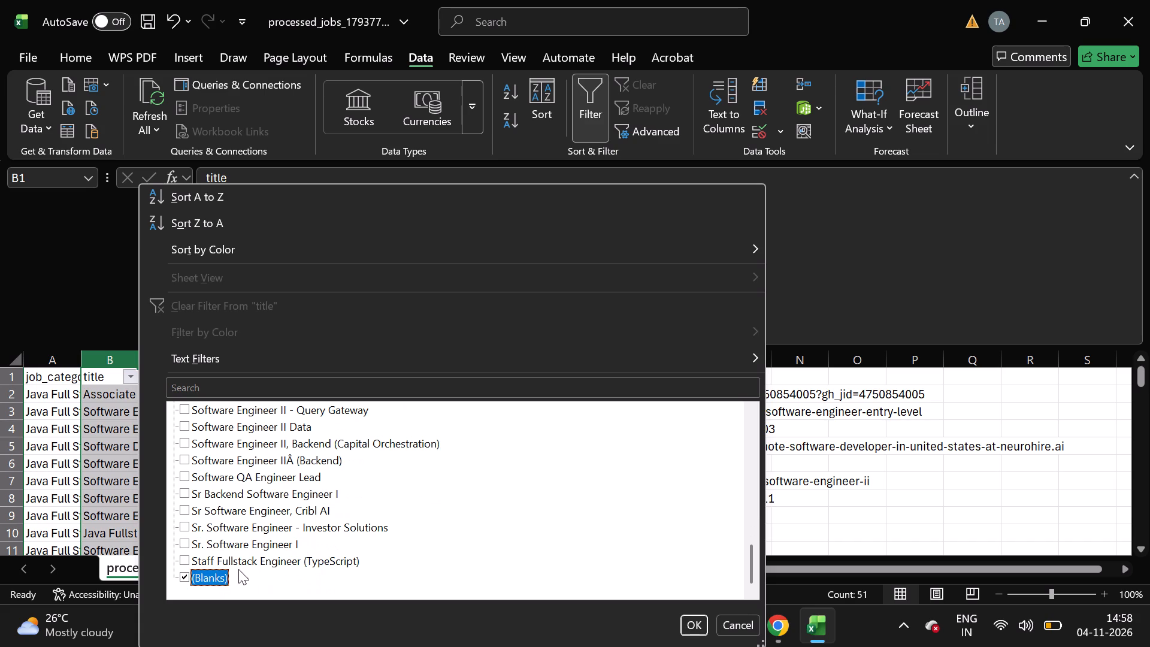
left_click(696, 630)
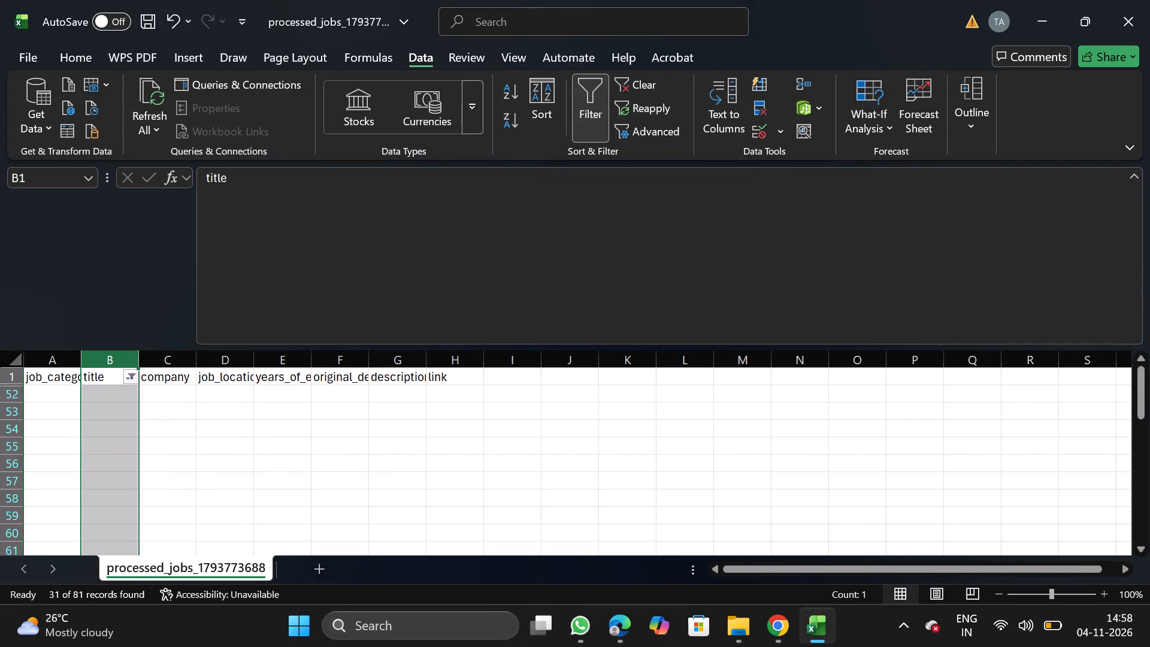
left_click(582, 97)
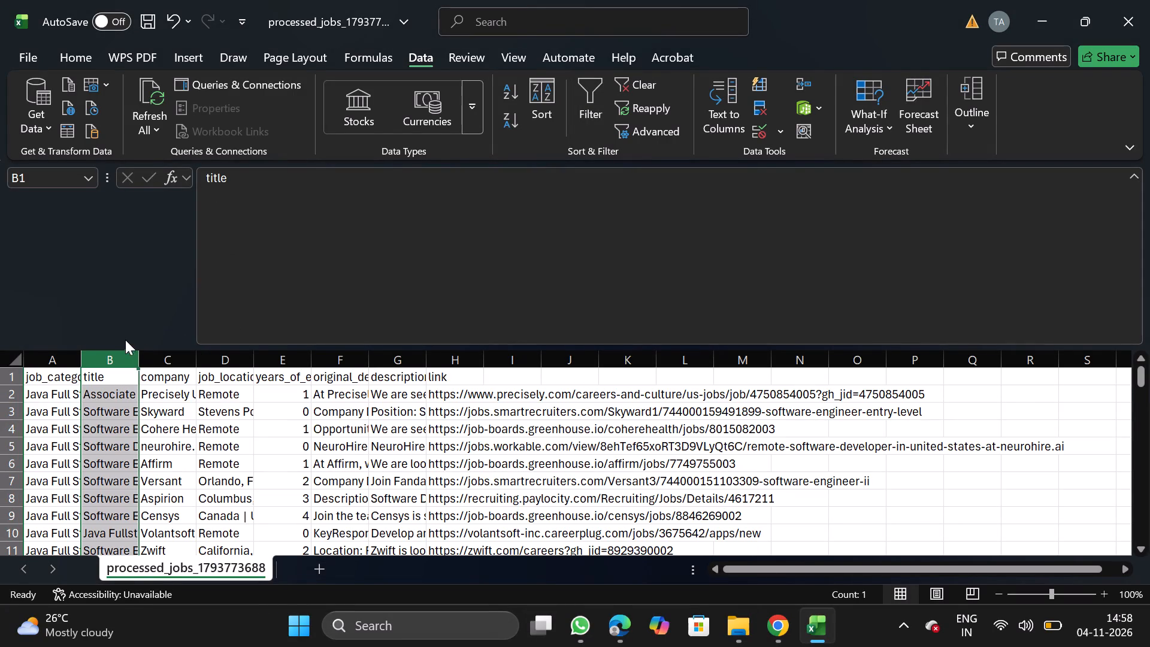
Filter the title column for titles containing "lead", and remove the filter after checking the matching rows.
left_click(597, 108)
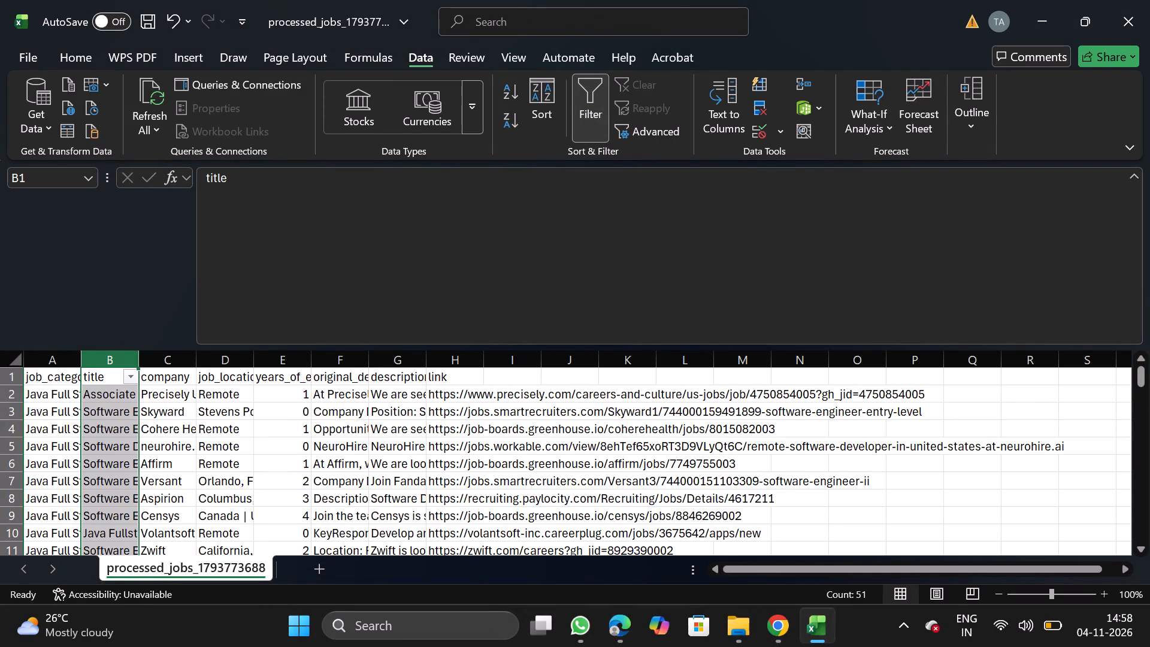
left_click(130, 377)
left_click(208, 386)
type("lead")
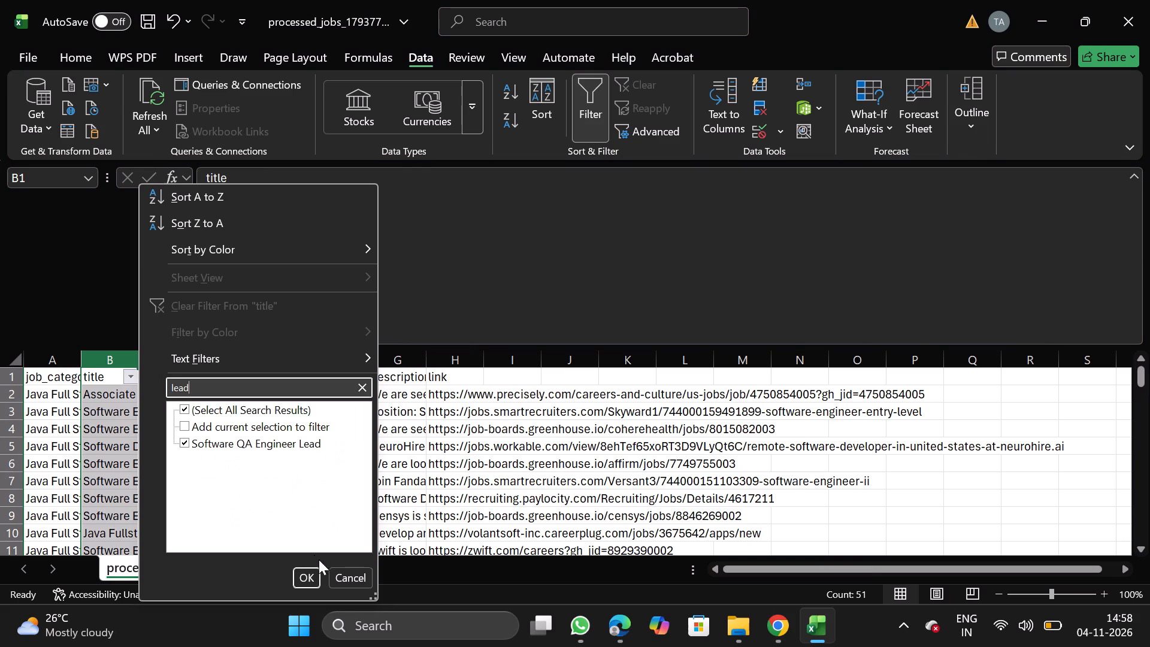
left_click(306, 583)
left_click_drag(610, 101, 597, 110)
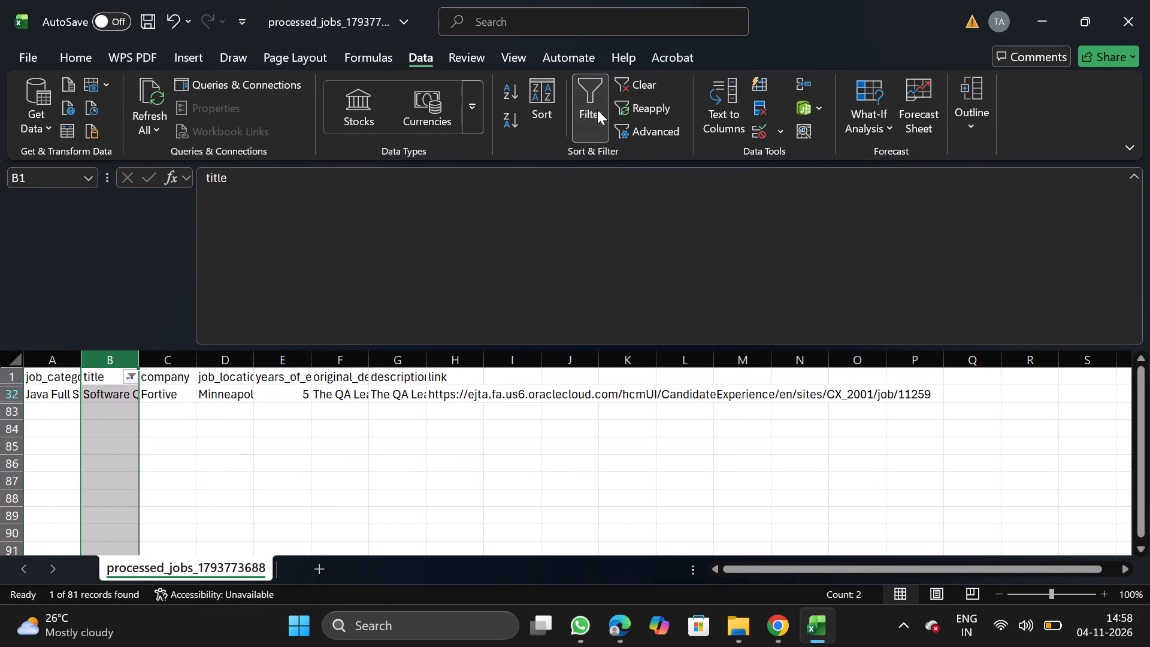
left_click_drag(597, 110, 592, 115)
left_click(592, 115)
Filter the title column for titles containing "staf", and remove the filter after checking the matching rows.
left_click(583, 98)
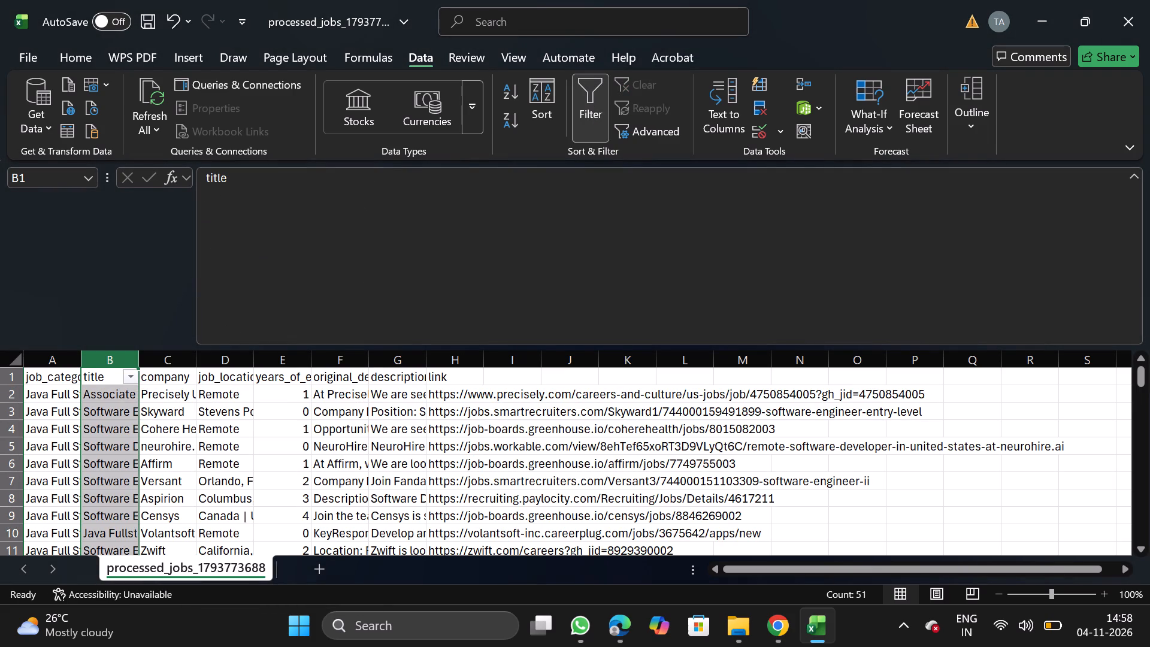
left_click(131, 381)
left_click(190, 389)
type("staff")
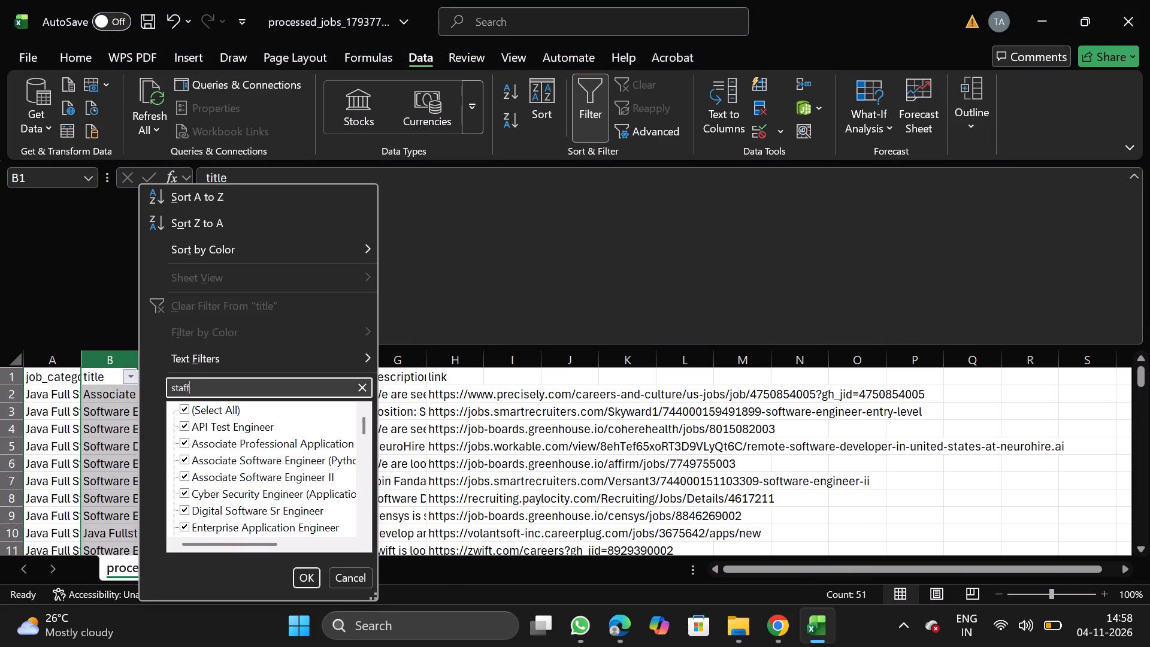
key("BackSpace")
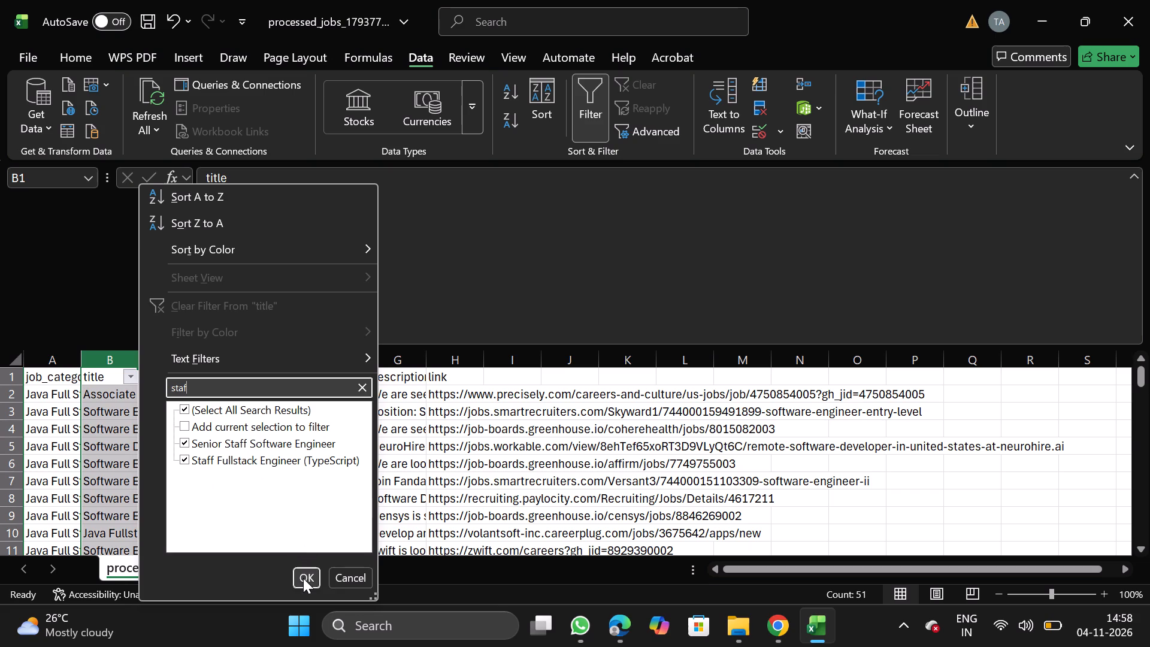
left_click(303, 578)
left_click(576, 116)
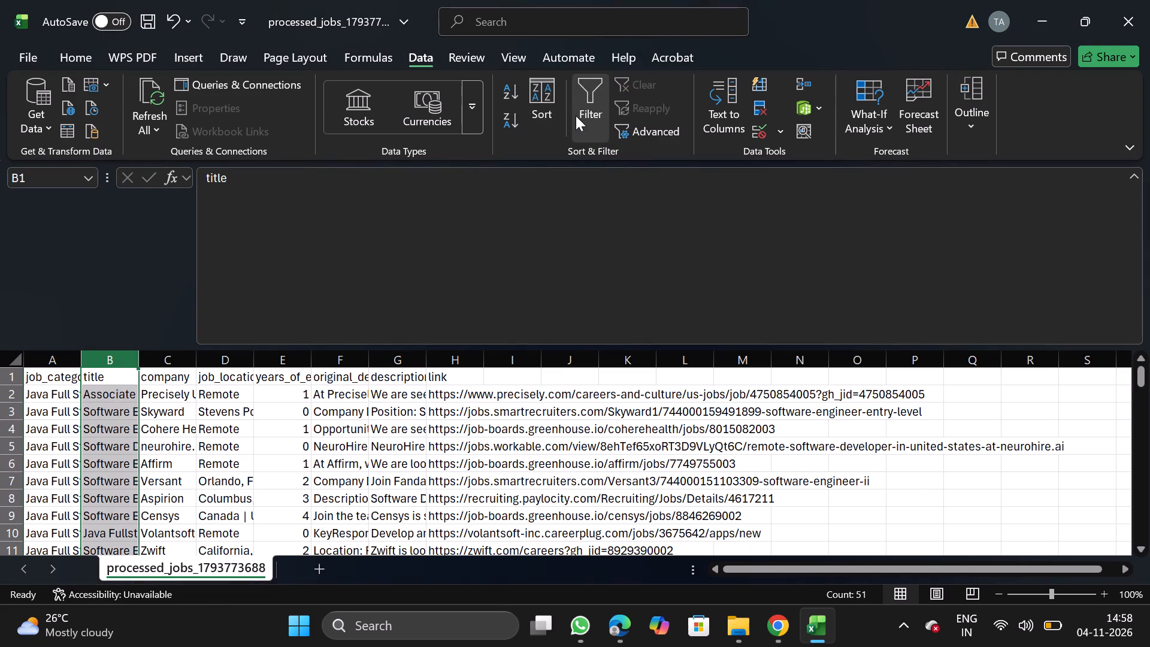
Filter the title column for titles containing "staff", and remove the filter after checking the matching rows.
left_click(576, 116)
left_click(134, 367)
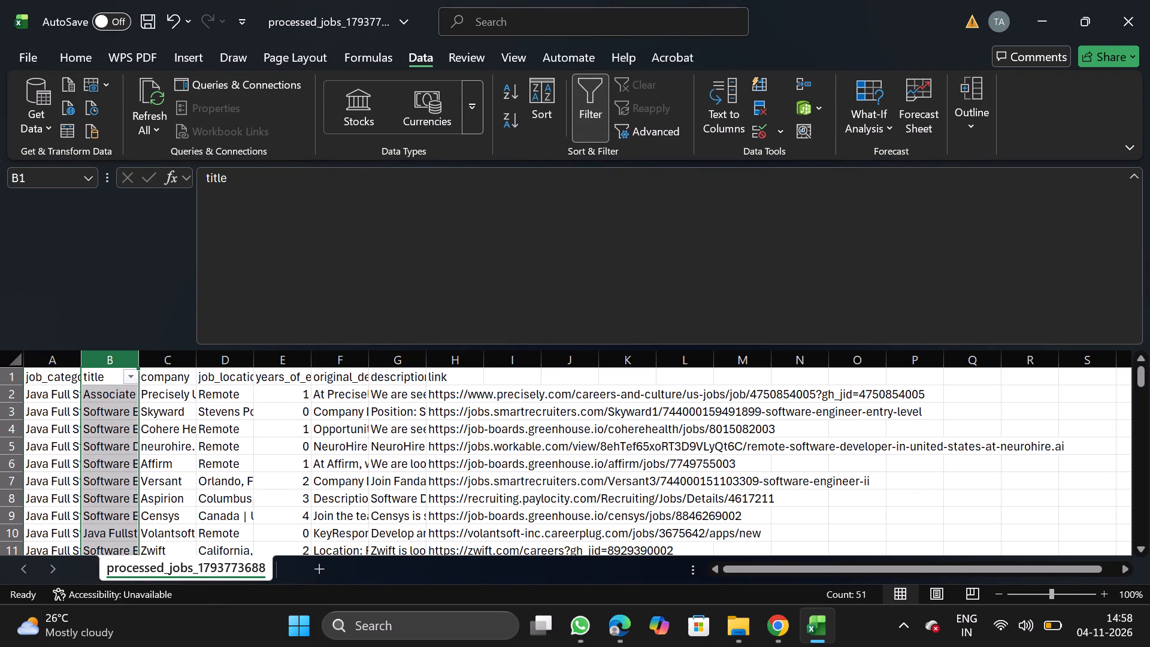
left_click(134, 375)
left_click(208, 387)
key("s")
type("taff")
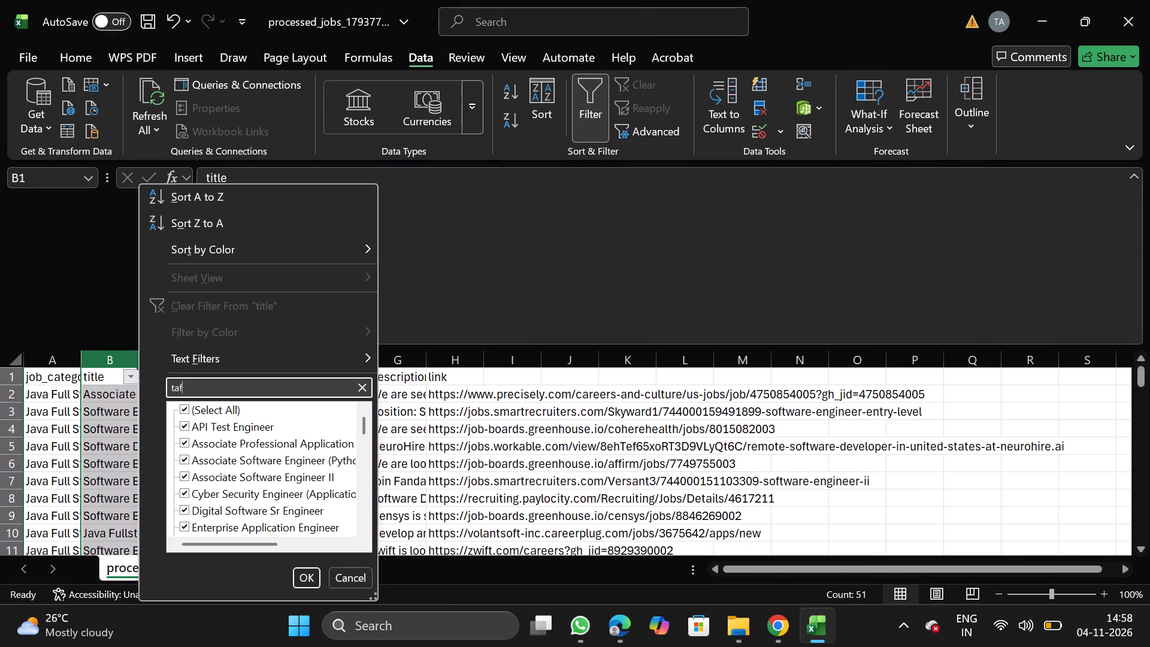
key("BackSpace")
key("BackSpace")
key("BackSpace")
key("BackSpace")
key("BackSpace")
key("BackSpace")
key("BackSpace")
key("BackSpace")
key("BackSpace")
key("BackSpace")
key("BackSpace")
key("BackSpace")
key("BackSpace")
type("staff")
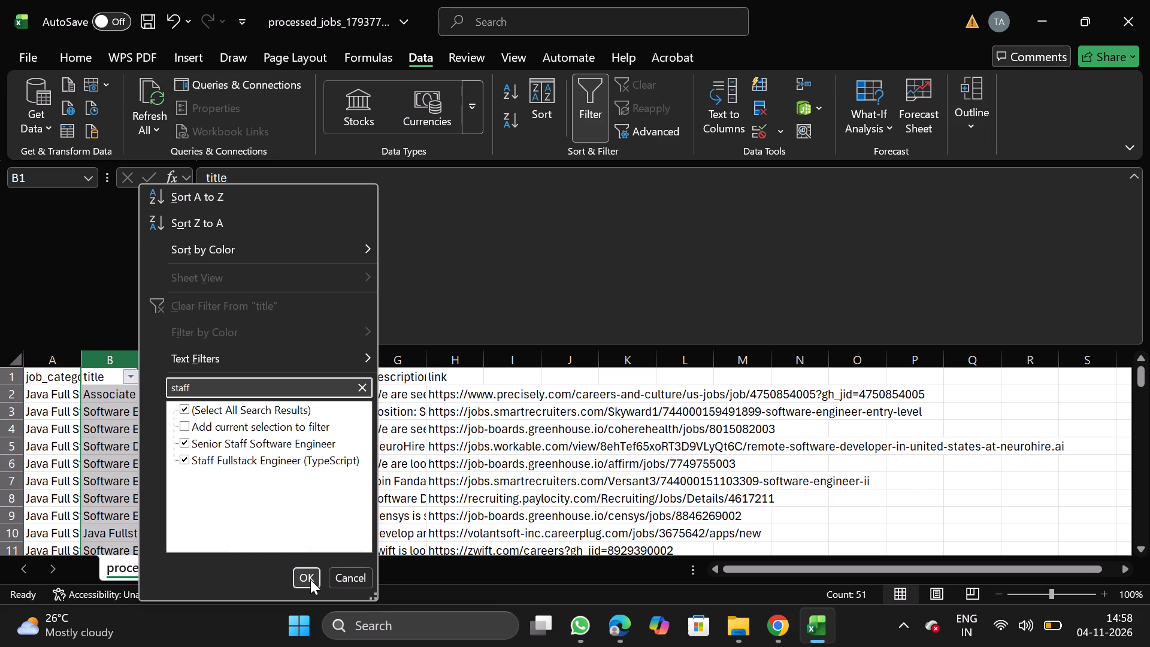
left_click_drag(296, 581, 607, 20)
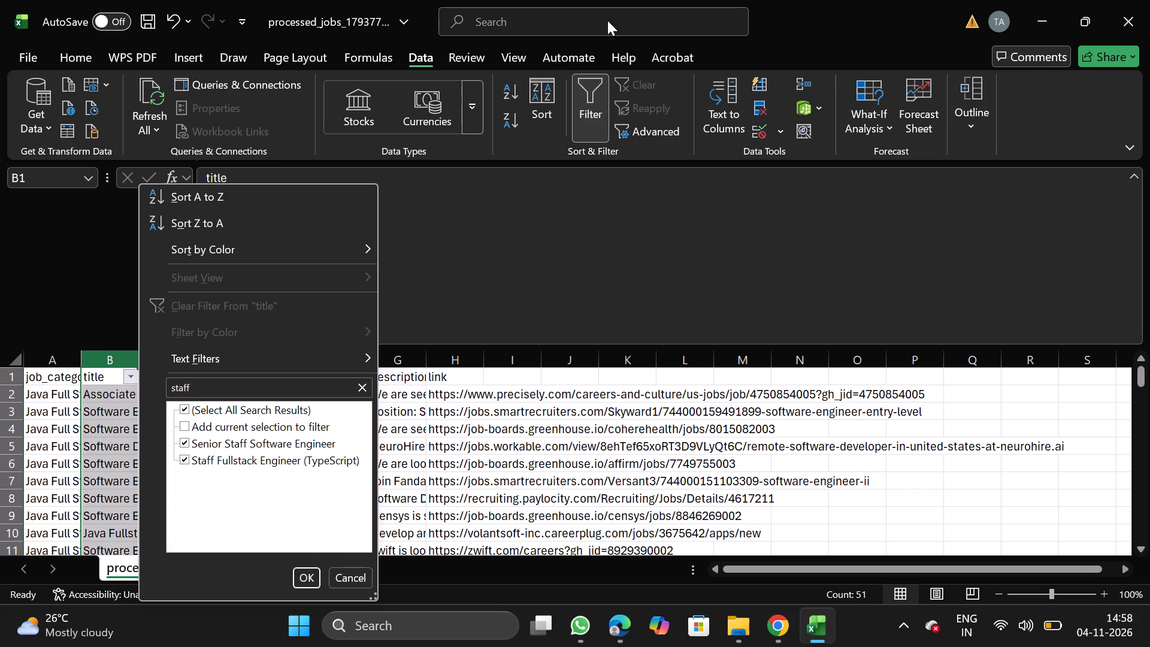
left_click_drag(607, 20, 302, 570)
left_click(302, 570)
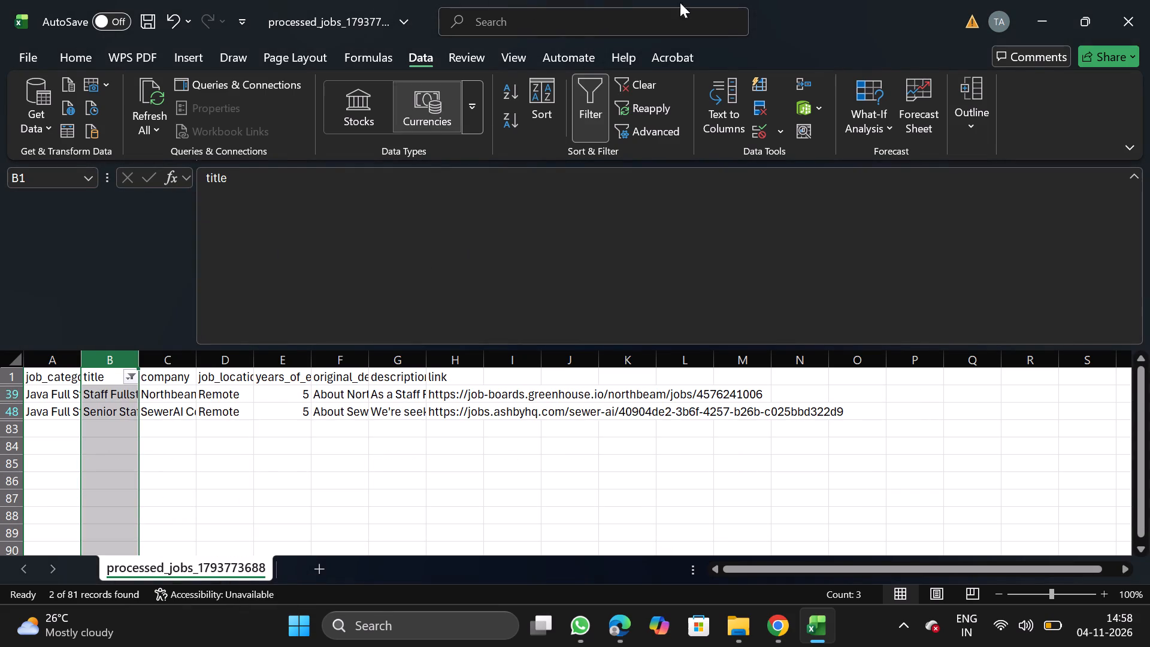
left_click(607, 109)
Filter the title column for titles containing "principal", and remove the filter after checking the matching rows.
left_click(580, 104)
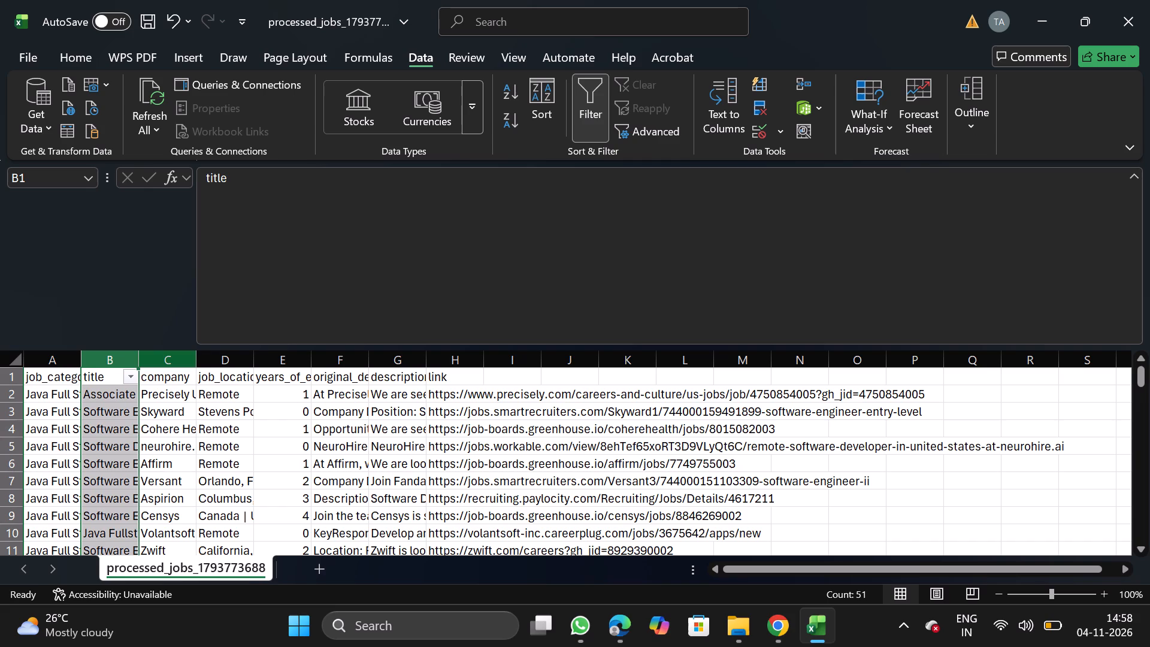
left_click(128, 380)
left_click(205, 387)
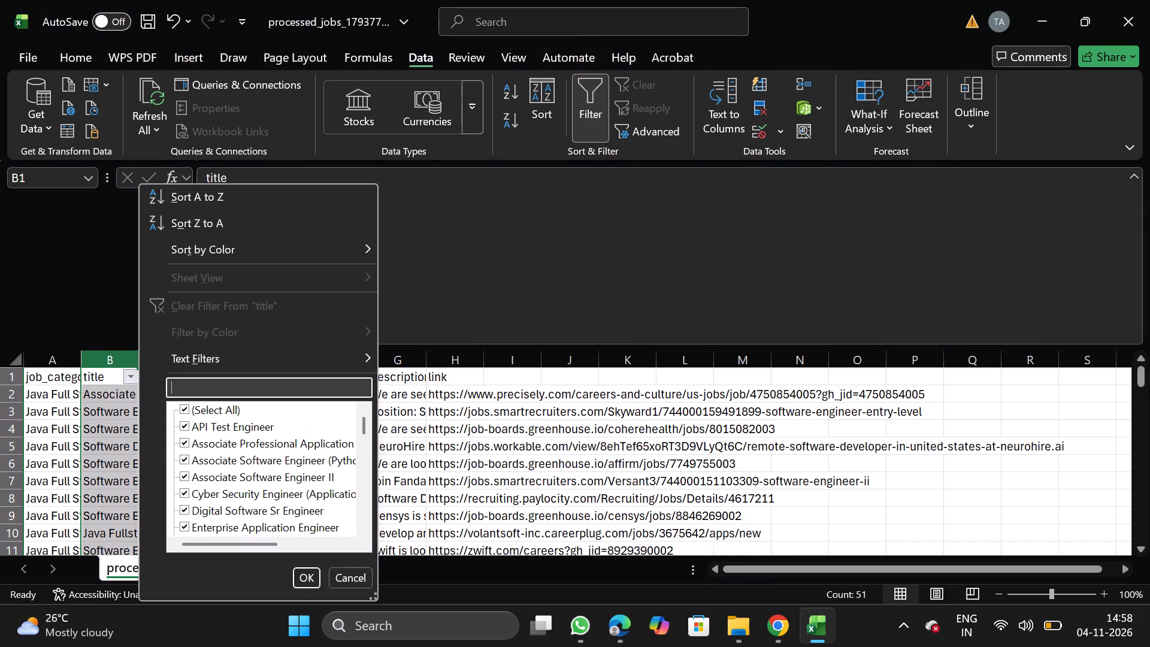
type("principal")
left_click(300, 581)
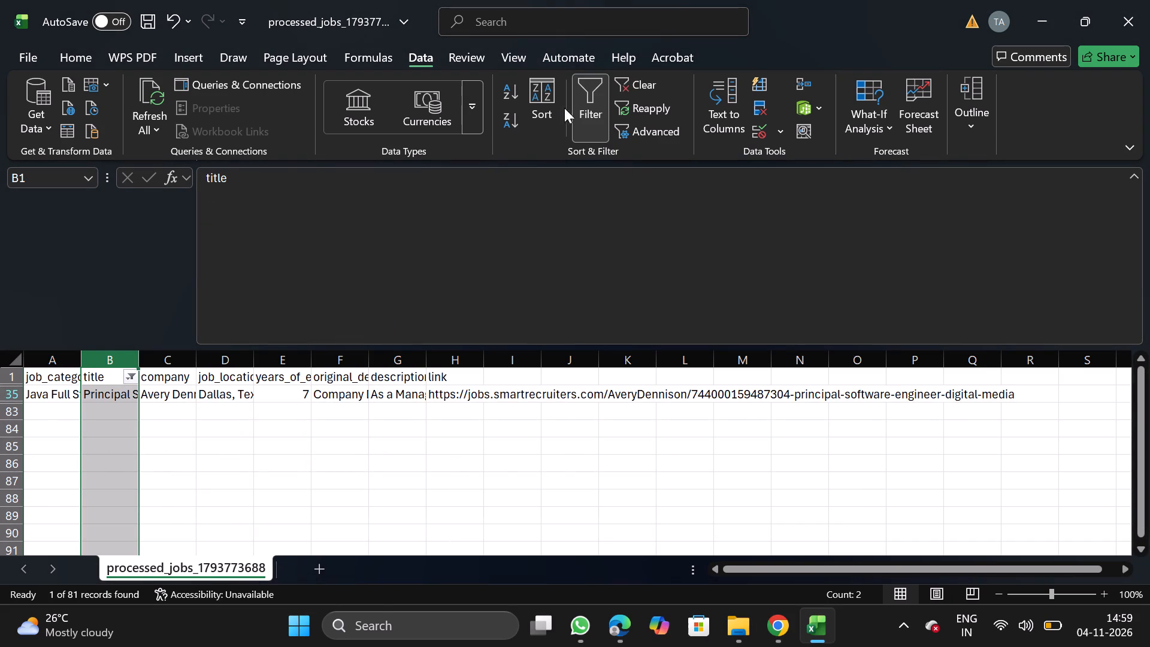
left_click(584, 120)
Search the title column's filter list for "architect", and clear the search text.
left_click(580, 125)
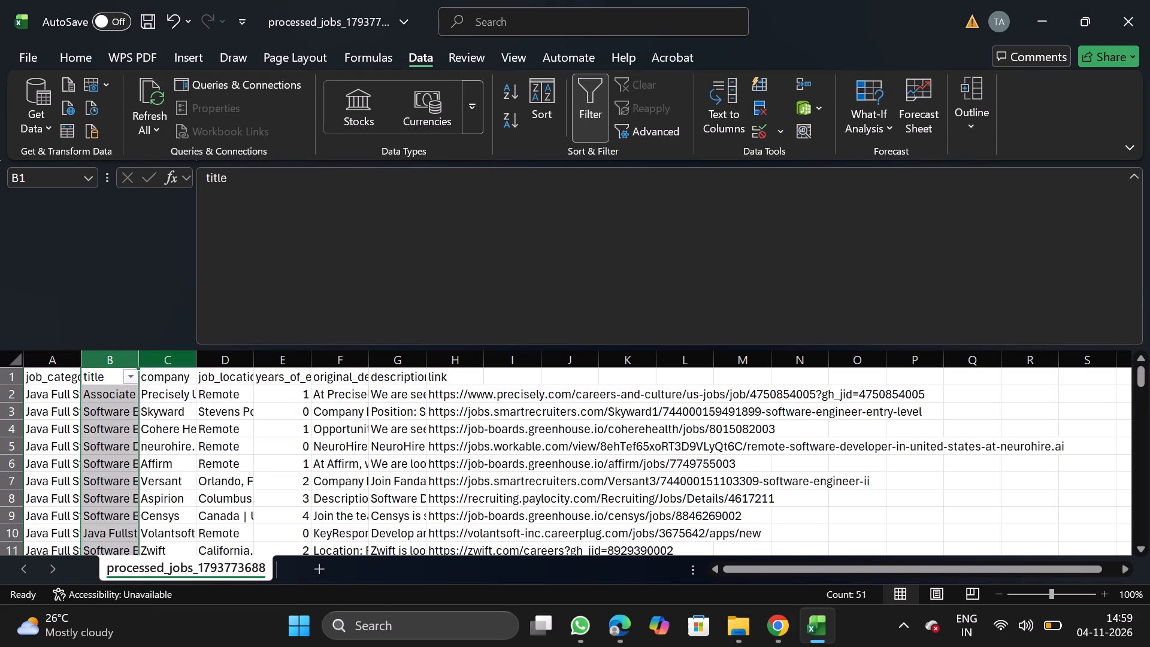
left_click(135, 374)
left_click(218, 384)
type("architect")
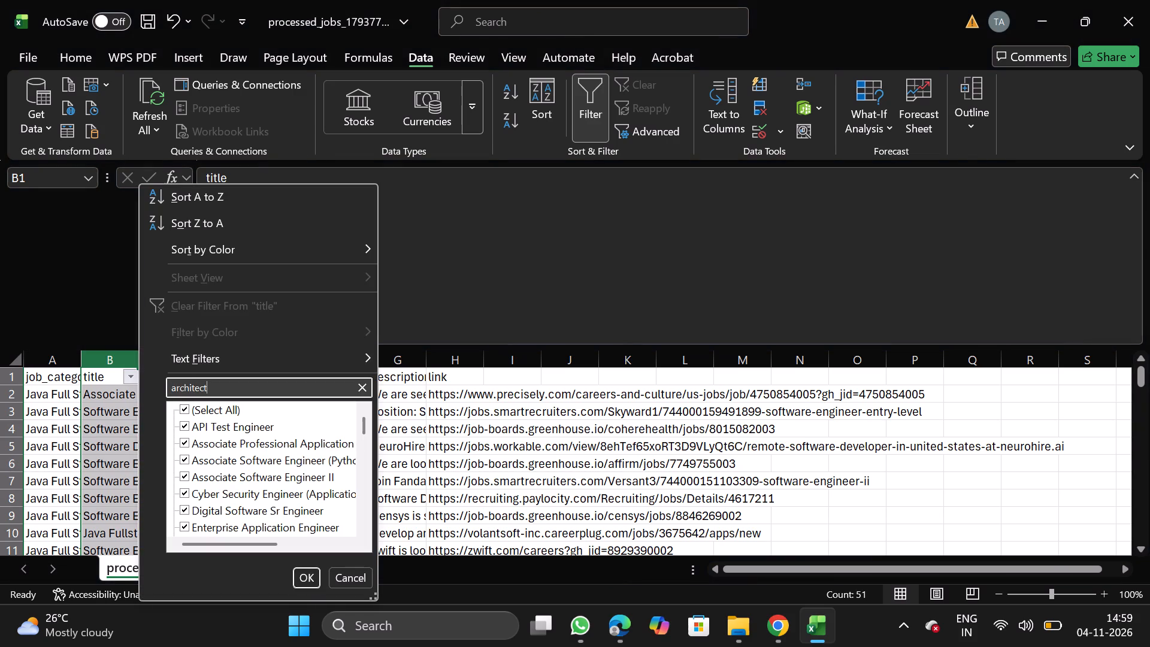
key("BackSpace")
key("BackSpace")
key("BackSpace")
key("BackSpace")
key("BackSpace")
key("BackSpace")
key("BackSpace")
key("BackSpace")
key("BackSpace")
key("BackSpace")
key("BackSpace")
key("BackSpace")
key("BackSpace")
key("BackSpace")
key("BackSpace")
key("BackSpace")
Filter the title column for titles containing "enterprise", and remove the filter after checking the matching rows.
type("enterprs")
key("BackSpace")
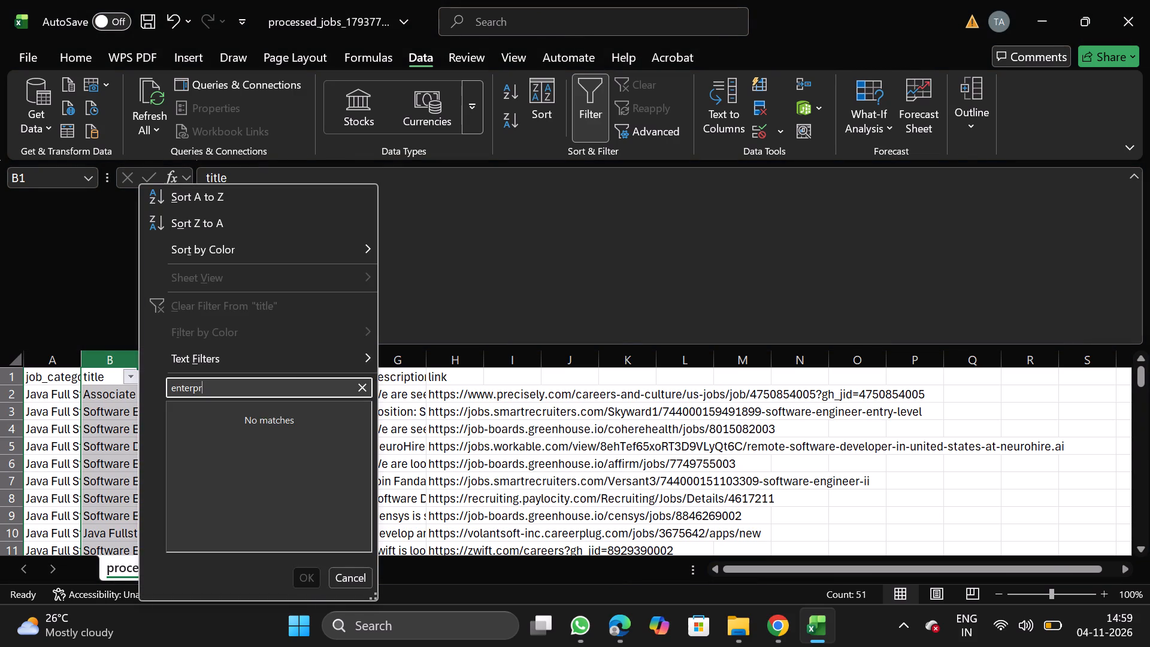
type("ise")
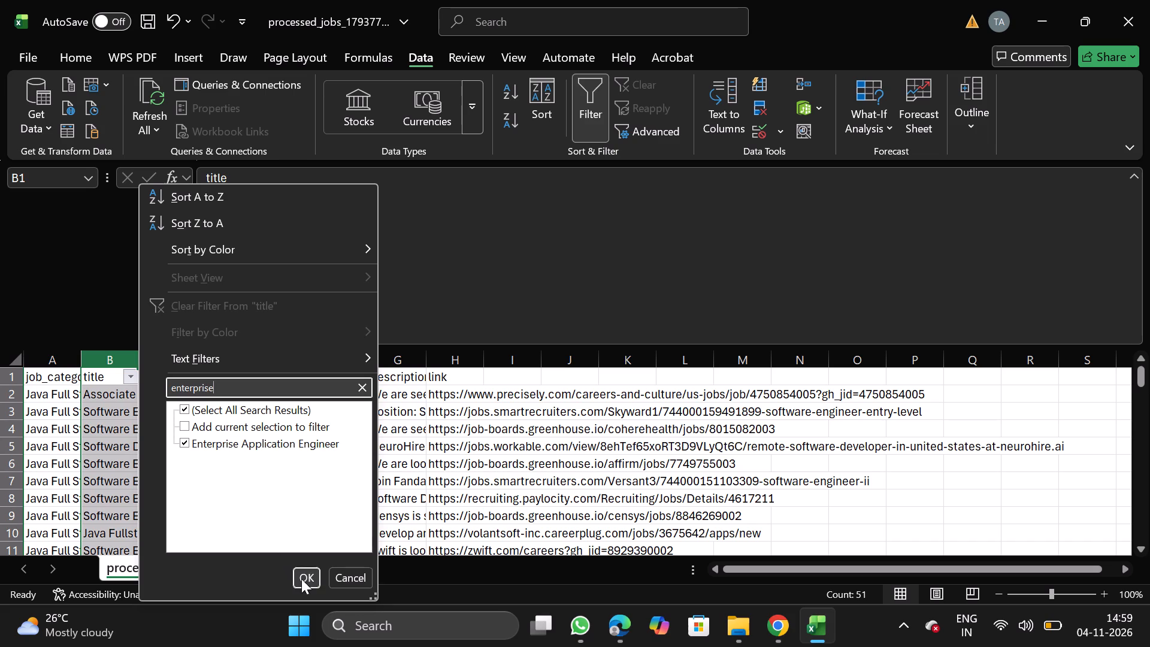
left_click(301, 579)
left_click(598, 110)
Search the title column's filter list for "consultant", and remove the title filter without applying it.
left_click(598, 110)
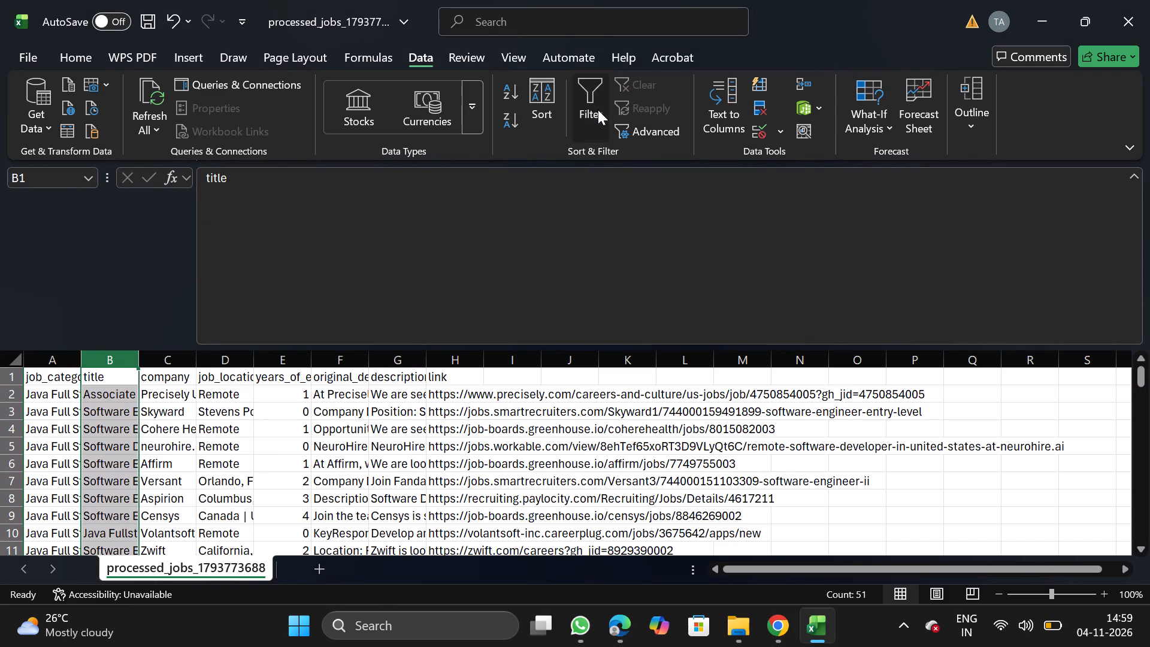
left_click(126, 375)
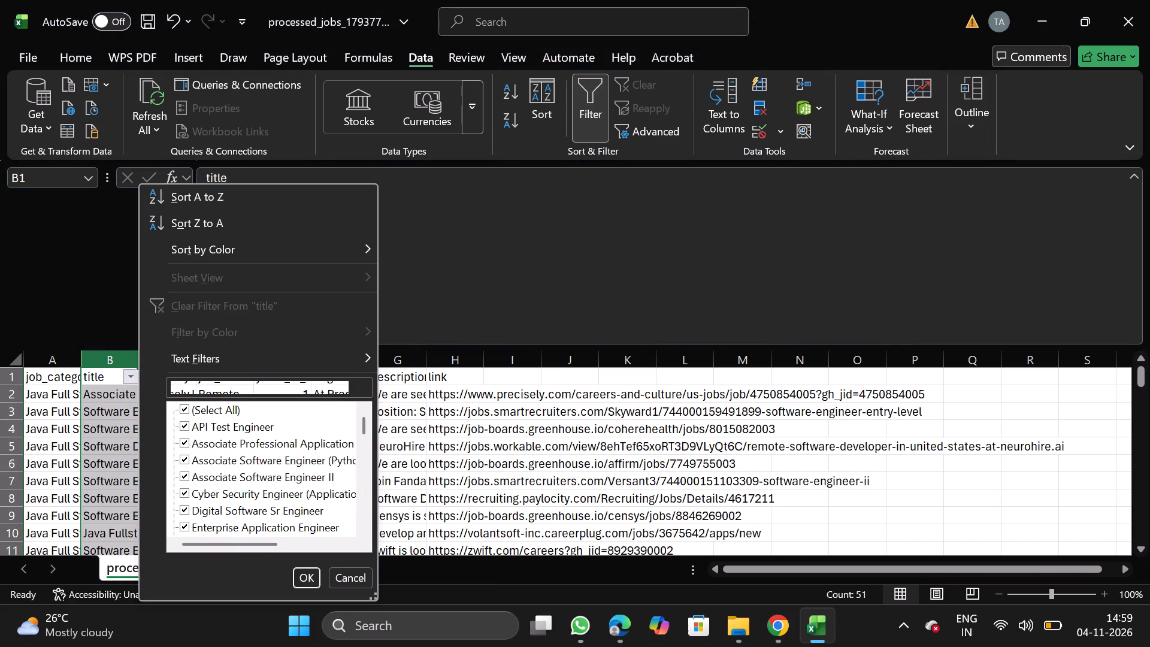
left_click(197, 388)
type("consultant")
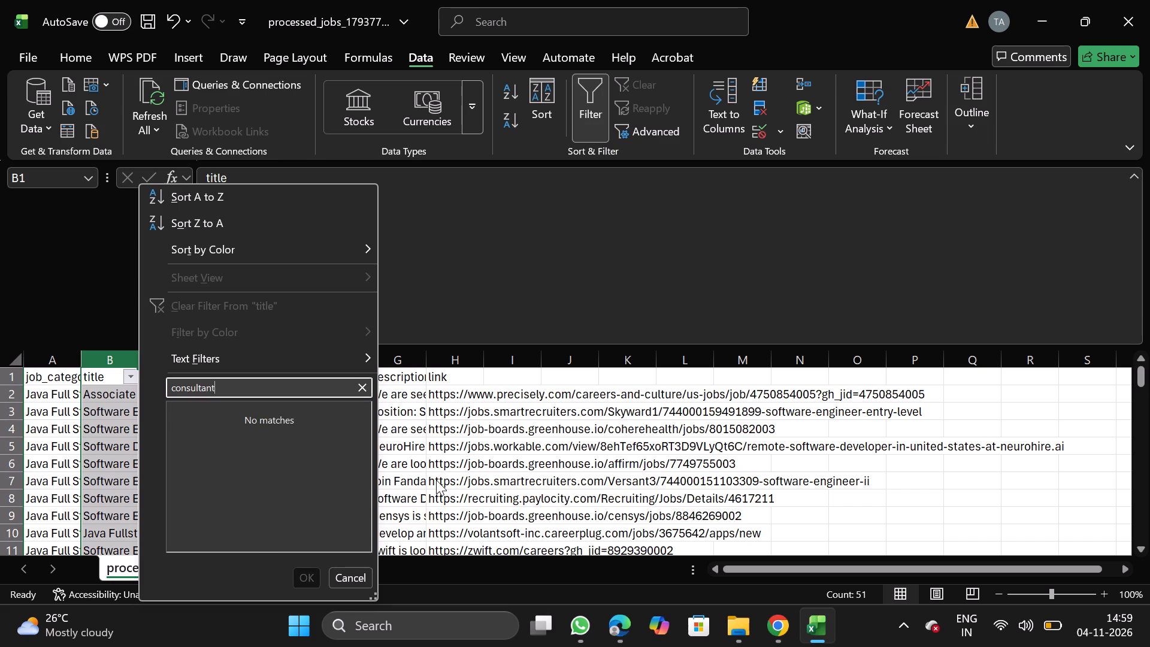
left_click(436, 480)
left_click(596, 117)
Add a filter to the company column and search its list for "walmart", and clear the search text.
left_click(170, 356)
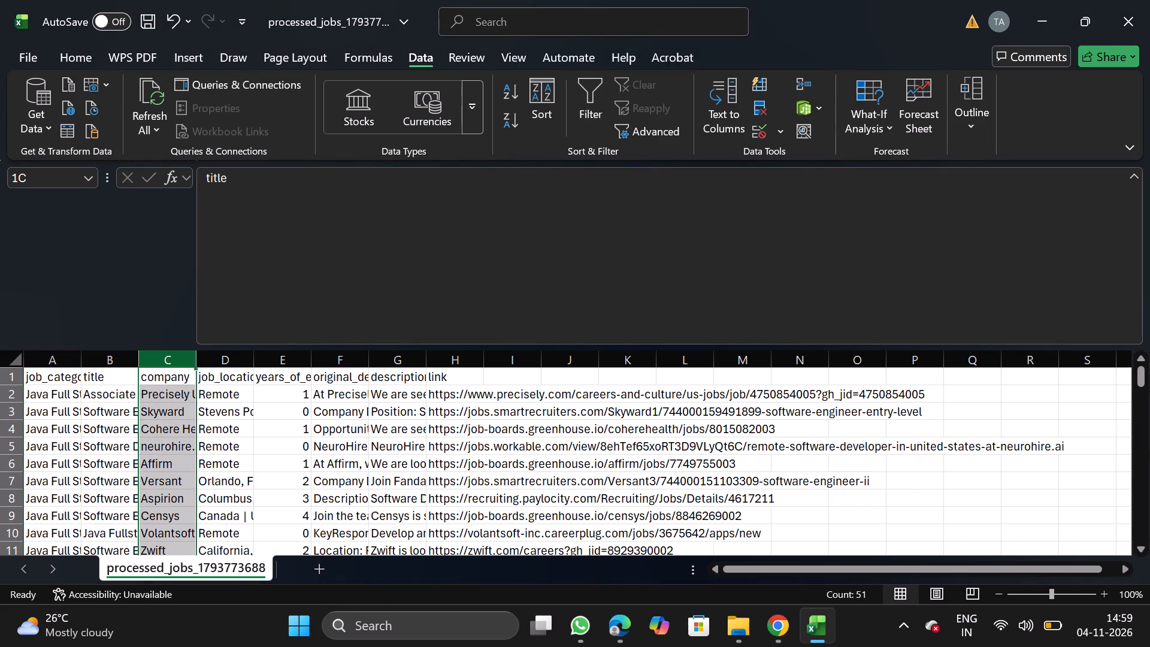
left_click(596, 120)
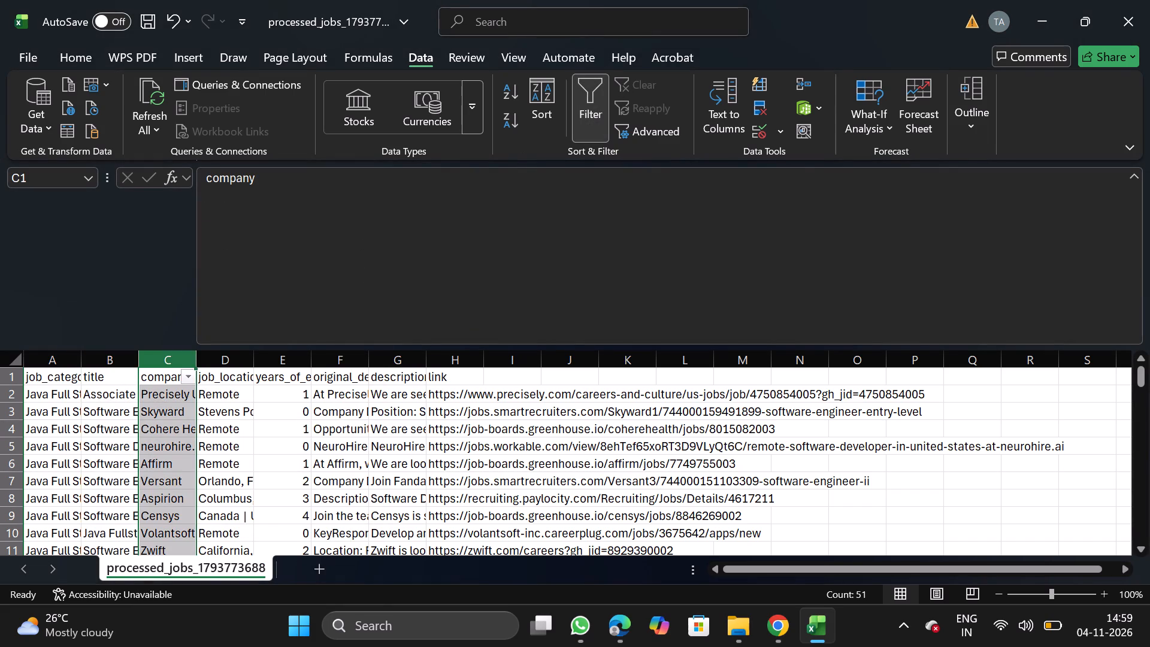
left_click(190, 371)
left_click(260, 386)
key("w")
type("almart")
key("BackSpace")
key("BackSpace")
key("BackSpace")
key("BackSpace")
key("BackSpace")
key("BackSpace")
key("BackSpace")
key("BackSpace")
key("BackSpace")
key("BackSpace")
key("BackSpace")
key("BackSpace")
key("BackSpace")
key("BackSpace")
key("BackSpace")
key("BackSpace")
key("BackSpace")
key("BackSpace")
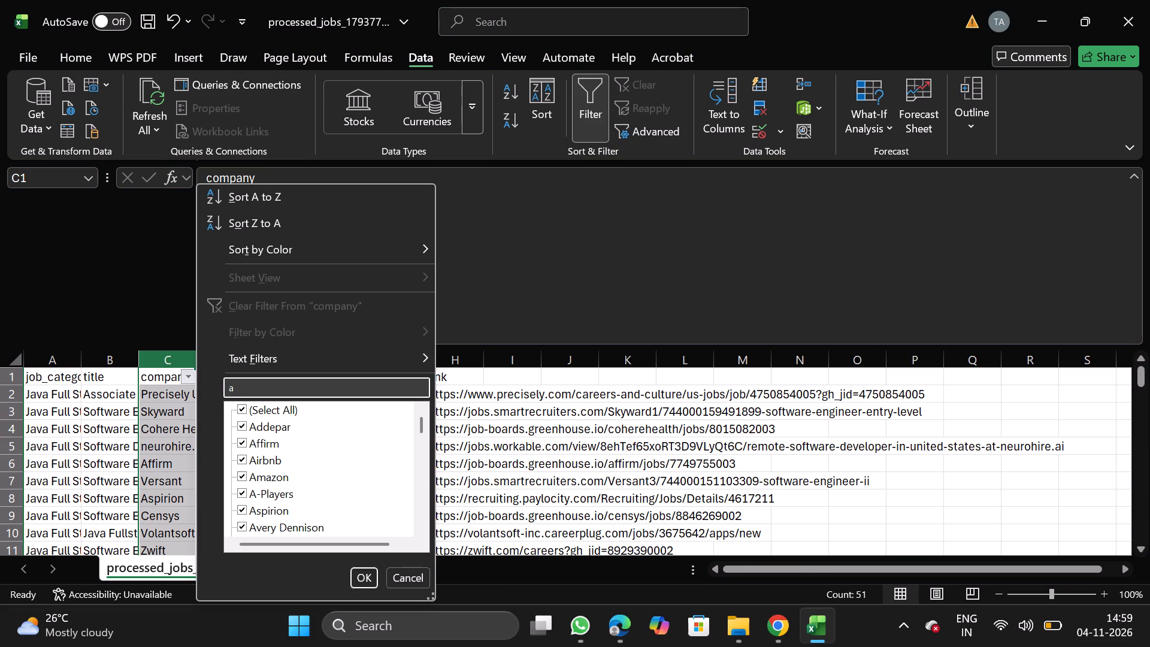
Search the company filter list for "dried", and clear the search text.
type("dried")
key("BackSpace")
key("BackSpace")
key("BackSpace")
key("BackSpace")
key("BackSpace")
key("BackSpace")
key("BackSpace")
key("BackSpace")
key("BackSpace")
key("BackSpace")
key("BackSpace")
Search the company filter list for "capital", and clear the search text.
key("c")
type("apital")
key("BackSpace")
key("BackSpace")
key("BackSpace")
key("BackSpace")
key("BackSpace")
key("BackSpace")
key("BackSpace")
key("BackSpace")
key("BackSpace")
key("BackSpace")
key("BackSpace")
key("BackSpace")
key("BackSpace")
key("BackSpace")
key("BackSpace")
Search the company filter list for "under", and clear the search text.
type("under")
key("BackSpace")
key("BackSpace")
key("BackSpace")
key("BackSpace")
key("BackSpace")
key("BackSpace")
key("BackSpace")
key("BackSpace")
key("BackSpace")
key("BackSpace")
key("BackSpace")
key("BackSpace")
key("BackSpace")
key("BackSpace")
Search the company filter list for "hunt", and clear the search text.
type("hunt")
key("BackSpace")
key("BackSpace")
key("BackSpace")
key("BackSpace")
key("BackSpace")
key("BackSpace")
key("BackSpace")
key("BackSpace")
key("BackSpace")
key("BackSpace")
key("BackSpace")
key("BackSpace")
key("BackSpace")
key("BackSpace")
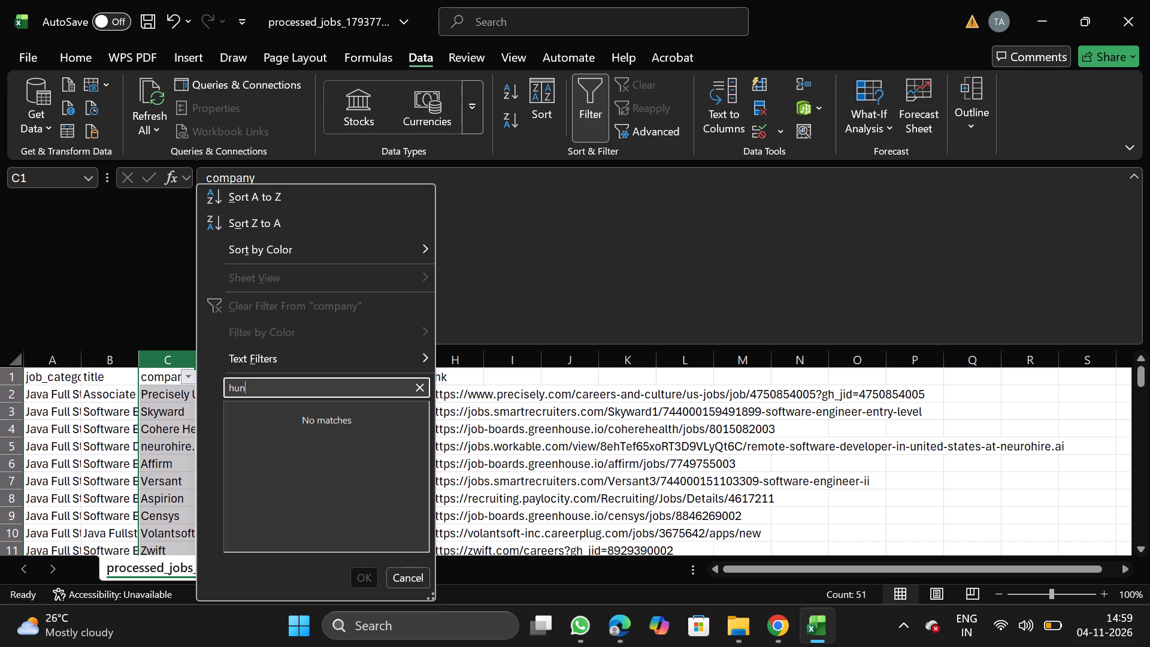
Search the company filter list for "skim", and clear the search text.
type("skim")
key("BackSpace")
key("BackSpace")
key("BackSpace")
key("BackSpace")
key("BackSpace")
key("BackSpace")
key("BackSpace")
key("BackSpace")
key("BackSpace")
key("BackSpace")
key("BackSpace")
key("BackSpace")
key("BackSpace")
key("BackSpace")
key("BackSpace")
Search the company filter list for "ape", and clear the search text.
type("ape")
key("BackSpace")
key("BackSpace")
key("BackSpace")
key("BackSpace")
key("BackSpace")
key("BackSpace")
key("BackSpace")
key("BackSpace")
key("BackSpace")
key("BackSpace")
Search the company filter list for "in landem", and remove the company filter without applying it.
type("in landem")
left_click(416, 585)
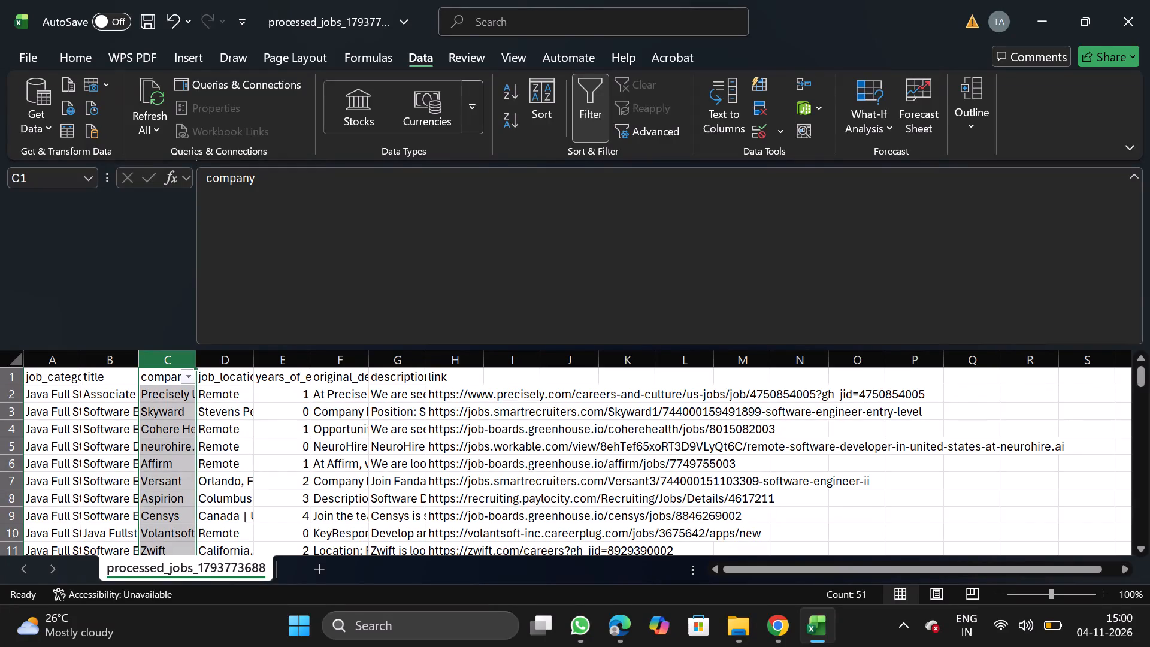
left_click(600, 105)
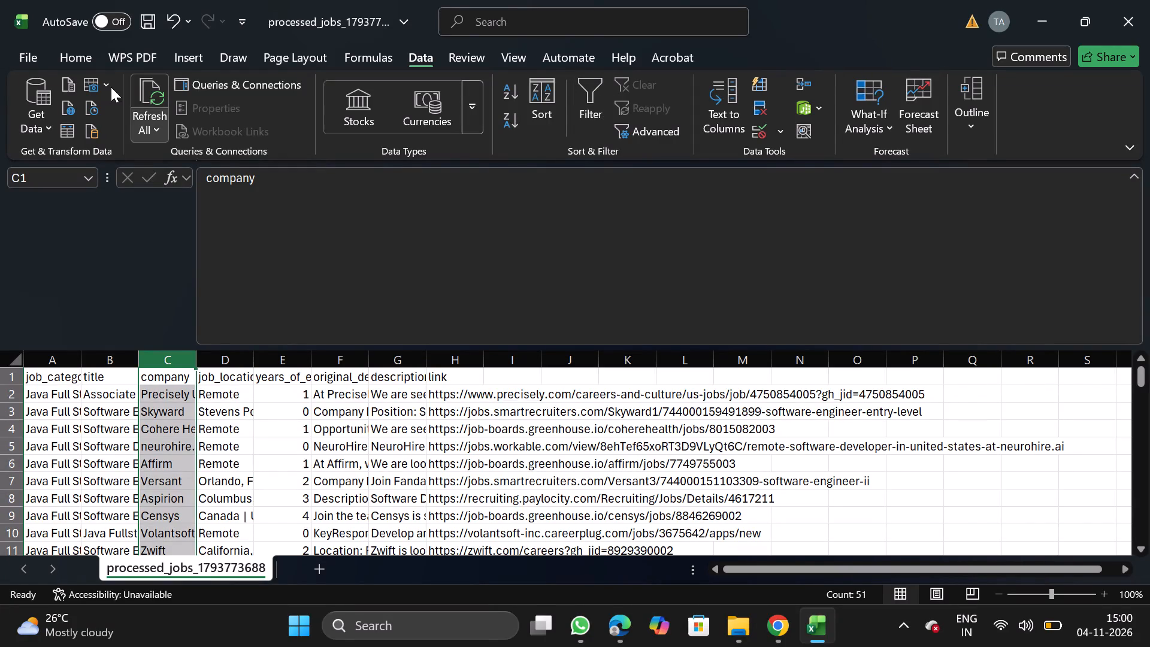
Save the workbook as the CSV file Java Remote_11_04 in the Daily Scraping jobs folder under Documents.
left_click(31, 57)
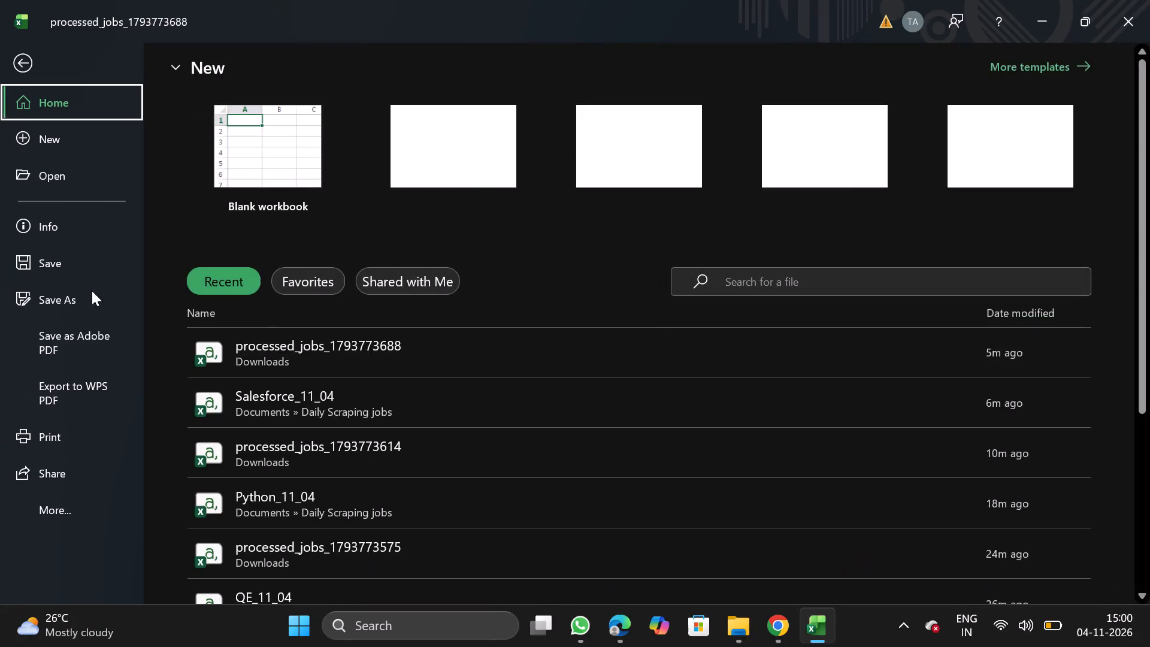
double_click(80, 303)
triple_click(273, 498)
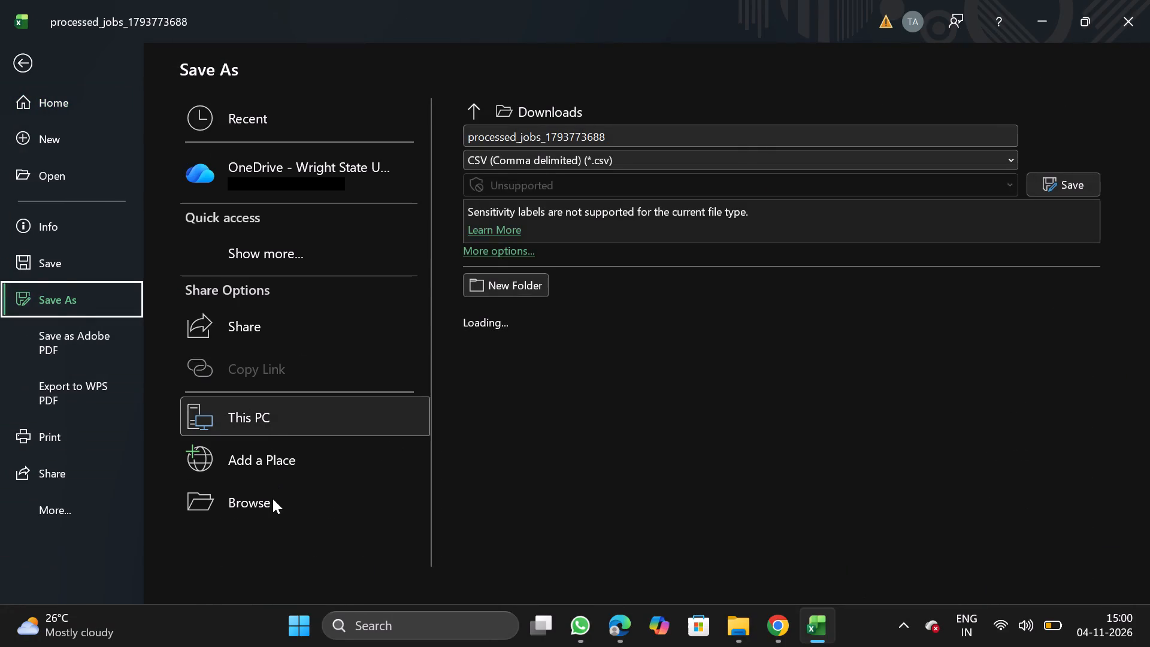
triple_click(273, 498)
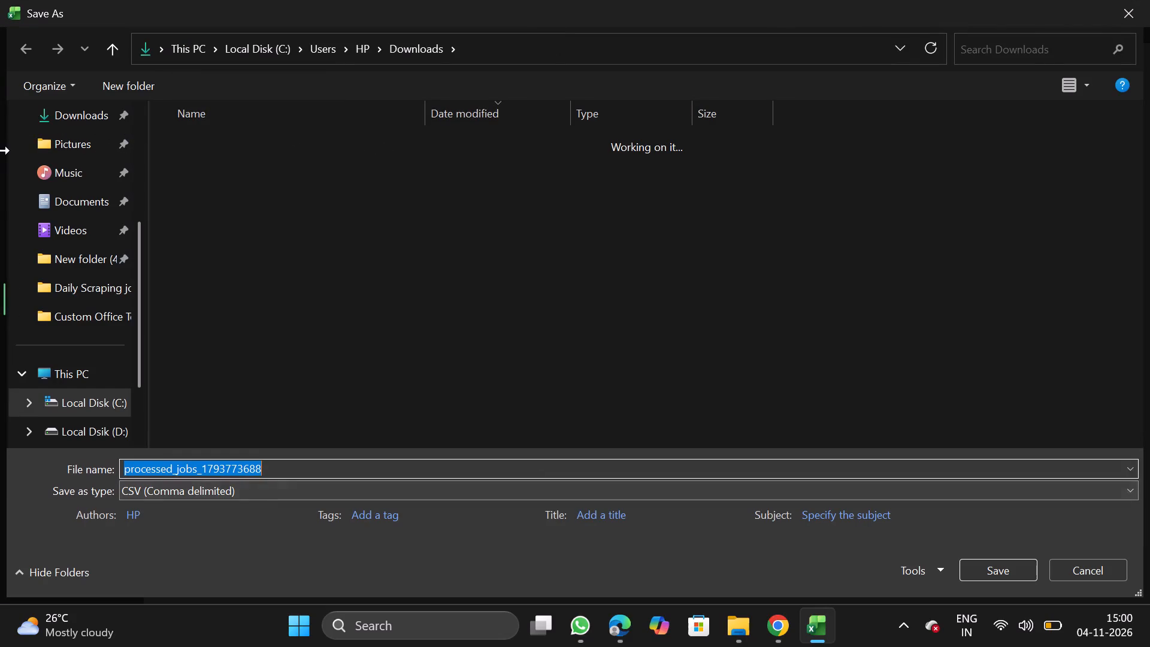
double_click(119, 208)
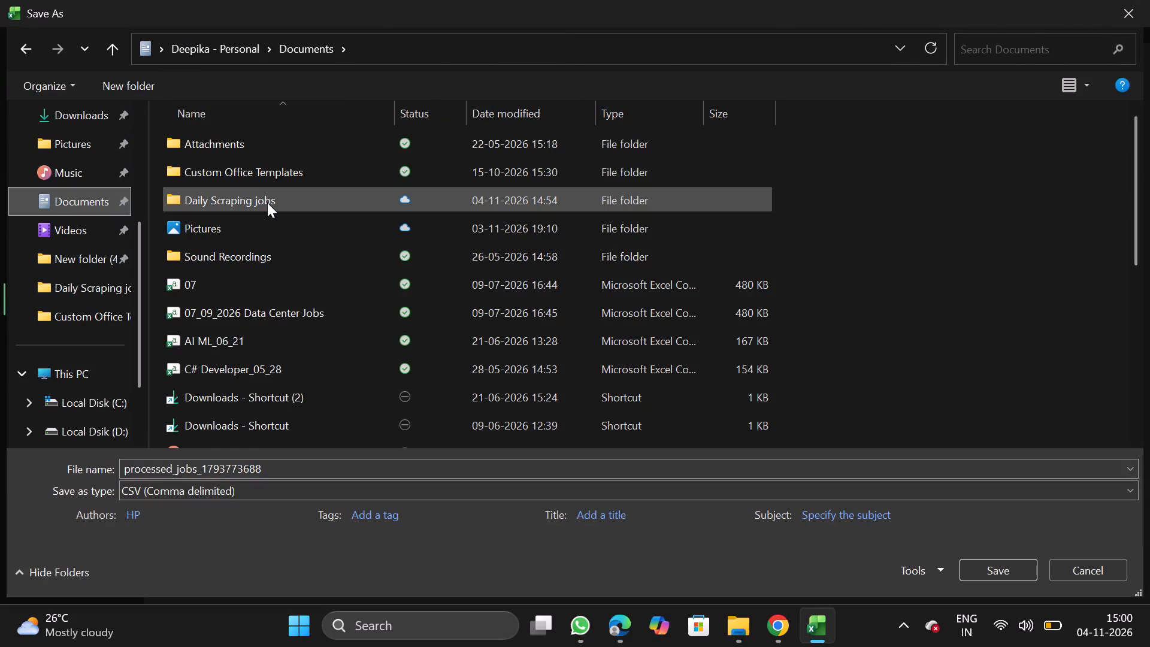
double_click(267, 202)
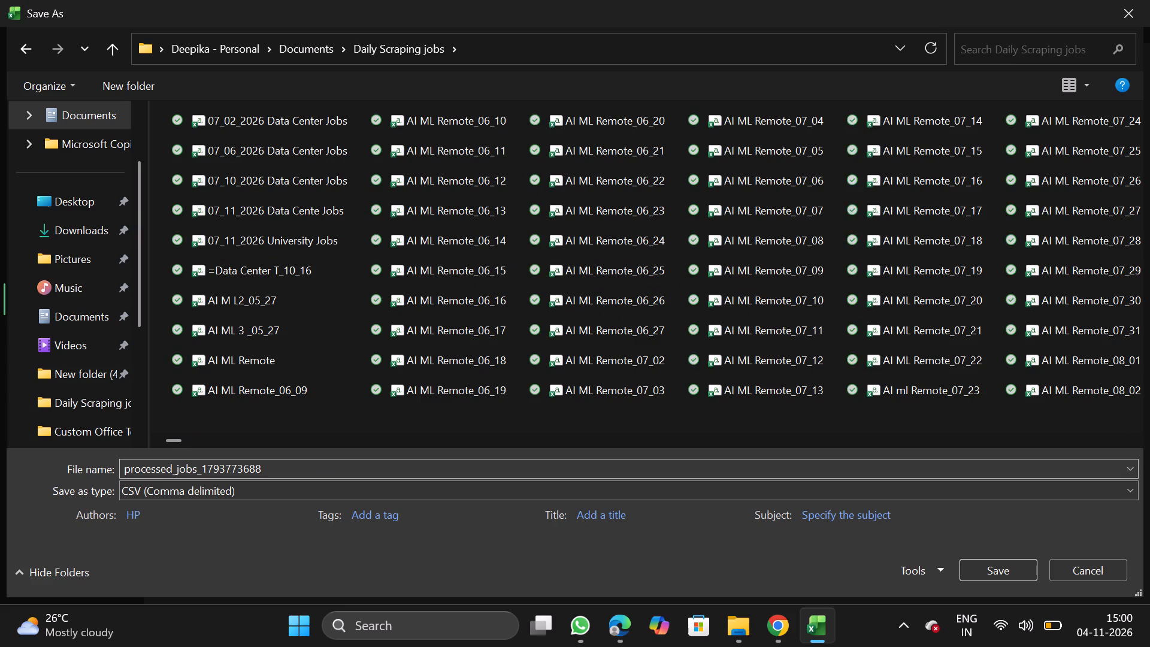
left_click(328, 465)
key("BackSpace")
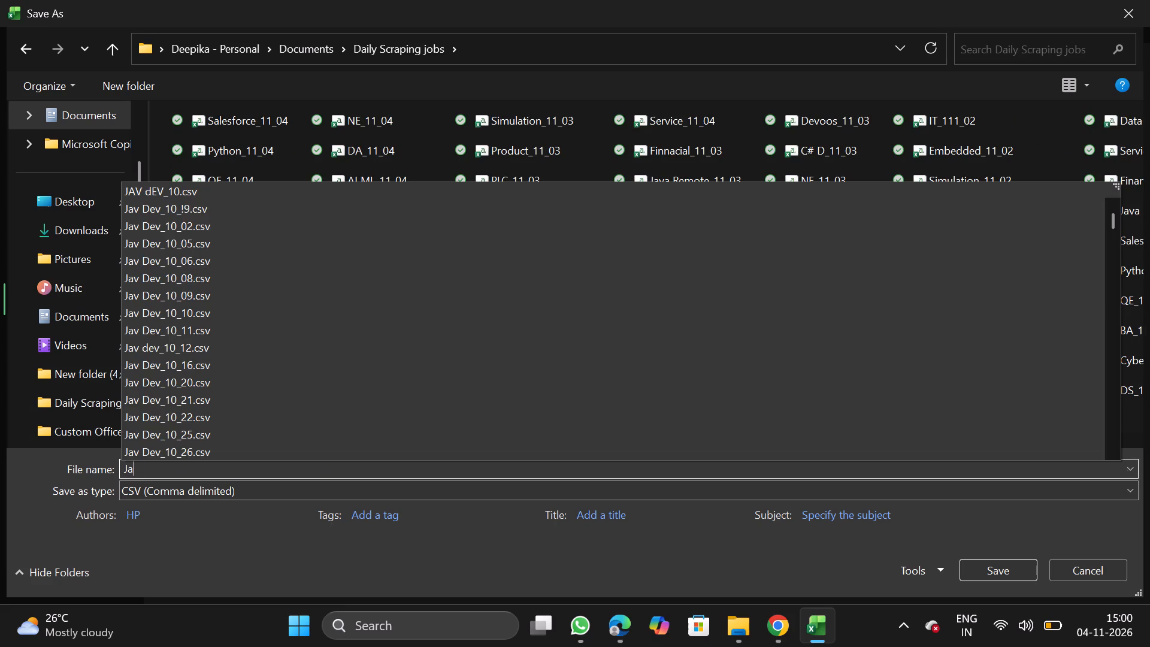
type("emote_11_04")
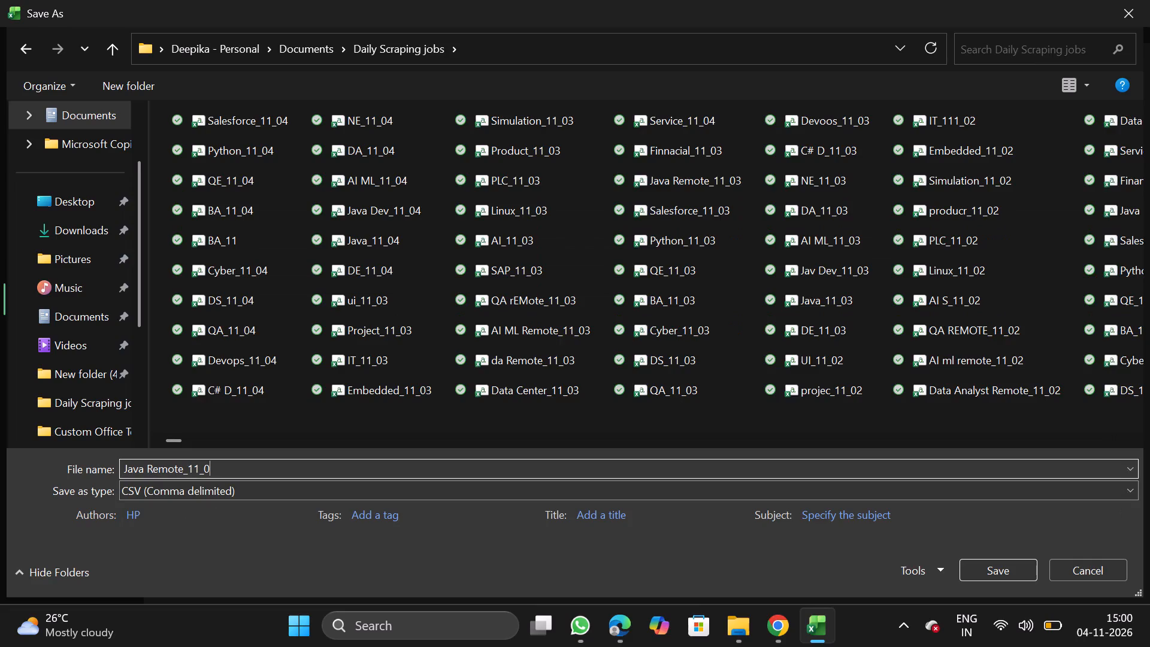
left_click(1014, 570)
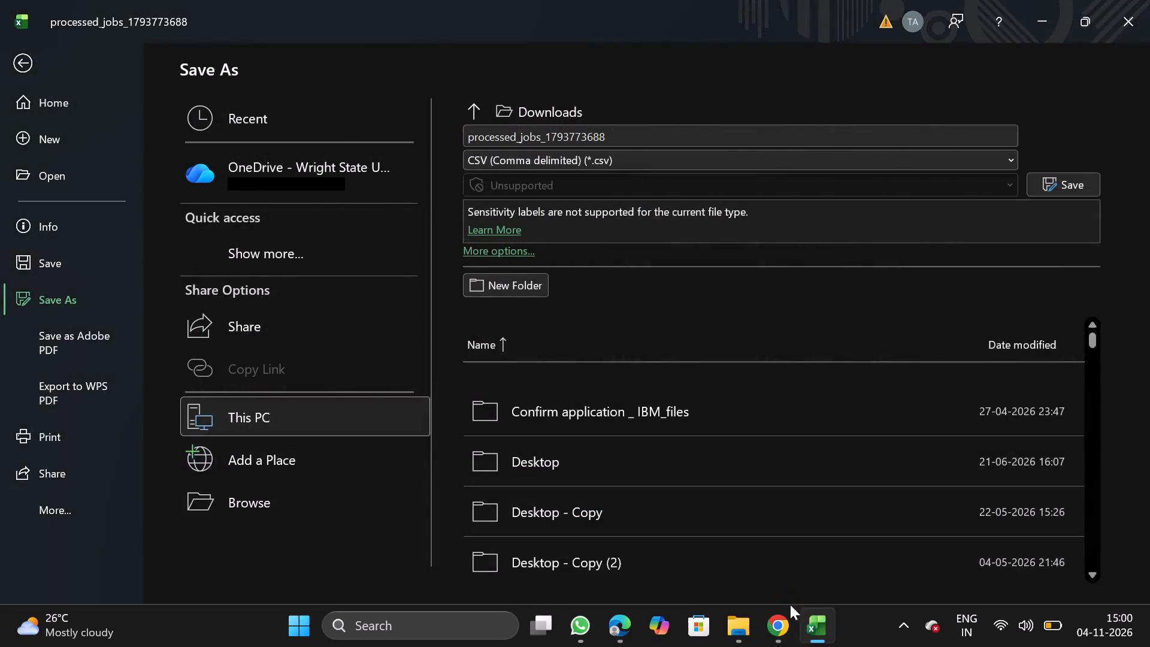
Switch to the NextGenApply page in Chrome and bulk upload Java Remote_11_04.csv.
left_click(780, 628)
scroll(582, 486, "down", 1)
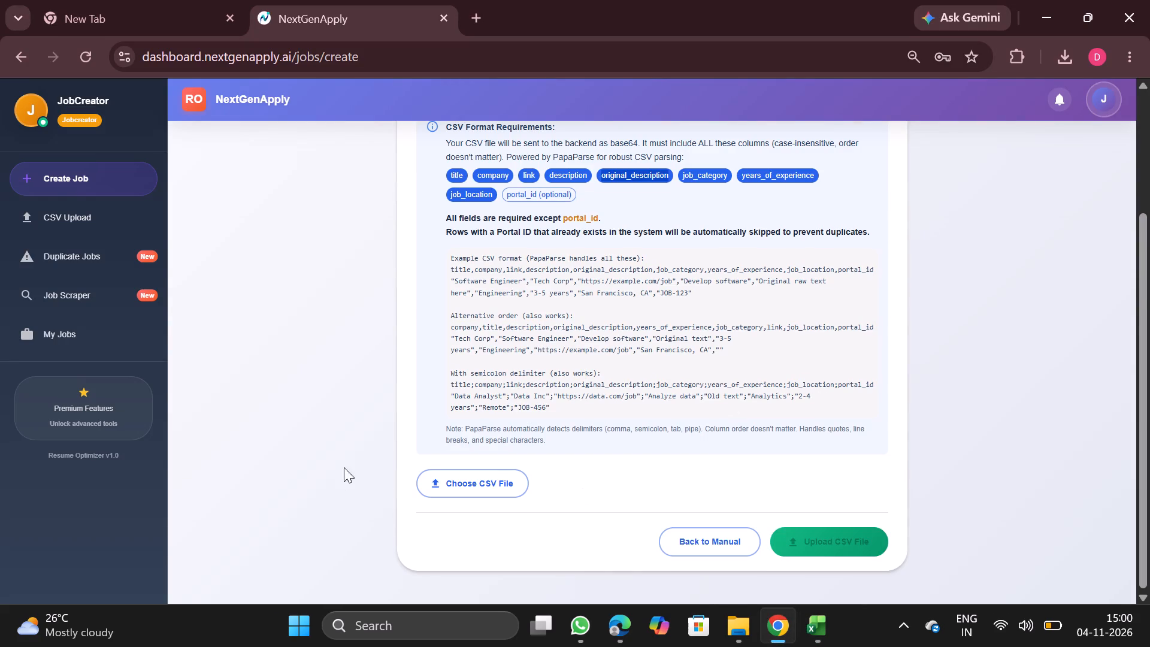
scroll(483, 368, "up", 4)
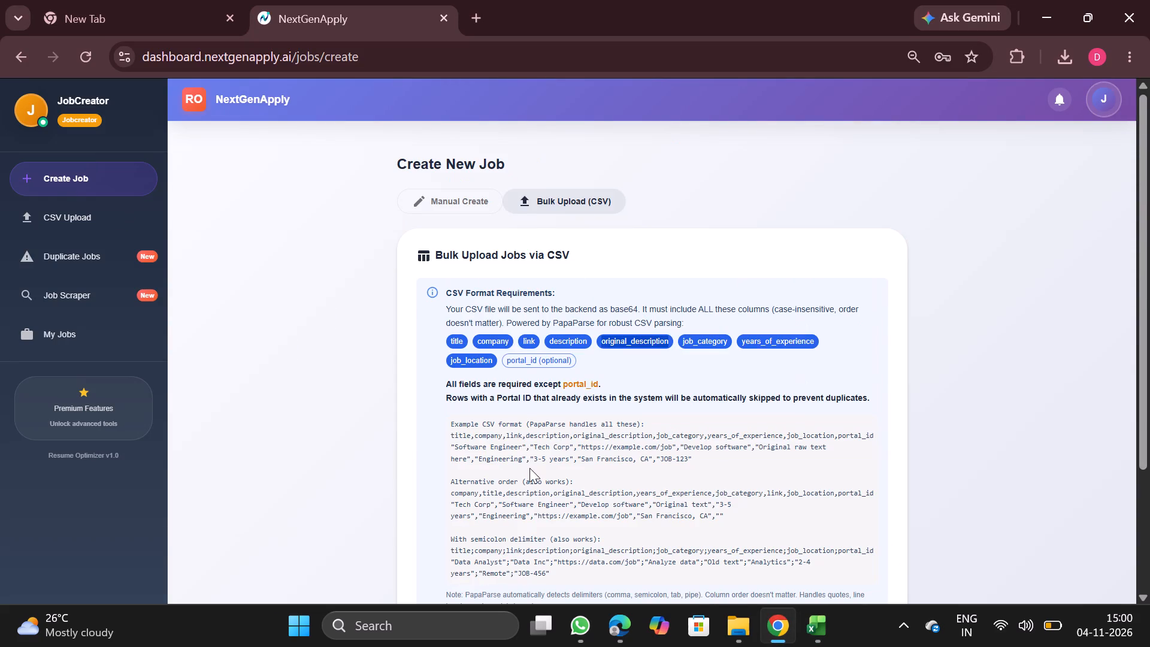
scroll(529, 468, "down", 2)
left_click(493, 479)
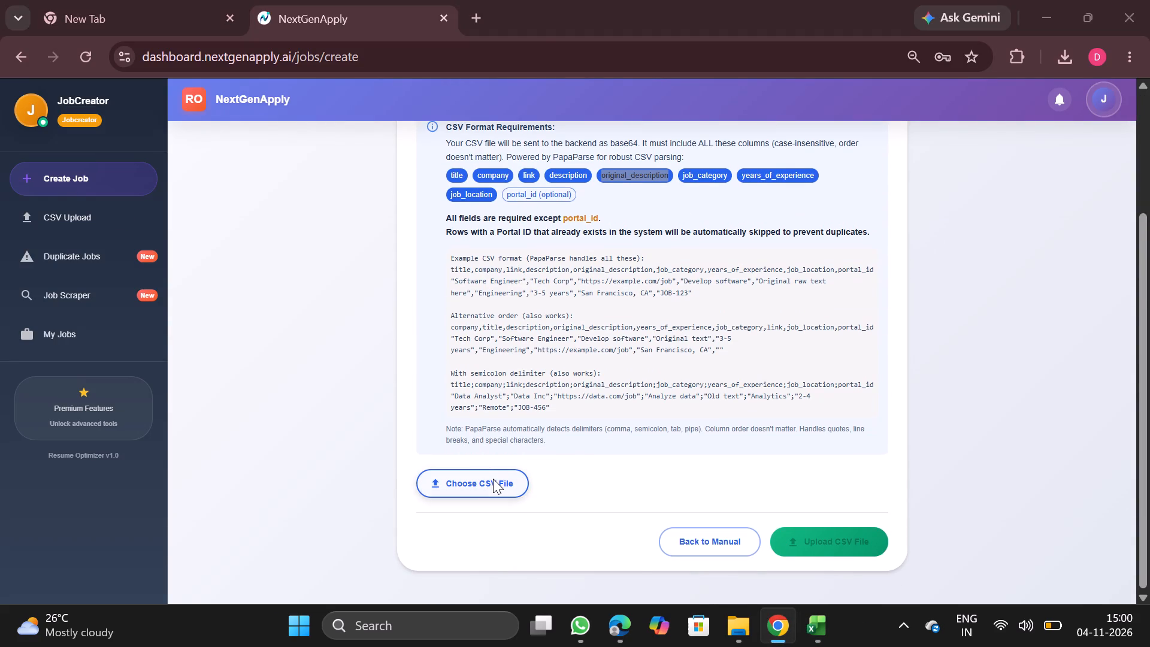
double_click(253, 128)
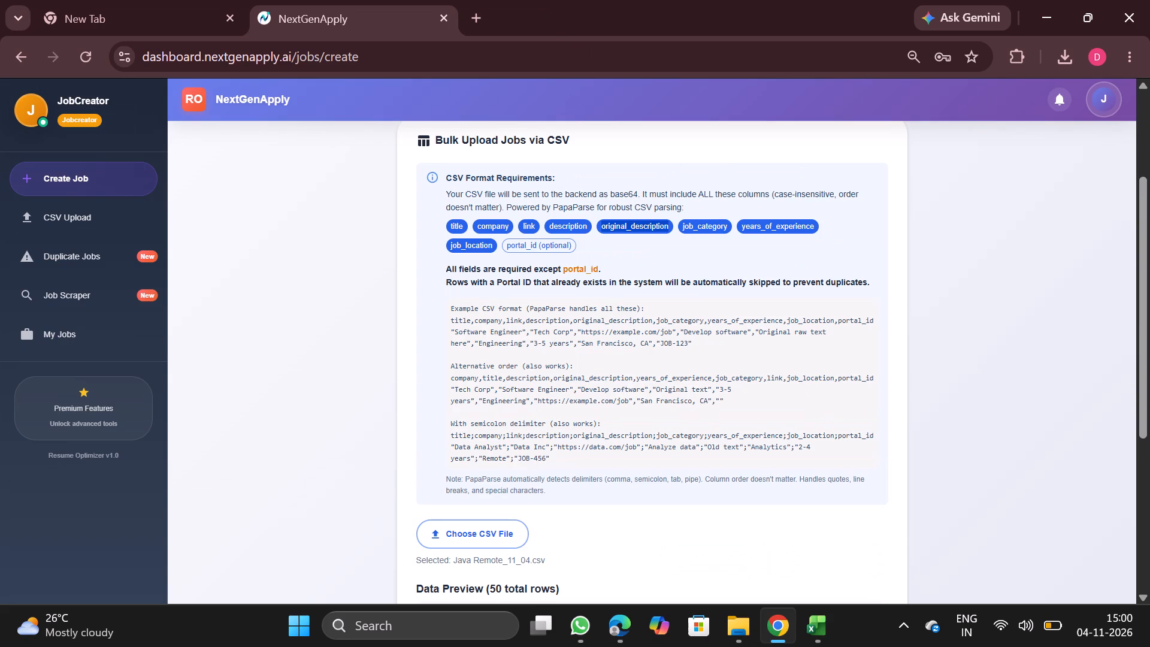
scroll(656, 419, "down", 1)
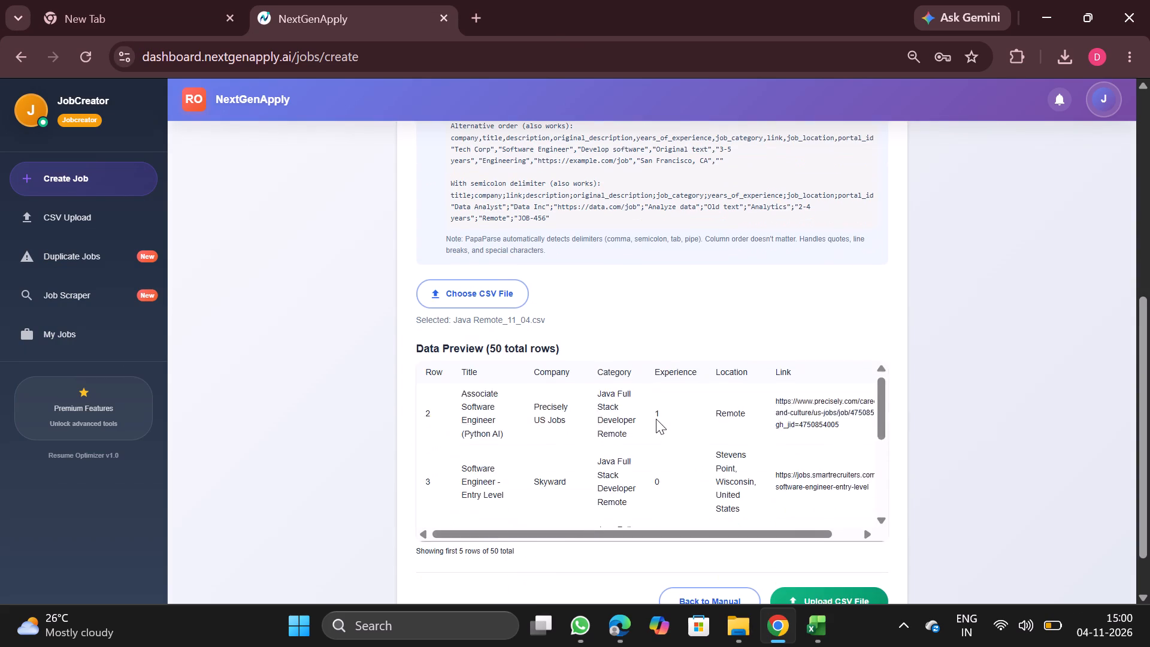
scroll(656, 419, "down", 1)
scroll(704, 433, "down", 2)
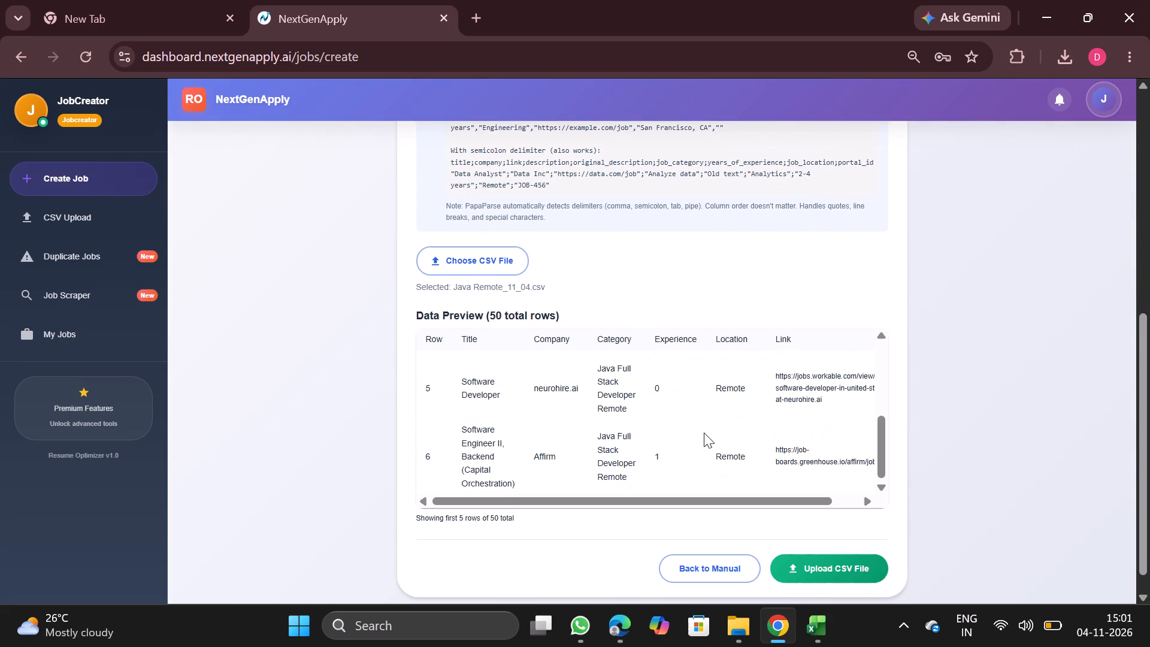
left_click(814, 539)
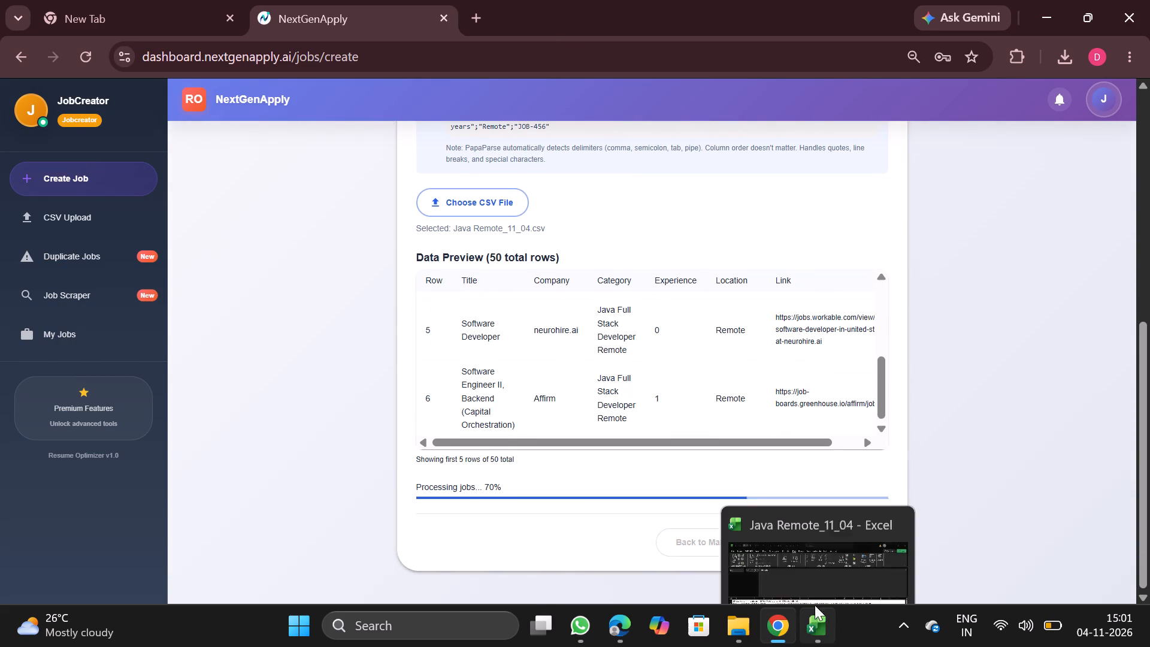
Close the Java Remote_11_04 workbook in Excel.
left_click(901, 475)
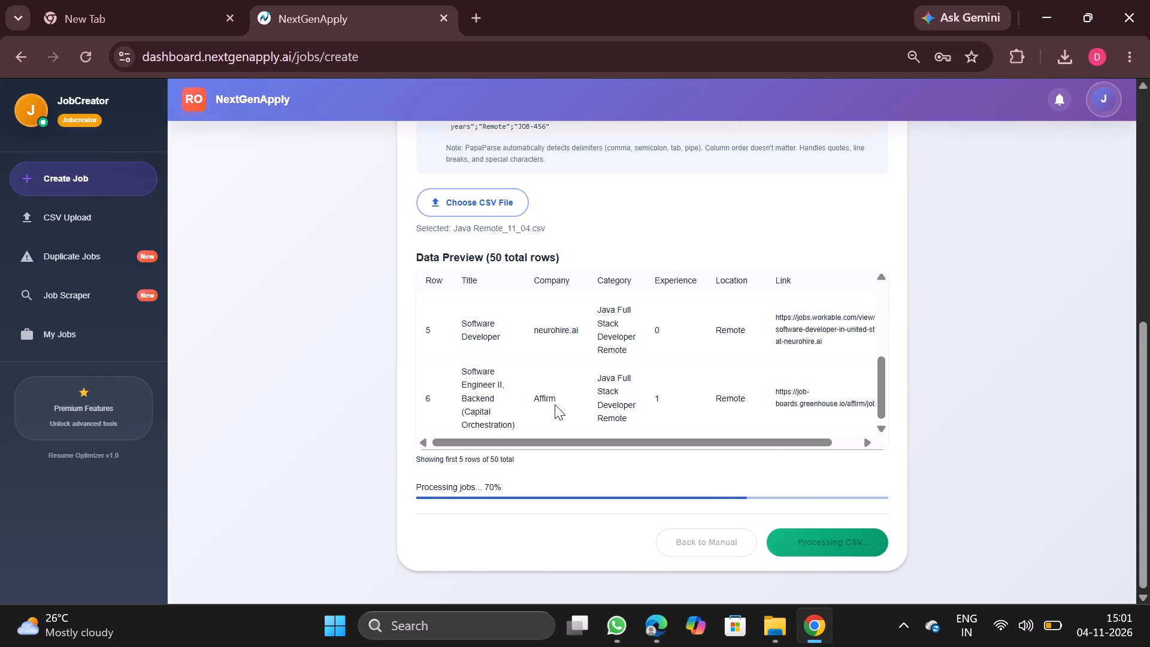
Download the processed Financial Analyst CSV from the CSV upload history and open it in Excel.
scroll(555, 404, "up", 4)
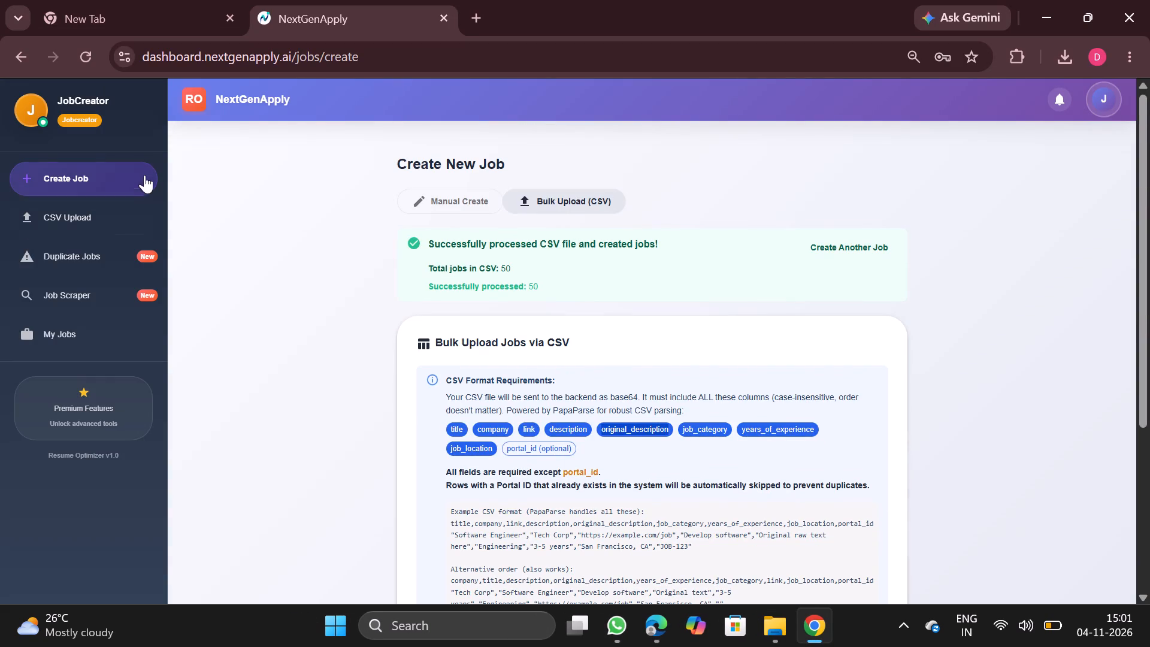
left_click(114, 222)
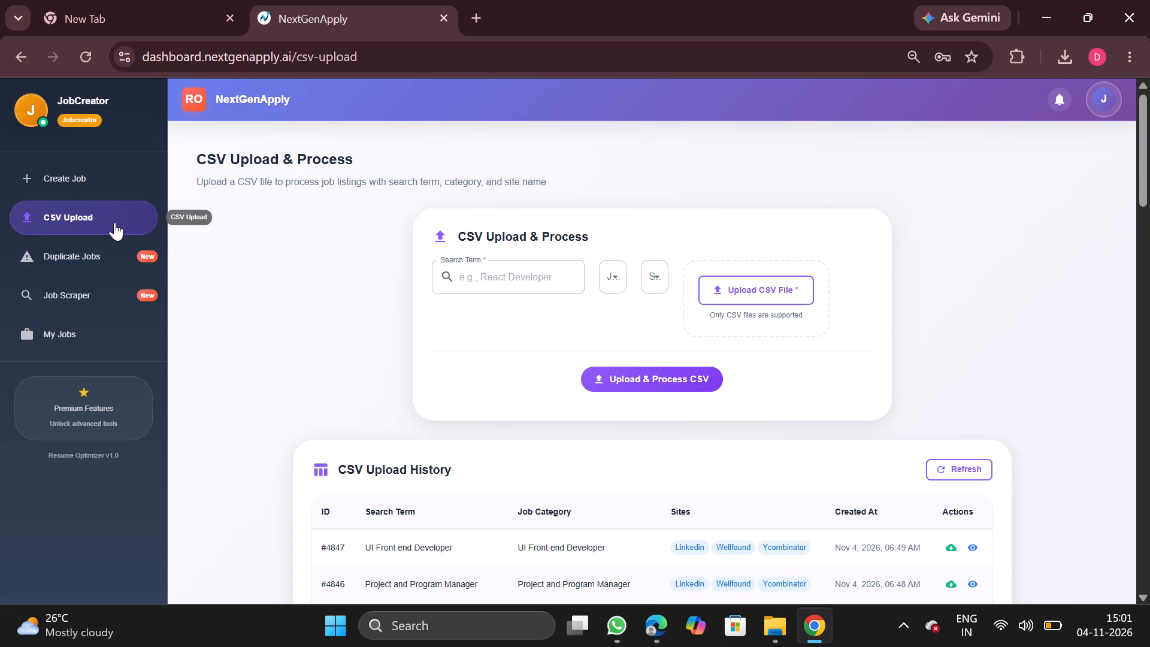
scroll(417, 382, "down", 3)
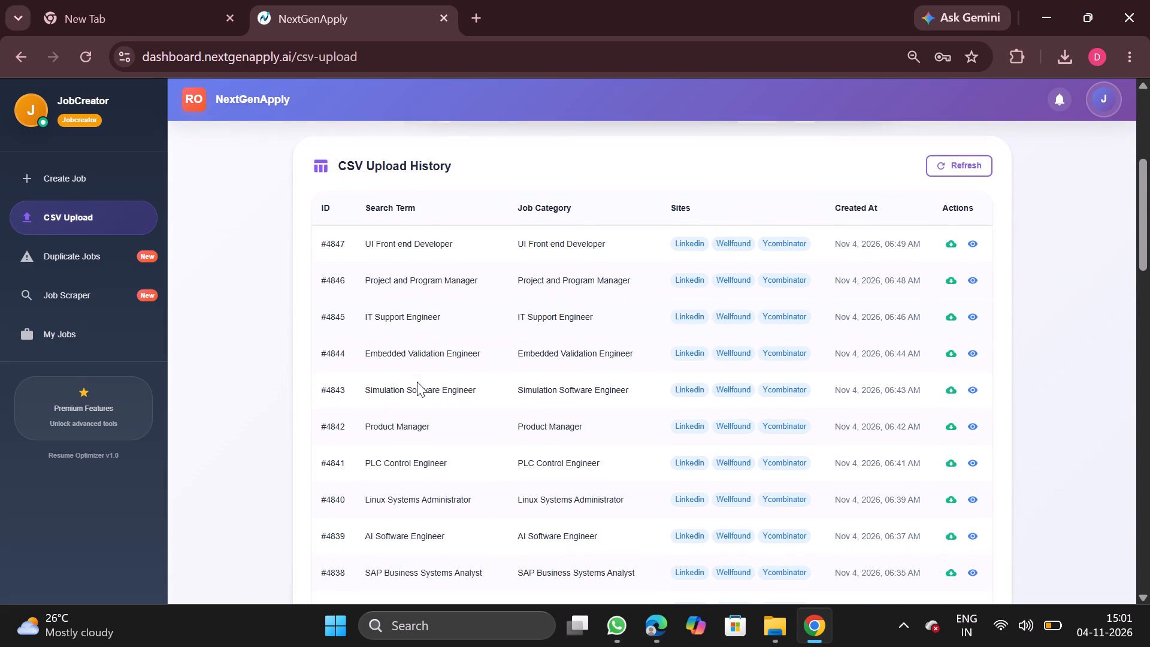
scroll(417, 382, "down", 3)
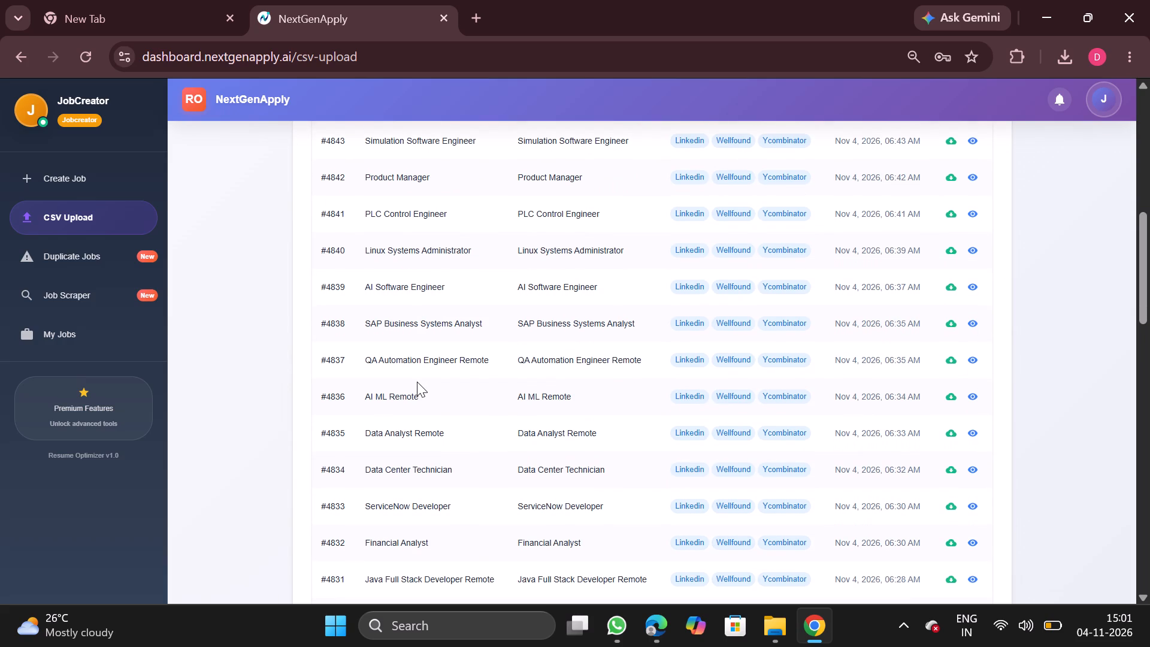
scroll(417, 382, "down", 1)
scroll(417, 382, "up", 1)
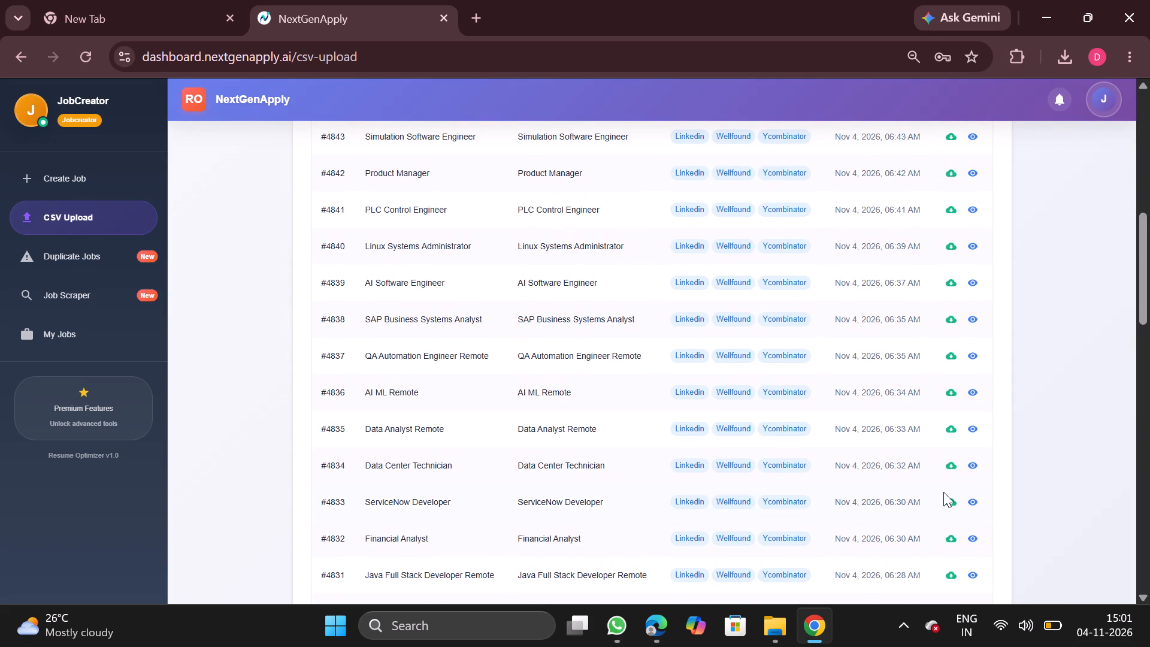
left_click(950, 536)
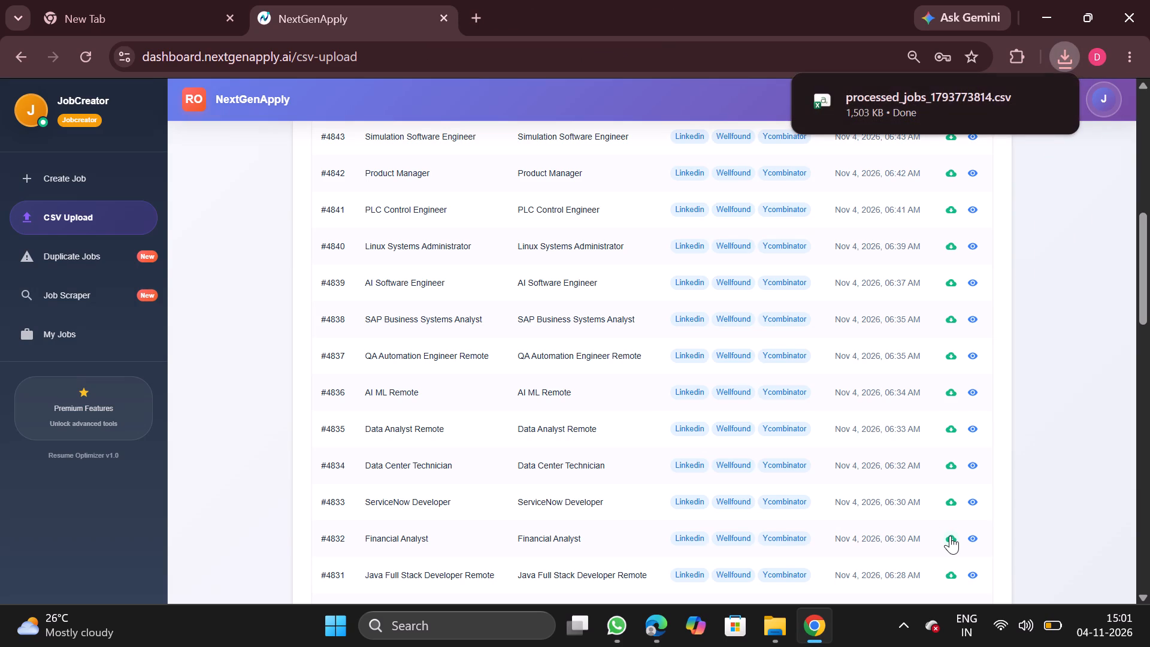
left_click(950, 104)
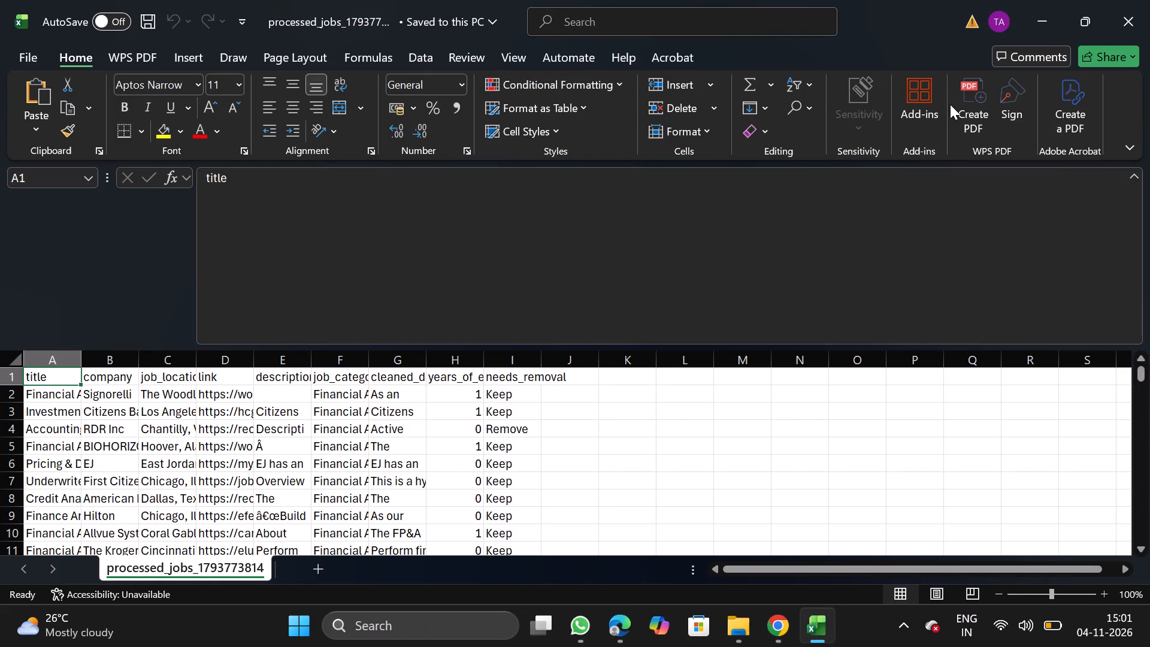
Remove duplicate rows from the whole Financial Analyst data set, comparing only the company column.
left_click(246, 501)
key("ctrl+a")
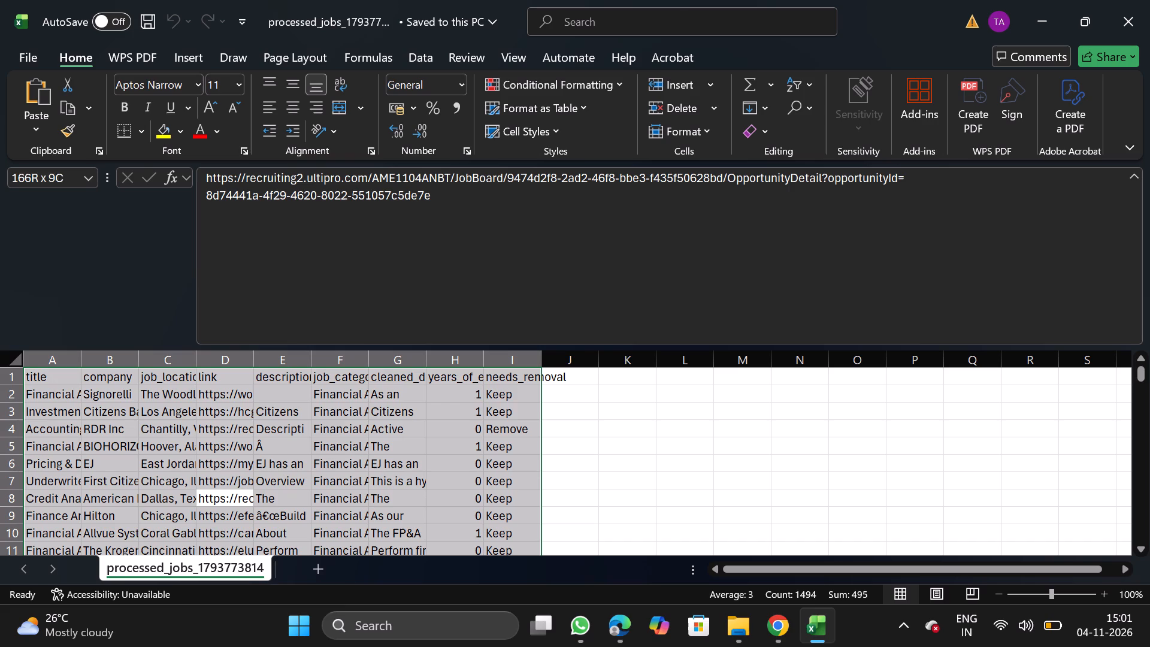
left_click(415, 64)
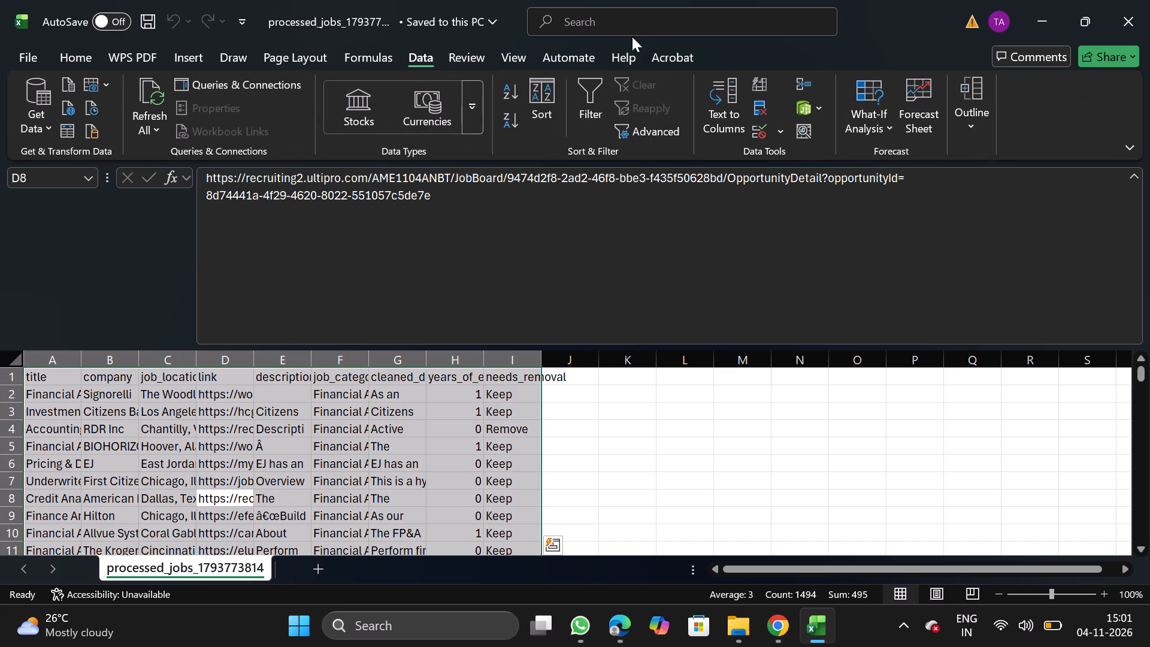
left_click(756, 106)
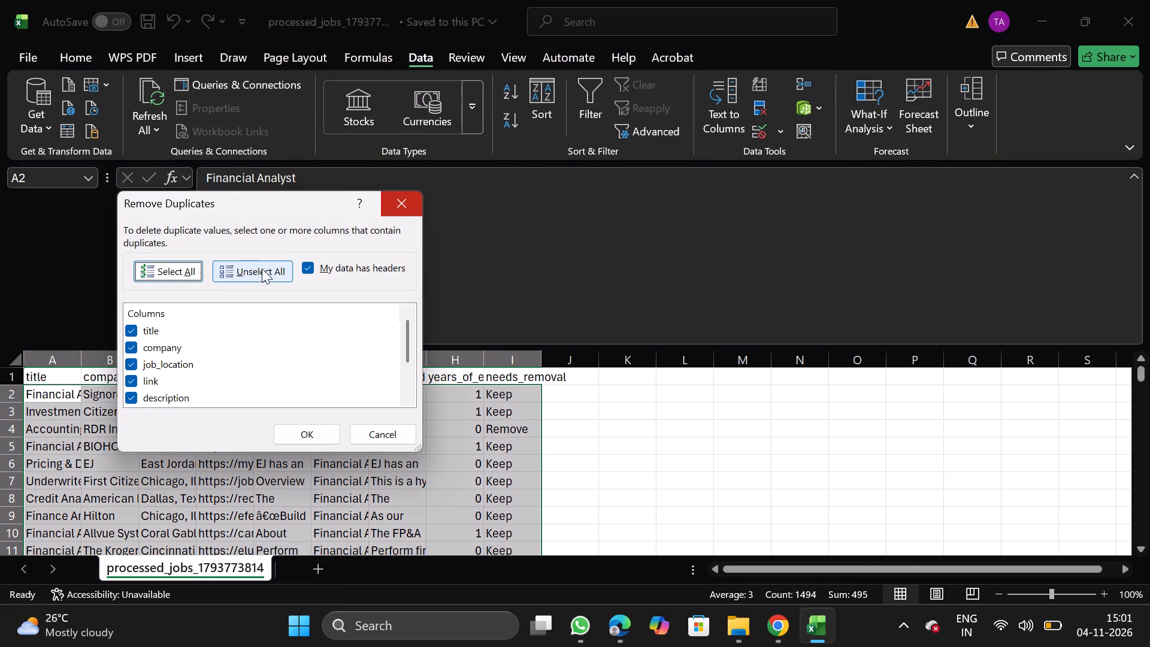
left_click(261, 273)
left_click(134, 347)
left_click(342, 434)
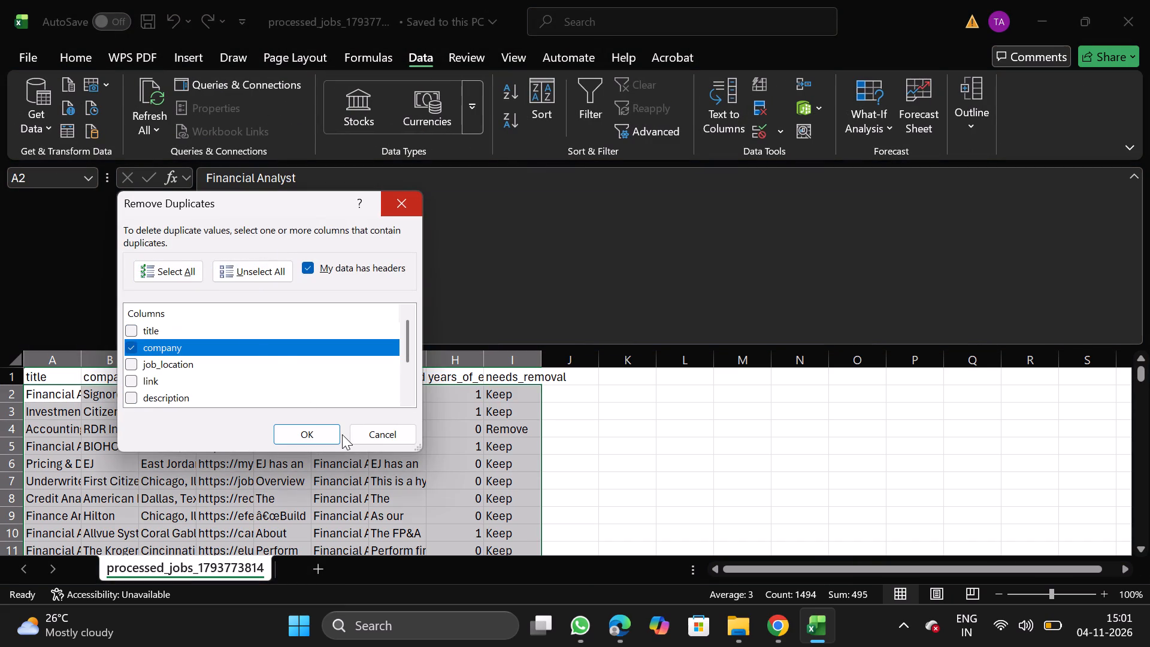
left_click(313, 436)
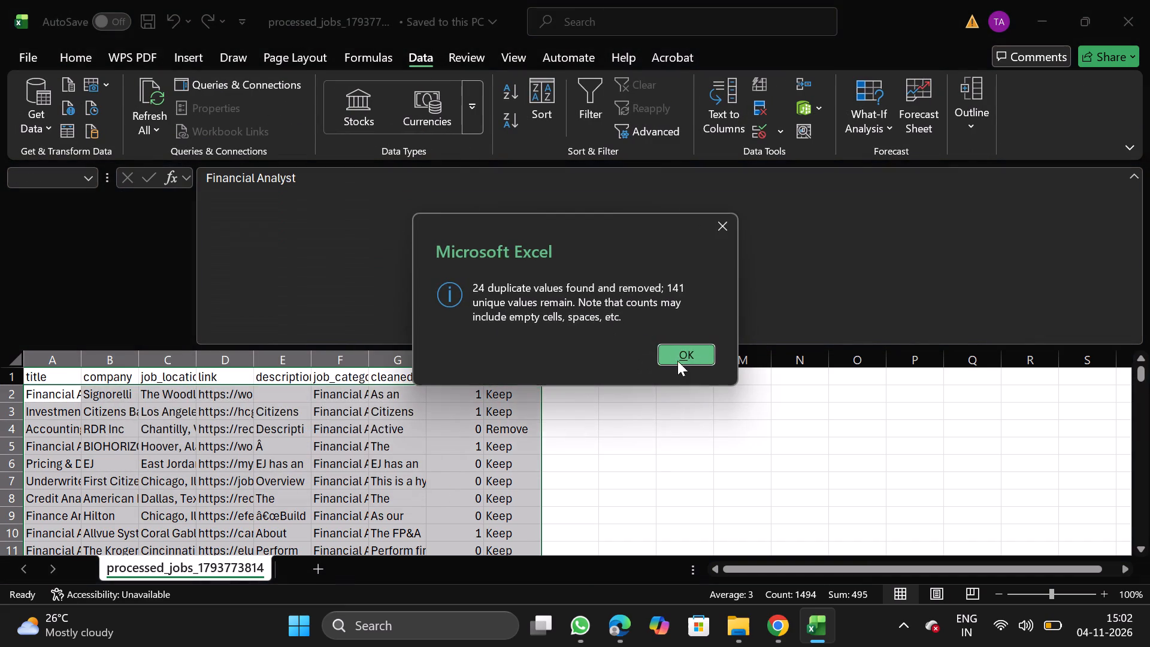
left_click(685, 361)
Filter needs_removal to show only Remove, delete all the filtered rows, and take the filter off.
left_click(510, 387)
left_click(515, 376)
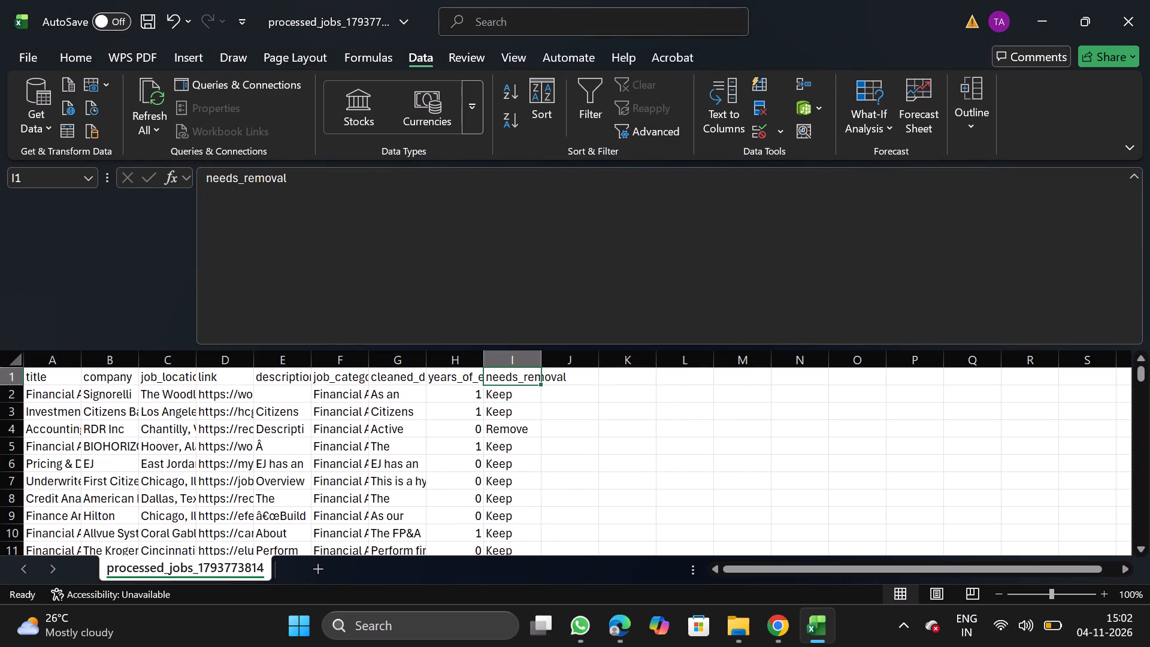
left_click(594, 112)
left_click(537, 380)
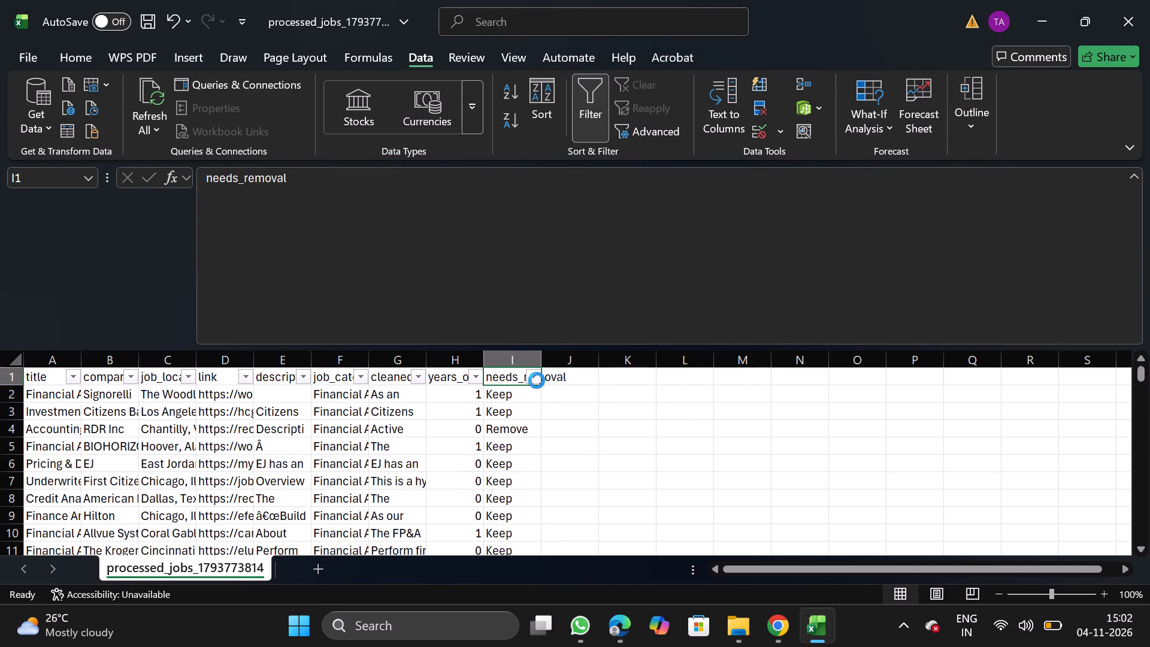
left_click(346, 427)
left_click(456, 585)
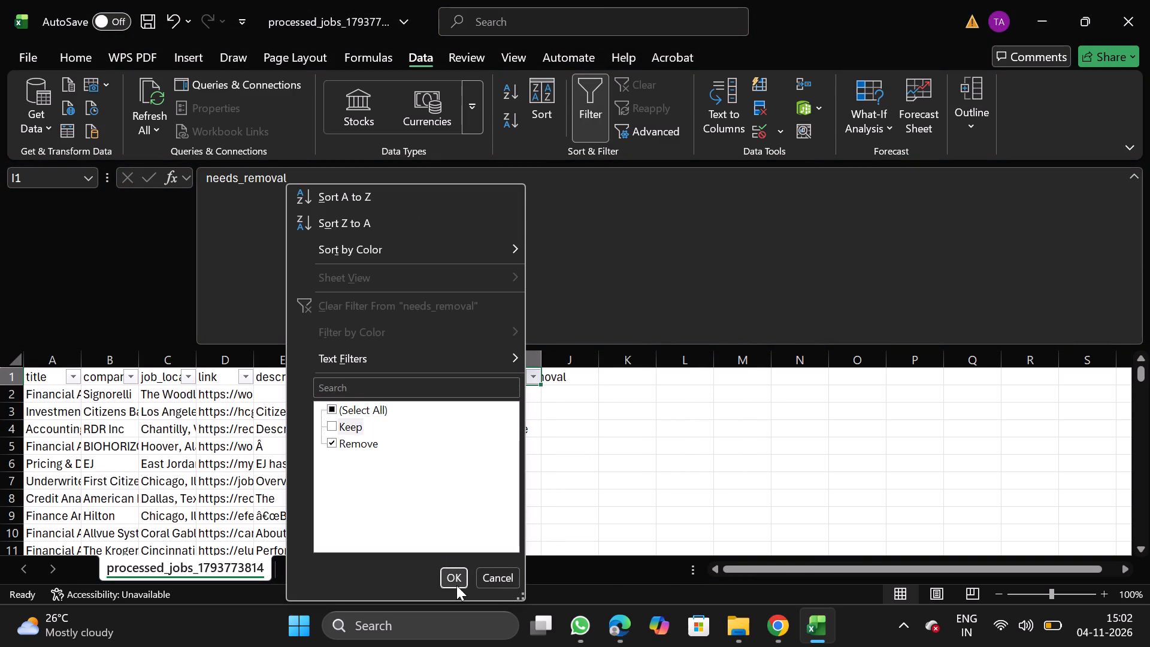
left_click(8, 399)
left_click(7, 397)
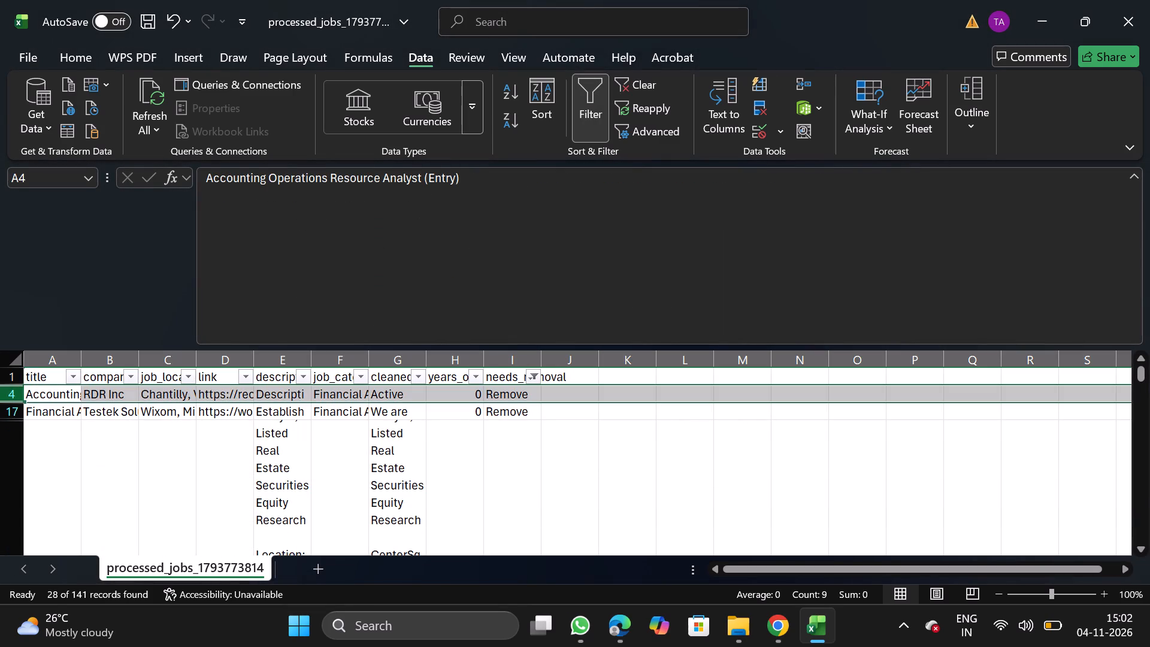
key("ctrl+shift+Down")
right_click(137, 480)
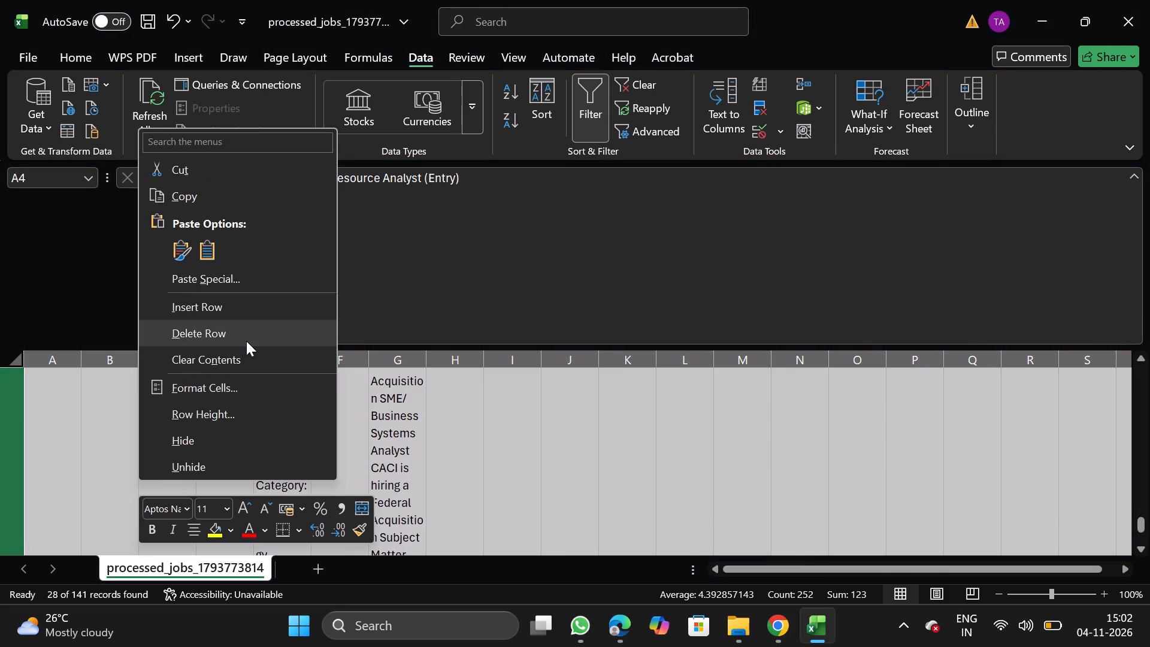
left_click(246, 341)
left_click(589, 105)
Filter years_of_experience to show only 8 and 10, delete all the filtered rows, and take the filter off.
left_click(455, 369)
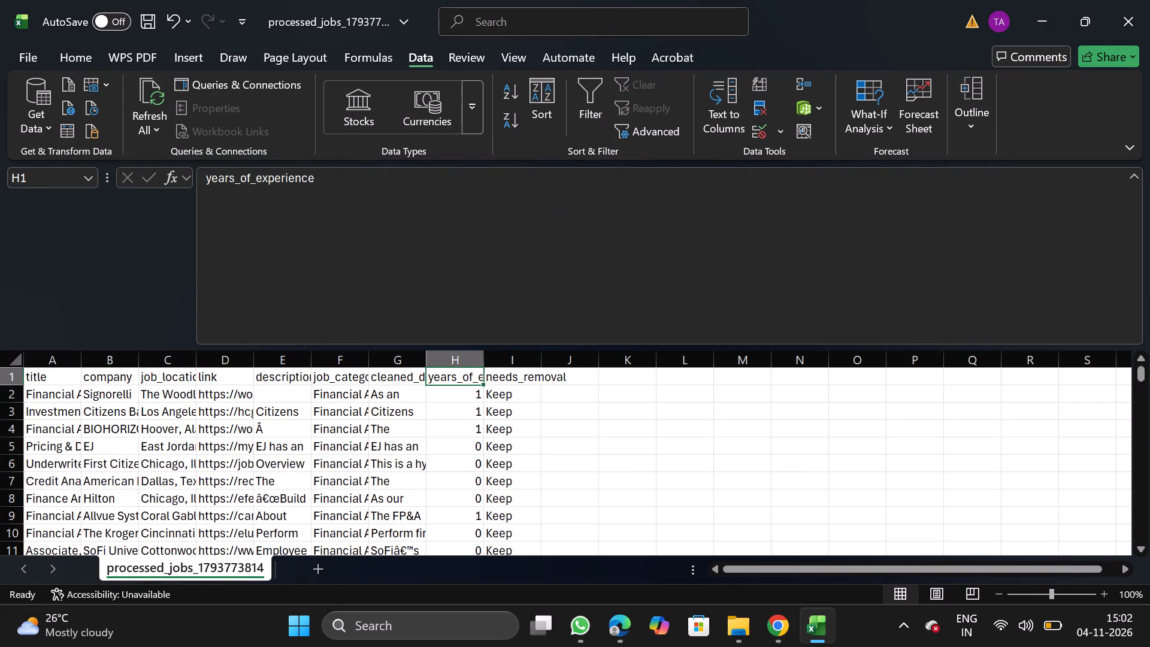
left_click(592, 107)
left_click(482, 378)
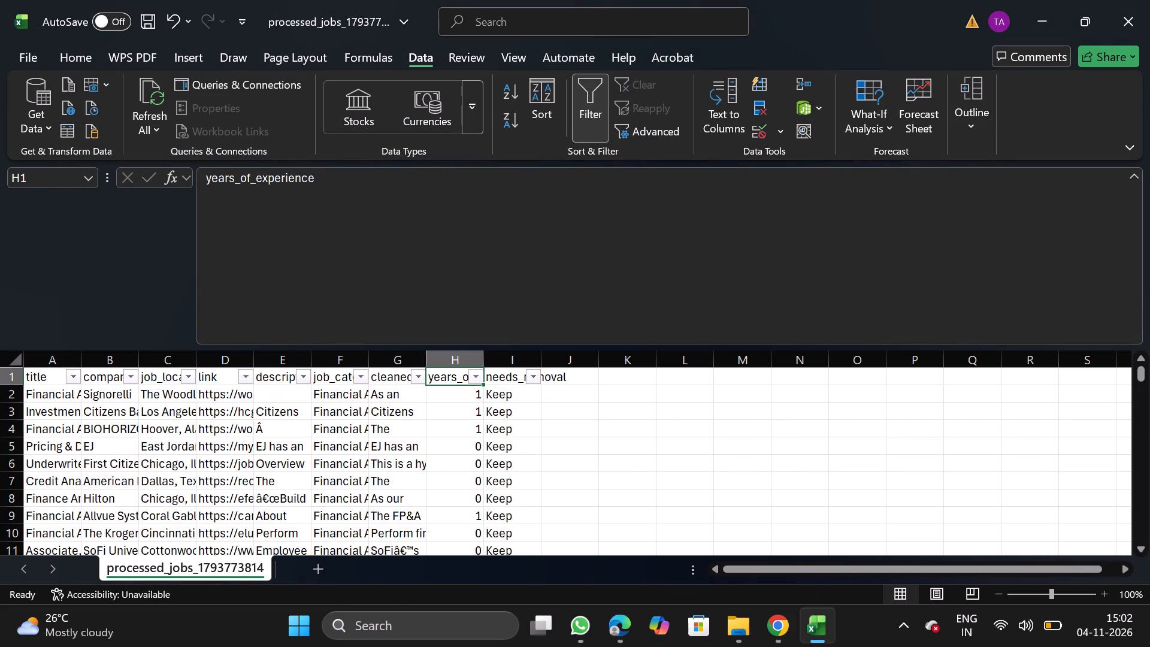
left_click(317, 412)
scroll(323, 518, "down", 1)
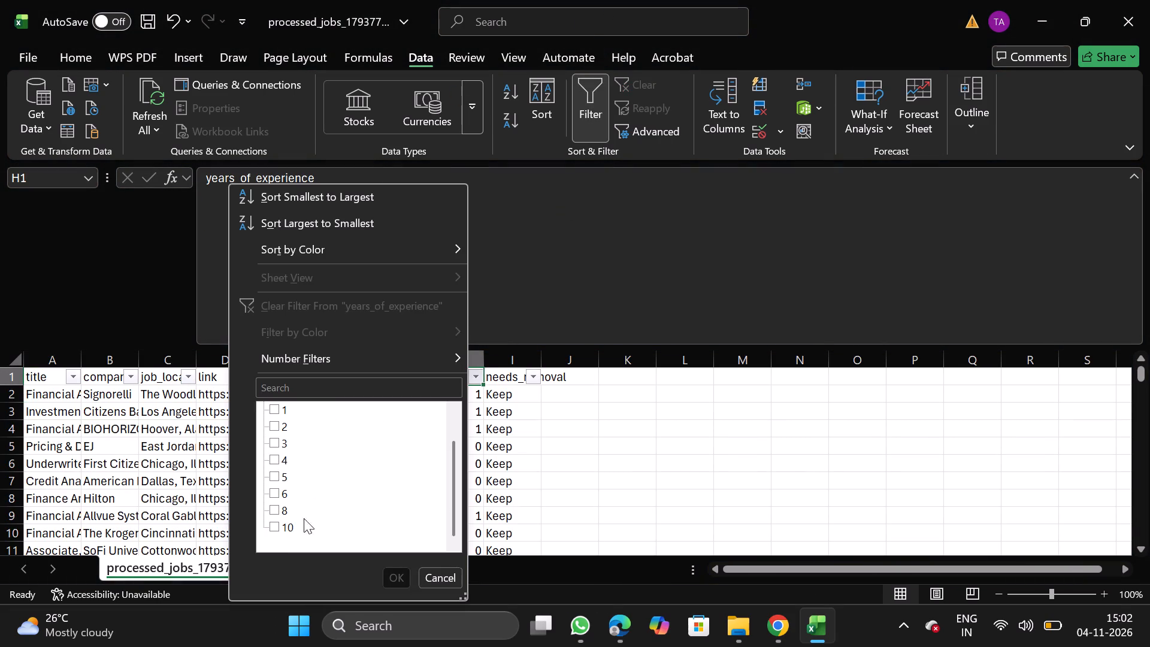
left_click(276, 513)
left_click(274, 528)
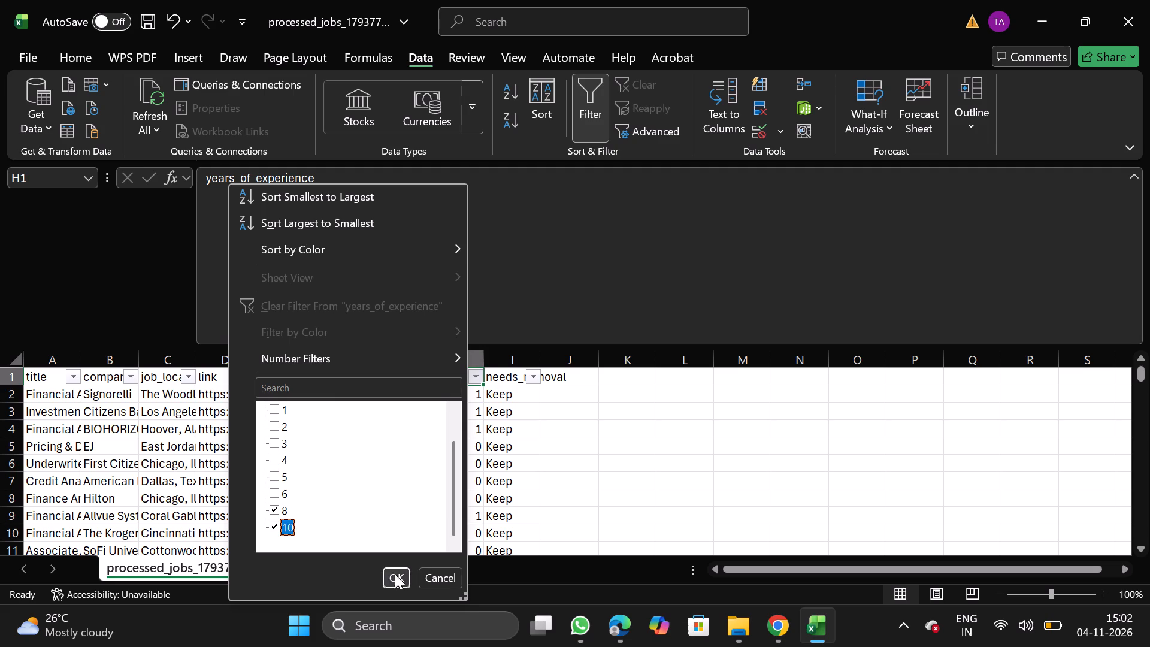
left_click(397, 577)
left_click(1, 406)
key("ctrl+shift+Down")
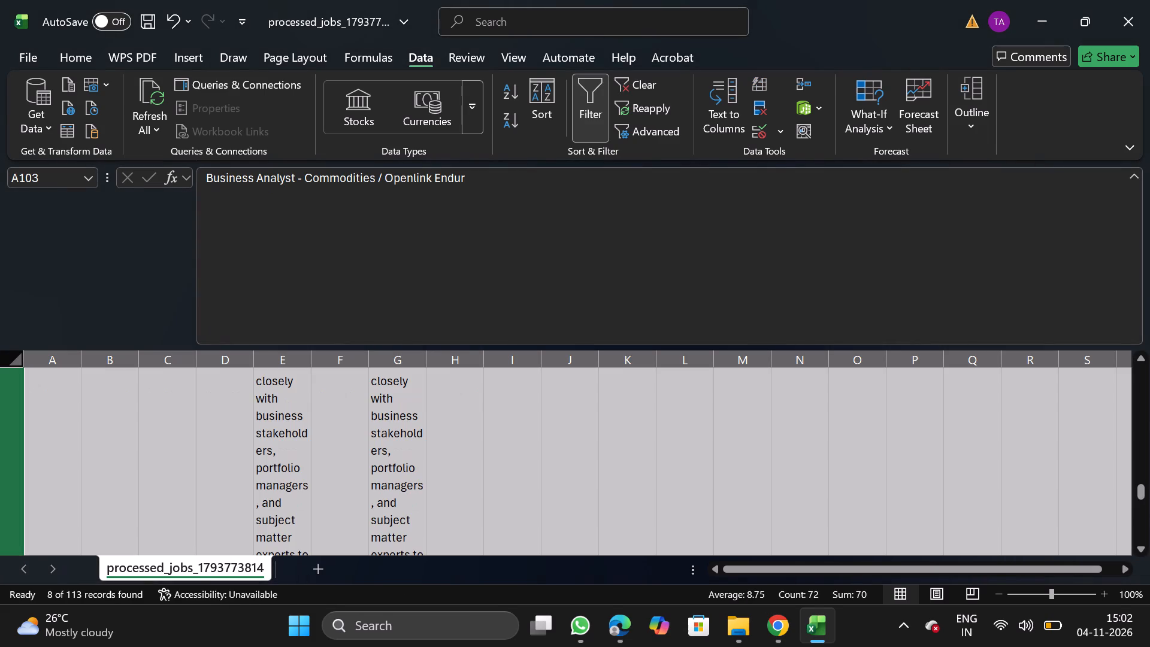
right_click(132, 455)
left_click(203, 303)
left_click(579, 119)
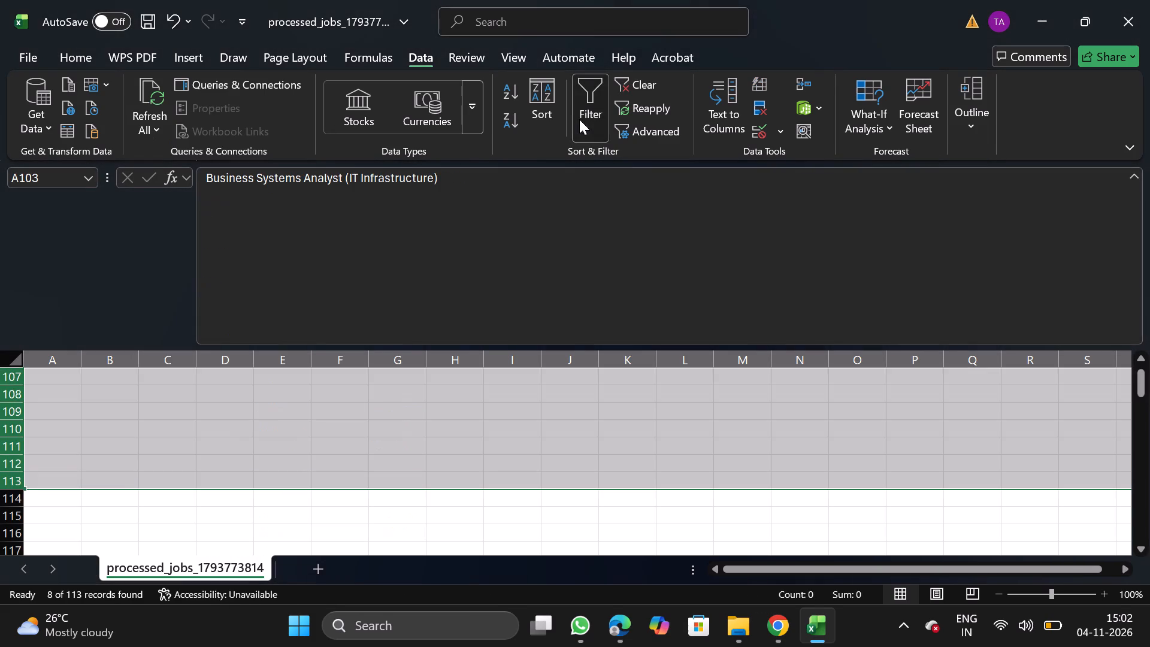
Delete the needs_removal column.
left_click_drag(1142, 537, 1107, 303)
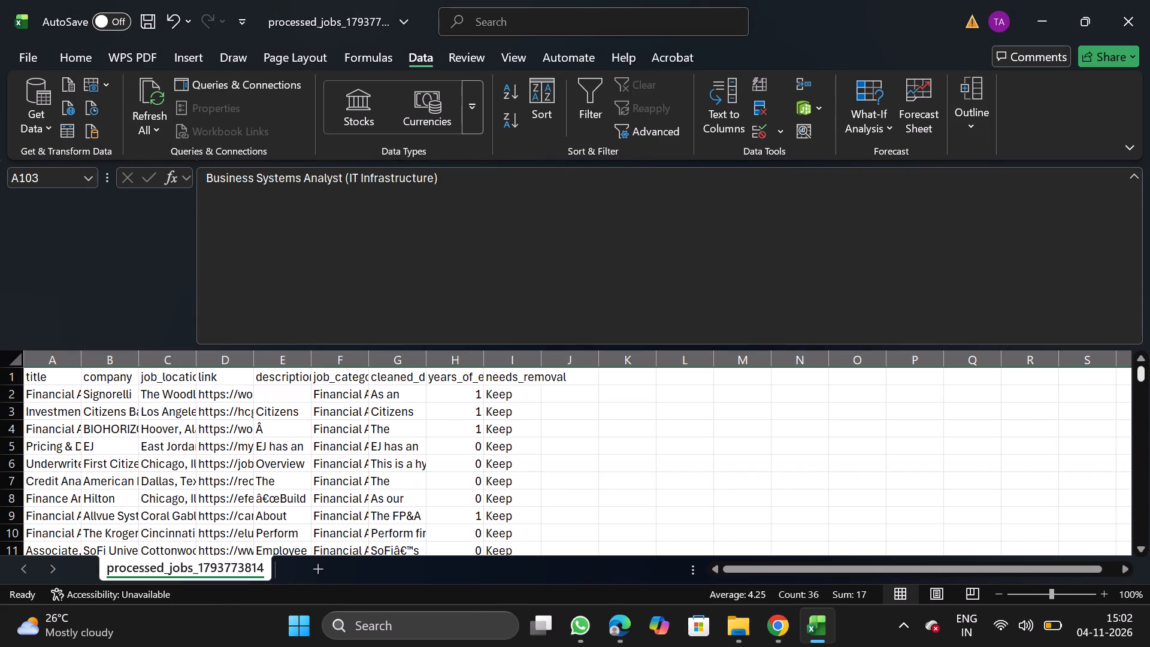
left_click_drag(508, 357, 509, 457)
right_click(509, 457)
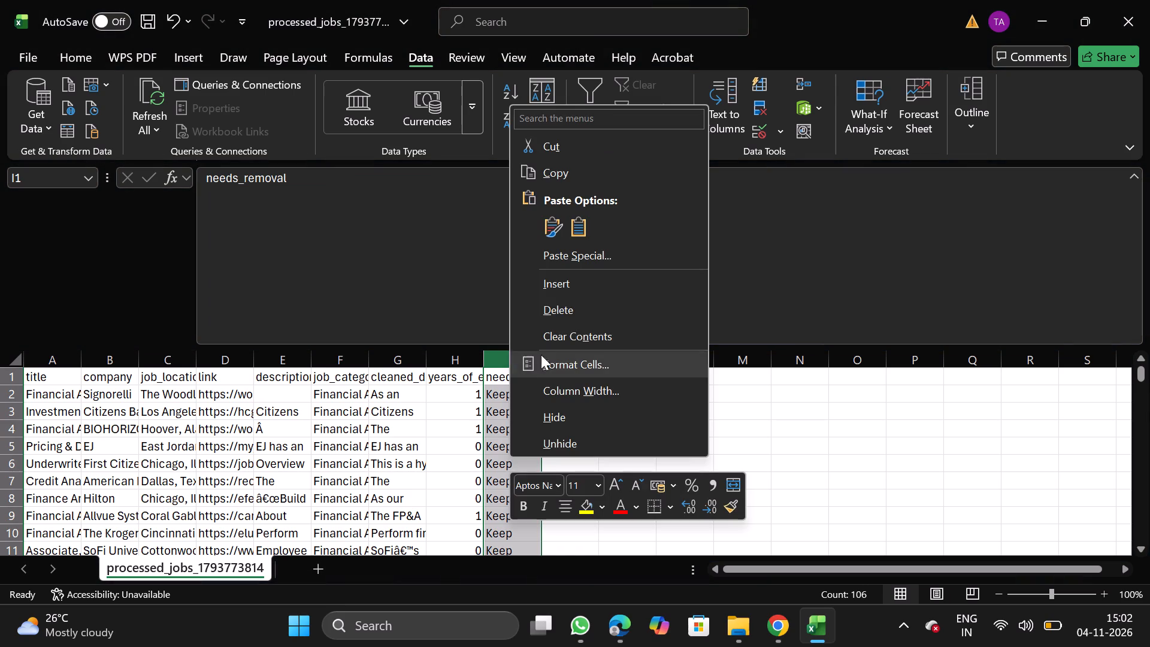
left_click(584, 304)
Move the job_category column to the front of the sheet, before title.
left_click(353, 361)
key("ctrl+x")
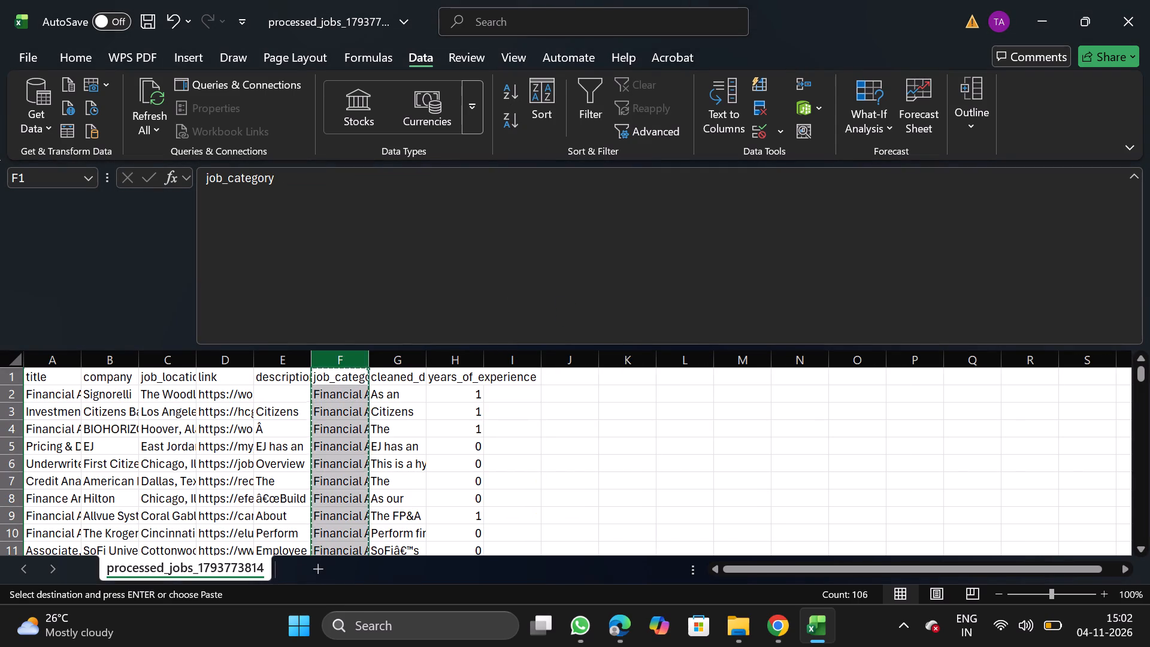
left_click(57, 360)
right_click(56, 419)
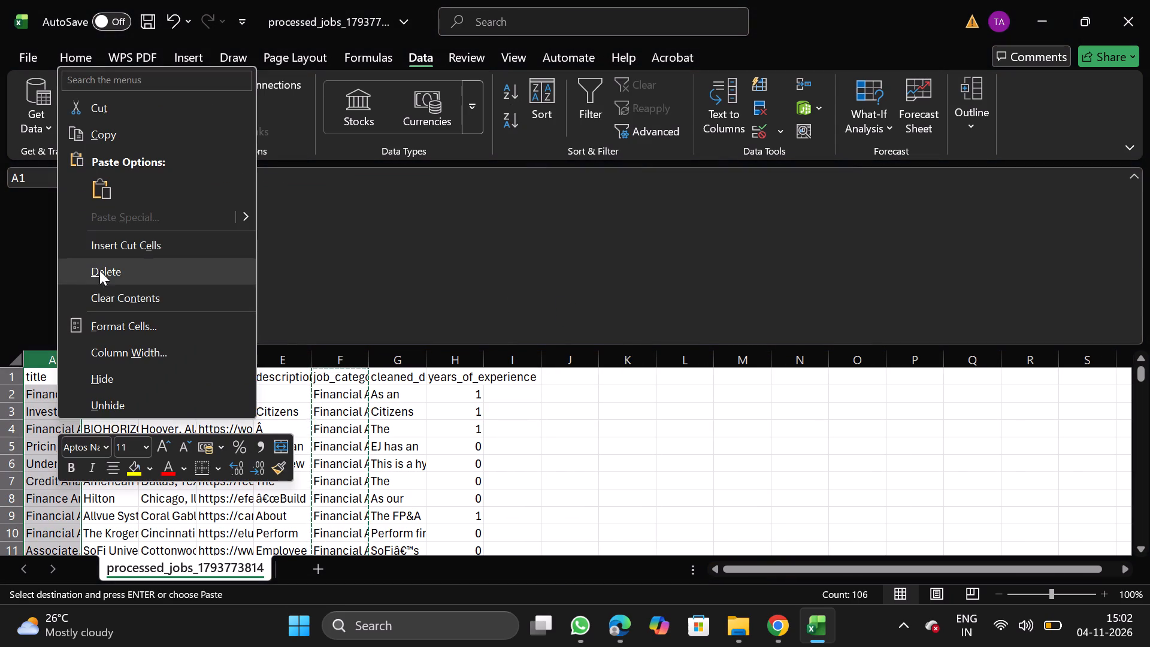
left_click(142, 249)
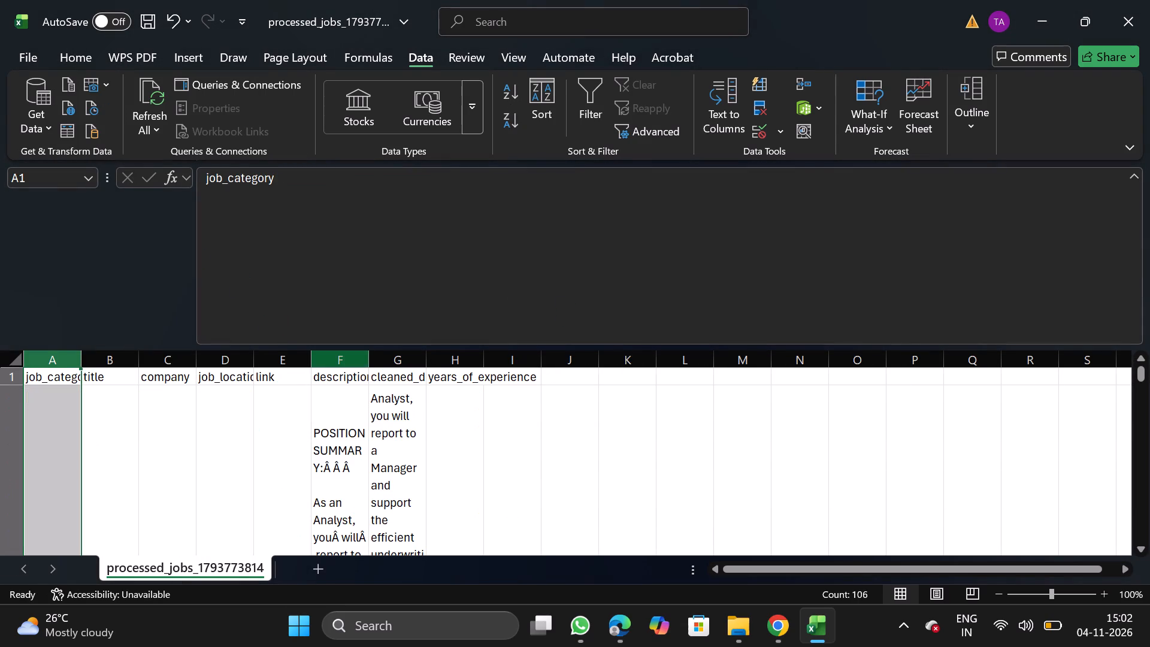
Turn off text wrapping for the description and cleaned description columns.
left_click(332, 359)
key("shift+Right")
left_click(80, 49)
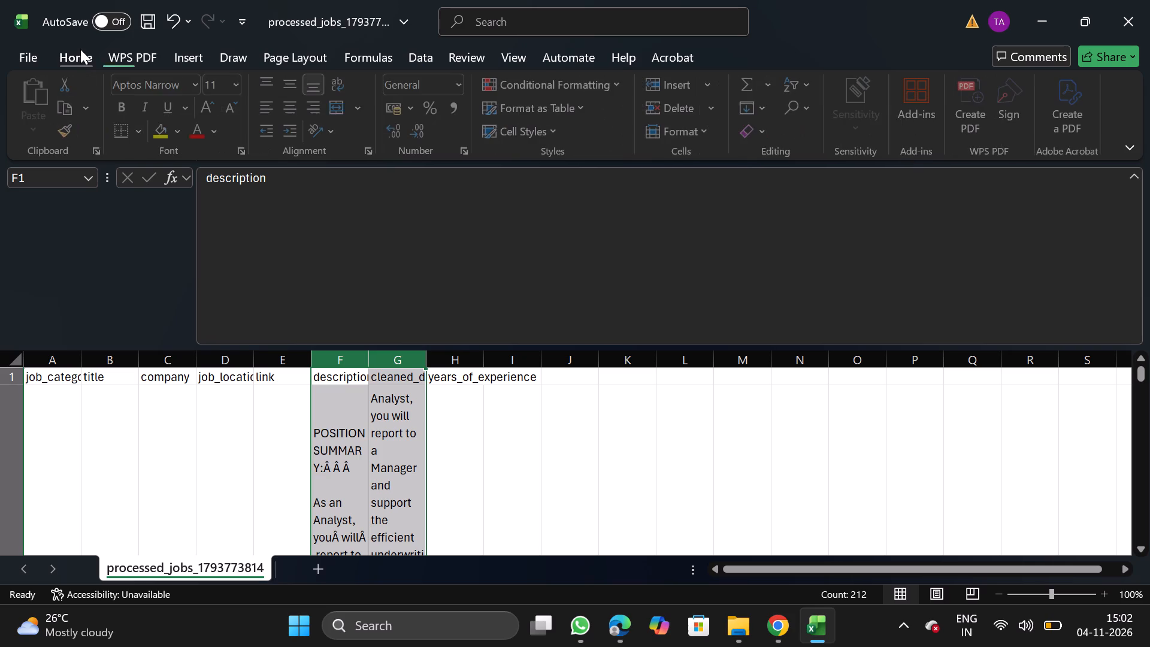
left_click(373, 155)
triple_click(116, 283)
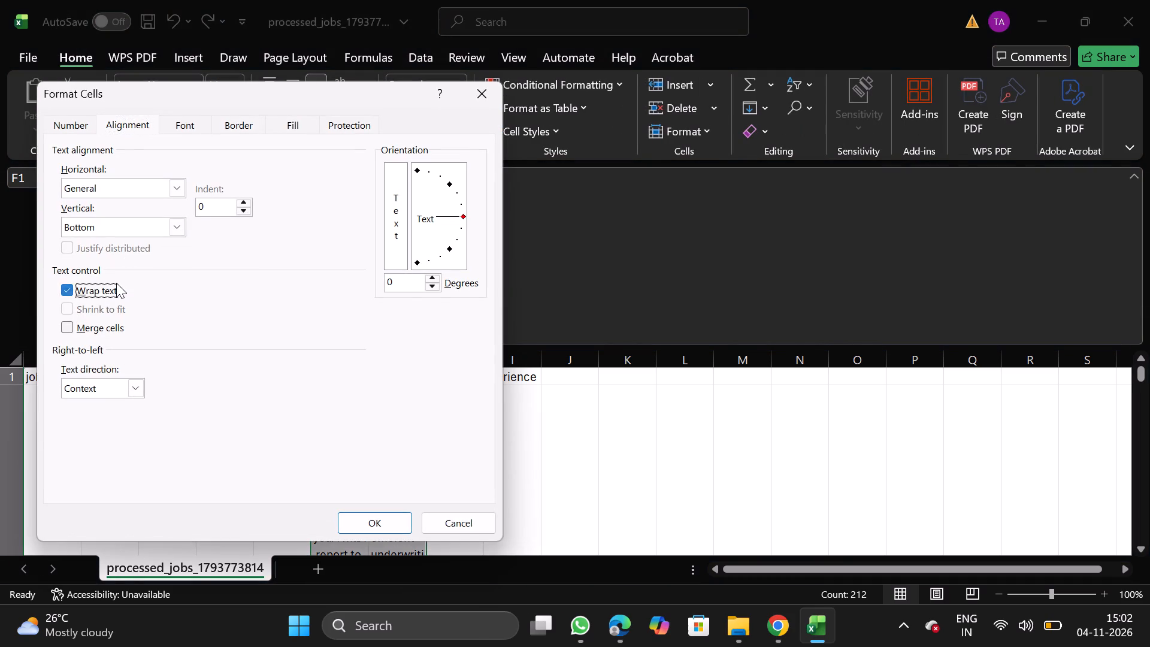
left_click(111, 287)
left_click(111, 287)
left_click(356, 525)
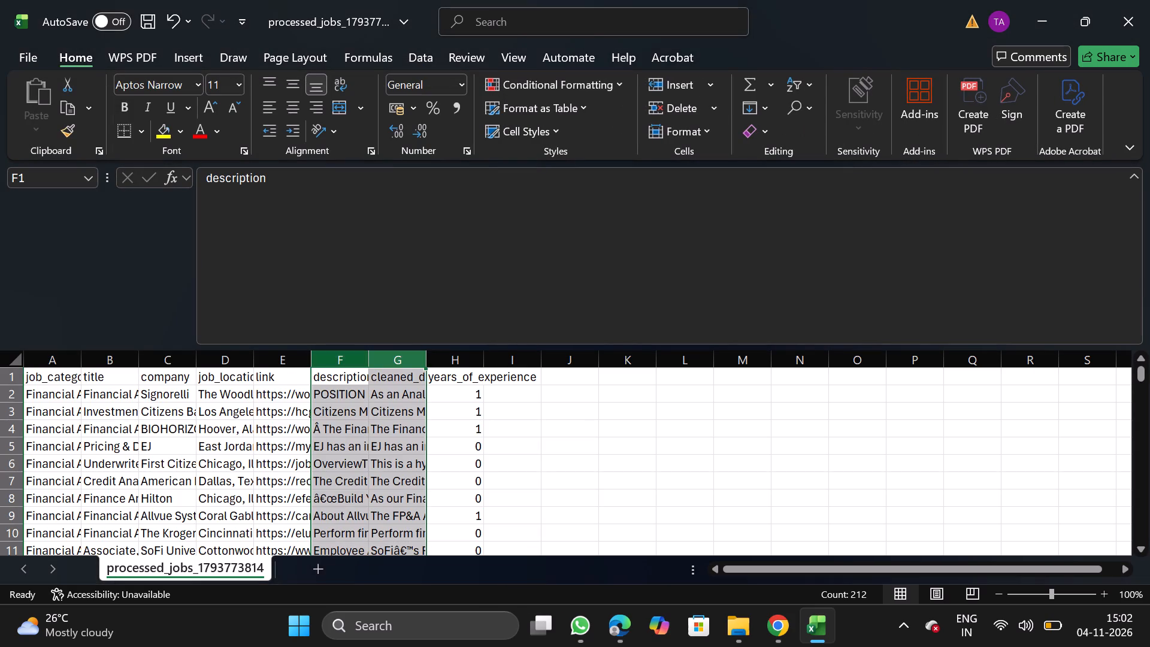
Move the link column to the end of the data, after years_of_experience.
left_click(290, 360)
key("ctrl+x")
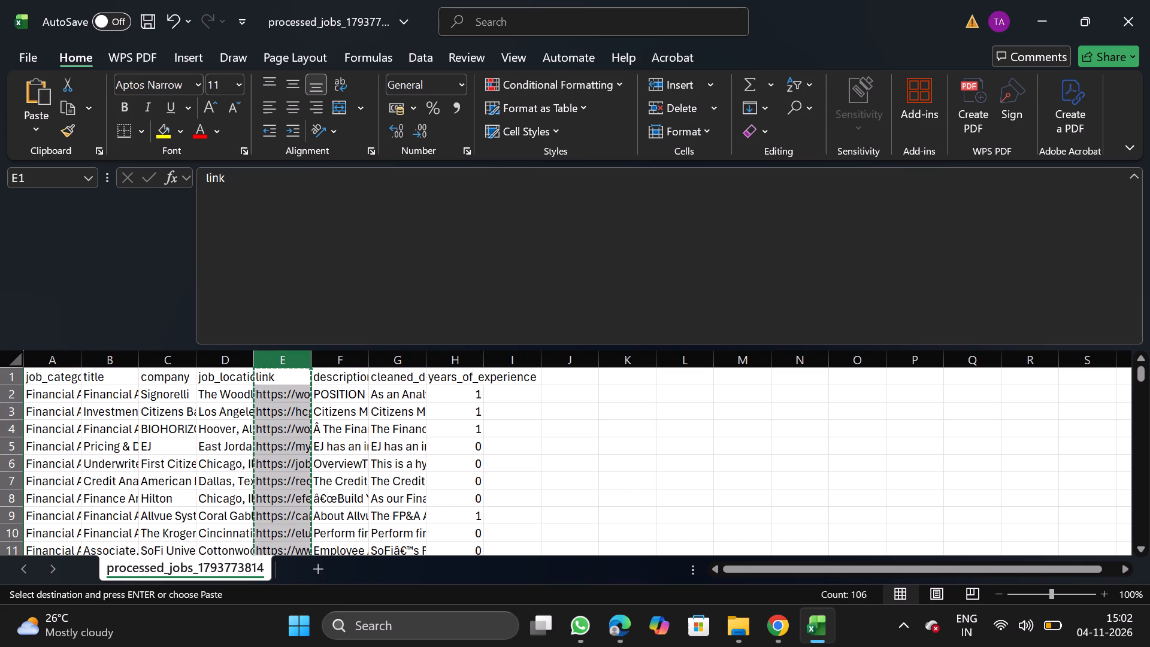
left_click_drag(509, 364, 512, 455)
right_click(512, 455)
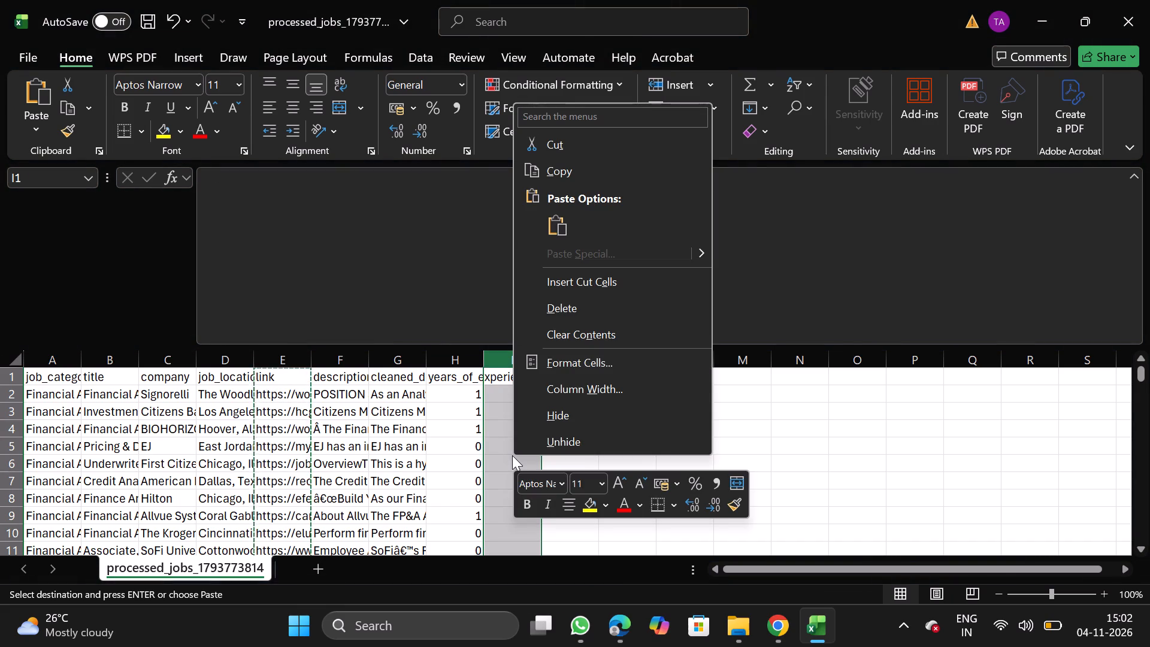
double_click(512, 455)
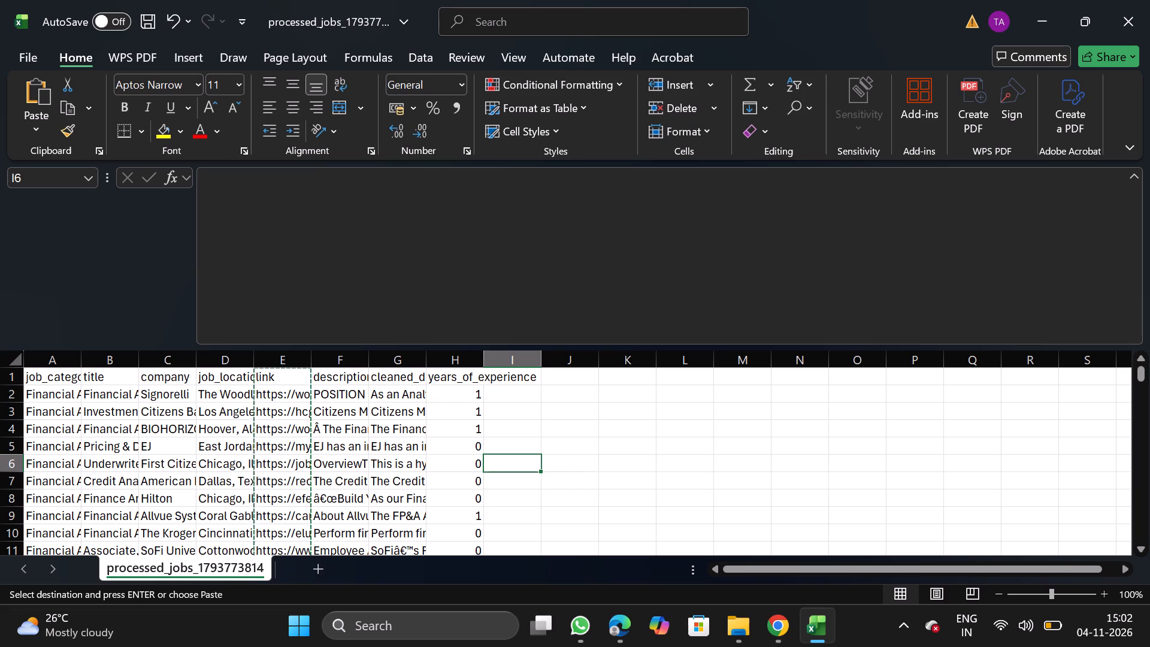
left_click(506, 363)
right_click(515, 426)
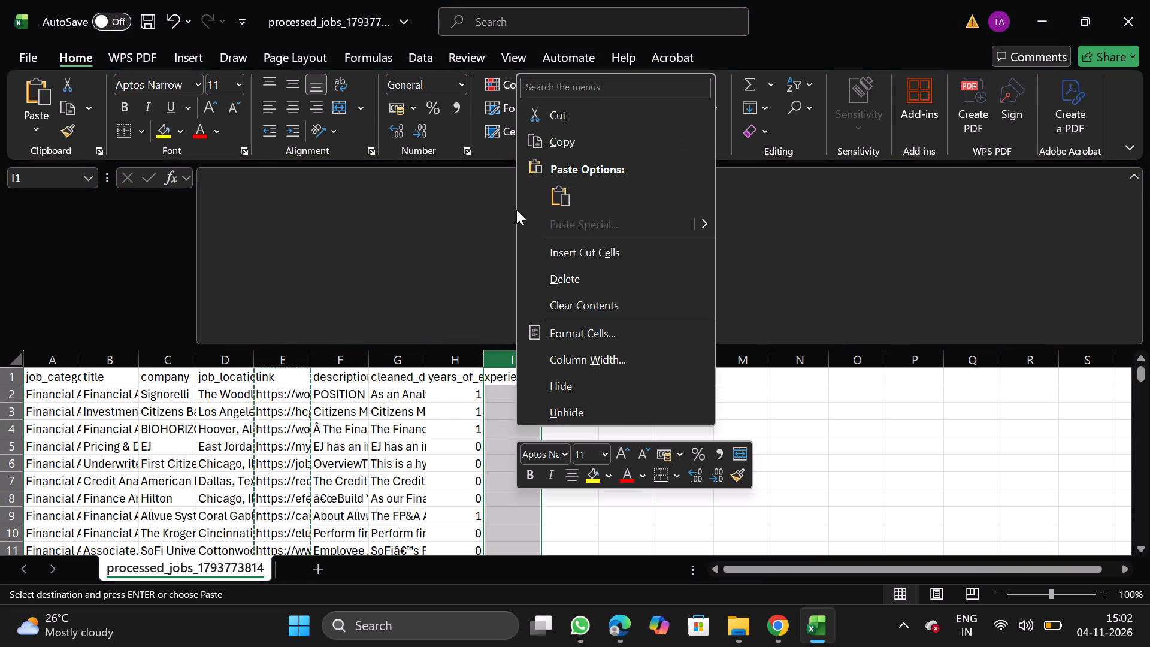
double_click(600, 257)
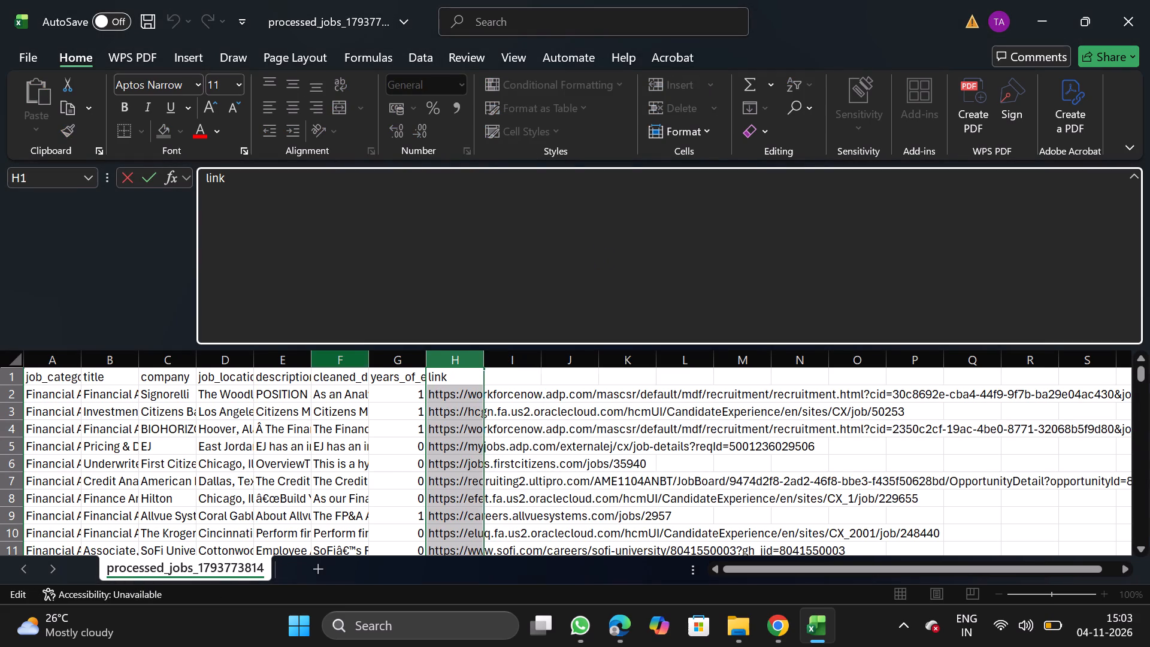
Move the years_of_experience column between job_location and description.
left_click(384, 361)
key("ctrl+x")
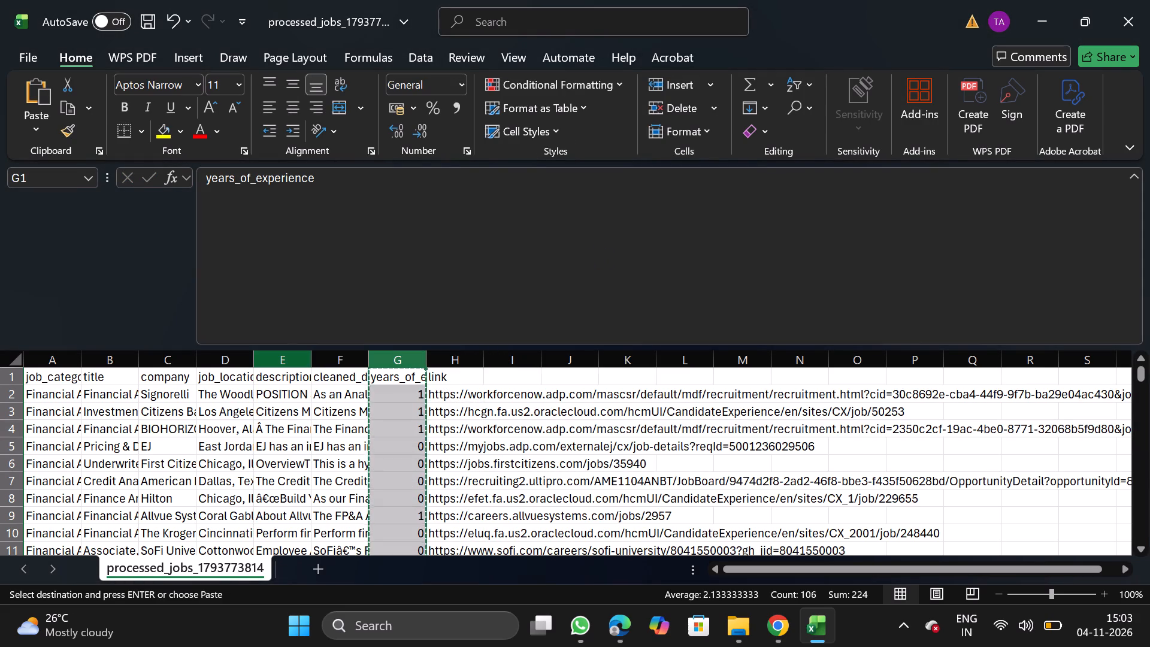
left_click_drag(291, 362, 290, 492)
right_click(290, 492)
left_click(365, 317)
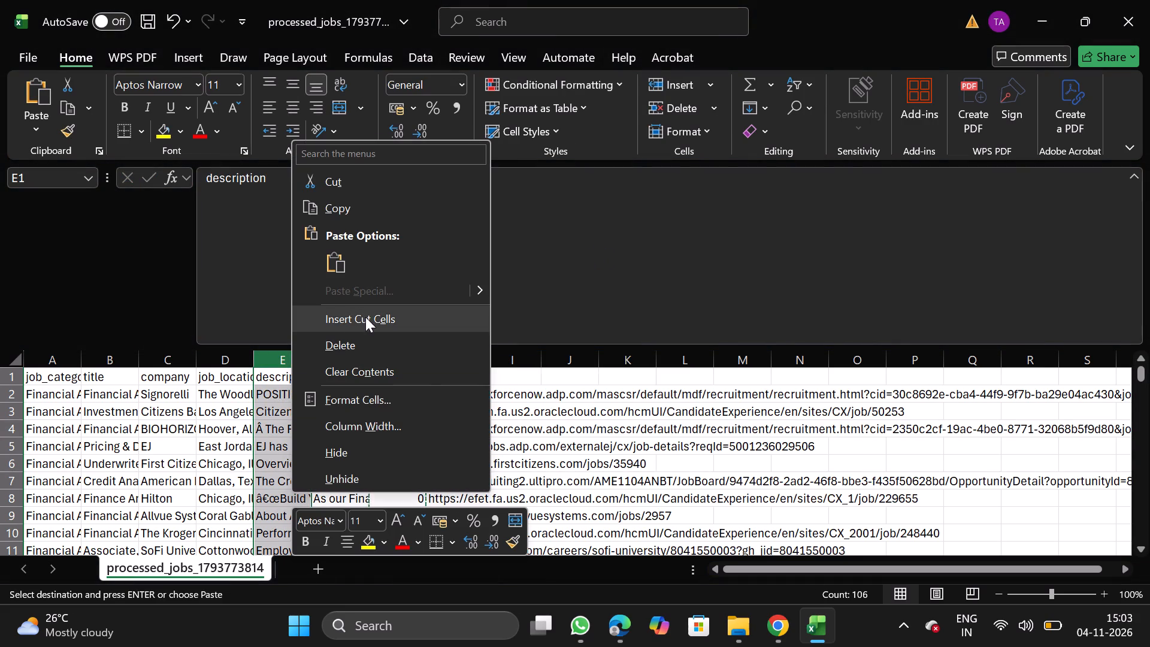
Rename the cleaned description column header to description, copying the name from the neighbouring header.
left_click_drag(349, 367, 208, 177)
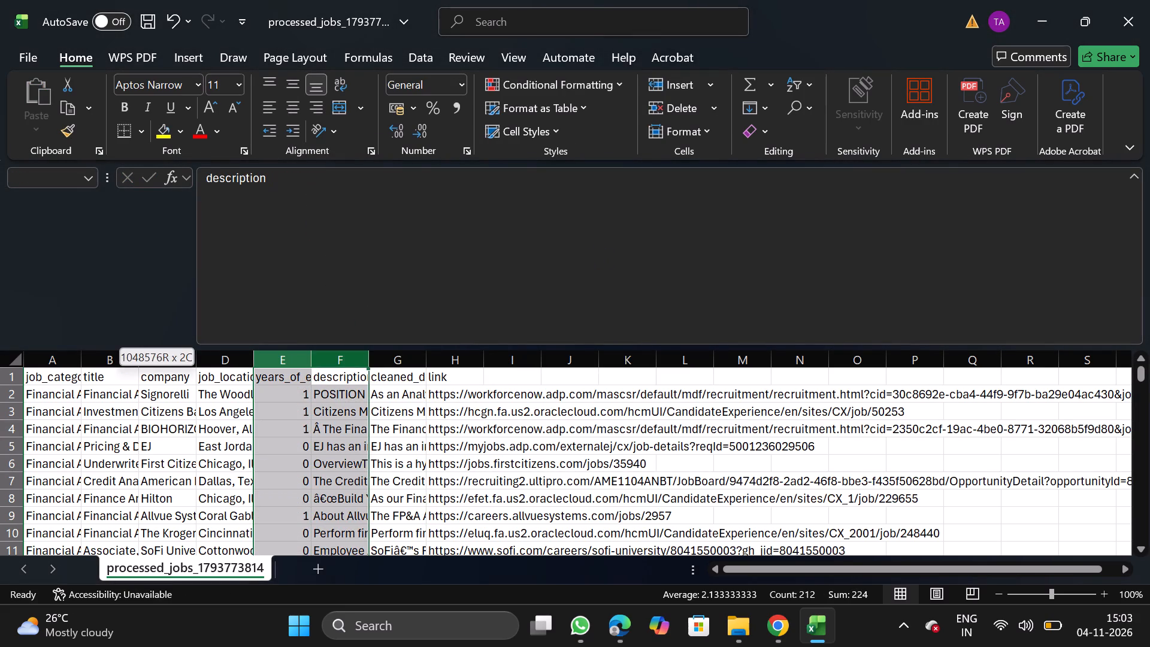
left_click_drag(208, 177, 207, 178)
left_click_drag(207, 178, 312, 193)
key("ctrl+c")
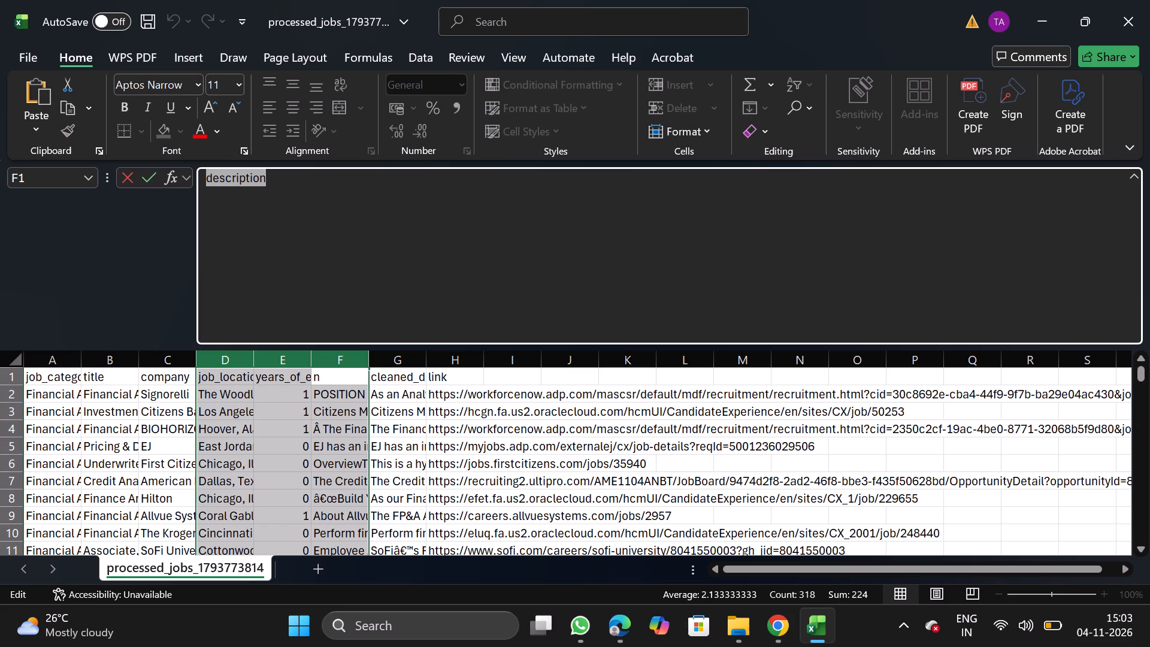
left_click_drag(398, 380, 534, 303)
left_click(534, 303)
key("BackSpace")
key("BackSpace")
key("BackSpace")
key("BackSpace")
key("BackSpace")
key("BackSpace")
key("BackSpace")
key("BackSpace")
key("BackSpace")
key("BackSpace")
key("BackSpace")
key("BackSpace")
key("BackSpace")
key("BackSpace")
key("BackSpace")
key("BackSpace")
key("BackSpace")
key("BackSpace")
key("BackSpace")
key("BackSpace")
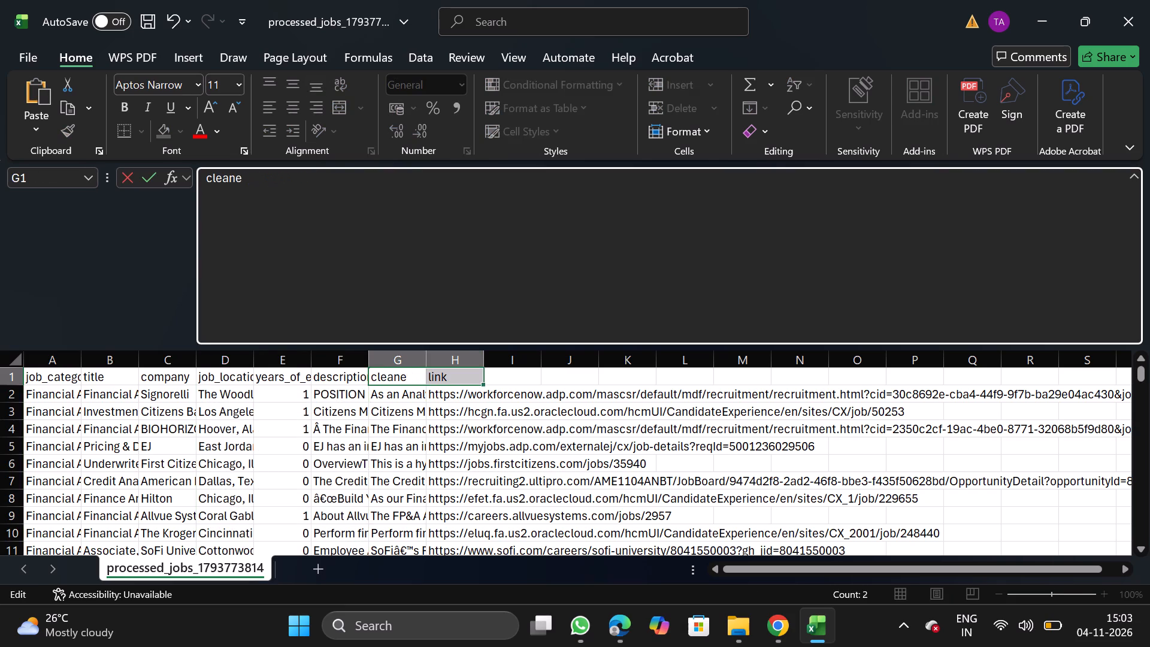
key("ctrl+v")
Rename the raw description header in F1 to original_description, copying the name from the bulk upload format requirements in NextGenApply.
left_click(349, 375)
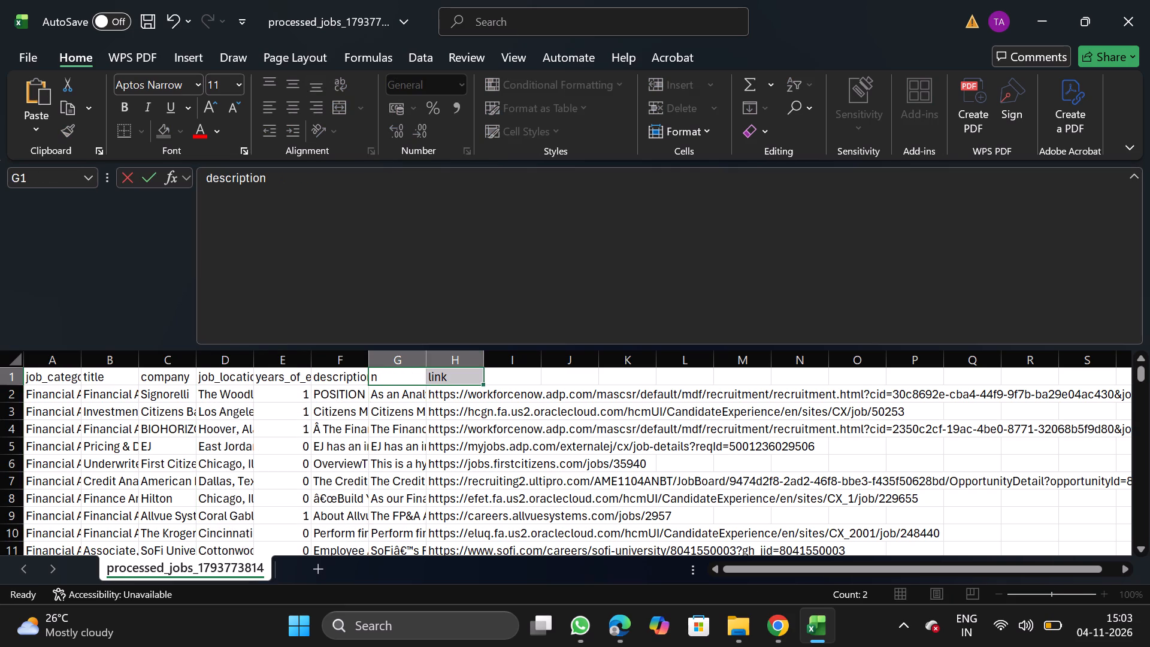
left_click(431, 308)
key("BackSpace")
key("BackSpace")
key("BackSpace")
key("BackSpace")
key("BackSpace")
key("BackSpace")
key("BackSpace")
key("BackSpace")
key("BackSpace")
key("BackSpace")
key("BackSpace")
key("BackSpace")
key("BackSpace")
key("BackSpace")
key("BackSpace")
key("BackSpace")
key("BackSpace")
key("BackSpace")
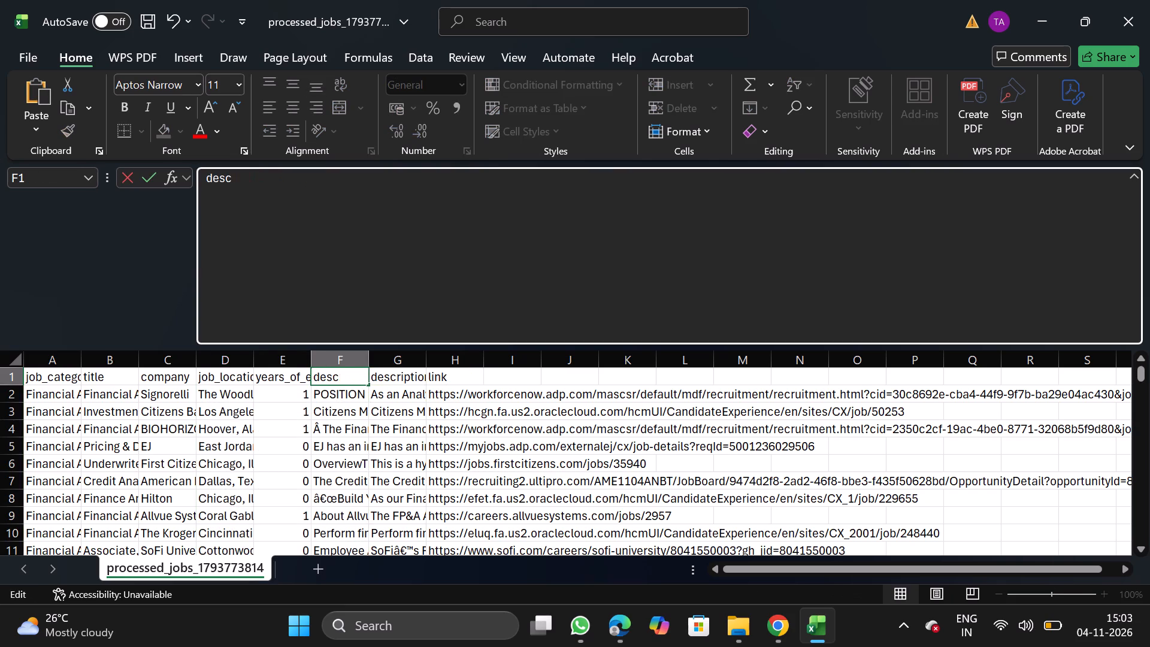
left_click(771, 627)
left_click(116, 179)
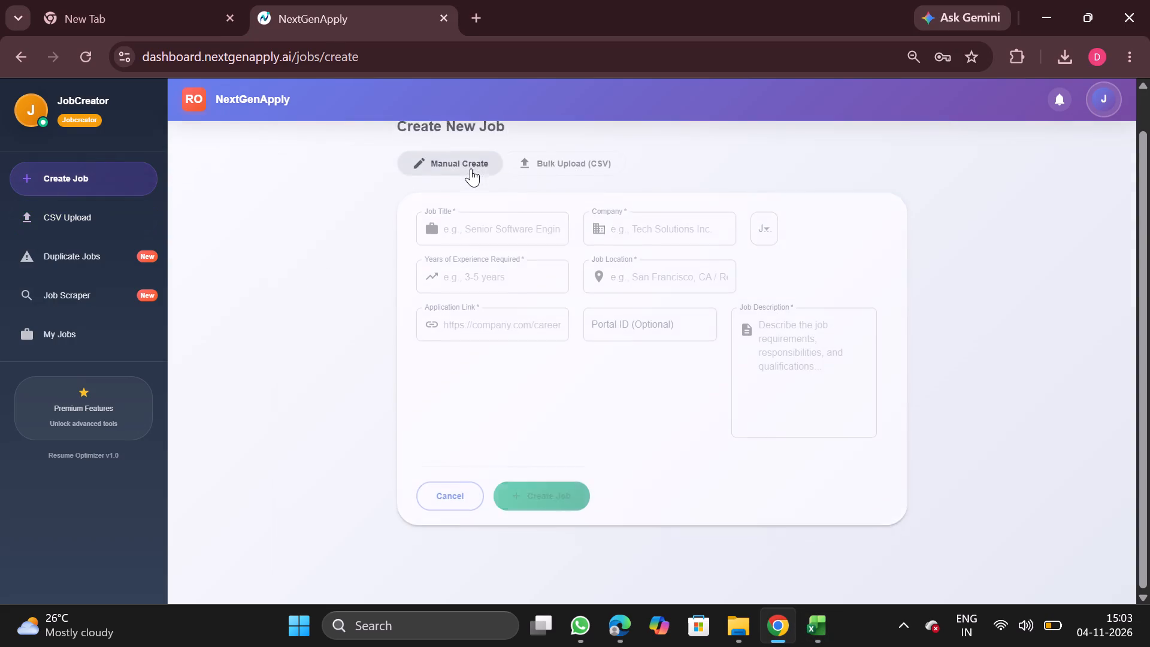
left_click(525, 163)
double_click(624, 309)
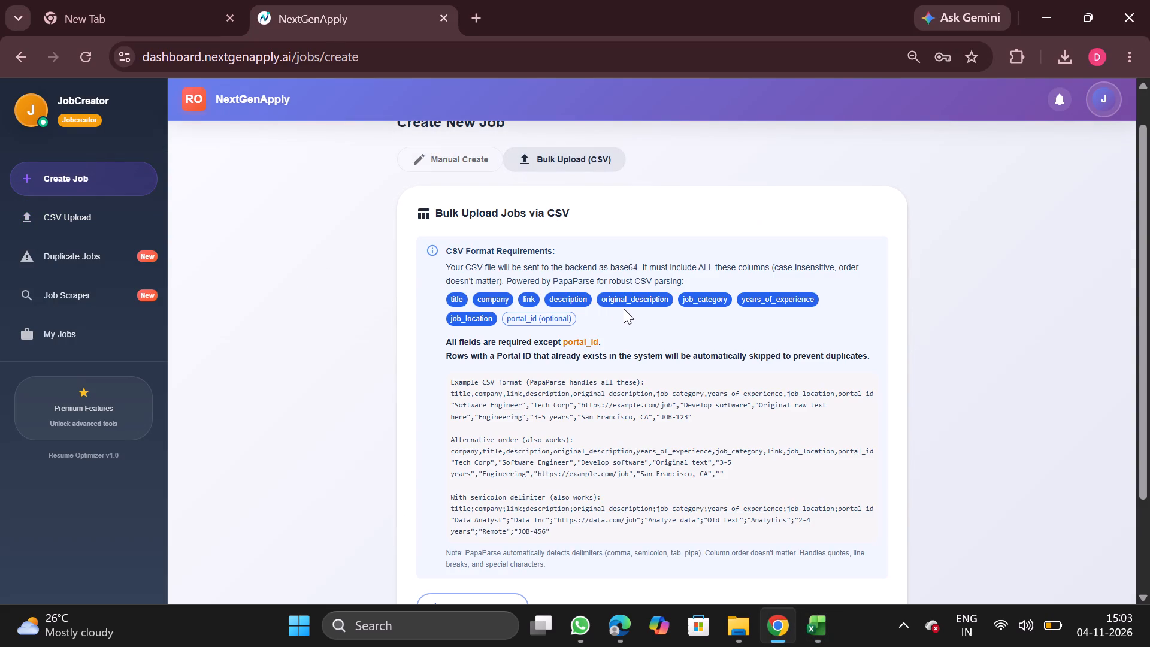
double_click(627, 301)
key("ctrl+c")
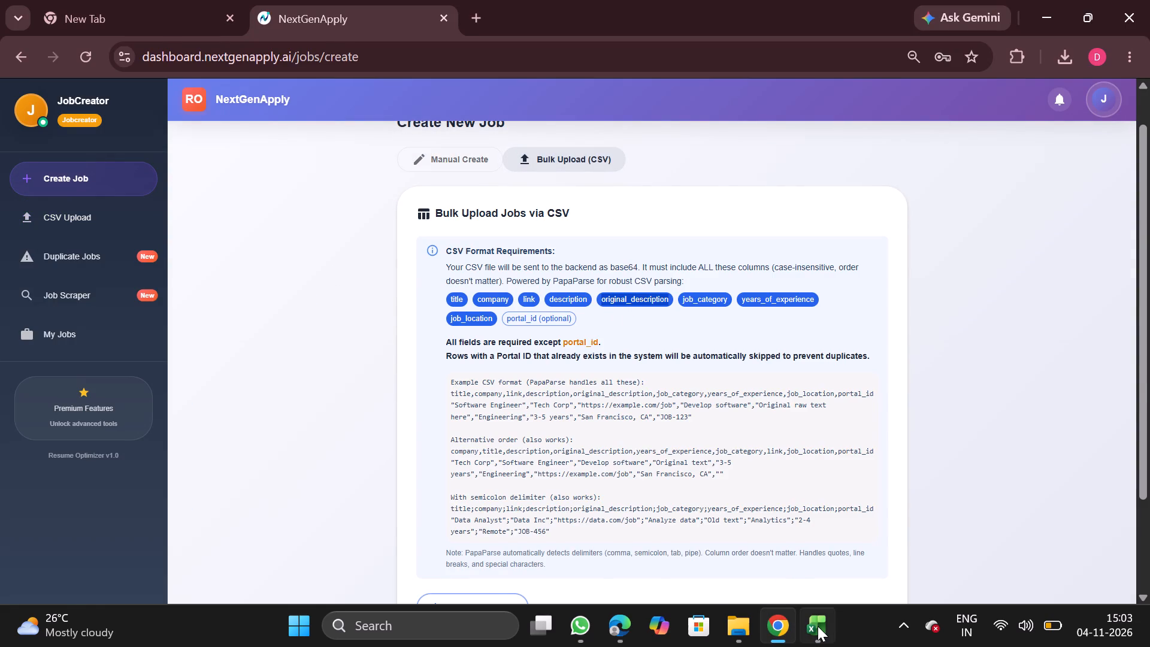
left_click(818, 626)
key("ctrl+v")
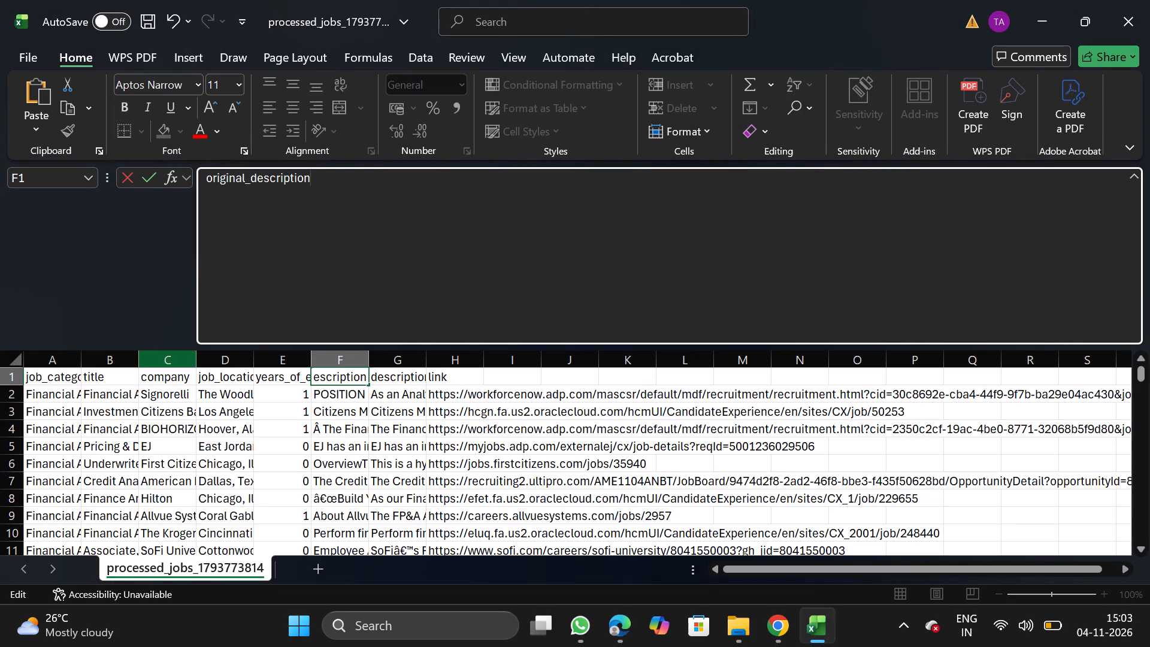
Replace all United States entries in the job_location column with Remote, matching entire cell contents.
left_click(231, 357)
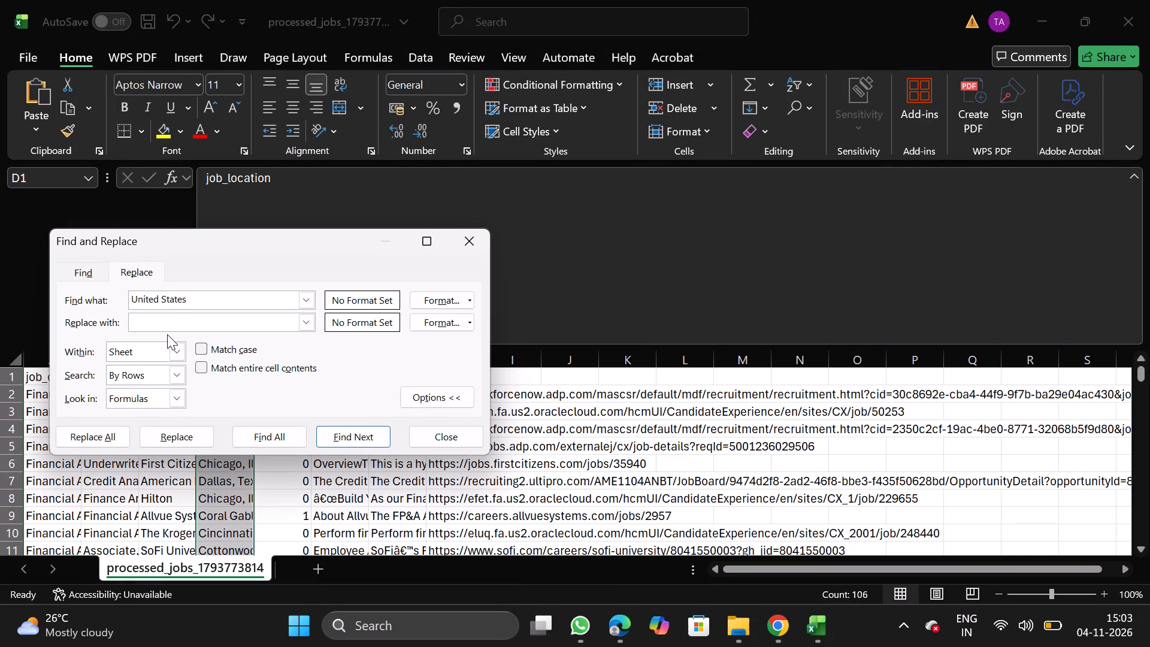
type("emote")
left_click(207, 365)
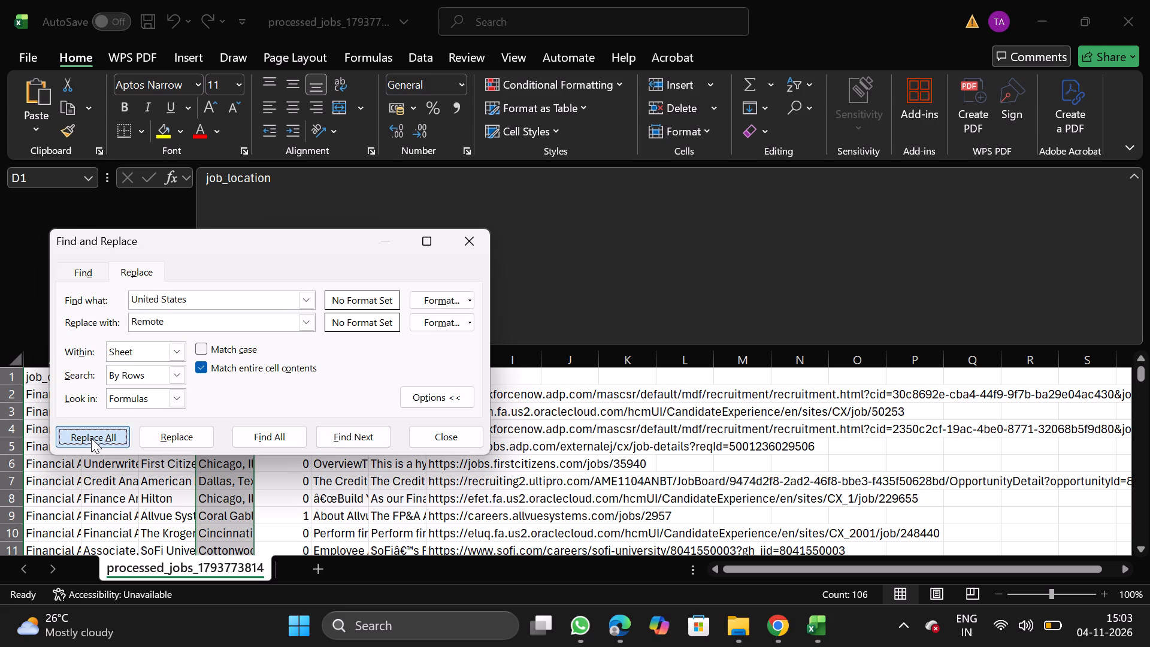
left_click(91, 438)
left_click(373, 383)
left_click(473, 235)
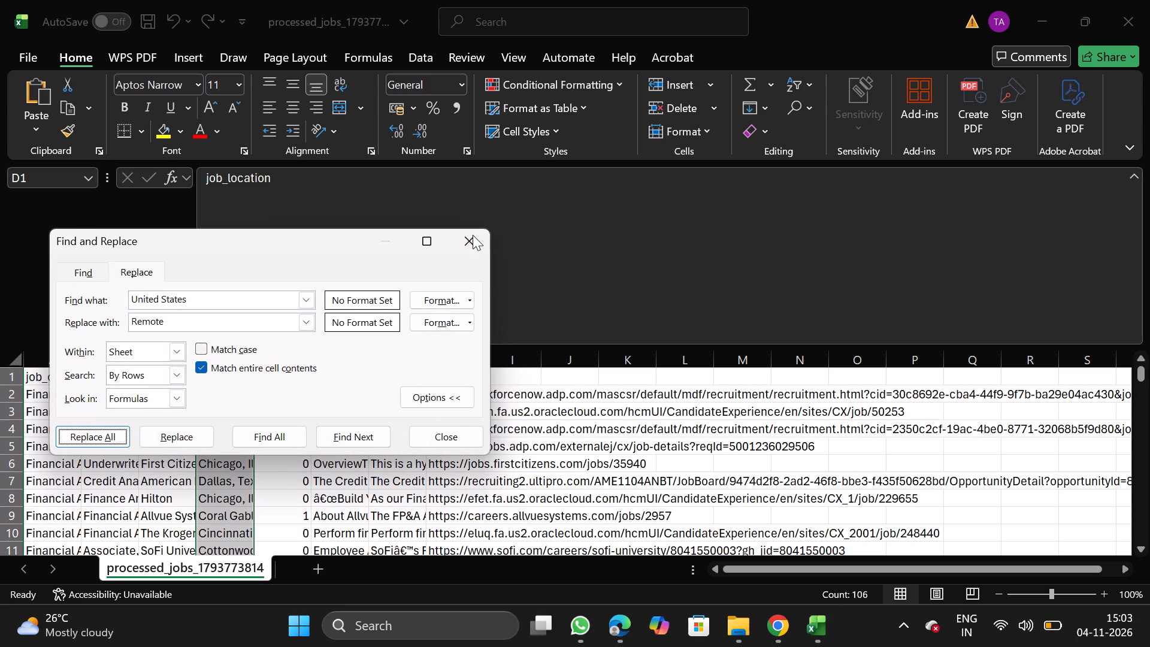
Add filters to the header row of the jobs sheet.
left_click(113, 375)
left_click(417, 54)
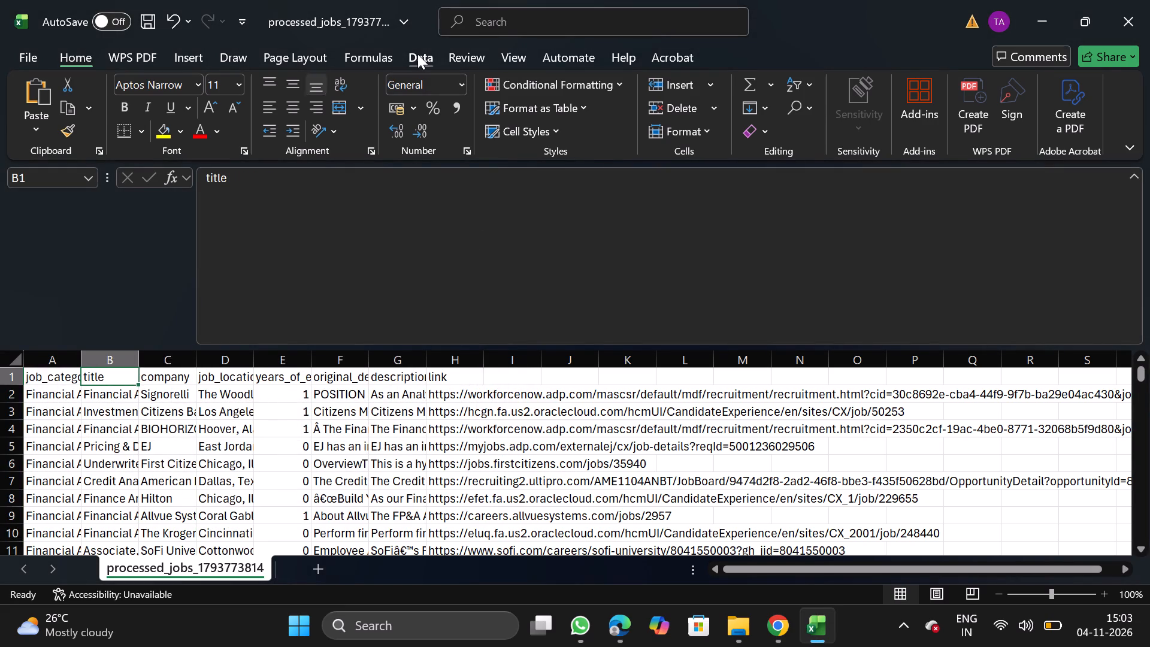
left_click(595, 116)
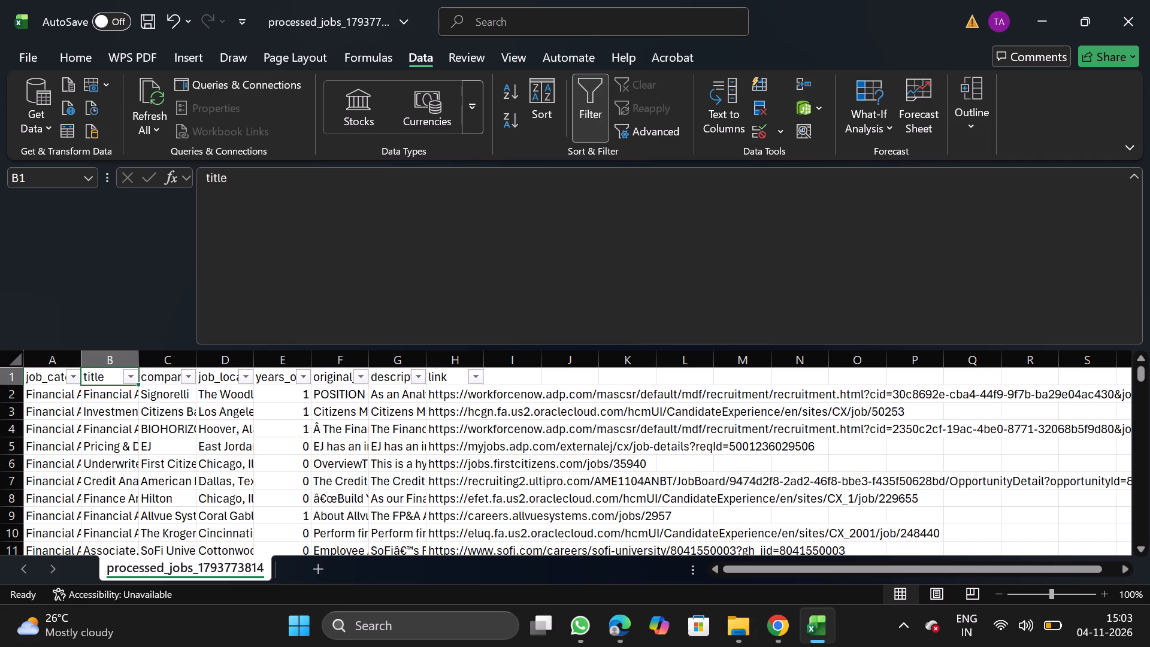
Clear all values in the title filter and select 2027 Chubb Associate, Business Execution- Risk & Controls Lead Analyst, and CQI Registry Data Analyst.
left_click(132, 371)
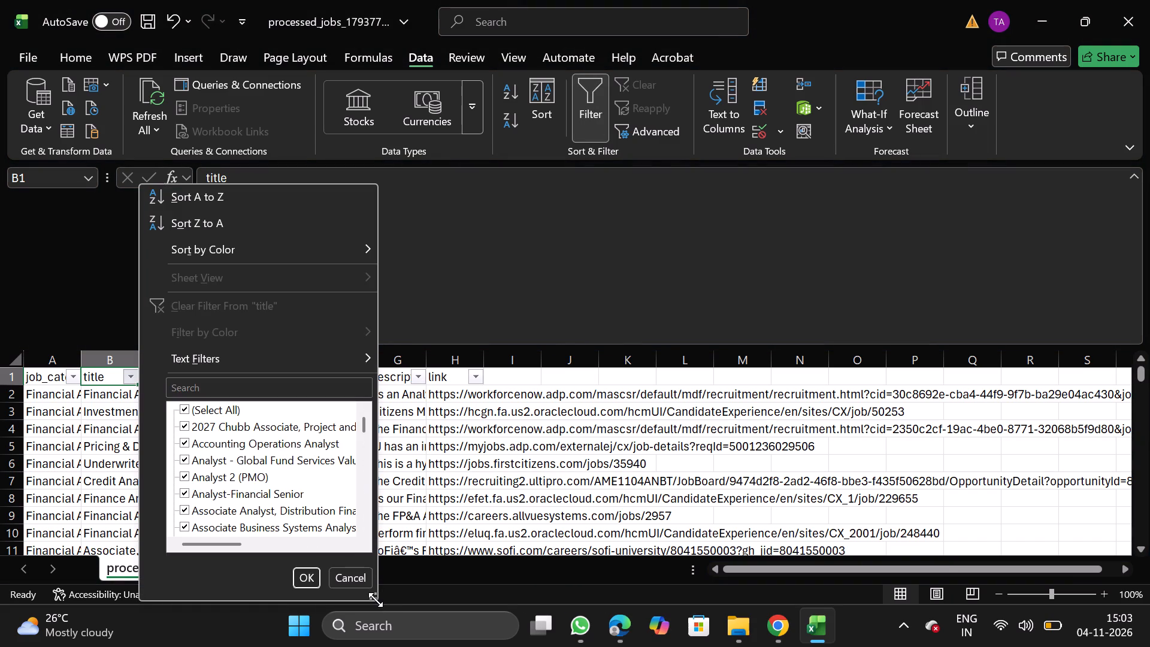
double_click(376, 600)
left_click_drag(376, 600, 758, 646)
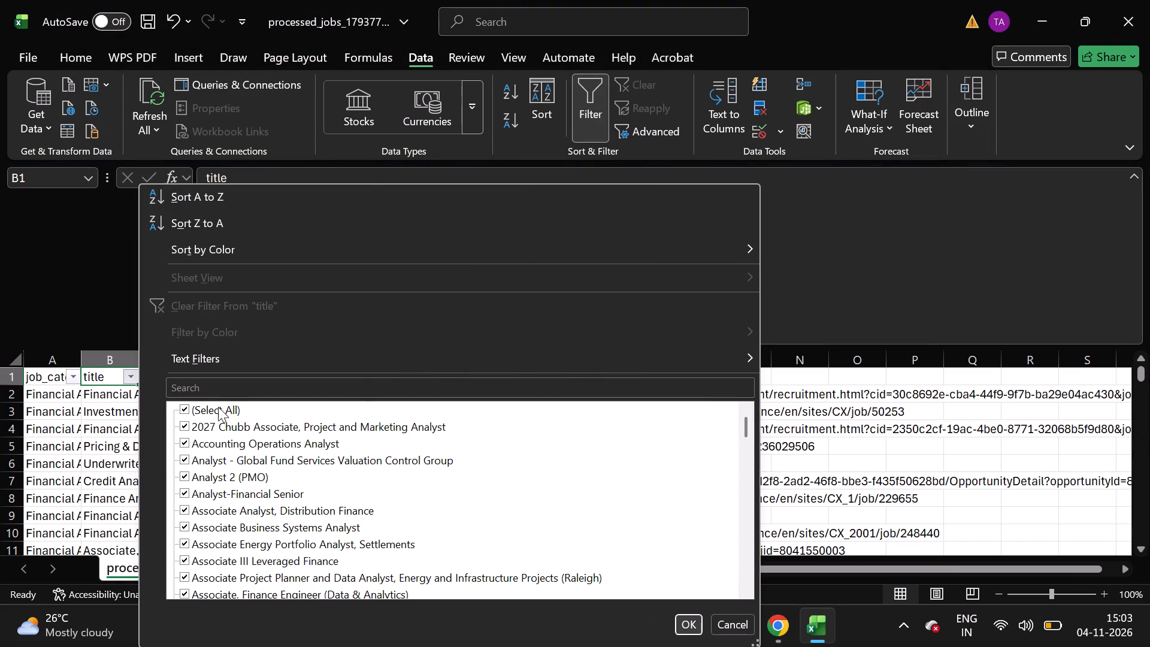
left_click(218, 407)
left_click(264, 419)
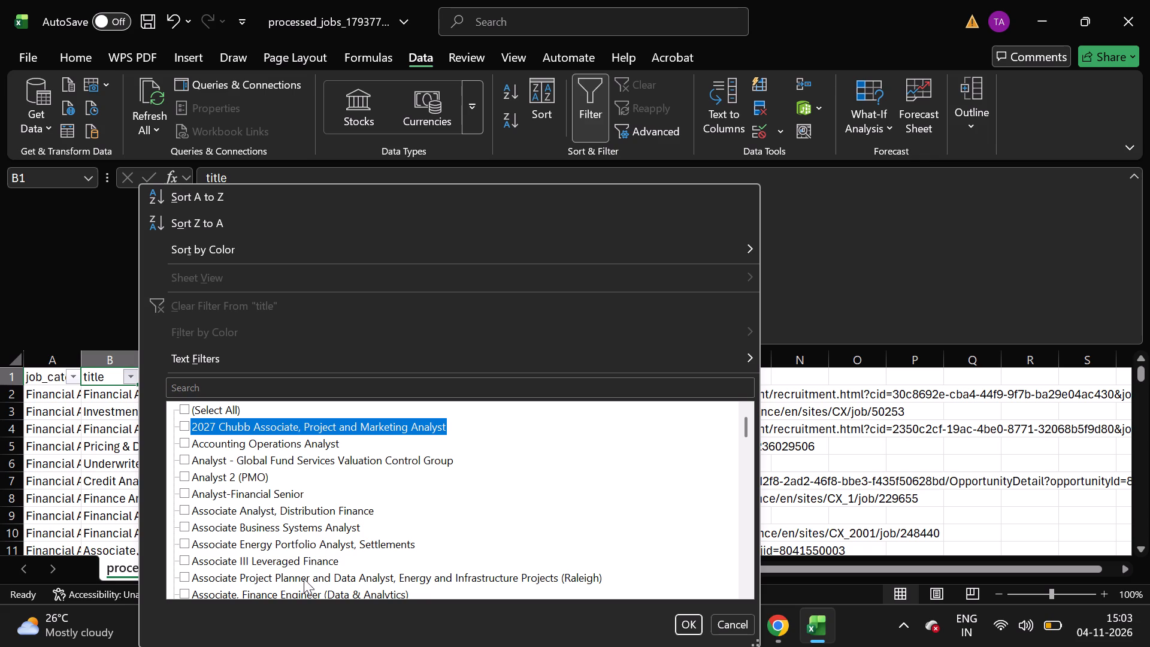
scroll(306, 579, "down", 1)
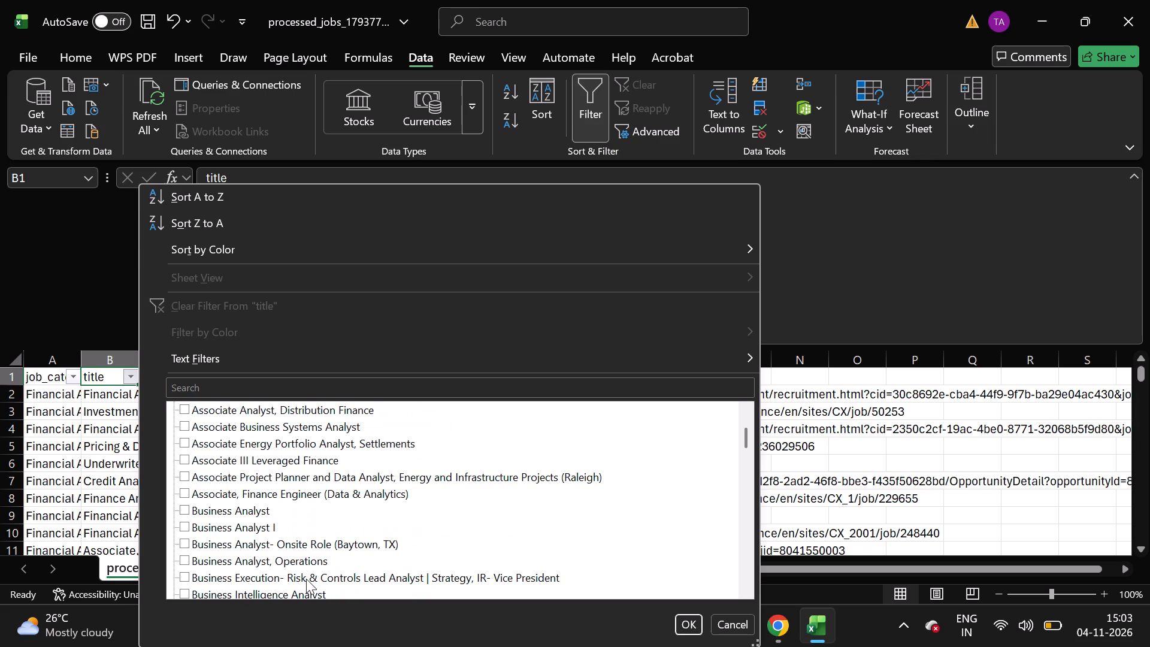
scroll(282, 577, "down", 1)
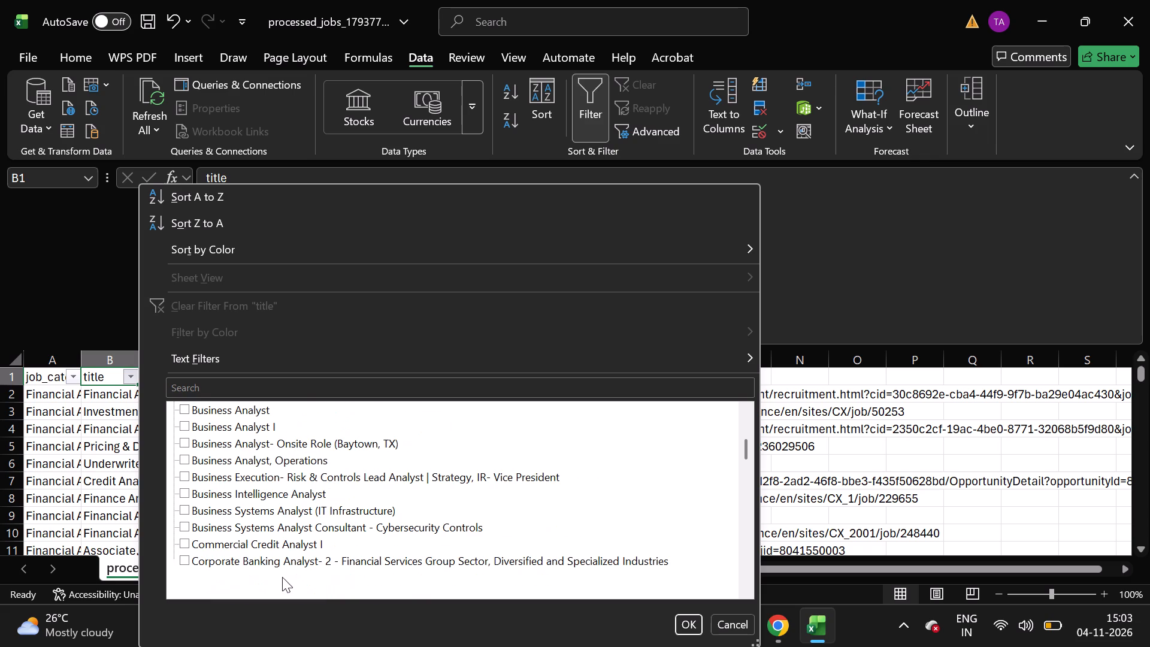
scroll(282, 577, "down", 1)
left_click(362, 477)
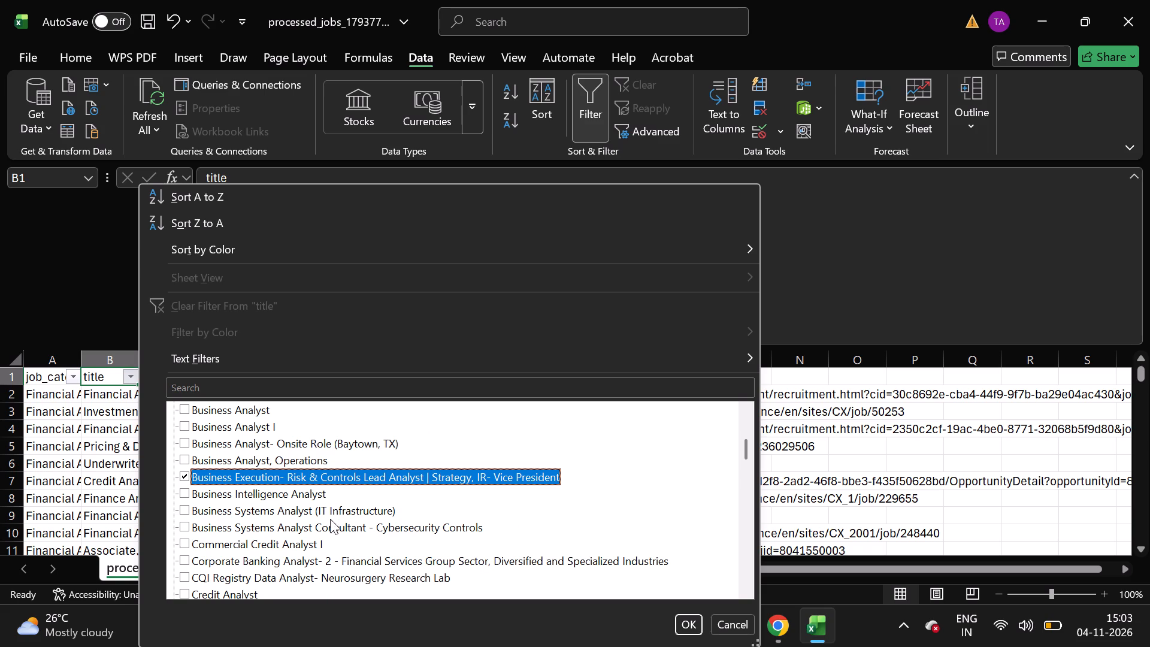
left_click(319, 582)
Add Finance Analyst, Rotational Program - Full Time 2027 and Pricing & Data Analyst Intern to the title filter selection.
scroll(319, 582, "down", 1)
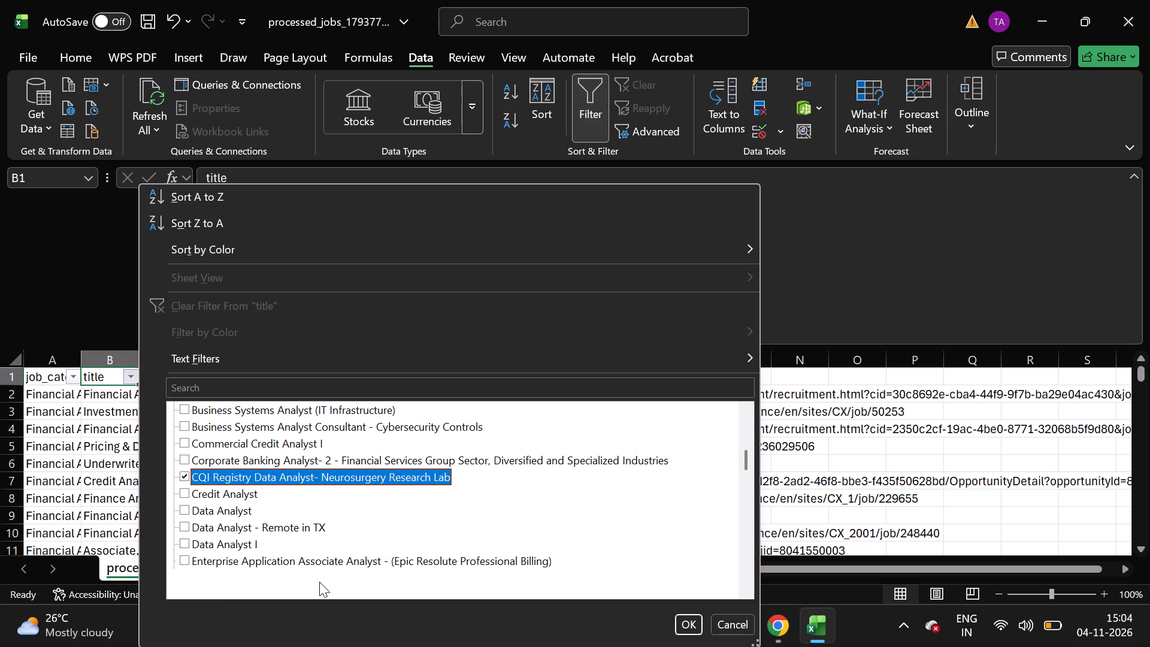
right_click(319, 582)
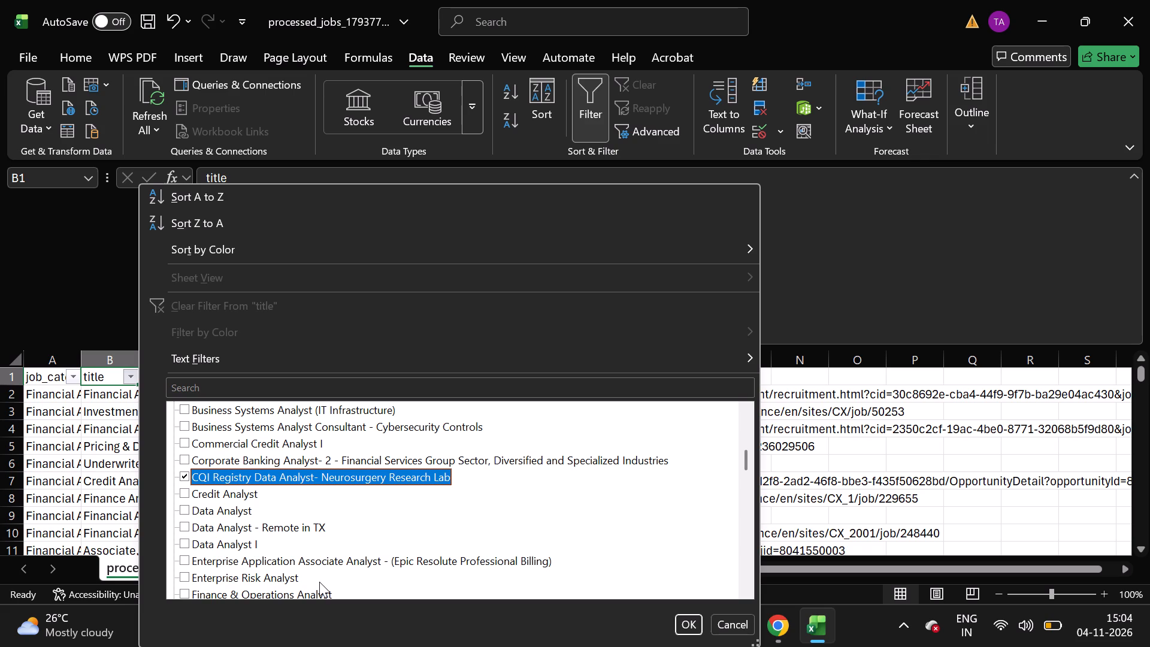
scroll(303, 573, "down", 1)
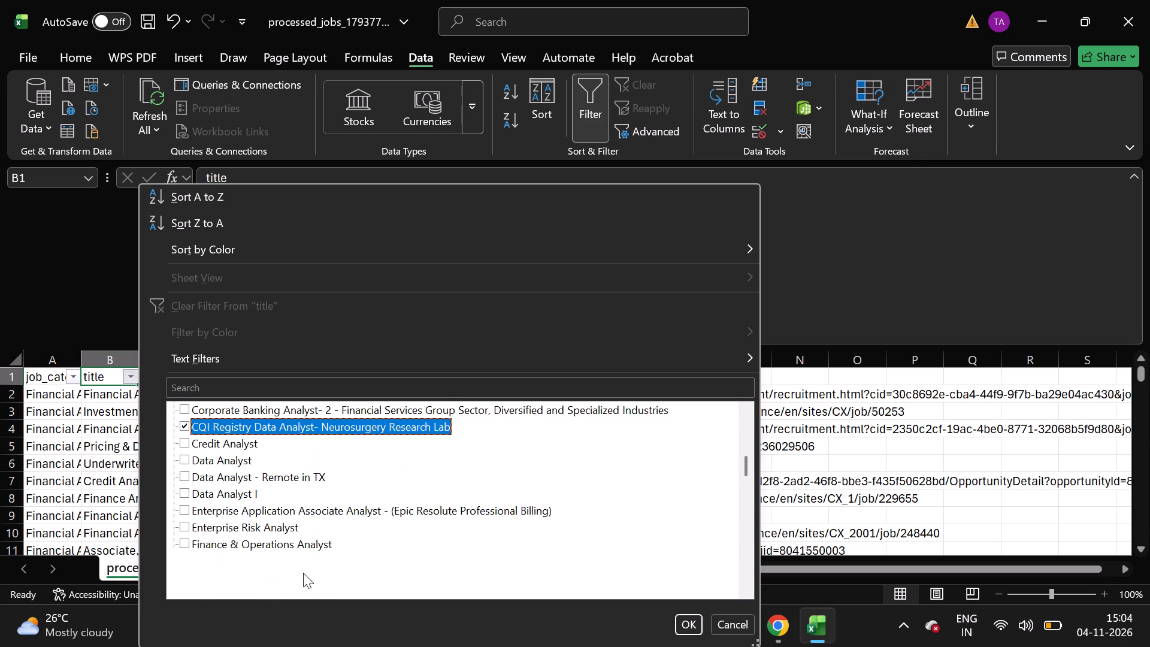
scroll(303, 573, "down", 1)
left_click(373, 528)
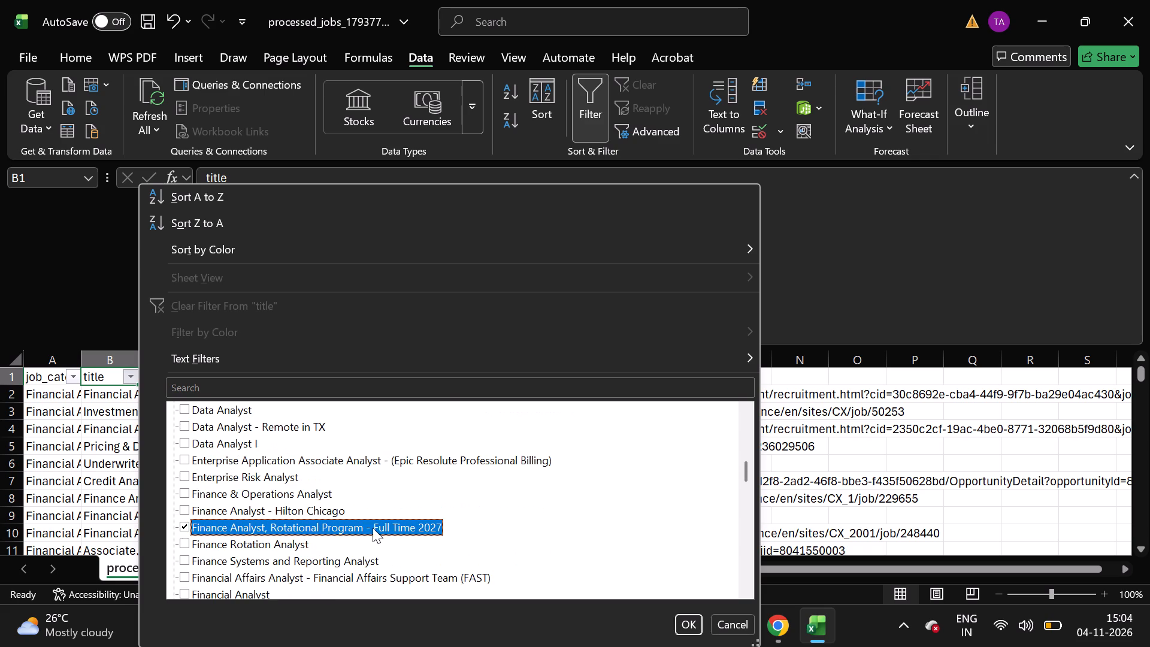
scroll(334, 569, "down", 1)
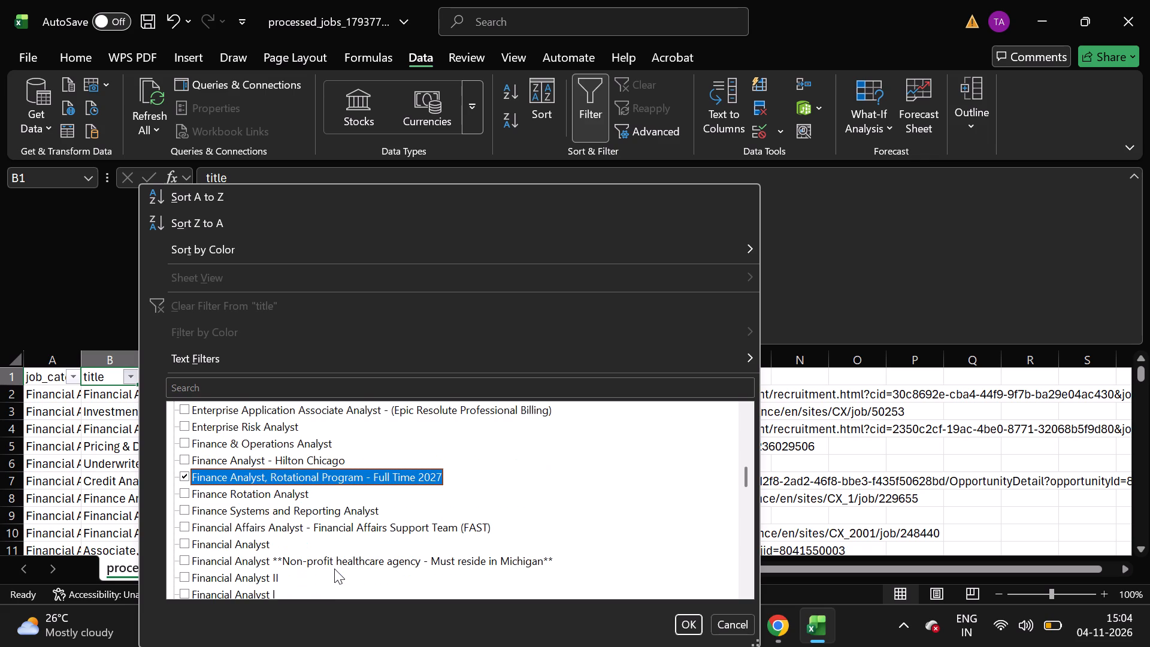
scroll(313, 575, "down", 1)
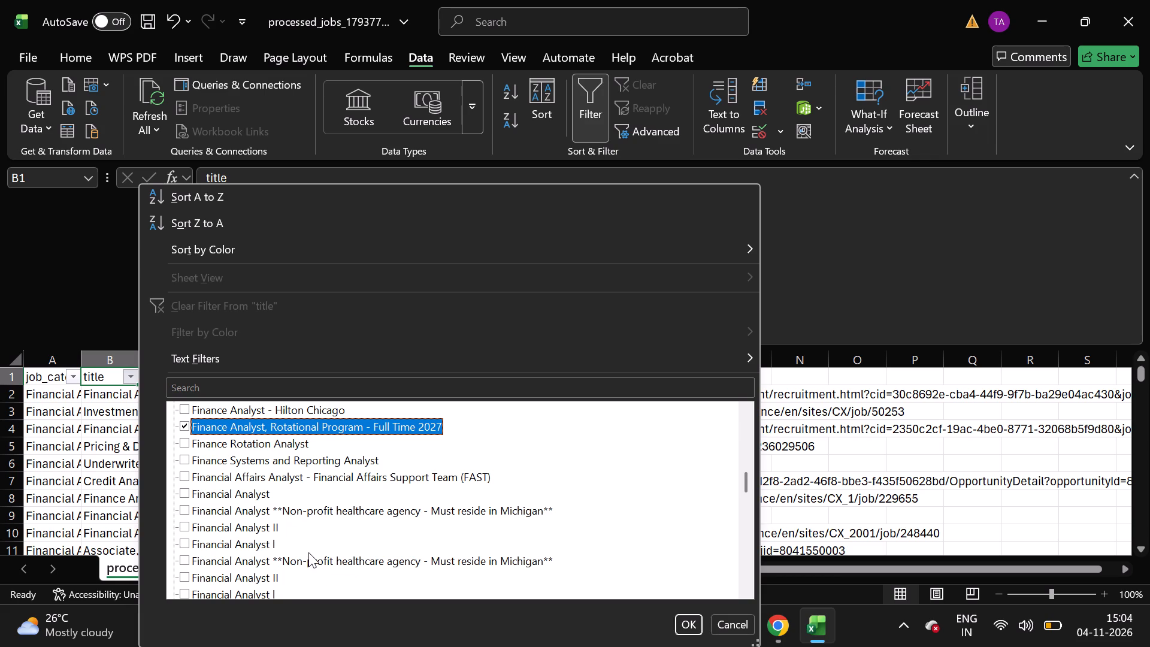
scroll(285, 578, "down", 1)
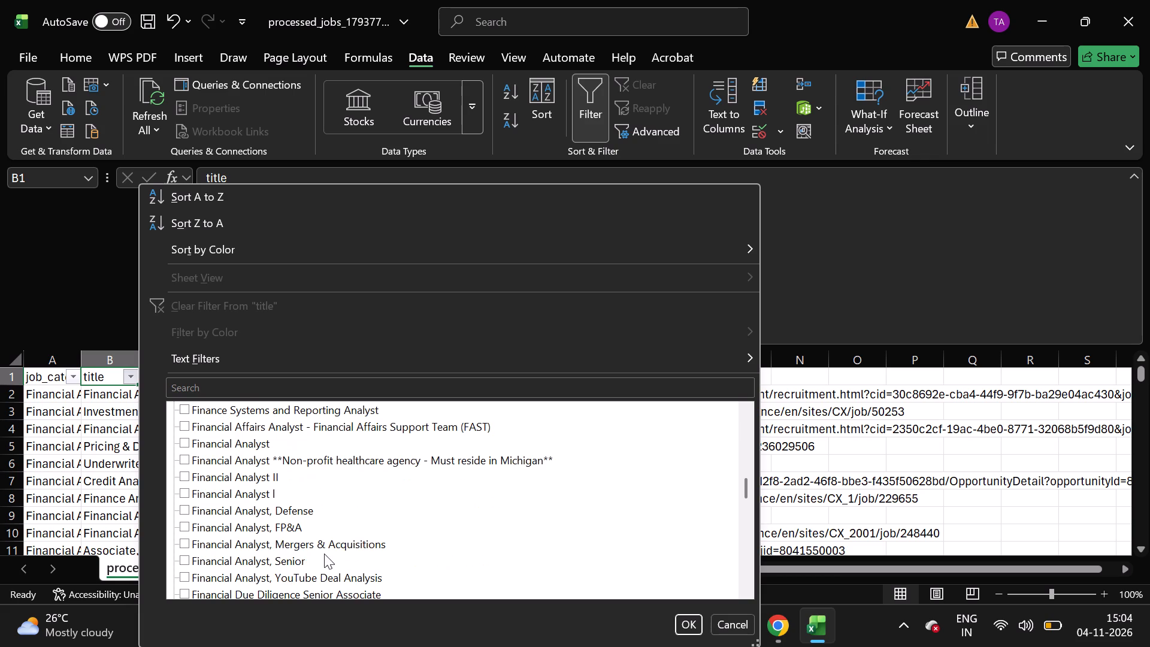
scroll(299, 572, "down", 1)
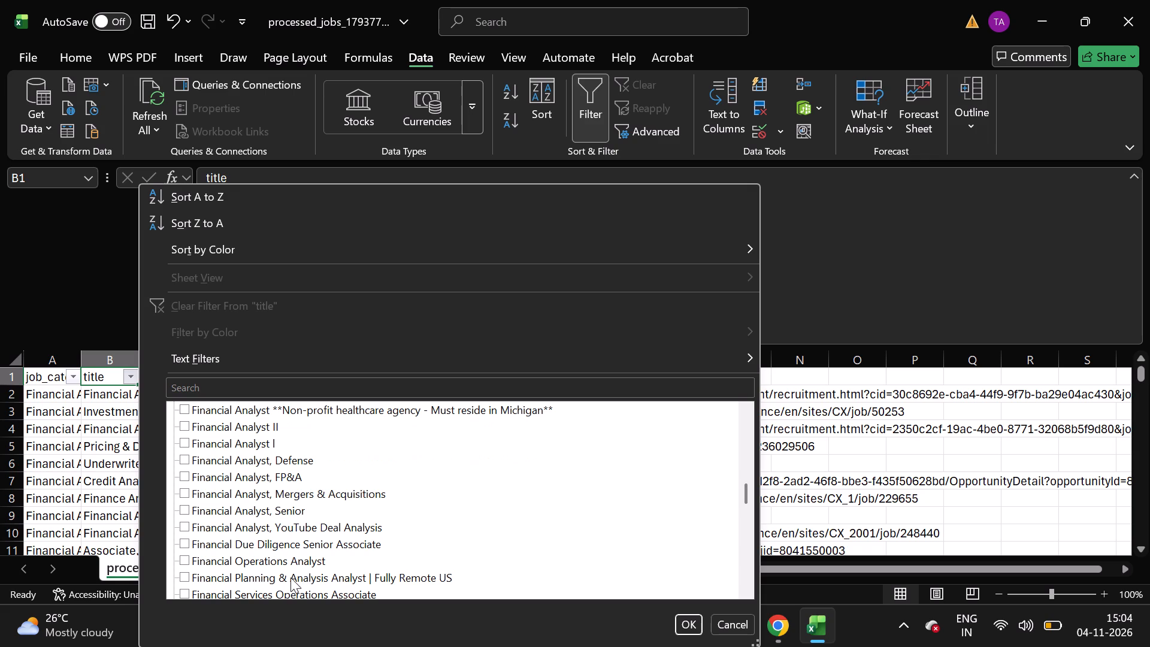
scroll(290, 578, "down", 1)
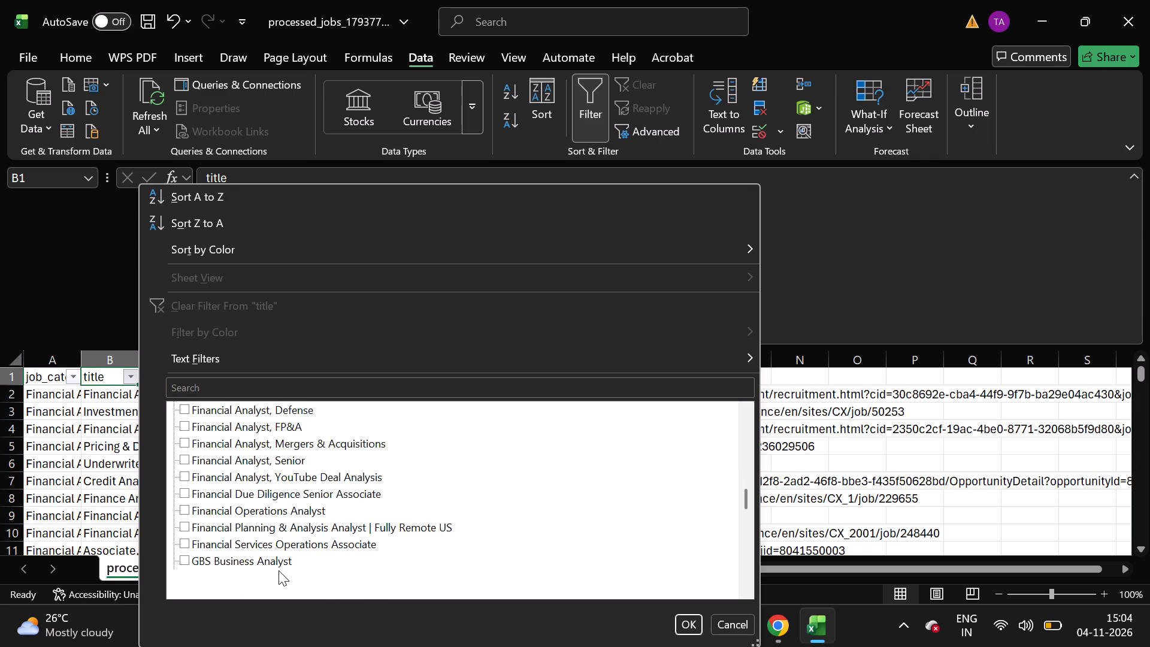
scroll(278, 573, "down", 1)
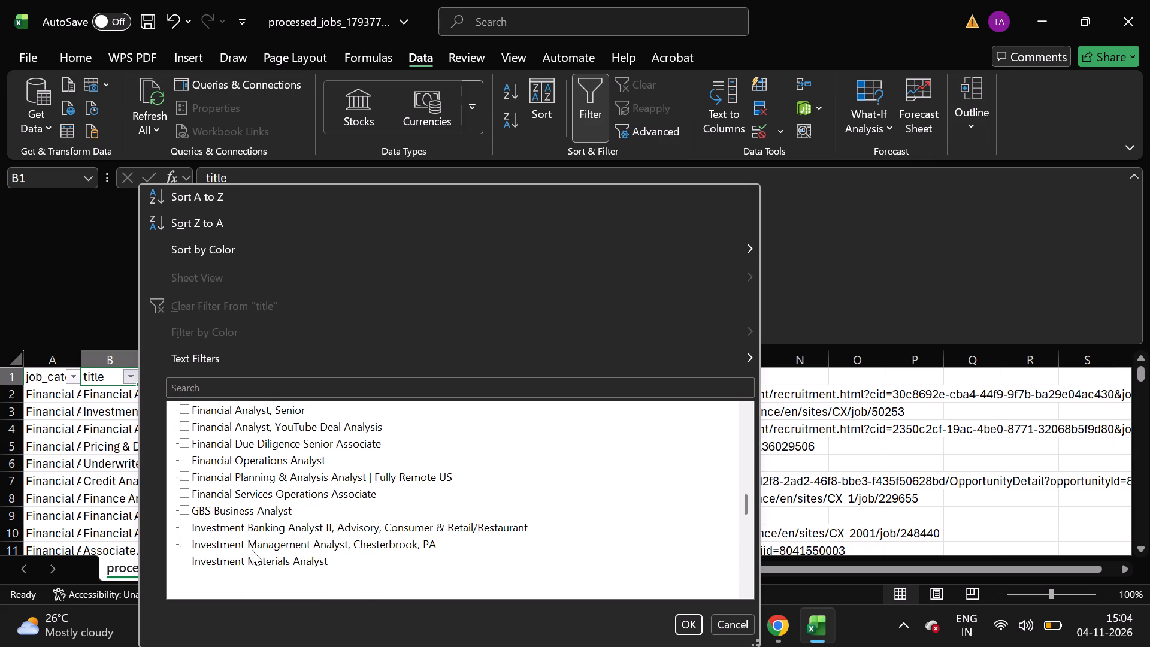
scroll(250, 578, "down", 2)
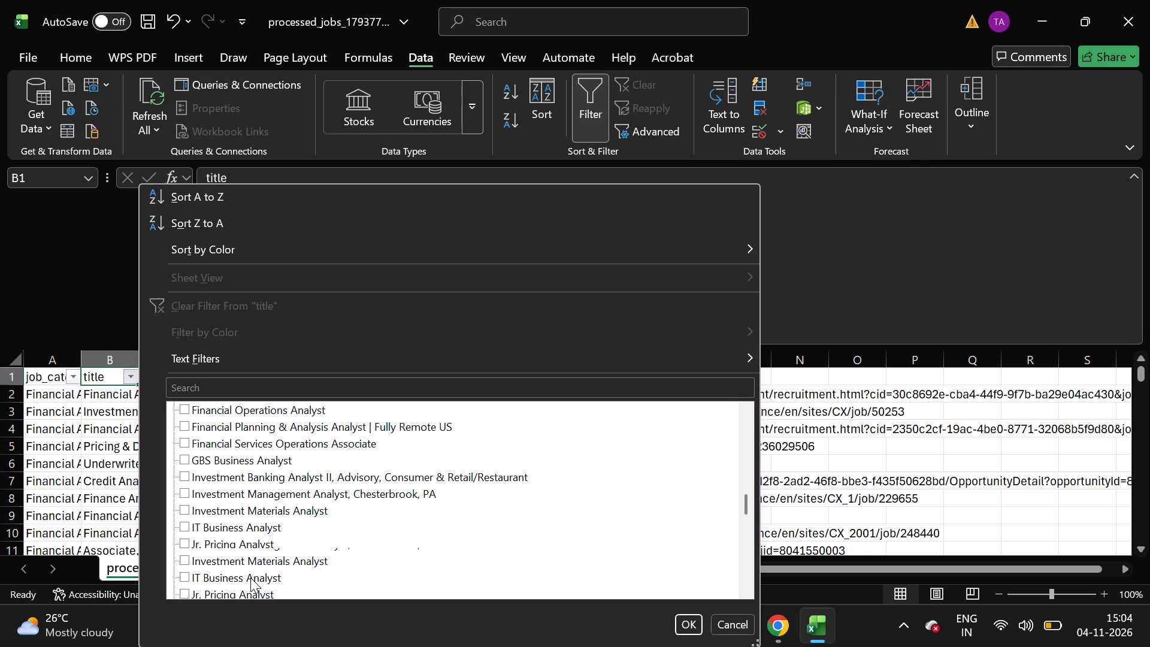
scroll(248, 592, "down", 1)
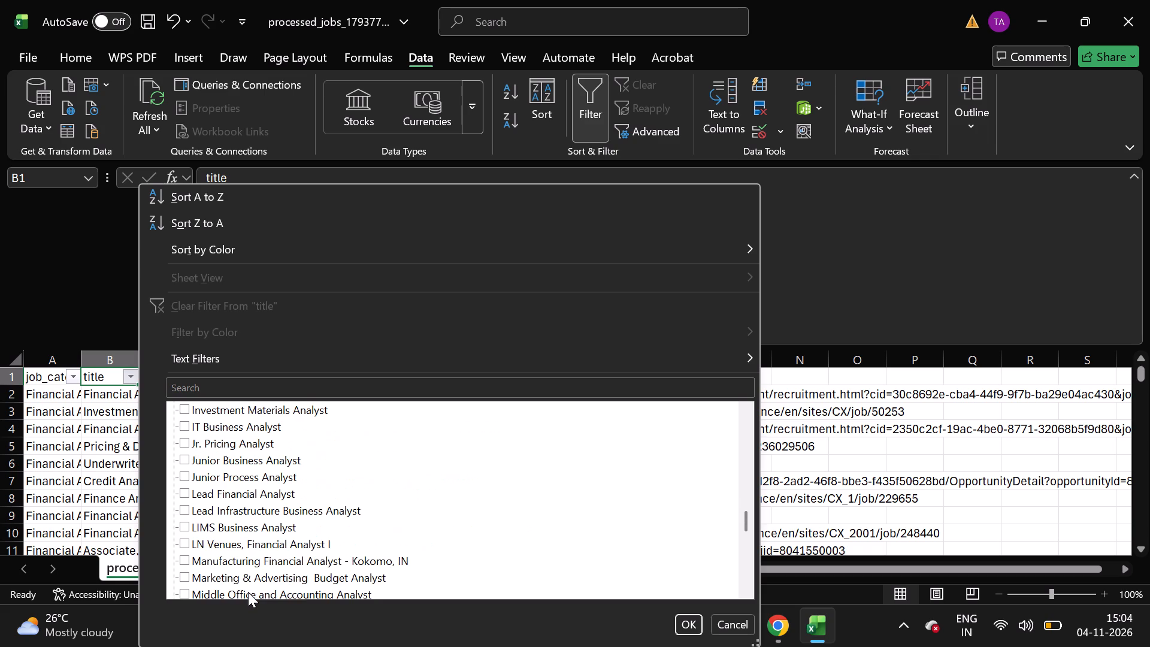
scroll(258, 583, "down", 1)
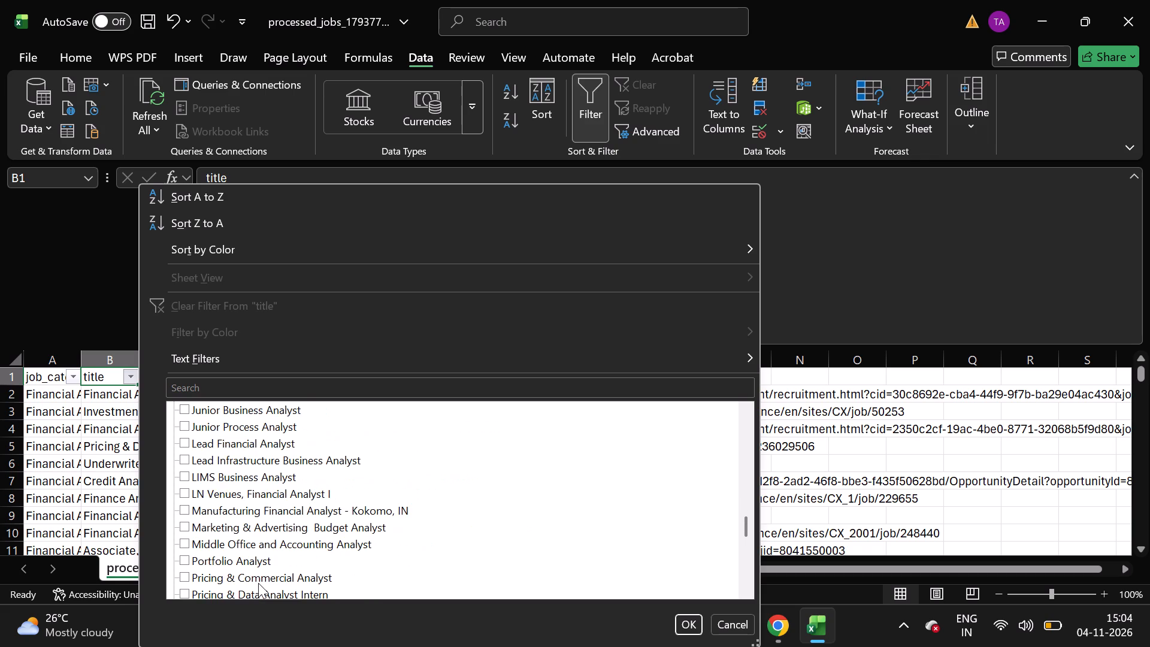
scroll(258, 583, "down", 2)
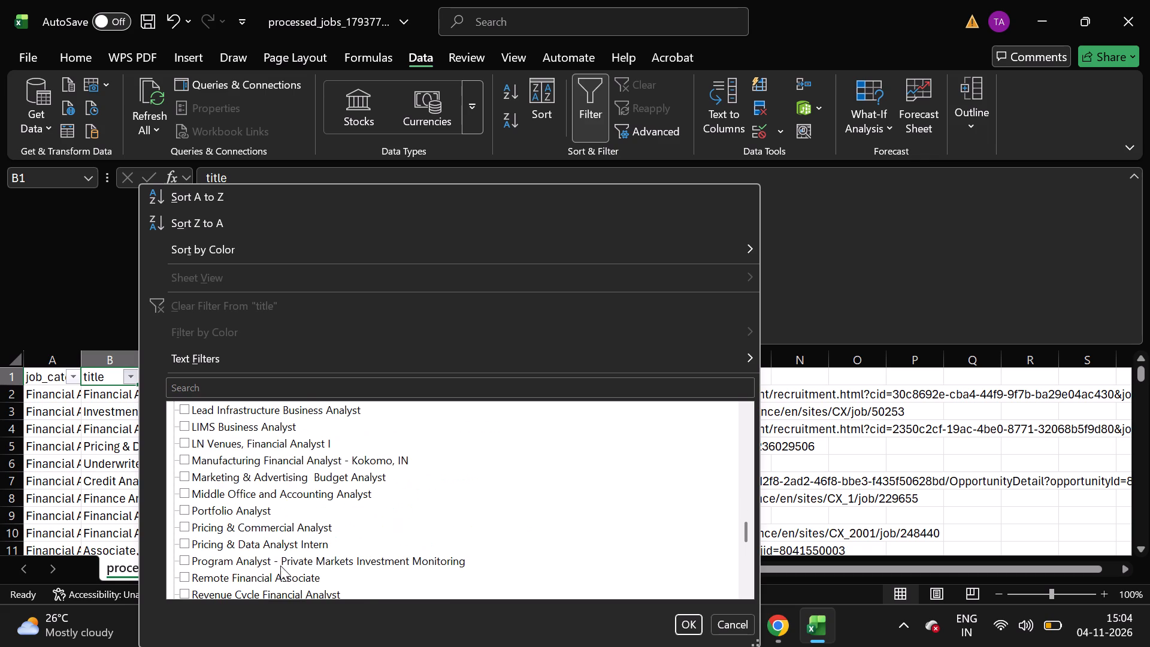
left_click(301, 543)
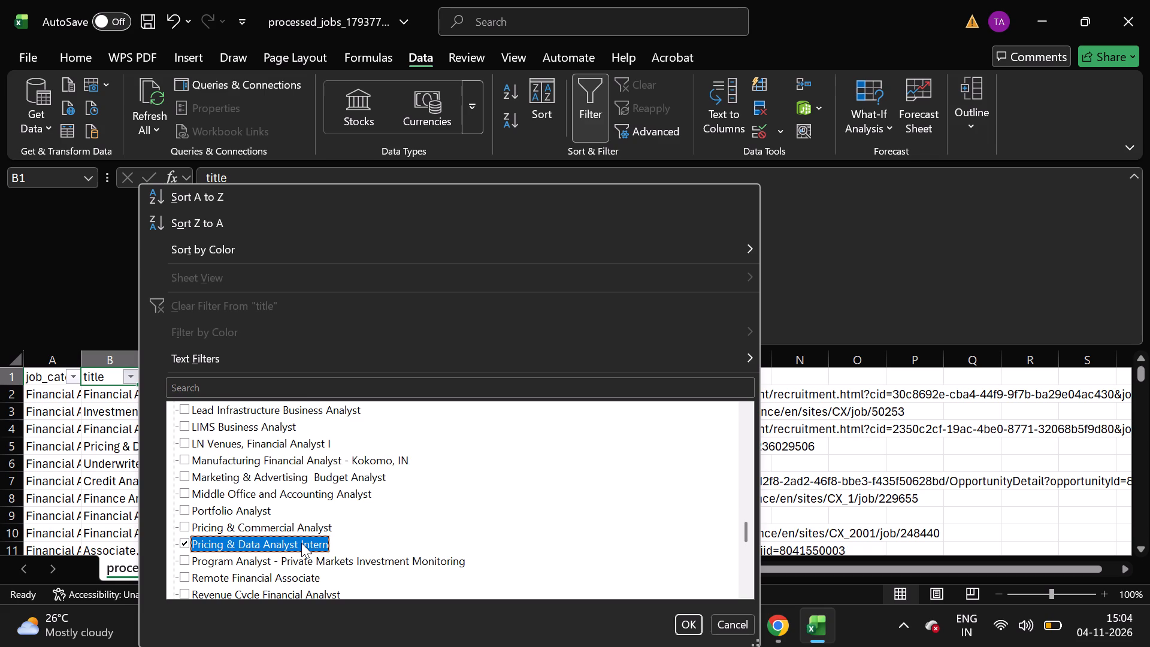
Add Strategic Analyst, Medicaid Financial Performance, Treasury Analyst, and Underwriter I, Sponsor Finance to the title selection and apply the filter.
scroll(301, 543, "down", 1)
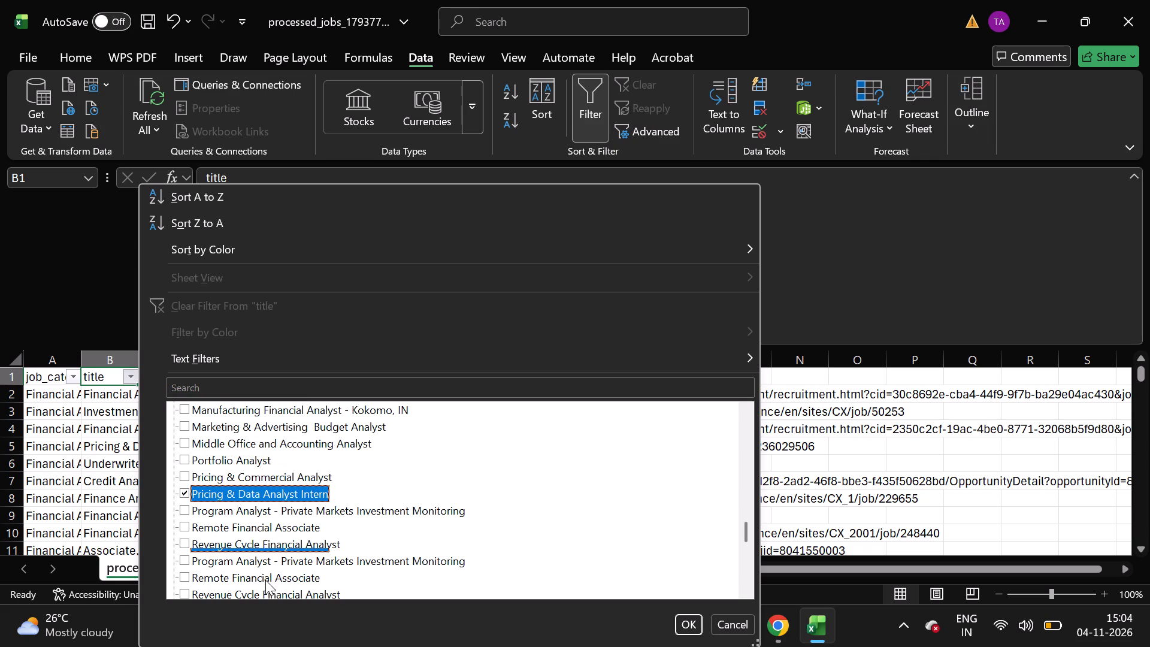
scroll(264, 581, "down", 1)
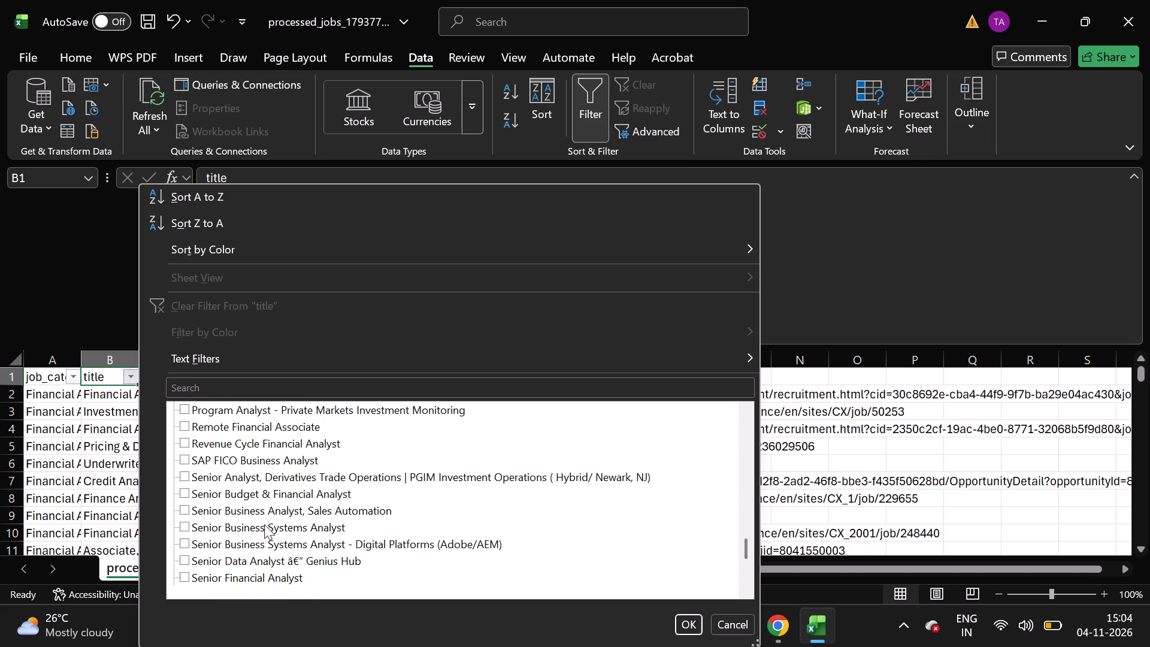
scroll(251, 577, "down", 1)
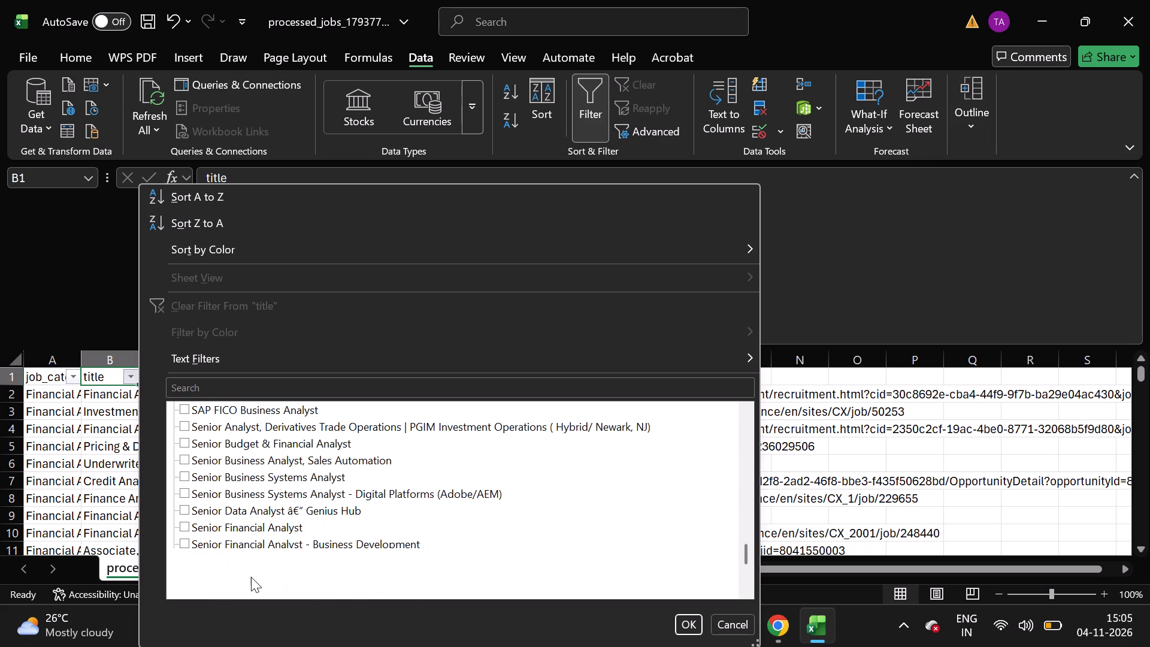
scroll(251, 577, "down", 1)
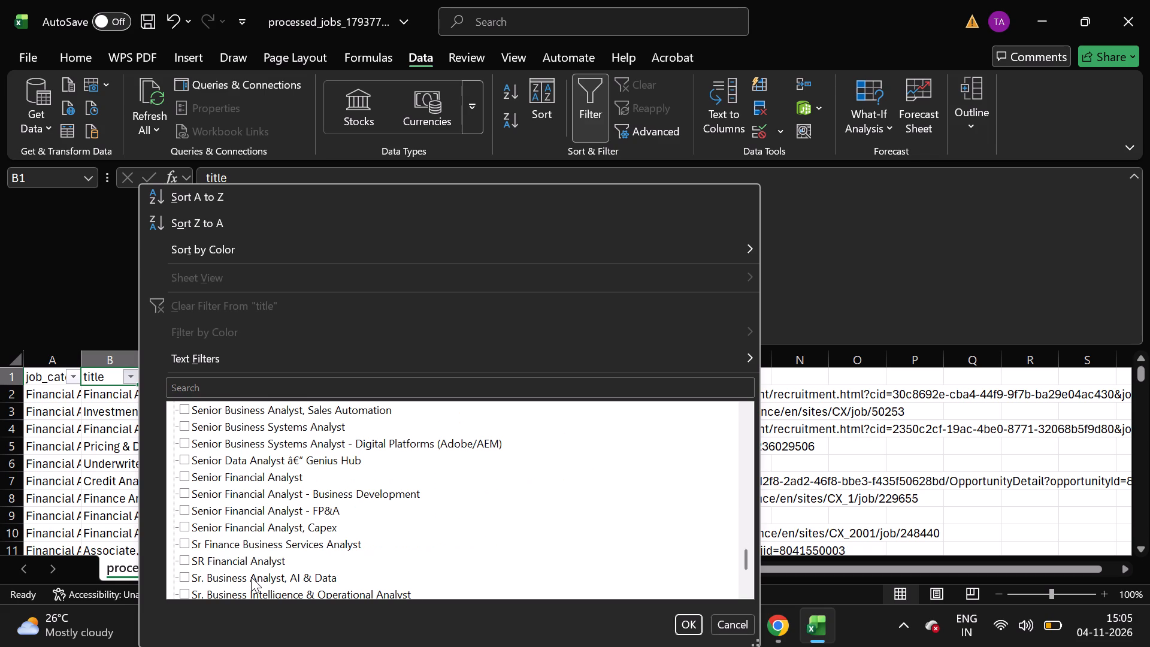
scroll(251, 577, "down", 1)
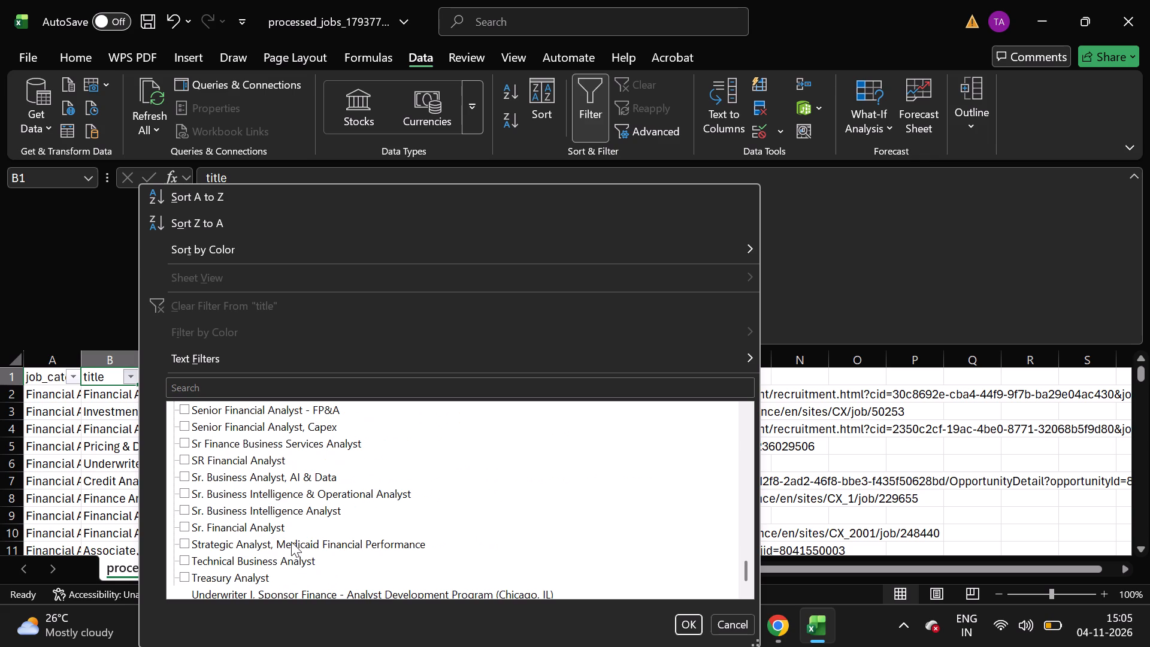
left_click(291, 542)
left_click(251, 575)
scroll(251, 575, "down", 1)
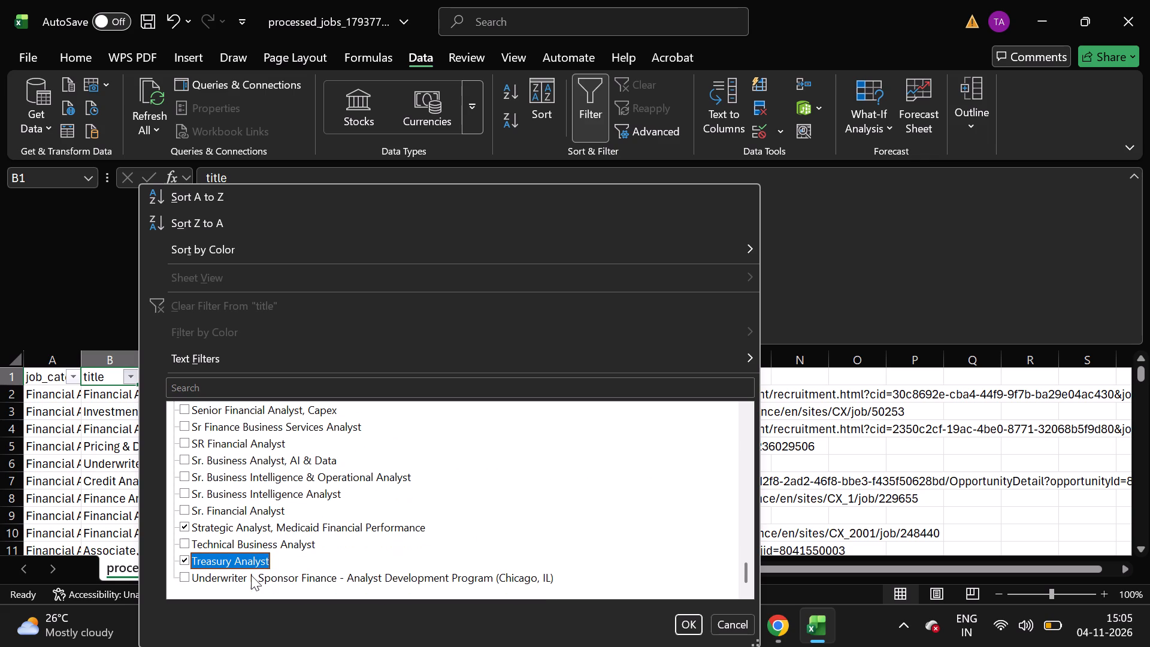
scroll(251, 575, "down", 1)
left_click(529, 583)
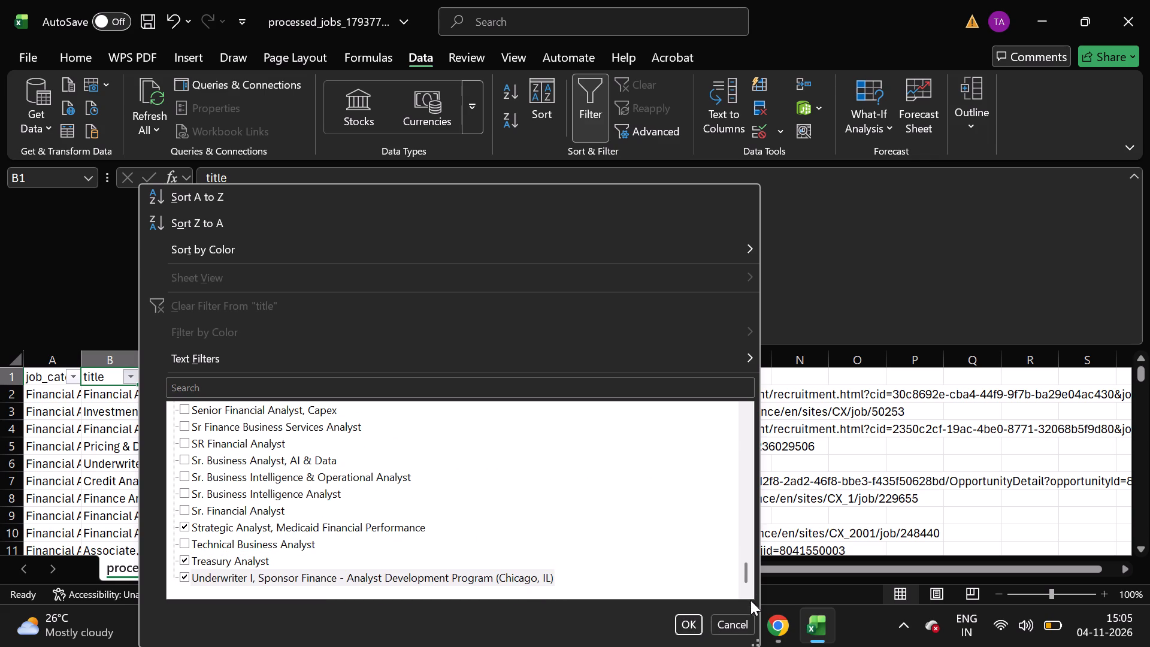
left_click(698, 625)
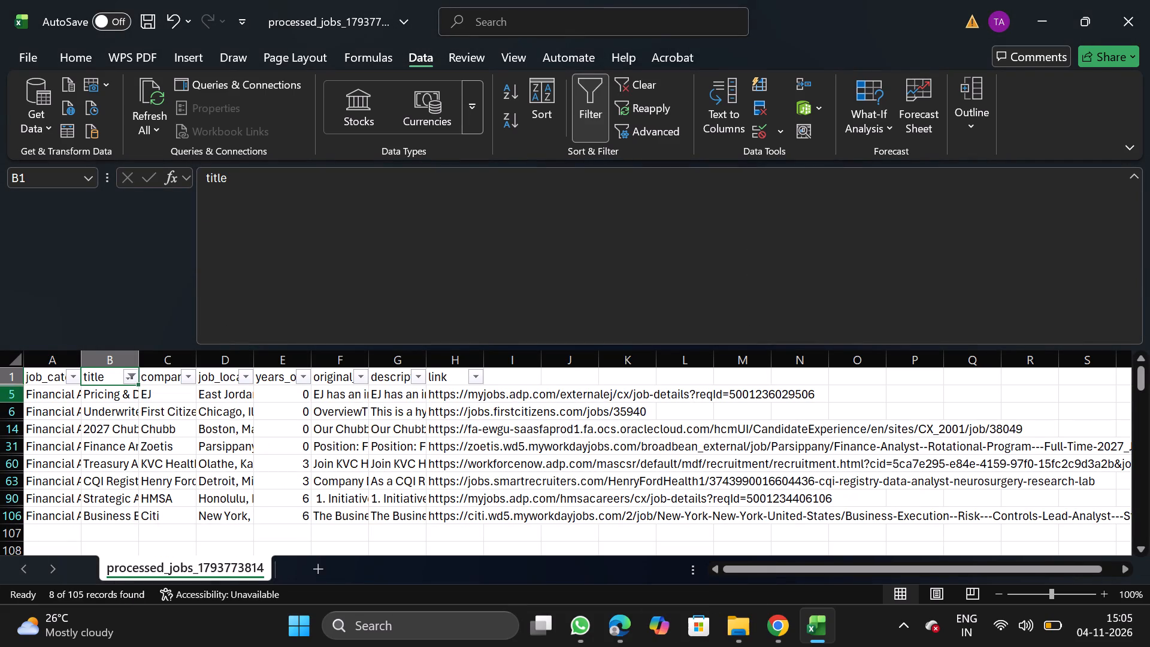
Delete all the filtered job rows, from row 5 down, and remove the filters.
left_click(1, 396)
key("ctrl+shift+Down")
right_click(112, 426)
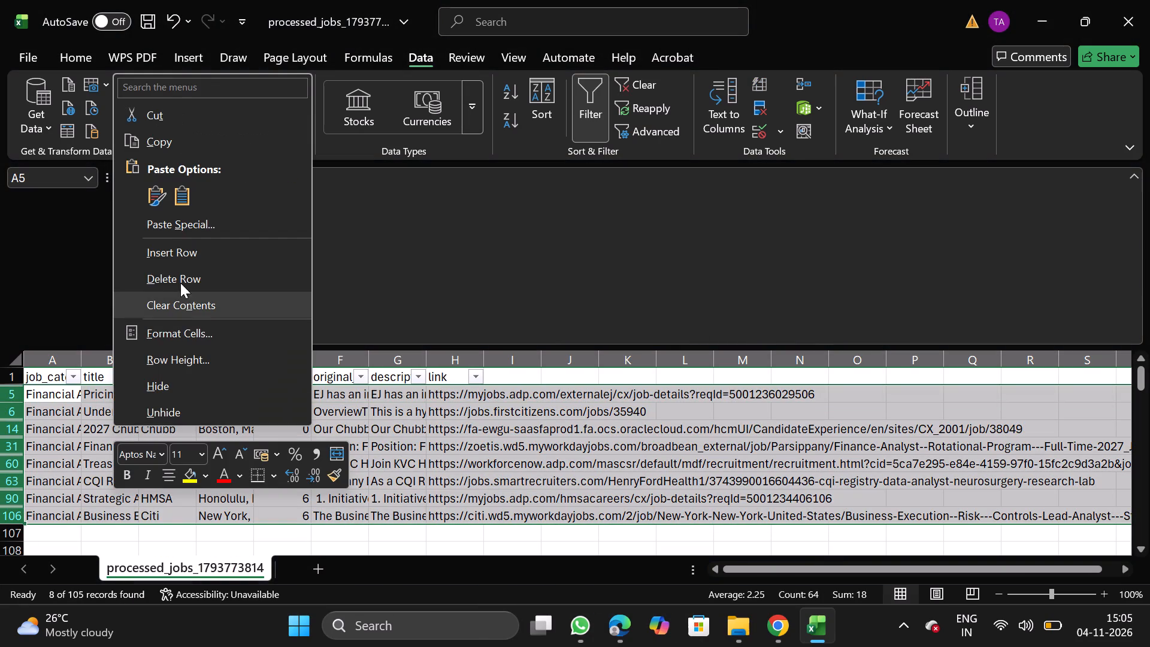
left_click(186, 282)
left_click(588, 96)
Add filters to header cells B1 through J1, starting at the title column.
left_click_drag(110, 377, 592, 92)
left_click(592, 92)
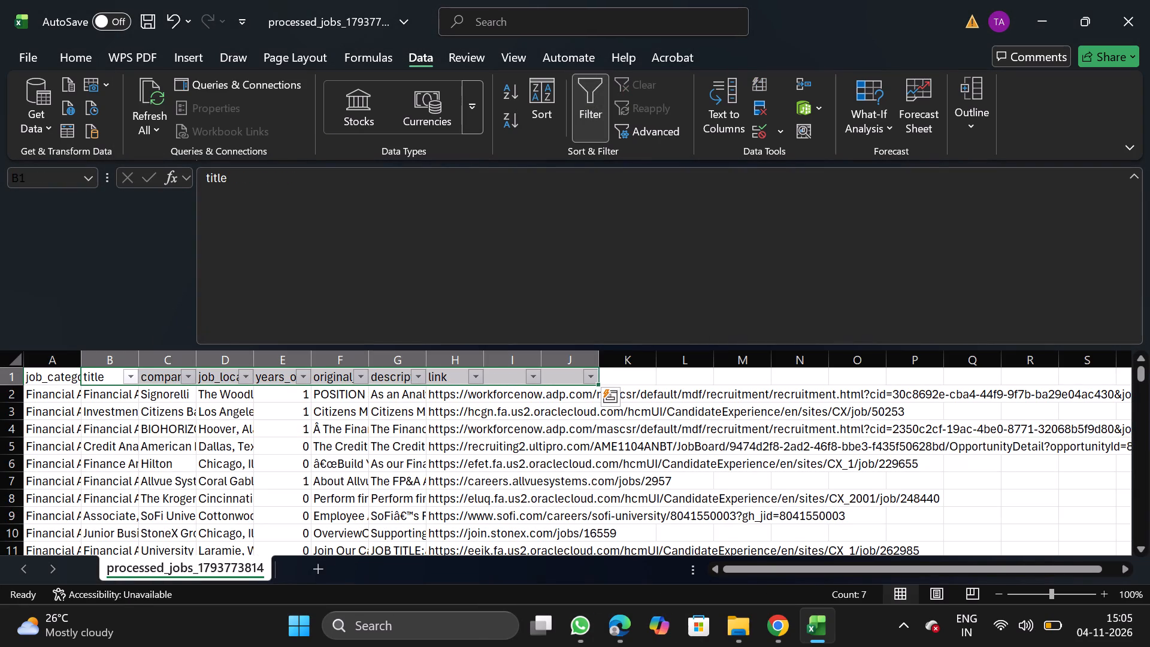
Filter the title column by "lead" to view the matching jobs, and reset the header filters.
left_click(132, 376)
left_click(189, 383)
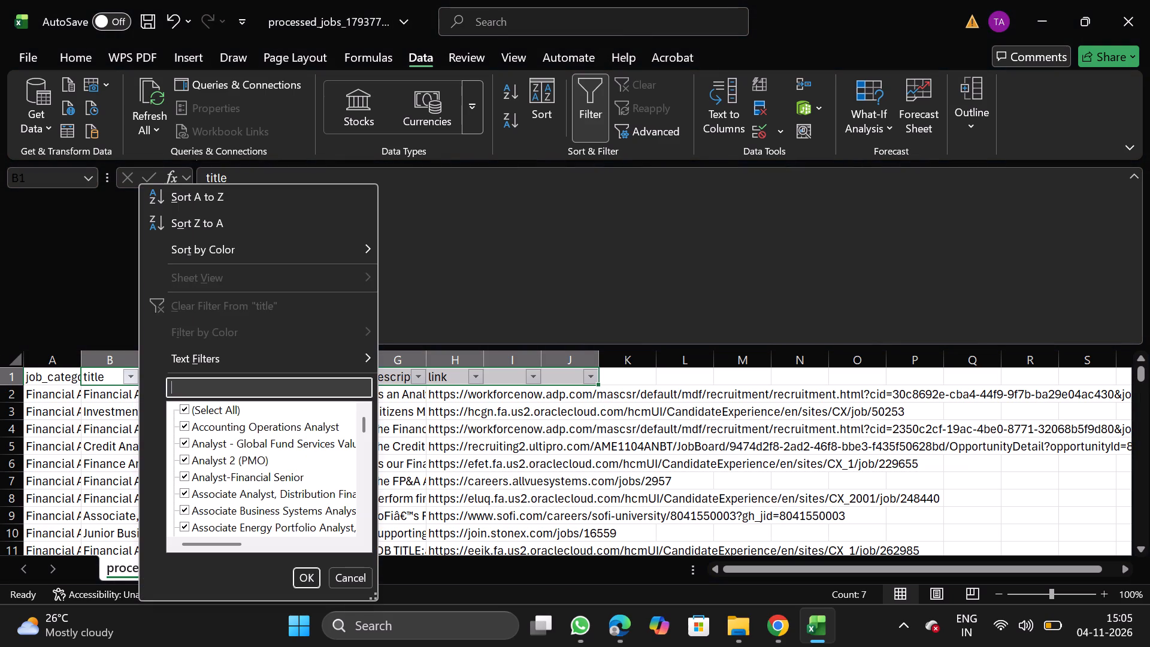
type("lead")
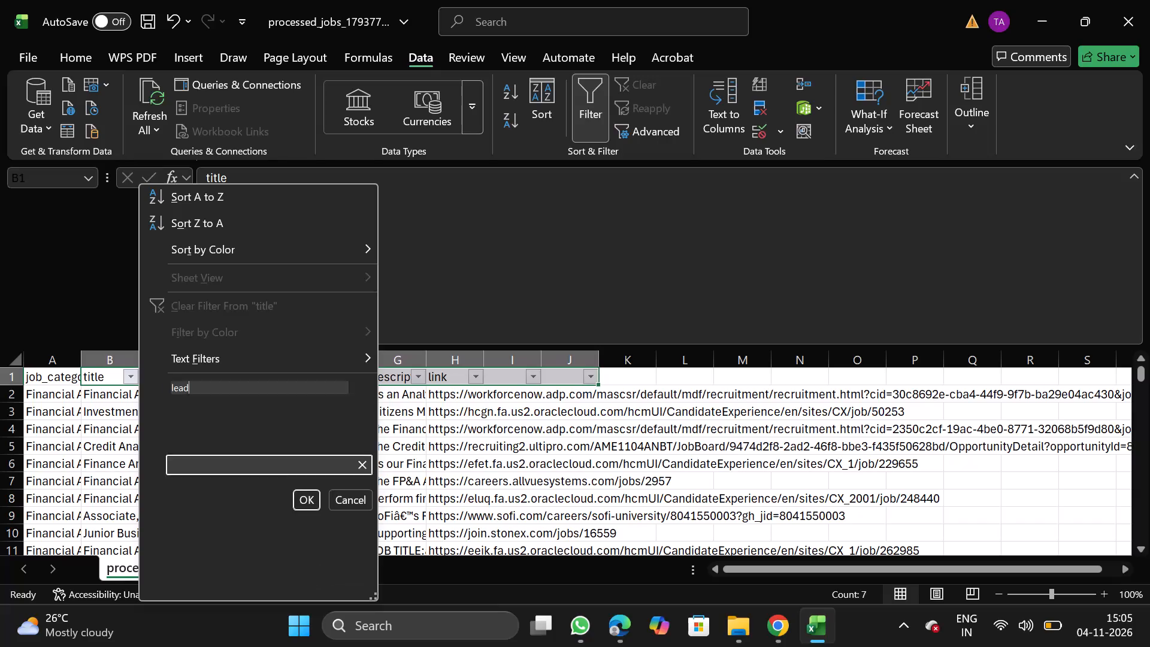
left_click(302, 576)
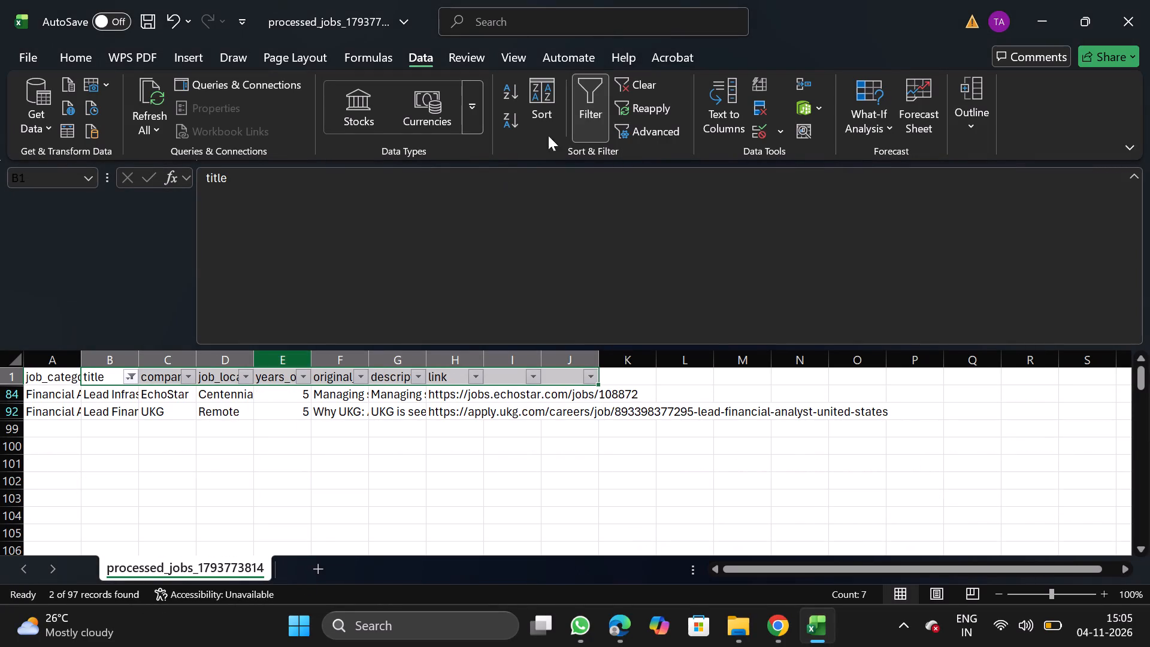
left_click(590, 120)
left_click(574, 116)
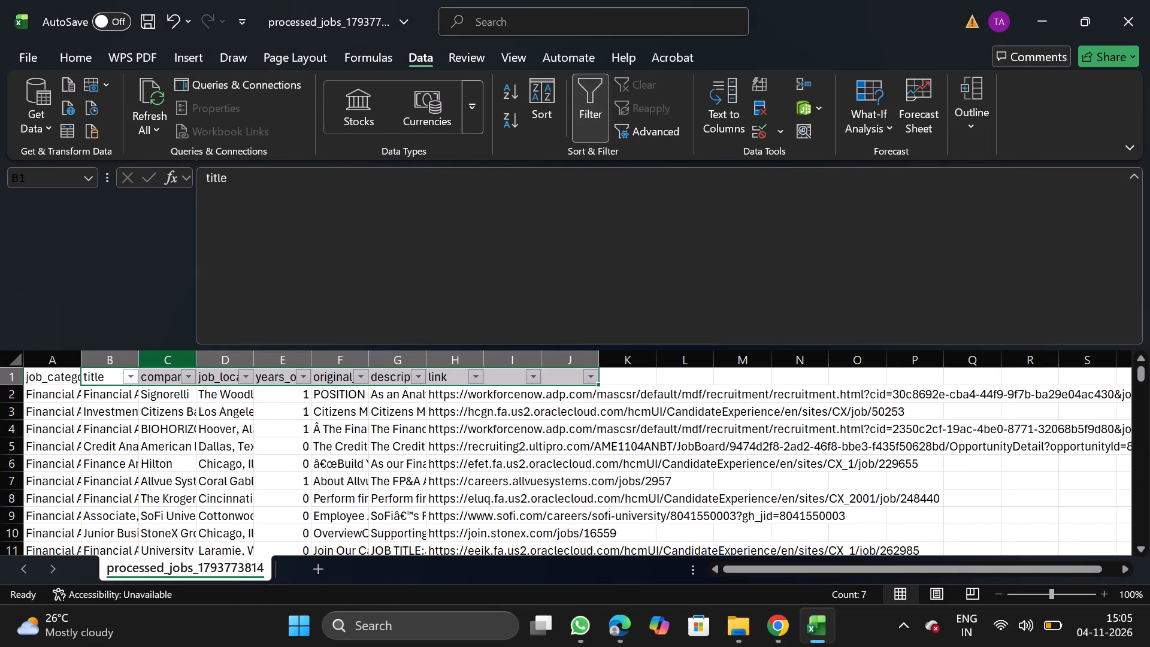
Search the title column's filter values for "staff".
left_click(131, 381)
left_click(199, 379)
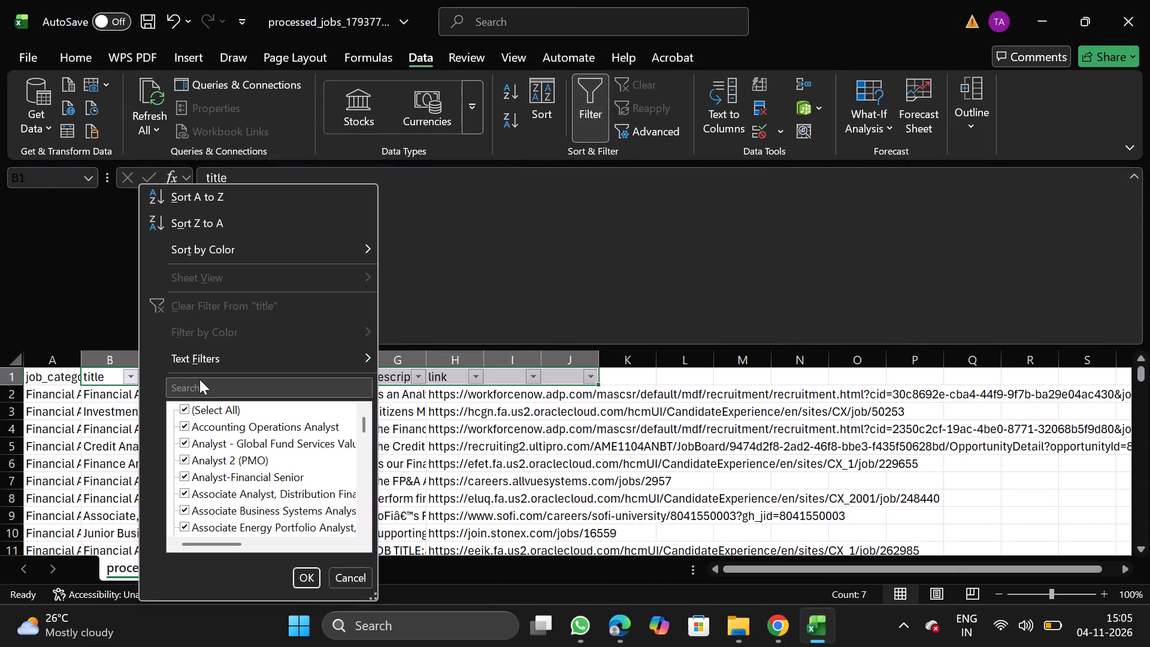
left_click(195, 385)
type("staff")
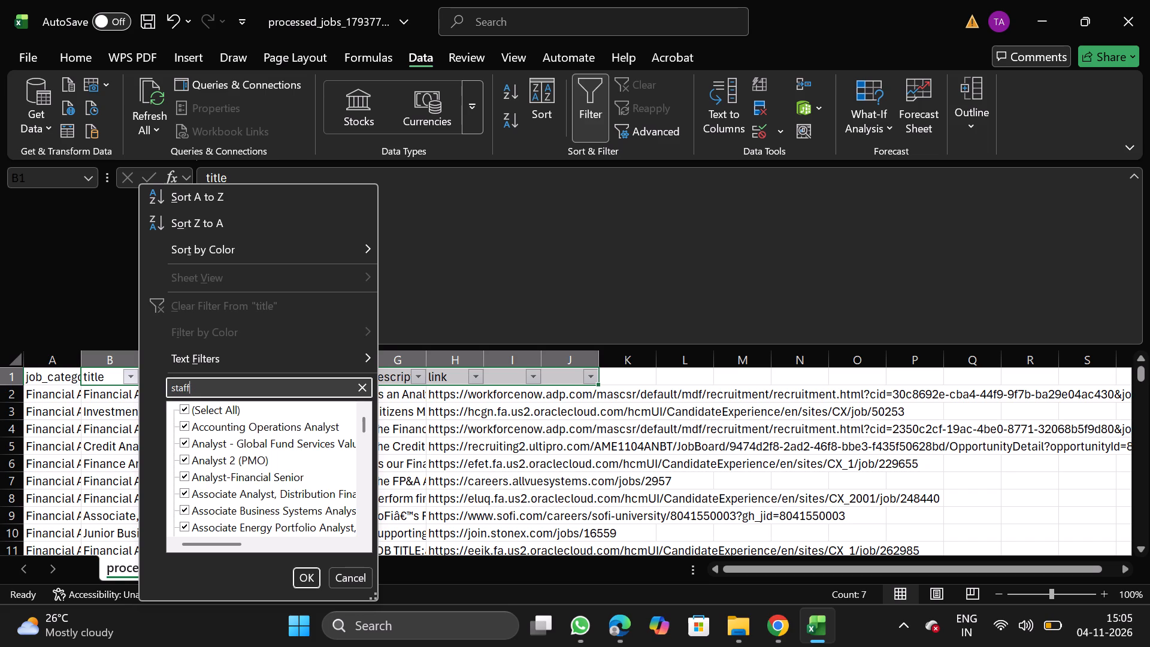
Replace the search term in the title filter with "principal" to look for matching titles.
key("BackSpace")
key("BackSpace")
key("BackSpace")
key("BackSpace")
key("BackSpace")
key("BackSpace")
key("BackSpace")
key("BackSpace")
key("BackSpace")
key("BackSpace")
key("BackSpace")
key("BackSpace")
key("BackSpace")
type("principal")
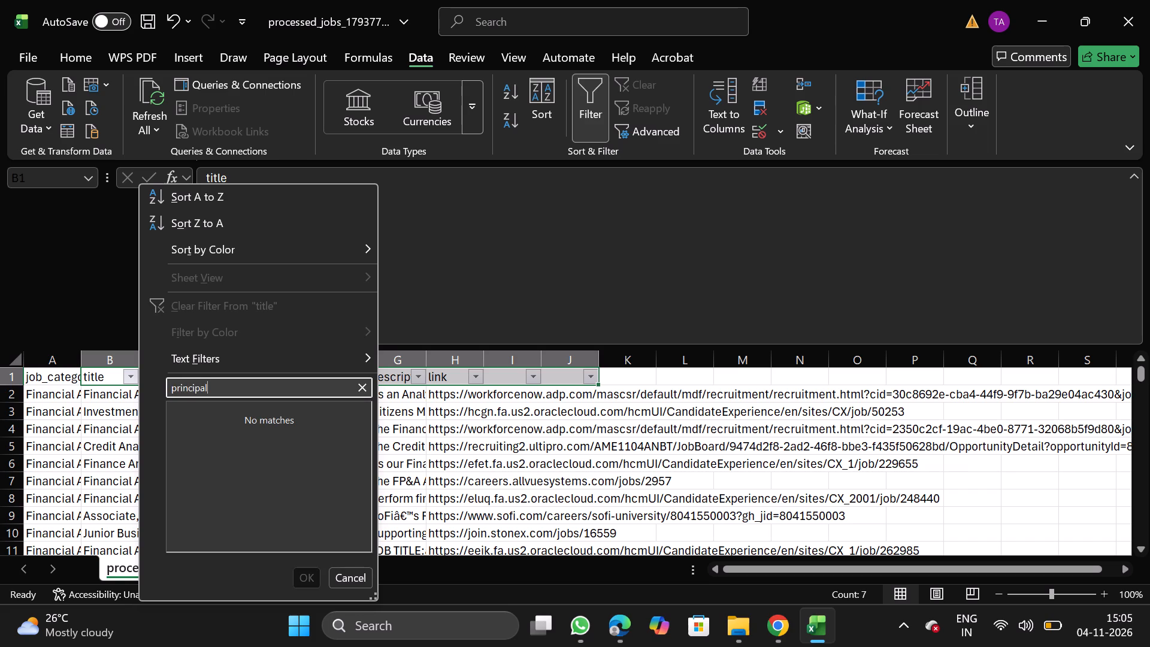
Replace the search term in the title filter with "architect" to look for matching titles.
key("BackSpace")
key("BackSpace")
key("BackSpace")
key("BackSpace")
key("BackSpace")
key("BackSpace")
key("BackSpace")
key("BackSpace")
key("BackSpace")
key("BackSpace")
key("BackSpace")
key("BackSpace")
key("BackSpace")
key("BackSpace")
key("BackSpace")
key("BackSpace")
key("BackSpace")
key("BackSpace")
key("BackSpace")
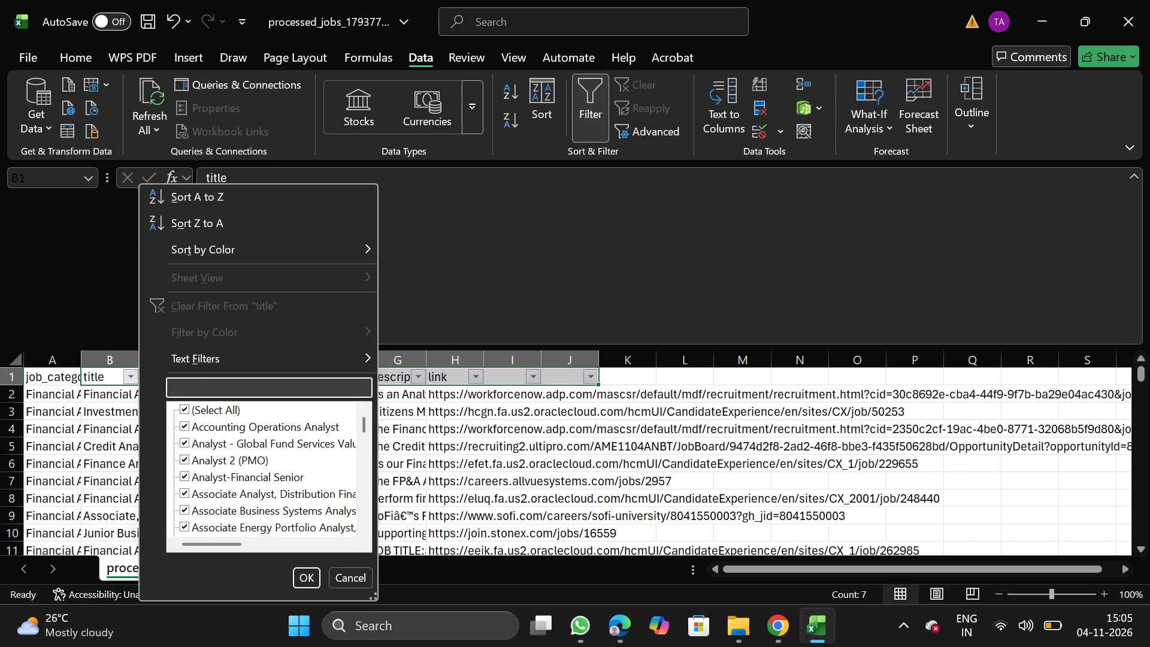
type("architect")
Search the title filter values for "consultant", try to apply that filter, and reset the header filters.
key("BackSpace")
key("BackSpace")
key("BackSpace")
key("BackSpace")
key("BackSpace")
key("BackSpace")
key("BackSpace")
key("BackSpace")
key("BackSpace")
key("BackSpace")
key("BackSpace")
key("BackSpace")
key("BackSpace")
key("BackSpace")
key("BackSpace")
key("BackSpace")
key("BackSpace")
key("BackSpace")
key("BackSpace")
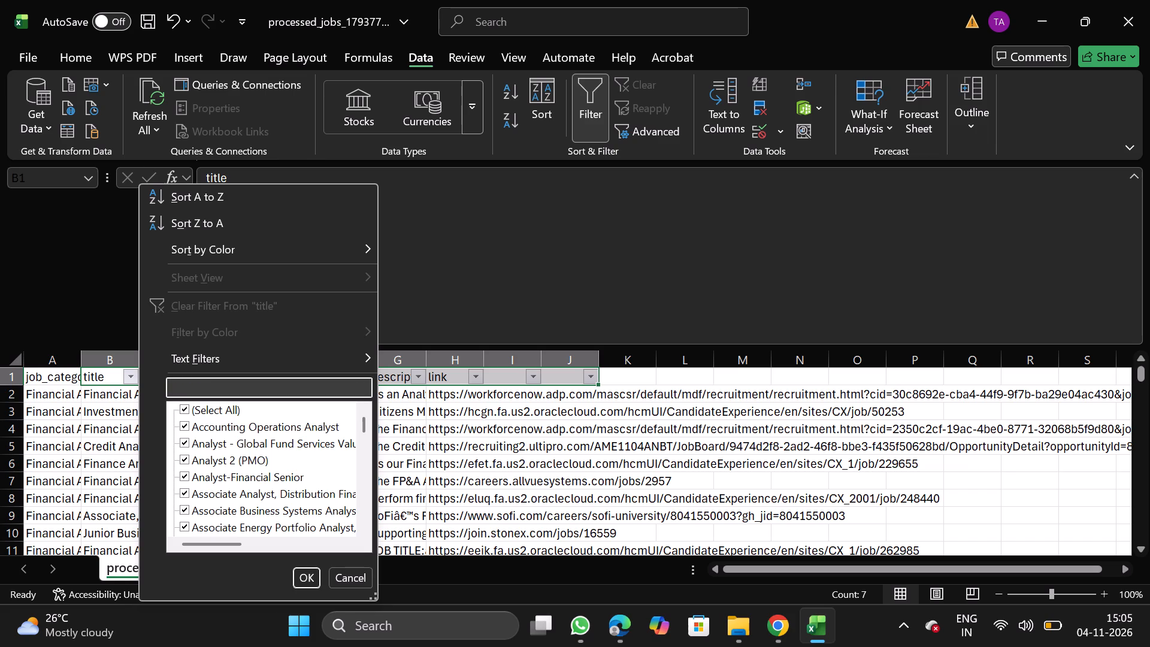
type("consultant")
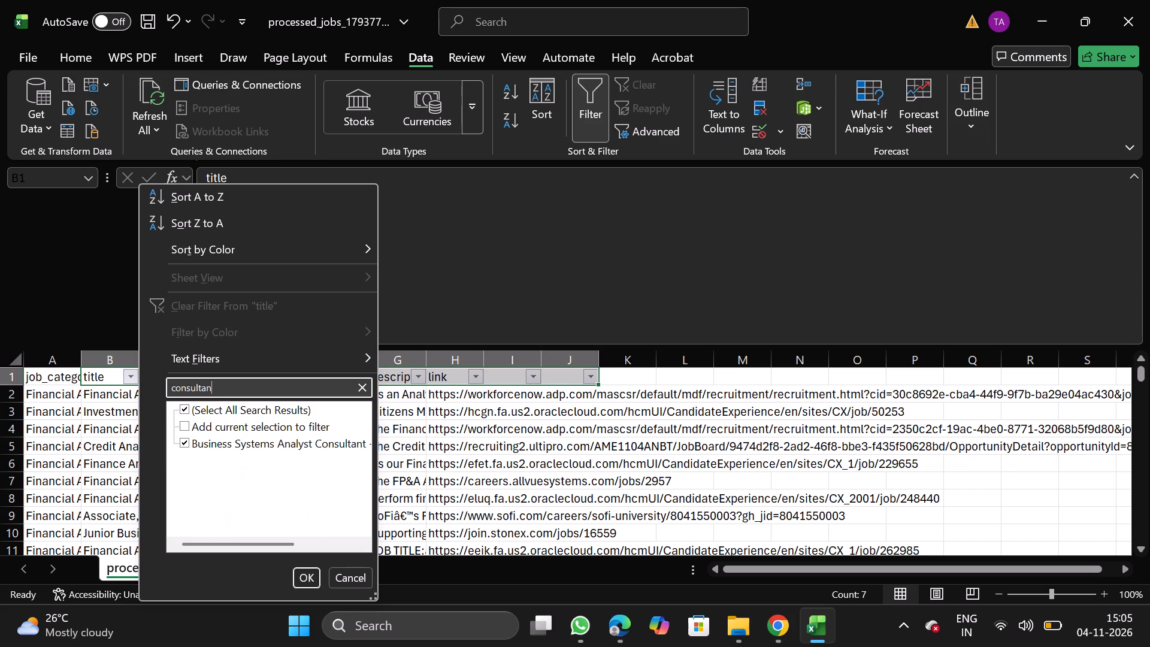
key("BackSpace")
left_click(314, 574)
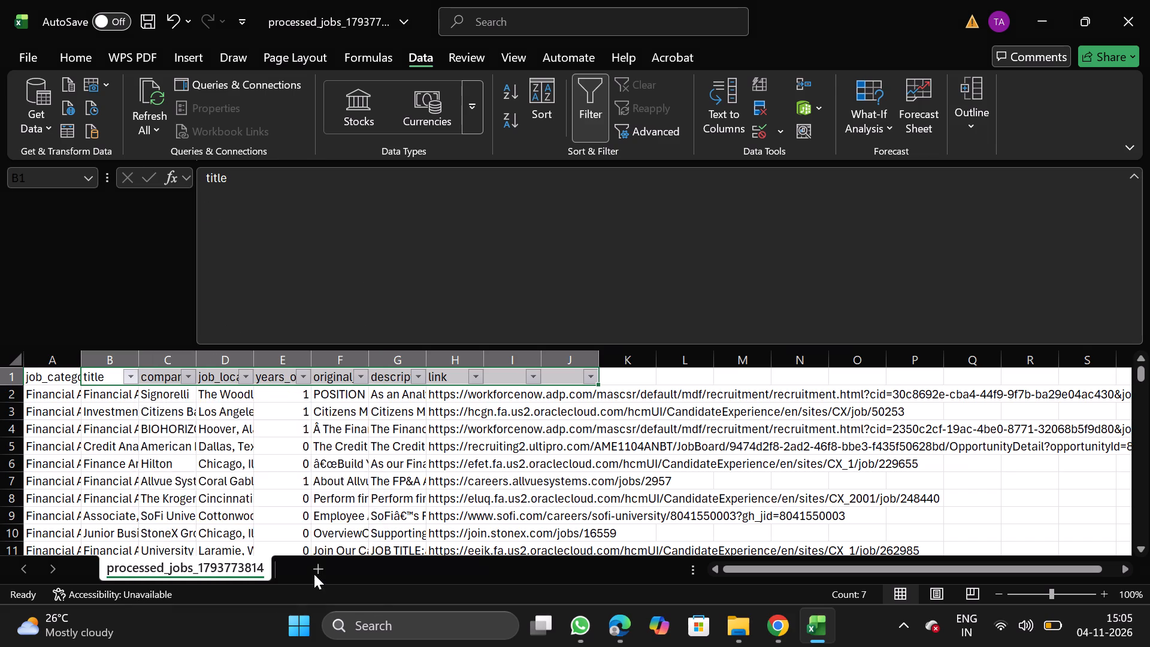
left_click(580, 97)
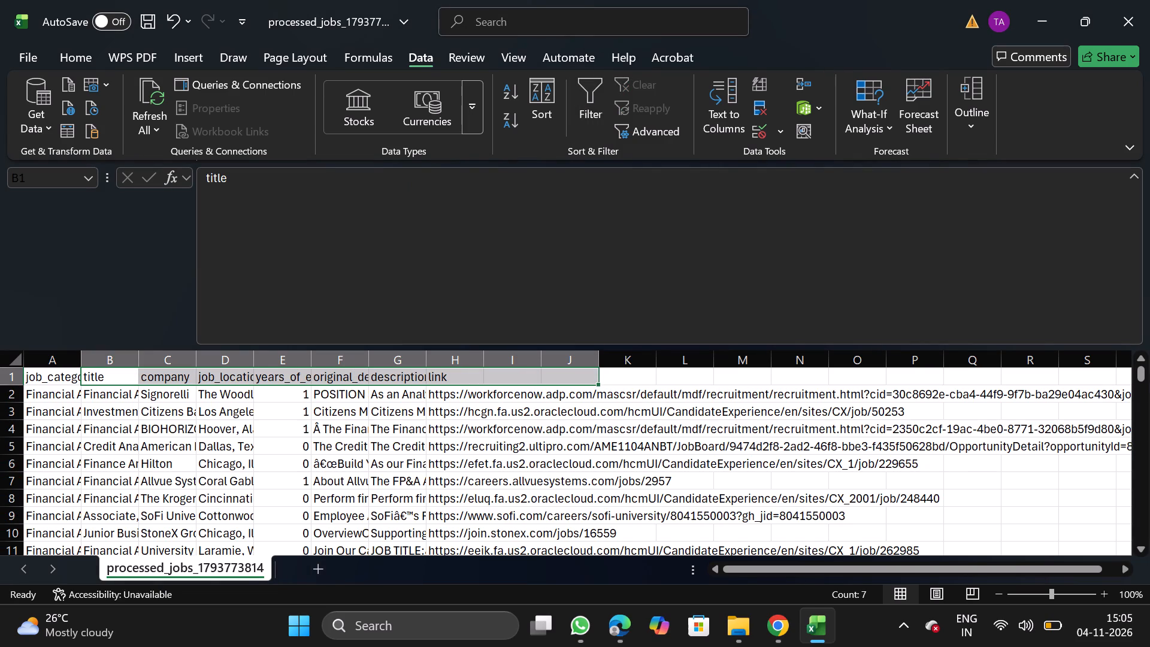
left_click(600, 96)
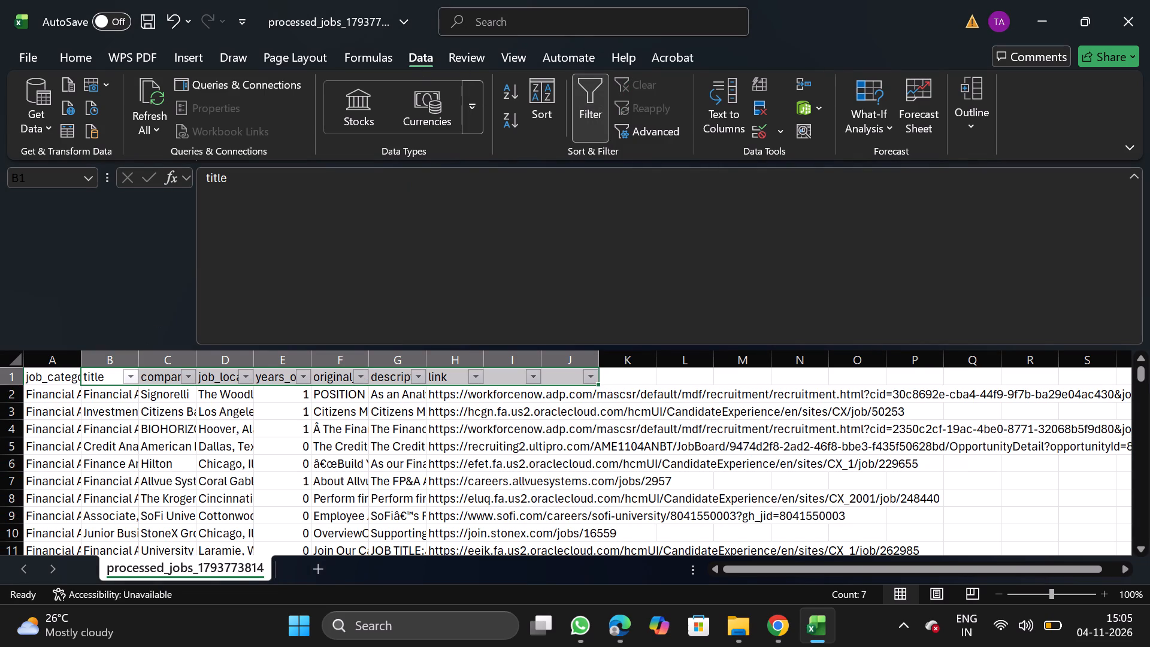
Search the title column's filter values for "embedded" and close the filter without applying it.
left_click(131, 378)
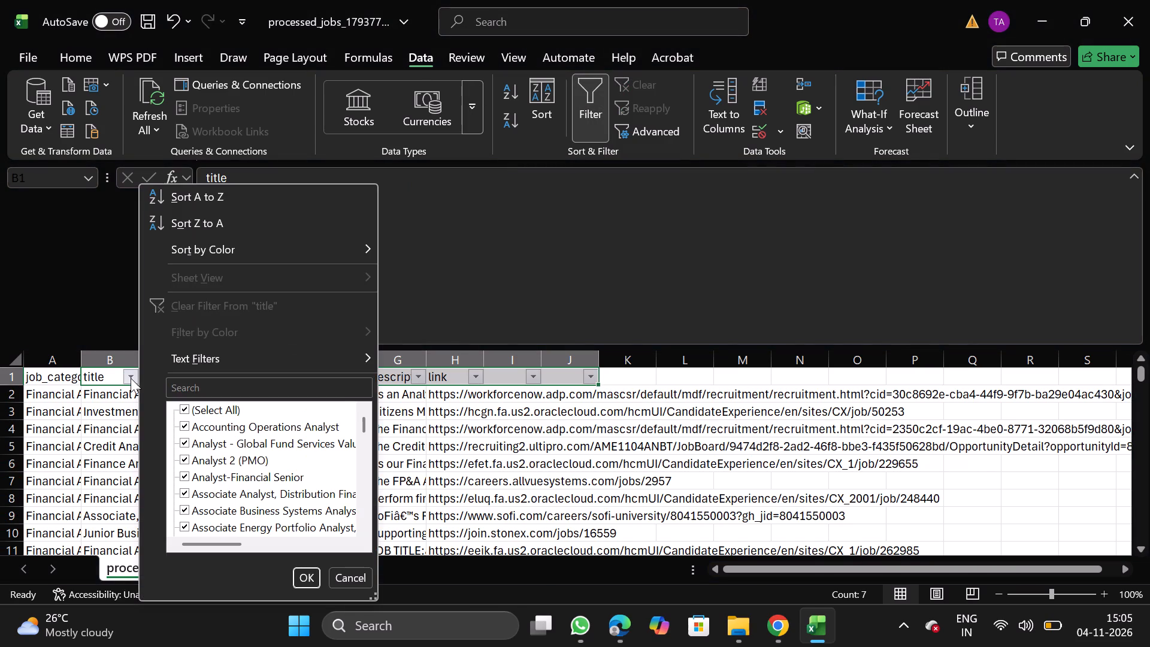
left_click(248, 392)
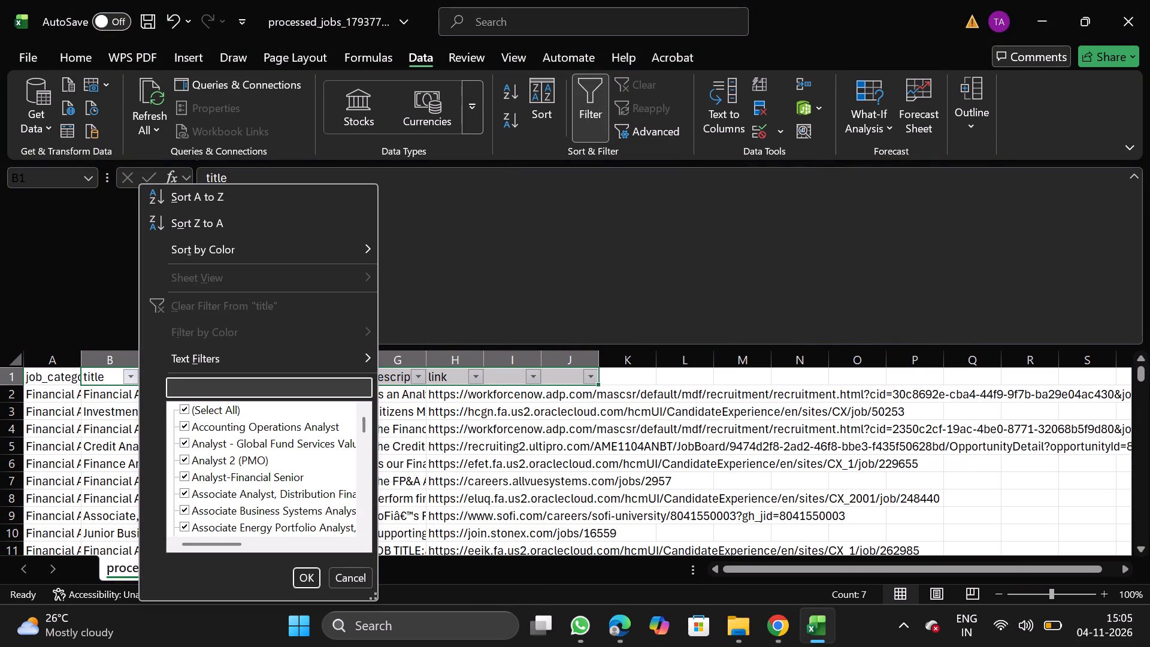
key("w")
key("BackSpace")
type("embedded")
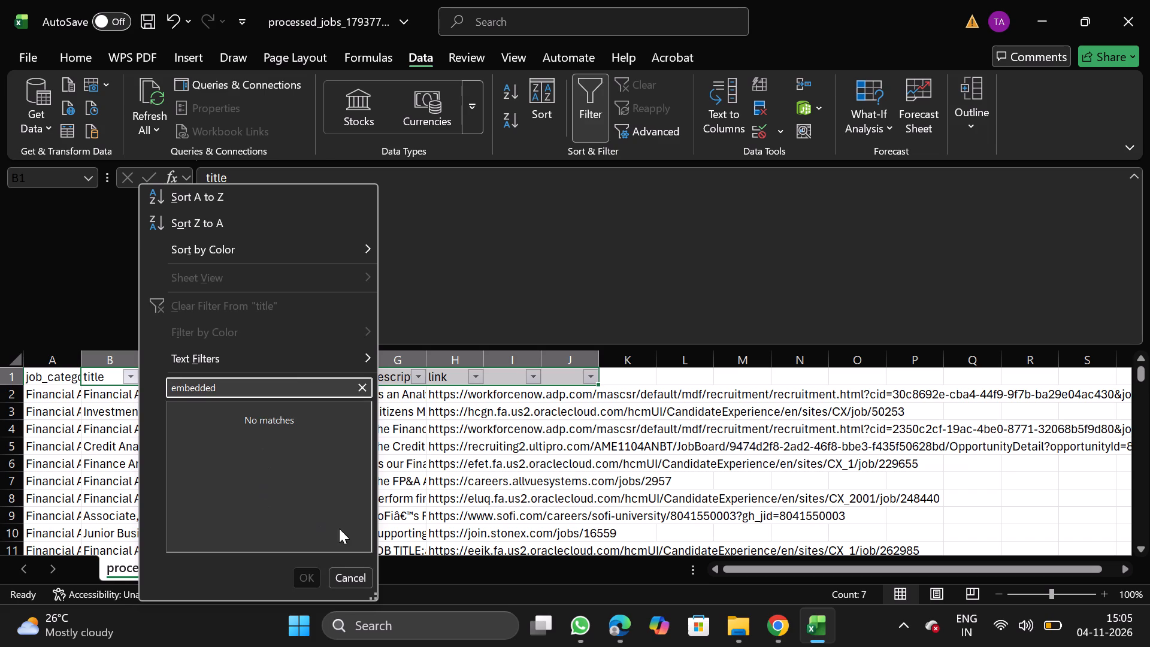
left_click(344, 581)
Remove the B1 through J1 header filters and add filters to the whole header row, starting from the company cell.
left_click(598, 114)
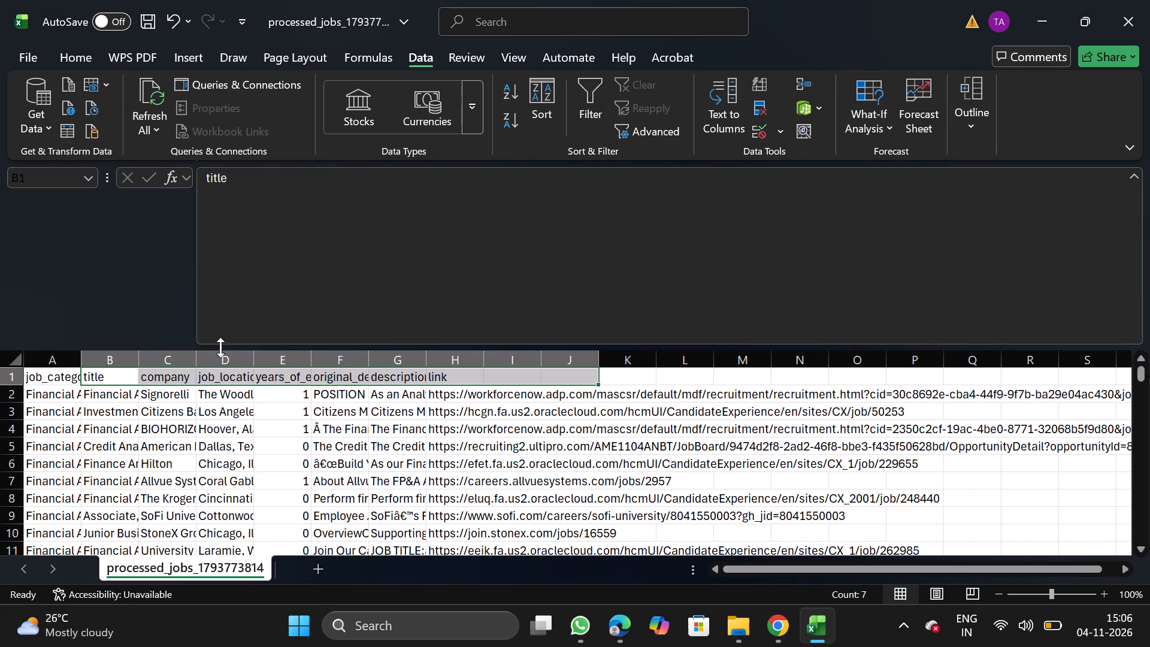
left_click(179, 375)
left_click(591, 122)
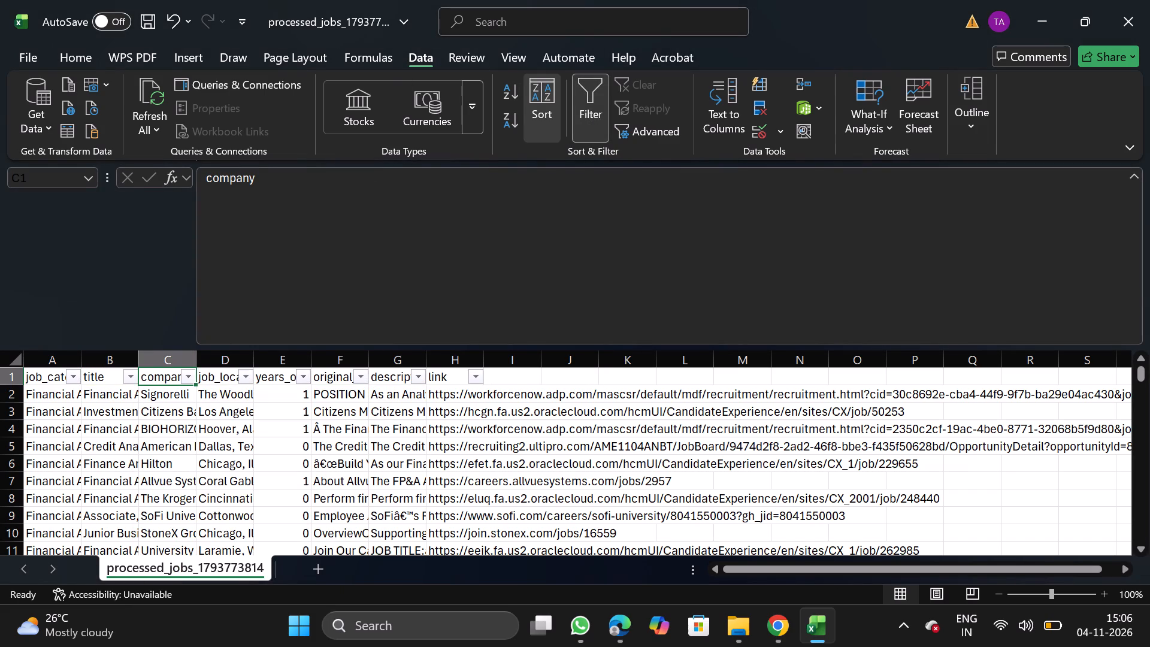
Search the company column's filter values for "walmart".
left_click(188, 379)
left_click(252, 379)
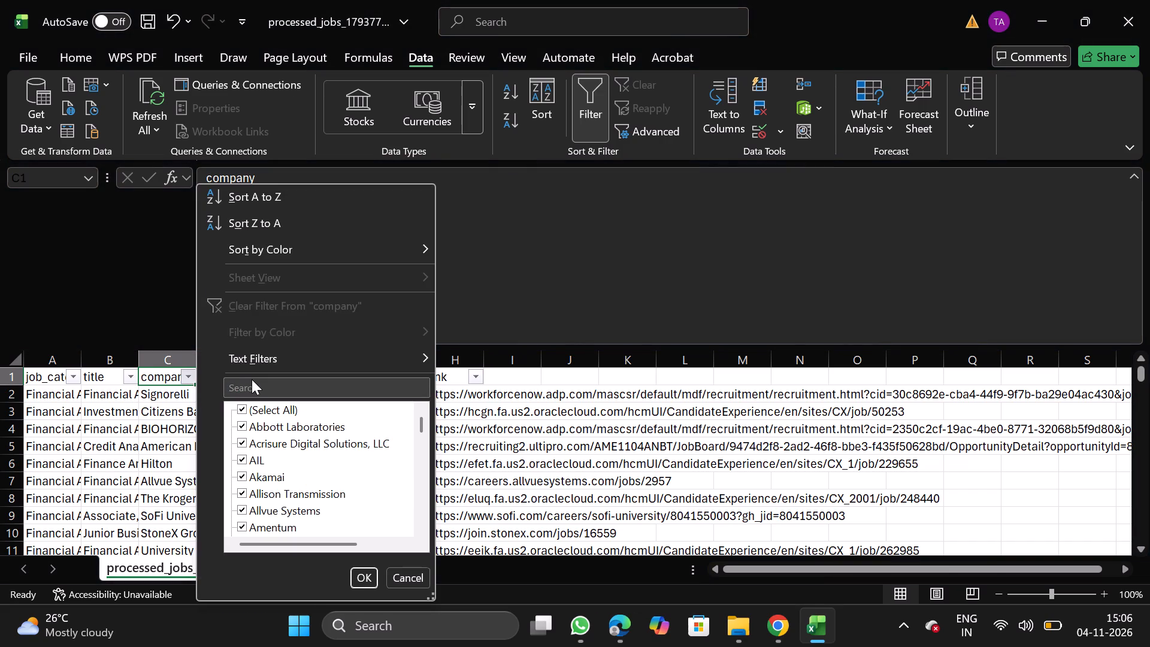
left_click(256, 385)
type("walmart")
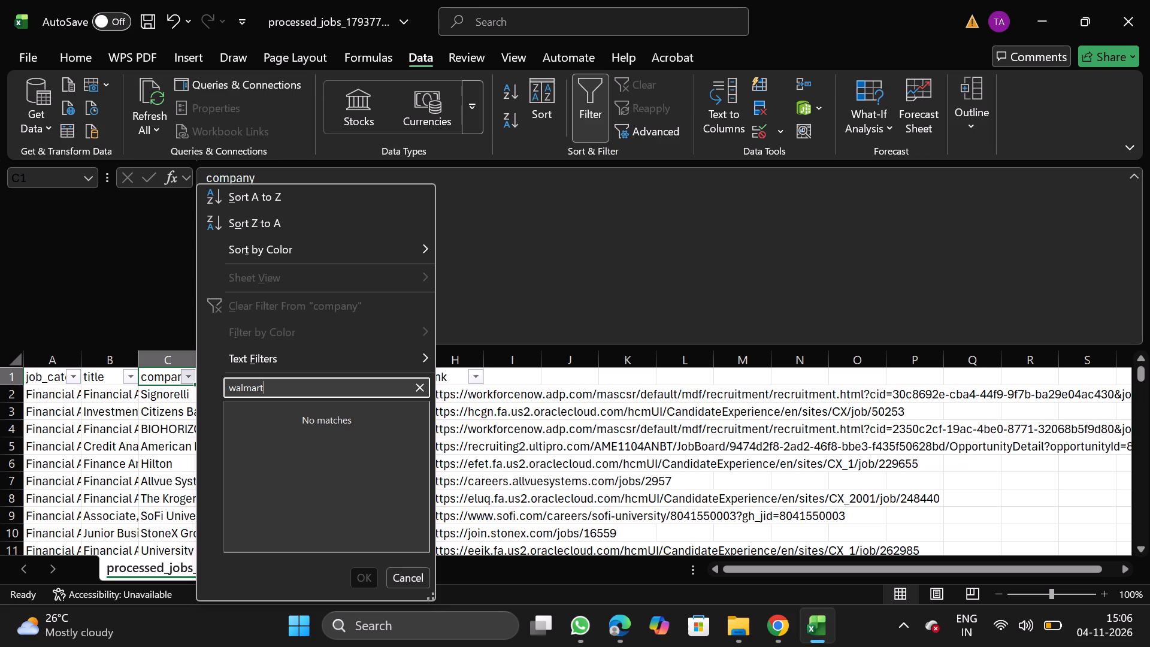
Replace the search term in the company filter with "dried" to look for matching companies.
key("BackSpace")
key("BackSpace")
key("BackSpace")
key("BackSpace")
key("BackSpace")
key("BackSpace")
key("BackSpace")
key("BackSpace")
key("BackSpace")
key("BackSpace")
key("BackSpace")
key("BackSpace")
key("BackSpace")
key("BackSpace")
key("BackSpace")
key("BackSpace")
type("dried")
Replace the search term in the company filter with "capital" to look for matching companies.
key("BackSpace")
key("BackSpace")
key("BackSpace")
key("BackSpace")
key("BackSpace")
key("BackSpace")
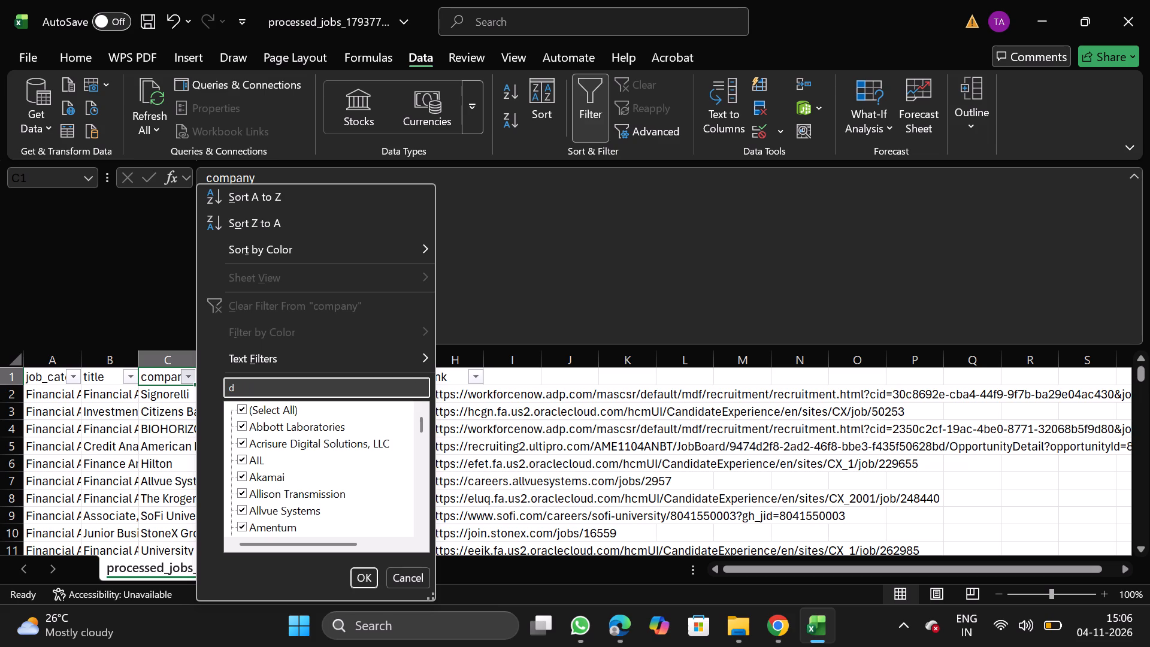
type("capital")
Replace the search term in the company filter with "under" to look for matching companies.
key("BackSpace")
key("BackSpace")
key("BackSpace")
key("BackSpace")
key("BackSpace")
key("BackSpace")
key("BackSpace")
key("BackSpace")
key("BackSpace")
key("BackSpace")
key("BackSpace")
key("BackSpace")
key("BackSpace")
key("BackSpace")
key("BackSpace")
key("BackSpace")
key("BackSpace")
key("BackSpace")
key("BackSpace")
key("BackSpace")
type("under")
Replace the search term in the company filter with "hunt" to look for matching companies.
key("BackSpace")
key("BackSpace")
key("BackSpace")
key("BackSpace")
key("BackSpace")
key("BackSpace")
key("BackSpace")
key("BackSpace")
key("BackSpace")
key("BackSpace")
key("BackSpace")
key("BackSpace")
key("BackSpace")
key("BackSpace")
key("BackSpace")
key("BackSpace")
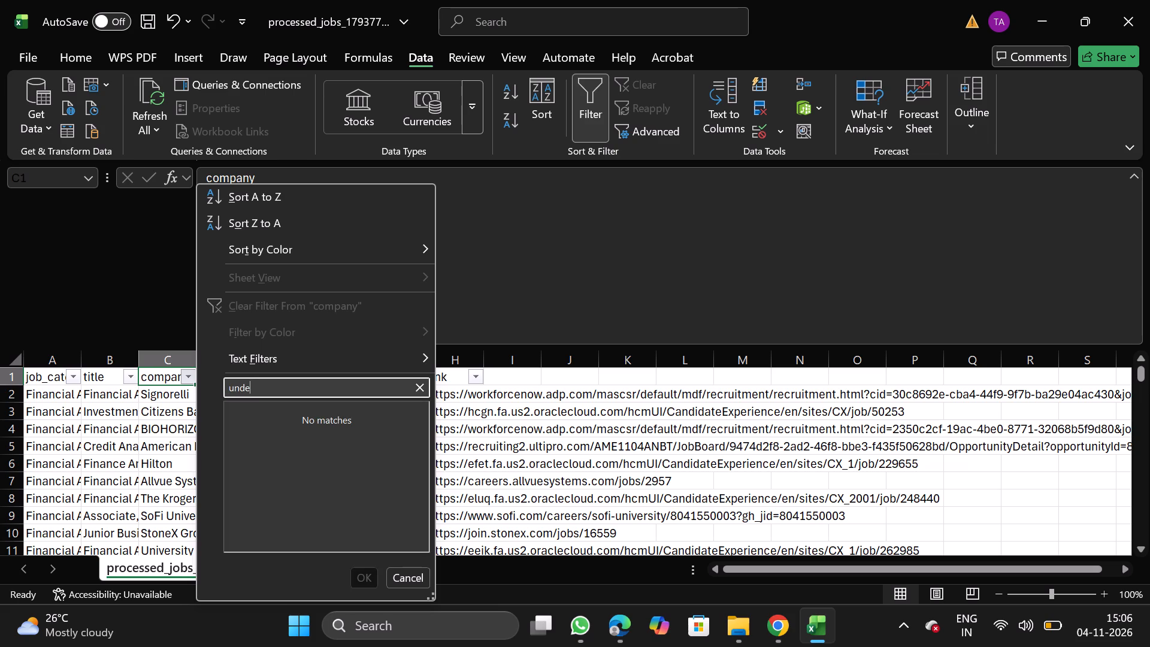
type("hunt")
Replace the search term in the company filter with "skim" to look for matching companies.
key("BackSpace")
key("BackSpace")
key("BackSpace")
key("BackSpace")
key("BackSpace")
key("BackSpace")
key("BackSpace")
key("BackSpace")
key("BackSpace")
key("BackSpace")
key("BackSpace")
key("BackSpace")
key("BackSpace")
key("BackSpace")
key("BackSpace")
type("skim")
Replace the search term in the company filter with "ape" to look for matching companies.
key("BackSpace")
key("BackSpace")
key("BackSpace")
key("BackSpace")
key("BackSpace")
key("BackSpace")
key("BackSpace")
key("BackSpace")
key("BackSpace")
key("BackSpace")
key("BackSpace")
key("BackSpace")
key("BackSpace")
key("BackSpace")
key("BackSpace")
key("BackSpace")
key("BackSpace")
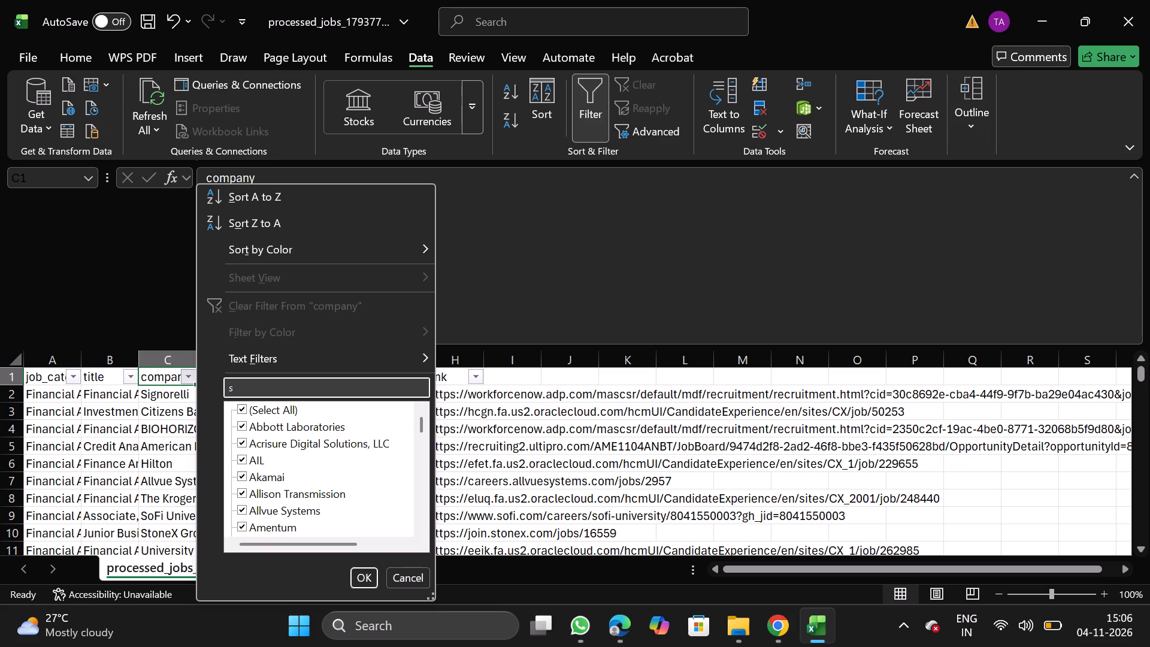
type("ape")
Search the company filter for "in landem" and dismiss the filter without applying it.
key("BackSpace")
key("BackSpace")
key("BackSpace")
key("BackSpace")
key("BackSpace")
key("BackSpace")
key("BackSpace")
key("BackSpace")
key("BackSpace")
key("BackSpace")
key("BackSpace")
key("BackSpace")
key("BackSpace")
type("in landem")
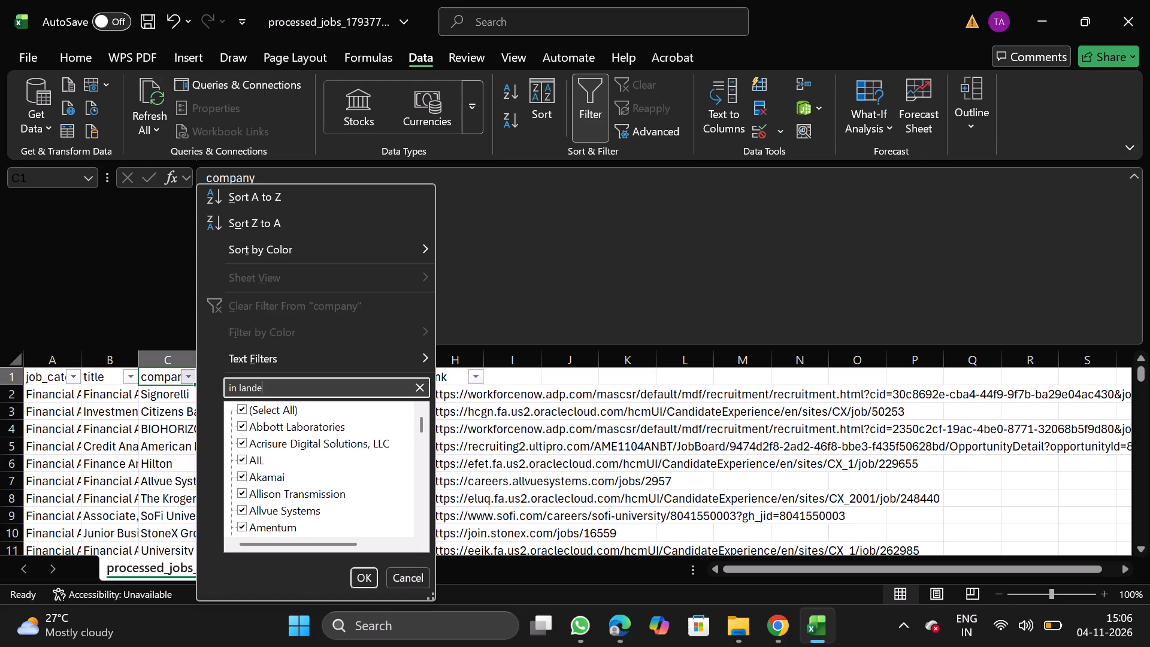
left_click(398, 577)
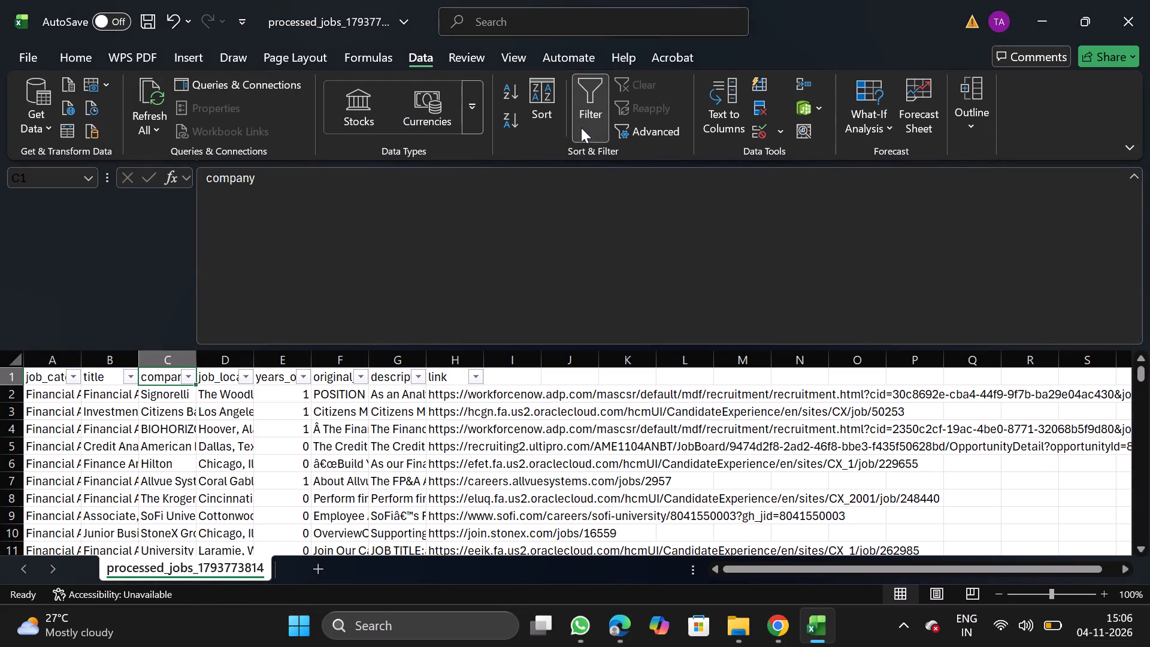
Remove the filters from the header row of the job sheet.
left_click(581, 128)
Save a copy of the workbook as the CSV file Financial_11_04 in the Daily Scraping jobs folder under Documents.
left_click_drag(22, 60, 64, 307)
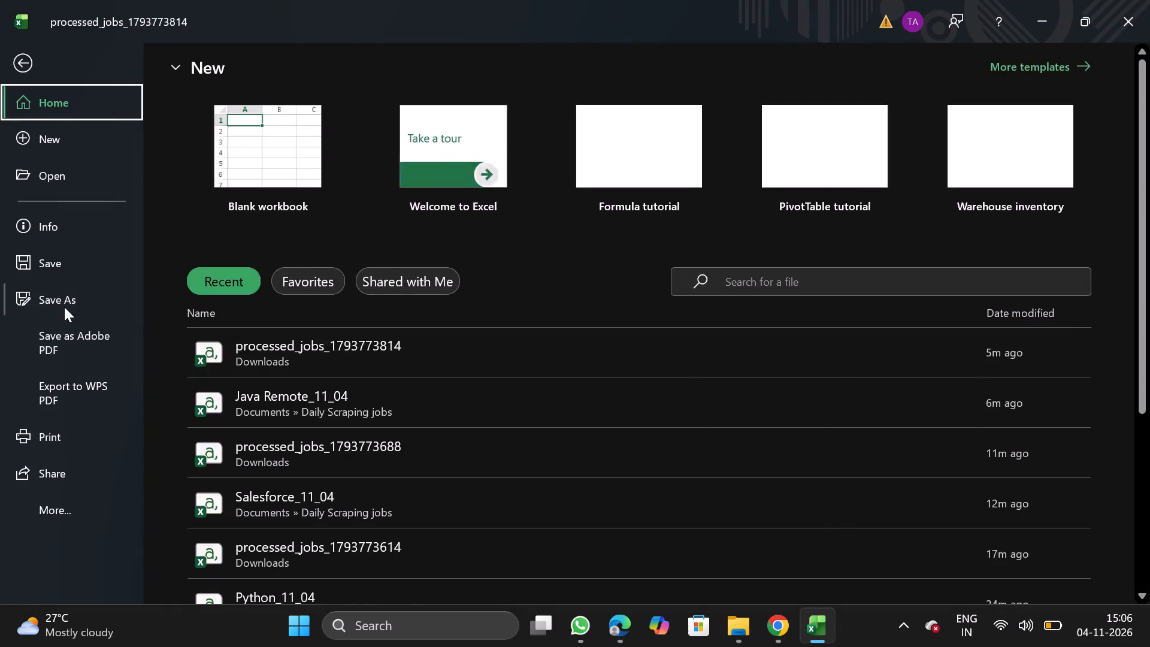
double_click(64, 307)
triple_click(282, 512)
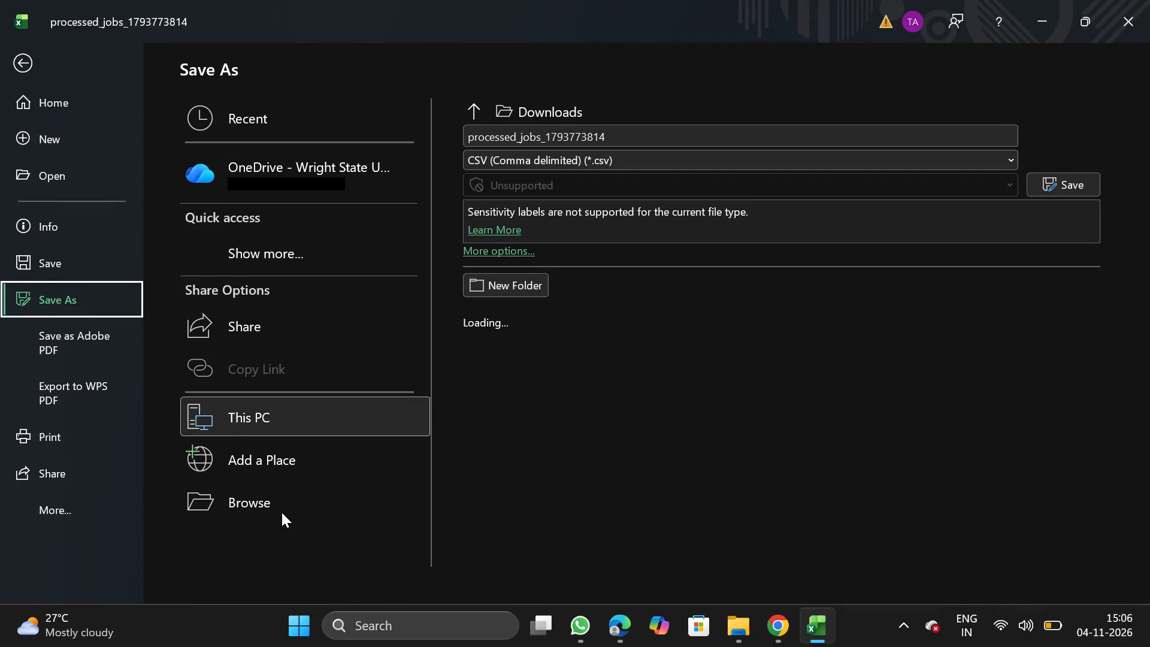
triple_click(282, 512)
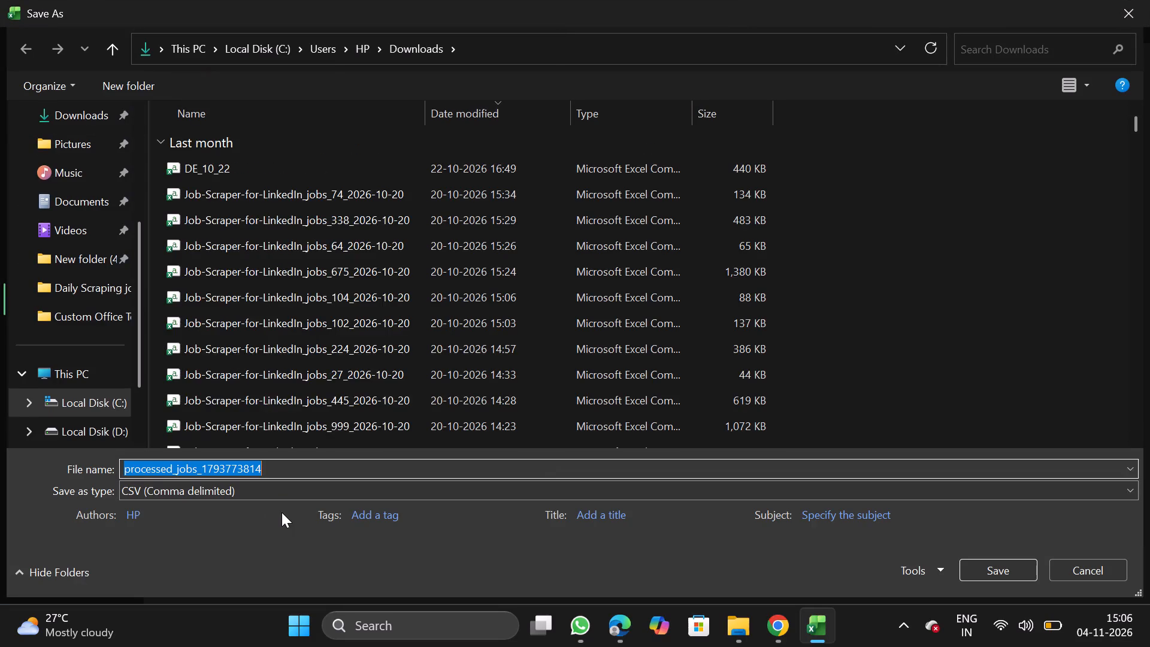
double_click(110, 202)
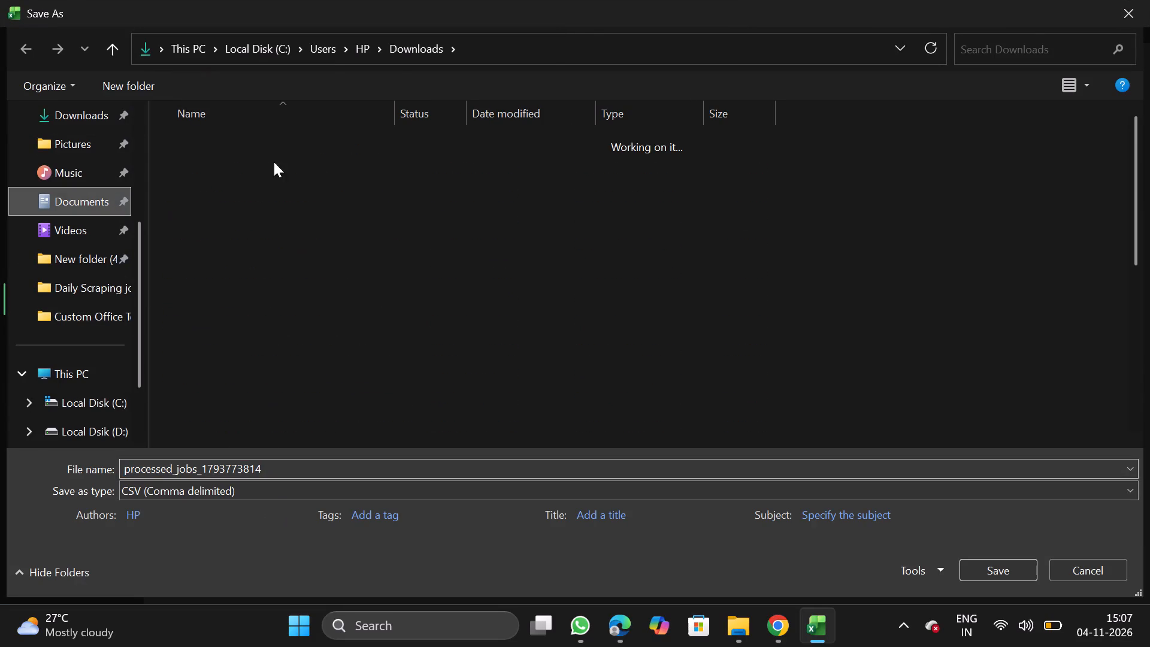
left_click(271, 195)
left_click(271, 195)
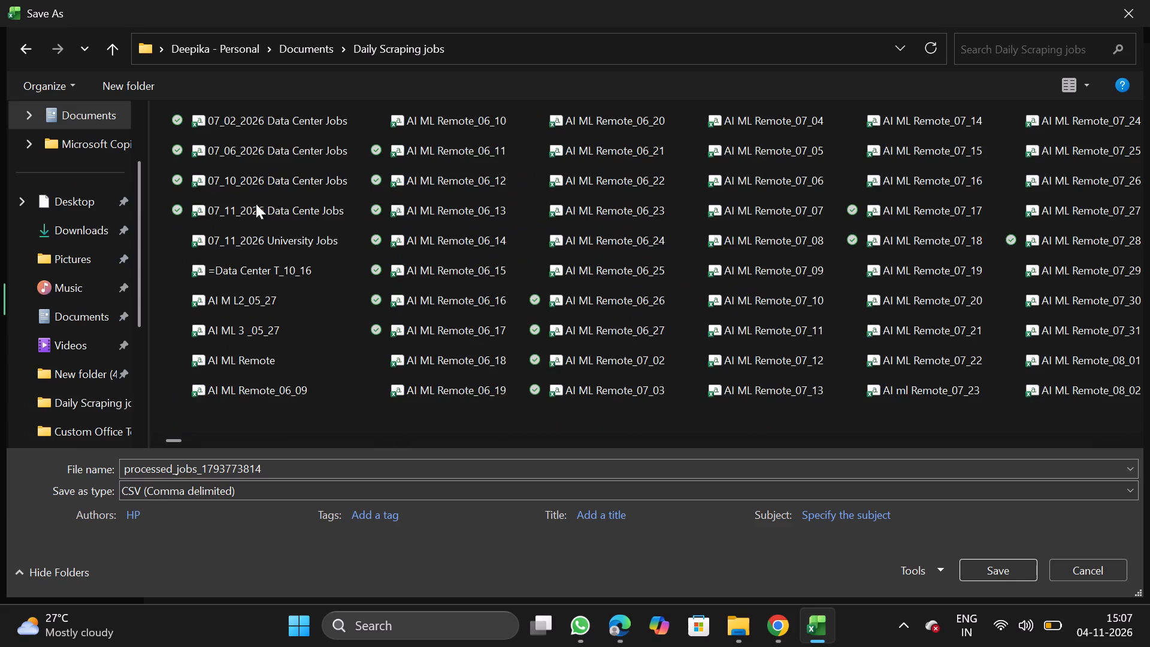
left_click(327, 471)
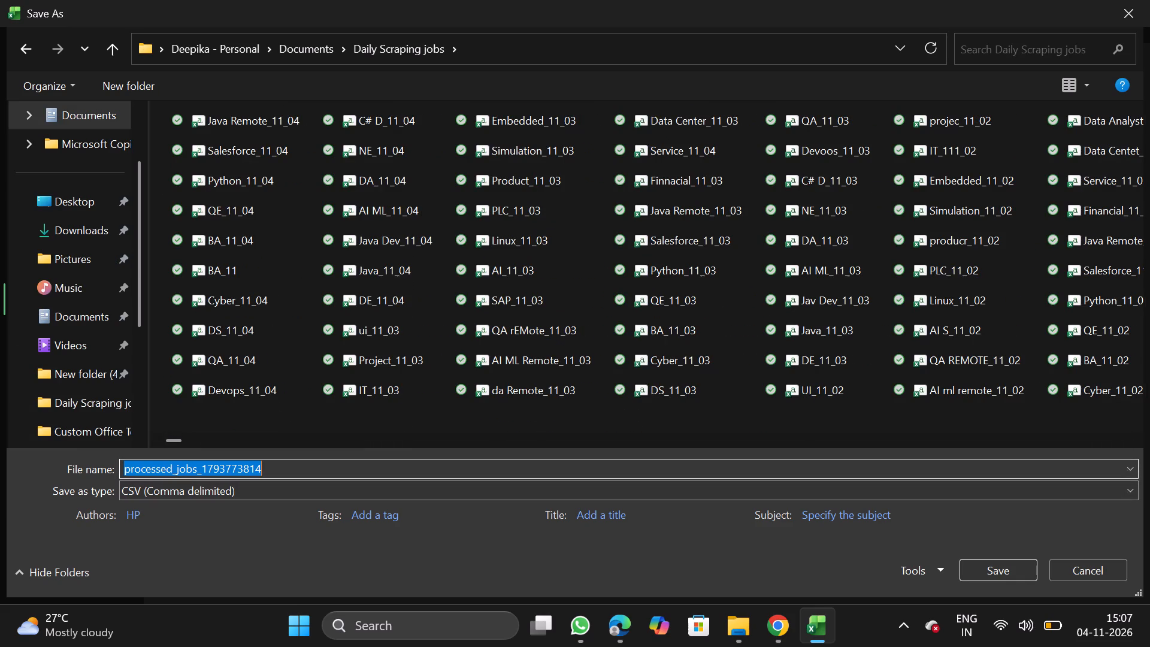
key("BackSpace")
key("g")
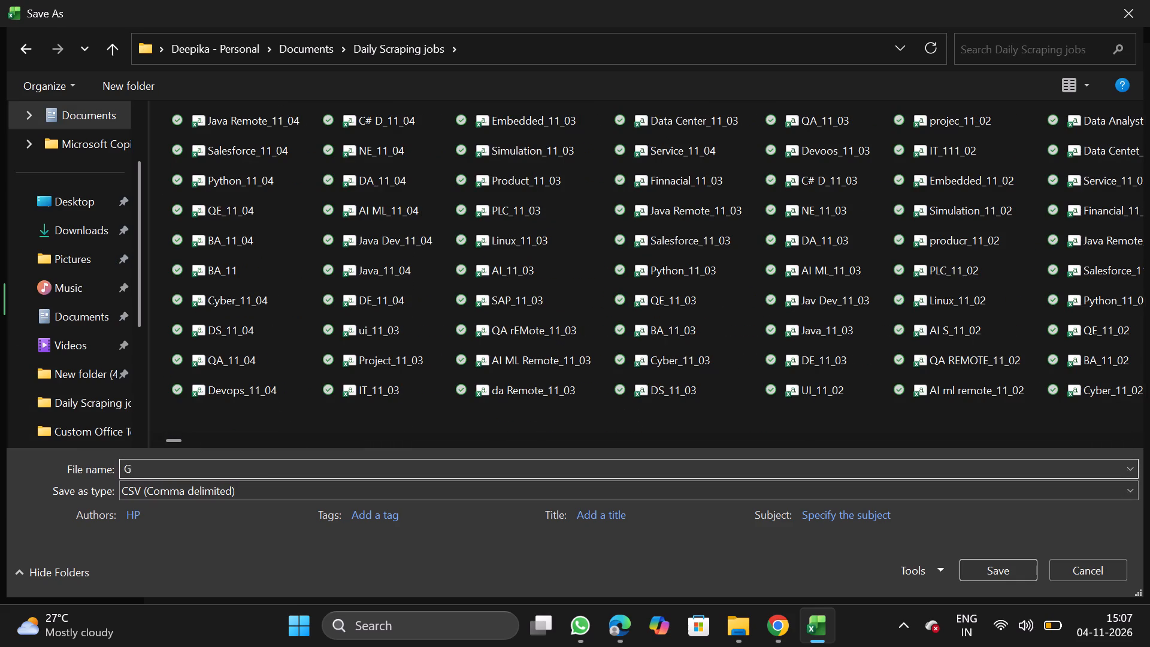
key("BackSpace")
key("f")
type("inancial")
type("_11_0")
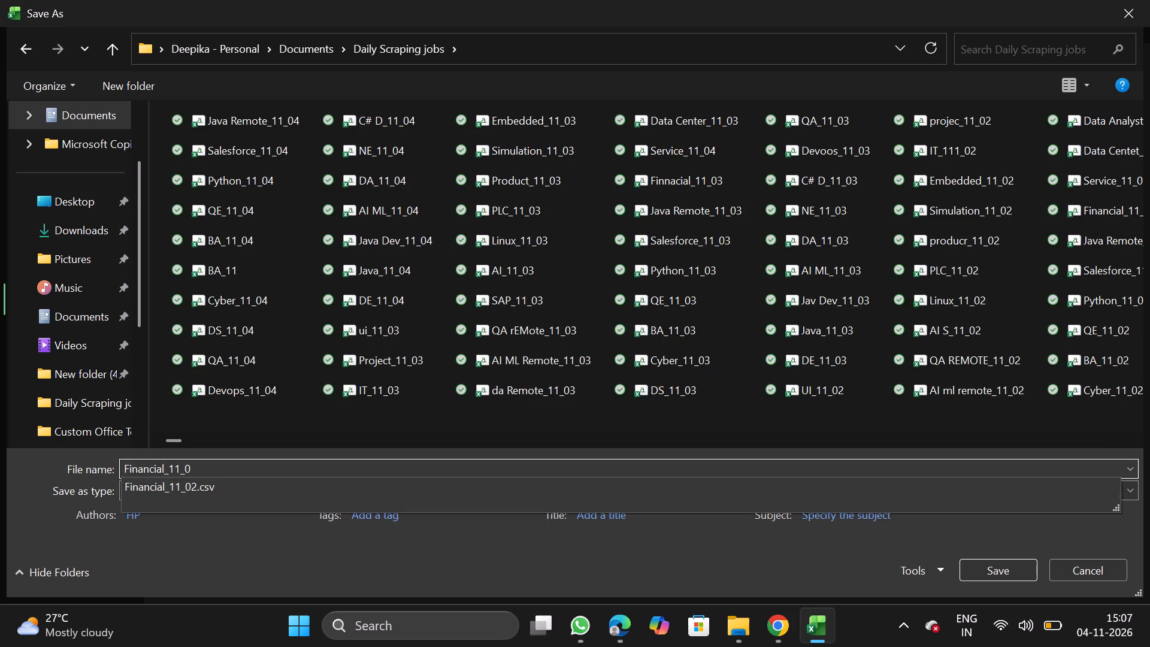
key("4")
left_click(1020, 554)
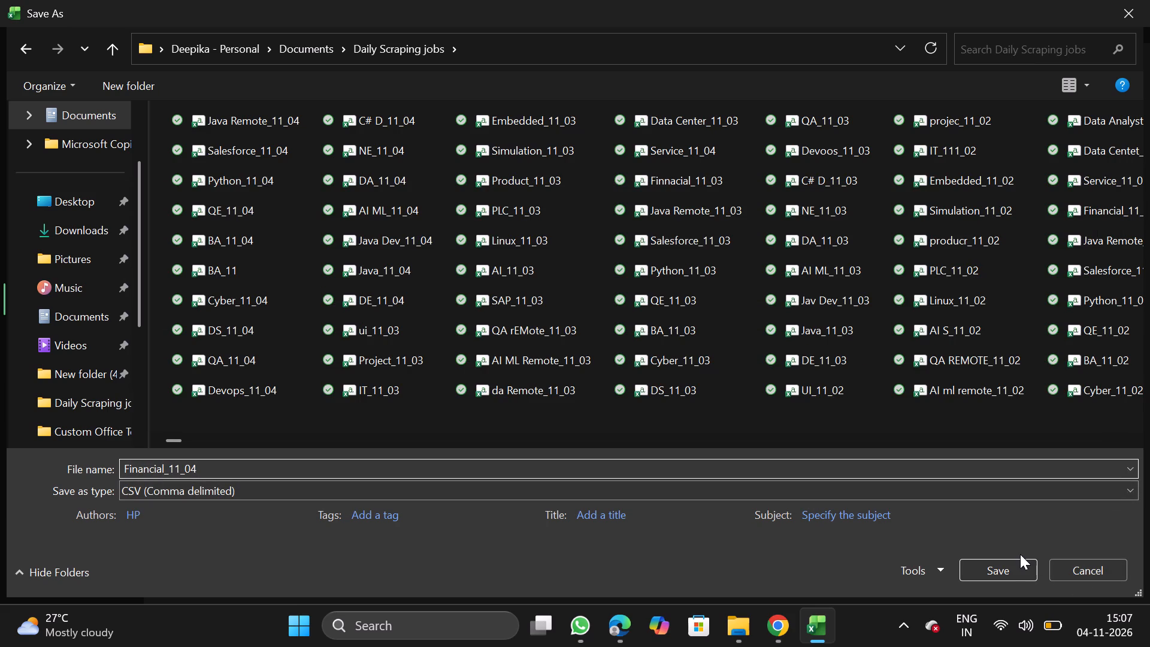
left_click(1006, 570)
Switch to NextGenApply in Chrome and select Financial_11_04 as the CSV file for the bulk job upload.
left_click(774, 636)
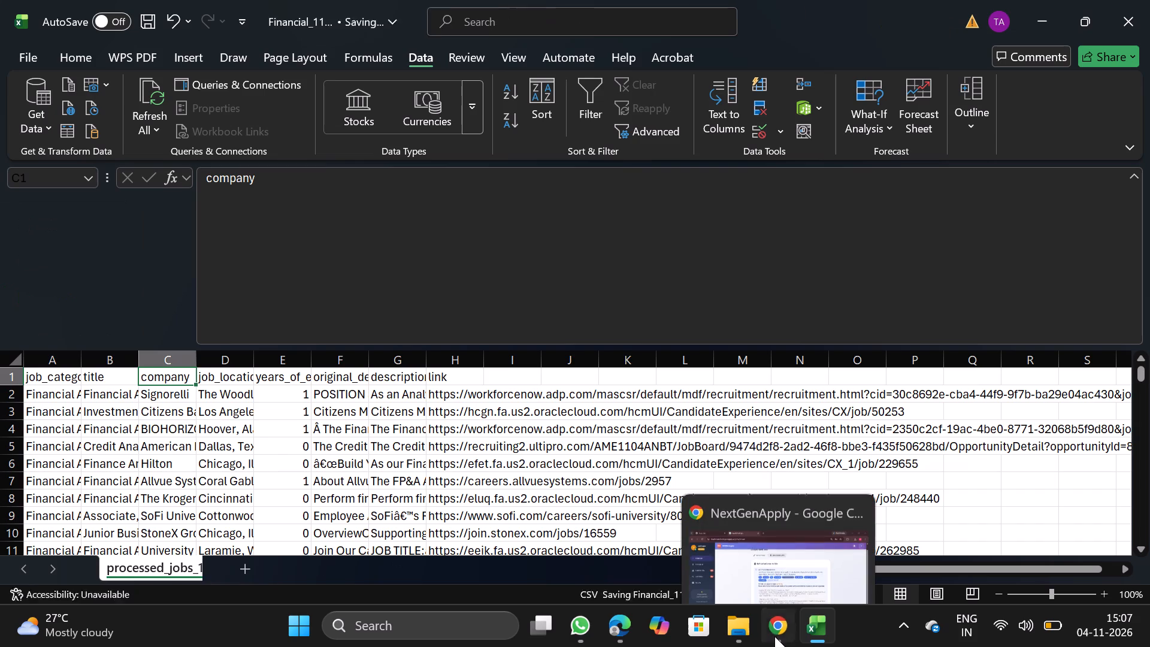
left_click(750, 538)
left_click(759, 631)
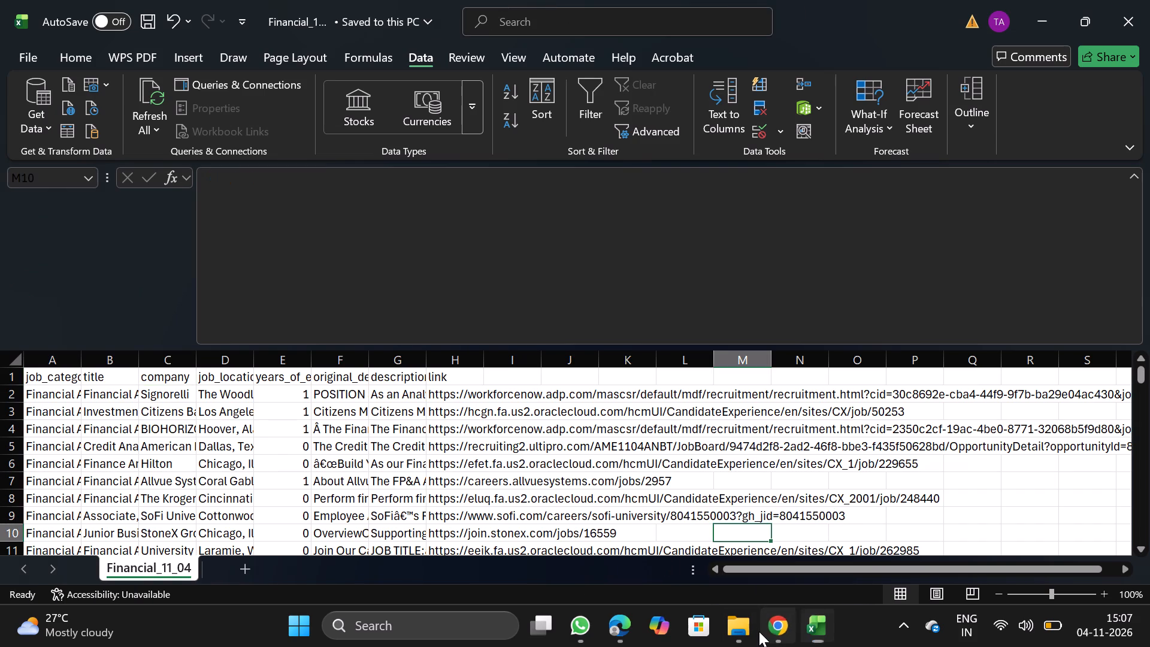
scroll(567, 502, "down", 2)
left_click(497, 487)
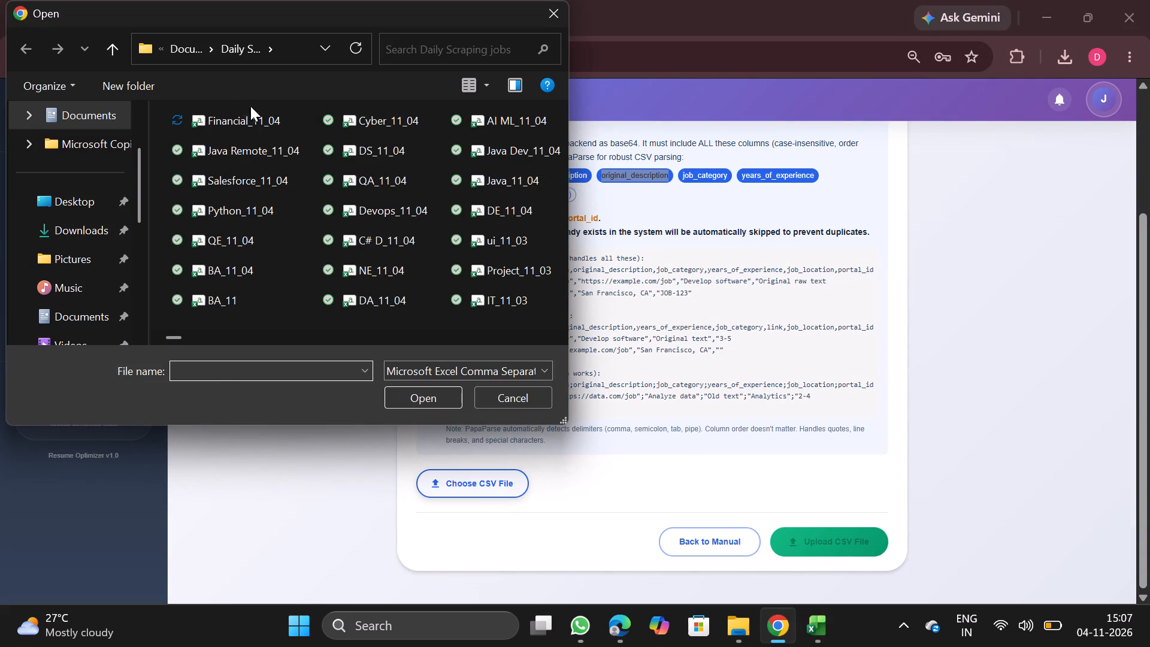
double_click(267, 116)
left_click(431, 397)
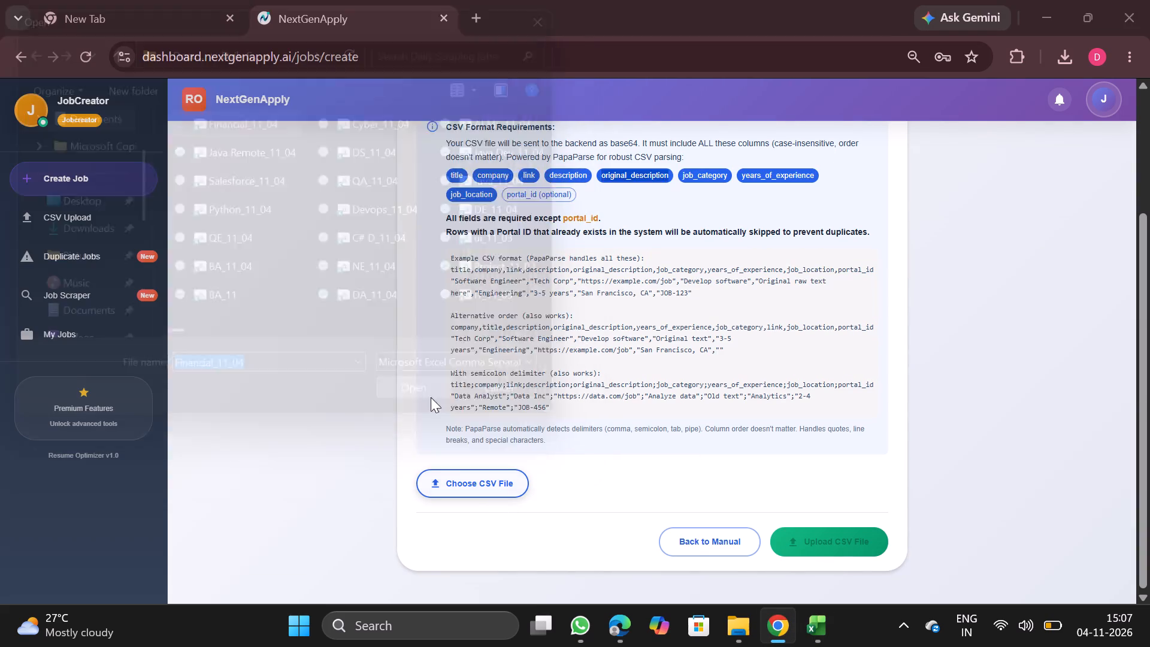
Look through the data preview of Financial_11_04 and upload the CSV file to create the jobs.
scroll(605, 443, "down", 1)
scroll(680, 503, "down", 1)
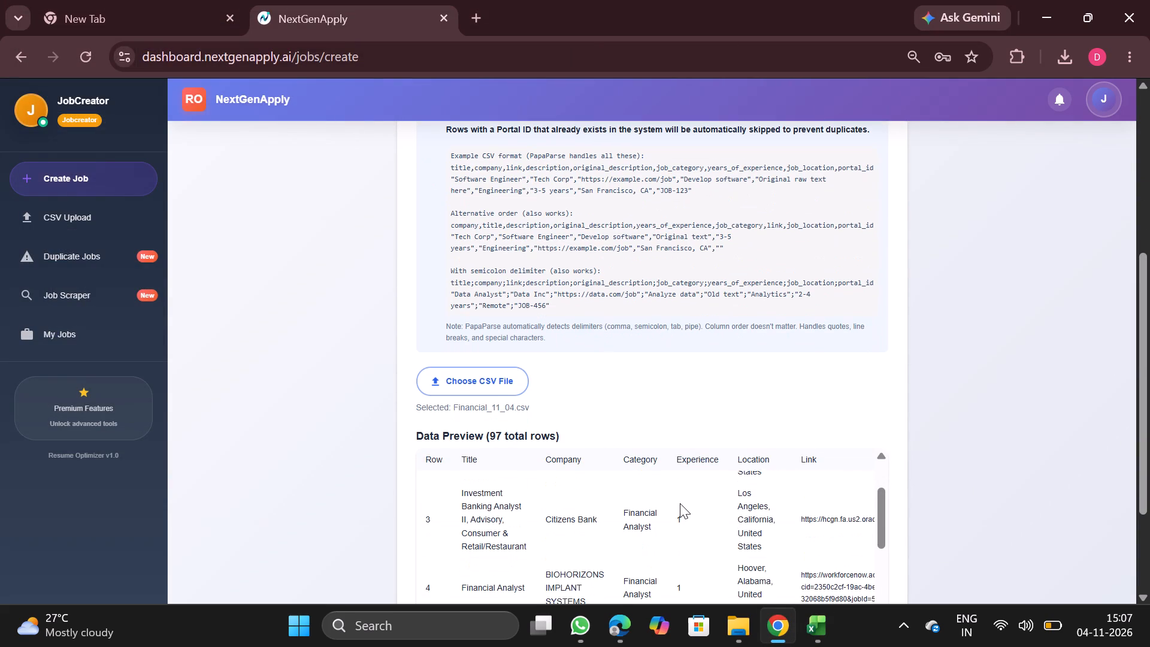
scroll(680, 503, "down", 2)
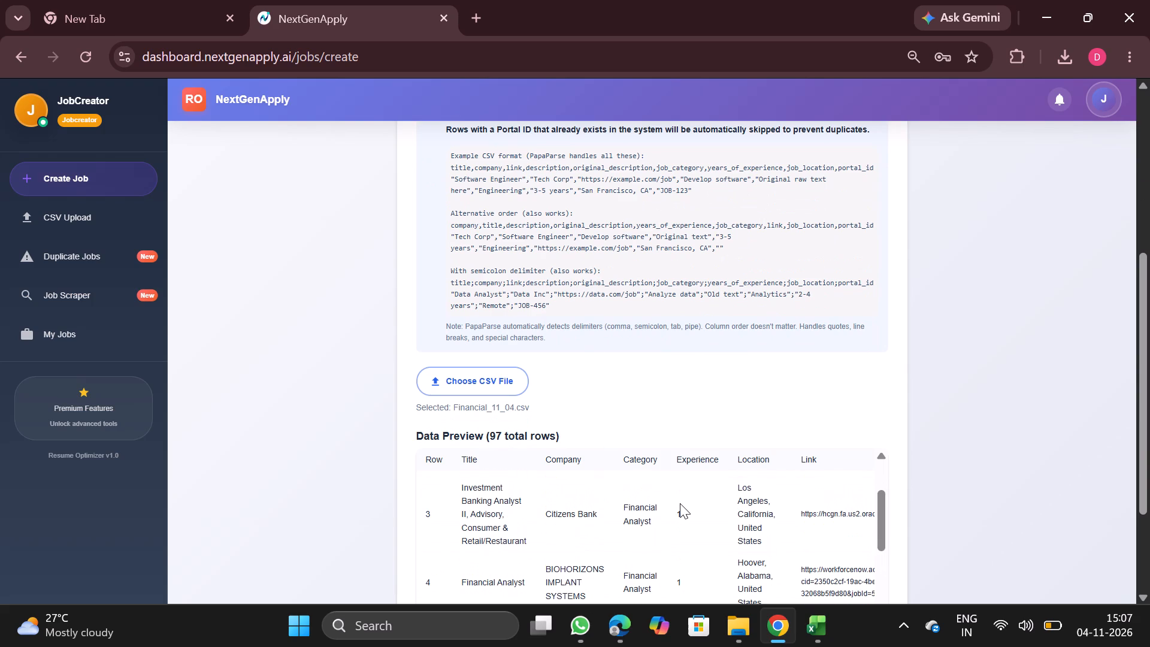
scroll(680, 503, "down", 2)
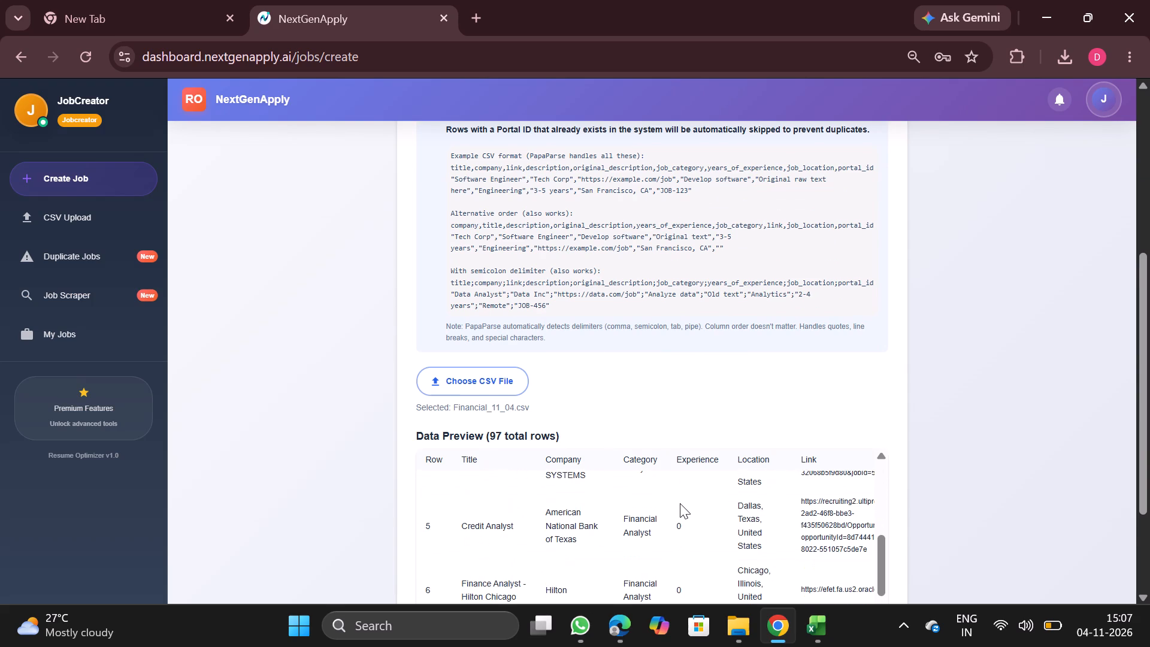
scroll(680, 503, "down", 3)
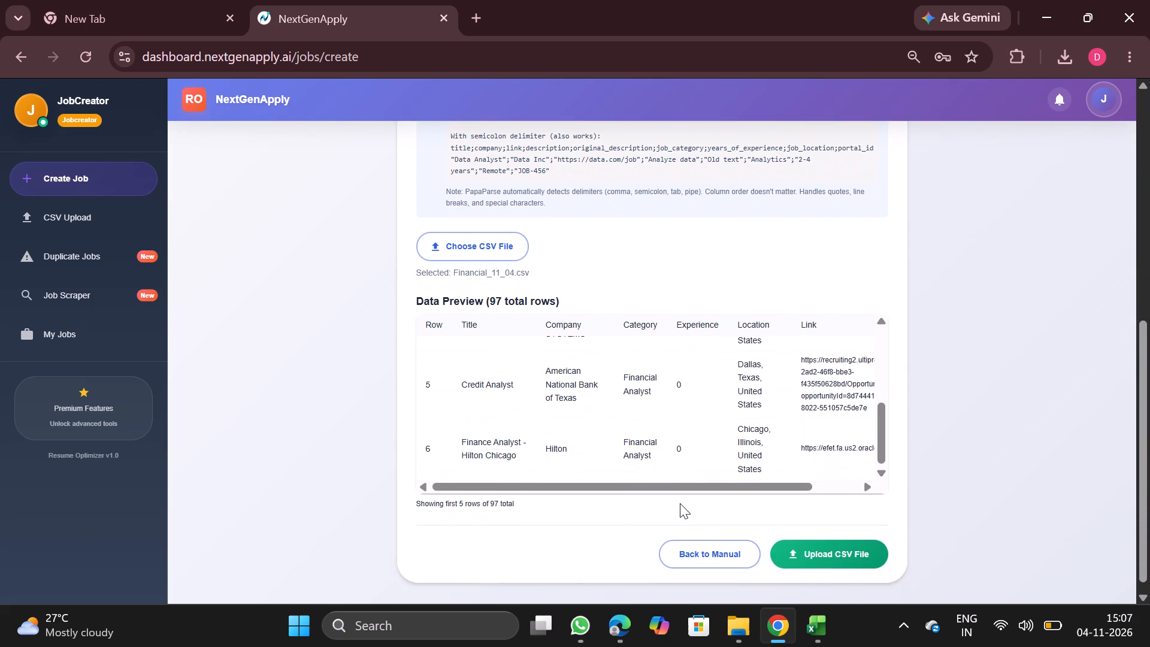
scroll(680, 503, "down", 2)
left_click(815, 549)
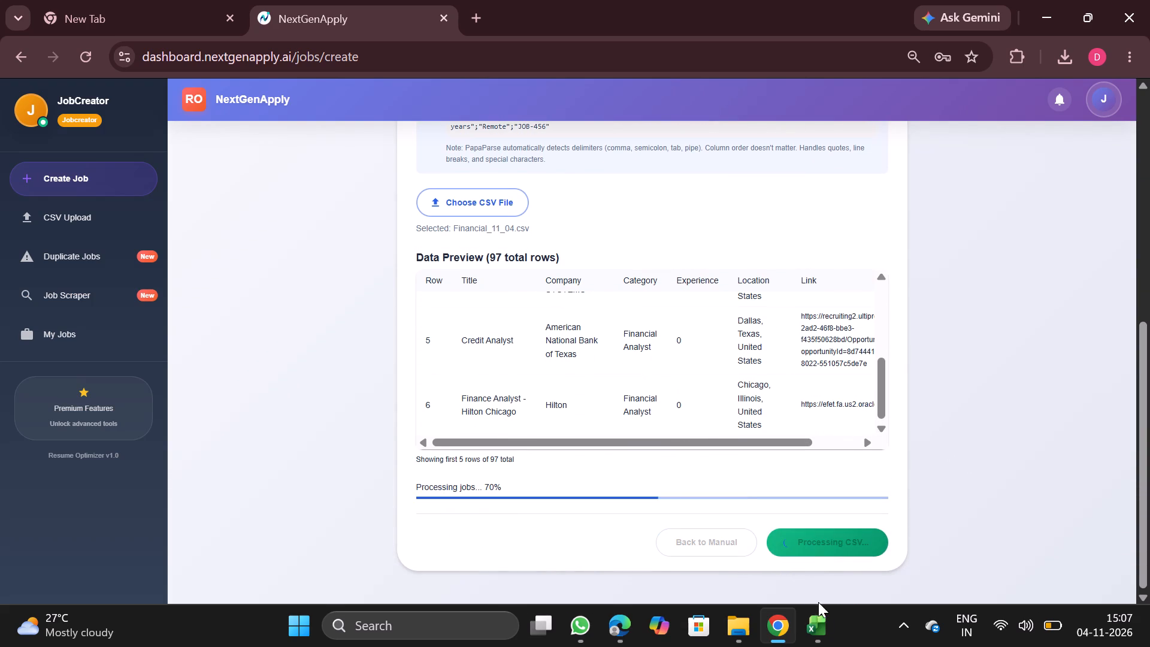
Close the Financial_11_04 workbook in Excel while the upload is processing.
left_click(894, 475)
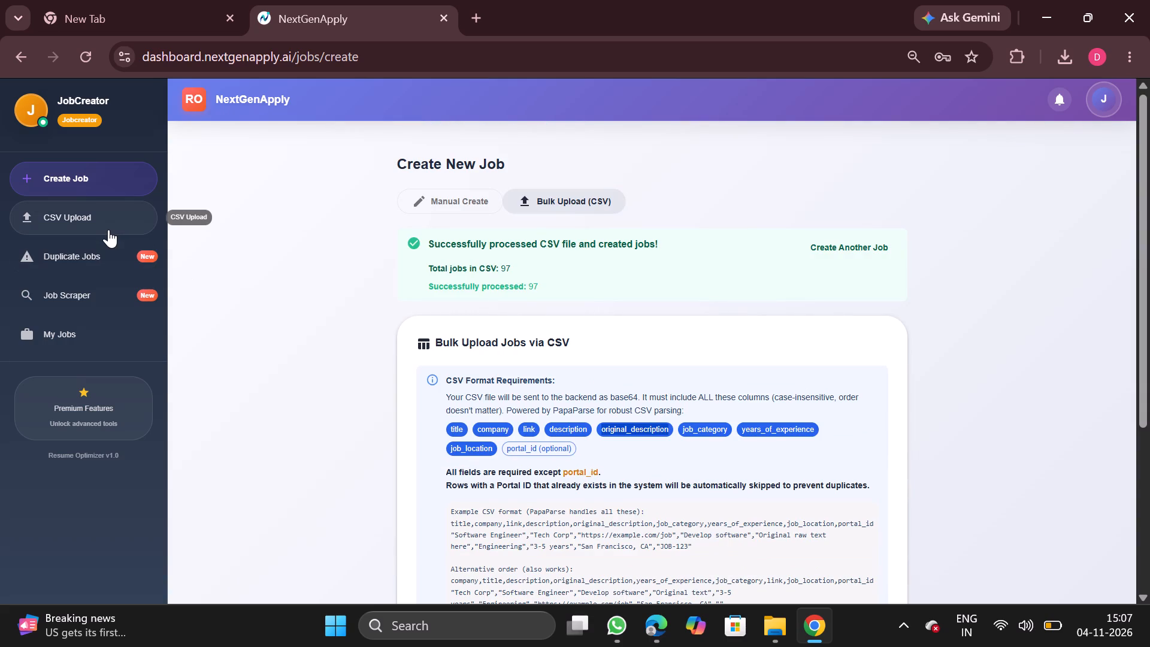
Open the CSV Upload page and look through the upload history around the Financial Analyst and ServiceNow Developer entries.
left_click(108, 229)
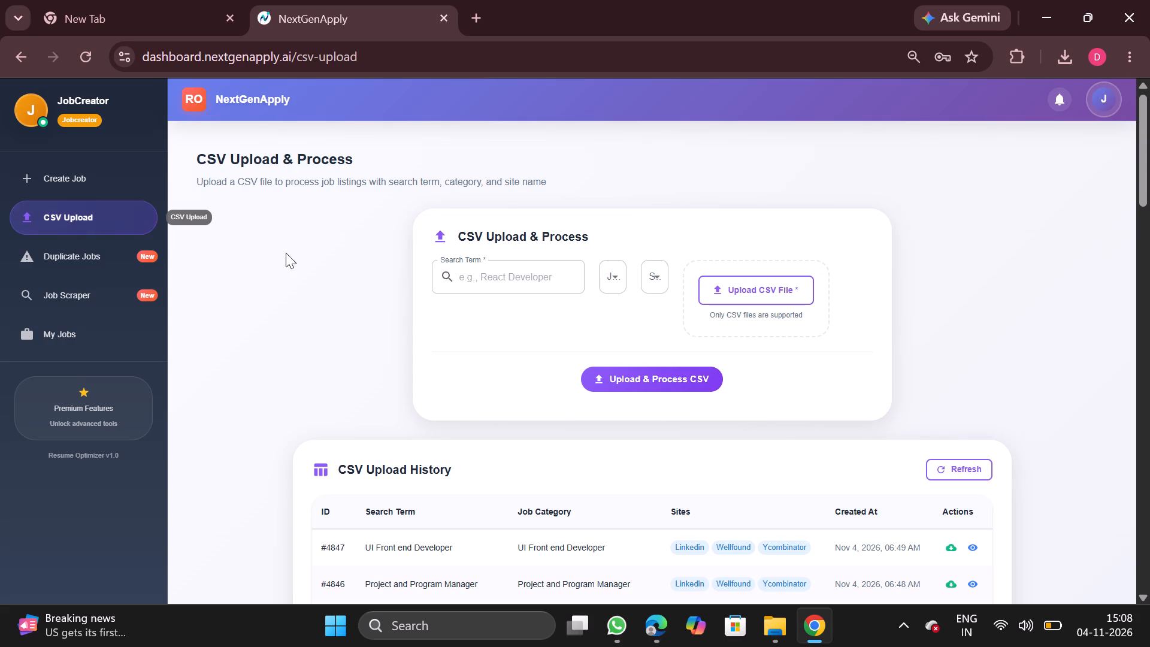
scroll(402, 300, "down", 2)
scroll(522, 375, "down", 1)
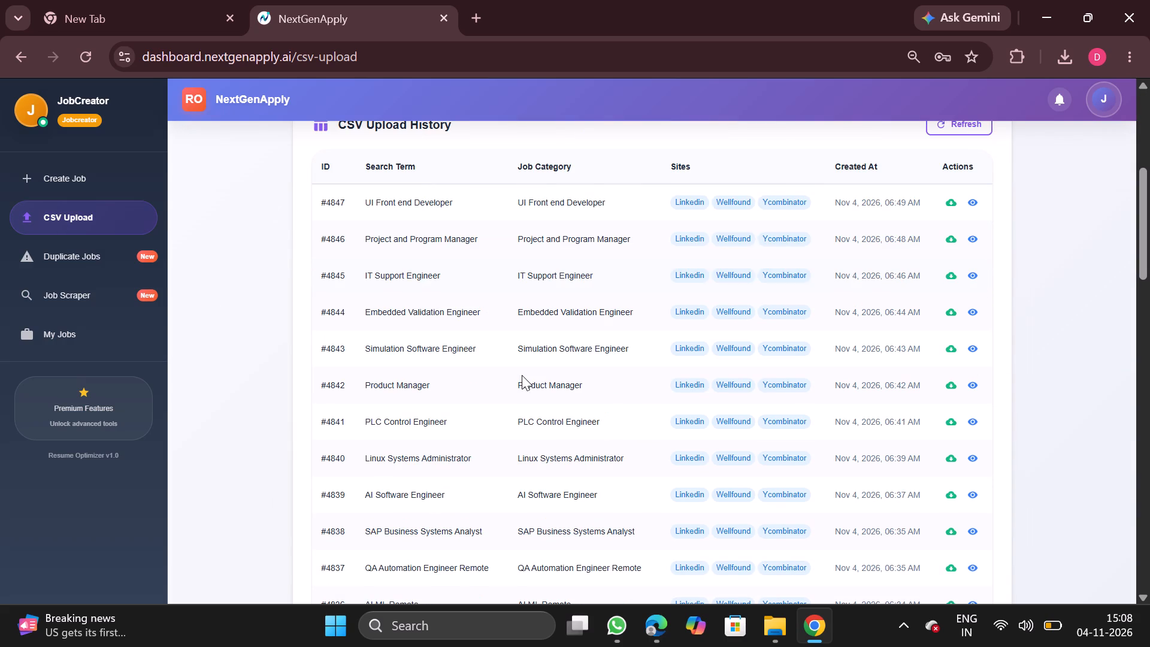
scroll(522, 375, "down", 1)
scroll(574, 453, "down", 1)
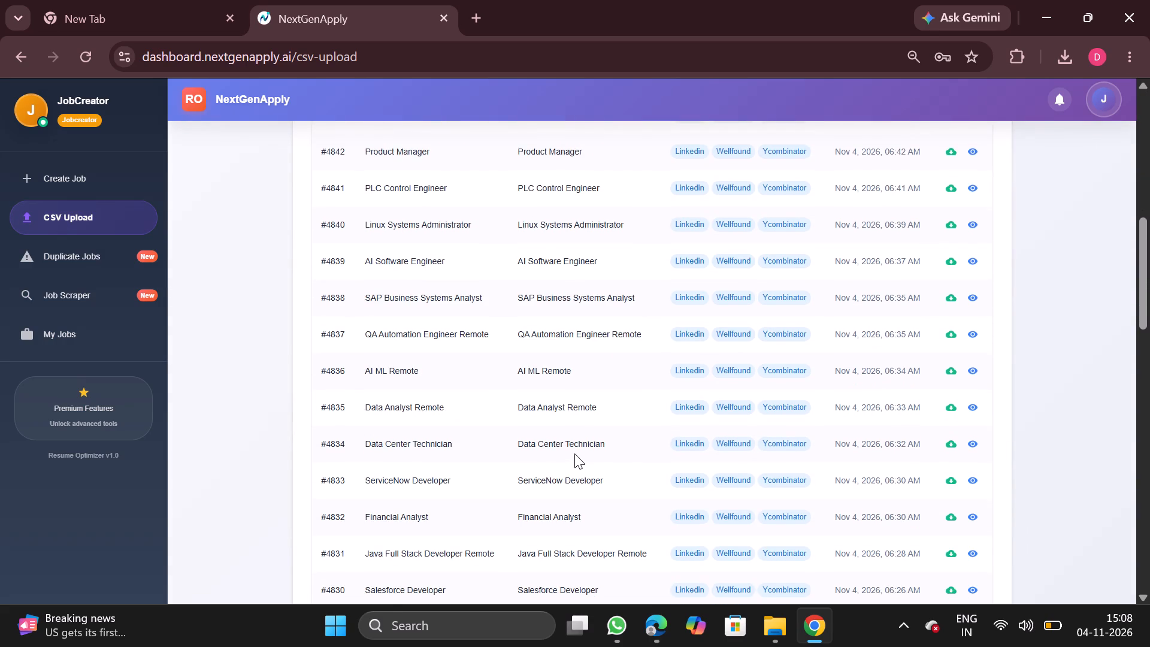
scroll(574, 453, "down", 1)
scroll(574, 453, "up", 1)
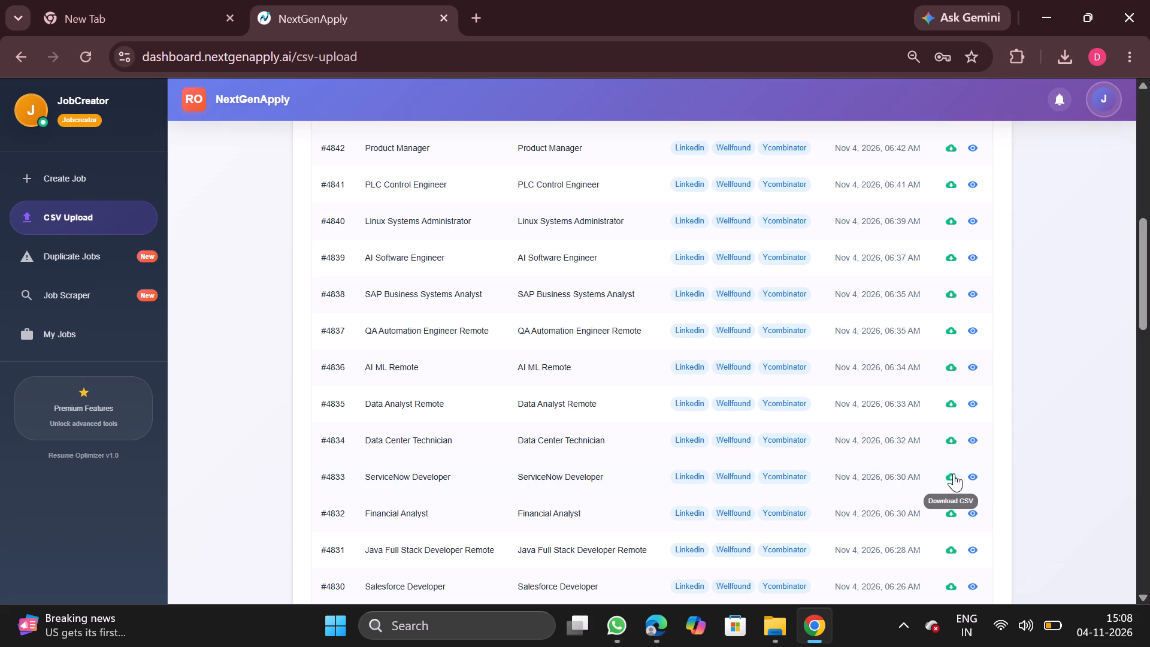
Open My Jobs and check the jobs-by-category overview for today's additions.
left_click(111, 343)
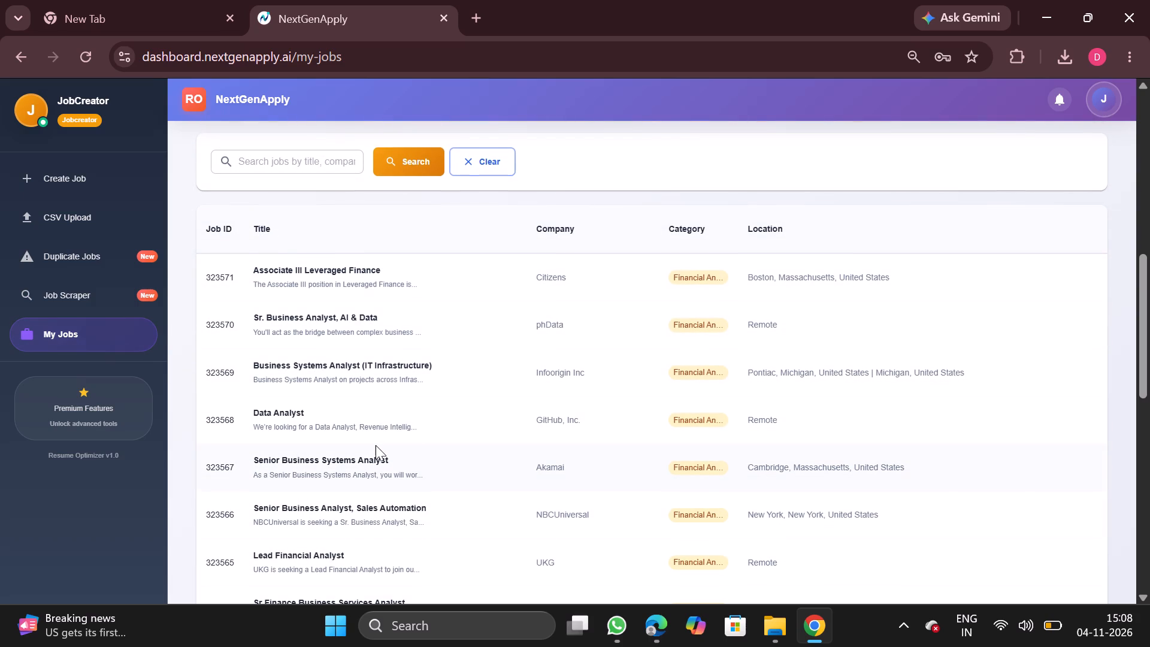
scroll(376, 445, "up", 7)
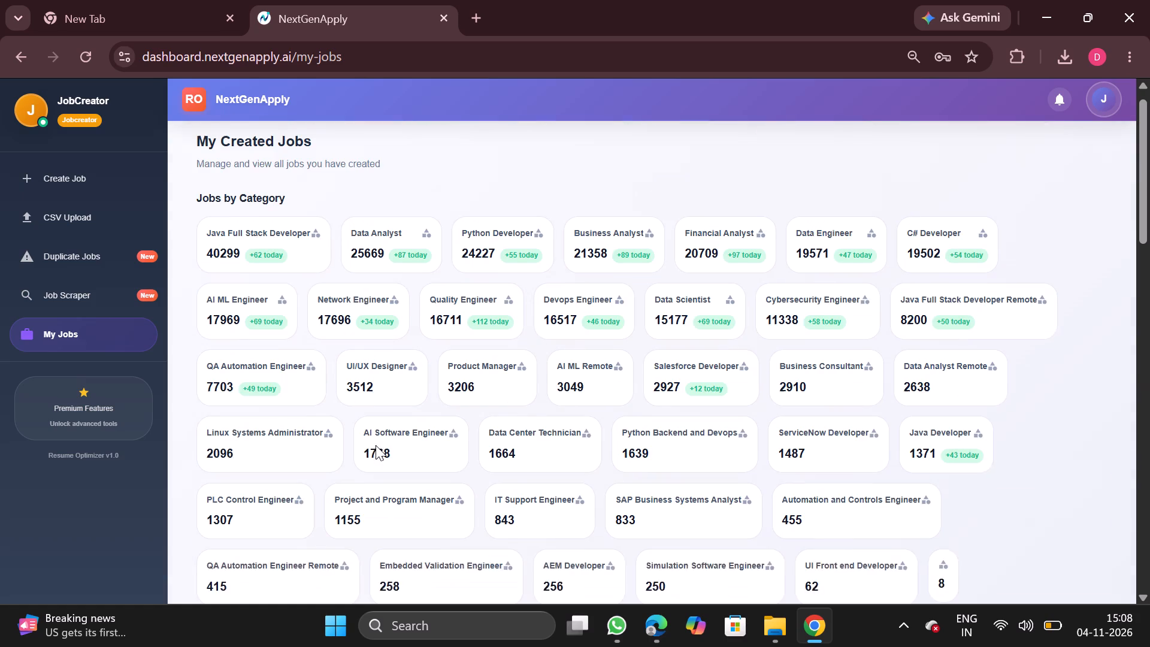
From the CSV upload history, download the processed ServiceNow Developer CSV and open it in Excel.
left_click(81, 213)
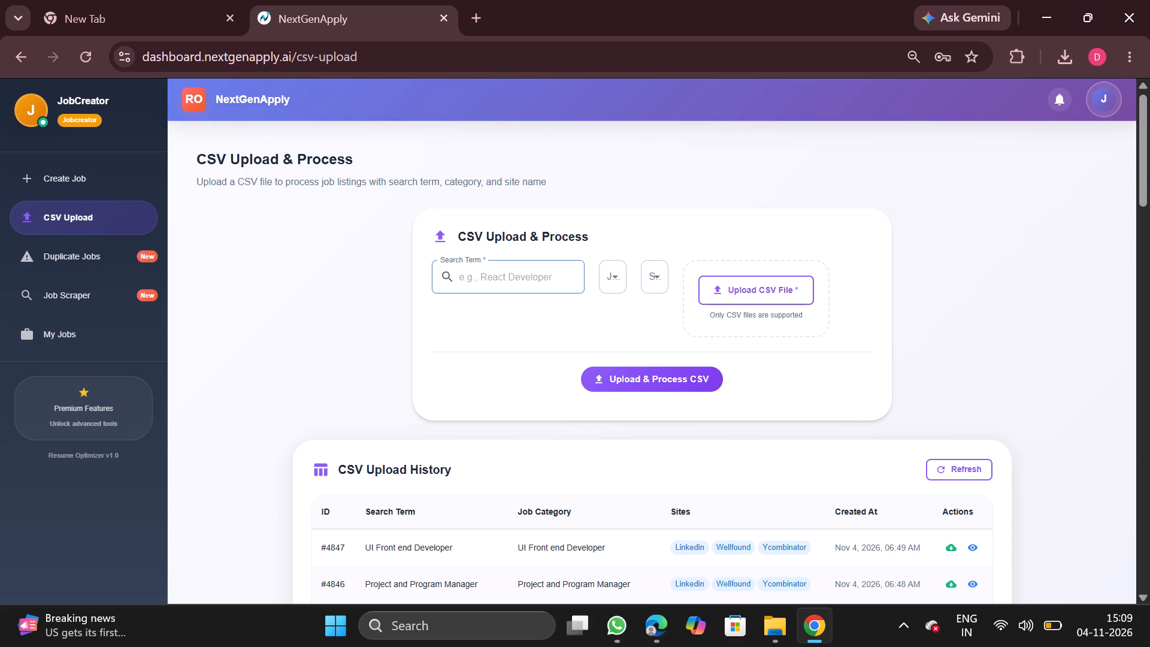
scroll(721, 437, "down", 1)
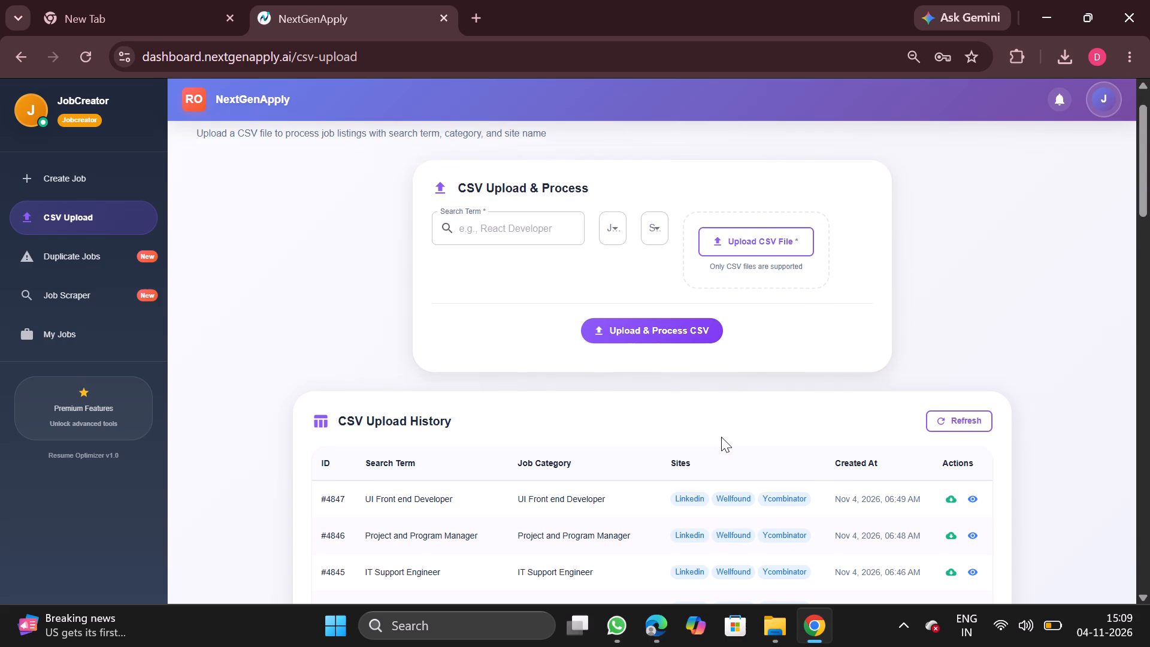
scroll(721, 437, "down", 2)
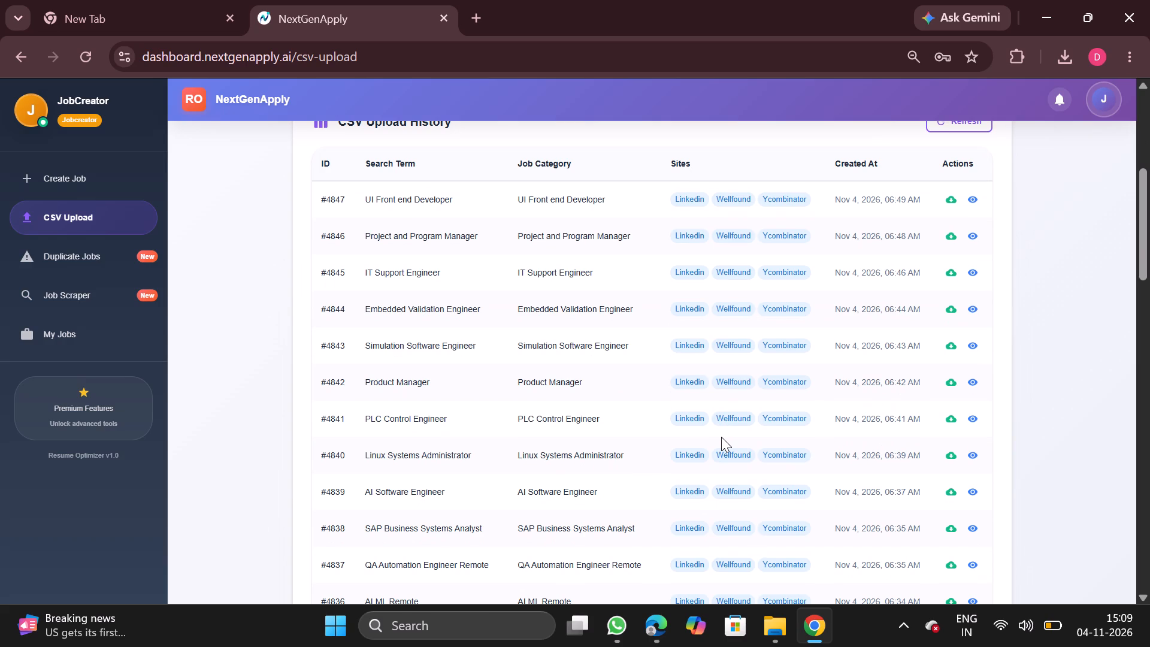
left_click(721, 437)
scroll(721, 437, "down", 1)
scroll(849, 495, "down", 1)
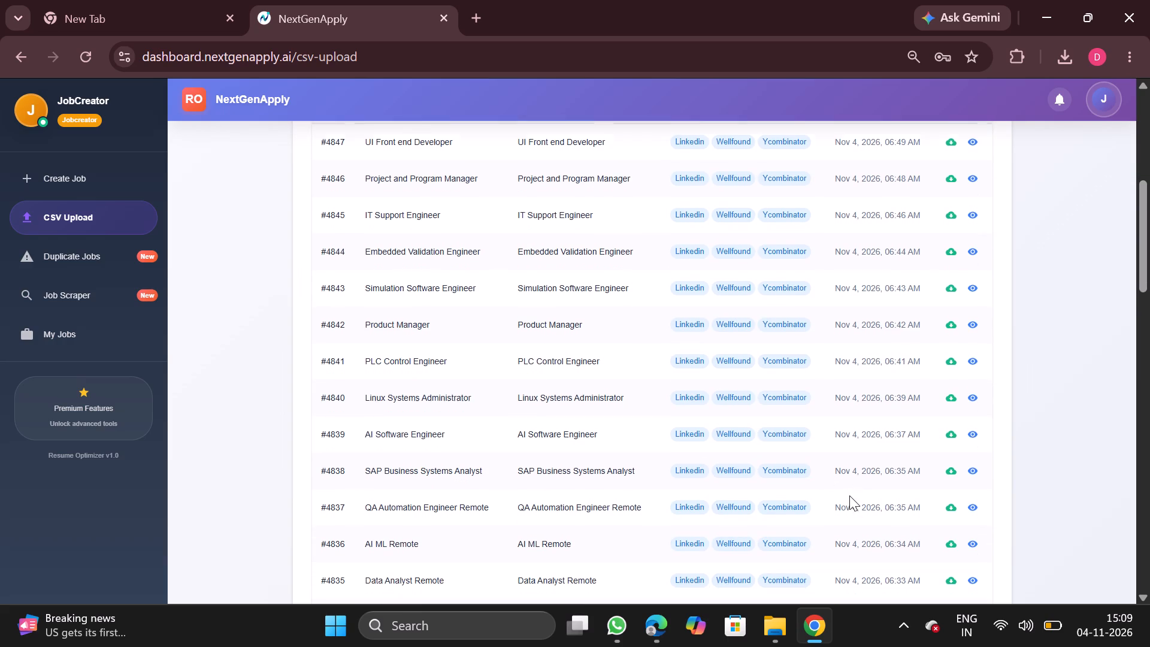
scroll(849, 495, "down", 2)
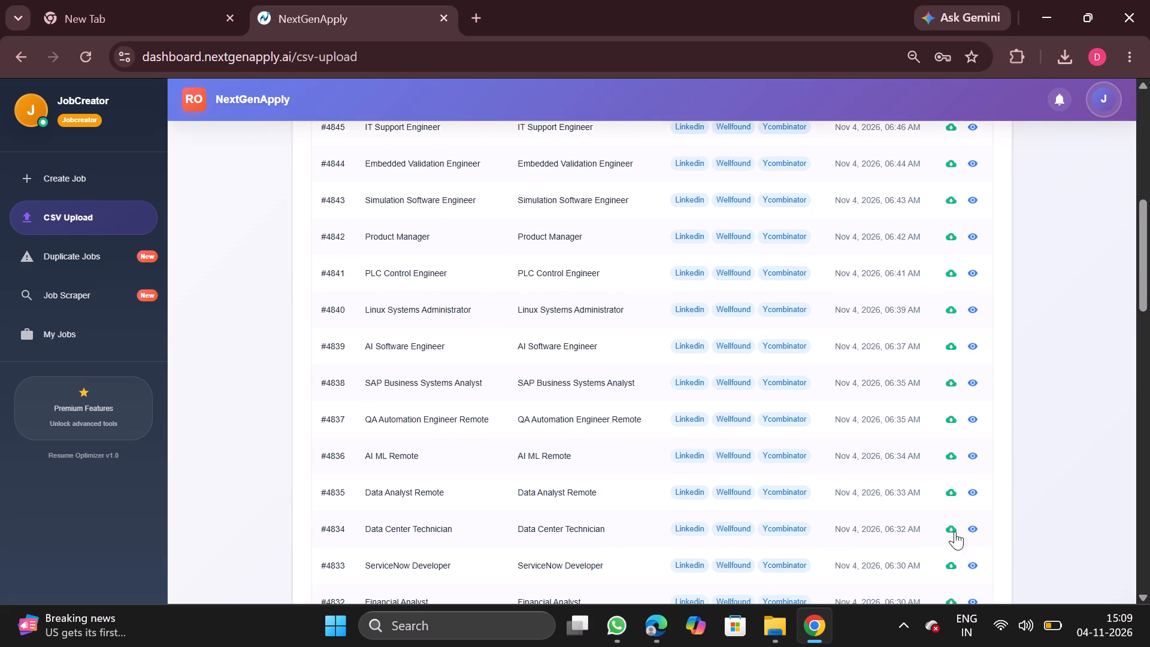
left_click(949, 567)
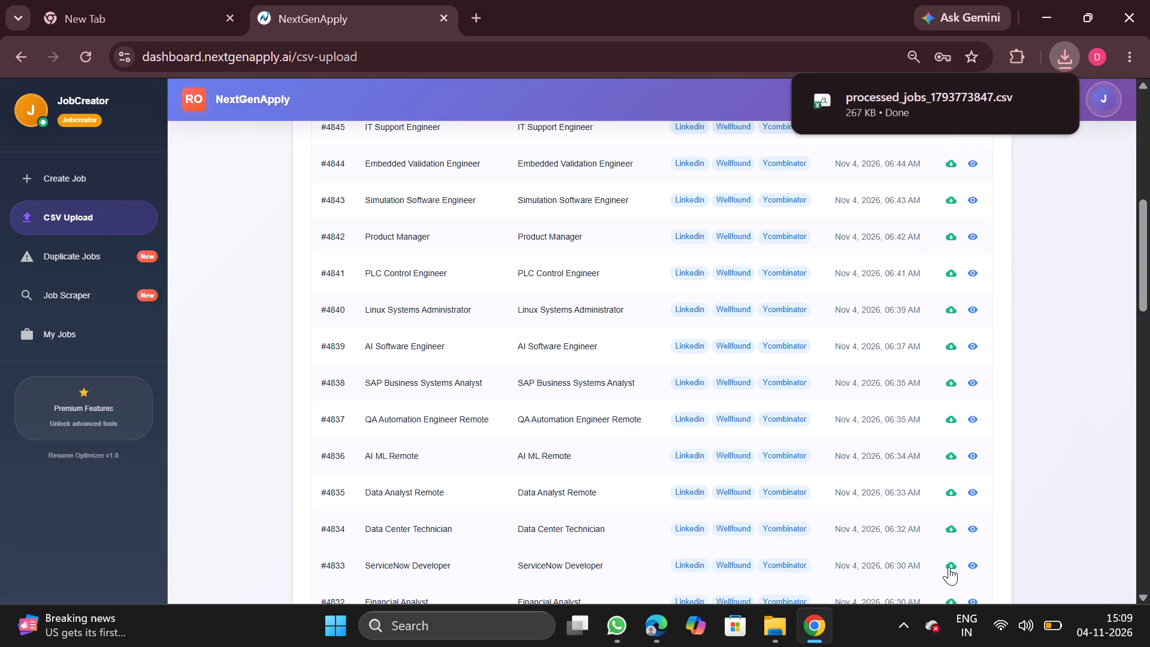
left_click(886, 110)
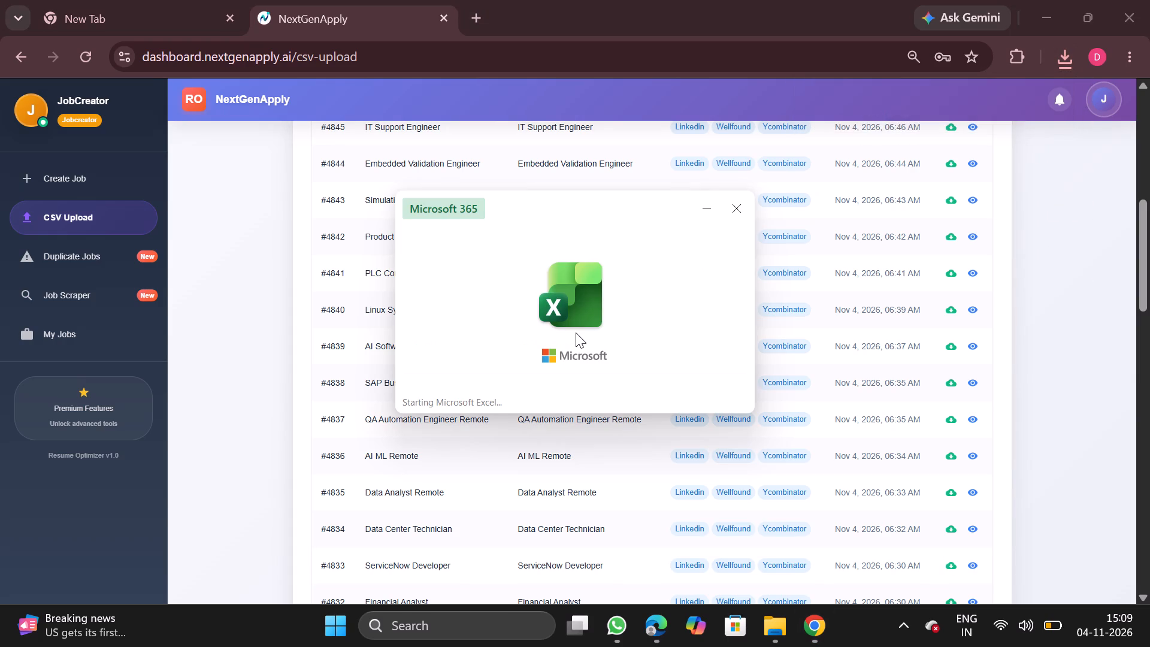
Remove duplicate rows from the whole ServiceNow Developer sheet based on the company column only.
left_click(276, 453)
key("ctrl+a")
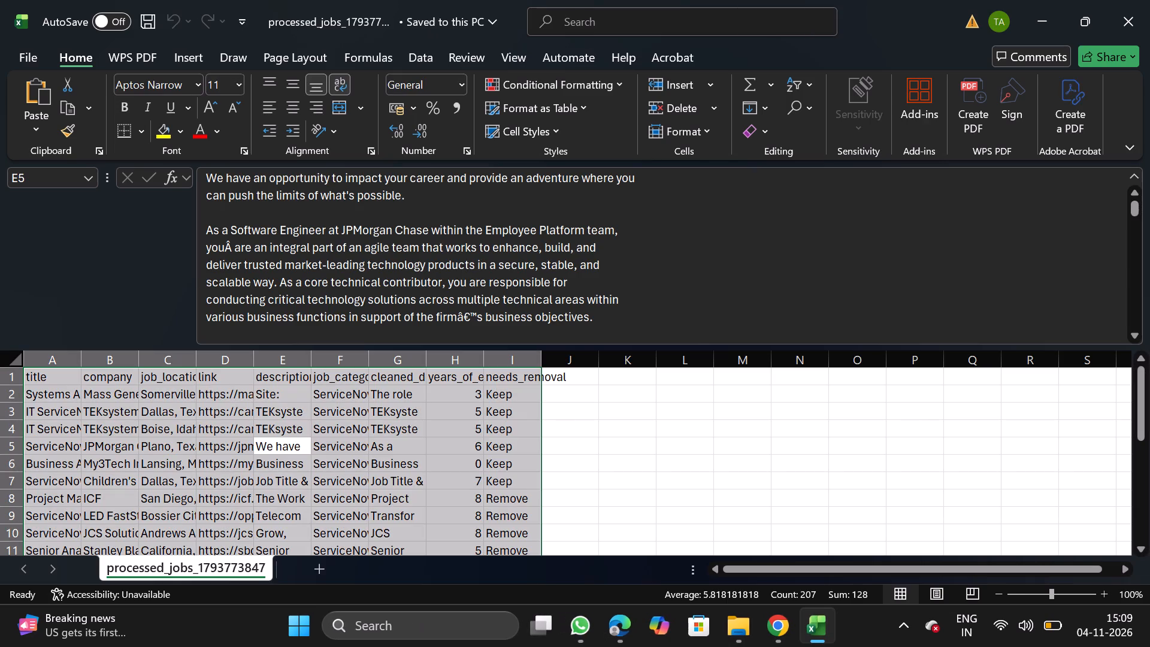
left_click(417, 59)
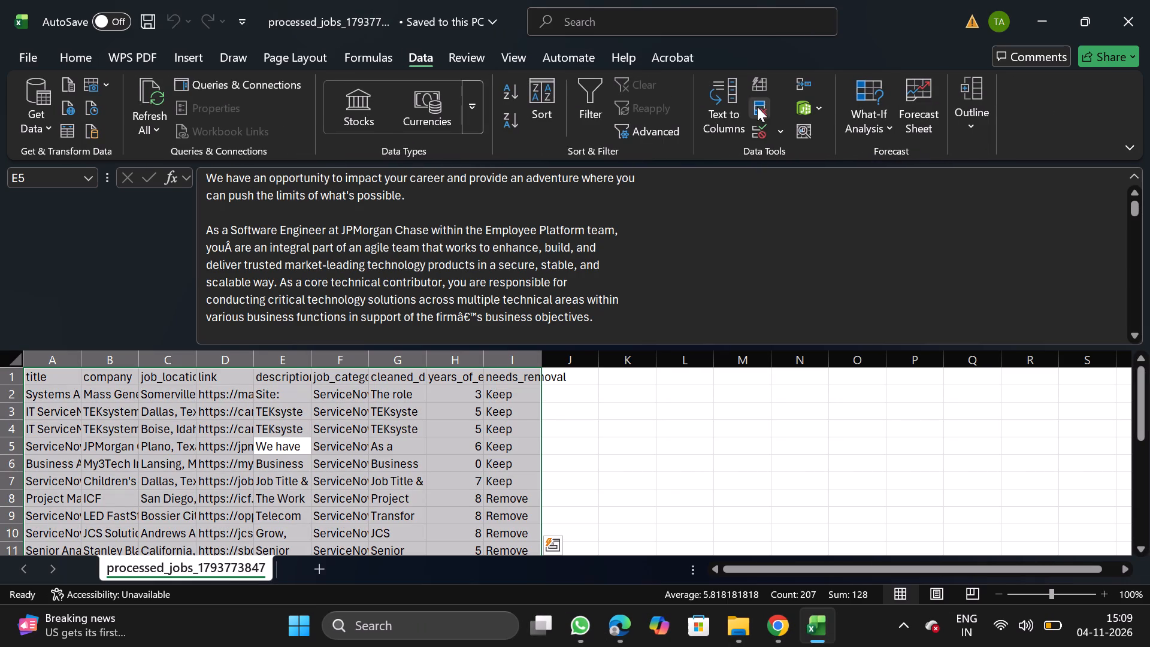
left_click(757, 107)
left_click(280, 268)
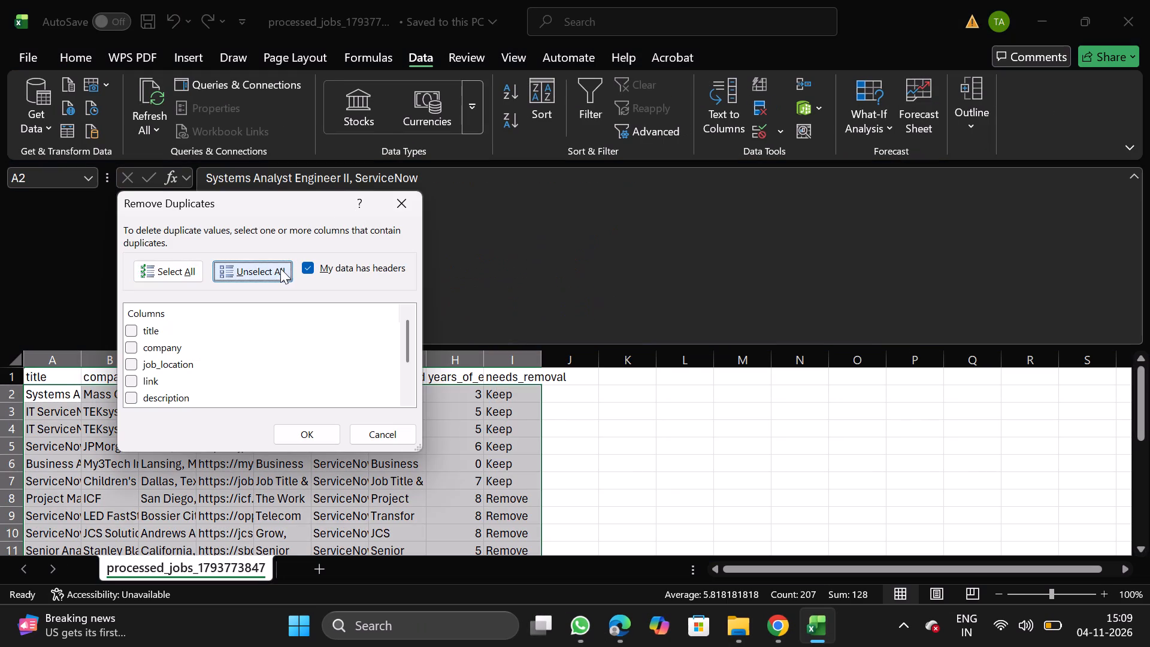
left_click(131, 349)
left_click(308, 443)
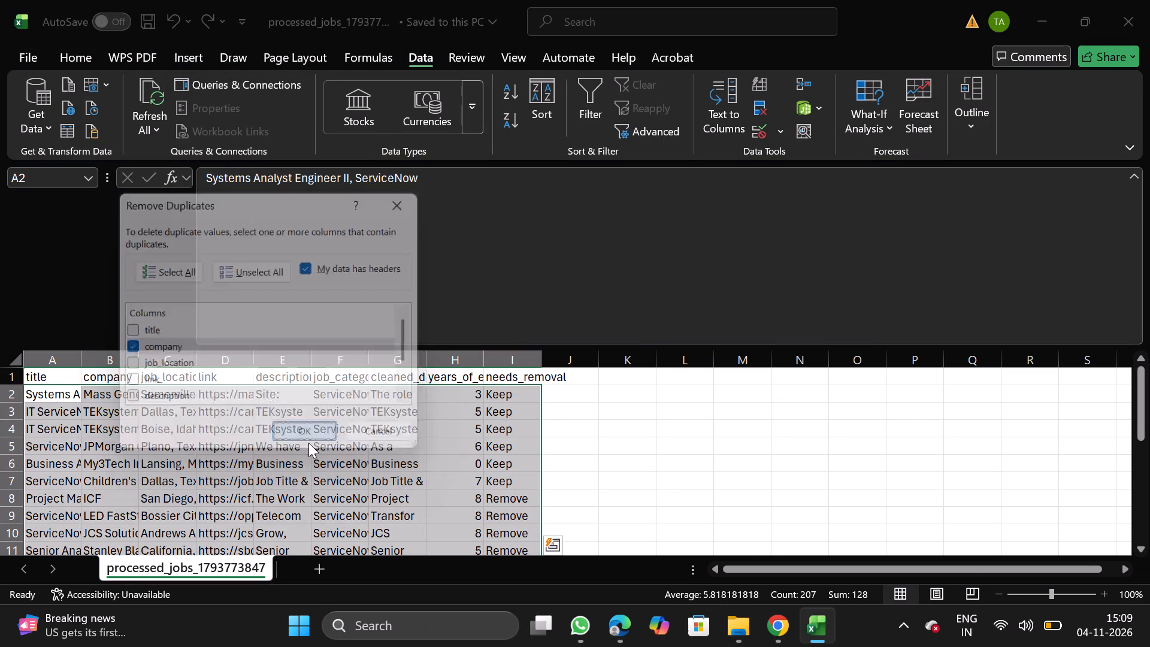
left_click(684, 359)
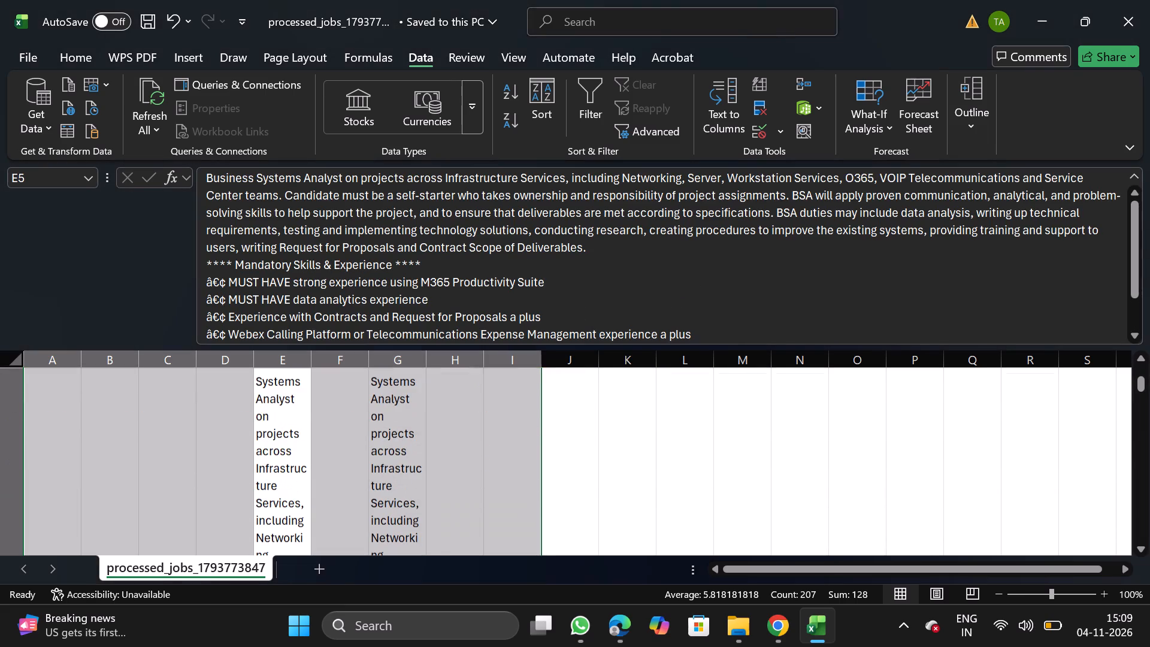
Filter needs_removal to Remove, delete all the filtered job rows, and turn the filter off.
left_click_drag(1138, 377, 1131, 321)
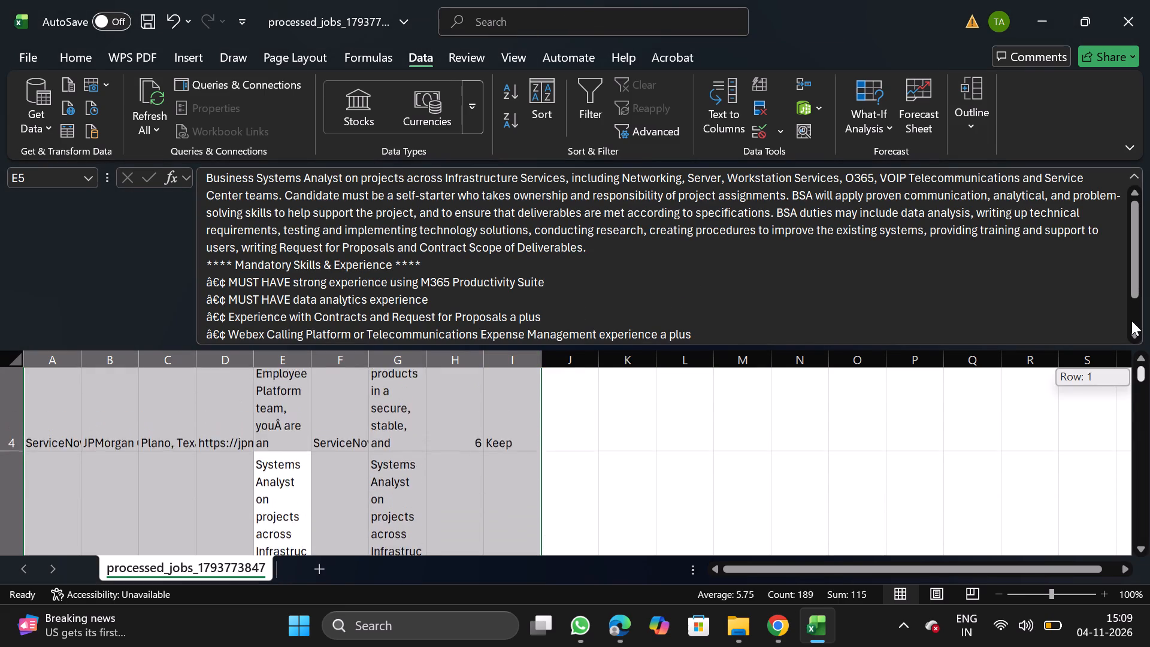
left_click(513, 376)
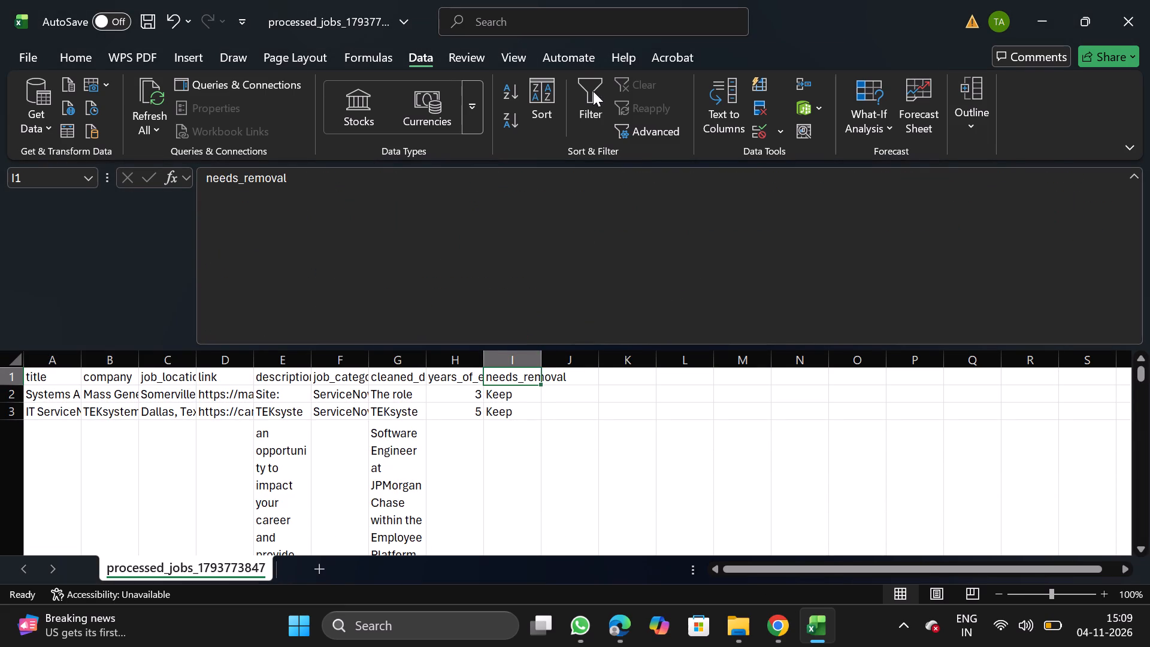
left_click(593, 91)
left_click(529, 379)
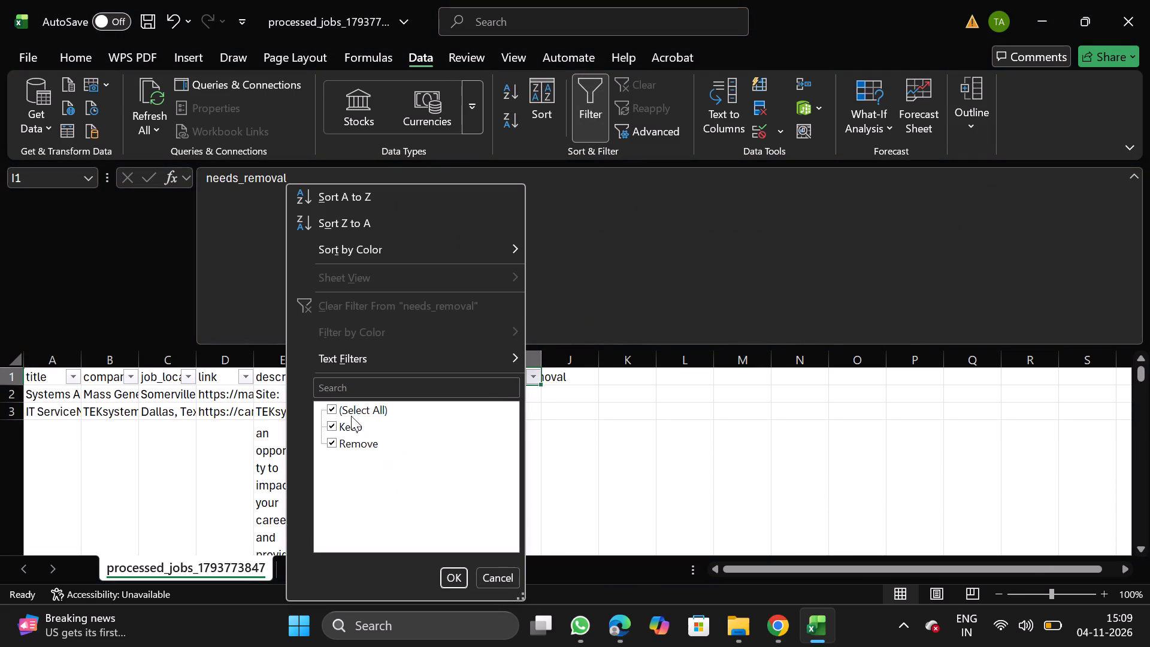
left_click(351, 429)
left_click(450, 580)
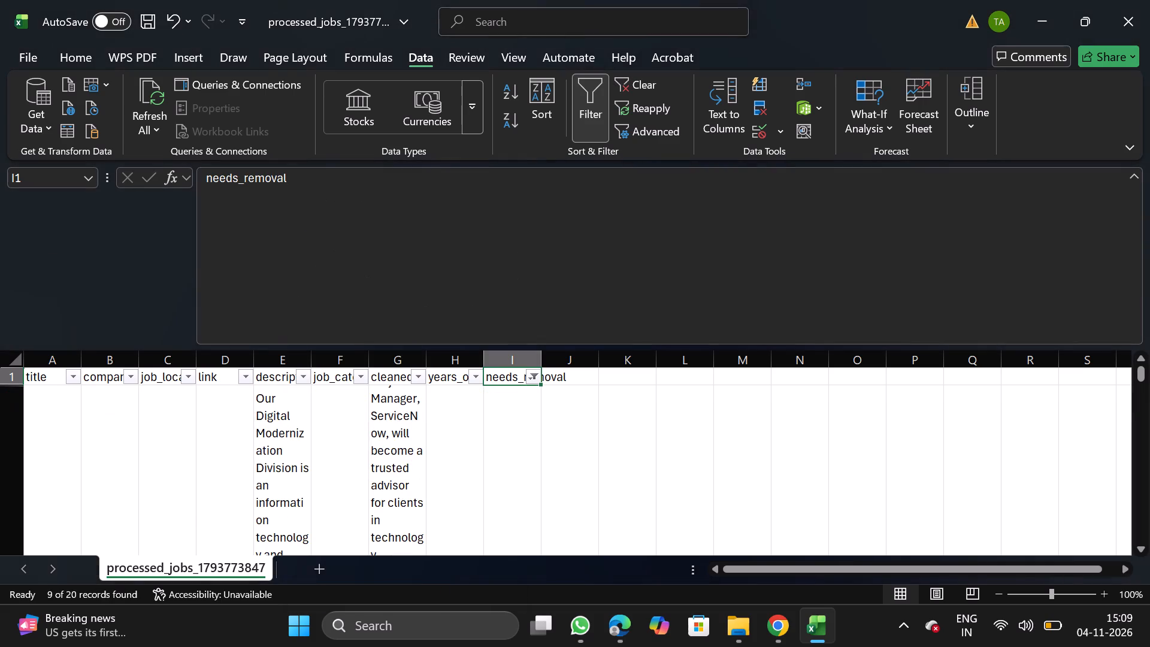
left_click(1, 425)
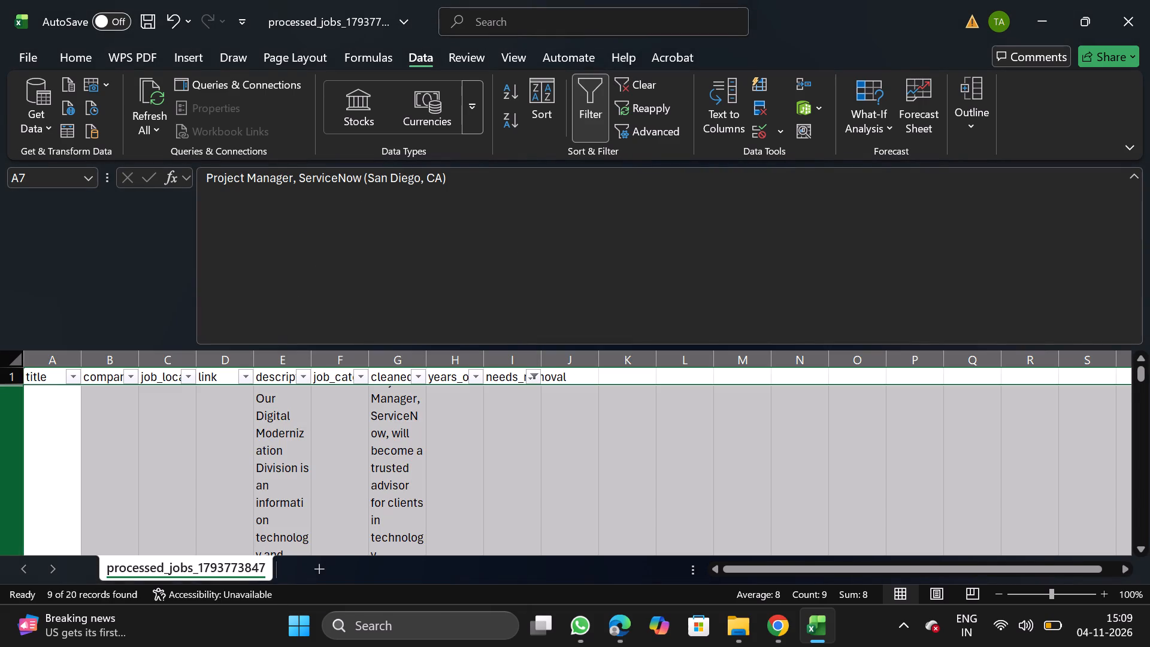
key("ctrl+shift+Down")
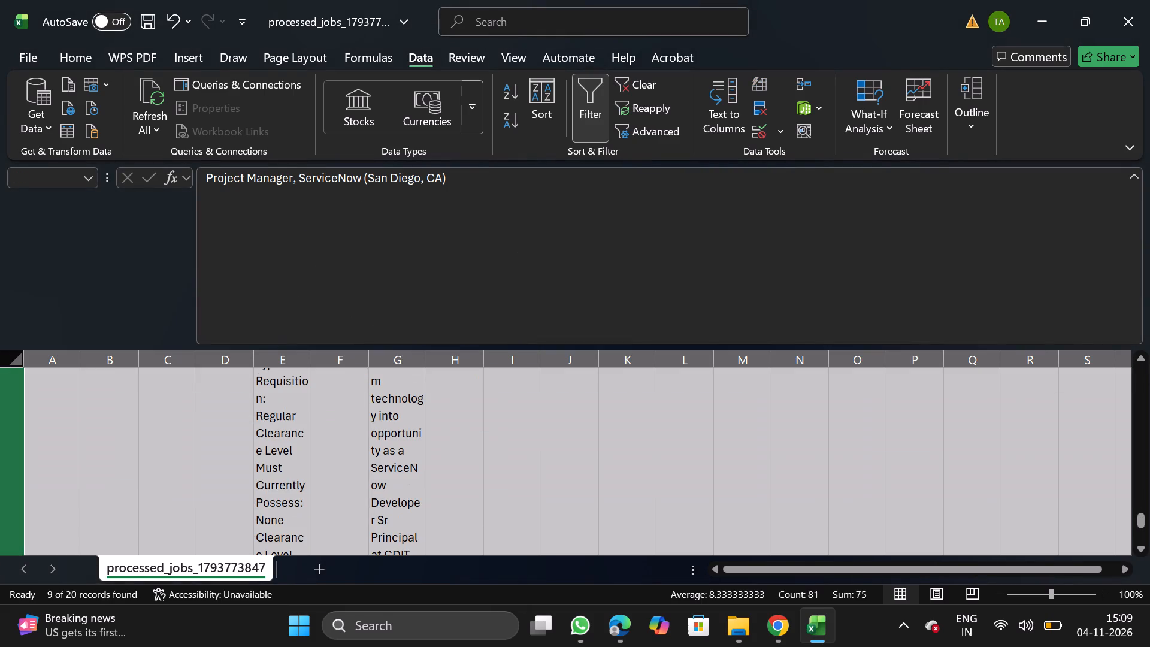
right_click(131, 470)
left_click(229, 323)
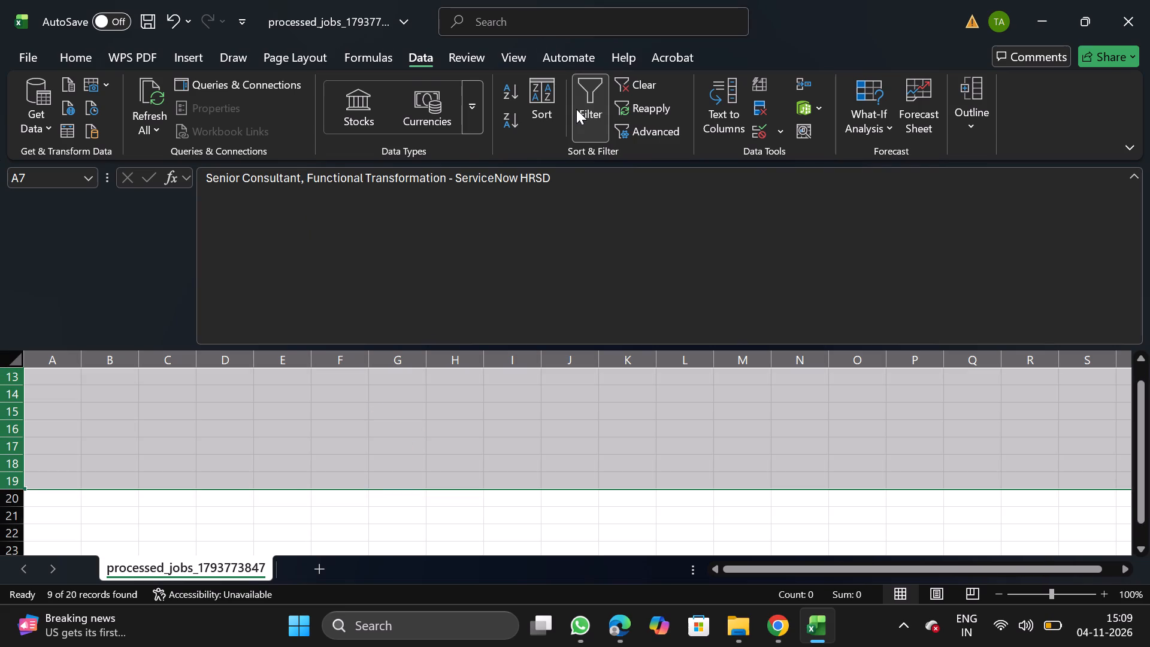
left_click(576, 109)
Delete the needs_removal column from the sheet.
left_click_drag(1145, 534, 1149, 266)
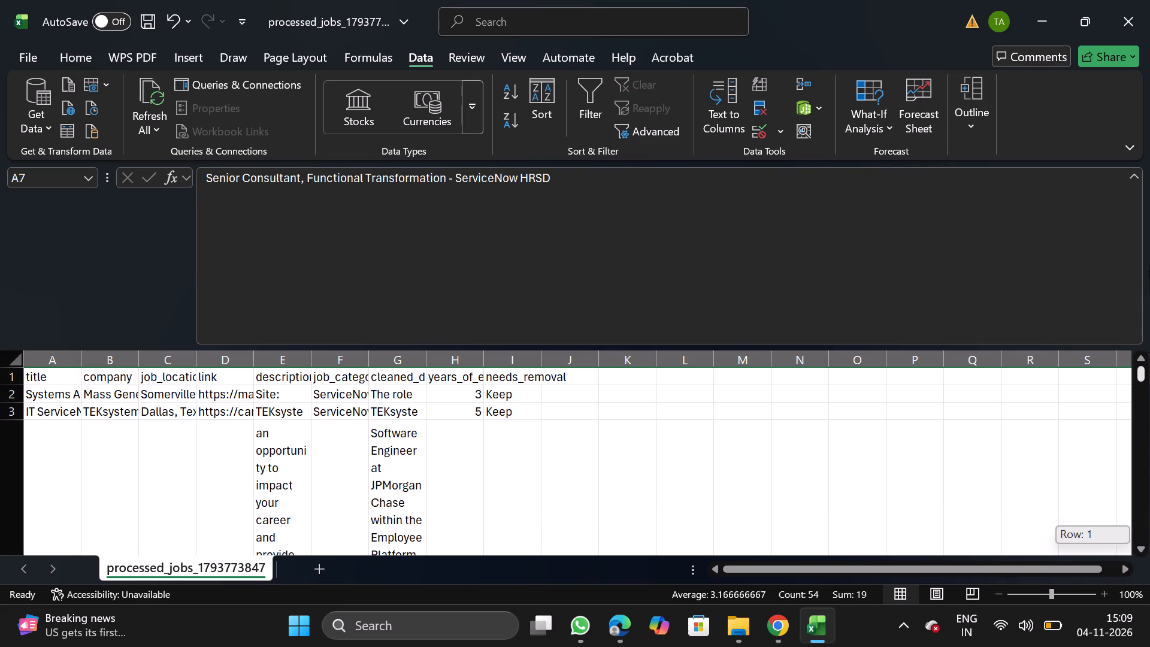
left_click_drag(1149, 266, 1148, 265)
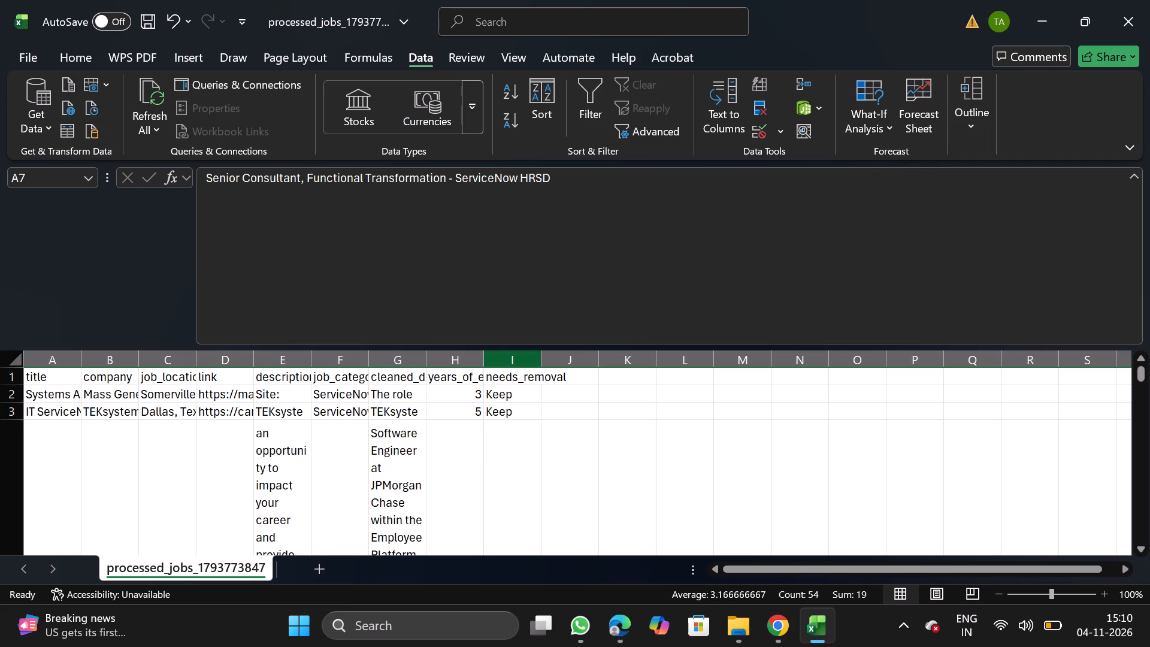
left_click_drag(503, 358, 505, 429)
right_click(505, 429)
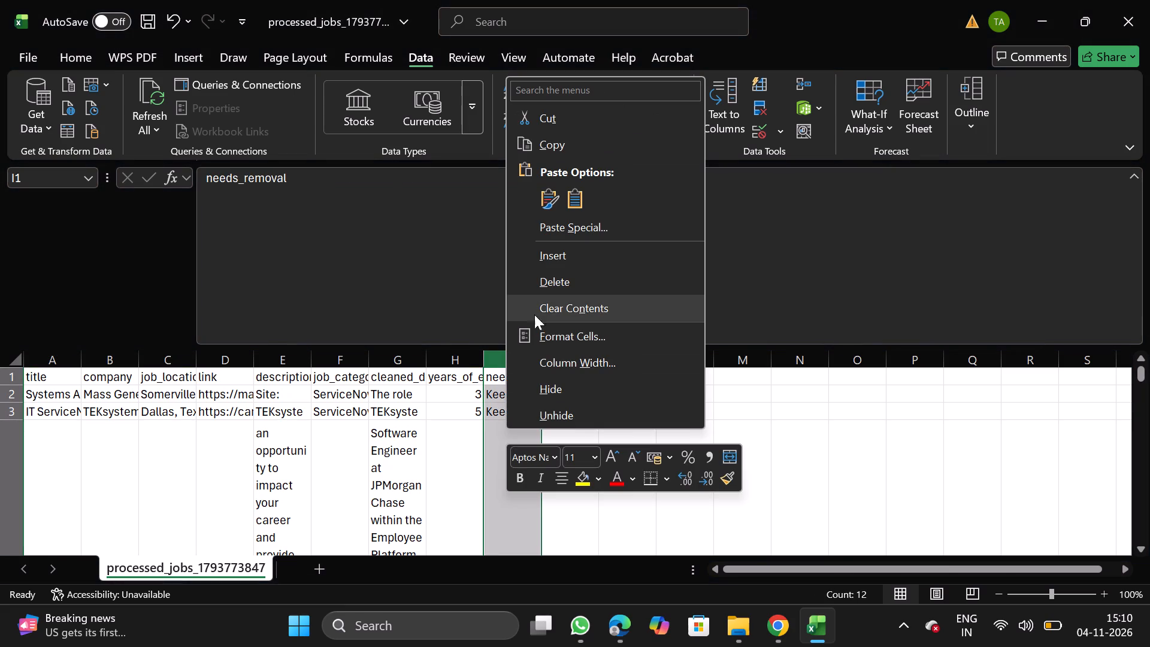
left_click(573, 279)
Filter years_of_experience to 8, delete the matching rows, and turn the filter off.
left_click(449, 371)
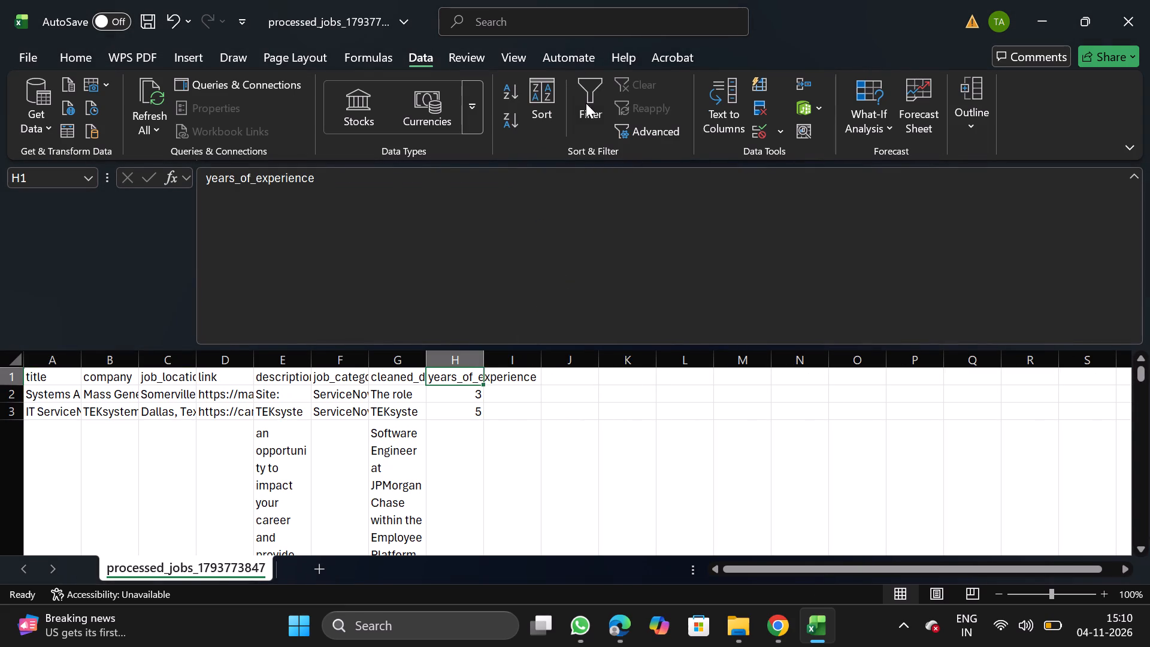
left_click(586, 103)
left_click(476, 382)
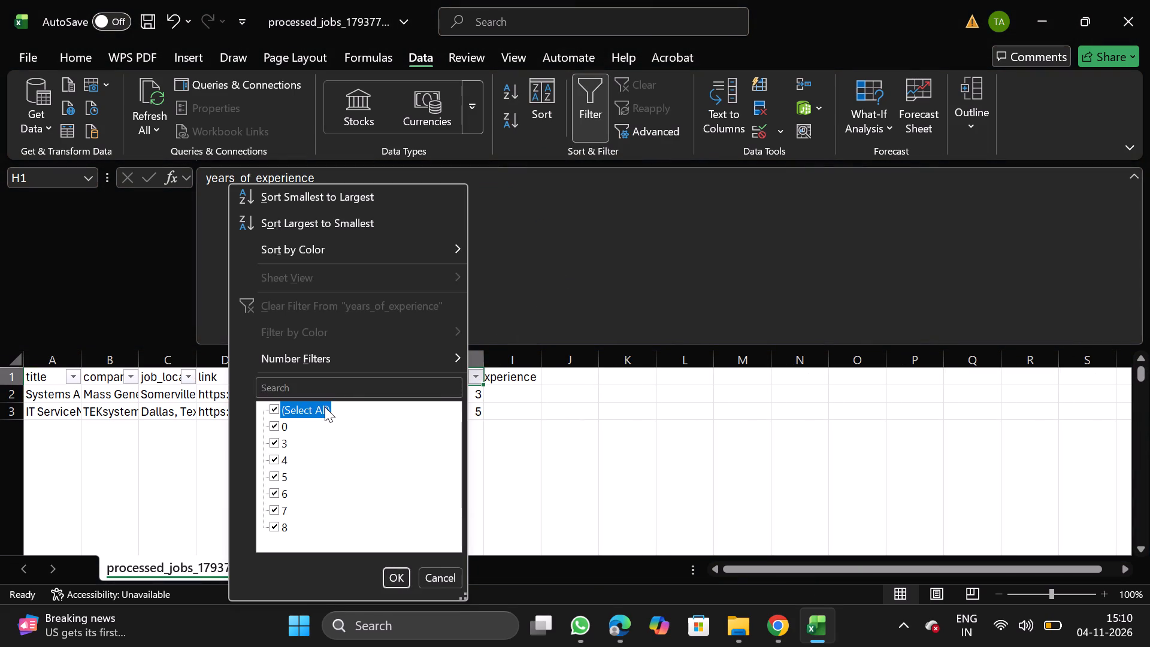
left_click(325, 407)
left_click(273, 528)
left_click(401, 584)
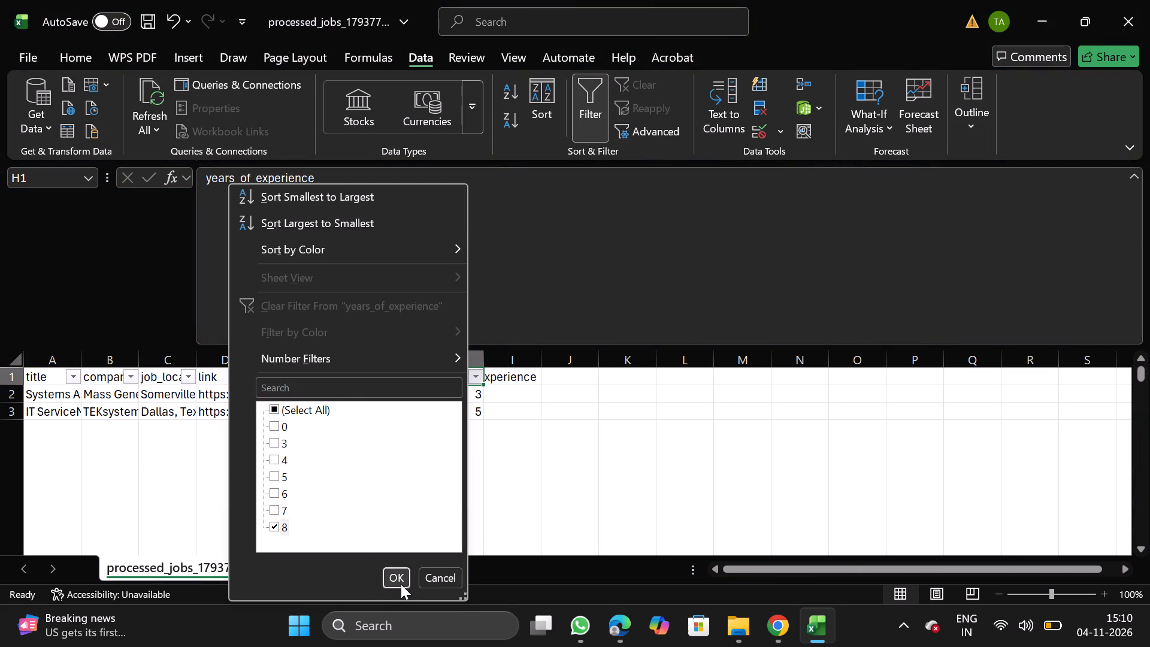
left_click(0, 416)
key("ctrl+shift+Down")
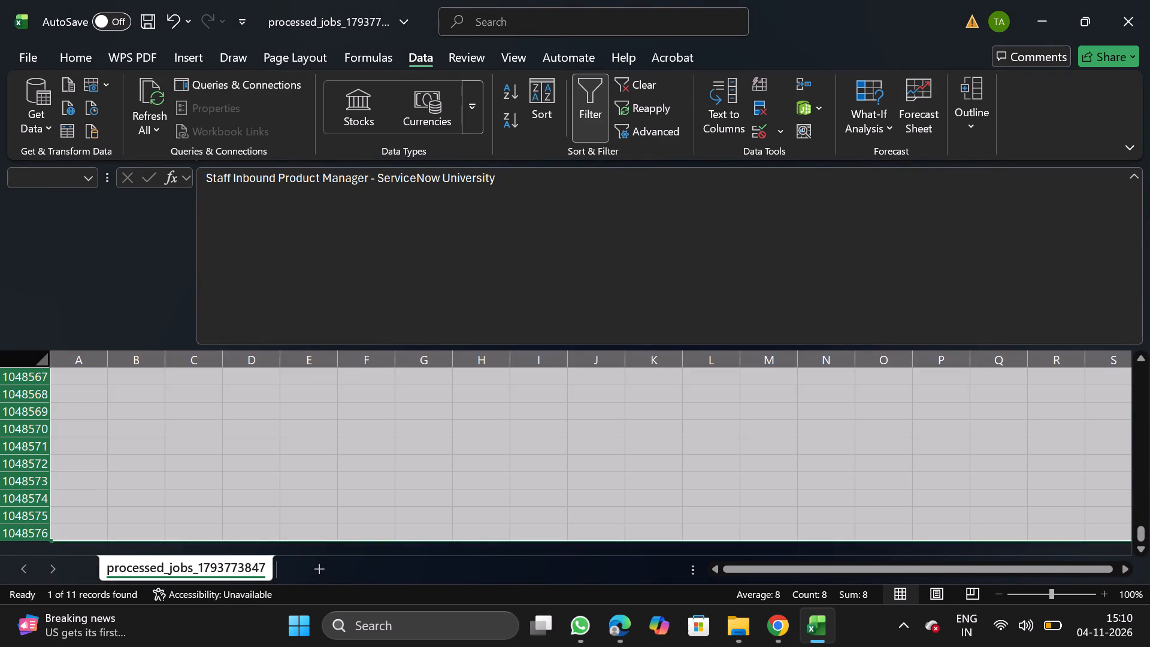
right_click(135, 458)
left_click(251, 317)
left_click(587, 105)
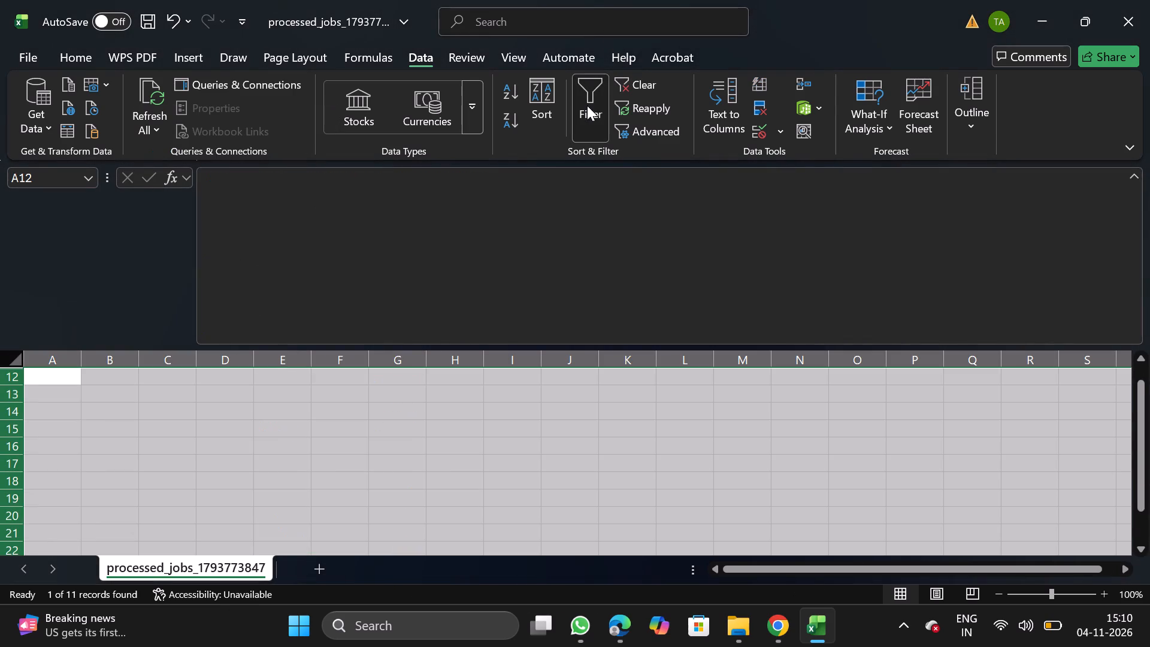
Move the job_category column in front of the title column so it becomes column A.
left_click_drag(1143, 534, 1128, 153)
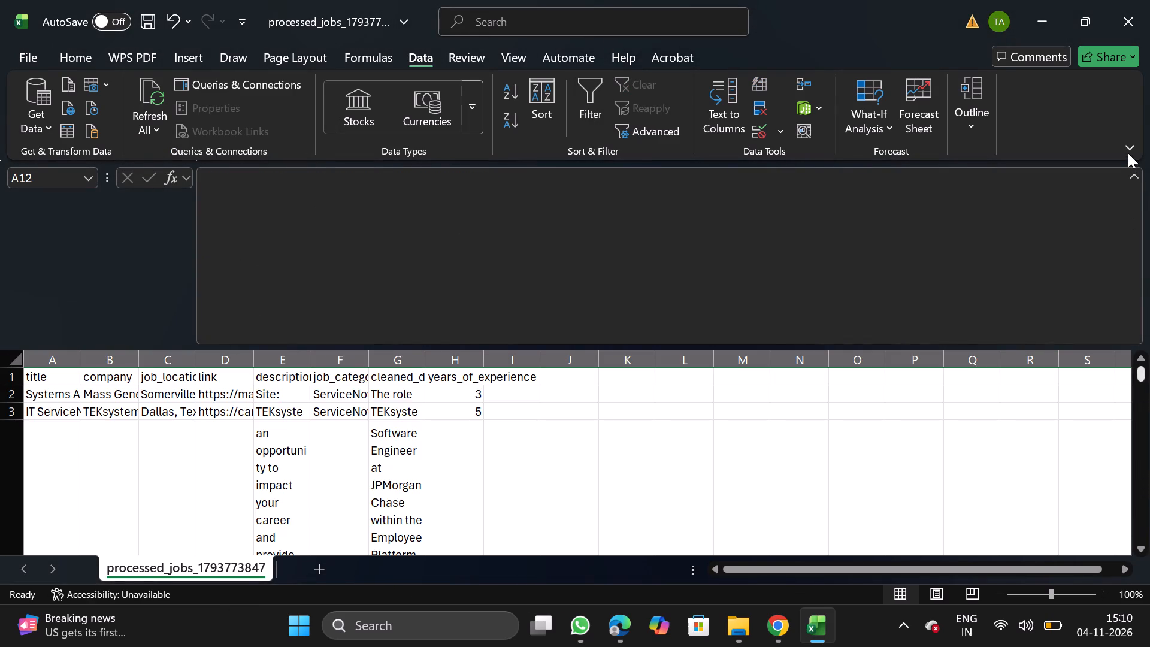
left_click(350, 365)
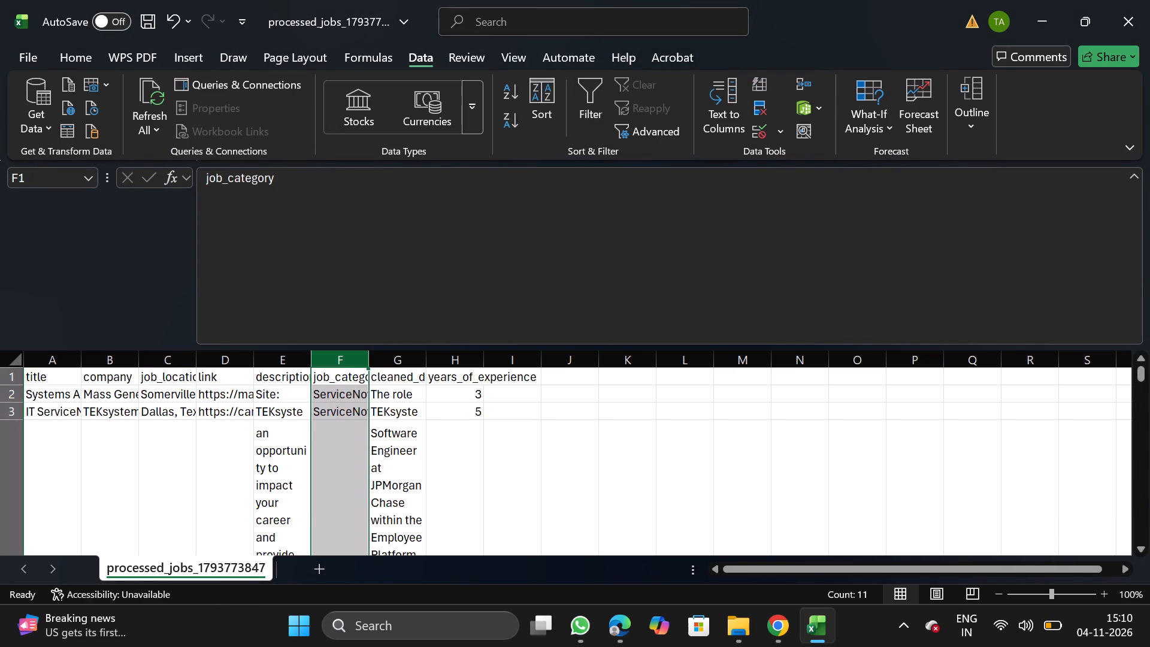
key("ctrl+x")
left_click(51, 363)
right_click(59, 492)
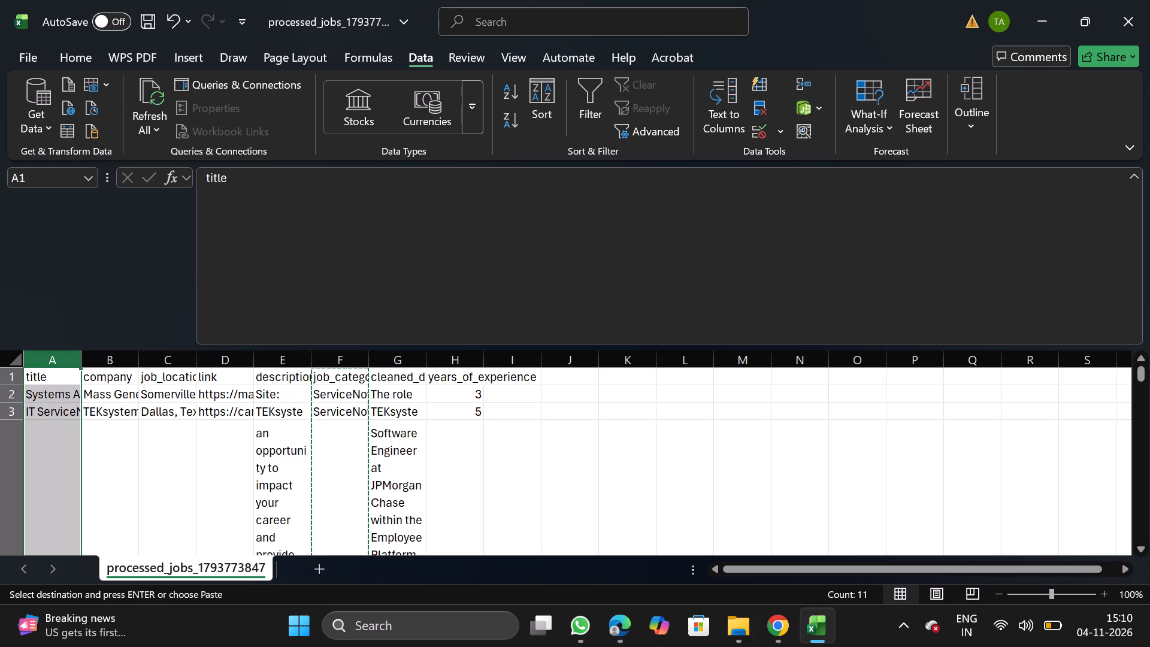
left_click(181, 313)
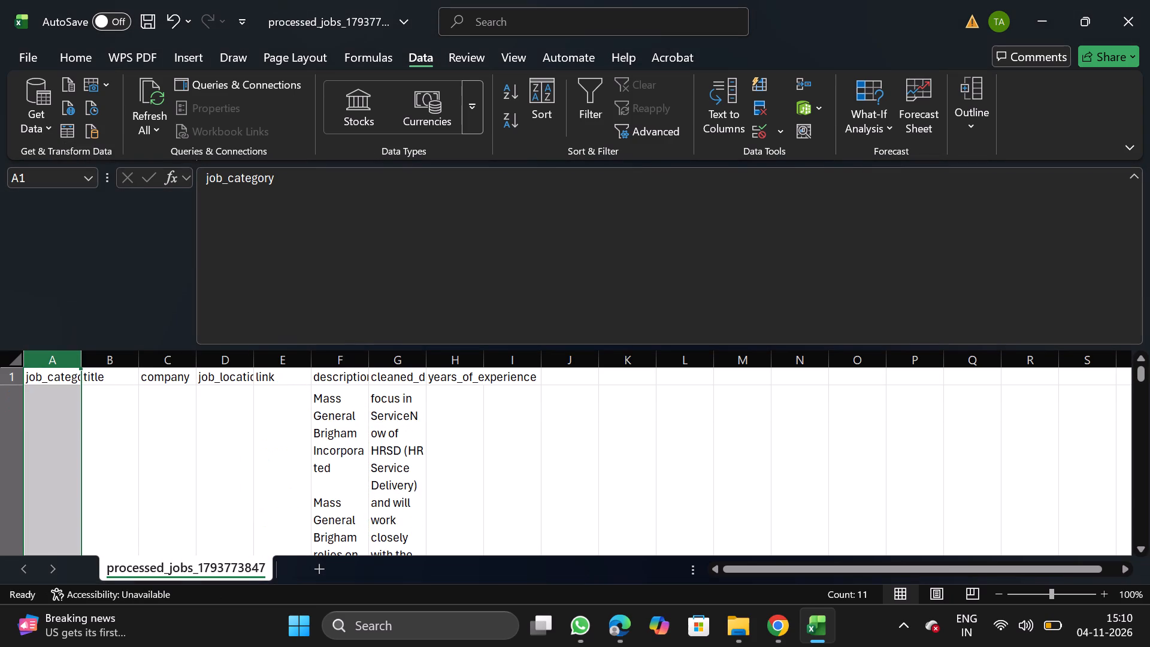
Turn off text wrapping for the description and cleaned description columns, F and G.
left_click(343, 365)
key("shift+Right")
left_click(80, 45)
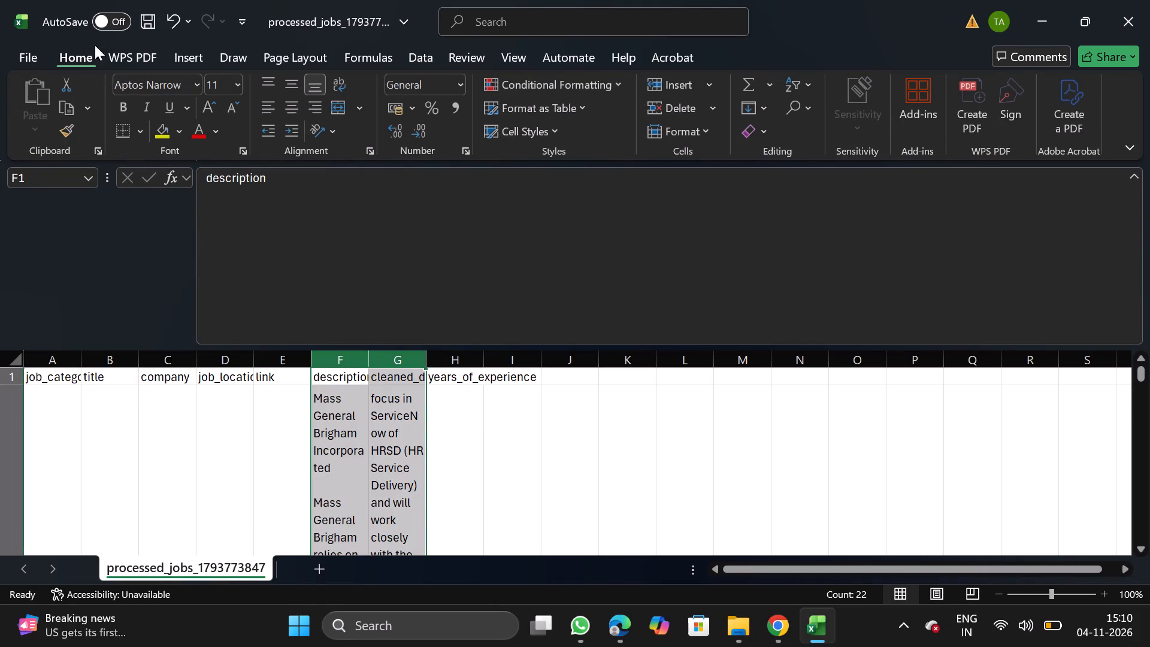
left_click(373, 149)
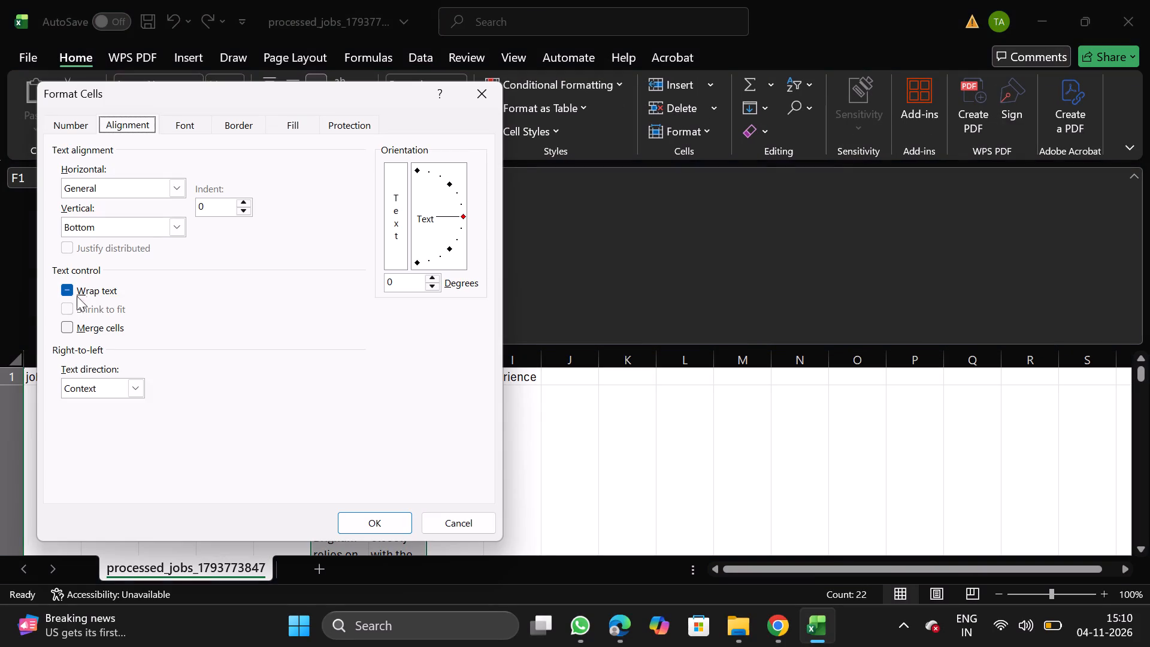
double_click(89, 294)
left_click(379, 524)
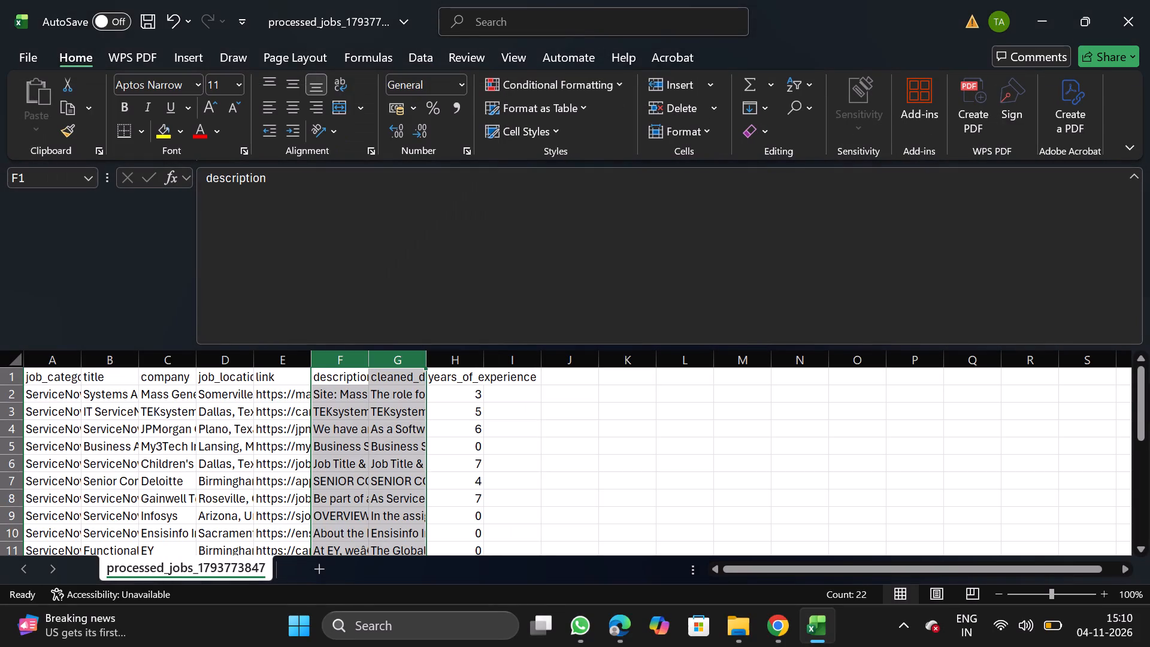
Move the years_of_experience column in front of the description column so it becomes column F.
left_click(461, 364)
key("ctrl+x")
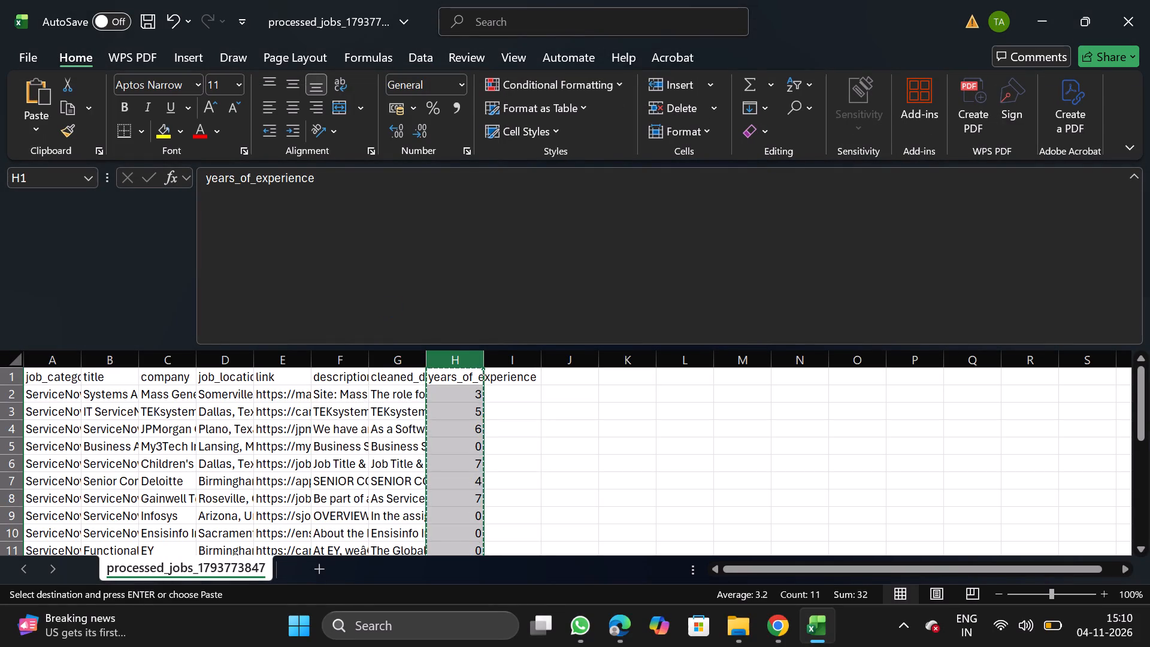
left_click_drag(331, 366, 337, 476)
right_click(337, 476)
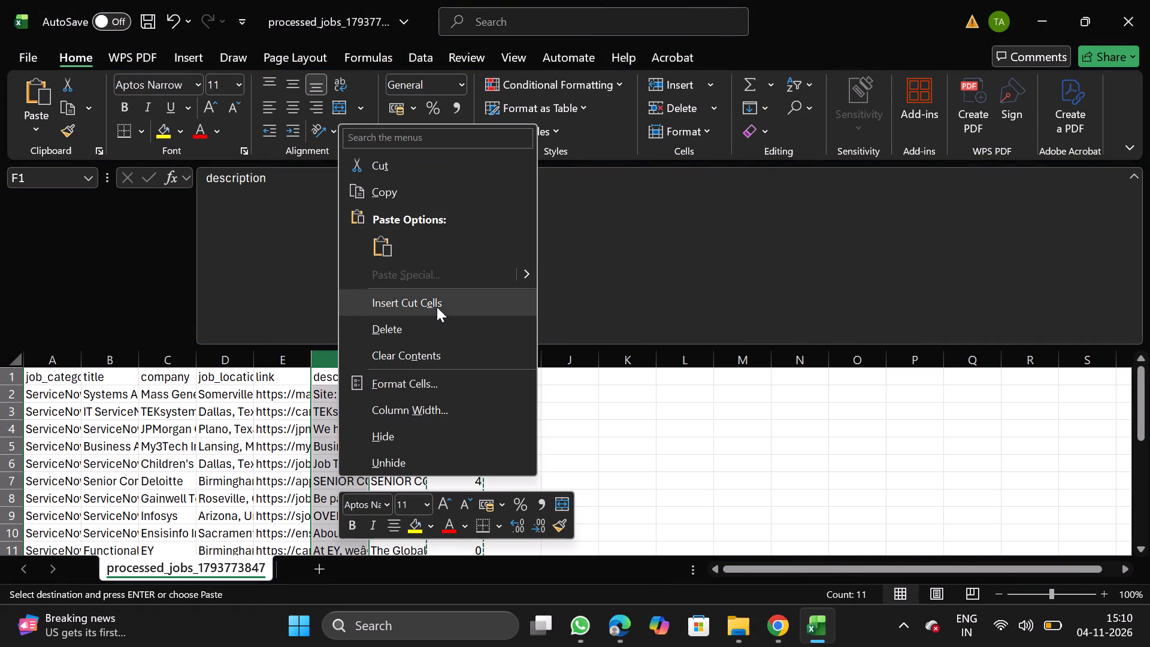
left_click(437, 307)
Move the link column to the end of the table, after the cleaned_description column.
left_click(271, 364)
key("ctrl+x")
left_click(271, 364, "ctrl")
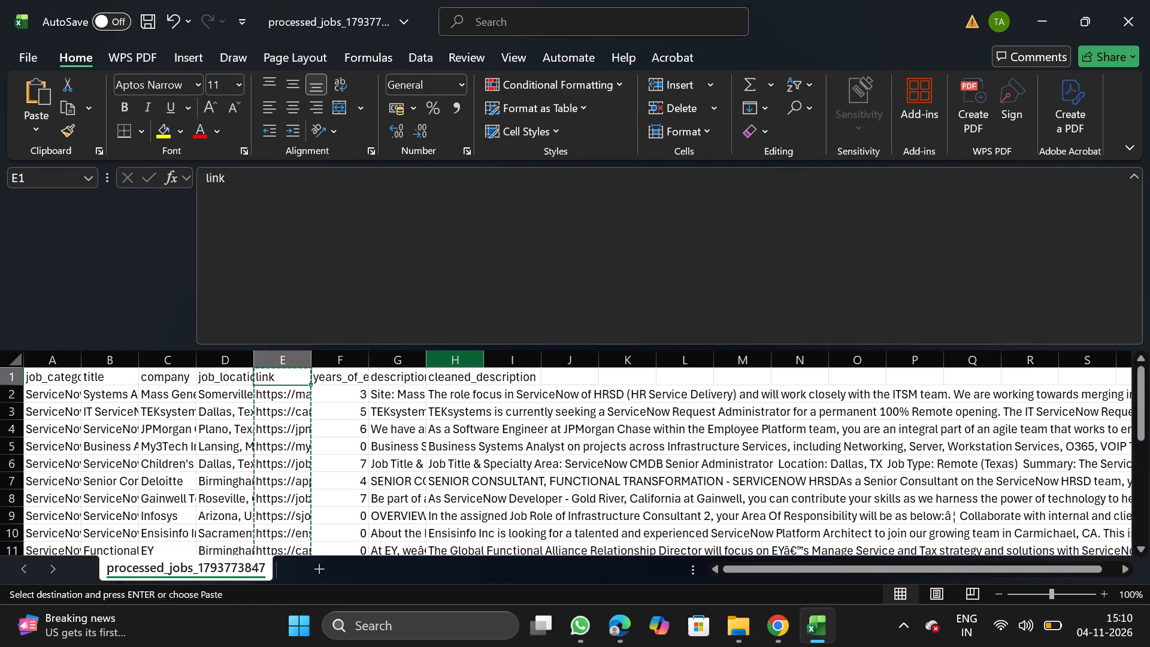
left_click_drag(510, 360, 535, 470)
right_click(535, 470)
left_click(591, 294)
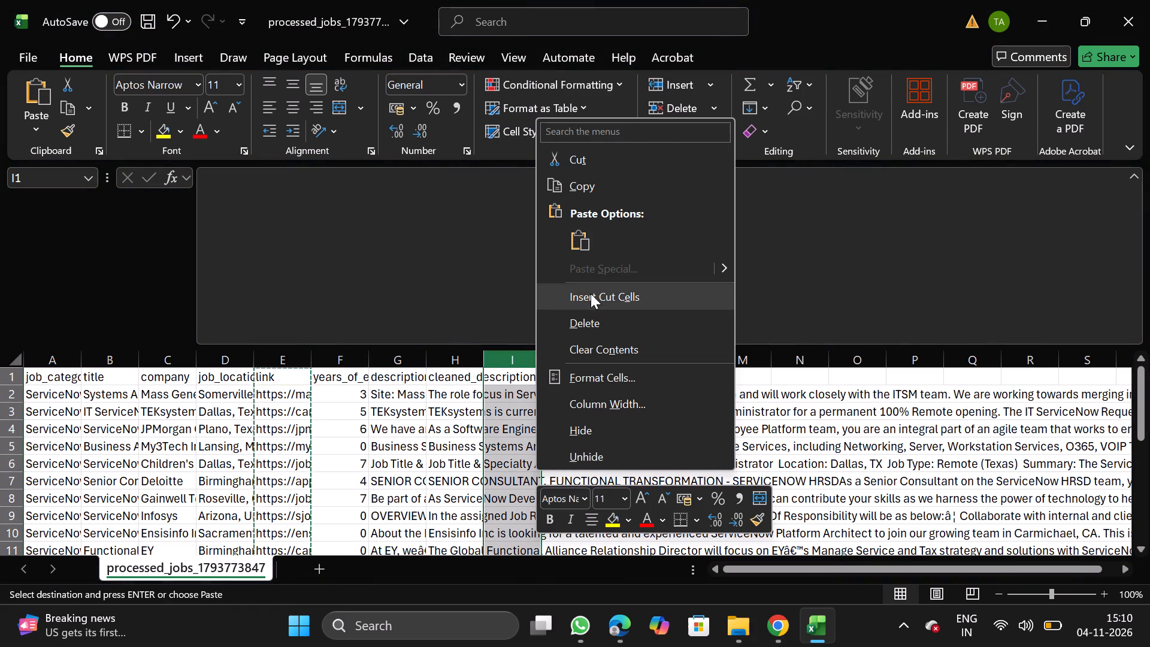
Rename the cleaned_description header in G1 to description, copying the text from the F1 header.
left_click(356, 373)
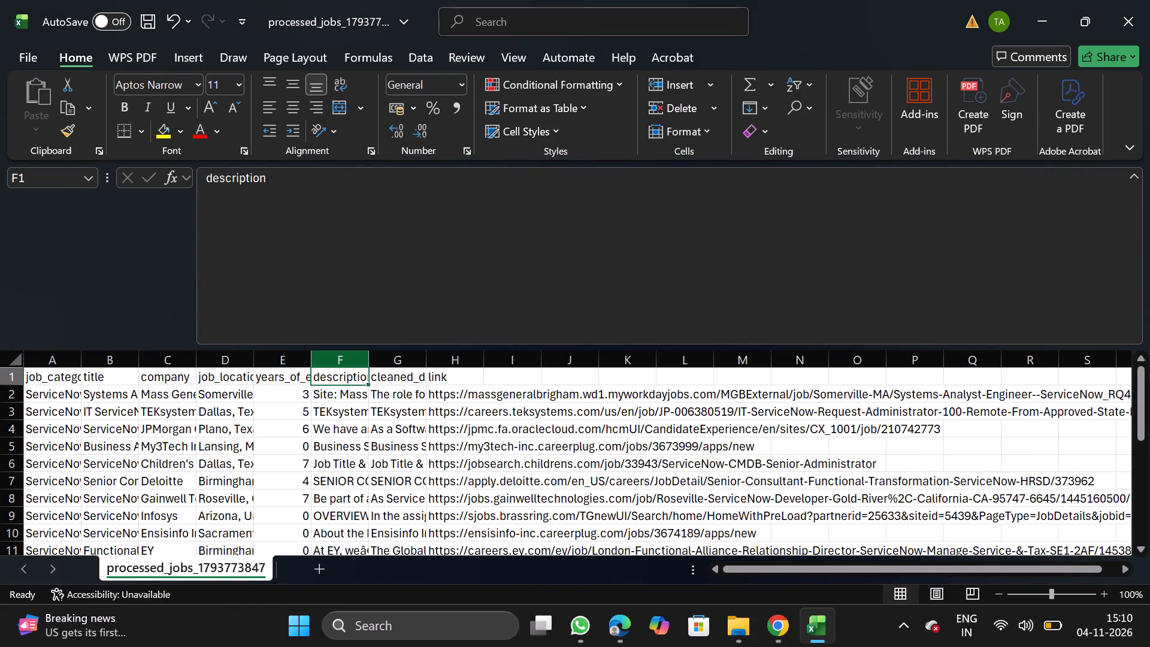
left_click_drag(208, 180, 281, 183)
key("ctrl+c")
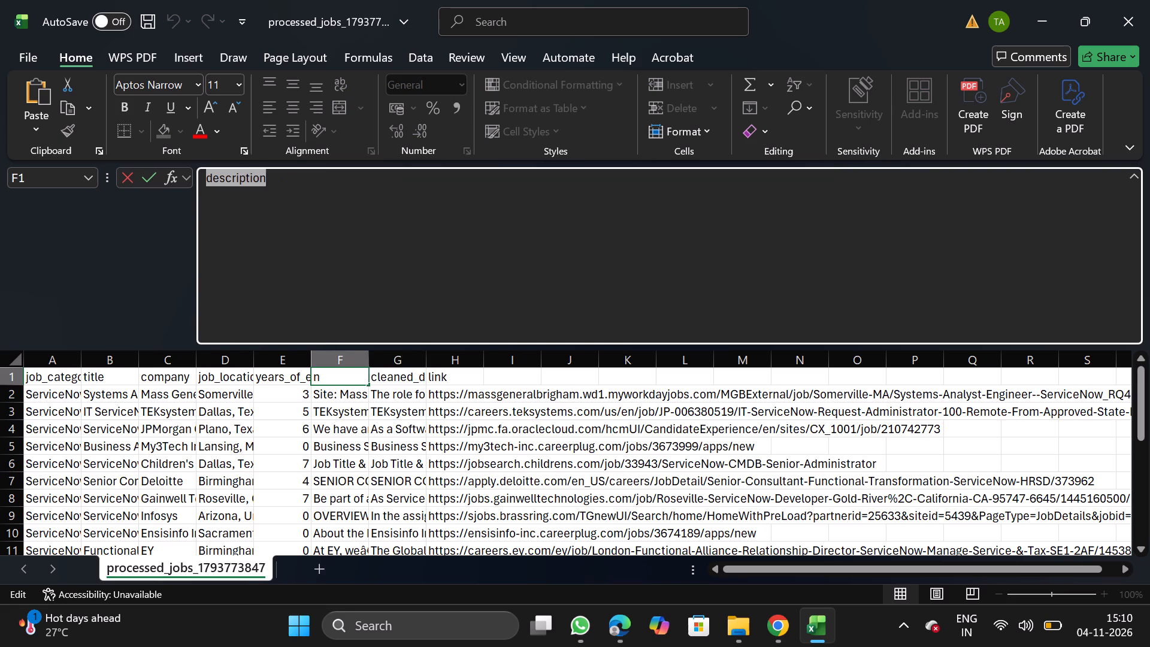
left_click(410, 376)
left_click(520, 312)
key("BackSpace")
key("BackSpace")
key("BackSpace")
key("BackSpace")
key("BackSpace")
key("BackSpace")
key("BackSpace")
key("BackSpace")
key("BackSpace")
key("BackSpace")
key("BackSpace")
key("BackSpace")
key("BackSpace")
key("BackSpace")
key("BackSpace")
key("BackSpace")
key("BackSpace")
key("BackSpace")
key("BackSpace")
key("BackSpace")
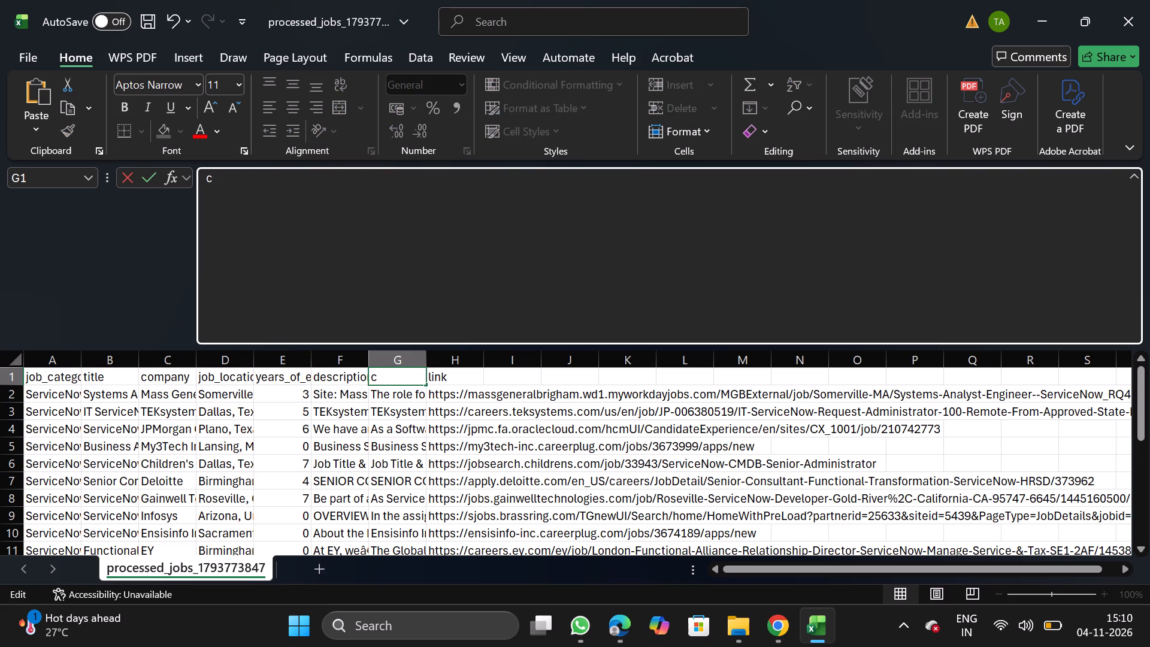
key("ctrl+v")
Replace the F1 header with original_description, copied from the required columns on NextGenApply's bulk CSV upload page.
left_click(339, 377)
left_click(486, 300)
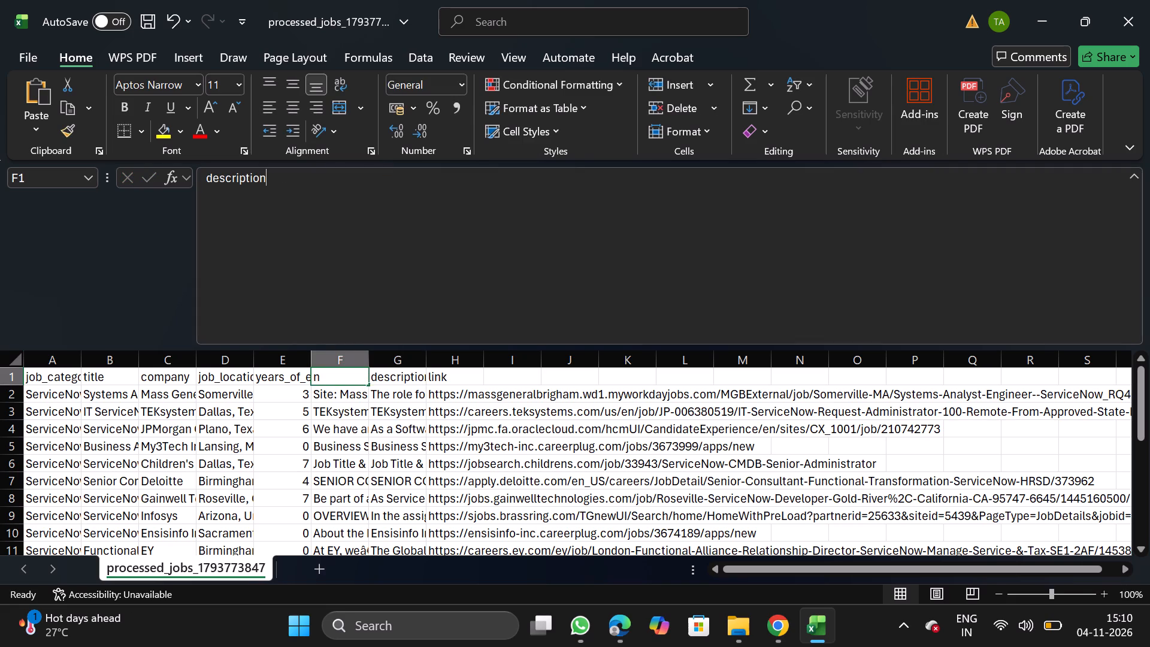
key("BackSpace")
key("BackSpace")
key("BackSpace")
key("BackSpace")
key("BackSpace")
key("BackSpace")
key("BackSpace")
key("BackSpace")
key("BackSpace")
key("BackSpace")
key("BackSpace")
key("BackSpace")
key("BackSpace")
key("BackSpace")
key("BackSpace")
key("BackSpace")
key("BackSpace")
key("BackSpace")
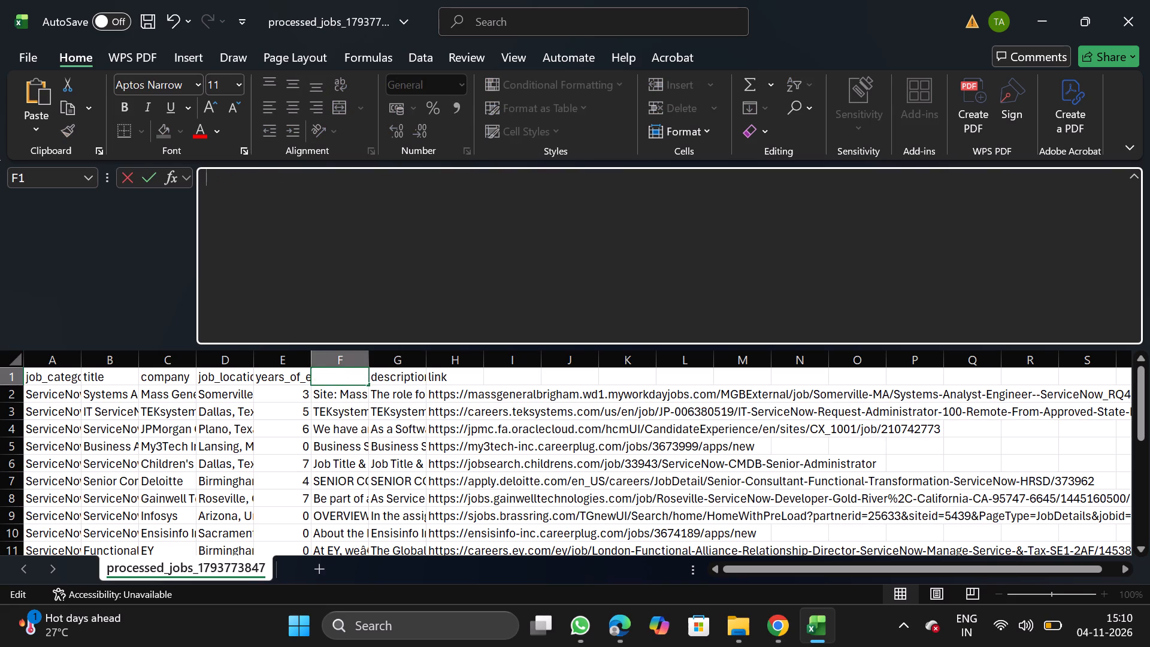
left_click(777, 628)
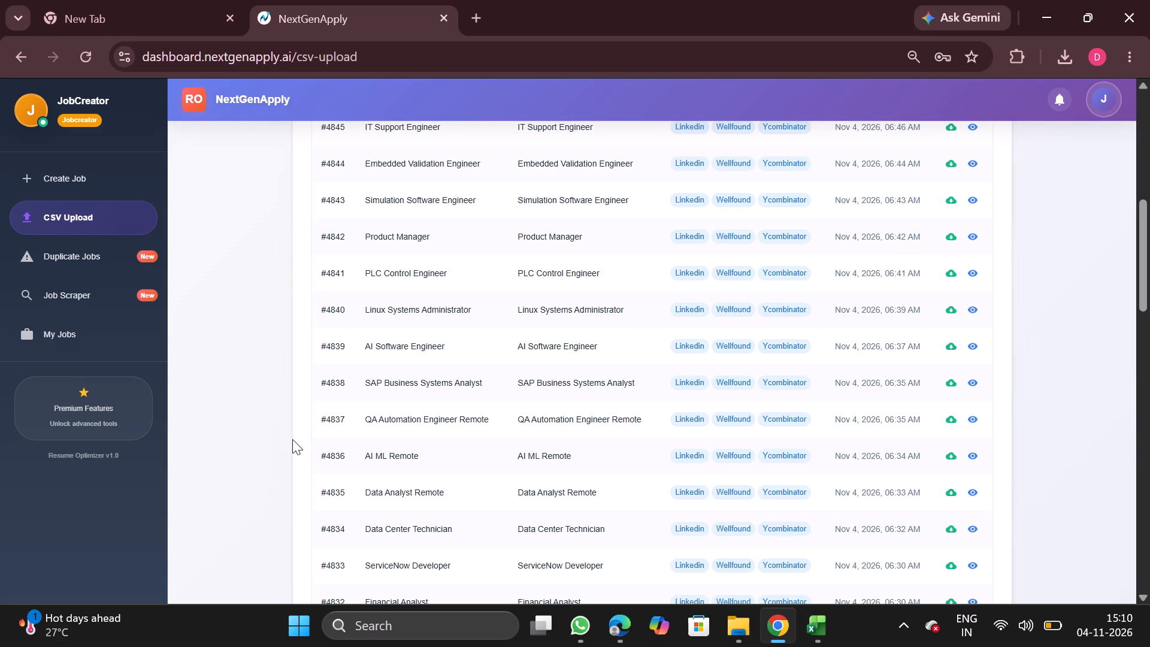
left_click(78, 193)
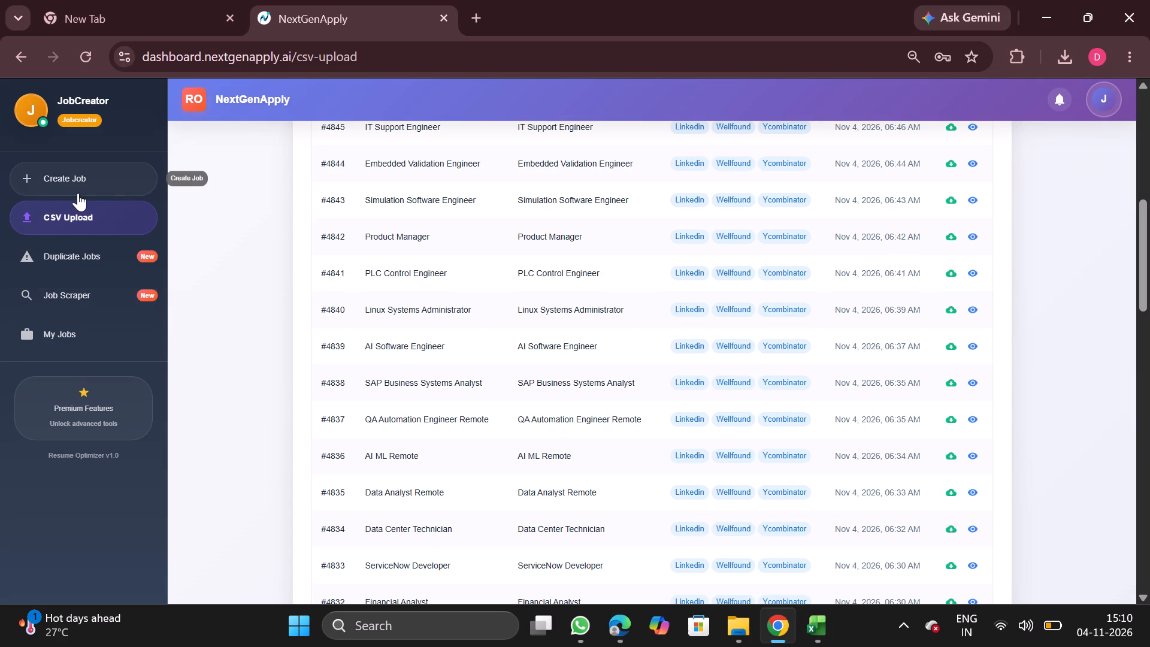
left_click(584, 167)
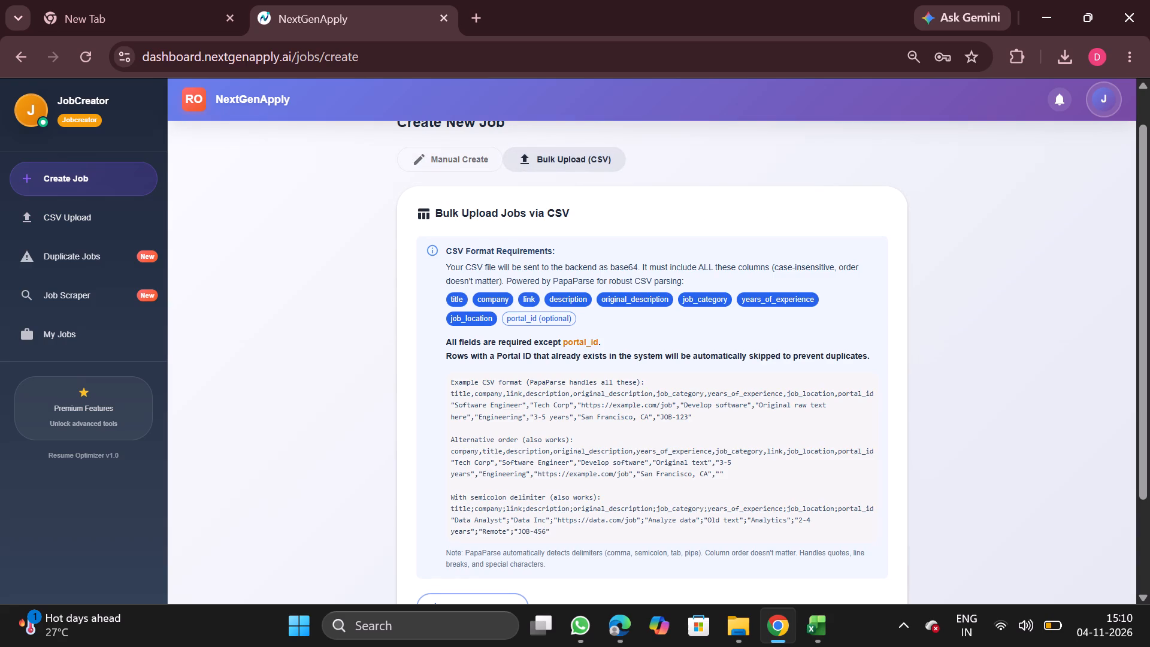
double_click(642, 294)
key("ctrl+c")
left_click(813, 627)
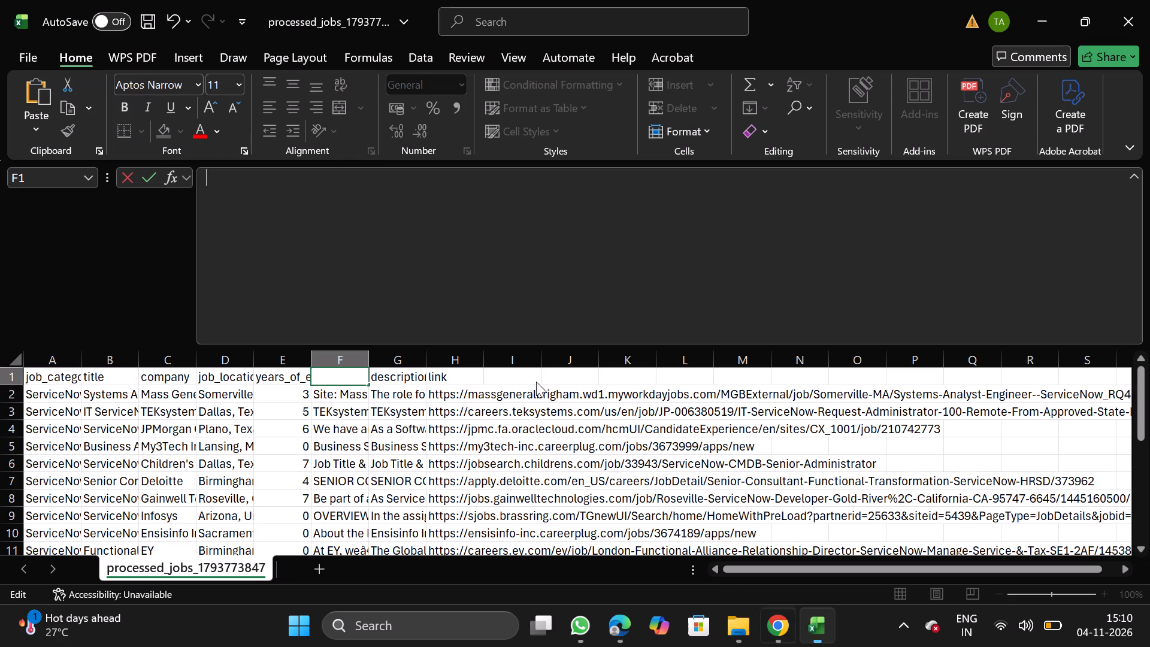
key("ctrl+v")
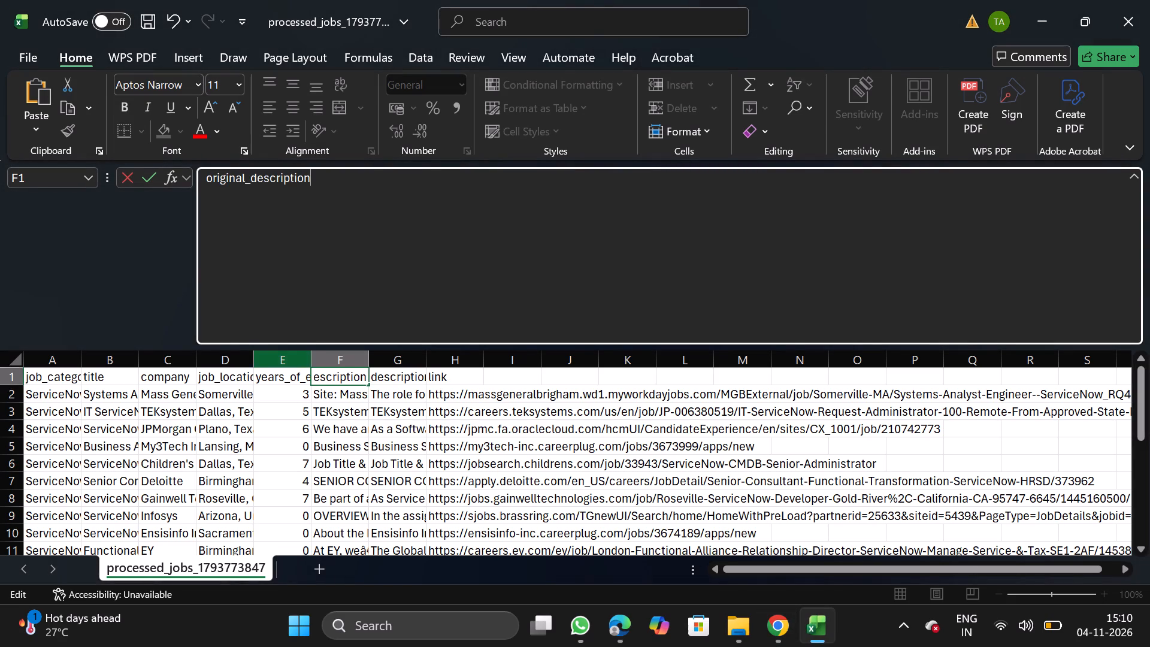
Replace all United States entries in the job_location column with Remote, matching entire cell contents.
left_click(221, 363)
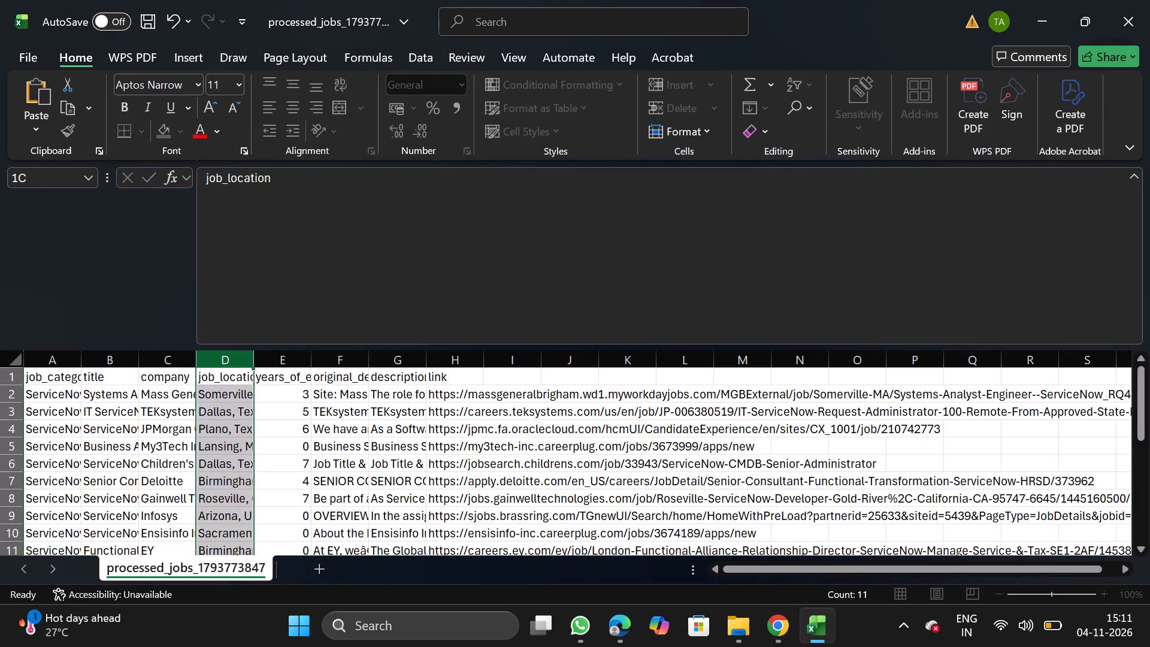
key("ctrl+h")
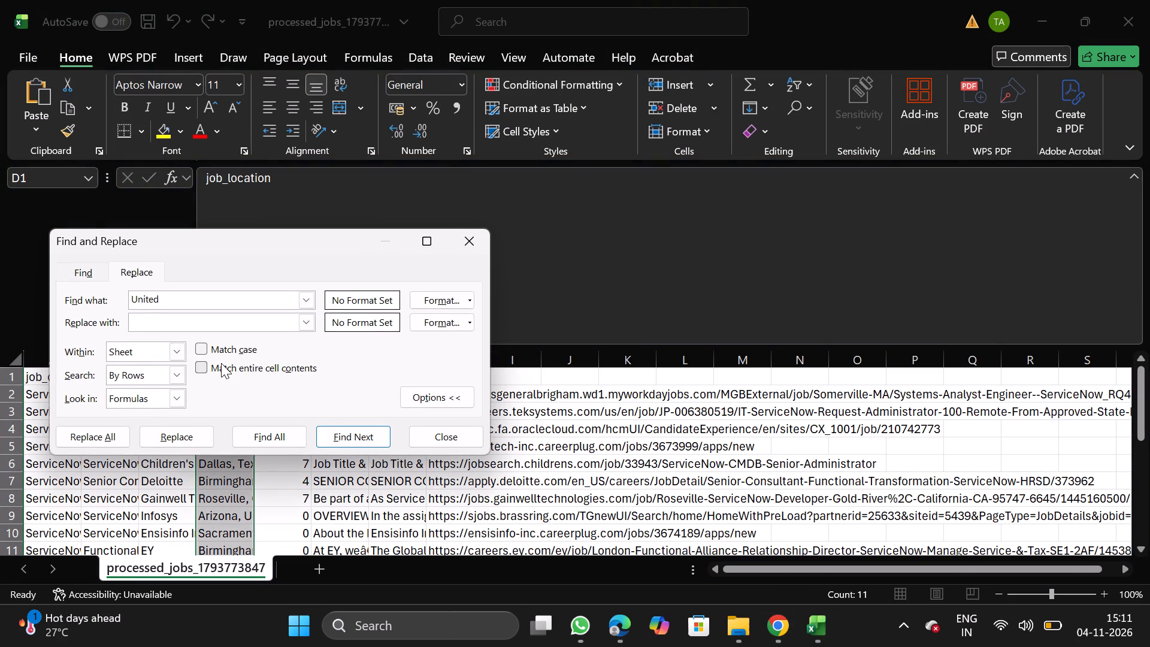
key("BackSpace")
type("tates")
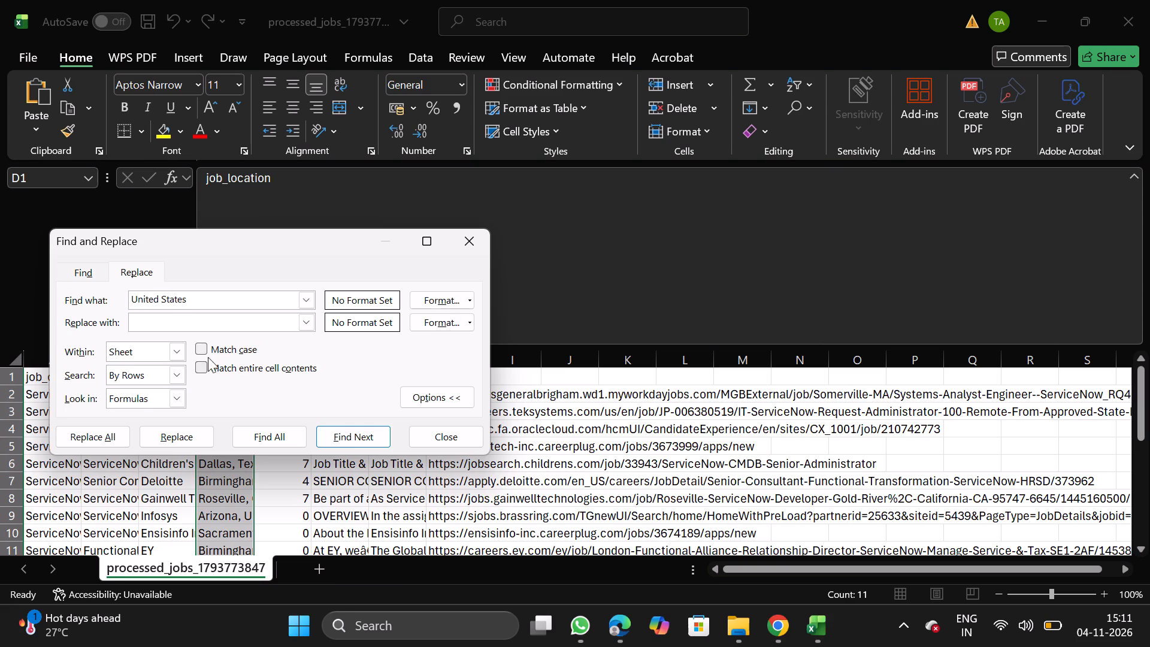
type("emote")
left_click(201, 368)
left_click(110, 441)
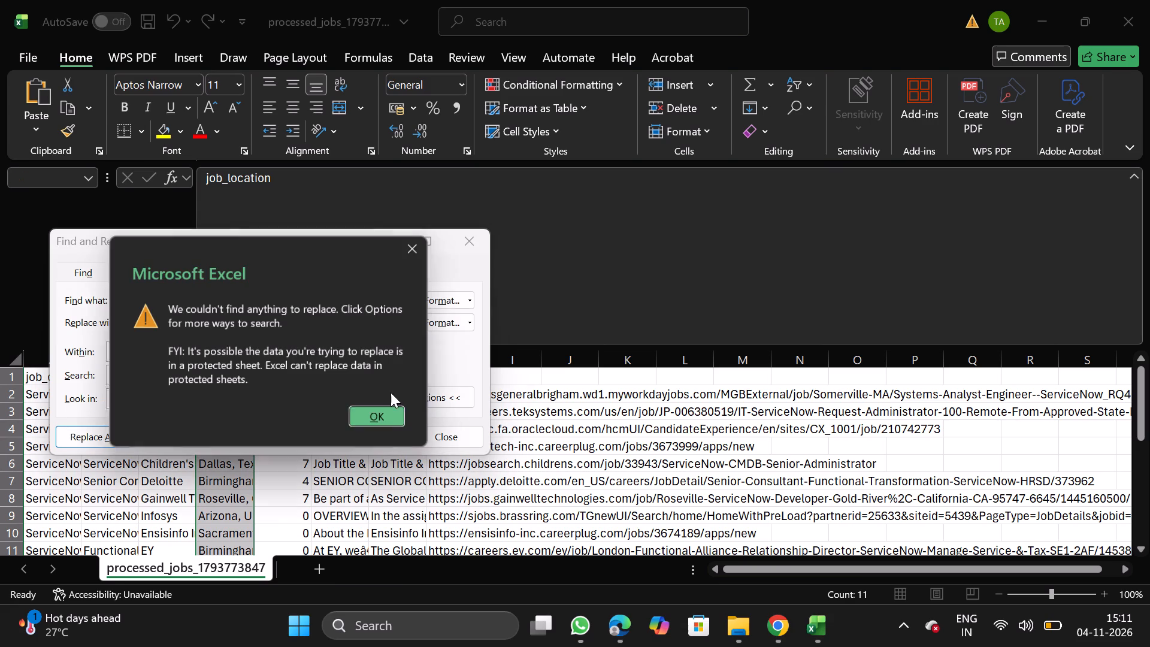
left_click(388, 418)
left_click(472, 242)
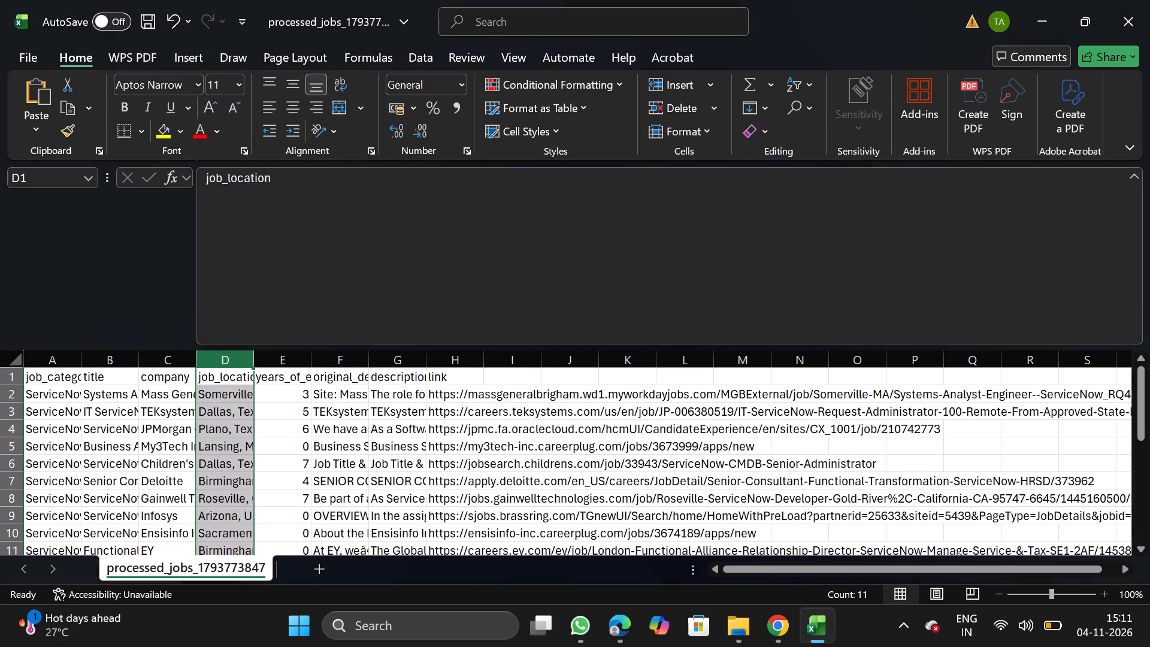
Filter title to the Functional Alliance Relationship Director job and blanks, delete the matching job row, and turn the filter off.
left_click(104, 360)
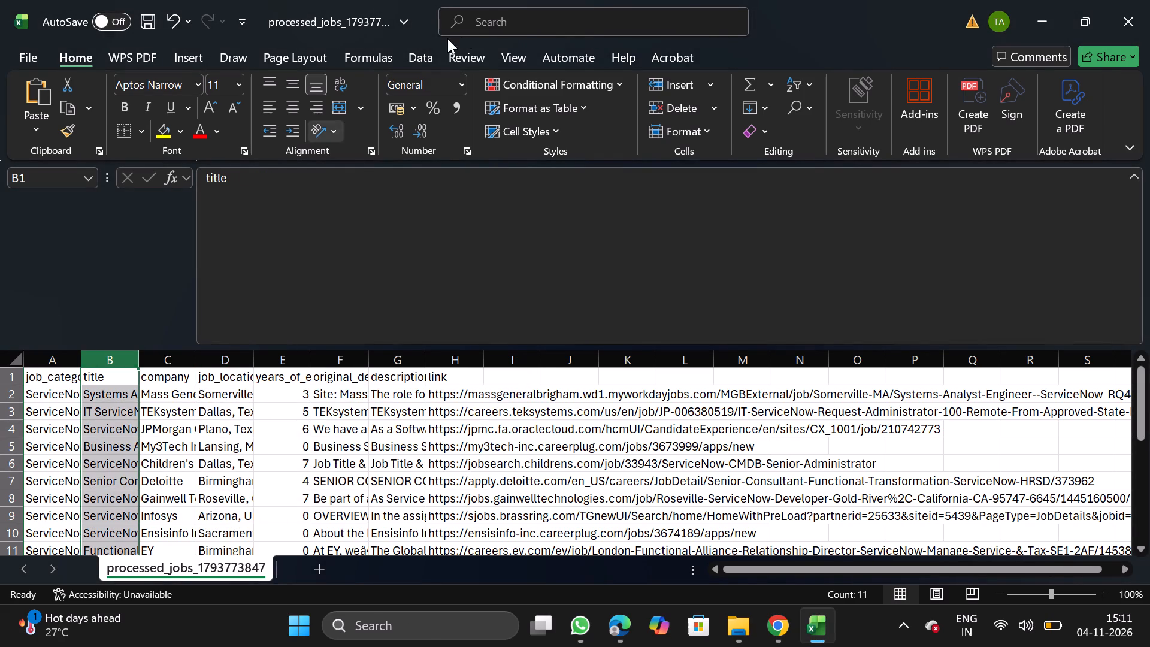
left_click(427, 58)
left_click(593, 96)
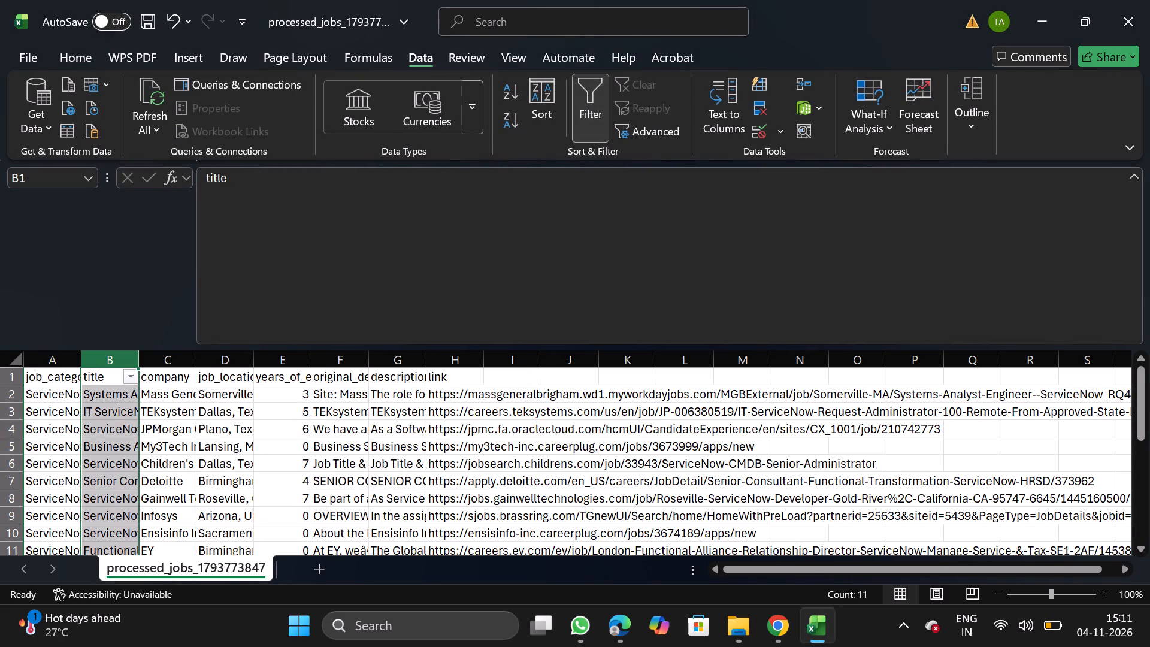
left_click(134, 377)
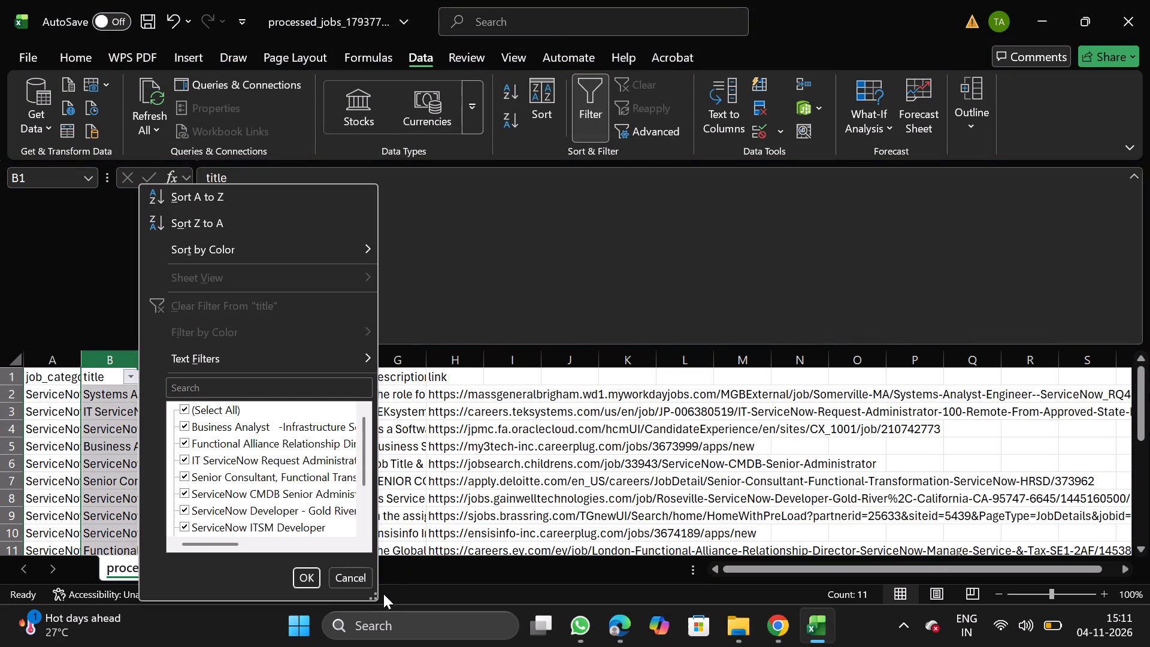
triple_click(376, 600)
left_click_drag(376, 600, 786, 646)
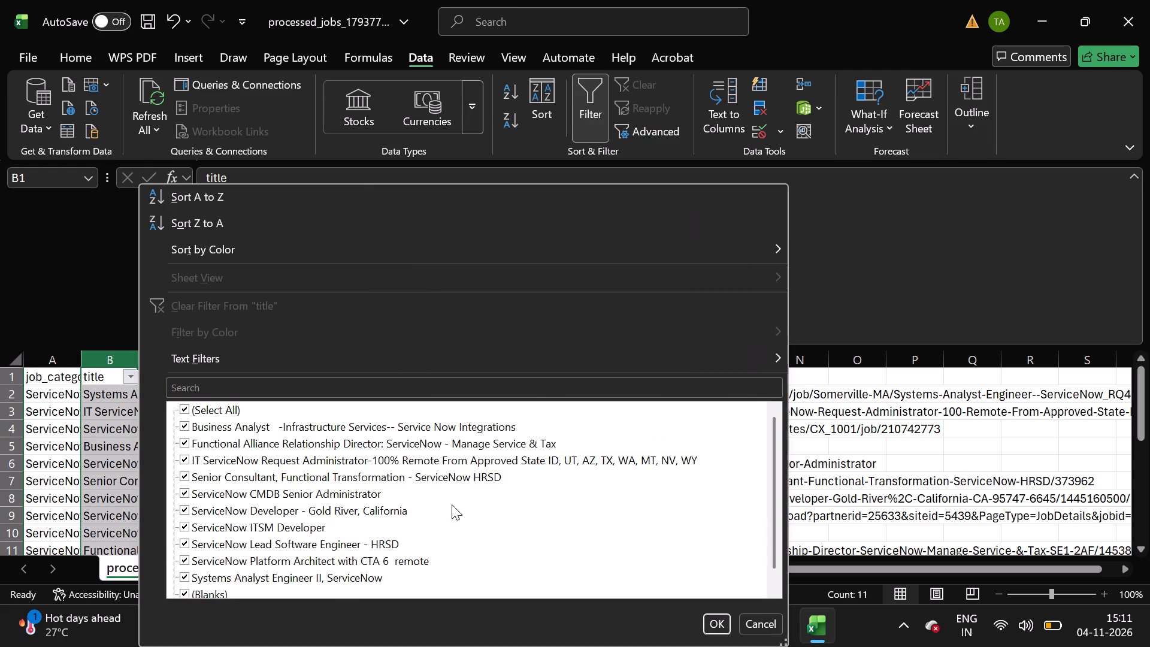
left_click(226, 407)
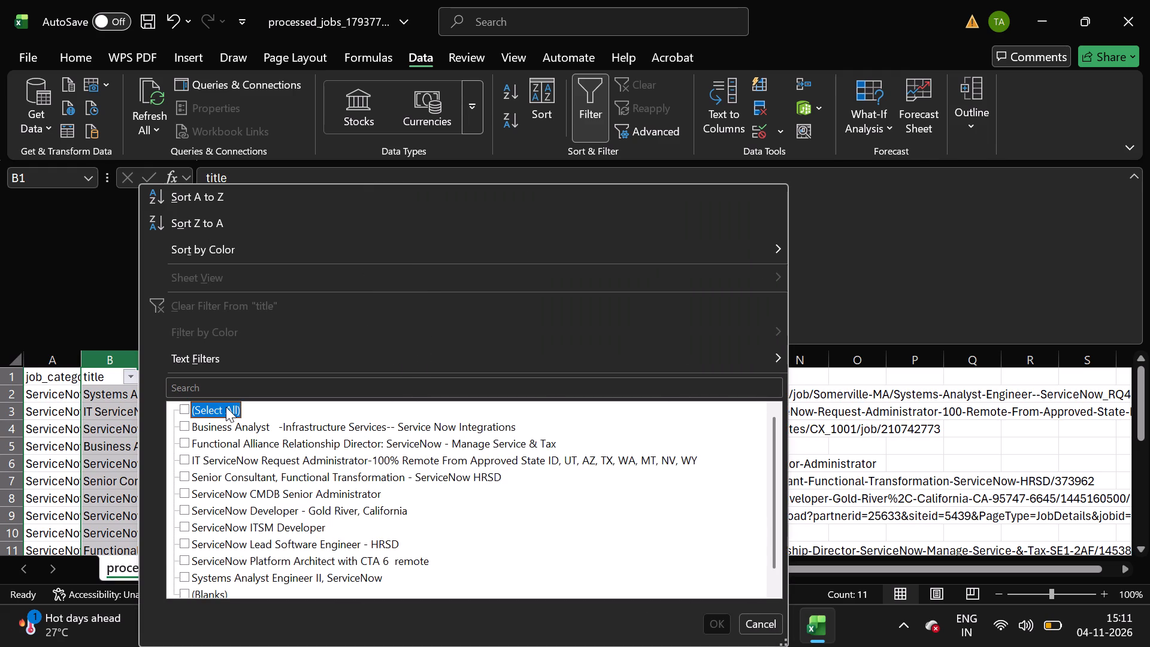
left_click(356, 446)
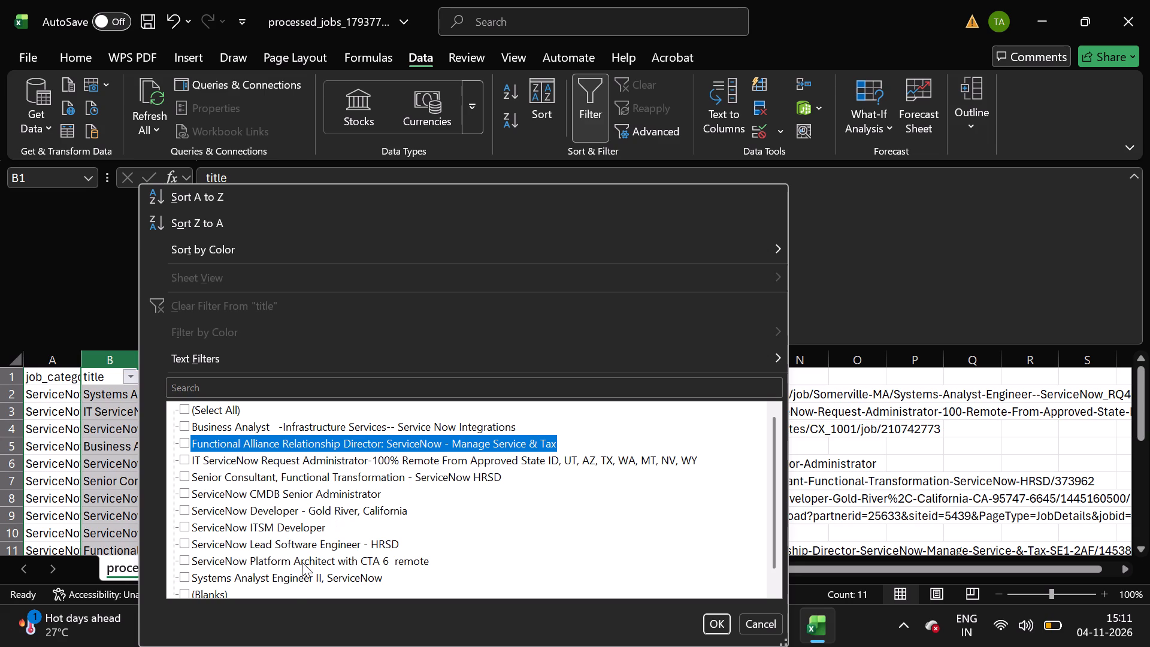
scroll(289, 583, "down", 1)
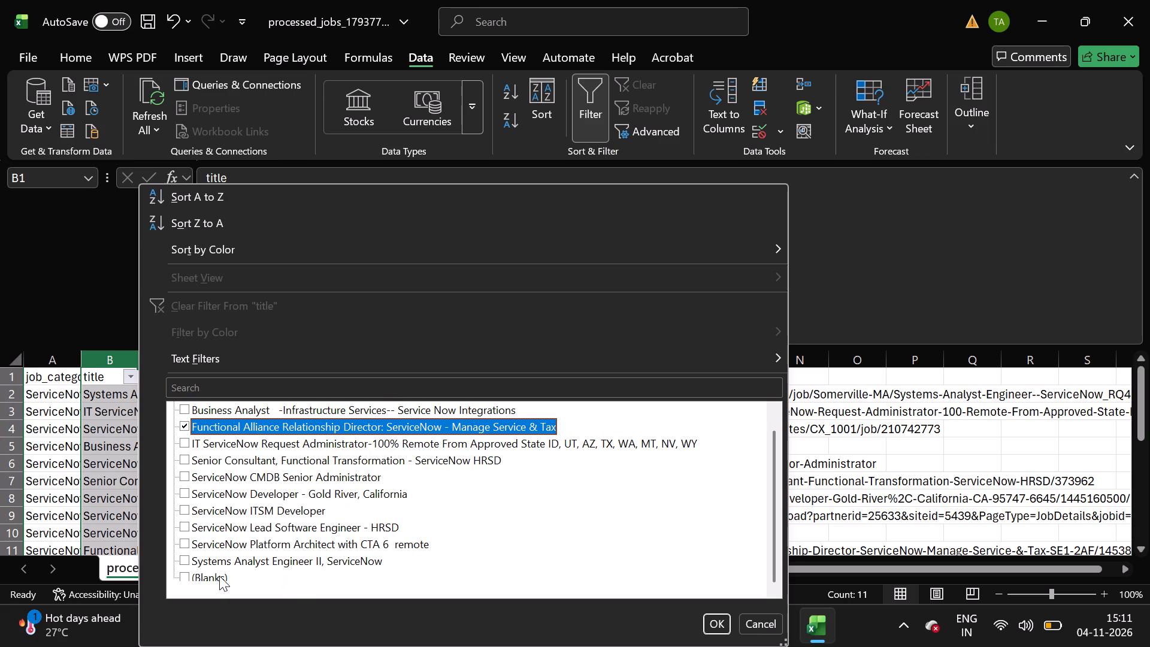
left_click(215, 576)
left_click(714, 617)
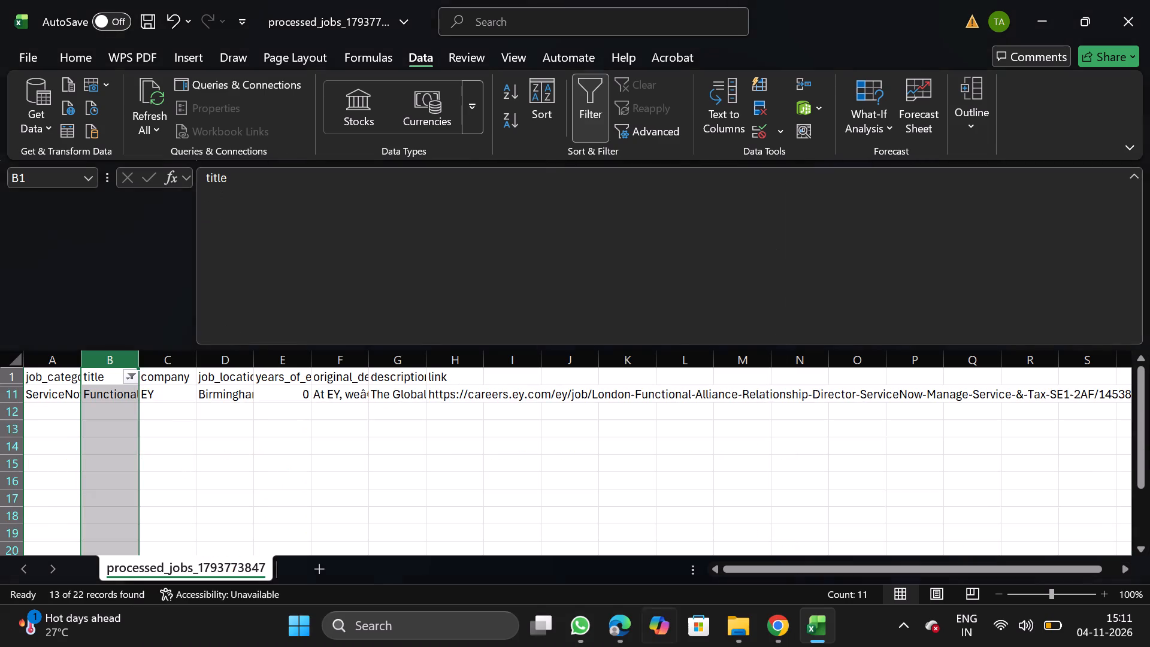
left_click(5, 397)
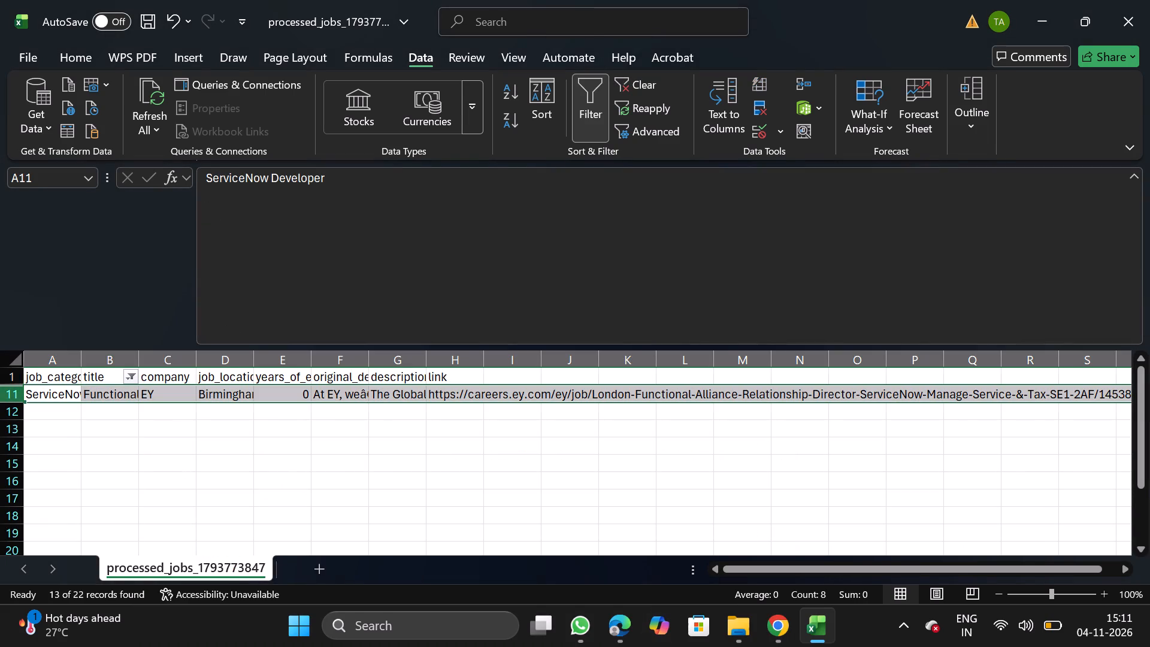
right_click(32, 394)
left_click(139, 252)
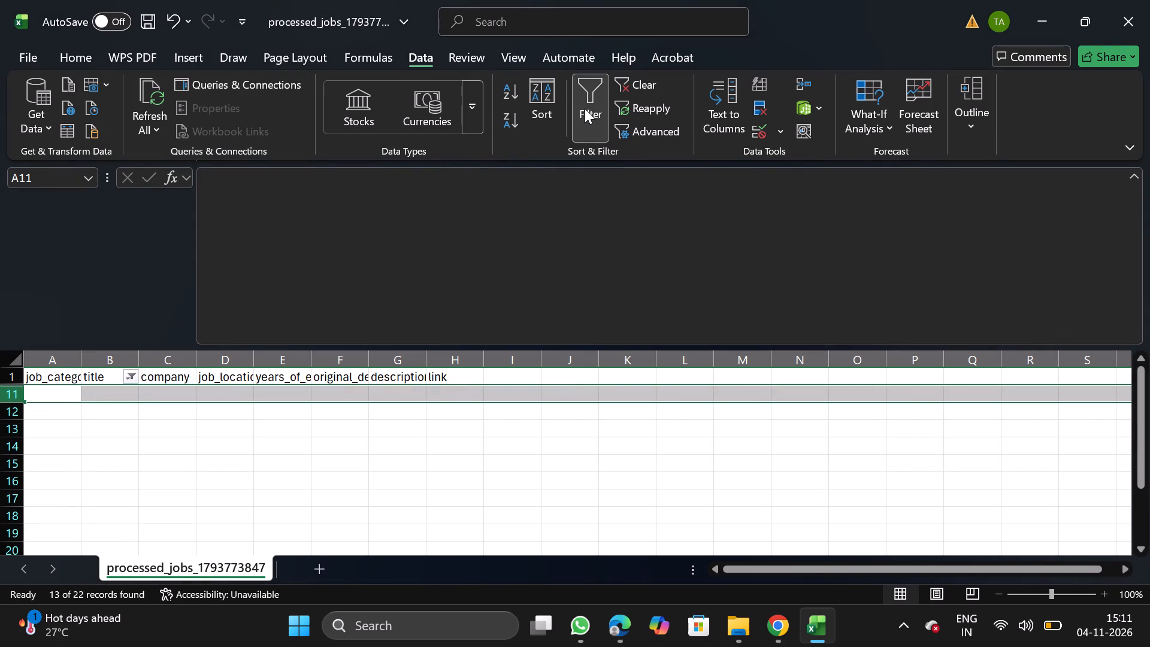
left_click(585, 108)
Filter the title column by "architect", delete the matching ServiceNow Platform Architect row, and turn the filter off.
left_click(105, 376)
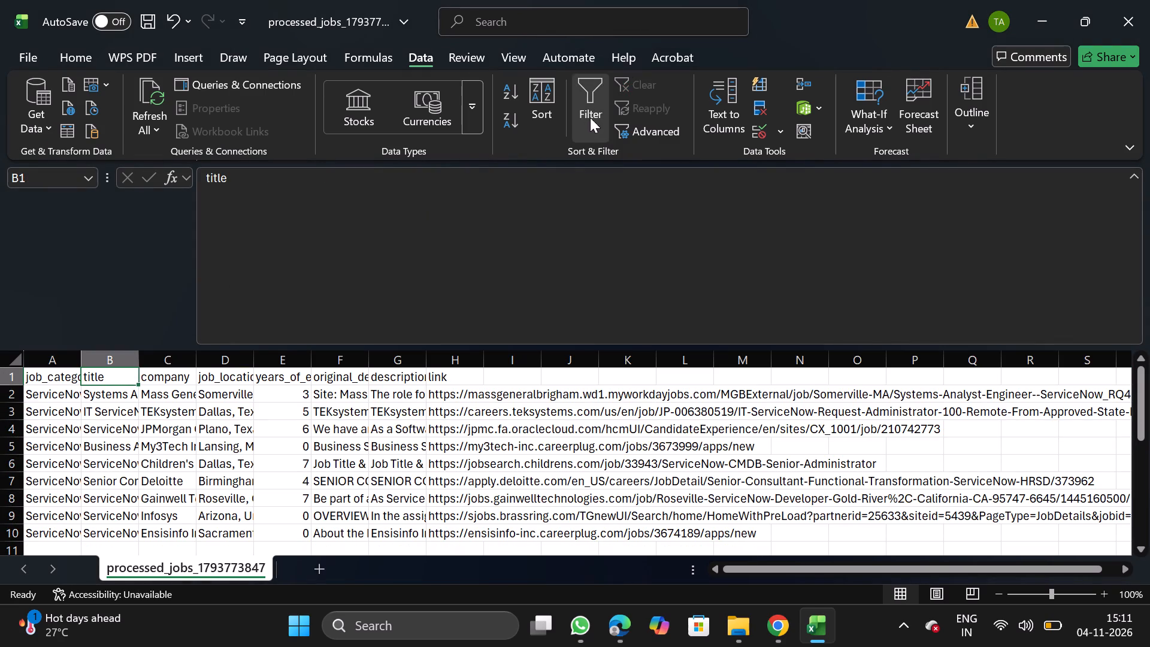
left_click(586, 120)
left_click(134, 376)
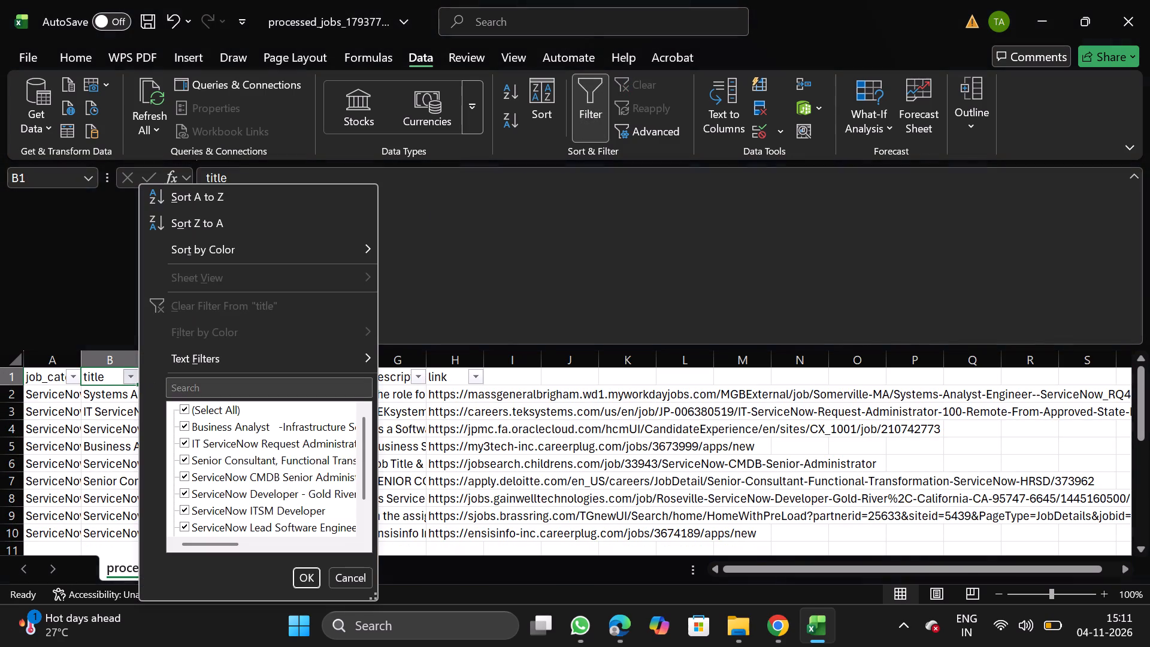
left_click(198, 390)
type("architect")
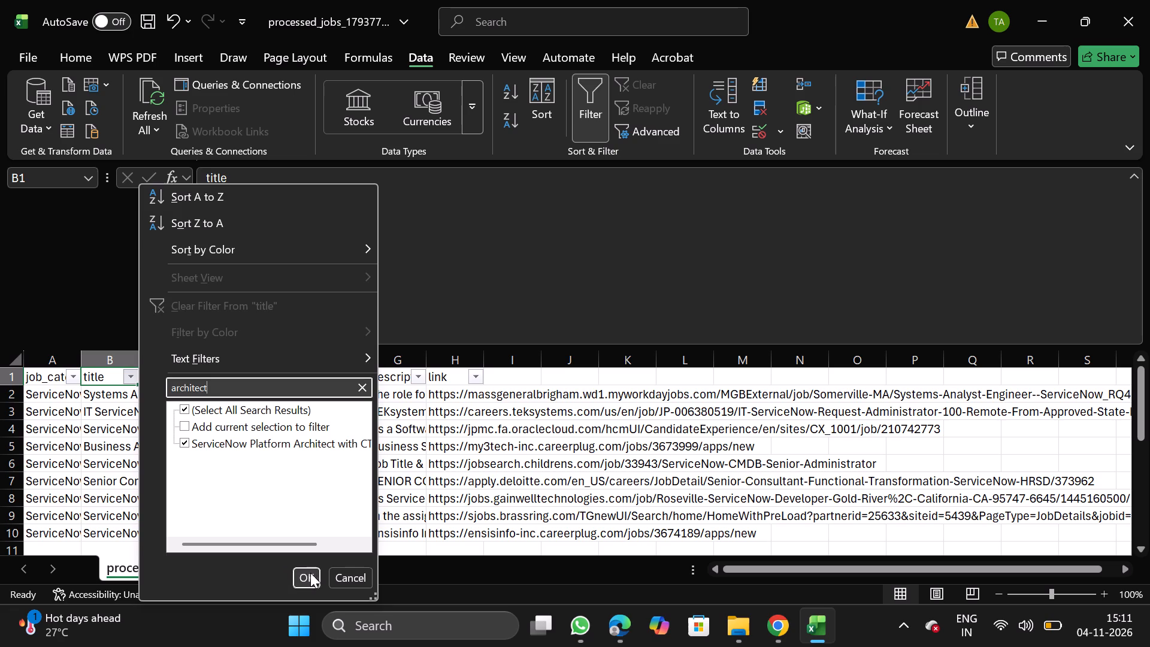
left_click(313, 575)
left_click_drag(12, 394, 47, 387)
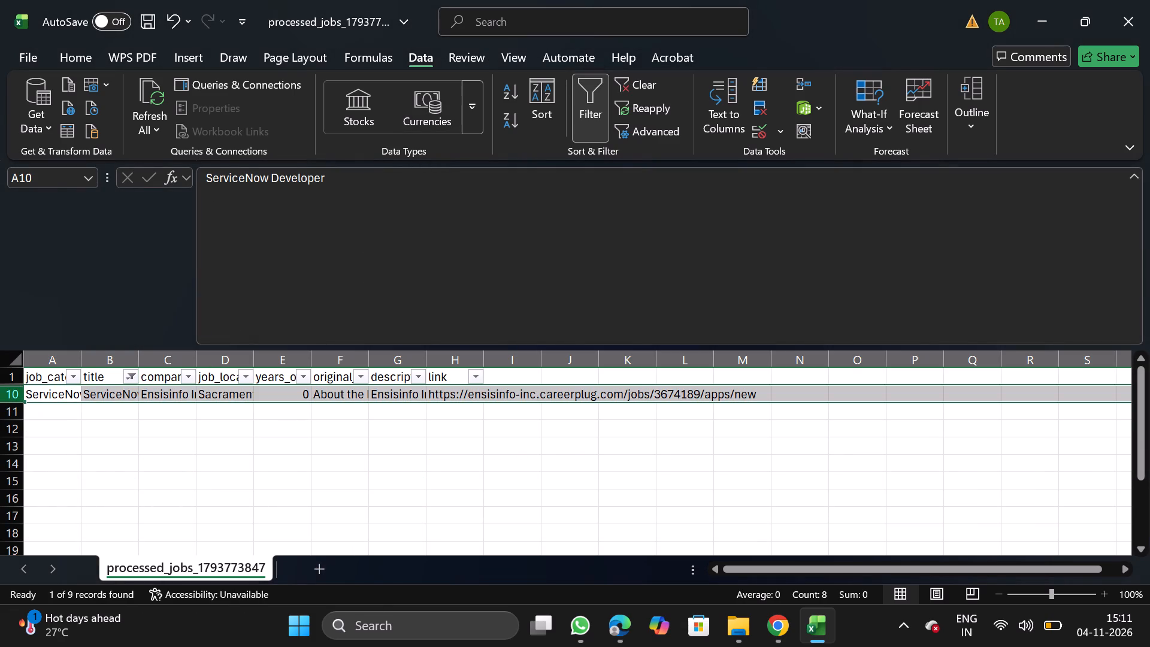
right_click(46, 394)
left_click(149, 245)
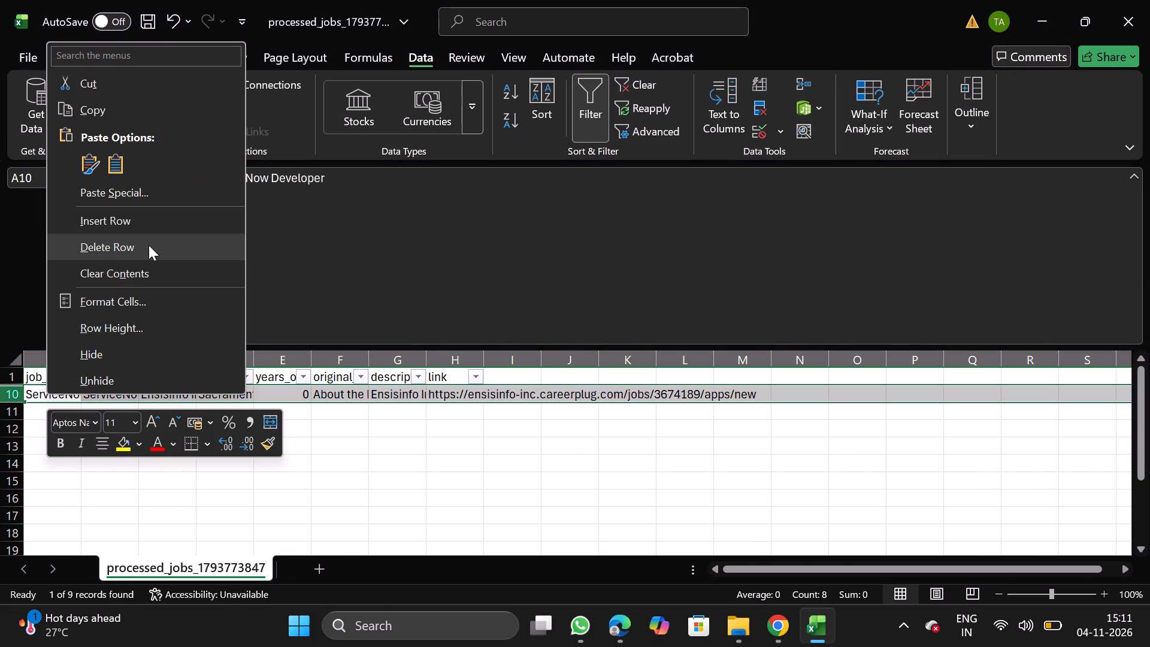
left_click(593, 114)
Review the remaining job titles in column B for any that do not suit the ServiceNow Developer category.
left_click(115, 370)
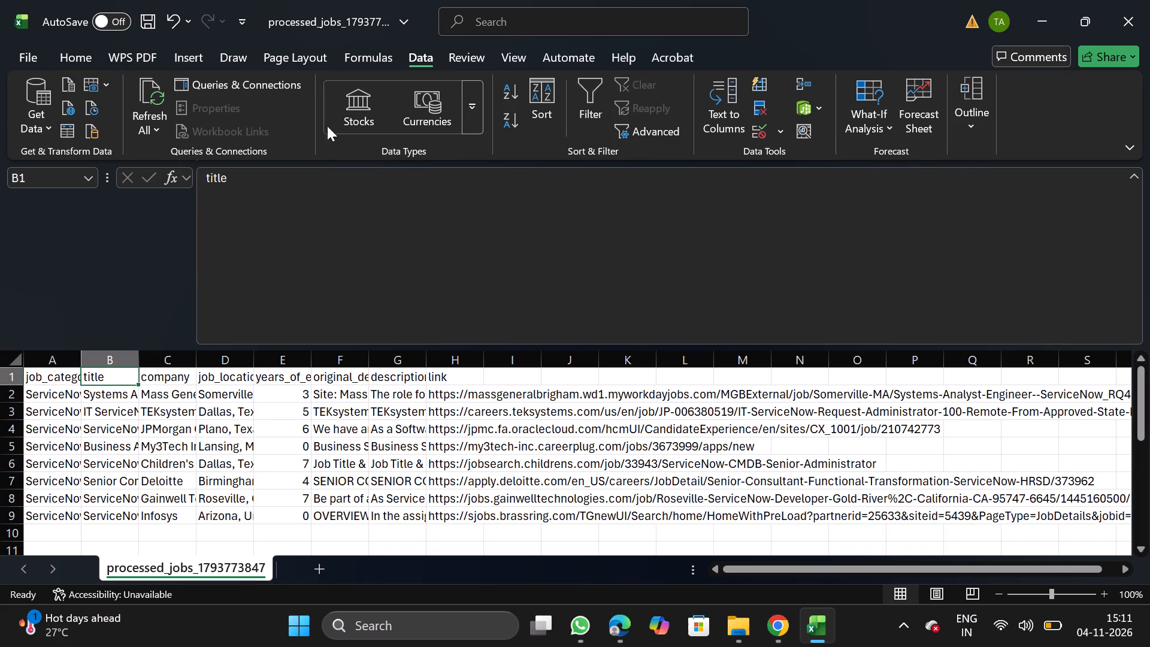
left_click(113, 395)
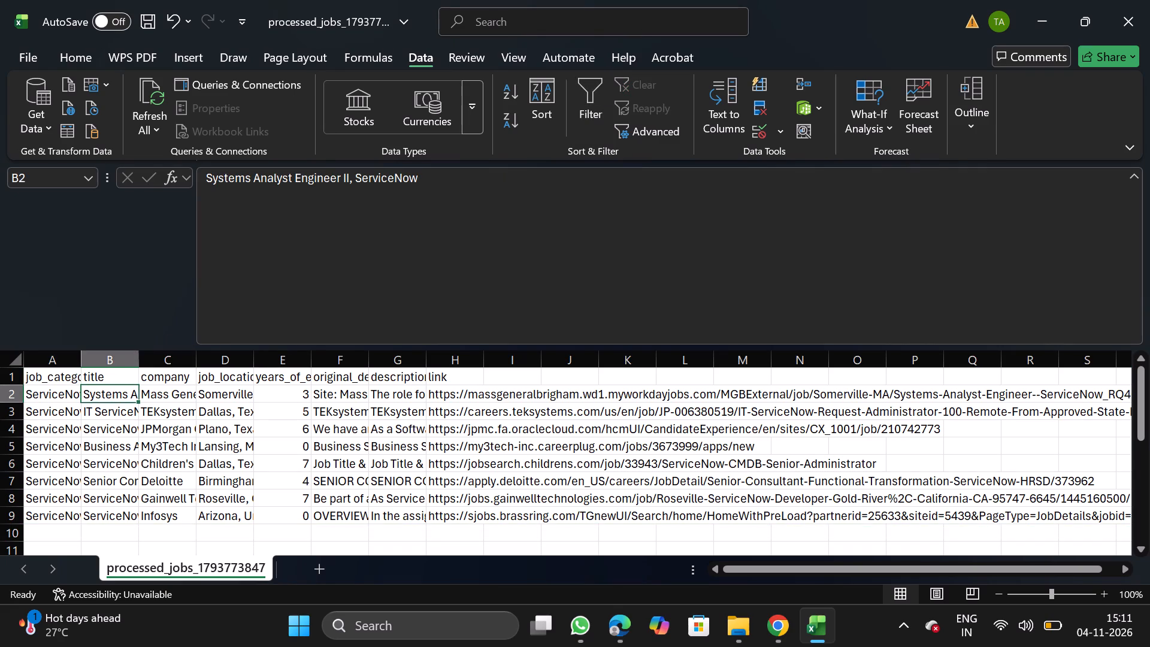
left_click(110, 421)
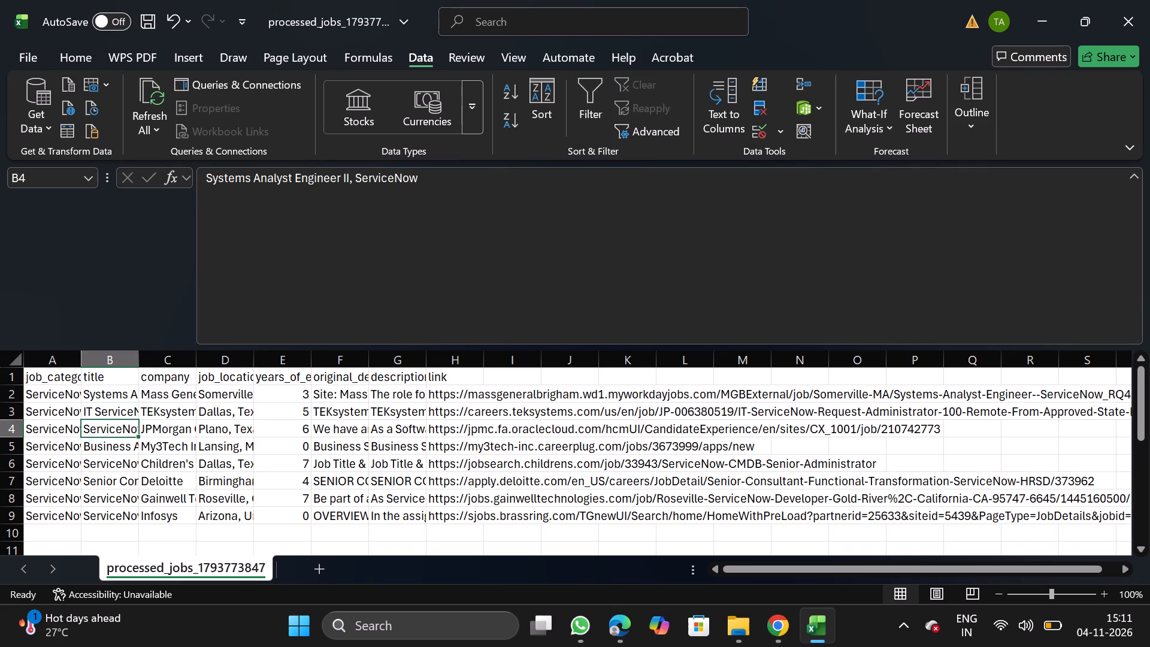
left_click(112, 451)
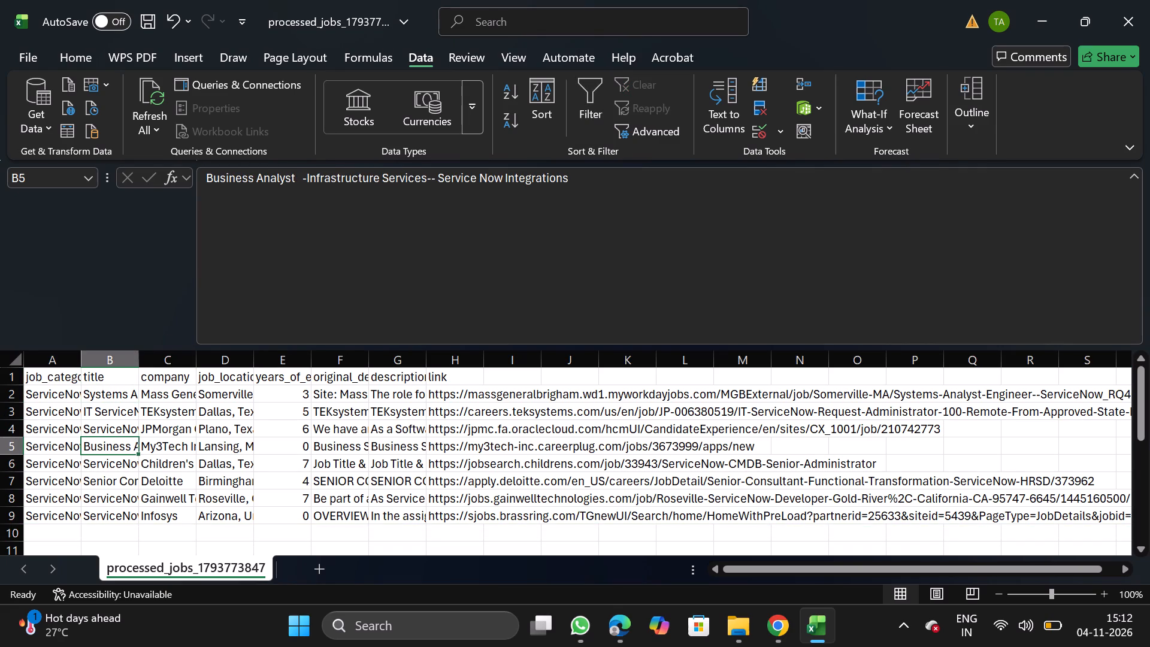
left_click(120, 413)
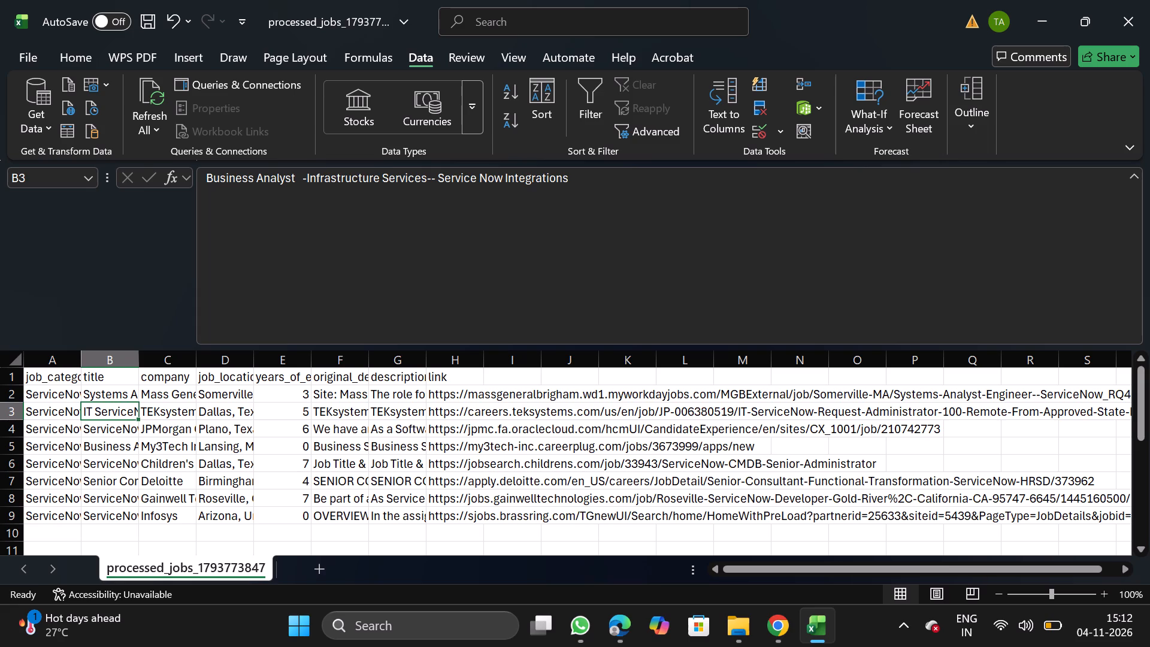
left_click(116, 465)
left_click(110, 498)
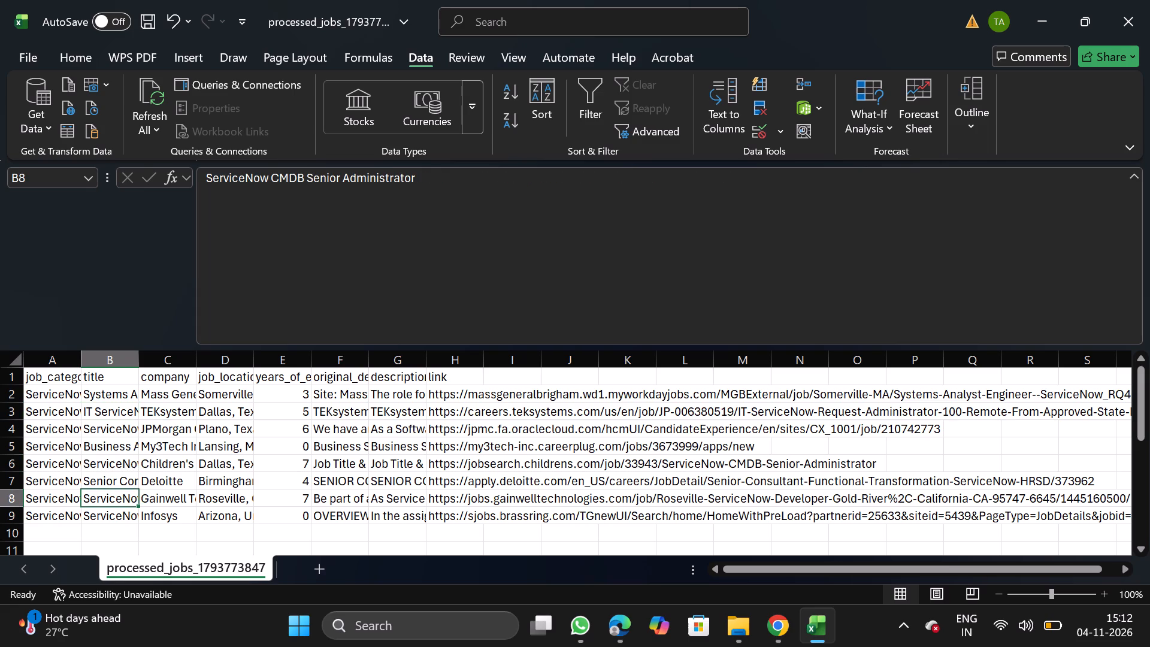
left_click(108, 519)
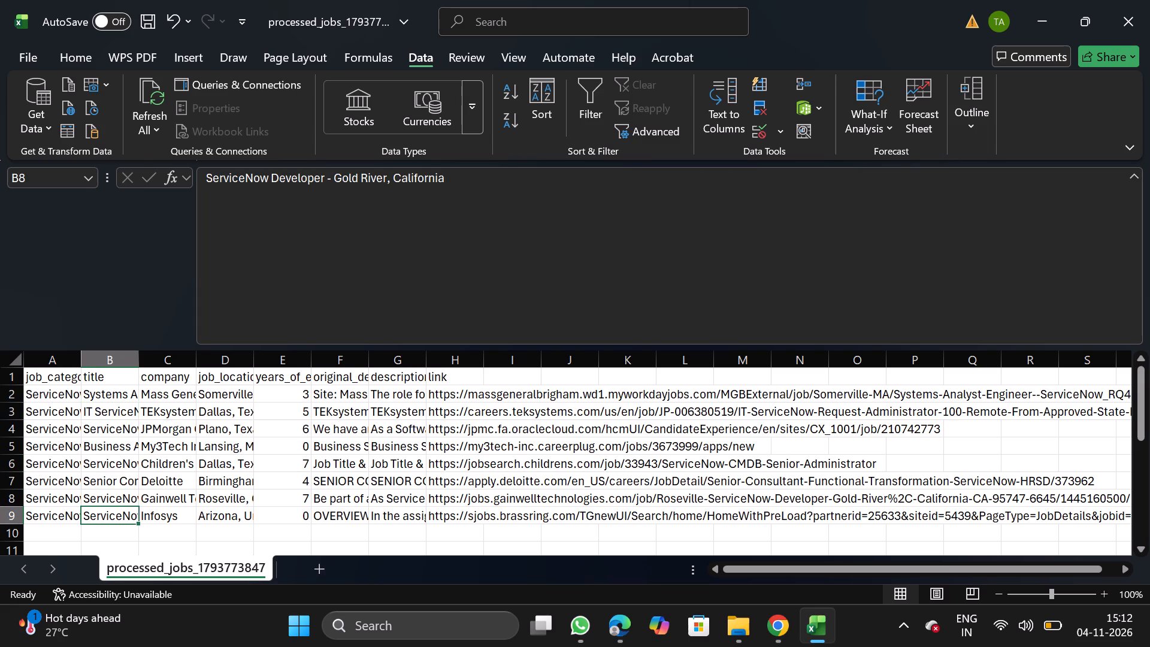
Save the cleaned file as Service_11_04 in CSV format in Documents' Daily Scraping jobs folder, replacing the existing file.
left_click(31, 62)
left_click(31, 62)
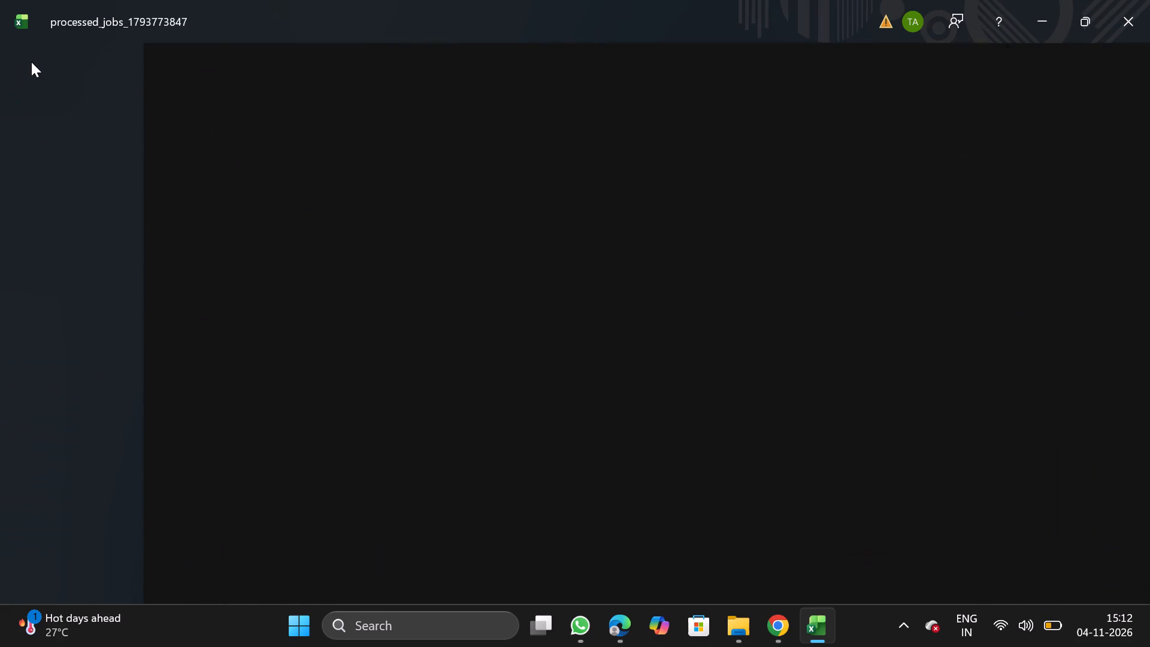
left_click(31, 62)
triple_click(68, 294)
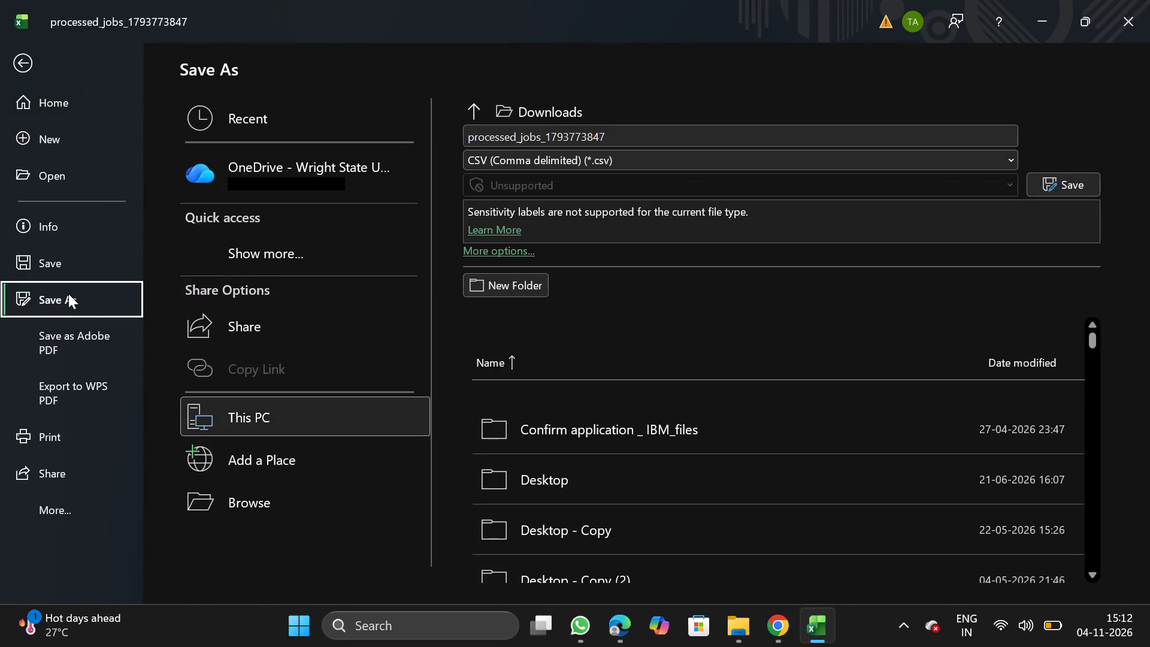
triple_click(261, 509)
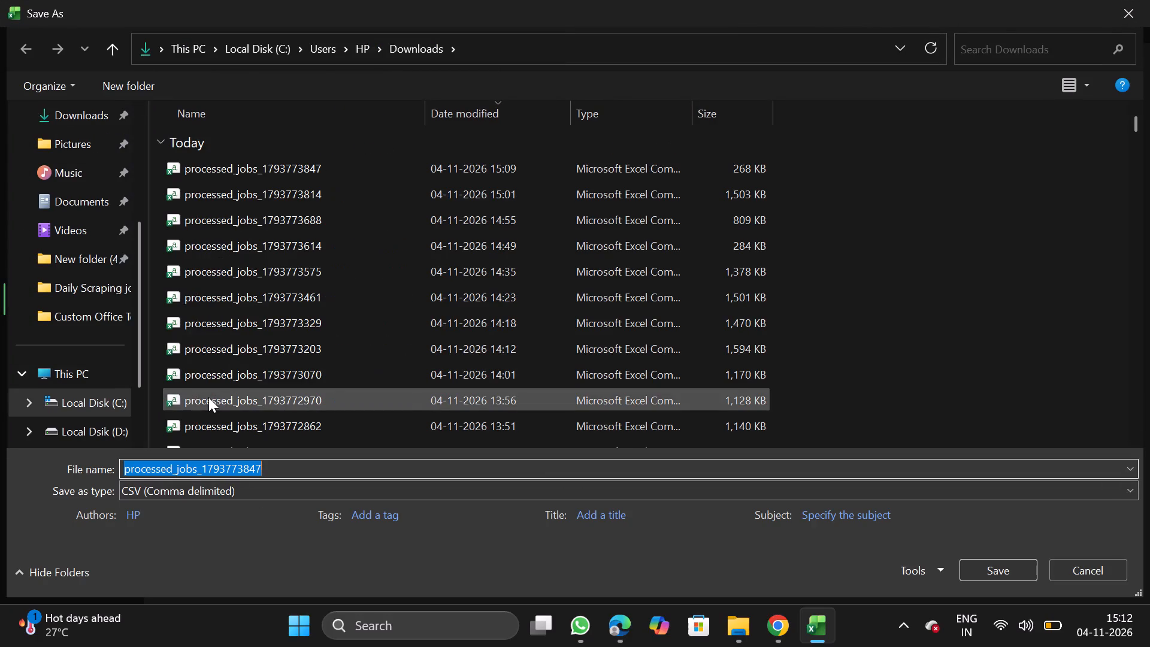
double_click(91, 195)
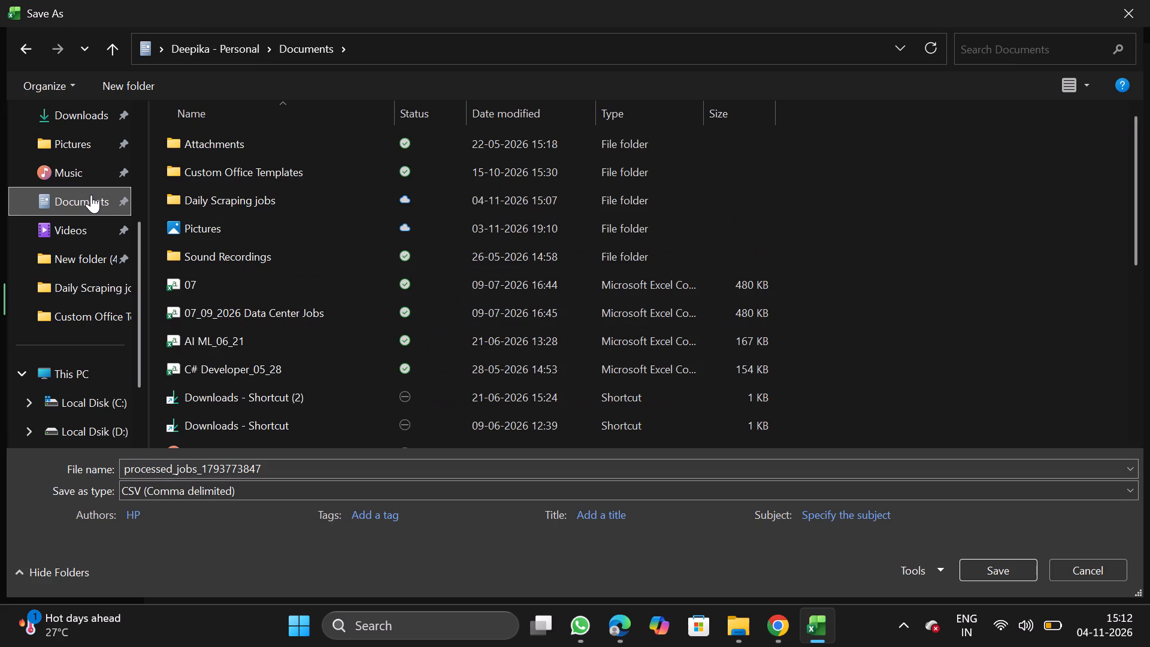
double_click(253, 208)
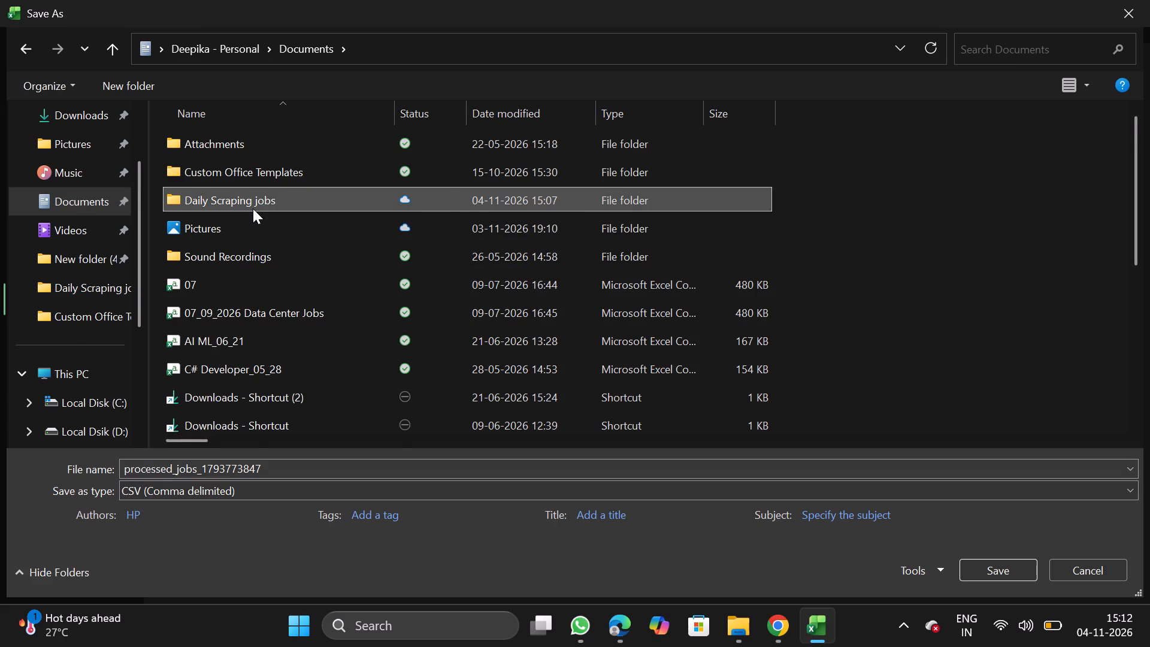
left_click(296, 465)
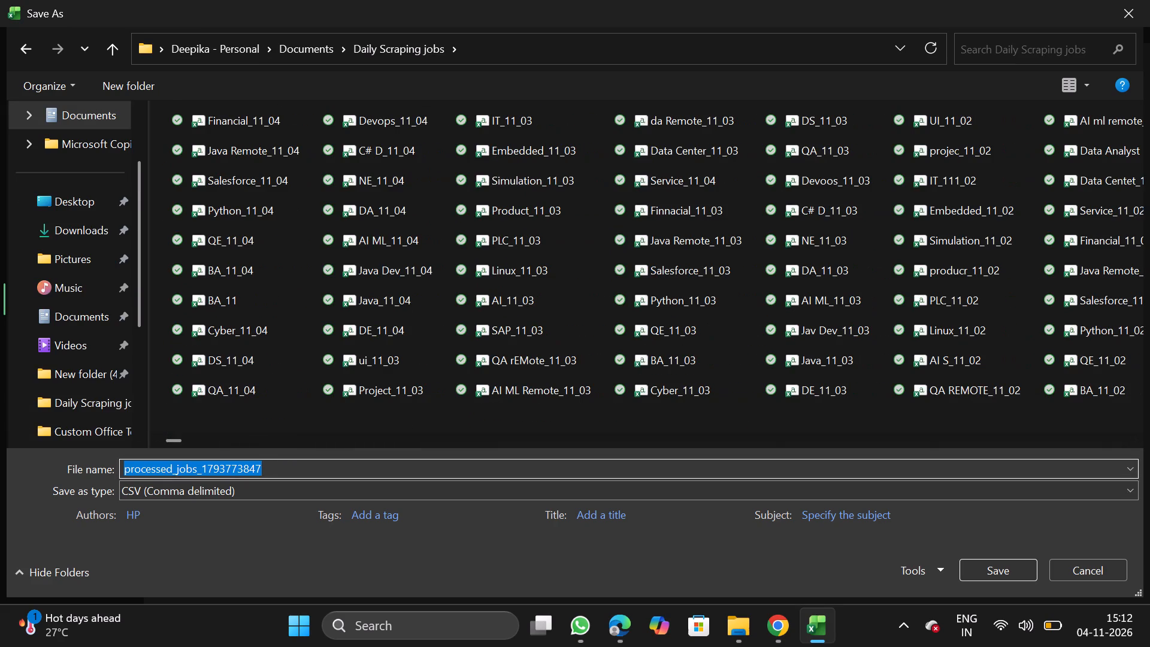
key("BackSpace")
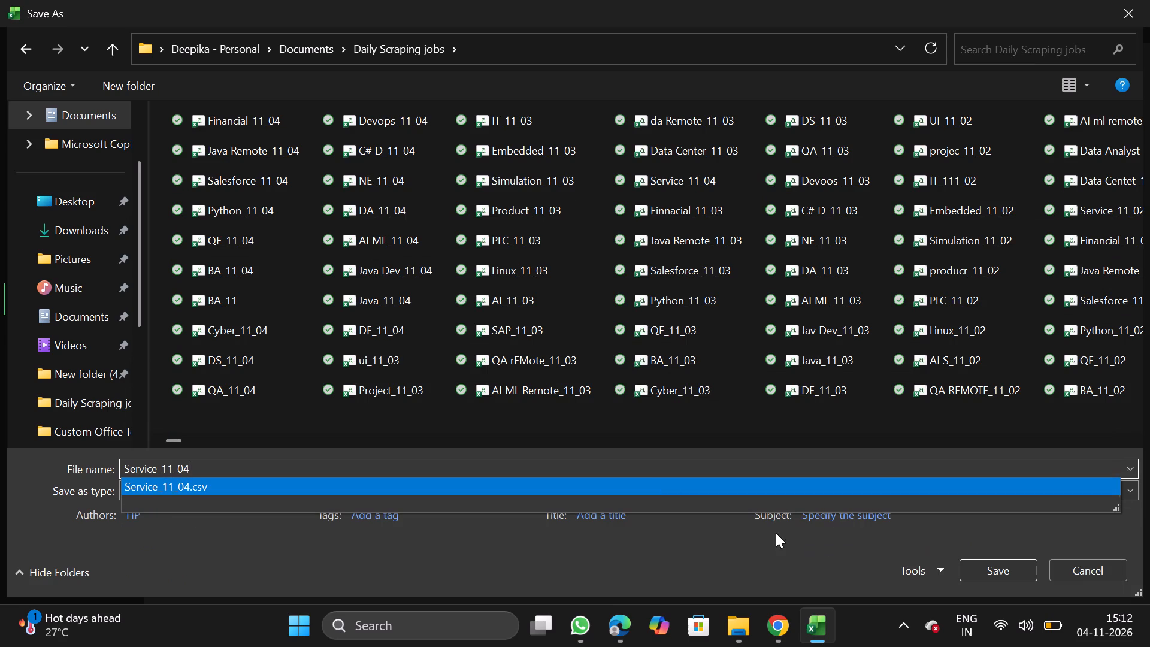
left_click(225, 569)
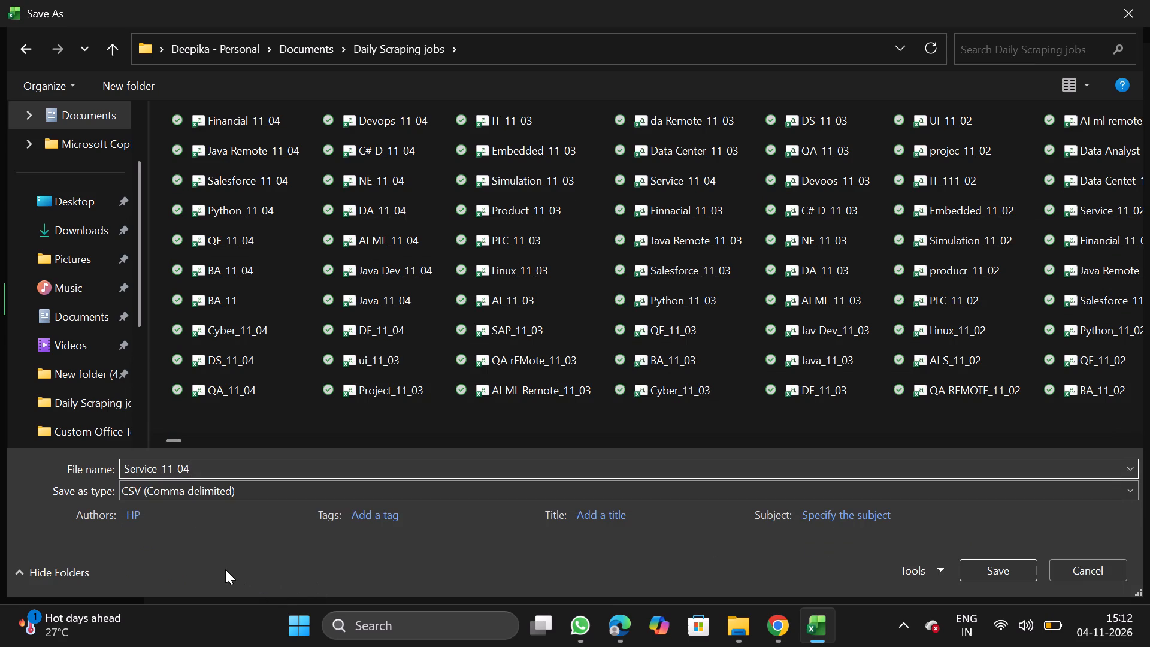
left_click(991, 566)
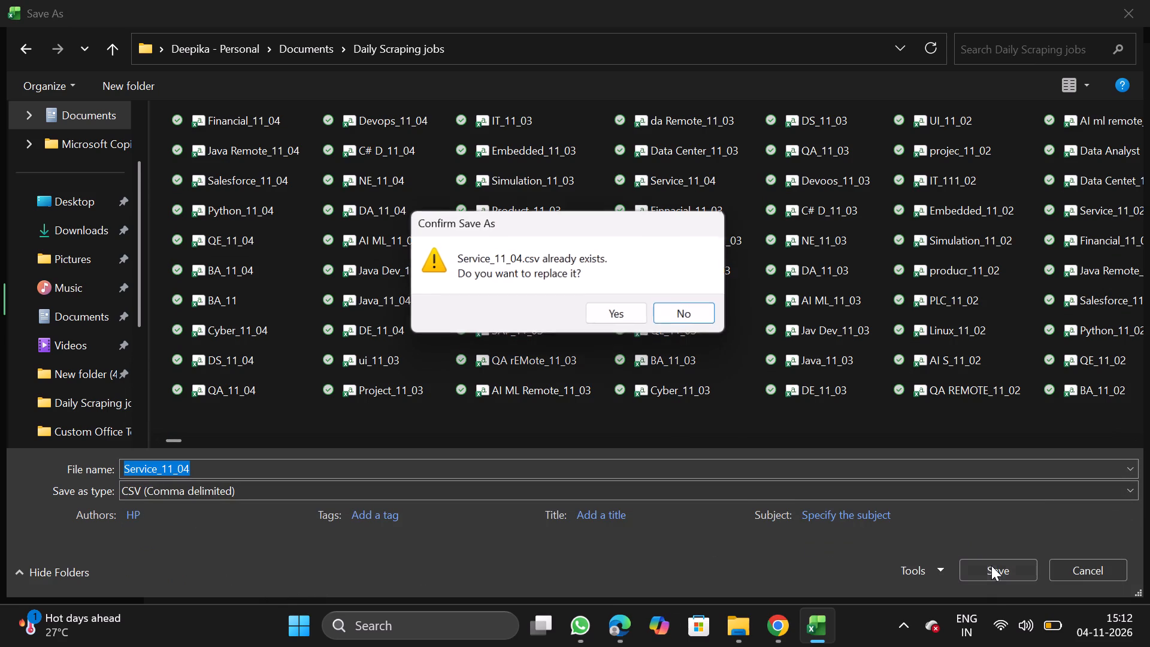
left_click(618, 315)
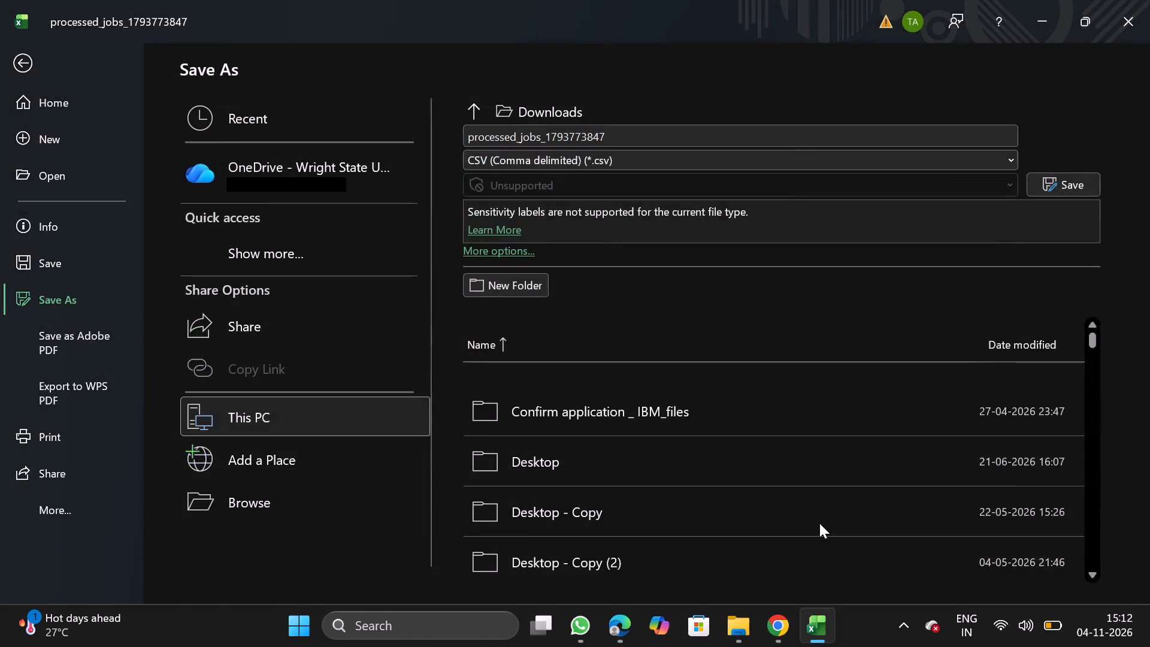
Switch to NextGenApply in Chrome, choose Service_11_04.csv for the bulk job upload, check its data preview, and upload it.
left_click(780, 646)
scroll(502, 444, "down", 1)
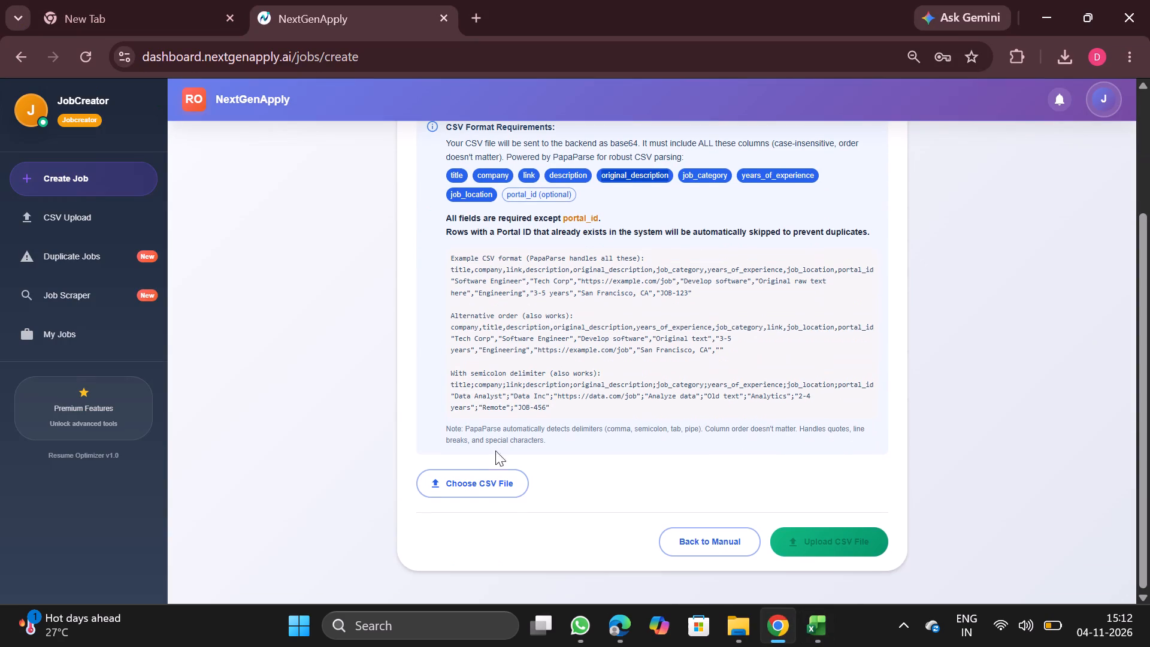
left_click(480, 469)
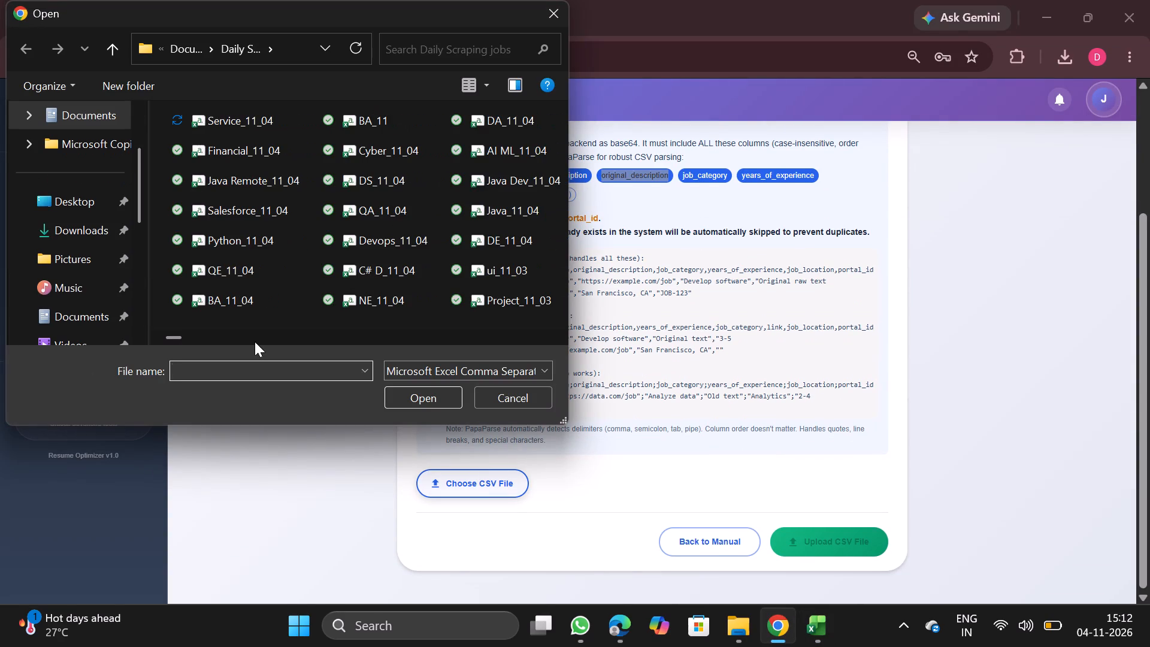
double_click(256, 129)
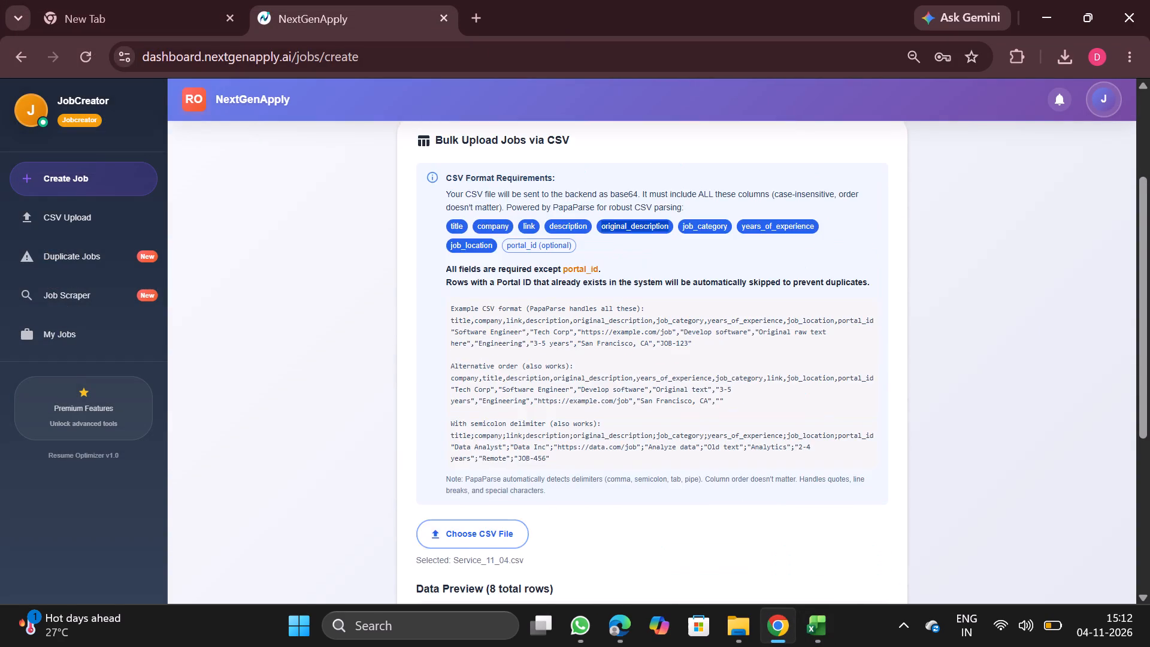
scroll(604, 431, "down", 1)
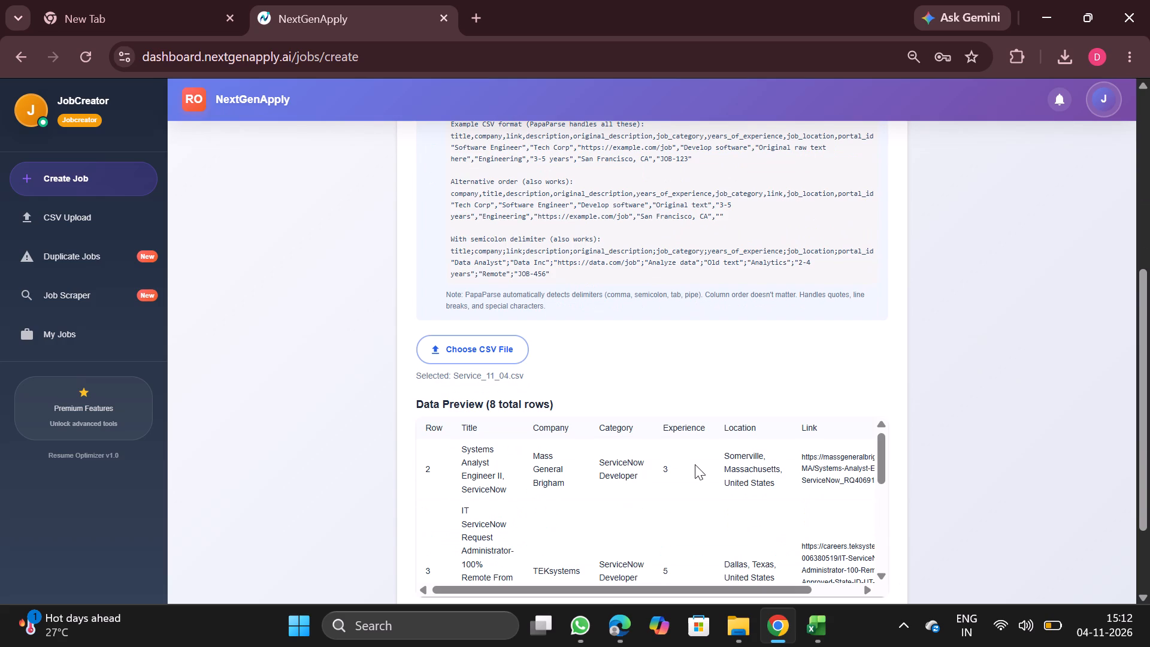
scroll(695, 464, "down", 1)
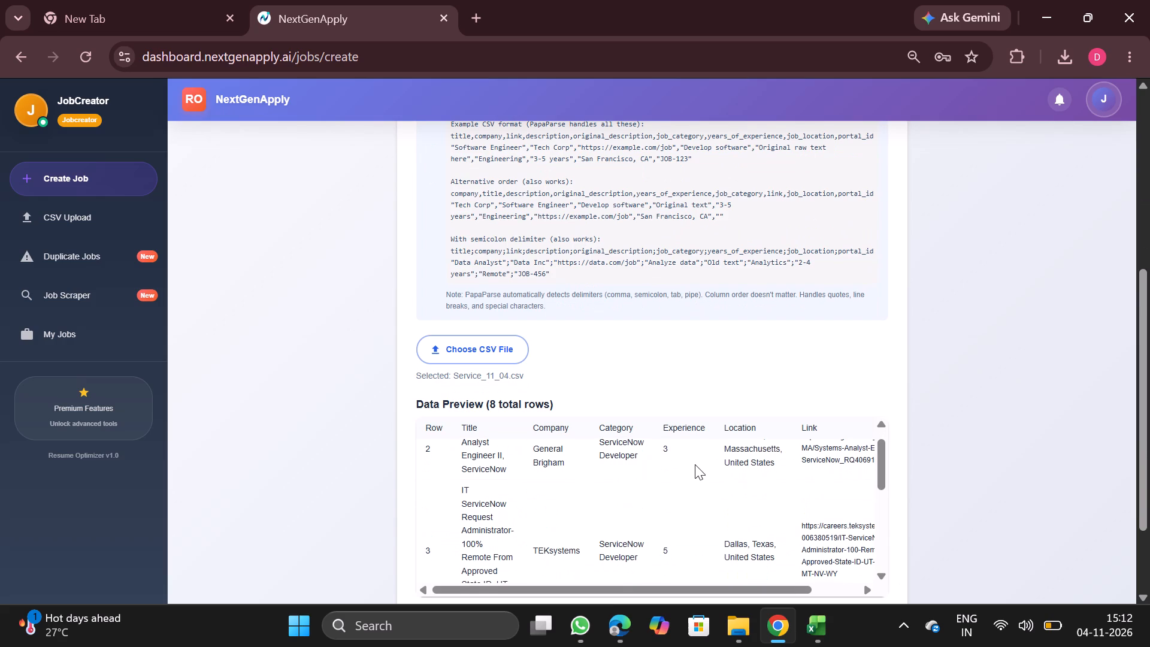
scroll(695, 464, "down", 1)
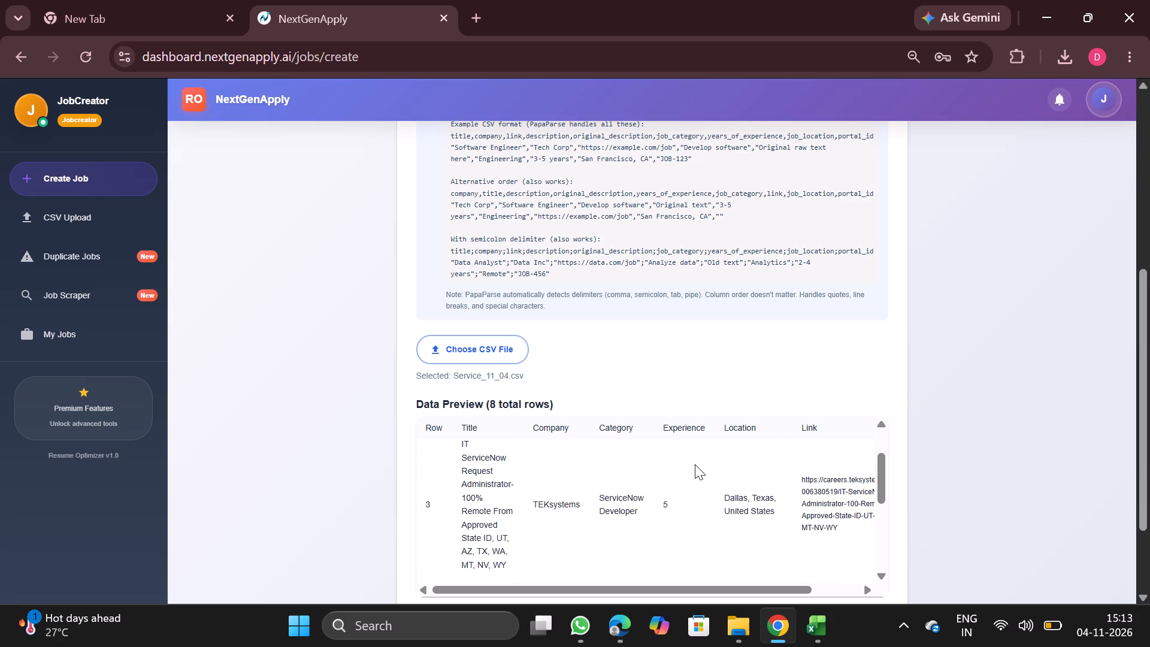
scroll(695, 464, "down", 4)
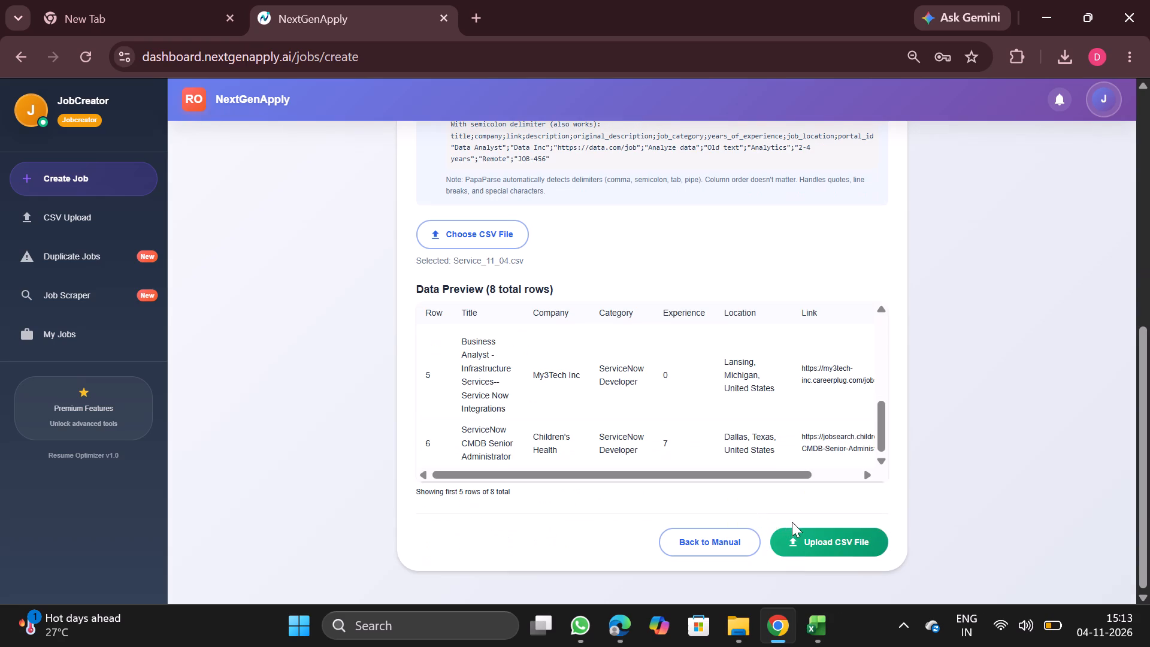
left_click(819, 548)
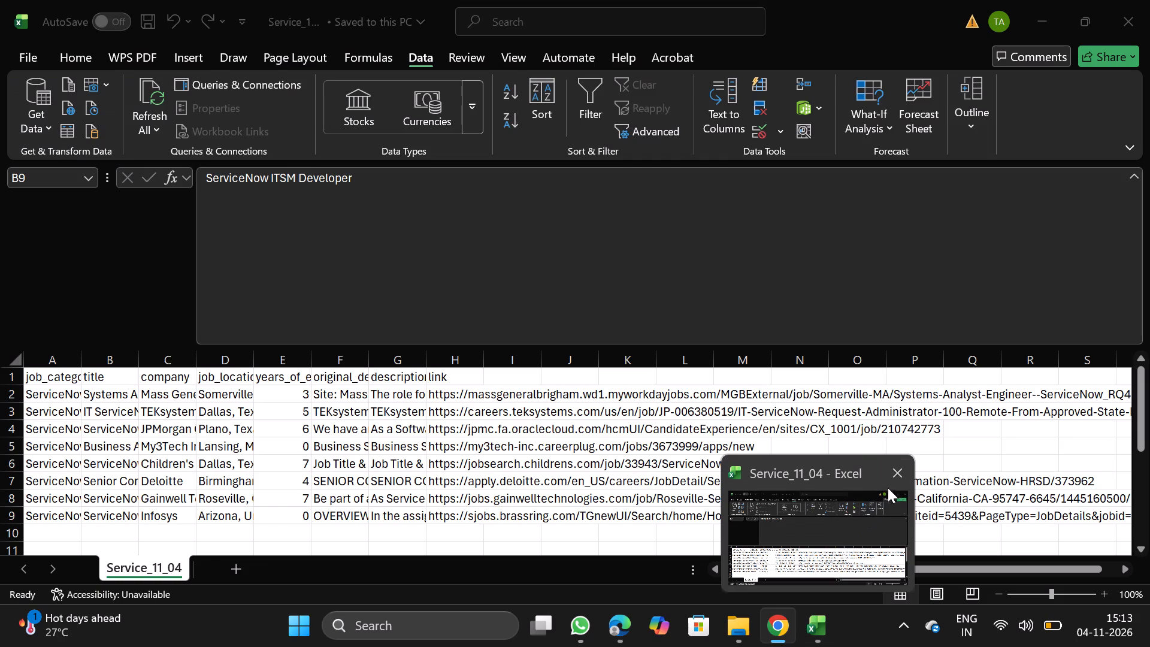
Close the Service_11_04 workbook in Excel.
left_click(890, 485)
Download the Data Center Technician CSV, entry #4834, from NextGenApply's CSV upload history and open it in Excel.
scroll(628, 413, "up", 2)
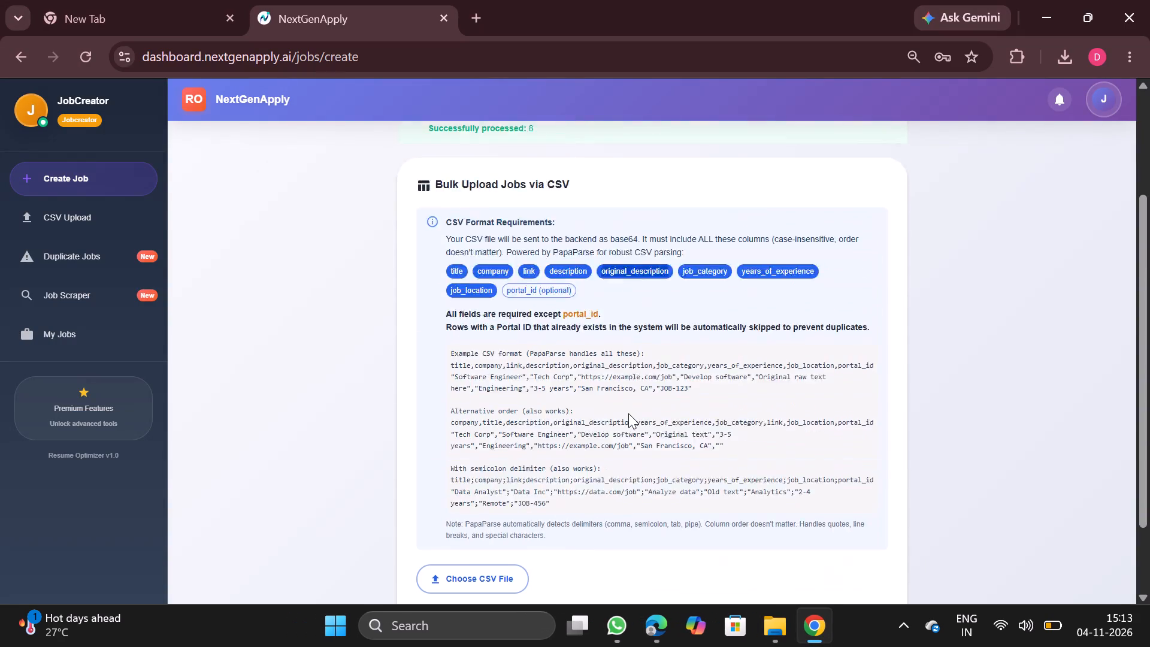
scroll(628, 413, "up", 5)
left_click(70, 209)
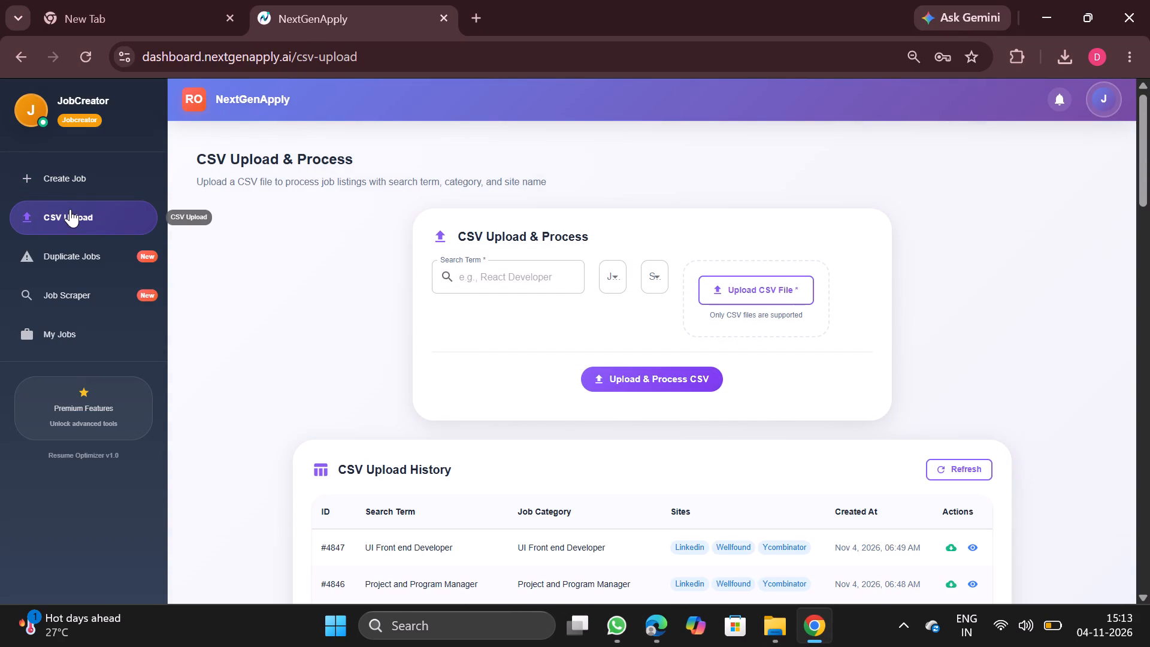
scroll(338, 388, "down", 2)
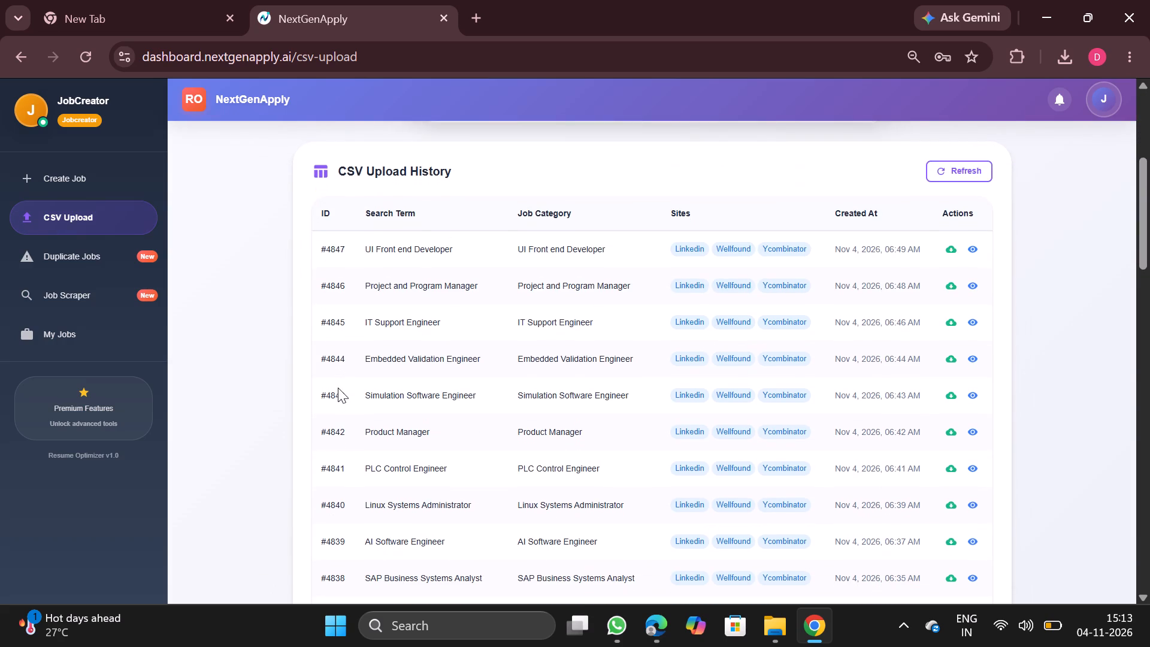
scroll(471, 437, "down", 1)
scroll(535, 485, "down", 2)
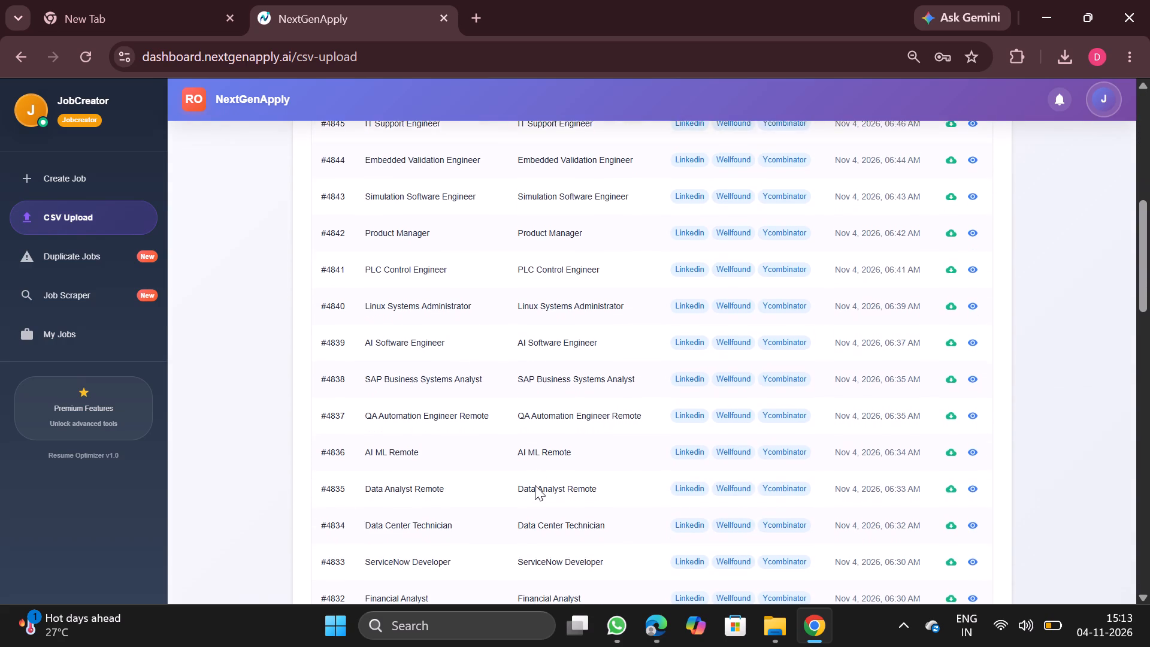
scroll(535, 485, "down", 1)
right_click(535, 485)
left_click(1048, 431)
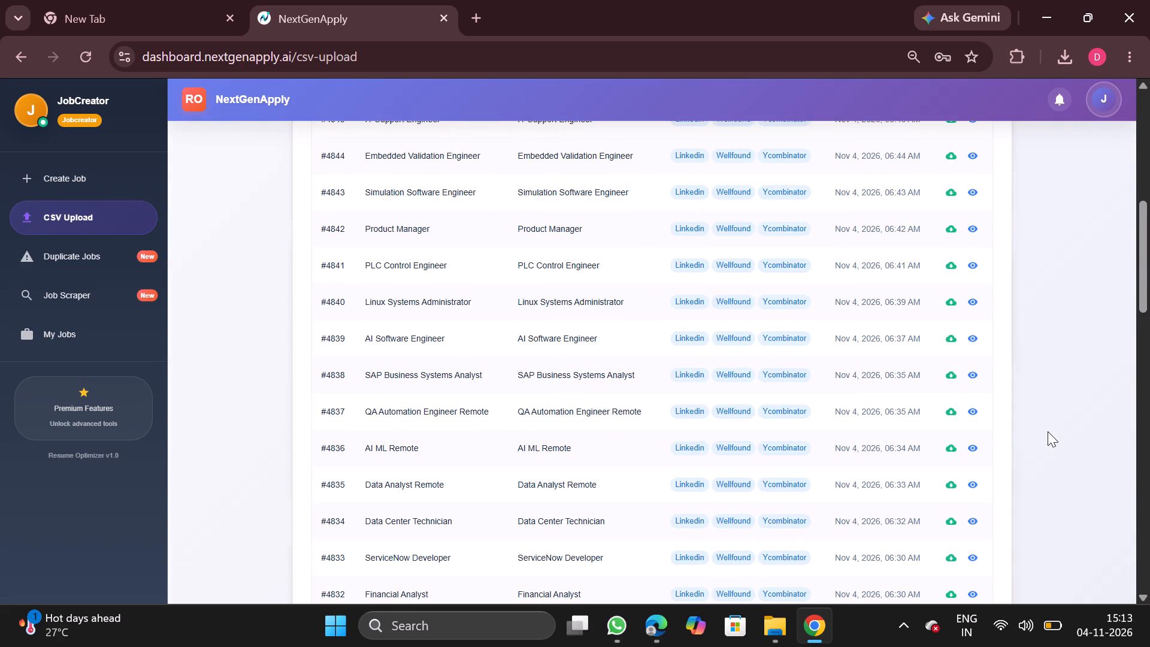
left_click(954, 518)
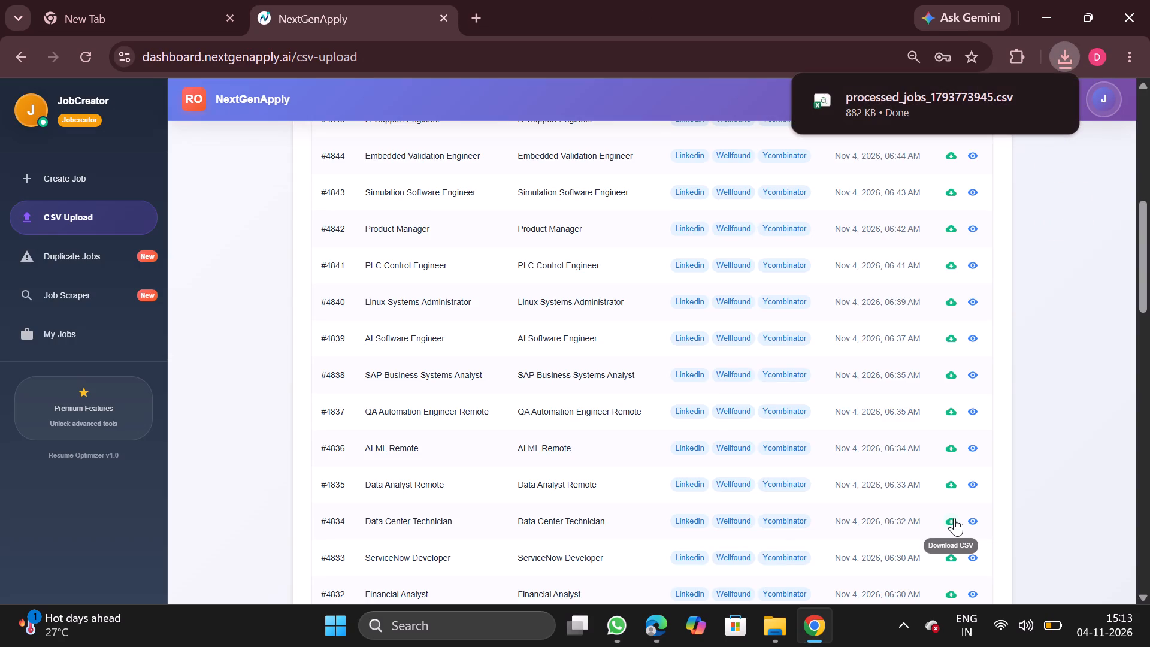
left_click(910, 96)
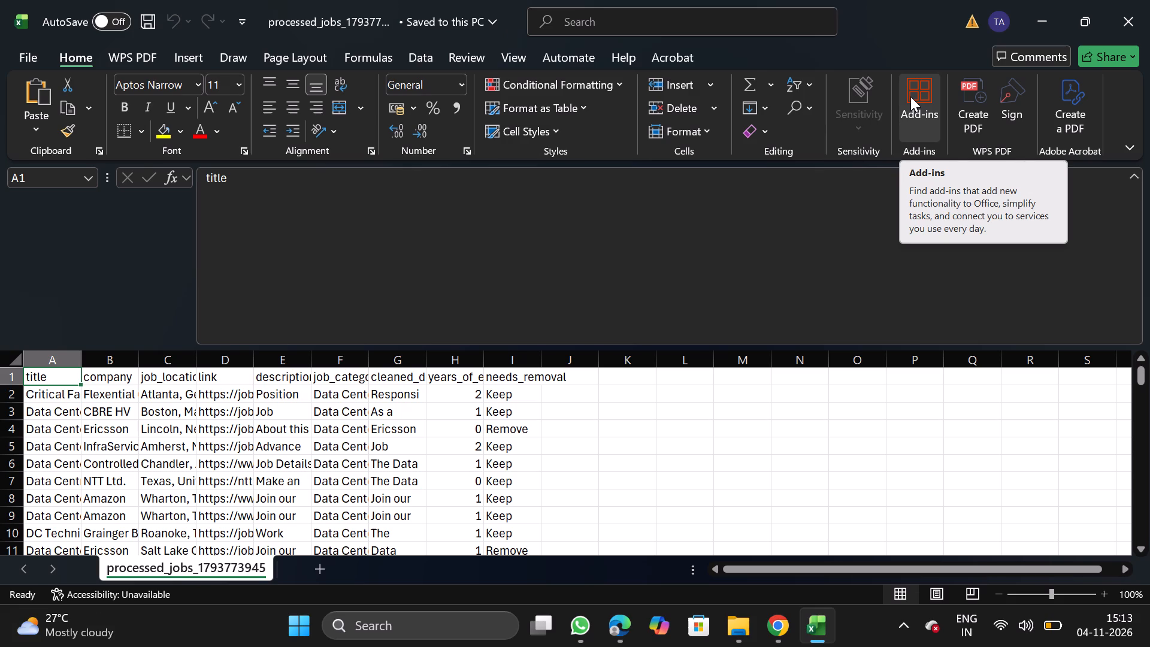
Remove duplicate rows from the whole data range based only on the company column.
left_click(224, 519)
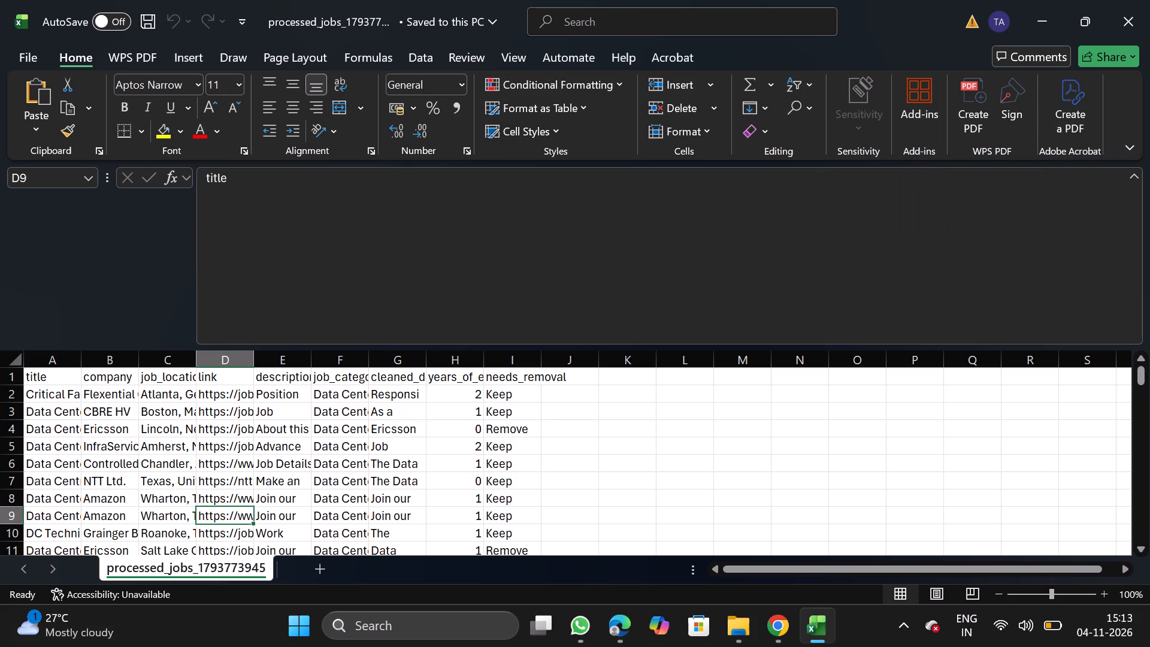
key("ctrl+a")
left_click(425, 56)
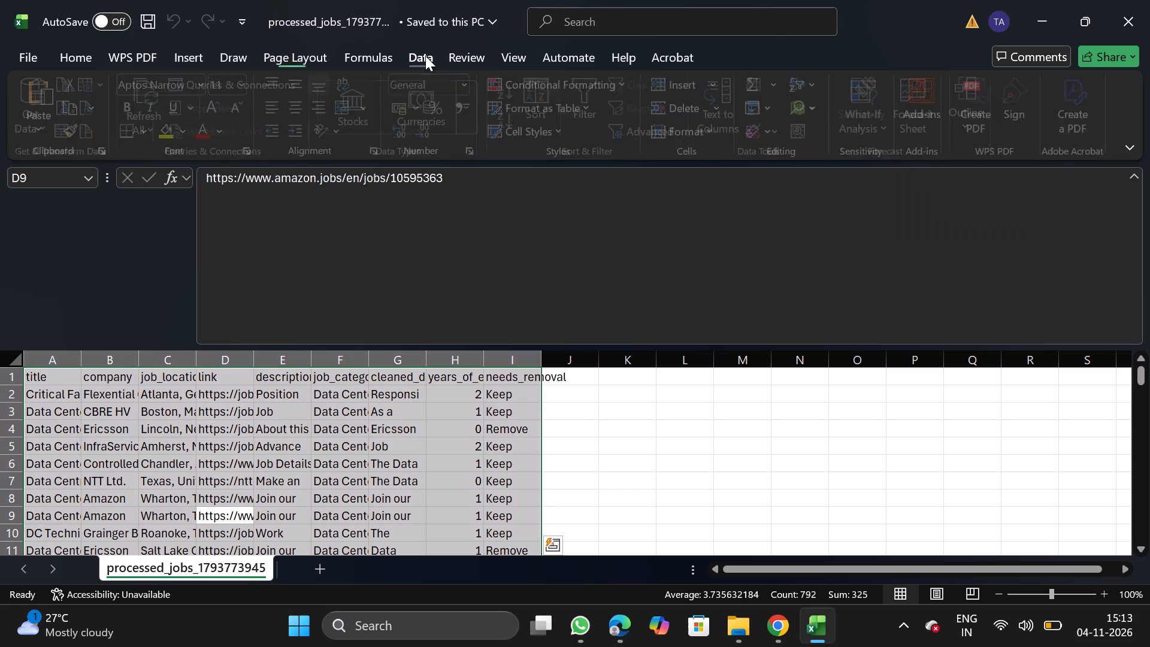
left_click(753, 115)
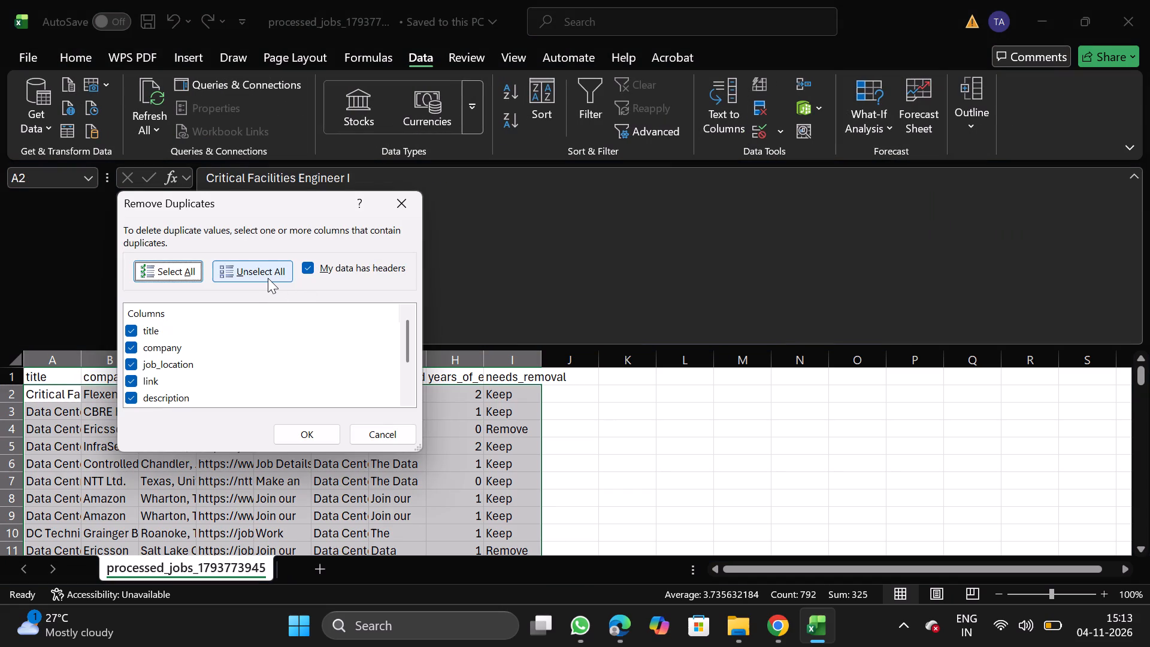
left_click(267, 277)
left_click(134, 347)
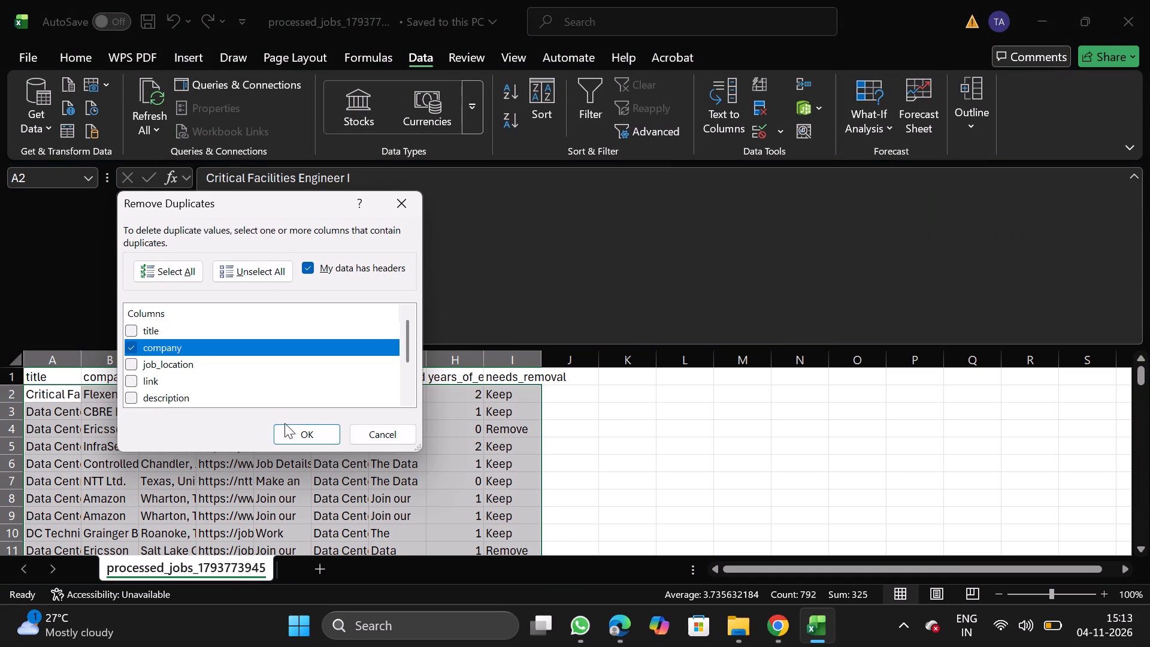
left_click(308, 429)
left_click(677, 358)
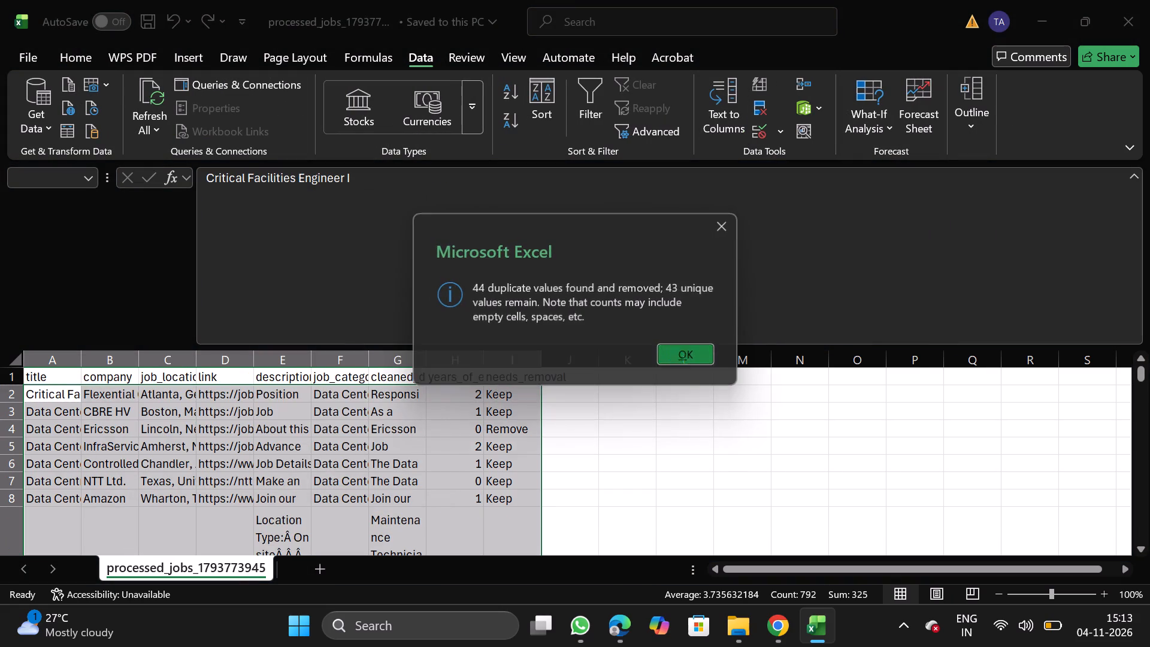
Filter needs_removal to Remove, delete all the matching rows, and turn the filter off.
scroll(519, 378, "up", 3)
scroll(1012, 375, "right", 1)
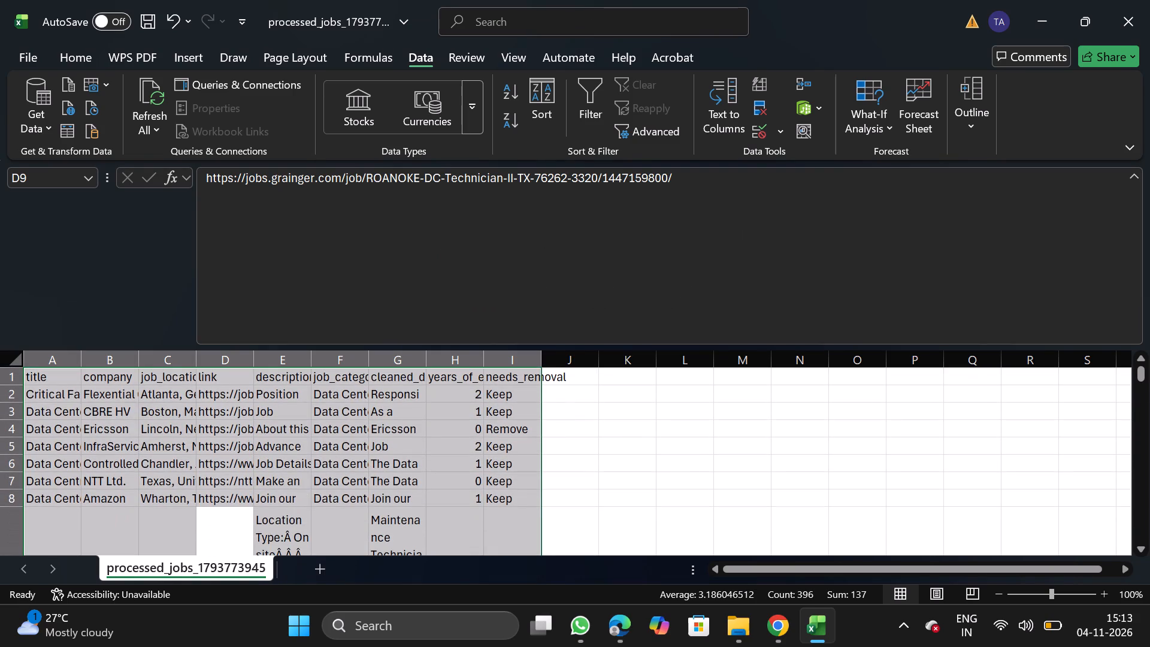
left_click(527, 388)
left_click(507, 376)
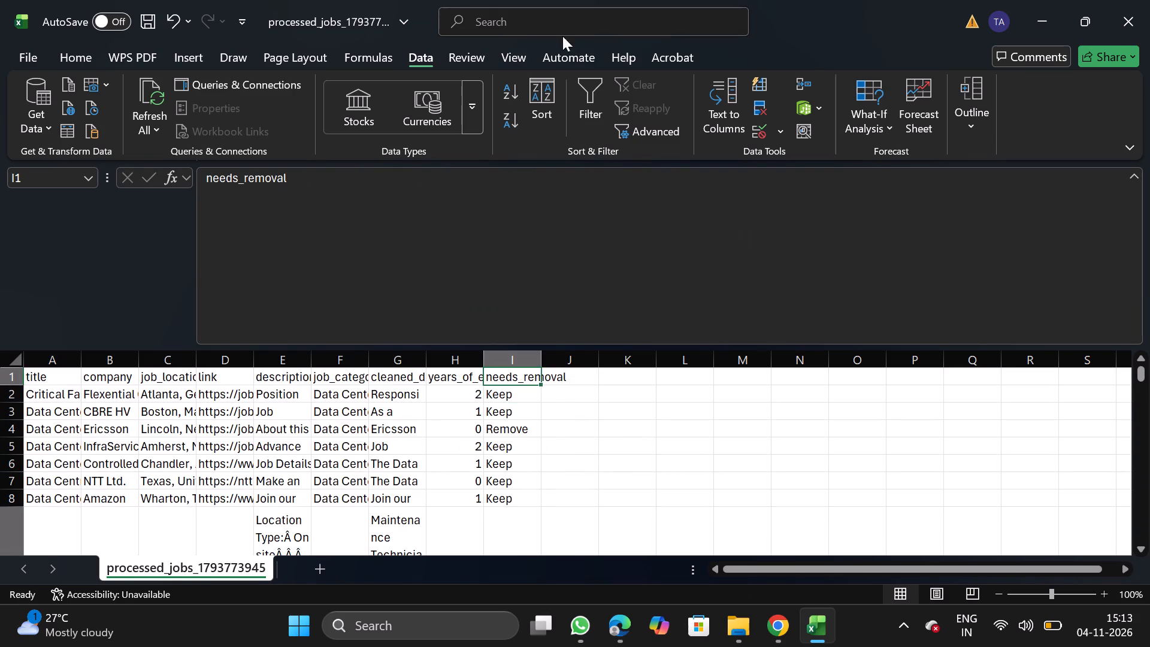
left_click(587, 129)
left_click(532, 379)
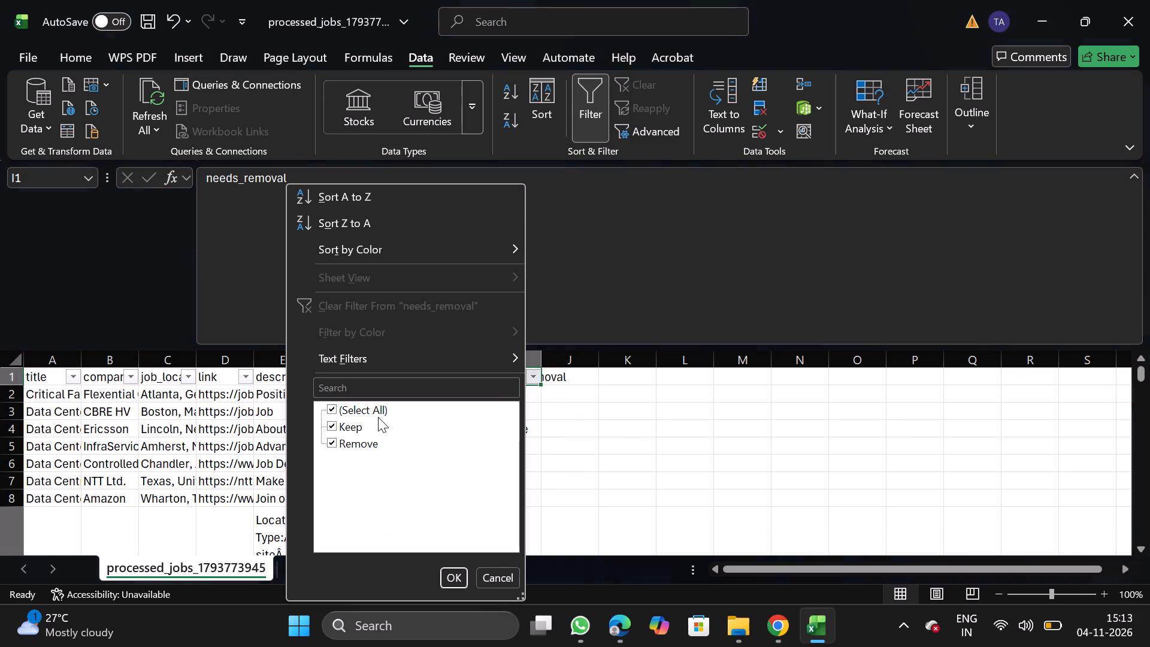
left_click(350, 427)
left_click(458, 578)
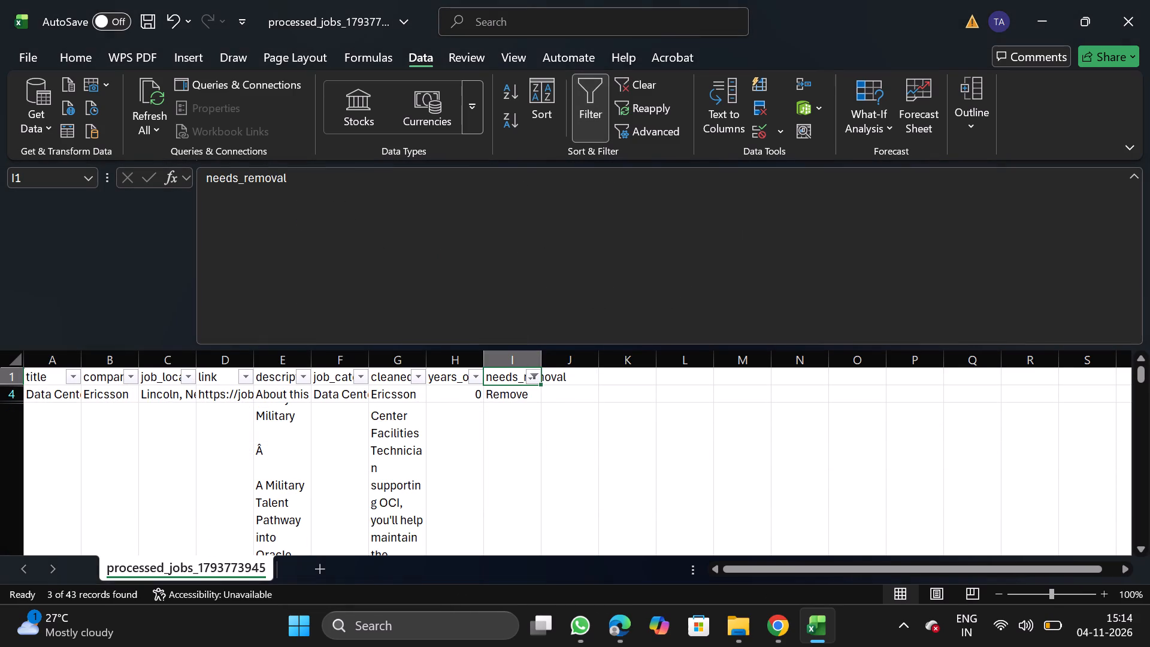
left_click(1, 397)
key("ctrl+shift+Down")
right_click(77, 441)
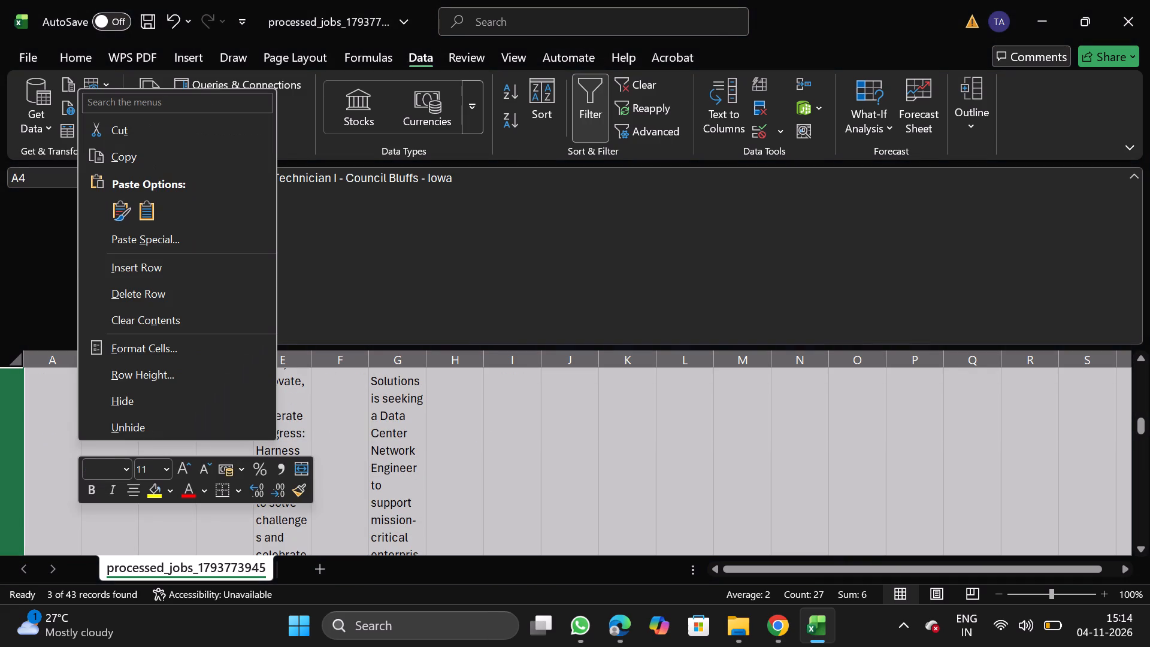
left_click(152, 287)
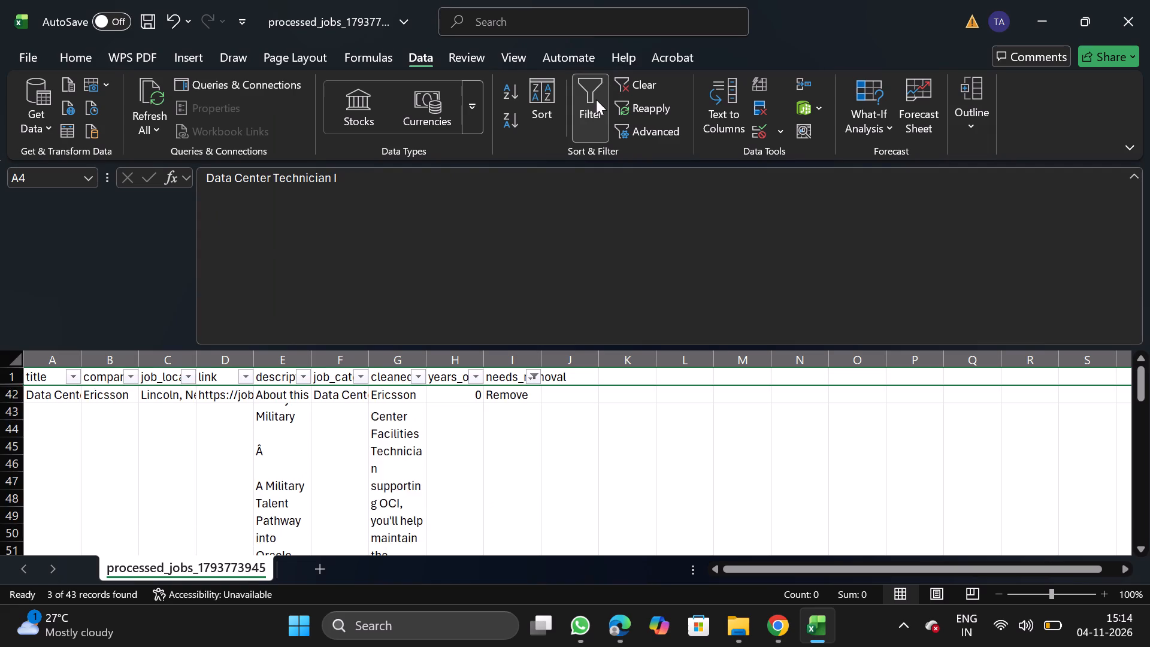
left_click(595, 101)
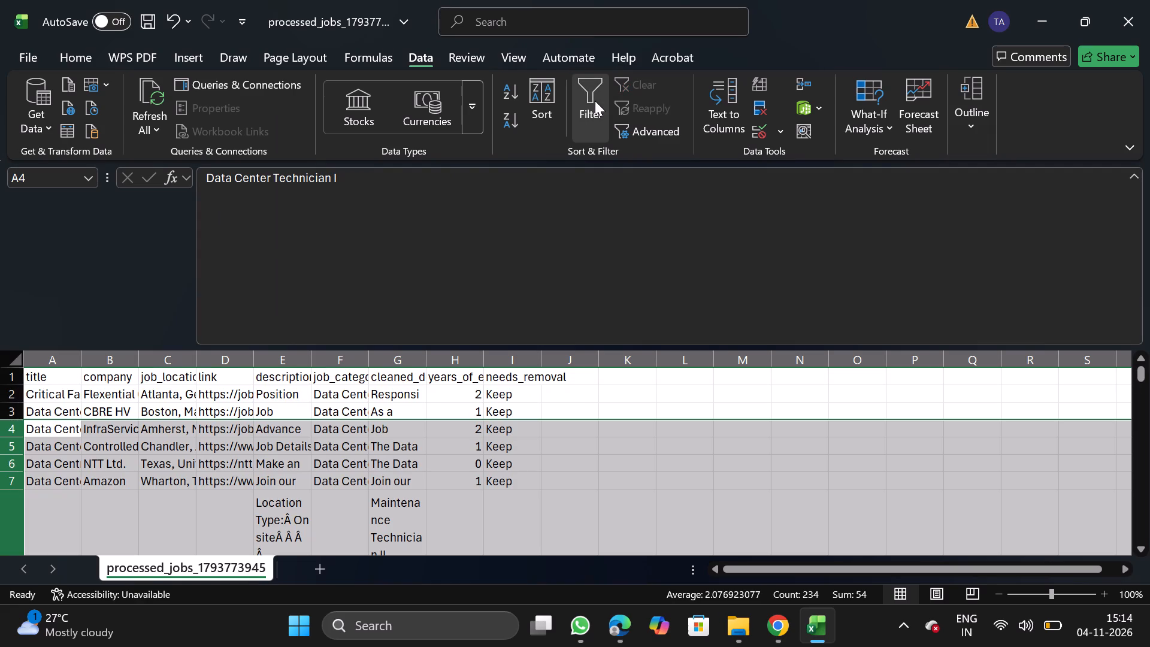
Filter years_of_experience to 10 and 15, delete all the matching rows, and turn the filter off.
left_click(445, 376)
left_click(595, 117)
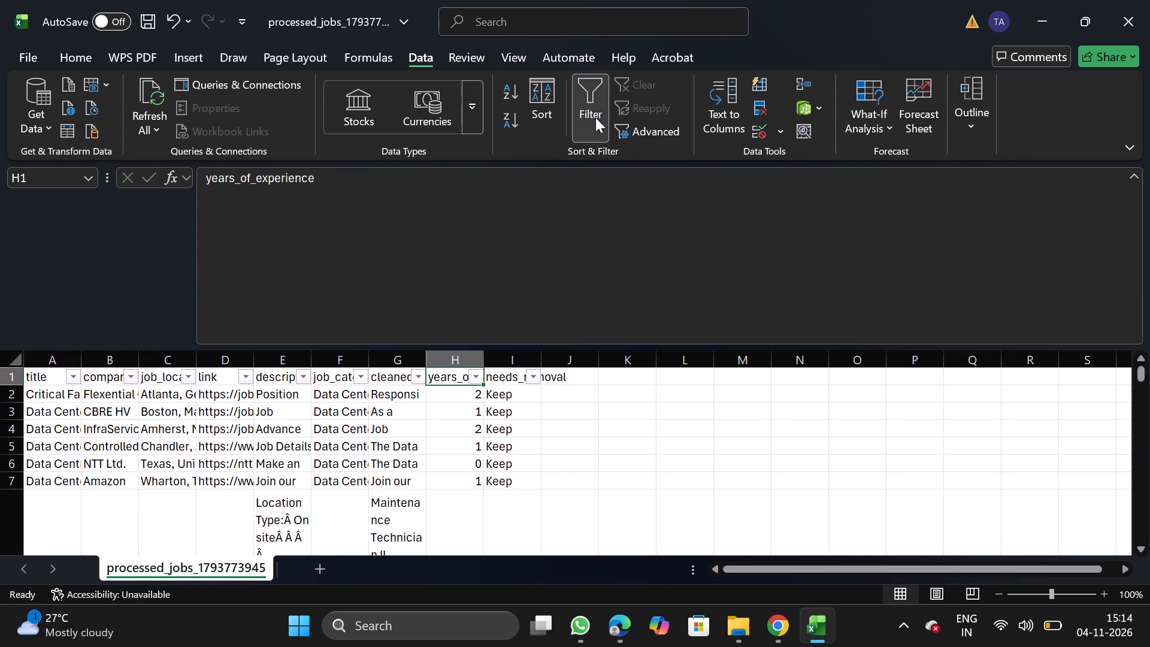
left_click(473, 377)
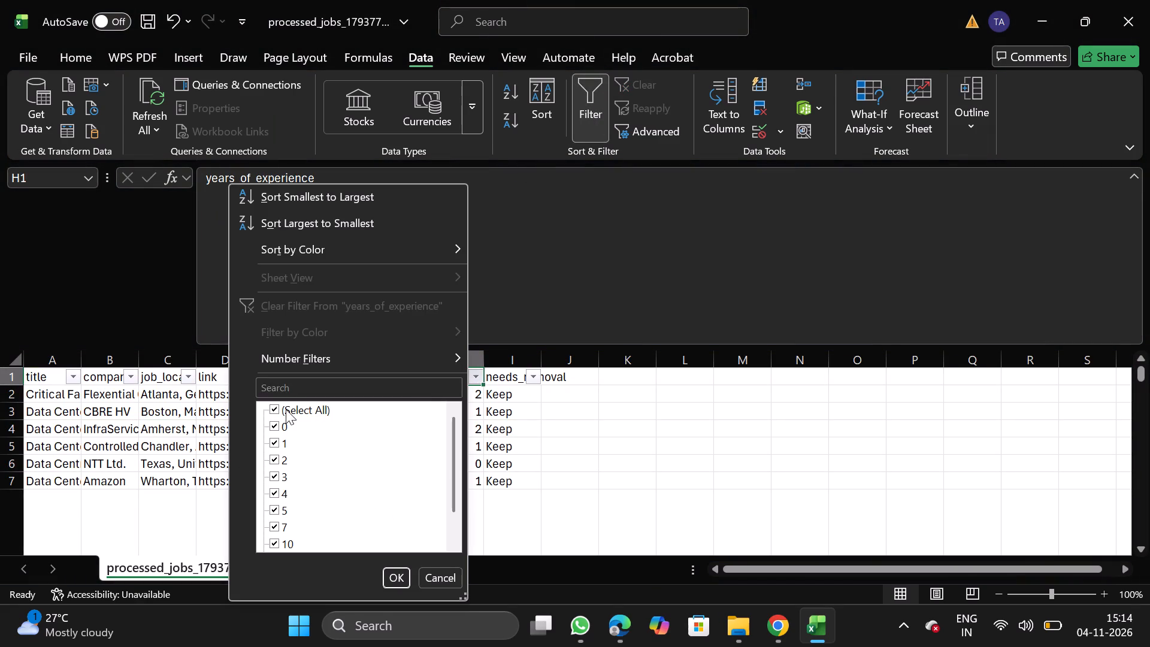
left_click(286, 409)
left_click(281, 548)
scroll(281, 548, "down", 1)
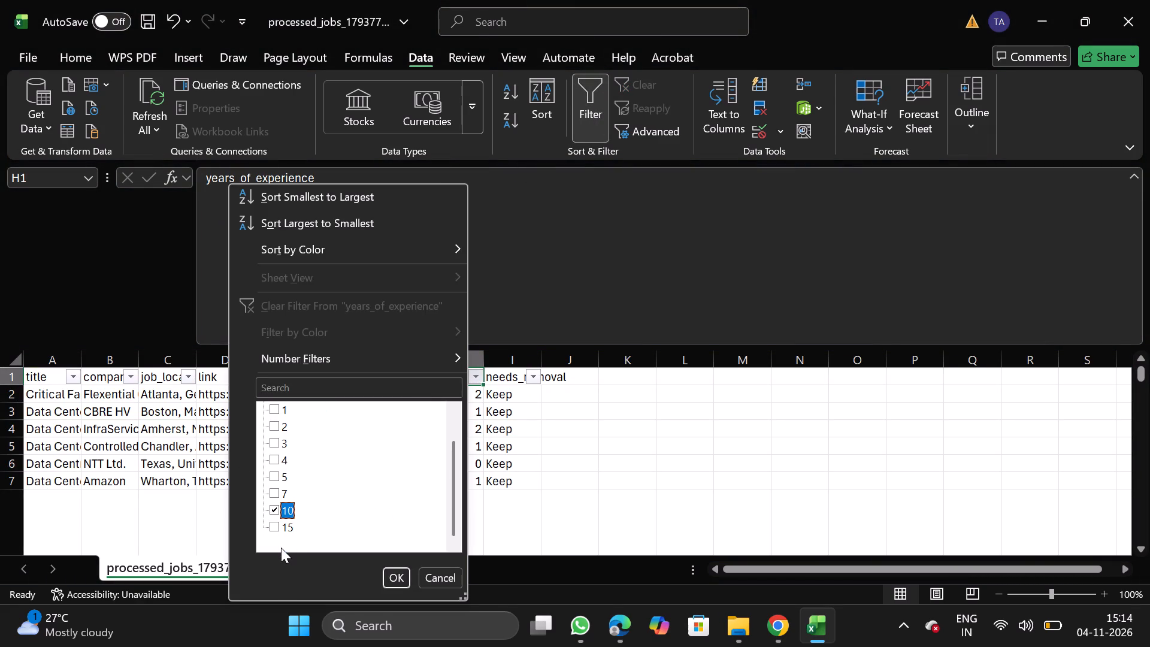
left_click(273, 527)
left_click(393, 573)
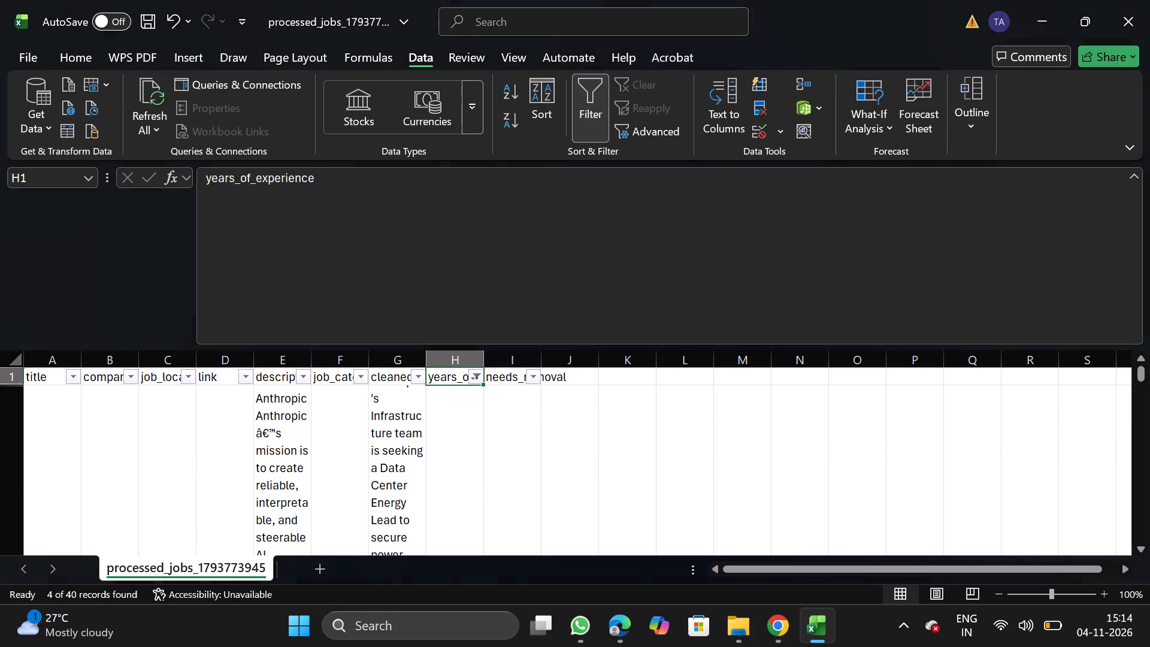
left_click(0, 391)
key("ctrl+shift+Down")
right_click(174, 465)
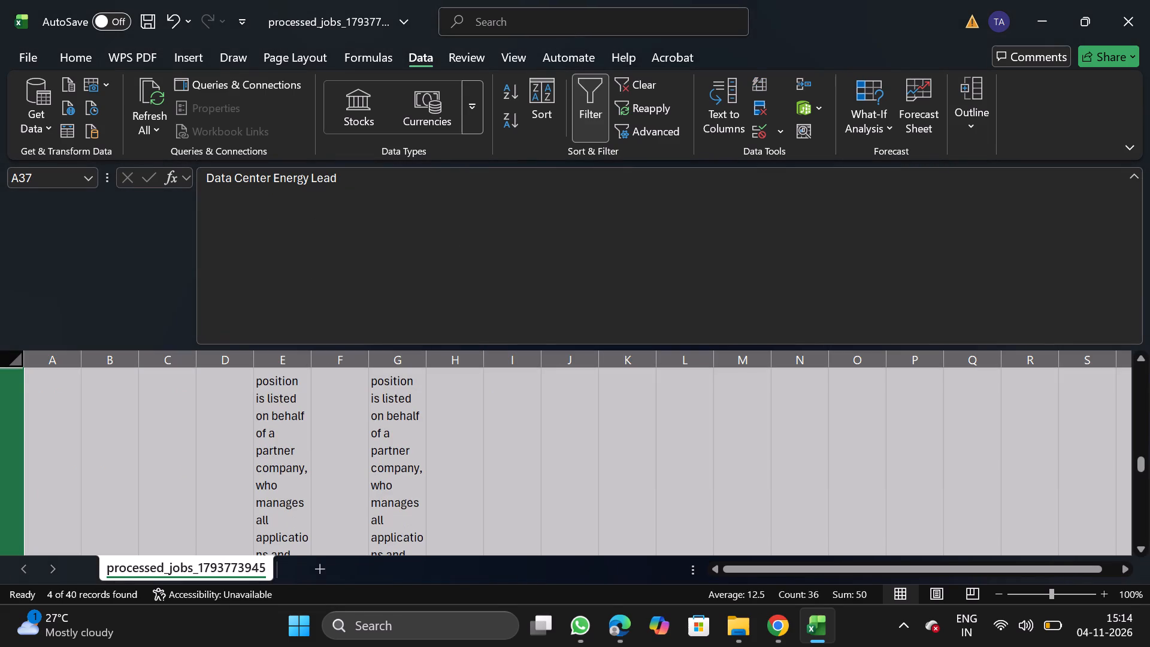
left_click(264, 324)
left_click(597, 114)
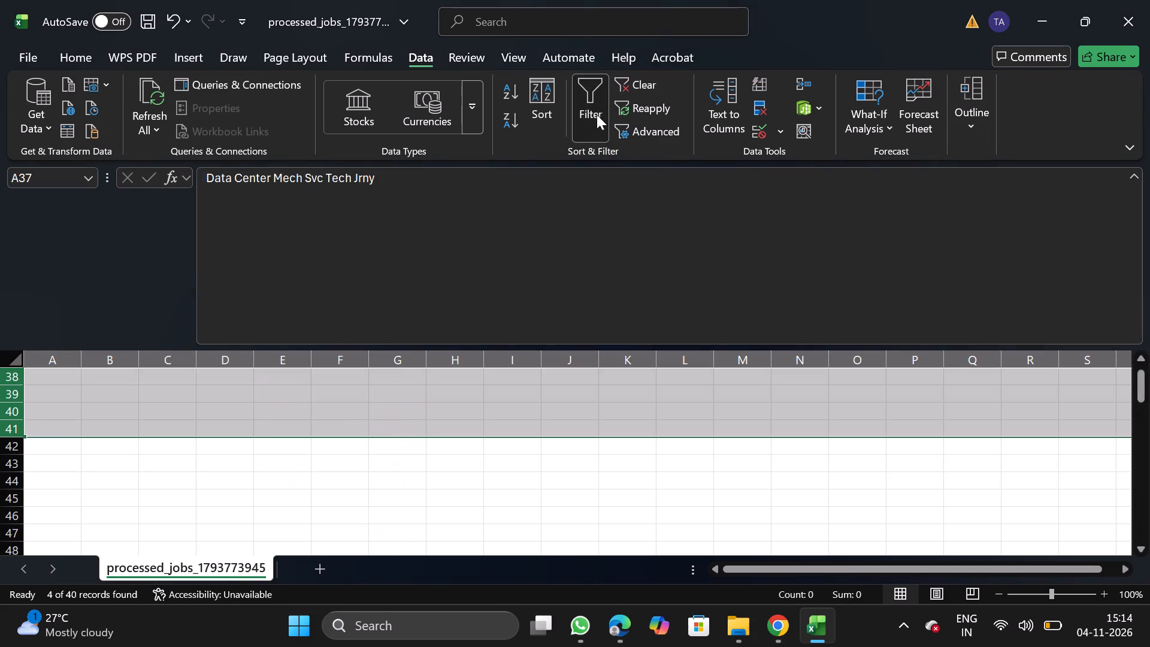
Delete the needs_removal column from the sheet.
left_click_drag(1137, 525, 1139, 202)
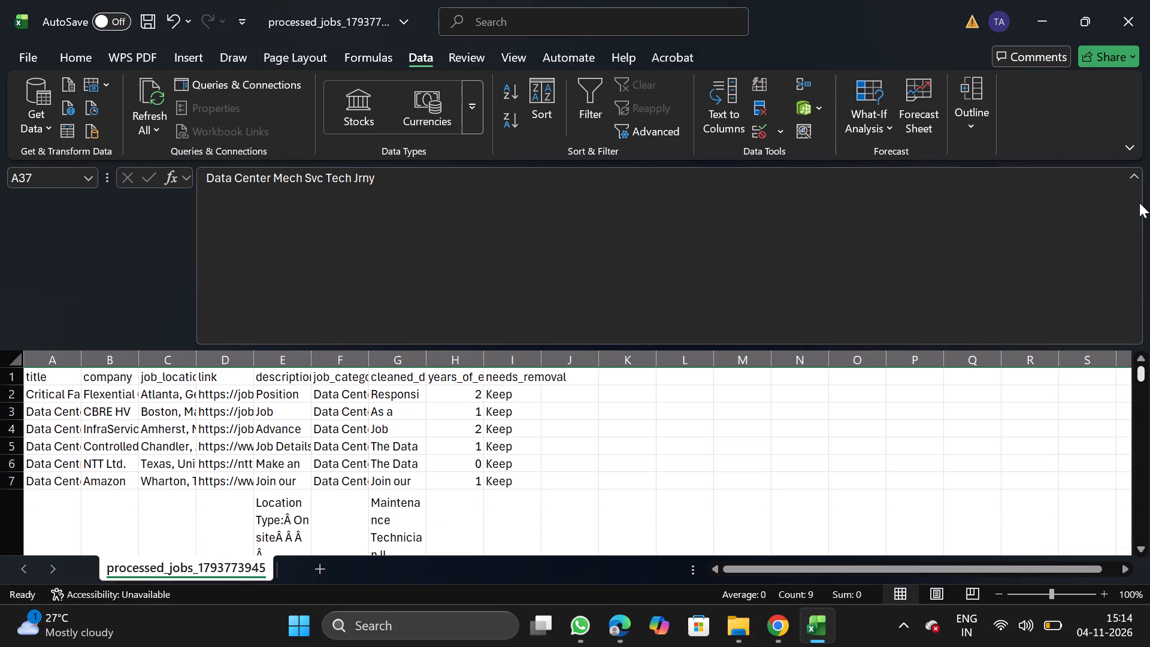
left_click(500, 362)
right_click(498, 446)
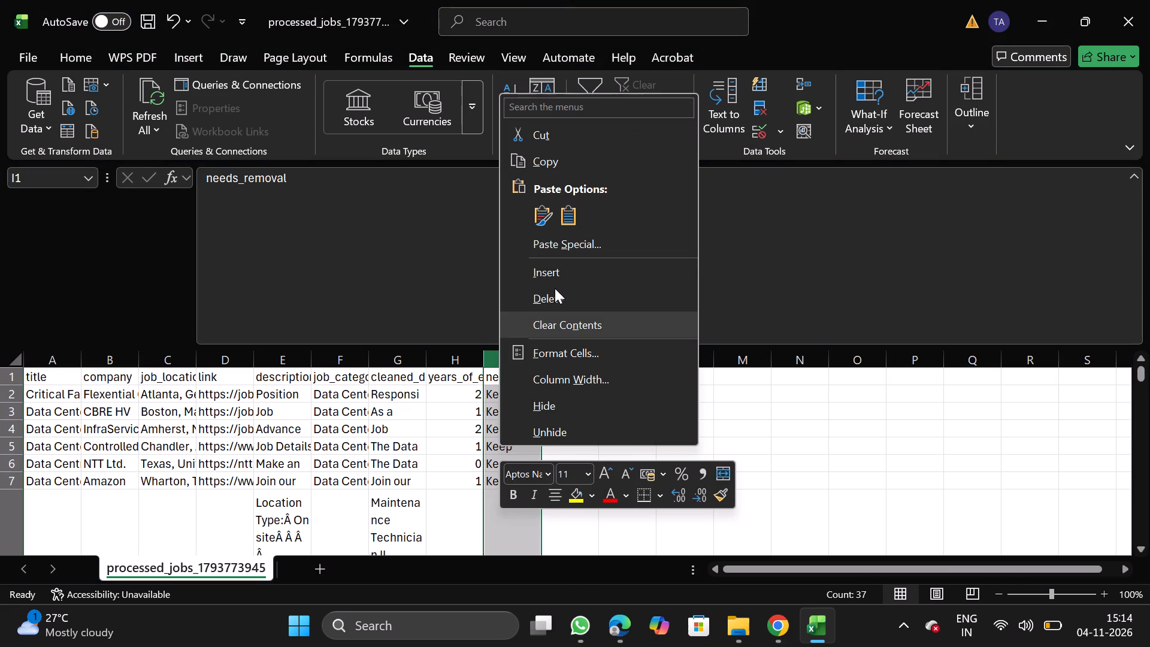
left_click(559, 289)
Move the job_category column in front of the title column so it becomes column A.
left_click(335, 366)
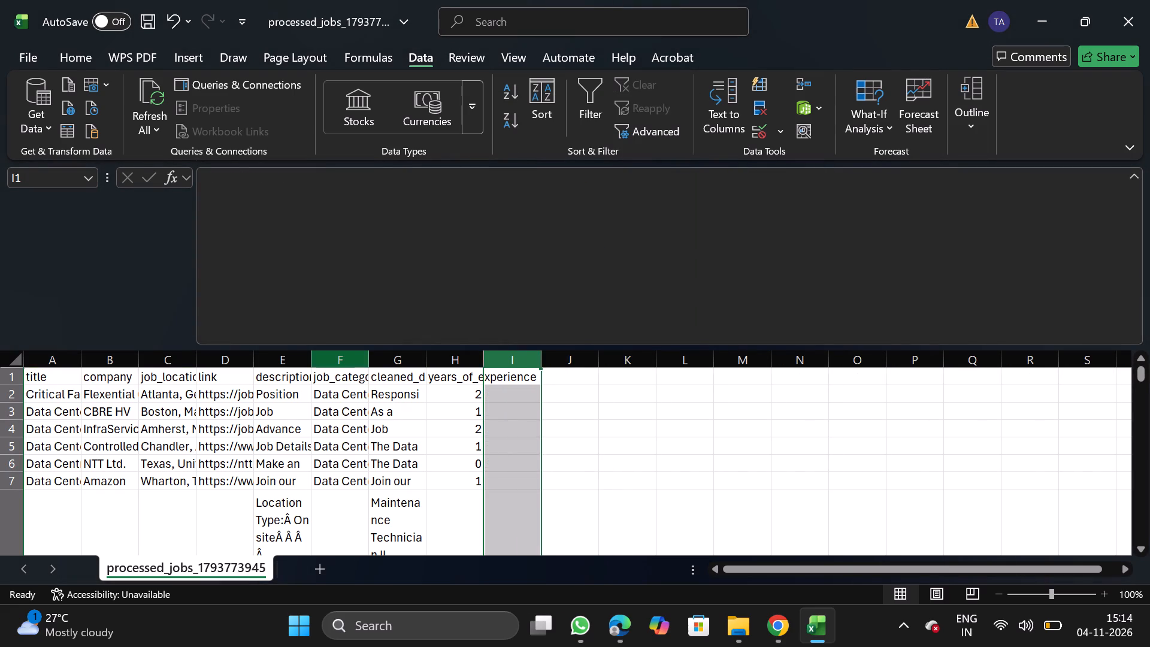
key("ctrl+x")
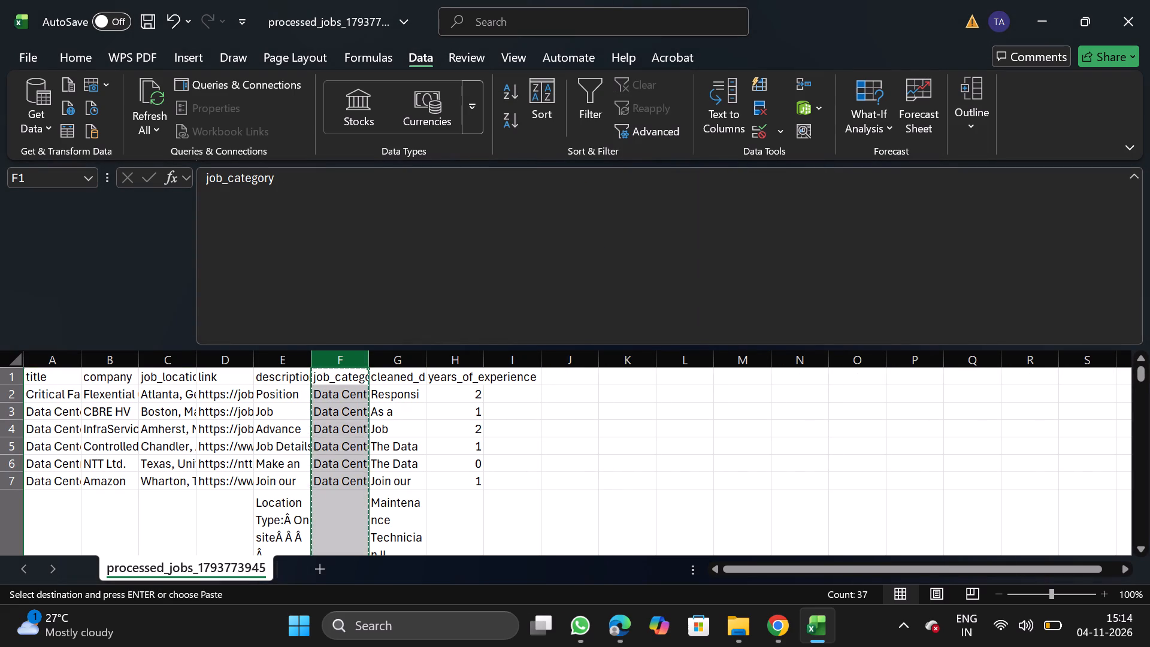
left_click(62, 357)
right_click(64, 474)
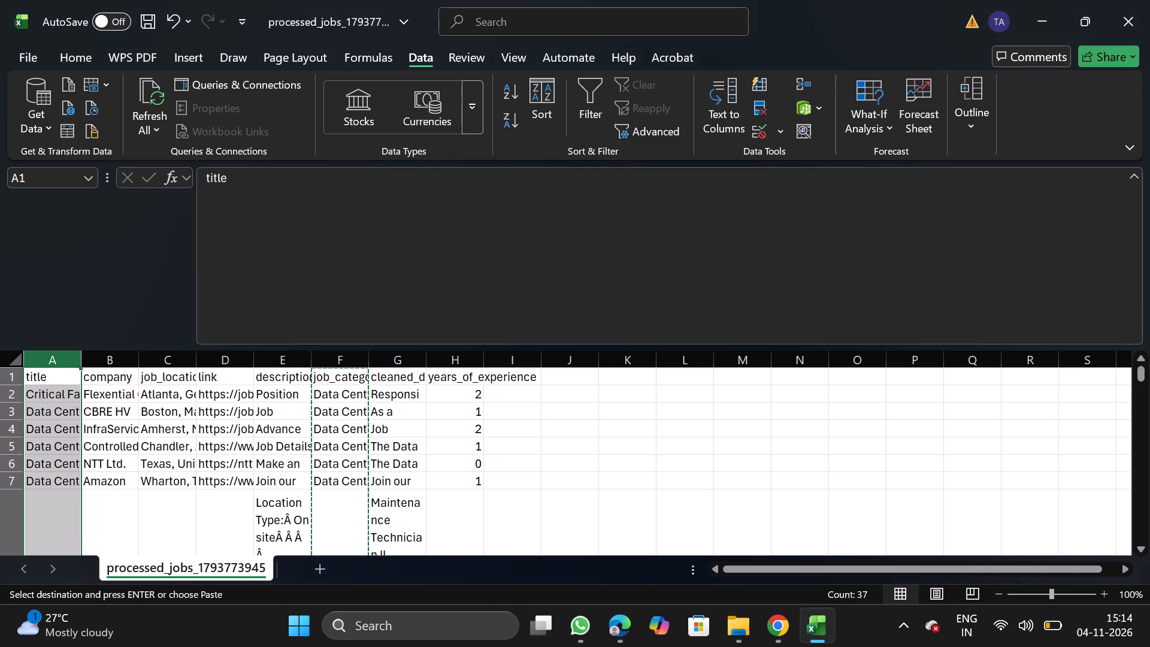
left_click(156, 307)
Turn off text wrapping for the description and cleaned description columns, F and G.
left_click(350, 354)
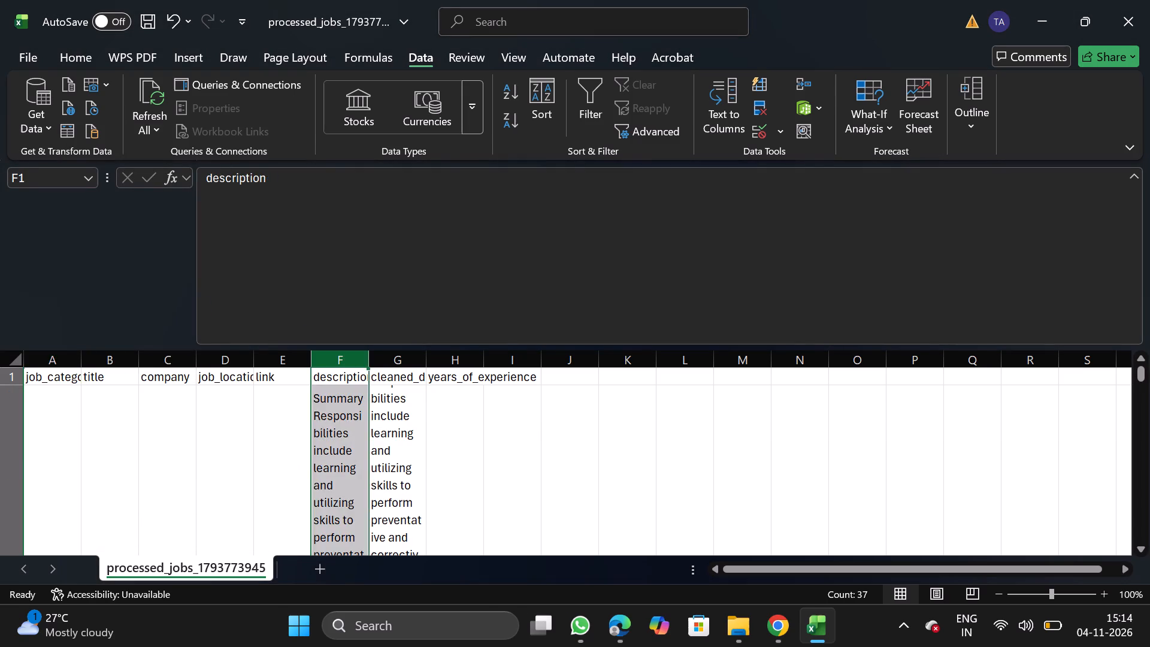
key("Right")
left_click(329, 365)
key("shift+Right")
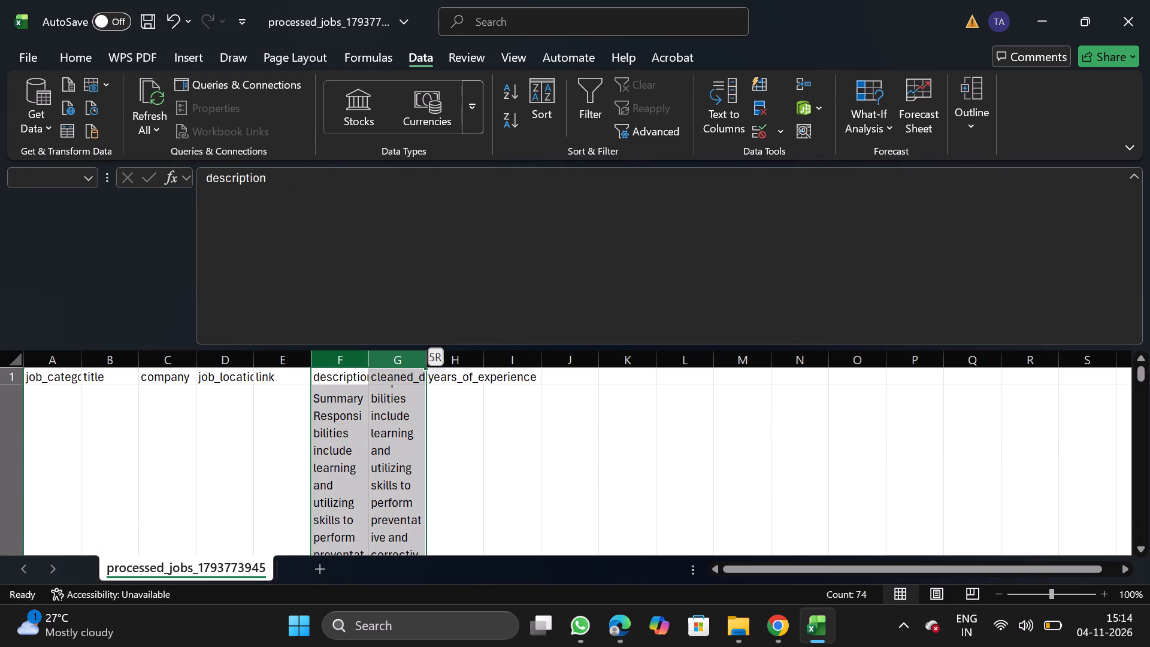
left_click(74, 56)
left_click(367, 151)
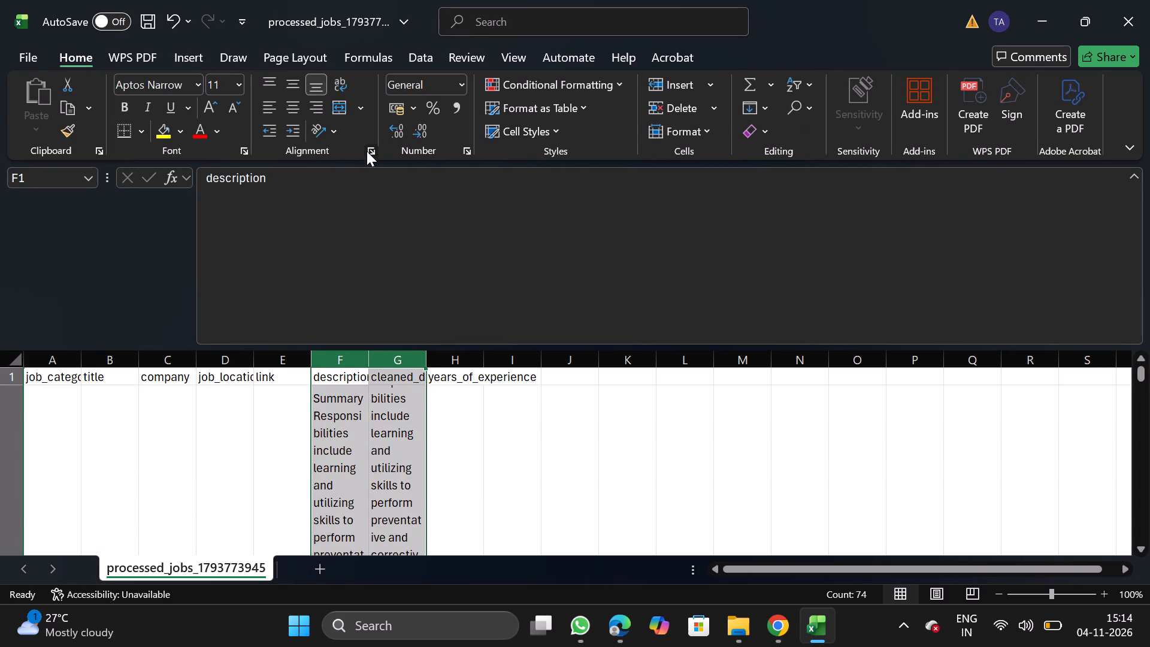
double_click(87, 289)
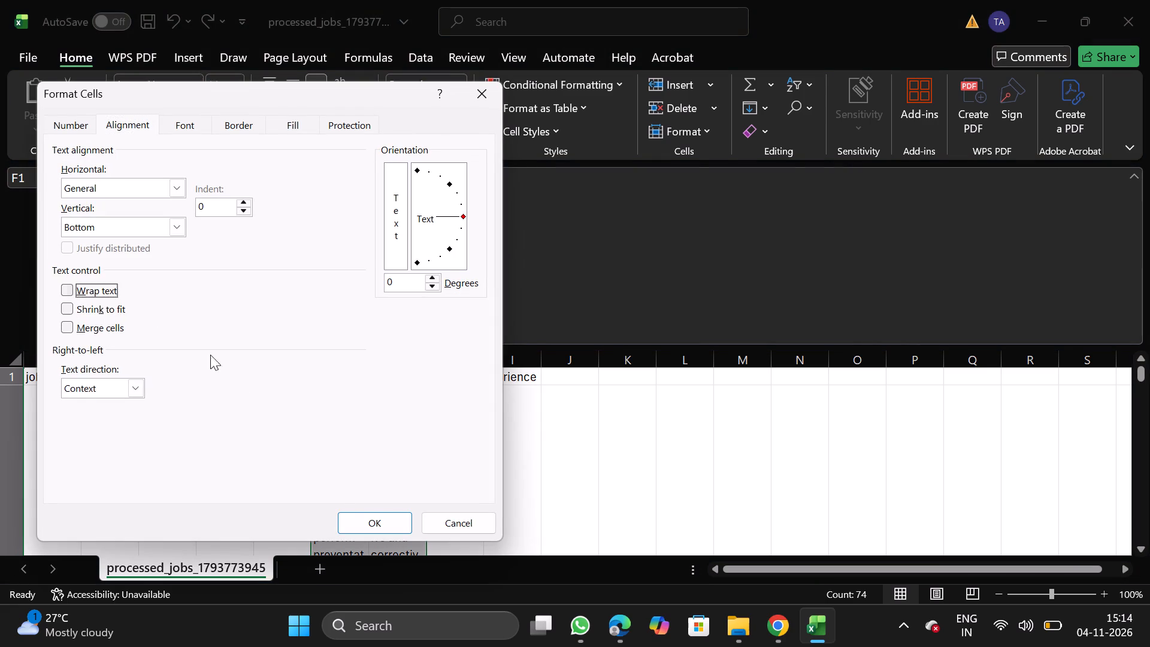
left_click(367, 521)
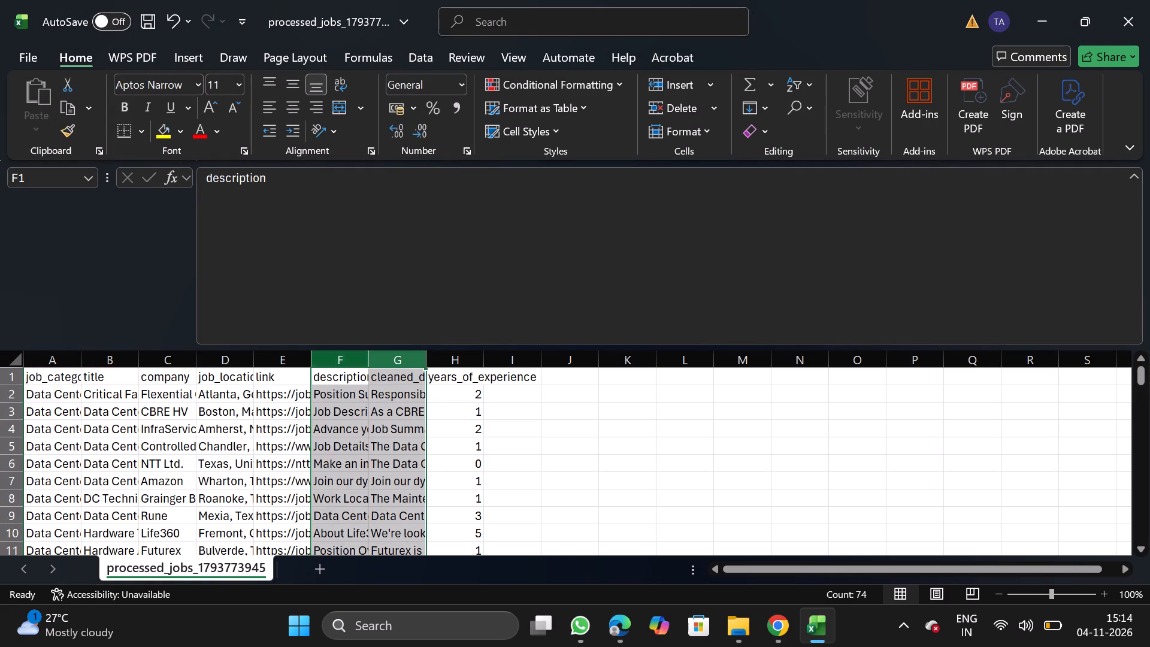
Move the link column to the end of the table, after years_of_experience, so it becomes column H.
left_click(268, 353)
key("ctrl+x")
left_click_drag(501, 356, 503, 468)
right_click(503, 468)
left_click(585, 307)
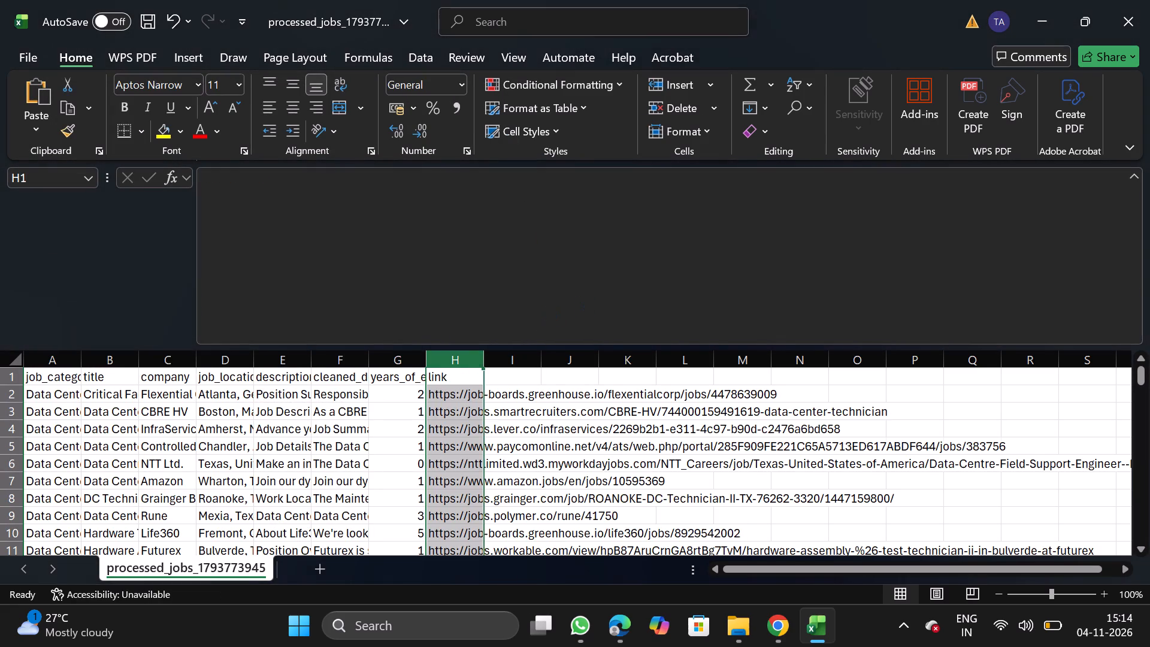
Move the years_of_experience column in front of the description column so it becomes column E.
left_click(394, 362)
key("ctrl+x")
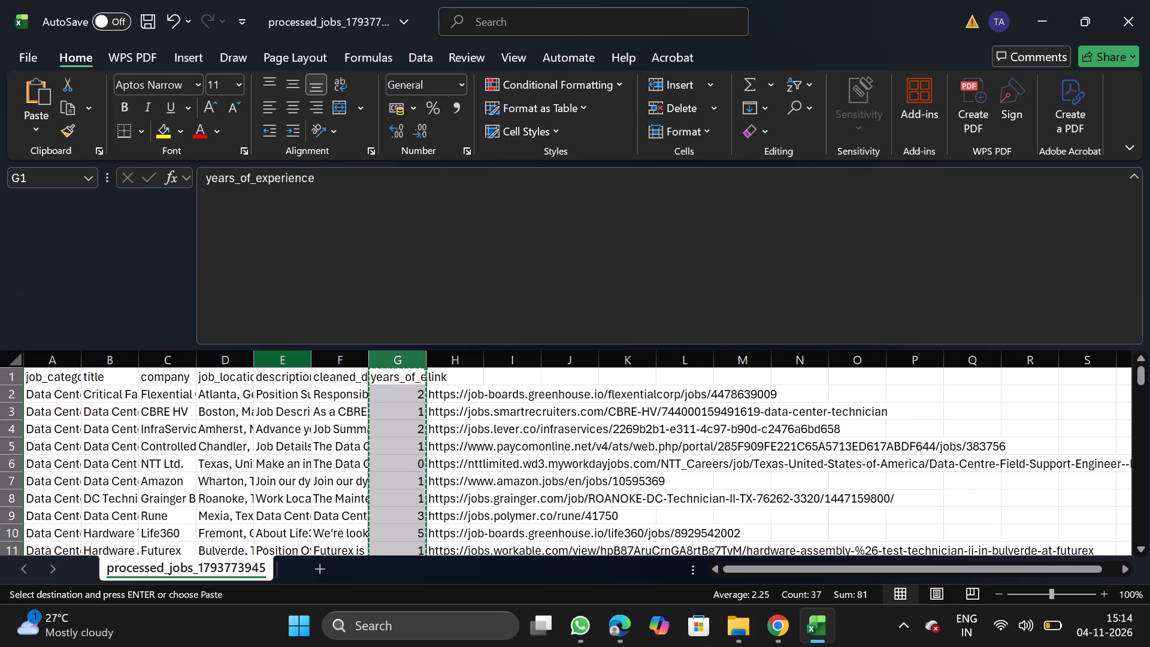
left_click_drag(286, 359, 276, 431)
right_click(276, 431)
left_click(335, 264)
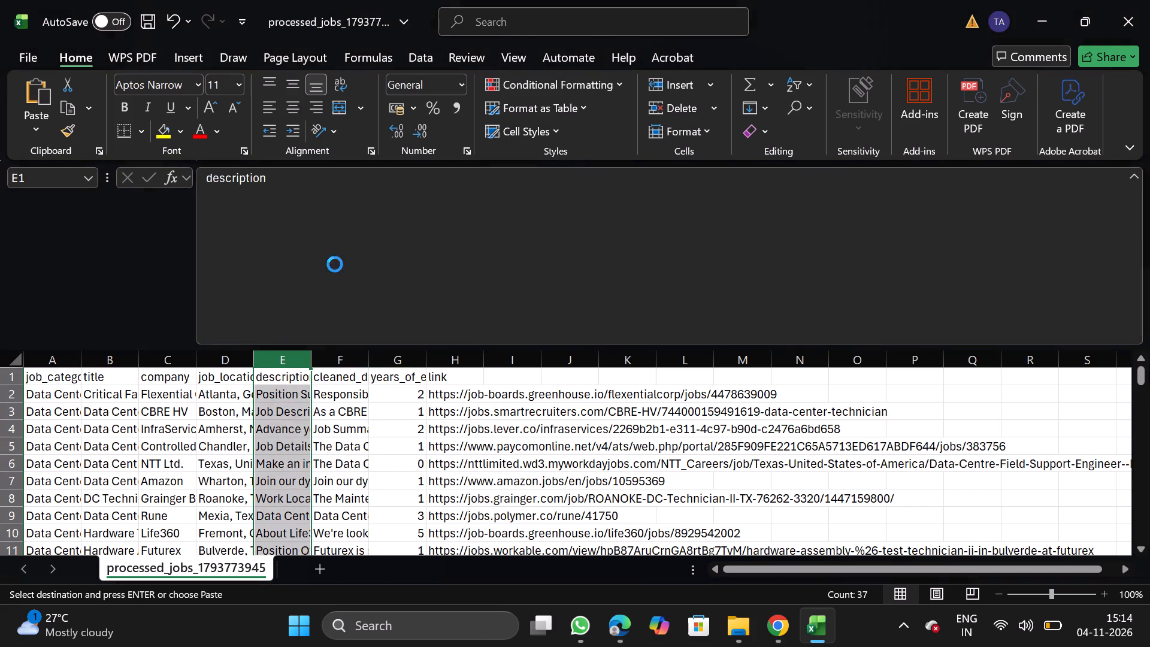
Rename the cleaned_description header in G1 as description, copying the text from the F1 header.
left_click(334, 372)
left_click_drag(201, 175, 290, 187)
key("ctrl+c")
left_click(405, 376)
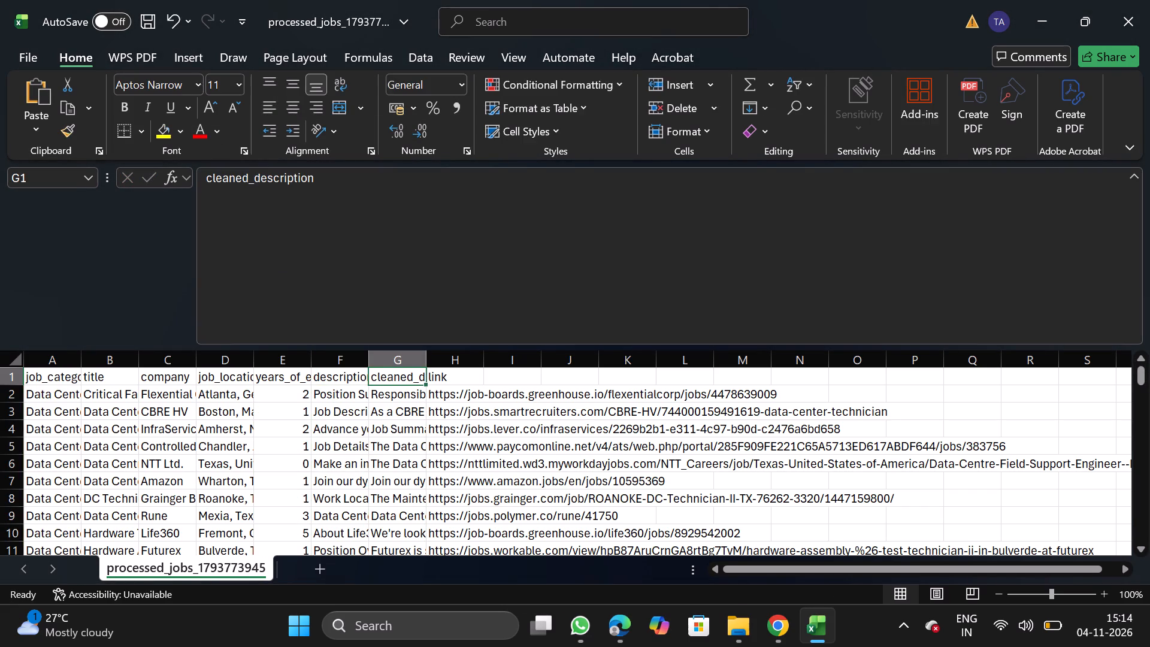
left_click(513, 303)
key("BackSpace")
key("BackSpace")
key("BackSpace")
key("BackSpace")
key("BackSpace")
key("BackSpace")
key("BackSpace")
key("BackSpace")
key("BackSpace")
key("BackSpace")
key("BackSpace")
key("BackSpace")
key("BackSpace")
key("BackSpace")
key("BackSpace")
key("BackSpace")
key("BackSpace")
key("BackSpace")
key("BackSpace")
key("BackSpace")
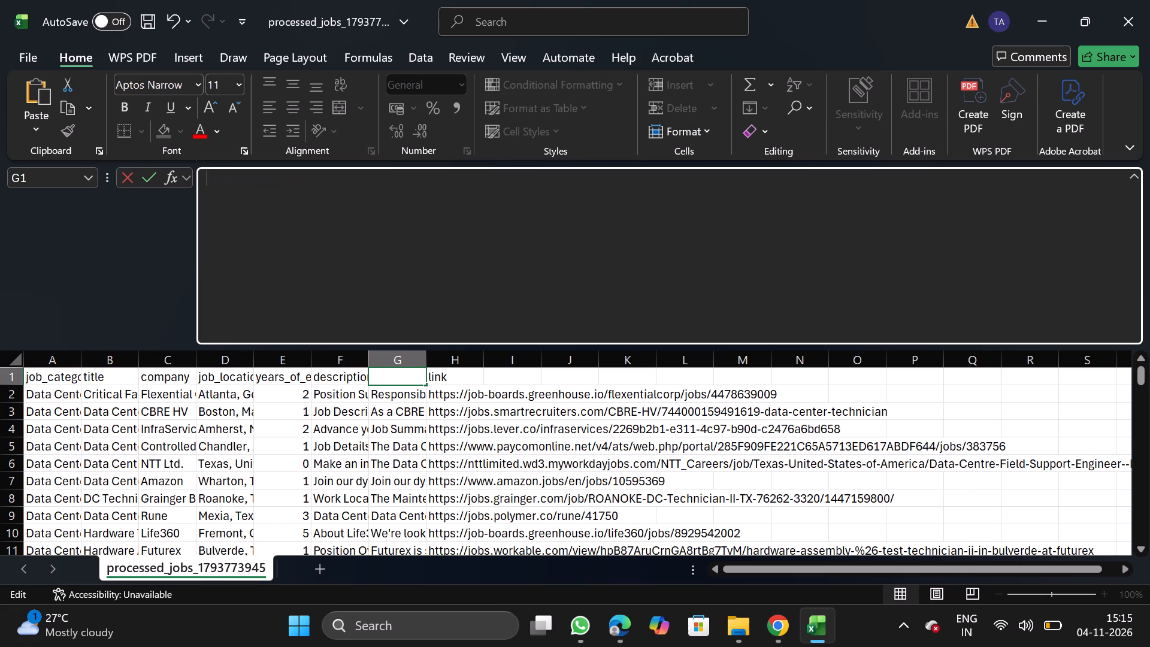
key("ctrl+v")
Rename the F1 header as original_description, copying the name from NextGenApply's bulk CSV upload column requirements.
left_click(358, 375)
left_click(434, 304)
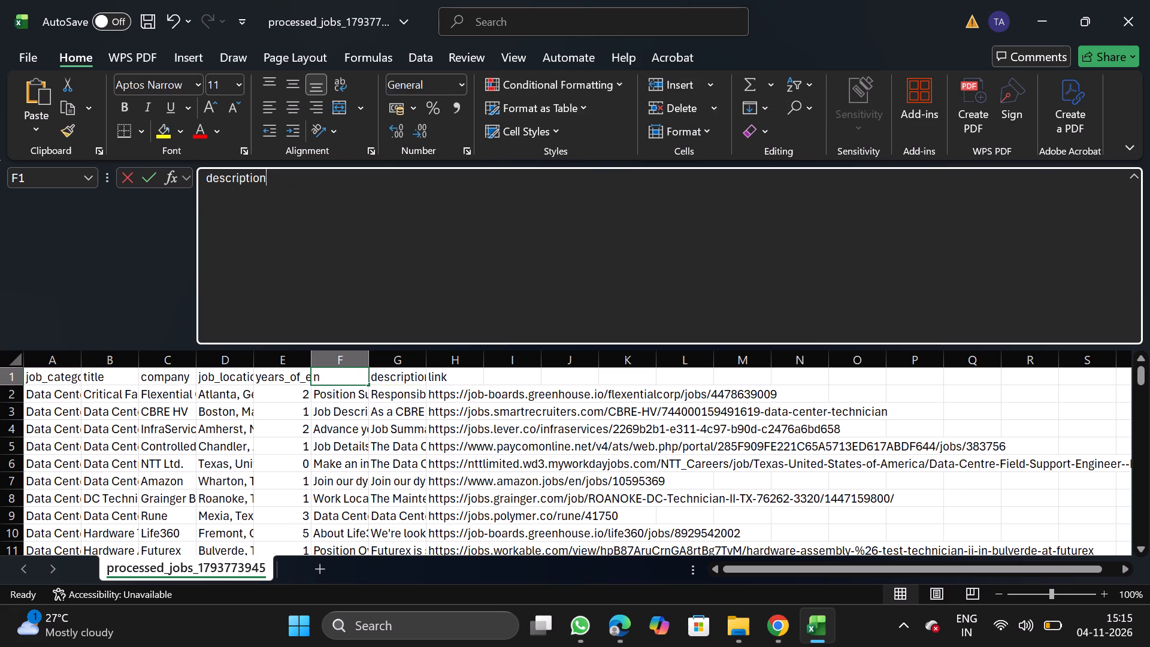
key("BackSpace")
key("BackSpace")
key("BackSpace")
key("BackSpace")
key("BackSpace")
key("BackSpace")
key("BackSpace")
key("BackSpace")
key("BackSpace")
key("BackSpace")
key("BackSpace")
key("BackSpace")
key("BackSpace")
key("BackSpace")
key("BackSpace")
key("BackSpace")
key("BackSpace")
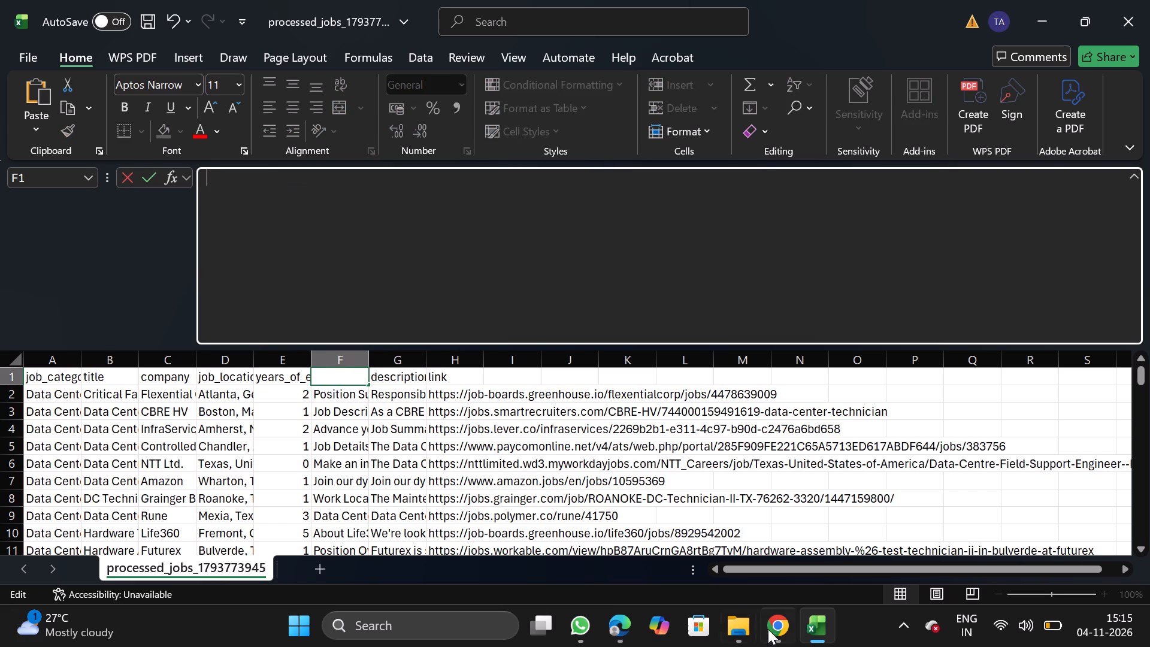
left_click(771, 638)
left_click(100, 181)
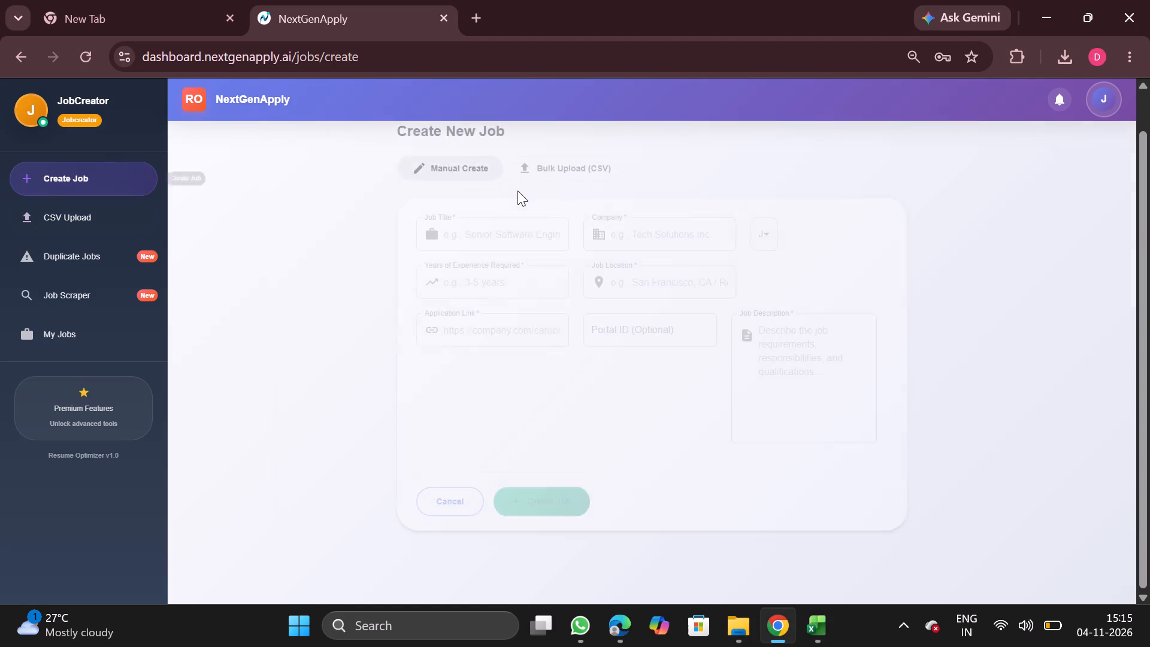
left_click(570, 169)
double_click(624, 293)
key("ctrl+c")
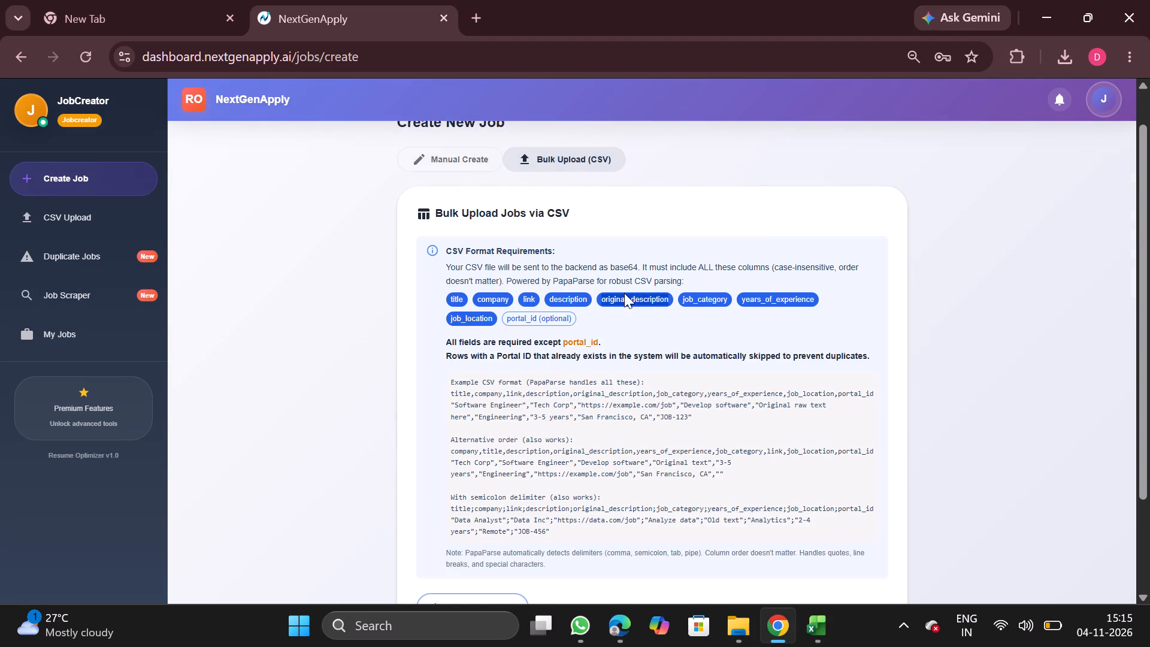
left_click(805, 639)
key("ctrl+v")
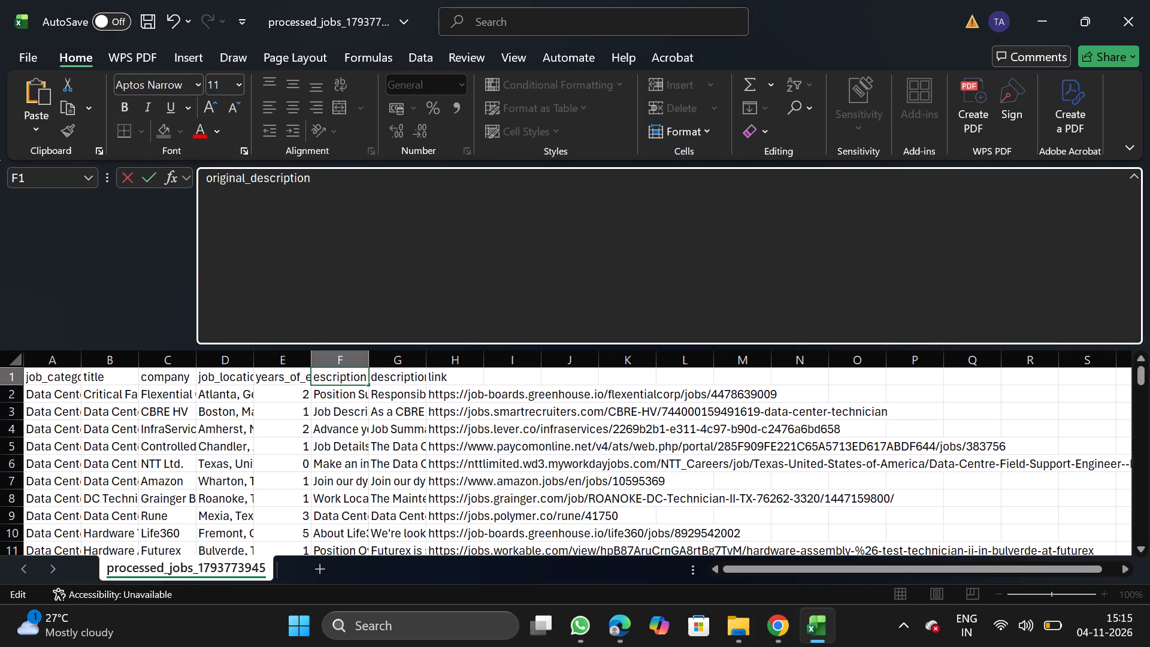
left_click(105, 354)
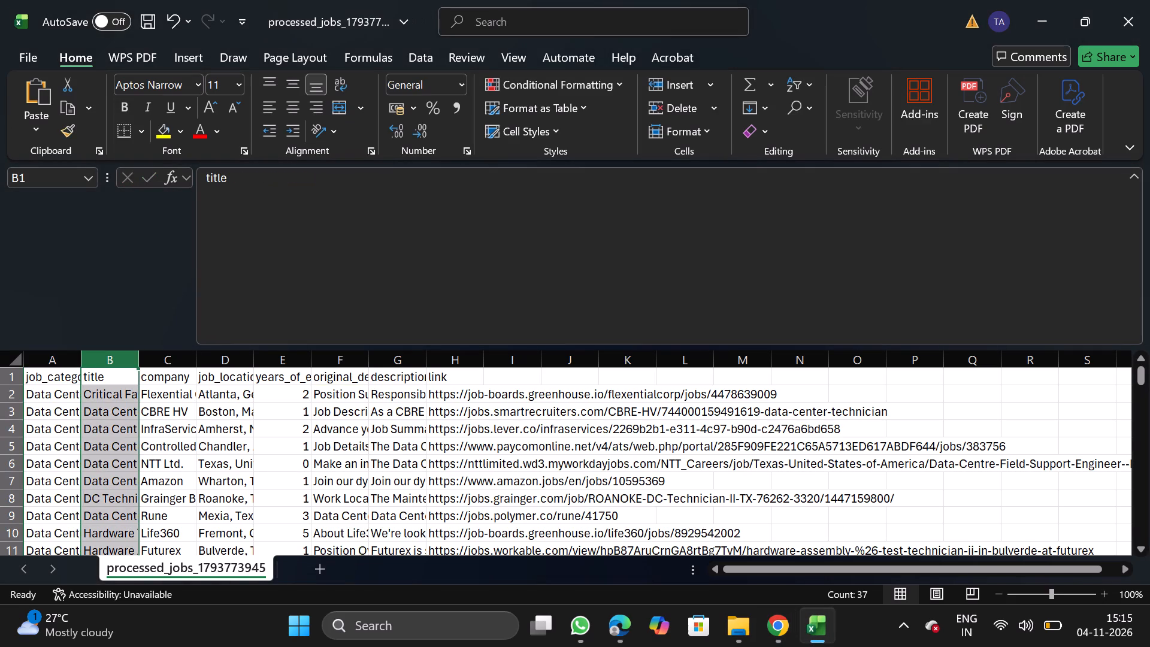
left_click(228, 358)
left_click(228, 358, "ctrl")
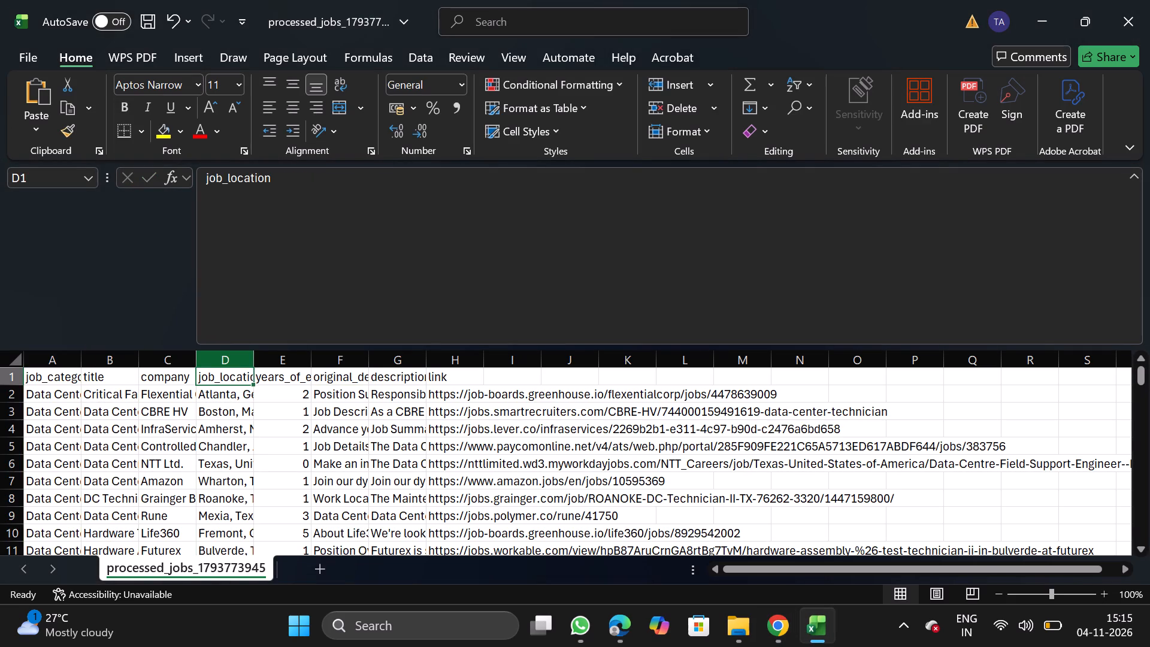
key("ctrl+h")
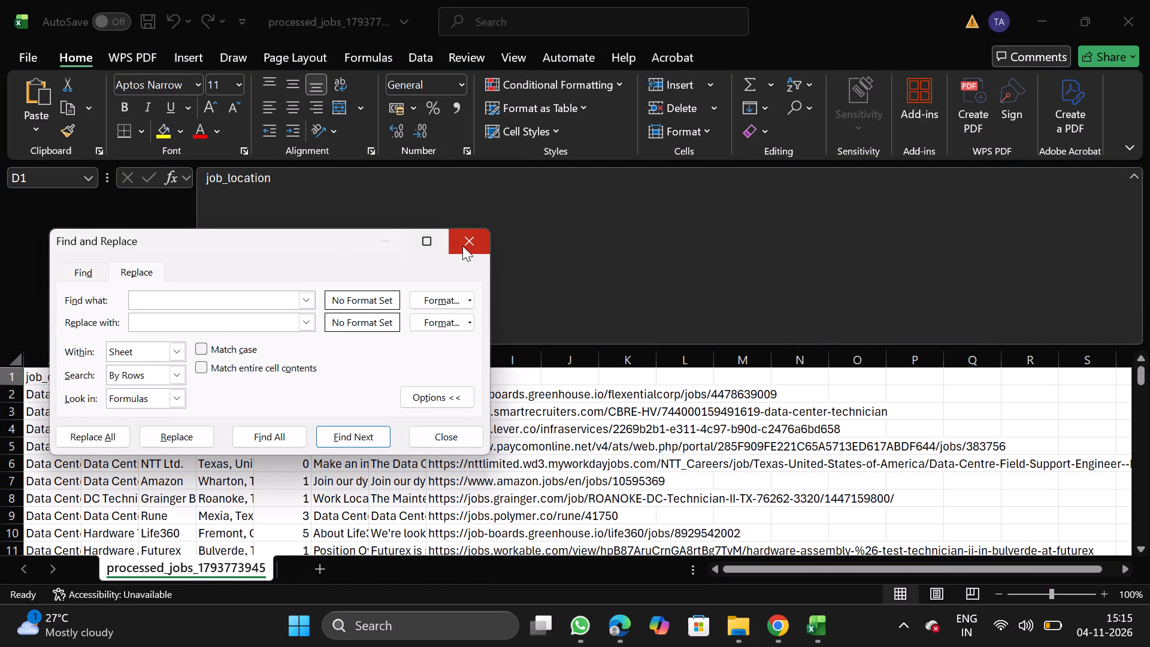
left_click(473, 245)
Replace all job_location cells whose entire contents are United States with Remote.
left_click(232, 359)
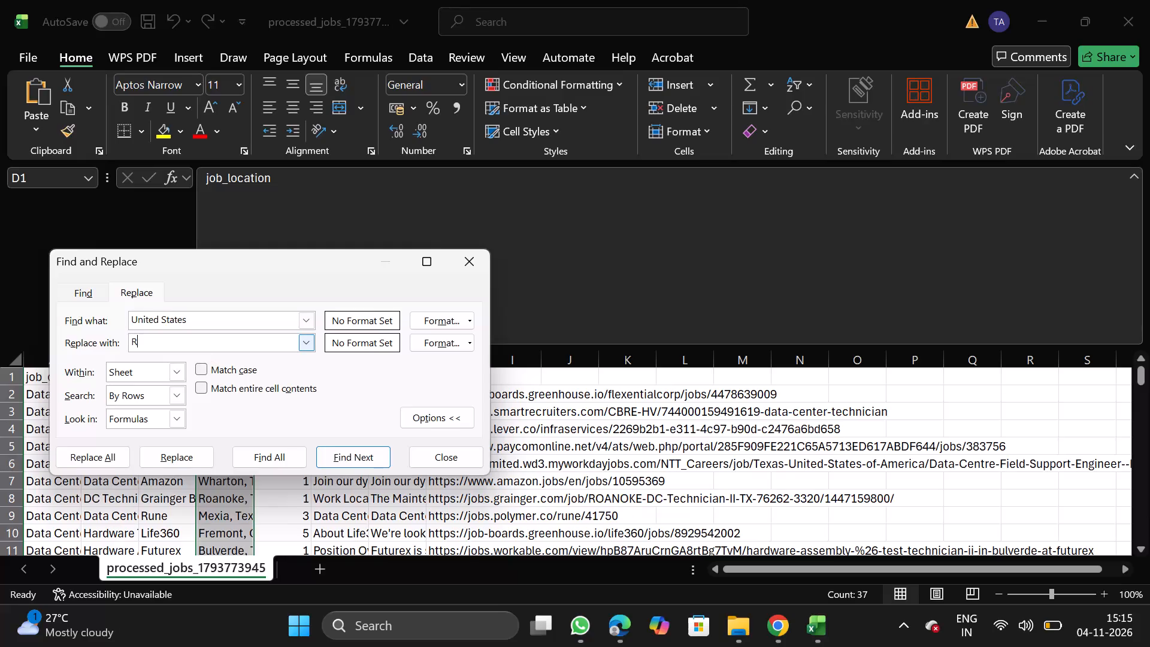
type("emote")
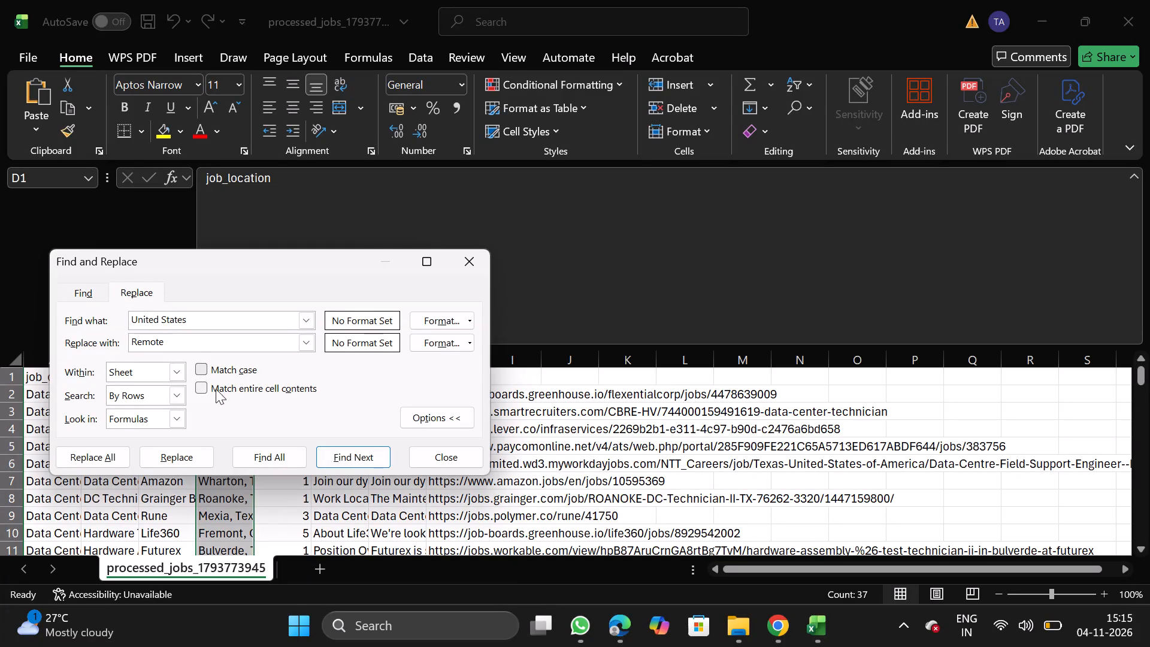
left_click(202, 382)
left_click(113, 451)
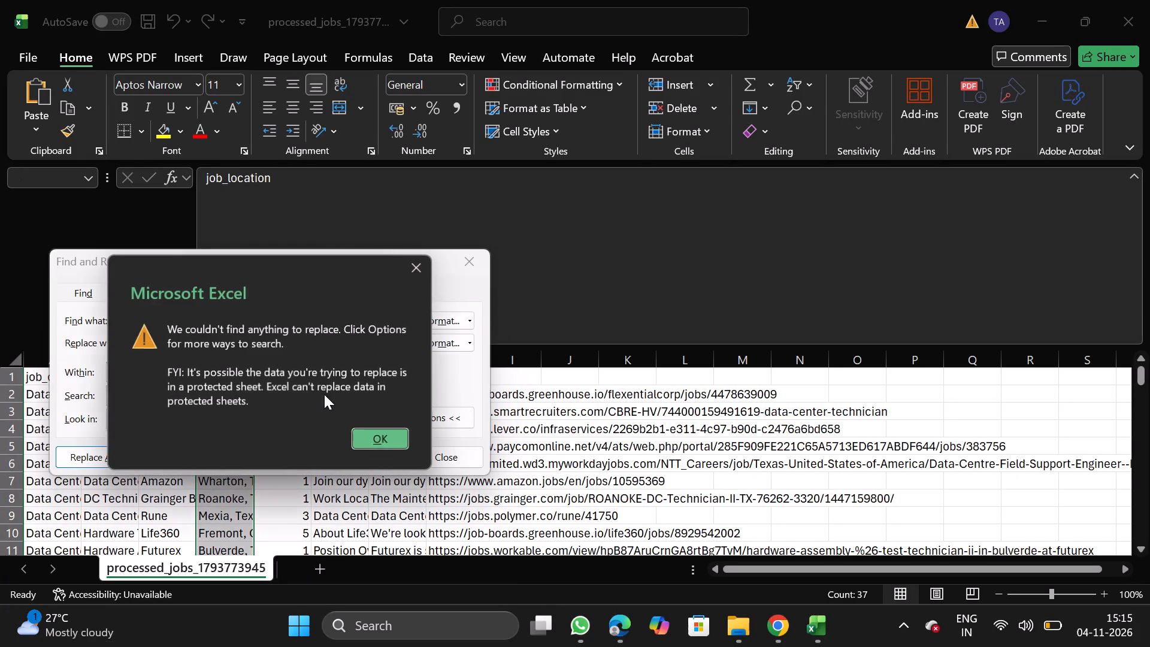
double_click(407, 437)
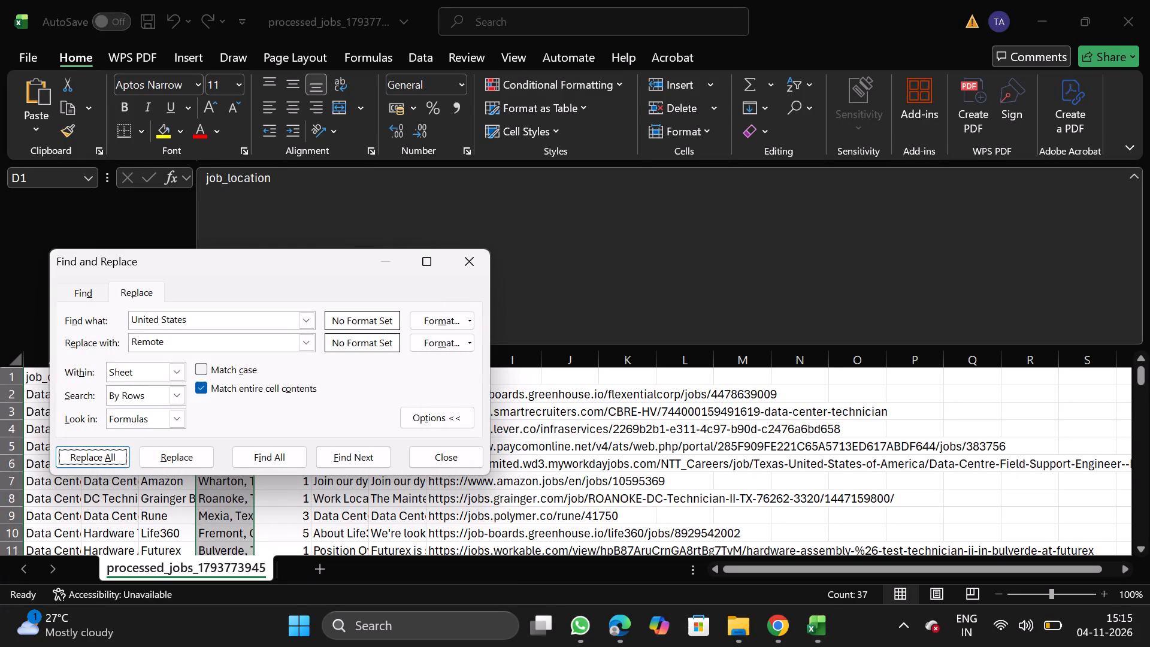
left_click(144, 515)
left_click(474, 265)
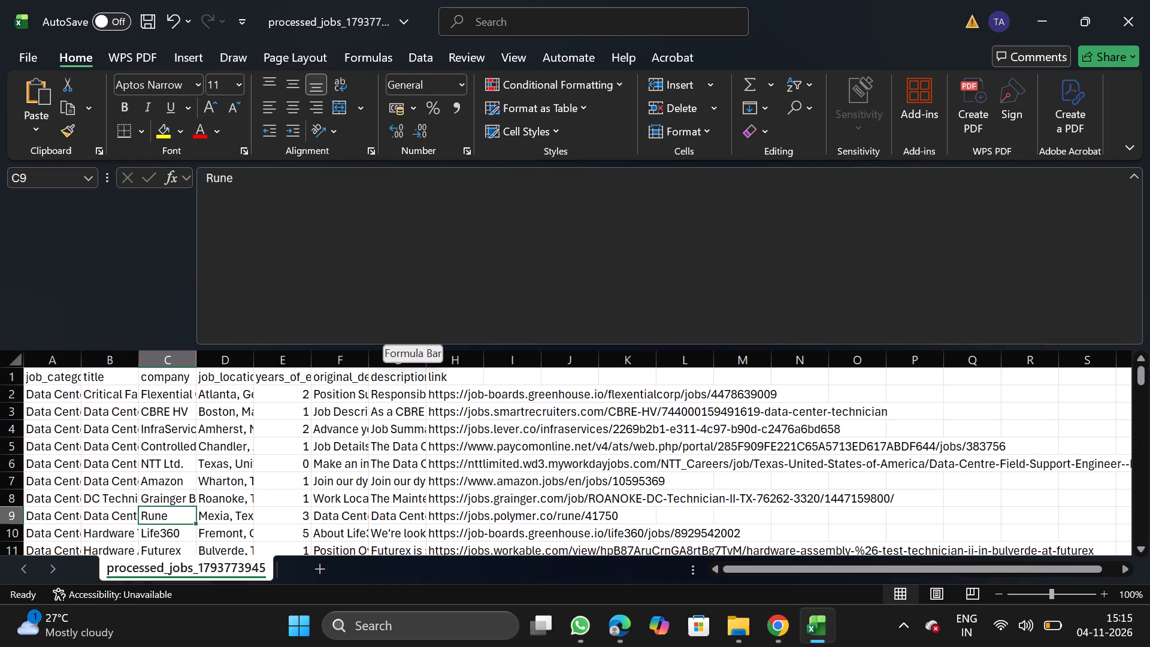
Filter title to Critical Environment Technician Manager, DCN Mechanical Engineer, Experienced Civil Engineer, Hardware Assembly & Test Technician II, Hardware Test Technician, and Senior Electrical Engineer.
left_click(112, 374)
left_click(419, 57)
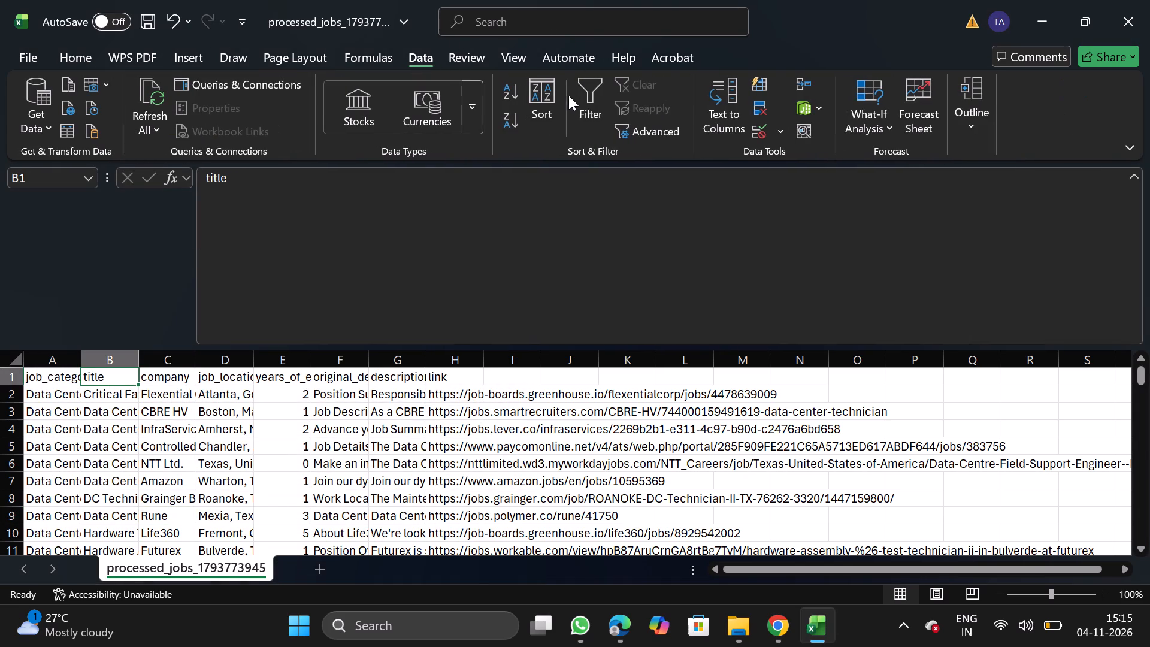
left_click(592, 100)
left_click(128, 374)
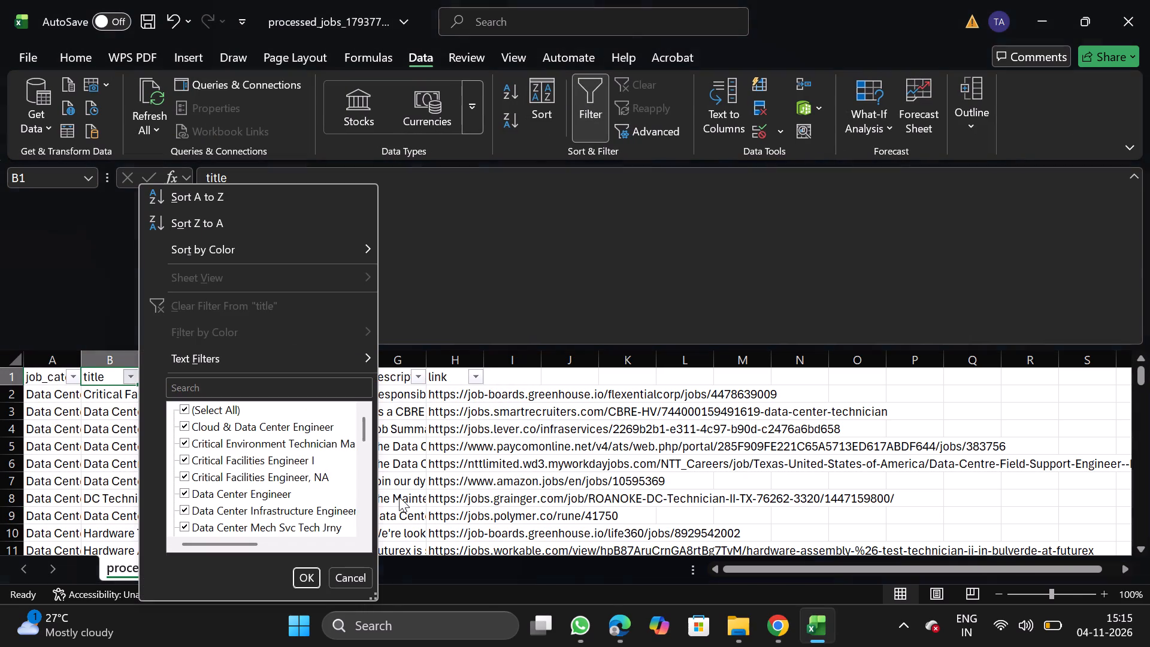
triple_click(378, 599)
left_click_drag(378, 599, 745, 645)
left_click(226, 401)
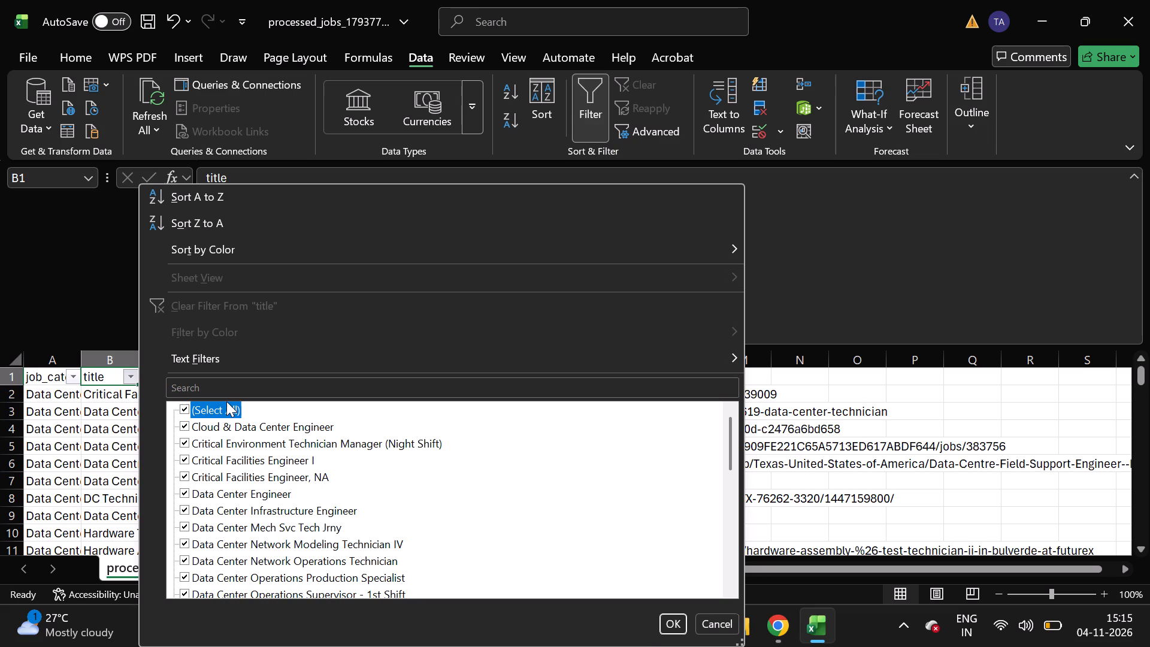
left_click(339, 443)
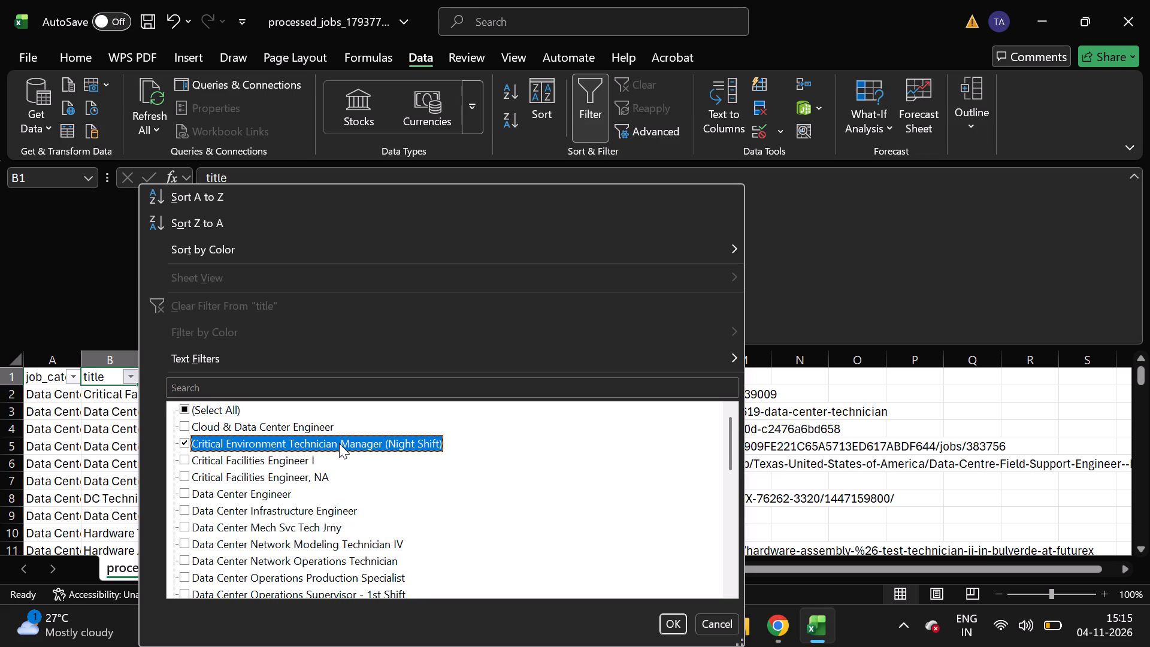
scroll(398, 525, "down", 1)
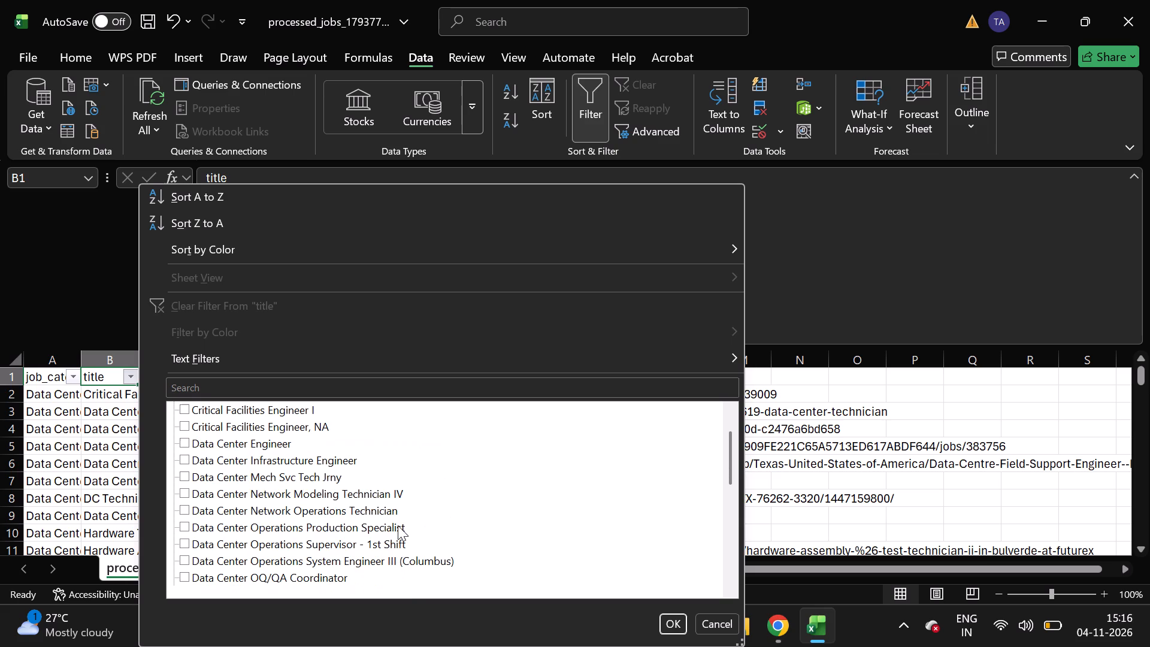
scroll(250, 589, "down", 1)
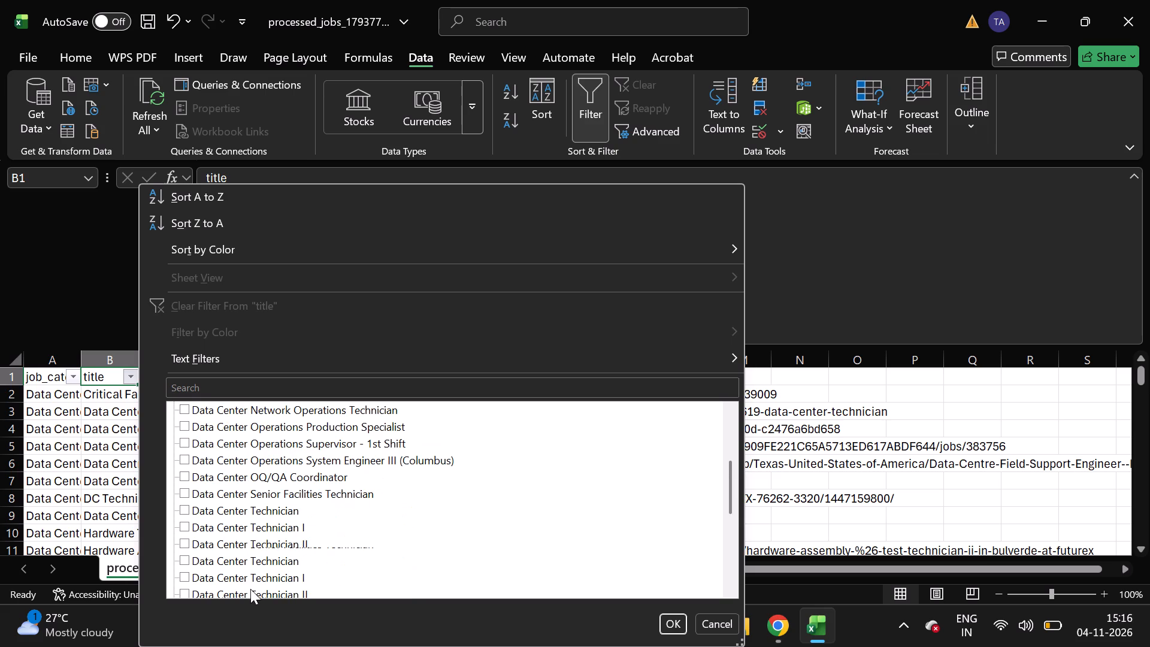
scroll(250, 589, "down", 1)
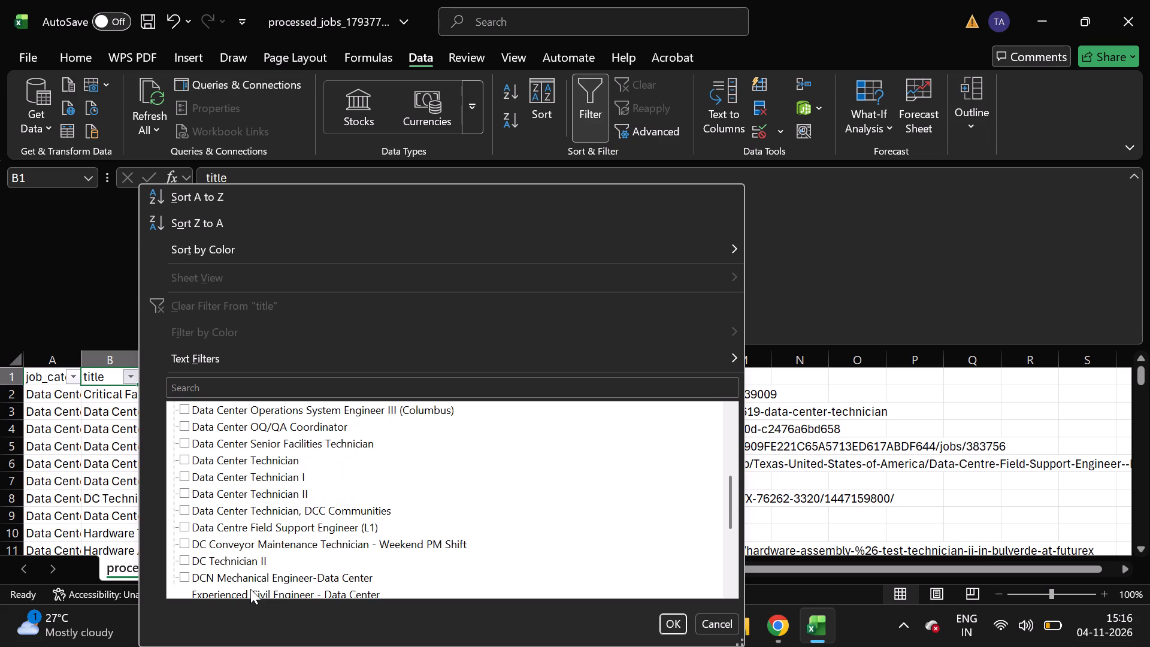
scroll(250, 589, "down", 1)
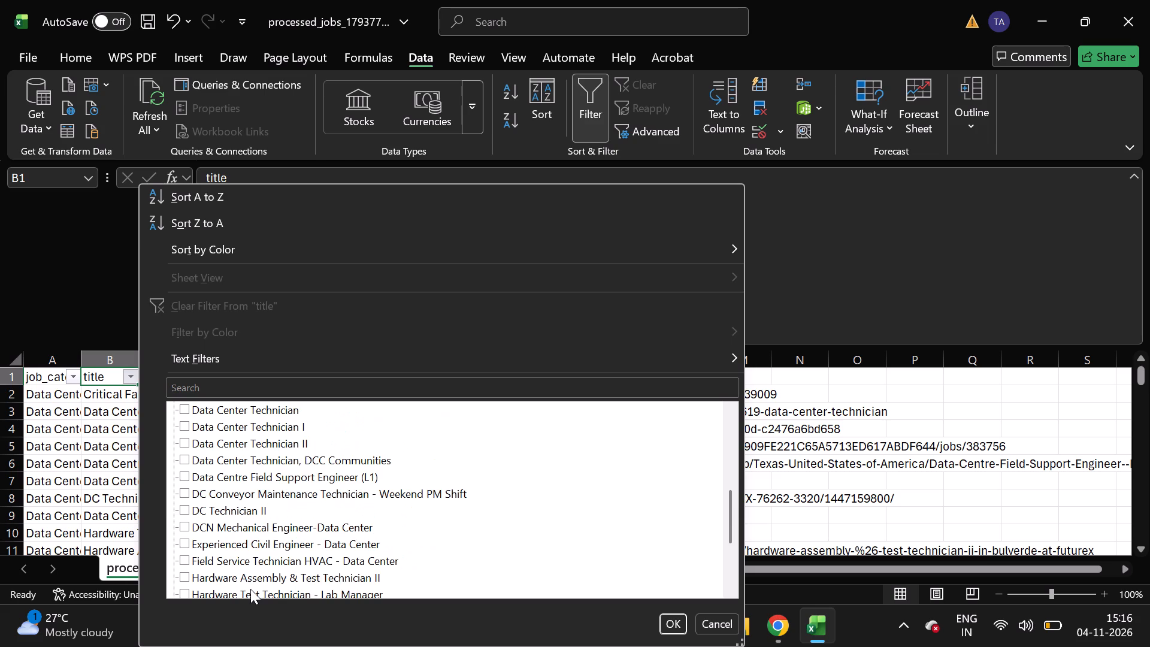
left_click(292, 530)
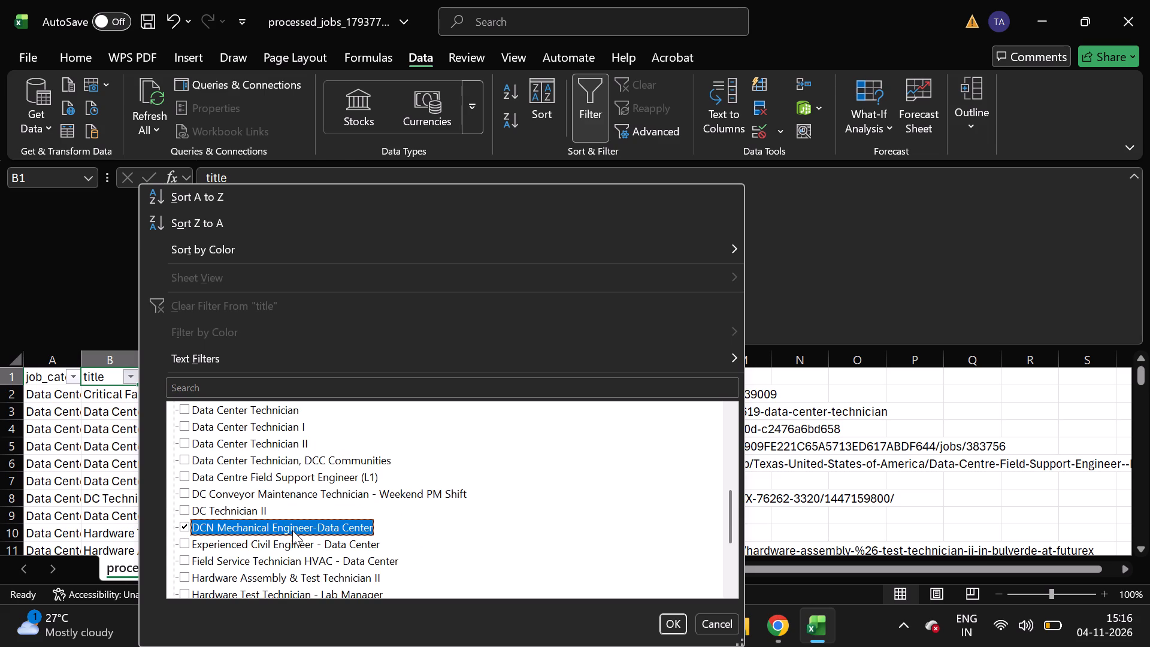
left_click(292, 545)
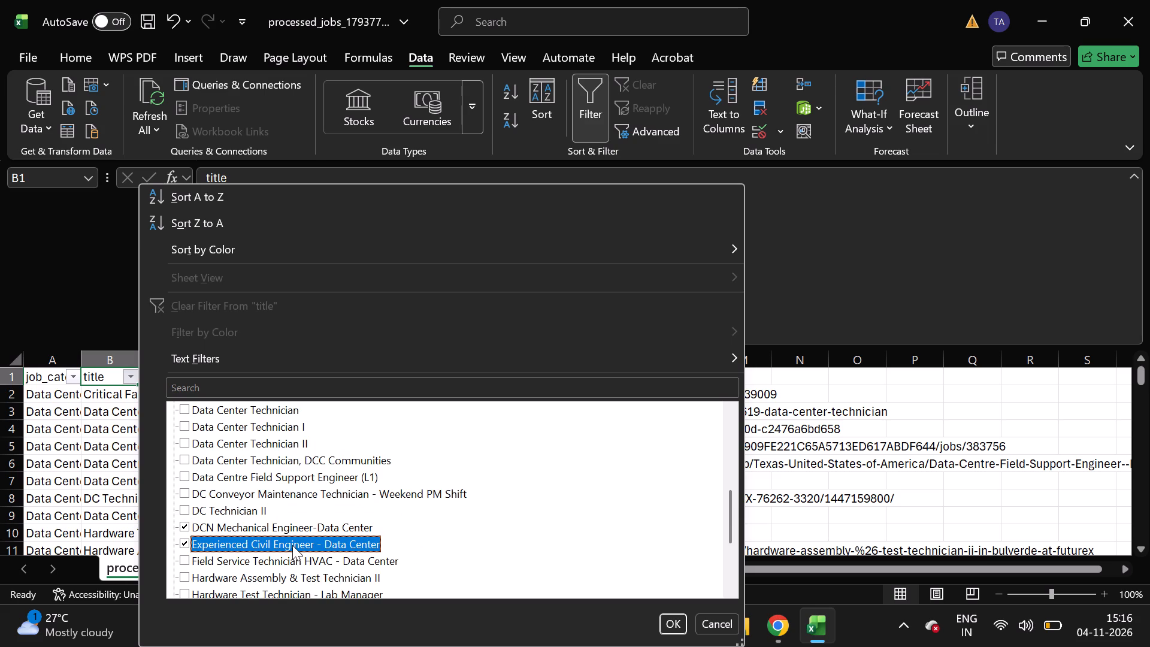
left_click(295, 576)
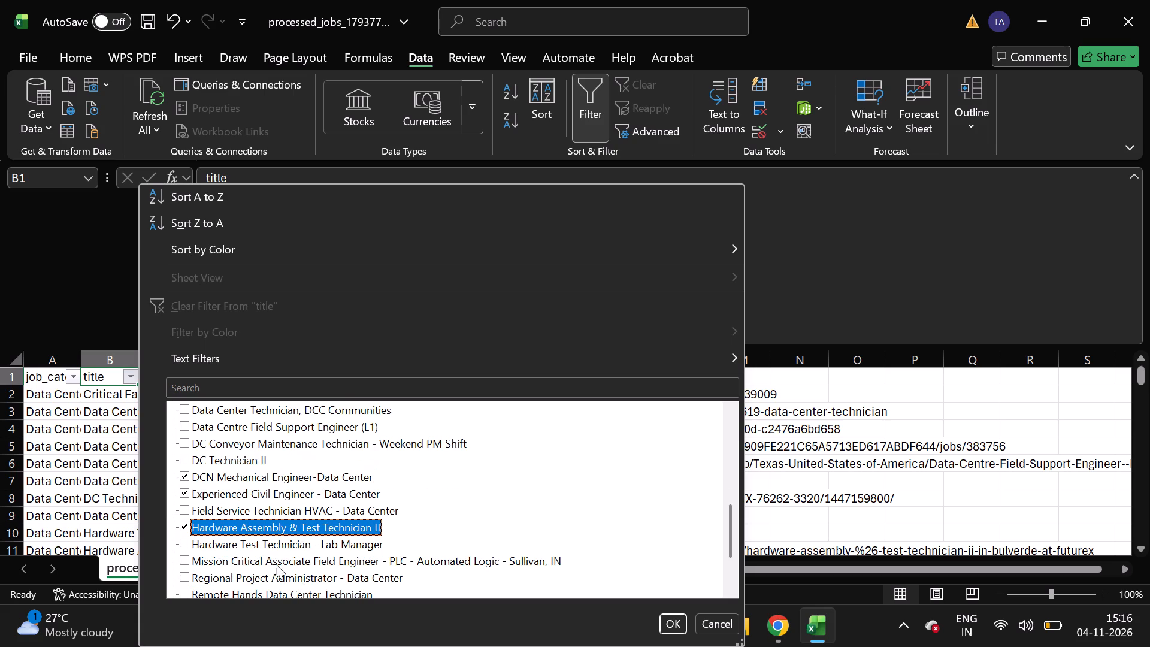
left_click(274, 549)
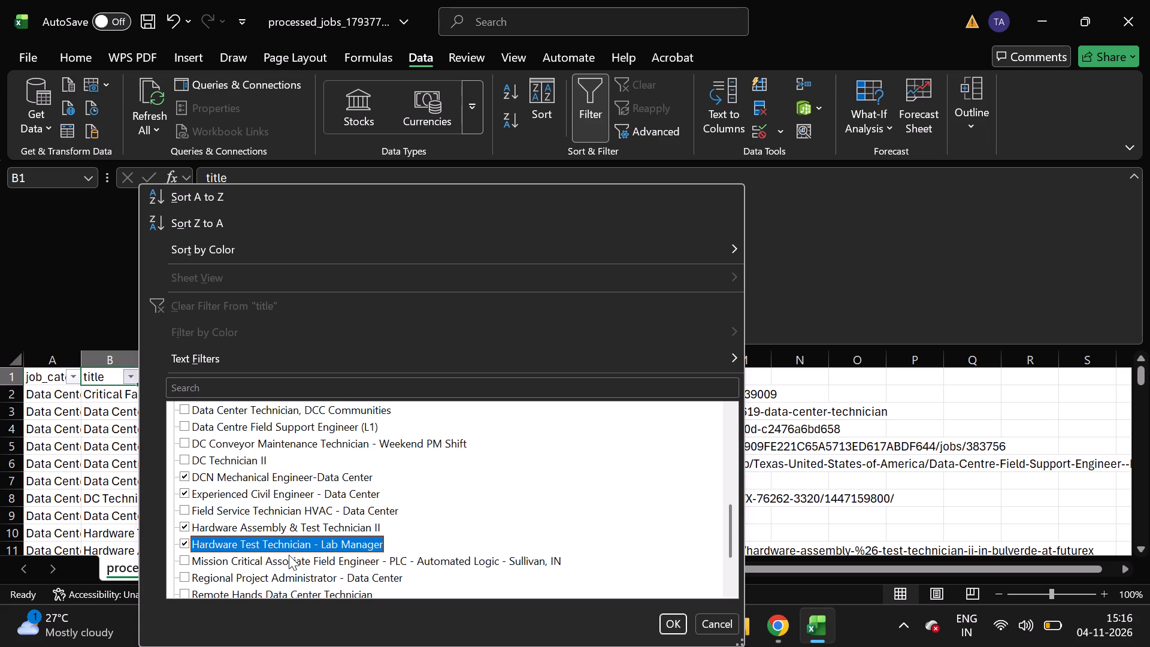
scroll(289, 577, "down", 1)
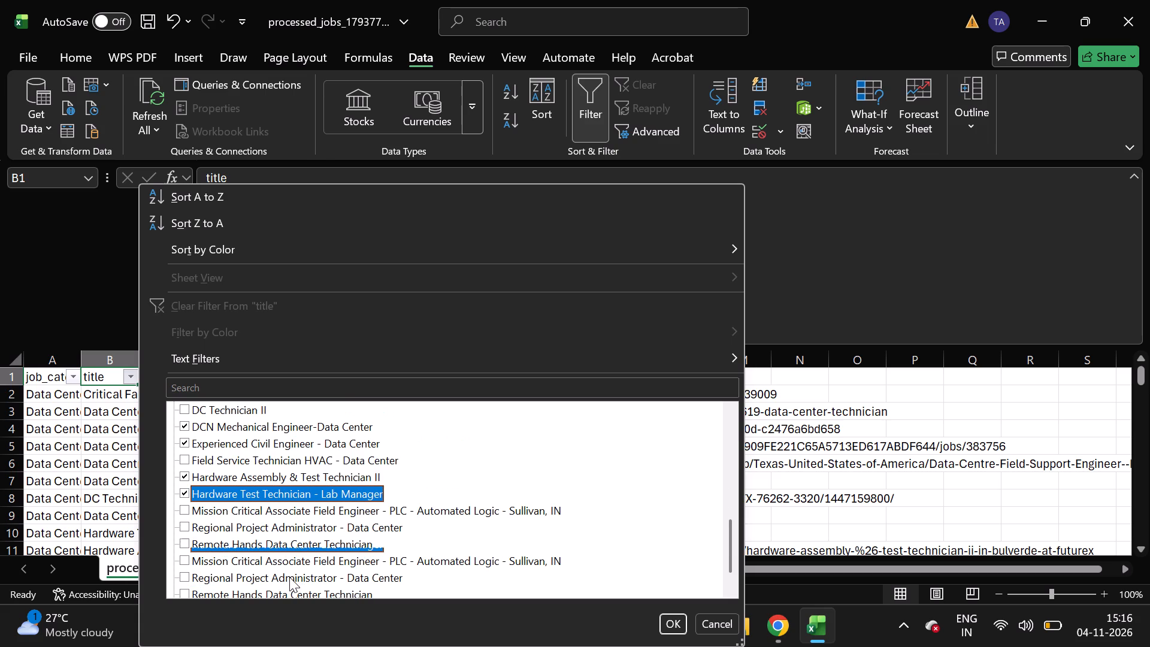
left_click(255, 578)
scroll(255, 578, "down", 1)
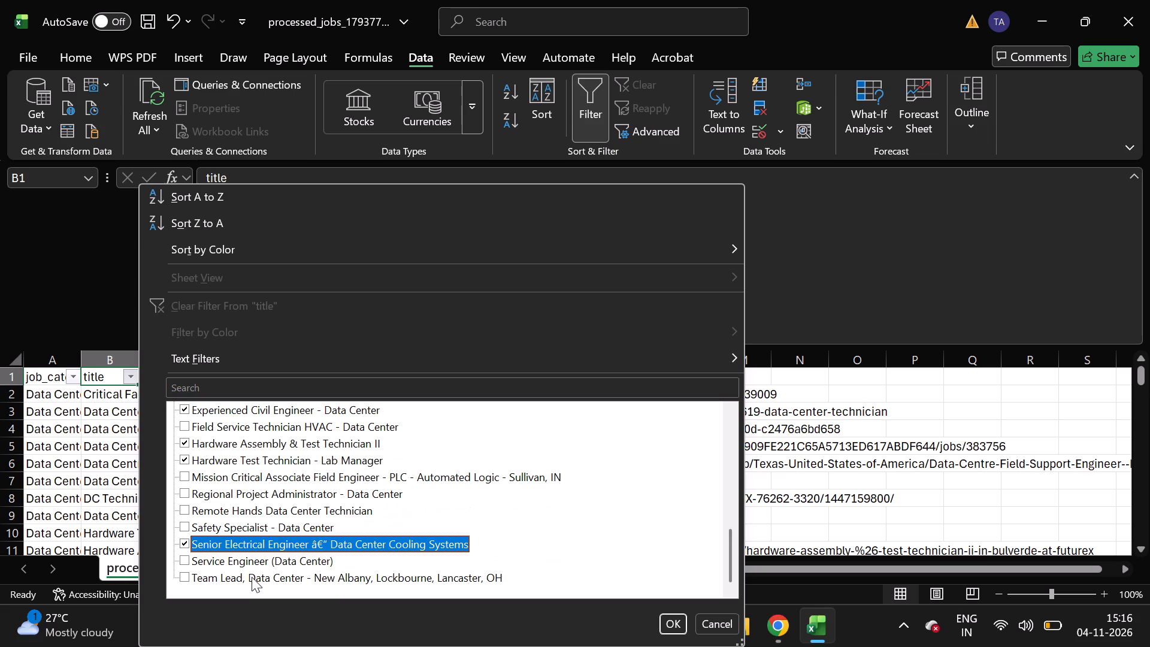
left_click(665, 624)
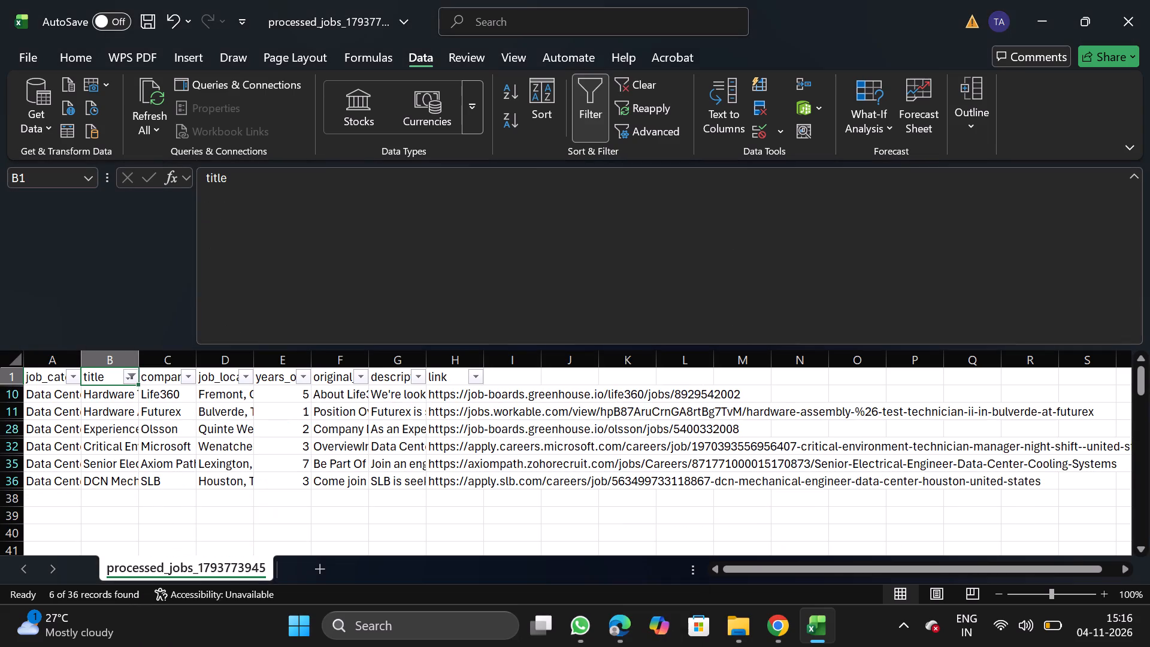
Delete the six filtered off-category job rows and remove the title filter to restore the remaining rows.
left_click(0, 394)
key("ctrl+shift+Down")
right_click(113, 434)
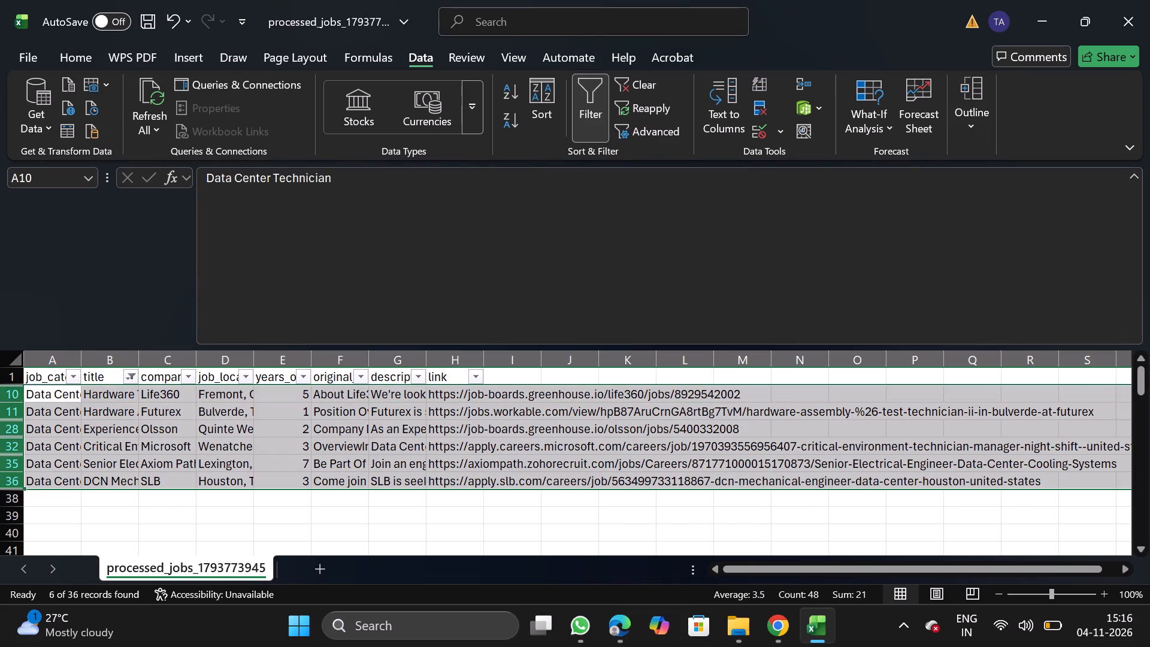
left_click(185, 285)
left_click(591, 110)
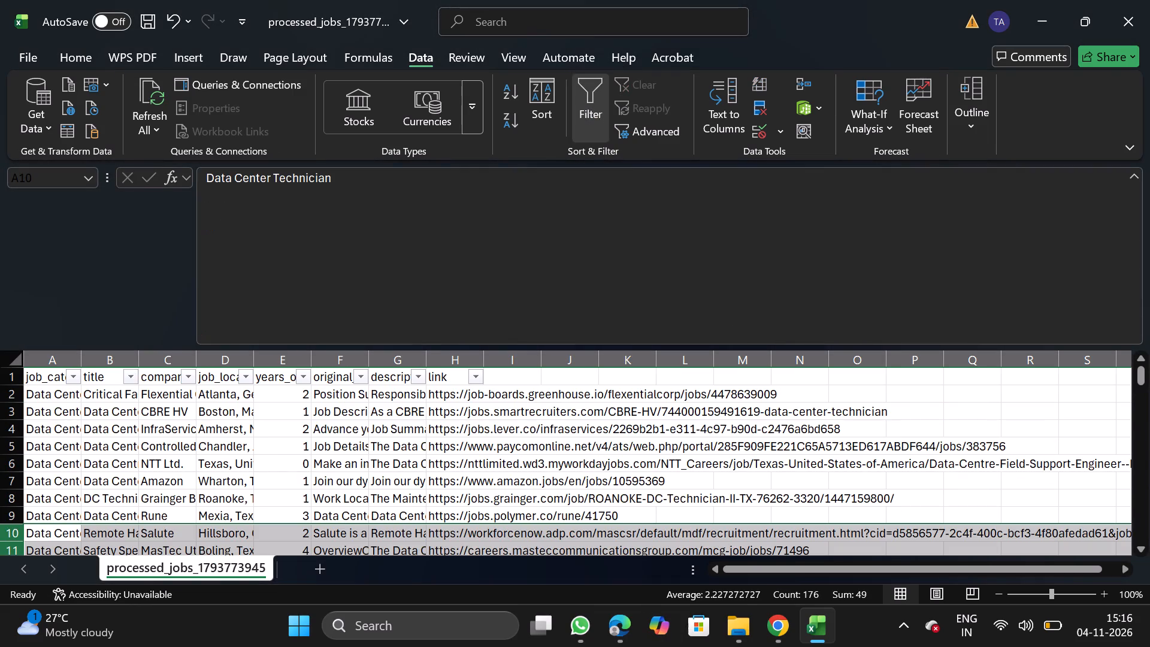
Filter the title column for lead to review matching jobs, and reset the filter to show all rows.
left_click_drag(122, 377, 593, 111)
left_click(593, 111)
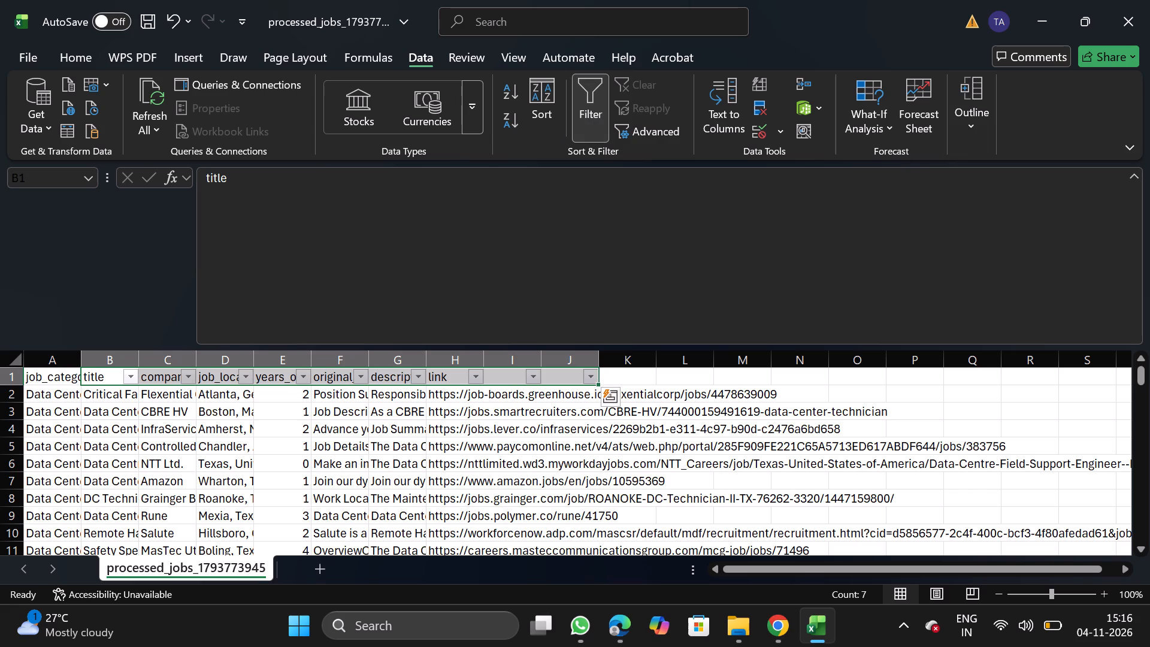
left_click(133, 379)
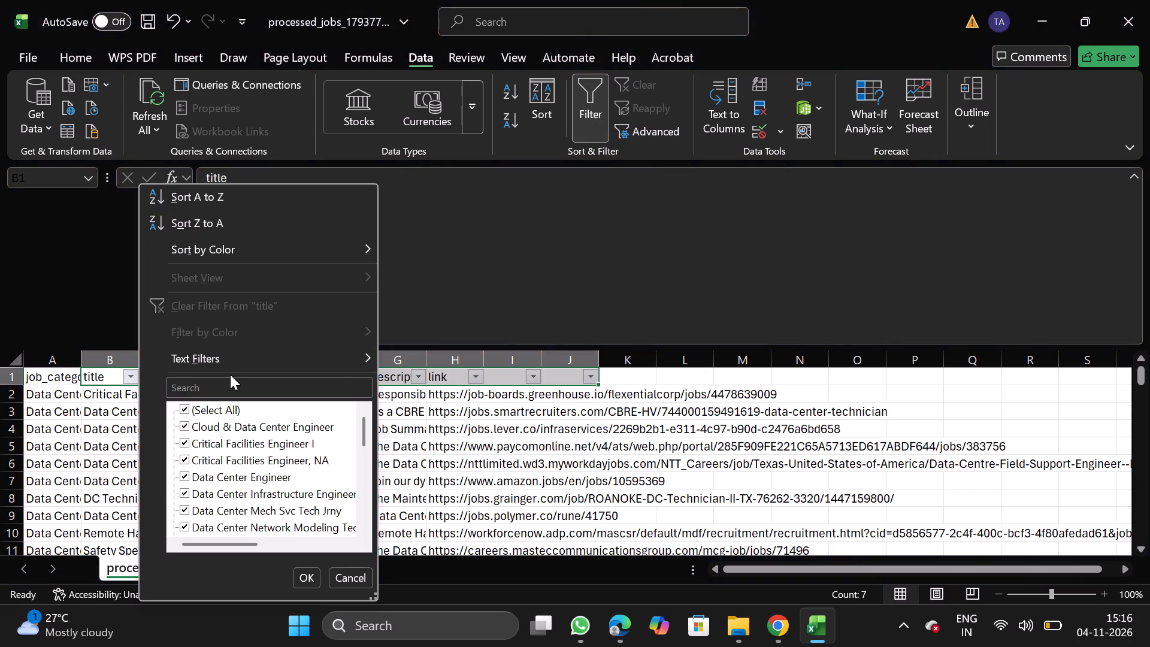
left_click(237, 384)
type("lead")
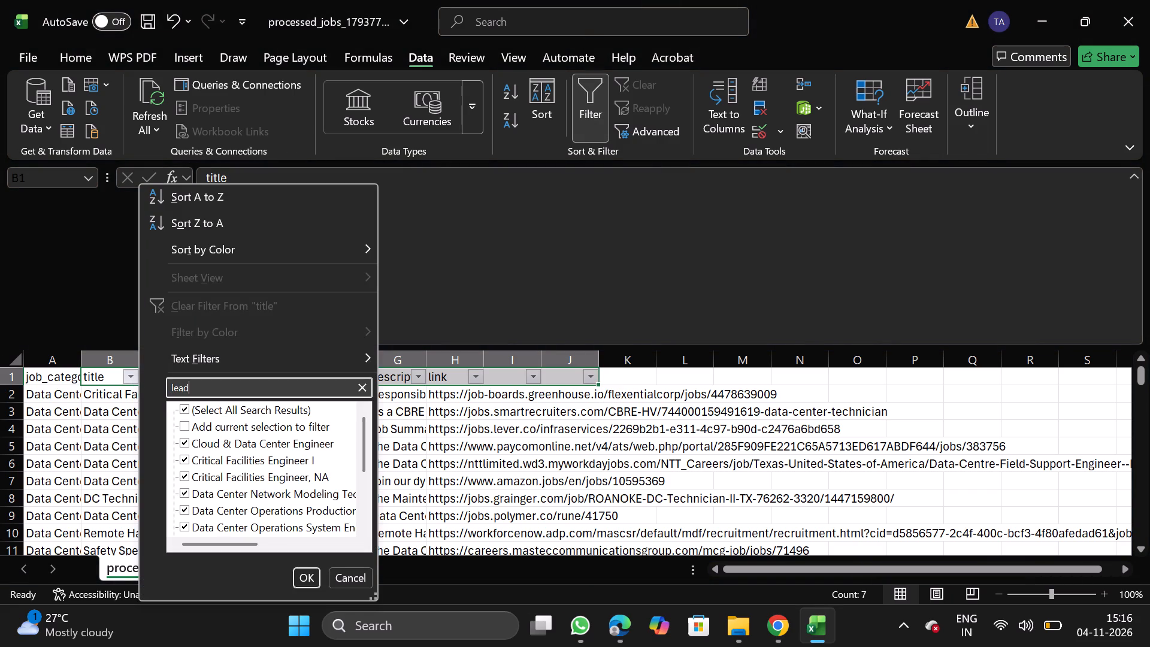
left_click(305, 581)
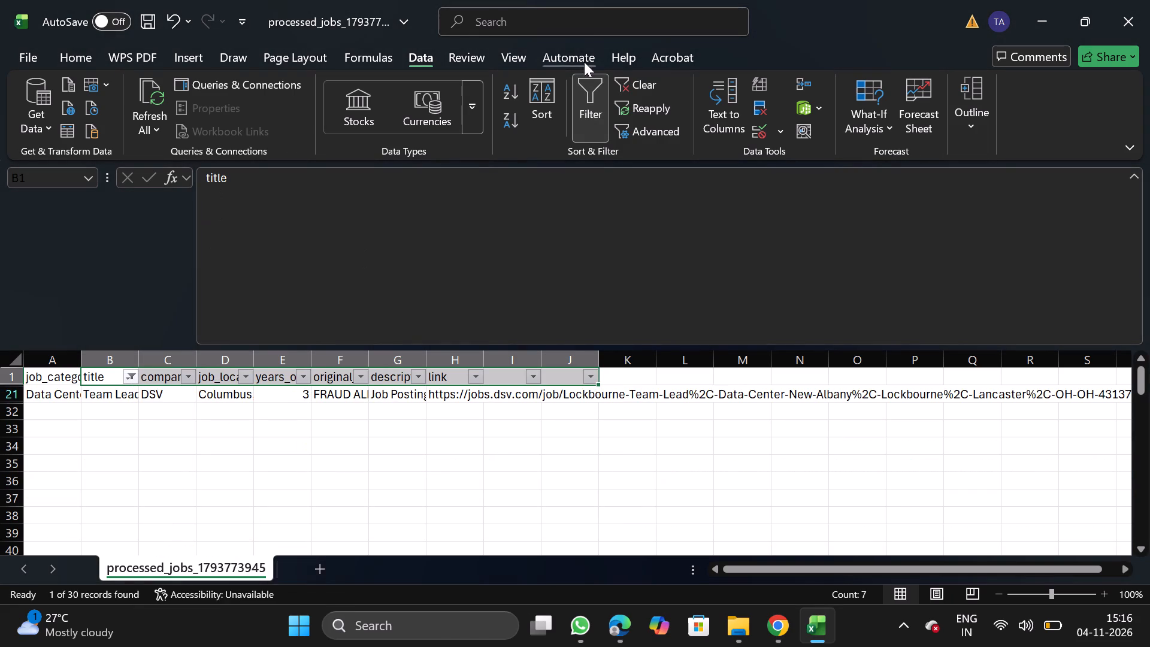
left_click(582, 90)
left_click(588, 110)
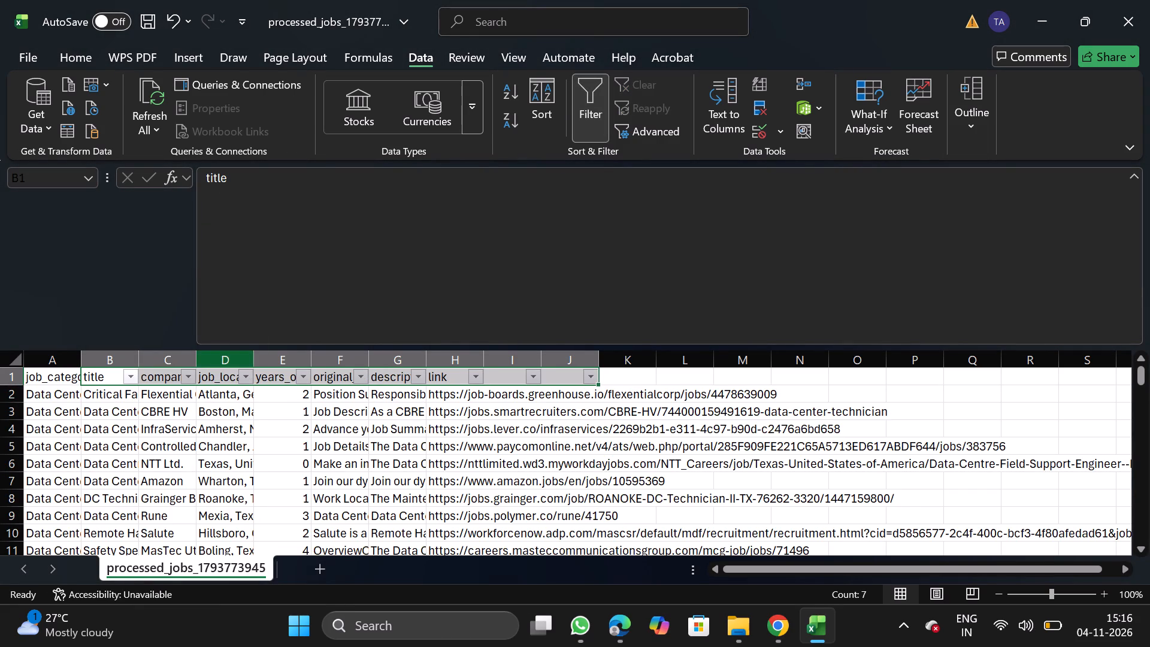
Search the title filter values for staff, principal, architect and emterprise, and turn off the header filters.
left_click(127, 381)
left_click(197, 385)
type("staff")
key("BackSpace")
key("BackSpace")
key("BackSpace")
key("BackSpace")
key("BackSpace")
key("BackSpace")
key("BackSpace")
key("BackSpace")
key("BackSpace")
key("BackSpace")
key("BackSpace")
key("BackSpace")
key("BackSpace")
key("BackSpace")
key("BackSpace")
key("BackSpace")
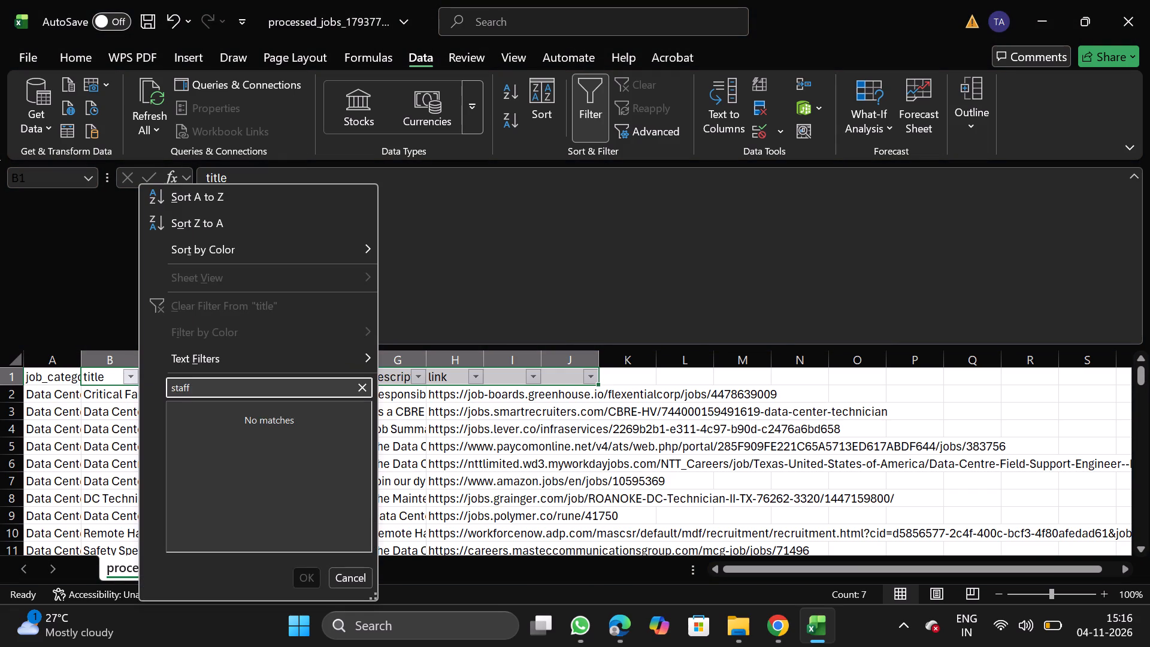
type("principal")
key("BackSpace")
key("BackSpace")
key("BackSpace")
key("BackSpace")
key("BackSpace")
key("BackSpace")
key("BackSpace")
key("BackSpace")
key("BackSpace")
key("BackSpace")
key("BackSpace")
key("BackSpace")
key("BackSpace")
key("BackSpace")
key("BackSpace")
key("BackSpace")
key("BackSpace")
type("architect")
key("BackSpace")
key("BackSpace")
key("BackSpace")
key("BackSpace")
key("BackSpace")
key("BackSpace")
key("BackSpace")
key("BackSpace")
key("BackSpace")
key("BackSpace")
key("BackSpace")
key("BackSpace")
key("BackSpace")
key("BackSpace")
key("BackSpace")
key("BackSpace")
key("BackSpace")
key("BackSpace")
key("BackSpace")
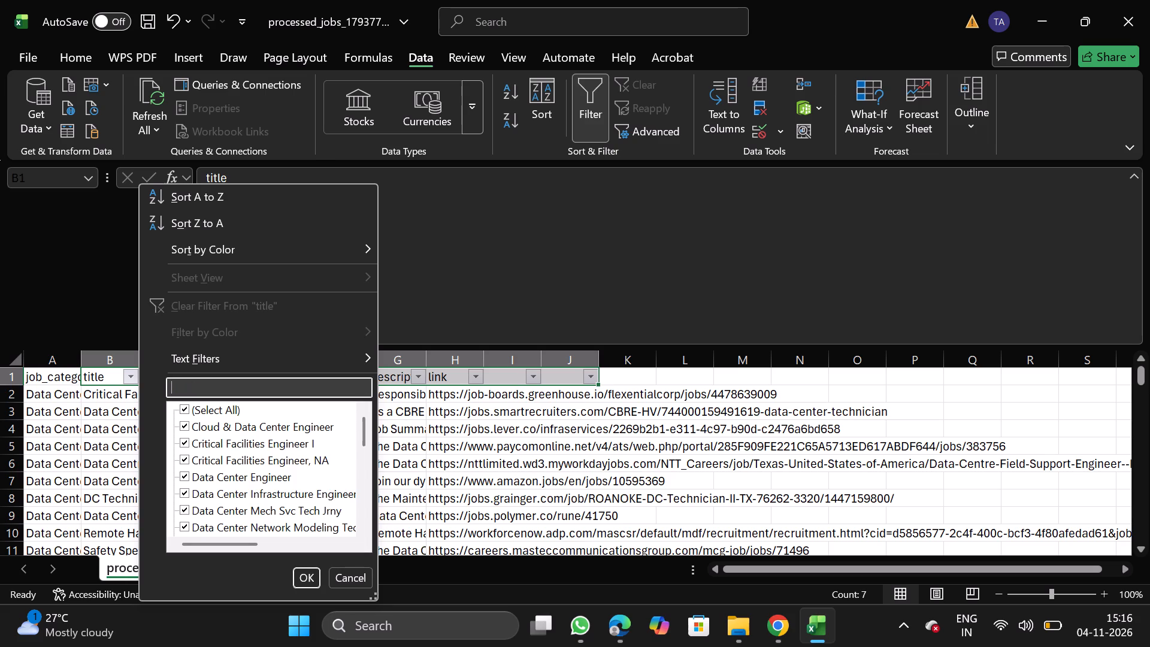
type("emterprise")
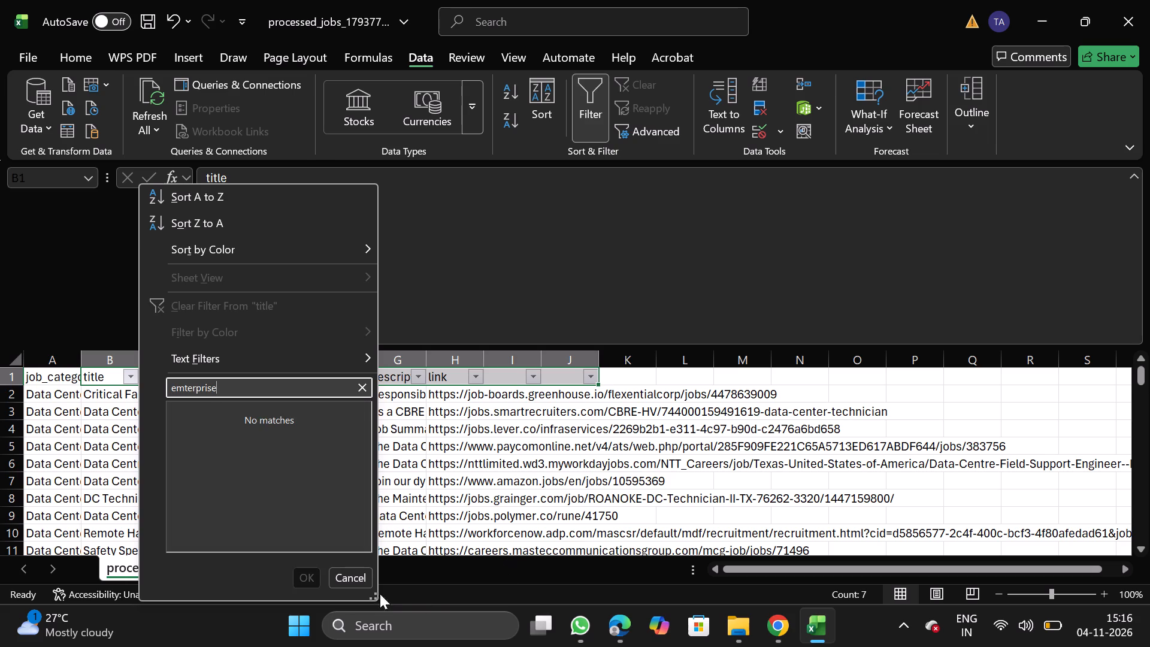
left_click(344, 579)
left_click(589, 101)
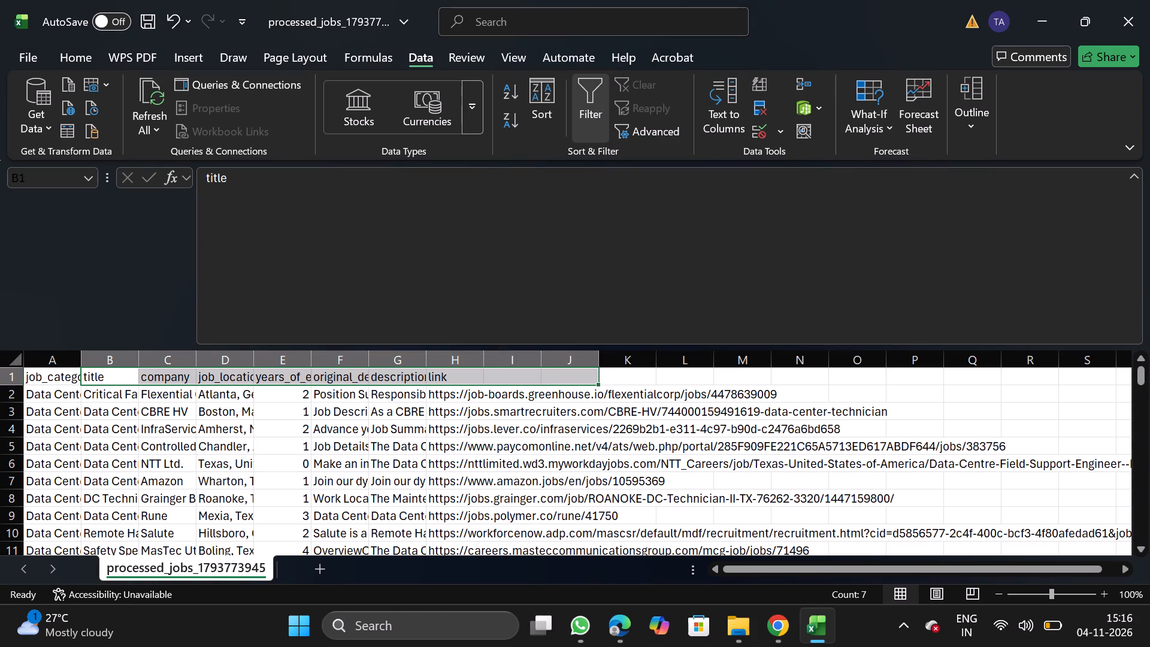
left_click(34, 55)
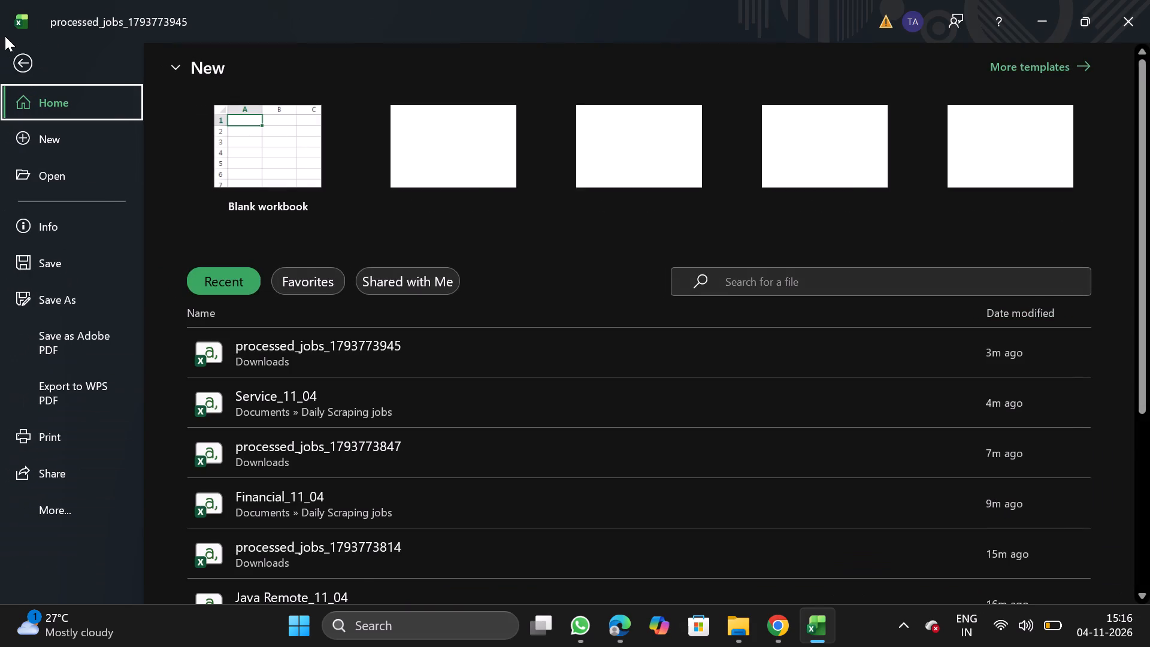
left_click(26, 66)
Turn on header filters from the company column onward and search the company filter values for walmart, dried and capital.
left_click_drag(165, 371, 561, 61)
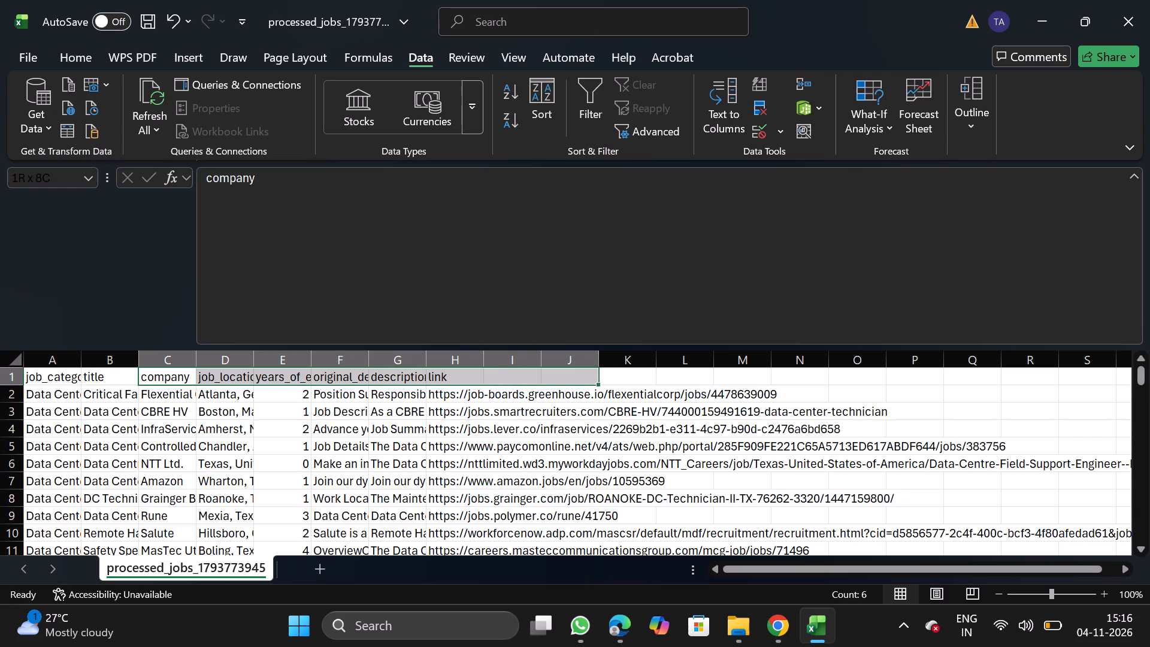
left_click_drag(561, 61, 570, 108)
left_click(570, 108)
left_click(588, 111)
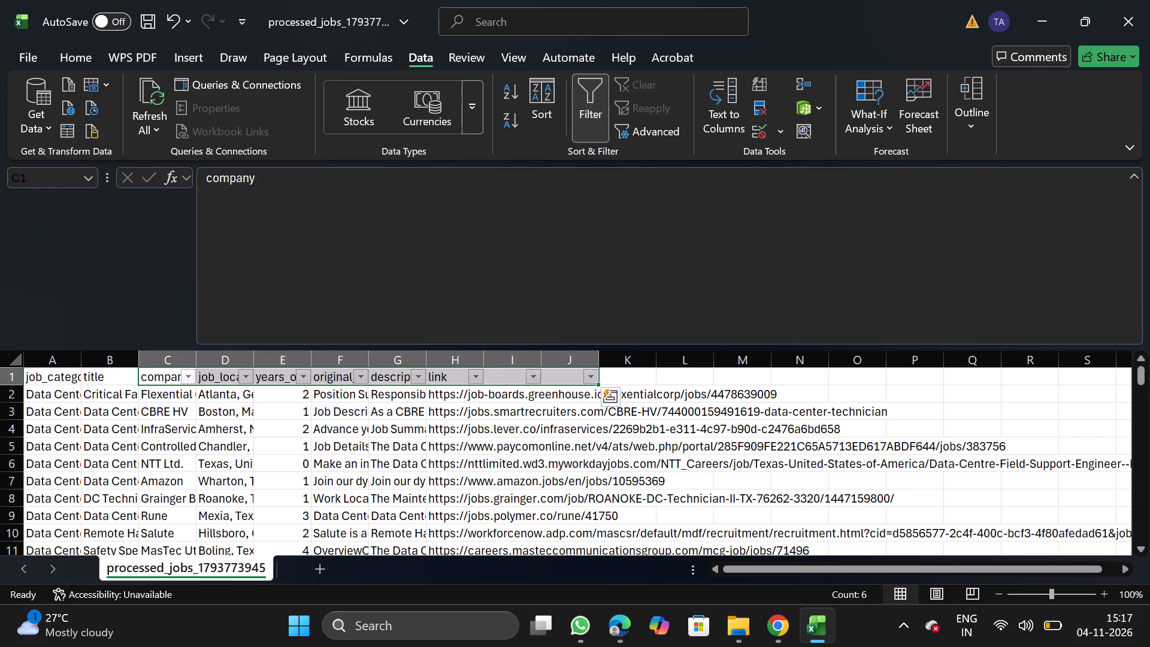
left_click(181, 378)
left_click(255, 386)
type("walmart")
key("BackSpace")
key("BackSpace")
key("BackSpace")
key("BackSpace")
key("BackSpace")
key("BackSpace")
key("BackSpace")
key("BackSpace")
key("BackSpace")
key("BackSpace")
key("BackSpace")
key("BackSpace")
key("BackSpace")
key("BackSpace")
key("BackSpace")
key("BackSpace")
key("BackSpace")
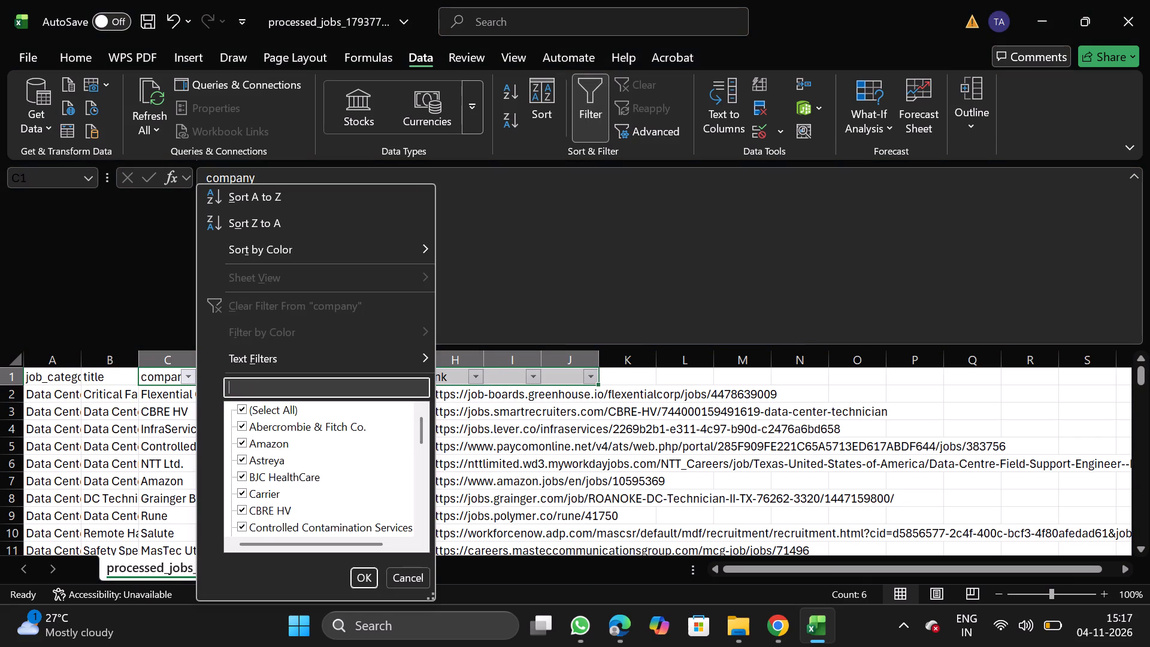
type("dried")
key("BackSpace")
key("BackSpace")
key("BackSpace")
key("BackSpace")
key("BackSpace")
key("BackSpace")
key("BackSpace")
key("BackSpace")
key("BackSpace")
key("BackSpace")
key("BackSpace")
key("BackSpace")
key("BackSpace")
type("capital")
key("BackSpace")
key("BackSpace")
key("BackSpace")
key("BackSpace")
key("BackSpace")
key("BackSpace")
key("BackSpace")
key("BackSpace")
key("BackSpace")
key("BackSpace")
key("BackSpace")
key("BackSpace")
key("BackSpace")
key("BackSpace")
Search the company filter values for under, hunt, skim and apex, and turn off the header filters.
type("under")
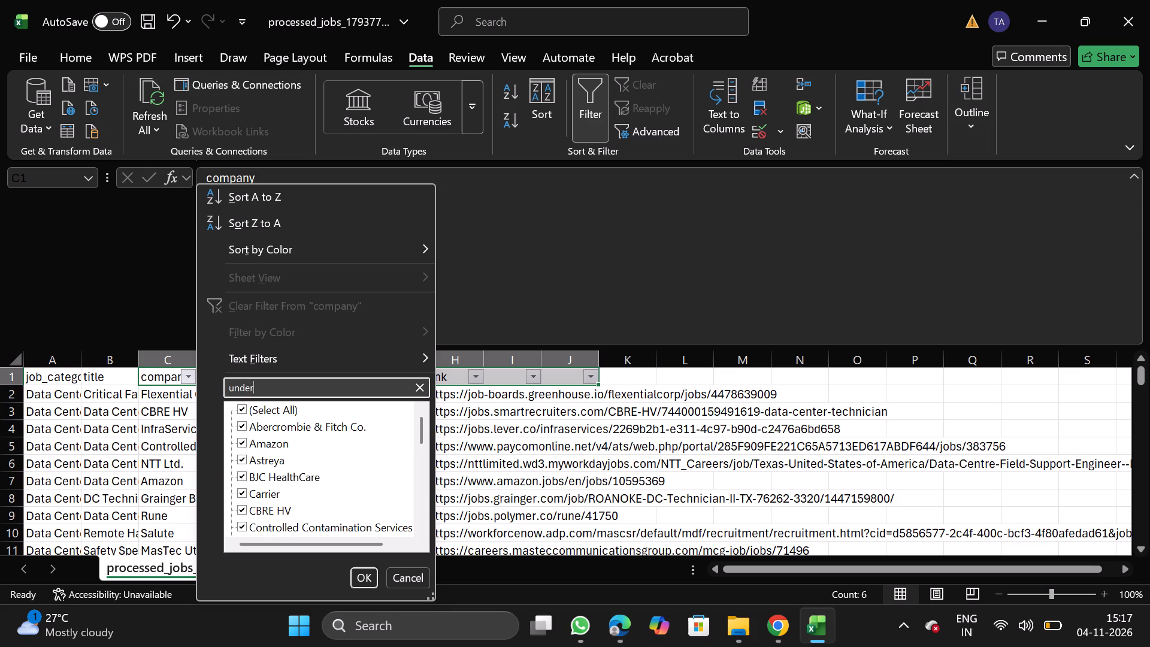
key("BackSpace")
key("BackSpace")
key("BackSpace")
key("BackSpace")
key("BackSpace")
key("BackSpace")
key("BackSpace")
key("BackSpace")
key("BackSpace")
key("BackSpace")
key("BackSpace")
key("BackSpace")
key("BackSpace")
type("hunt")
key("BackSpace")
key("BackSpace")
key("BackSpace")
key("BackSpace")
key("BackSpace")
key("BackSpace")
key("BackSpace")
key("BackSpace")
key("BackSpace")
key("BackSpace")
key("BackSpace")
key("BackSpace")
key("BackSpace")
key("BackSpace")
key("BackSpace")
type("skim")
key("BackSpace")
key("BackSpace")
key("BackSpace")
key("BackSpace")
key("BackSpace")
key("BackSpace")
key("BackSpace")
key("BackSpace")
key("BackSpace")
key("BackSpace")
key("BackSpace")
key("BackSpace")
key("BackSpace")
key("BackSpace")
key("BackSpace")
key("BackSpace")
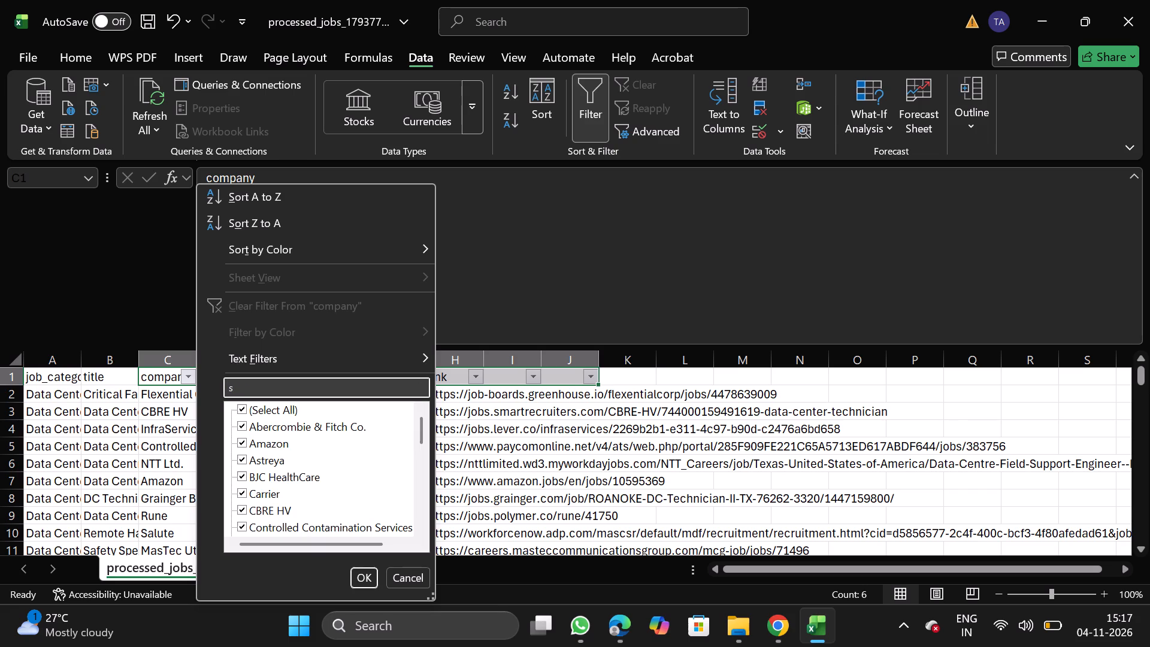
type("apex")
key("BackSpace")
key("BackSpace")
key("BackSpace")
key("BackSpace")
key("BackSpace")
key("BackSpace")
key("BackSpace")
key("BackSpace")
key("BackSpace")
key("BackSpace")
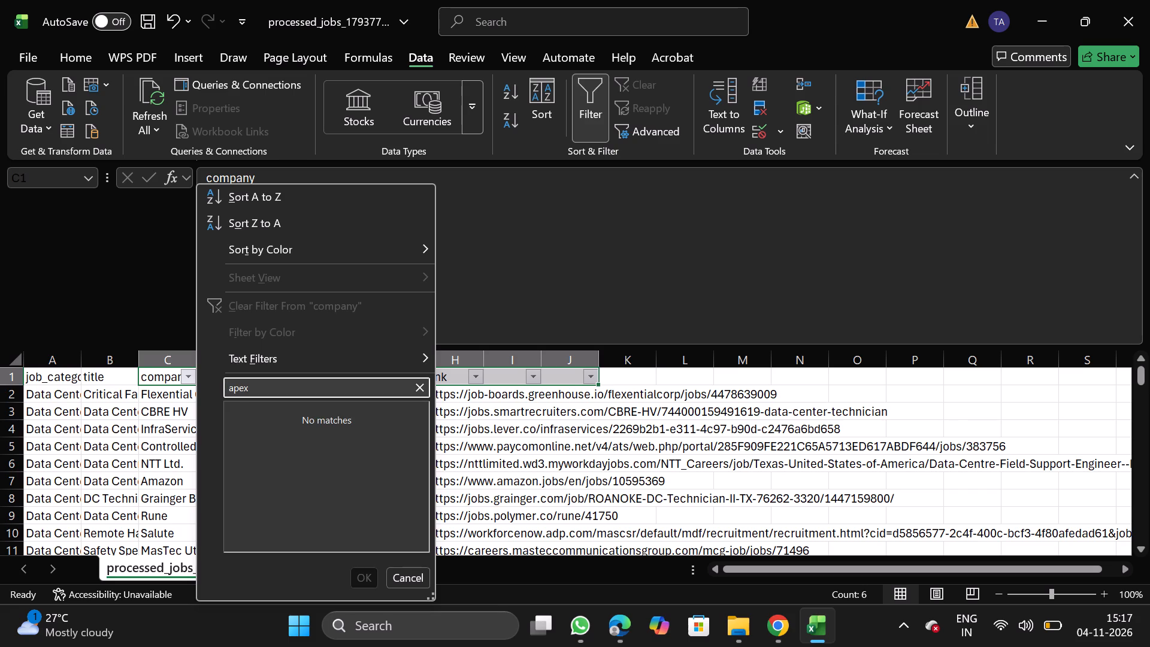
left_click(505, 478)
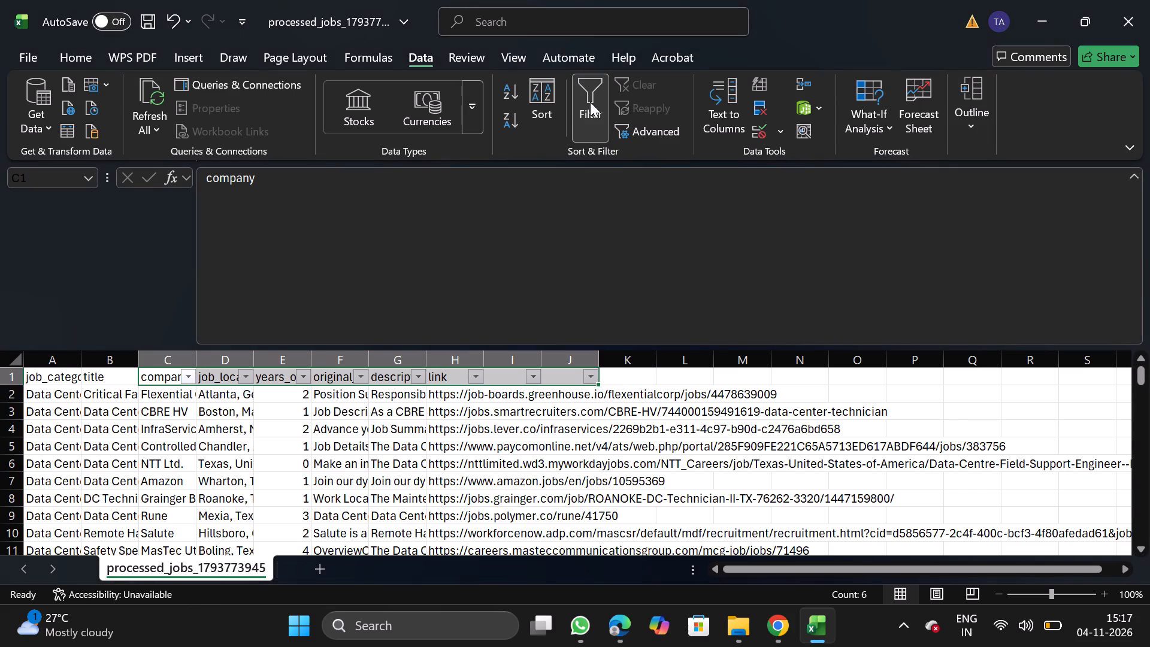
left_click(590, 102)
Save the cleaned file as a comma-delimited CSV named Data Center_11_04 in the Daily Scraping jobs folder under Documents.
left_click(24, 56)
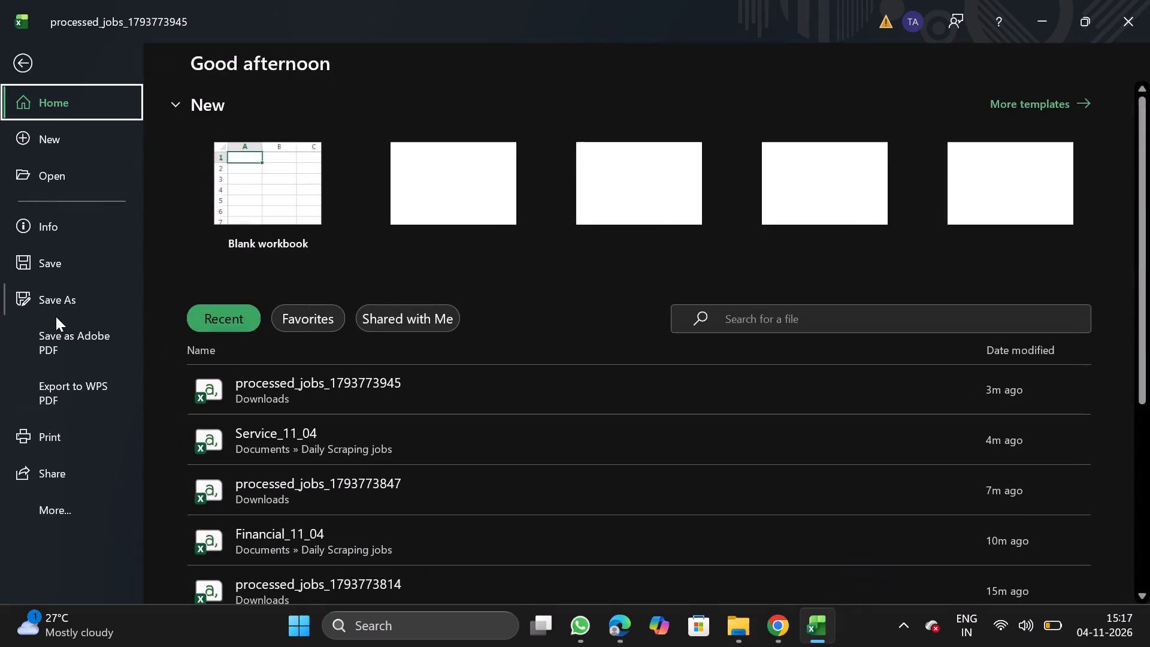
triple_click(56, 318)
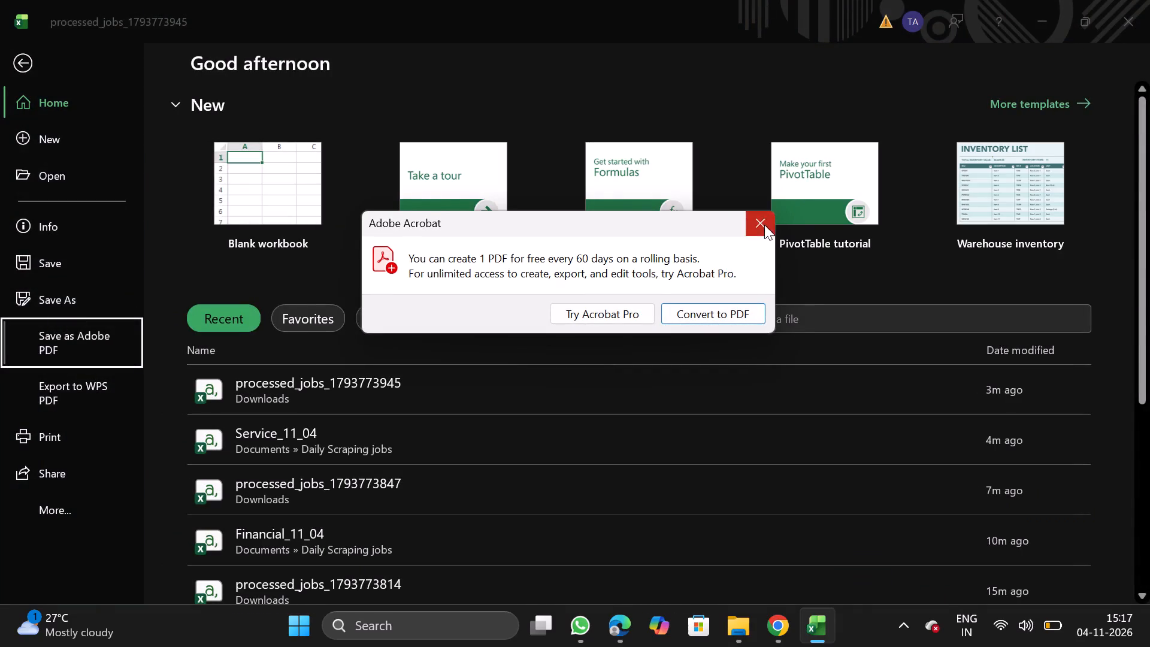
left_click(764, 225)
triple_click(77, 297)
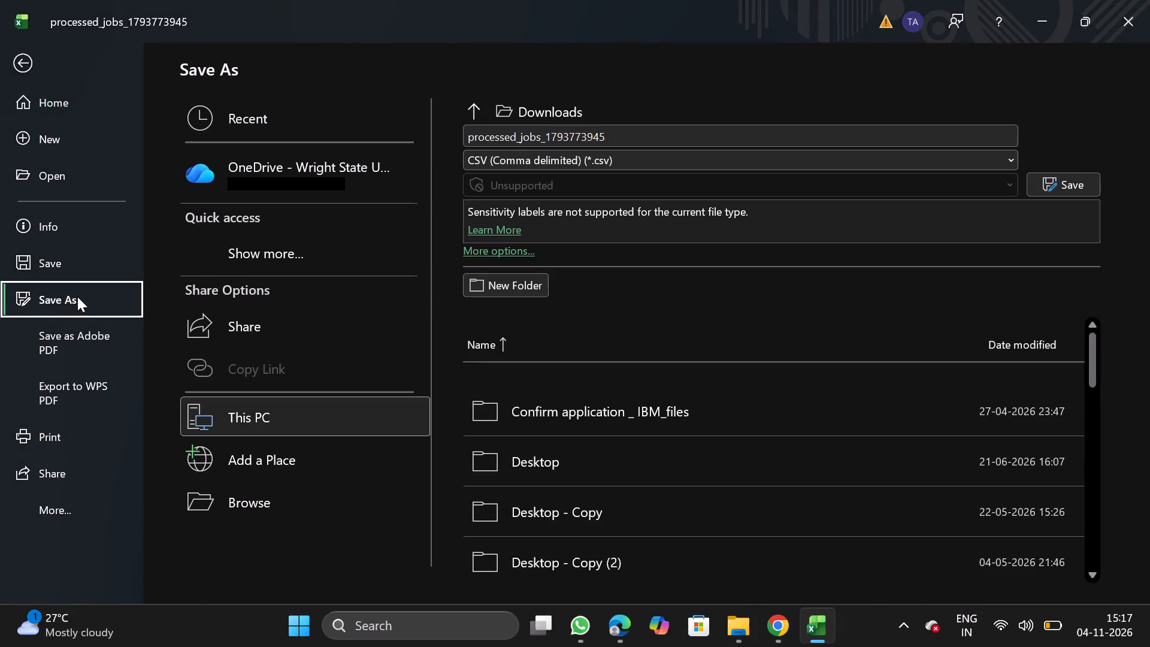
triple_click(288, 515)
double_click(288, 515)
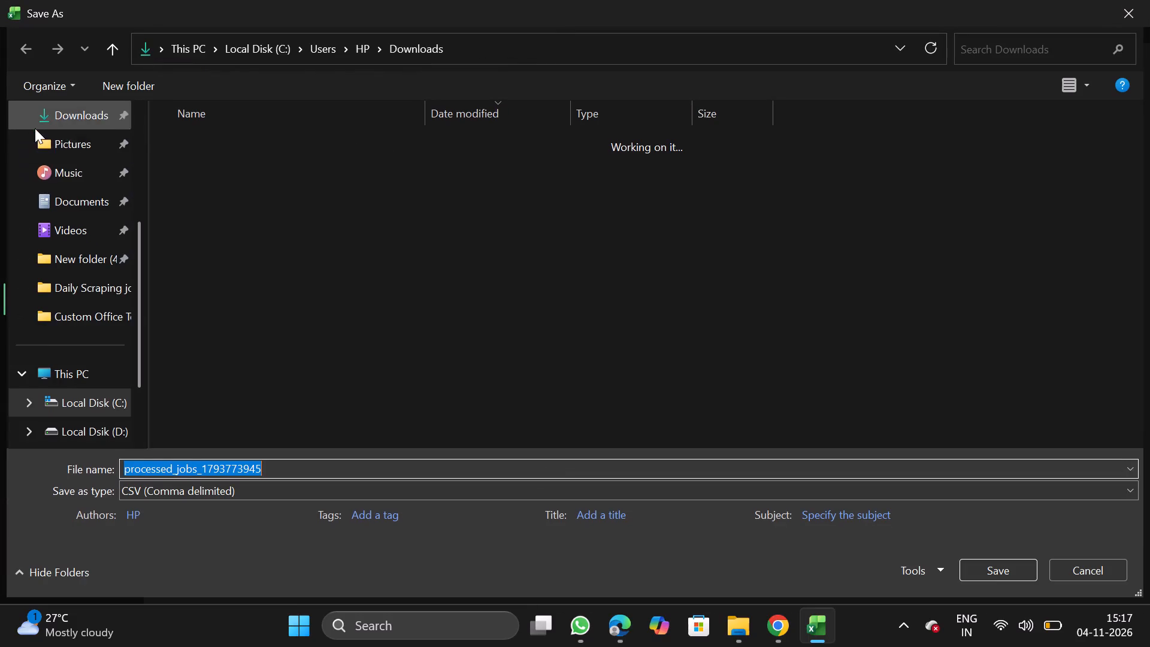
double_click(90, 204)
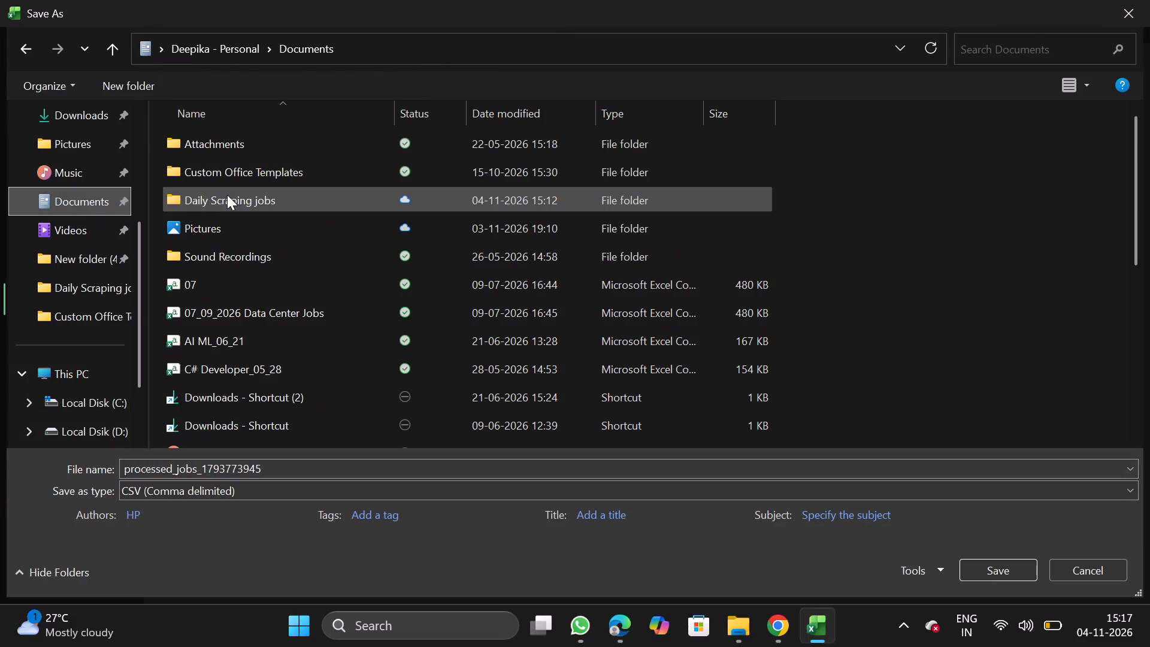
double_click(231, 196)
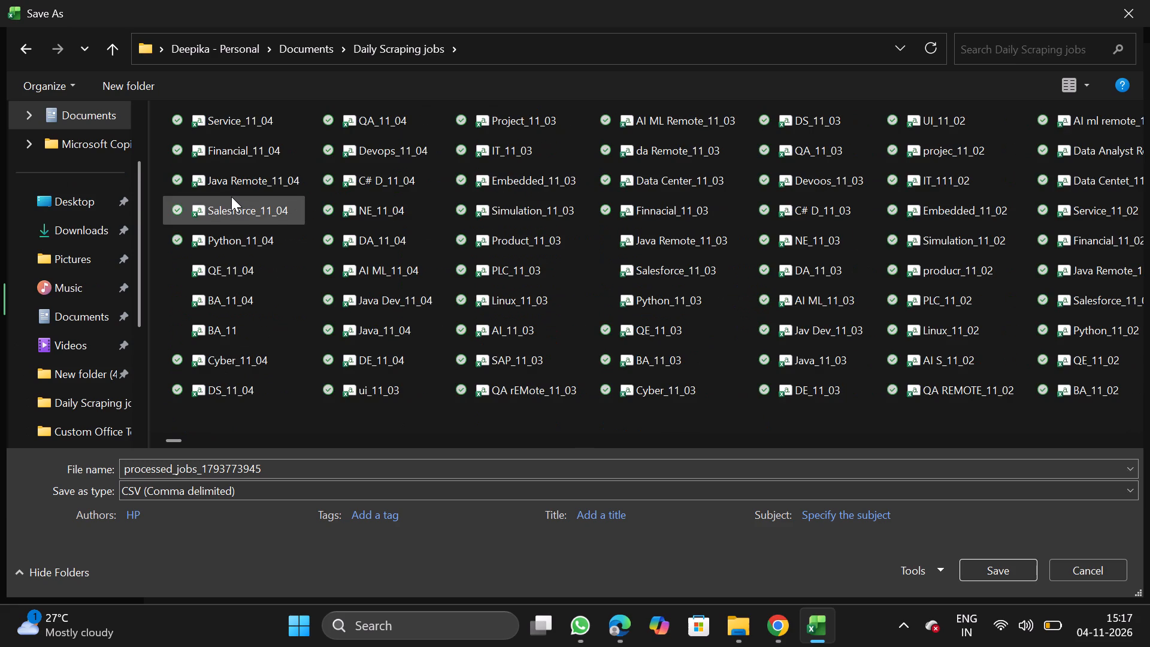
left_click(289, 464)
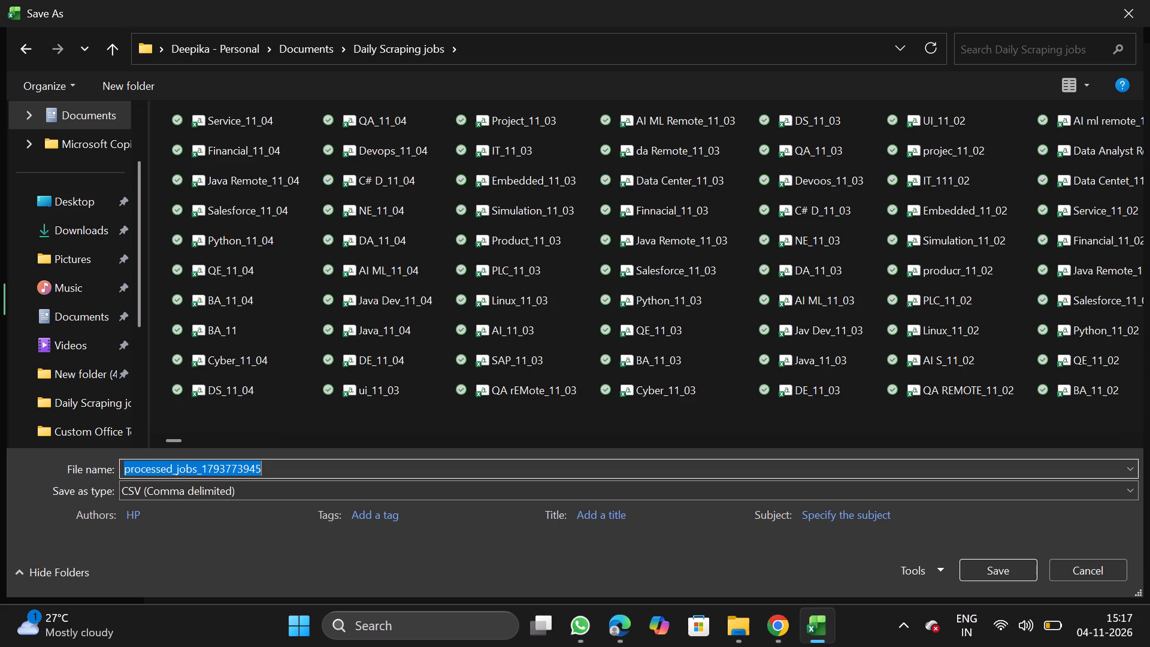
type("enter")
type("_11_04")
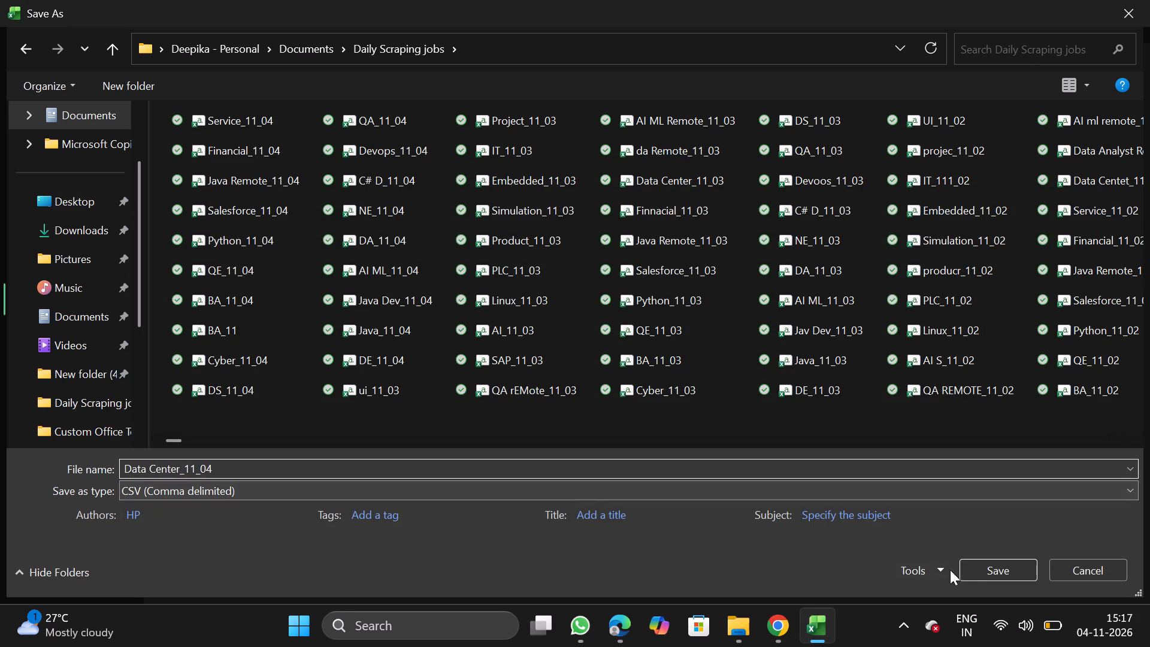
left_click(973, 566)
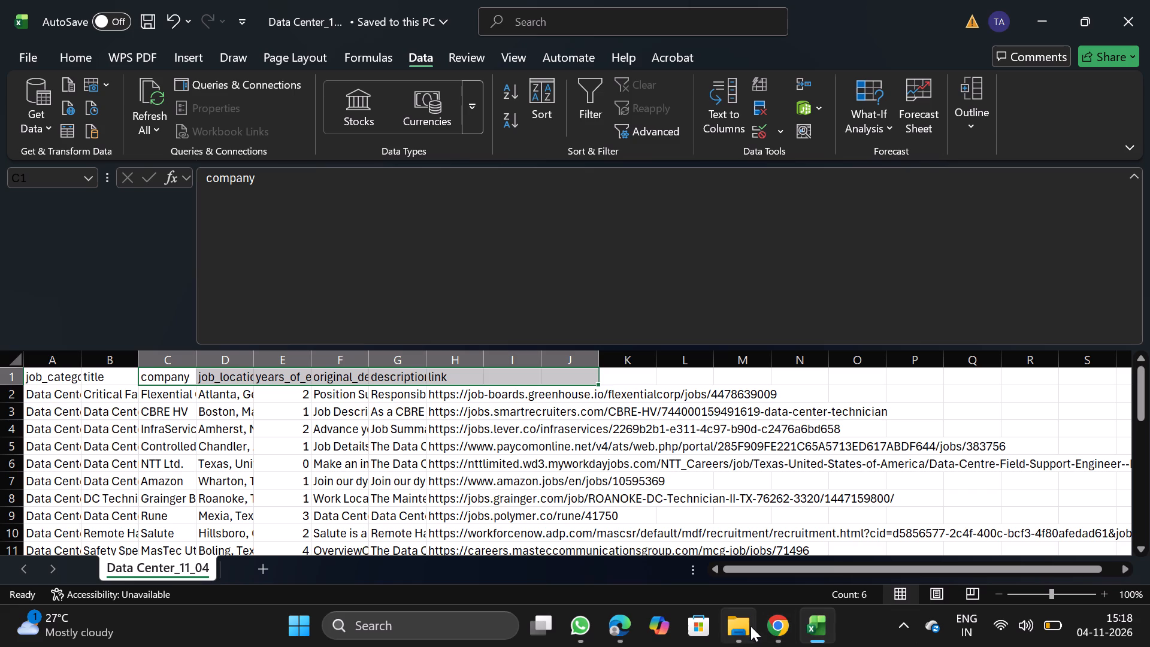
Switch to NextGenApply in Chrome, choose Data Center_11_04.csv for the bulk job upload and upload it.
left_click(774, 636)
scroll(555, 437, "down", 2)
left_click(495, 483)
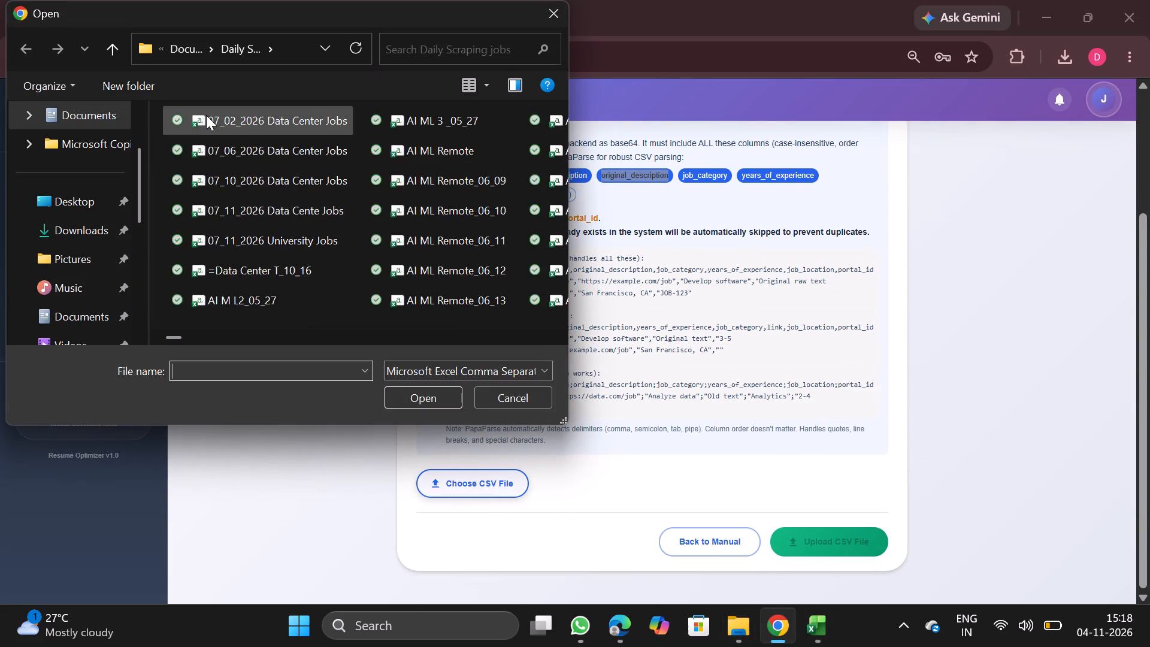
double_click(252, 114)
scroll(475, 328, "down", 1)
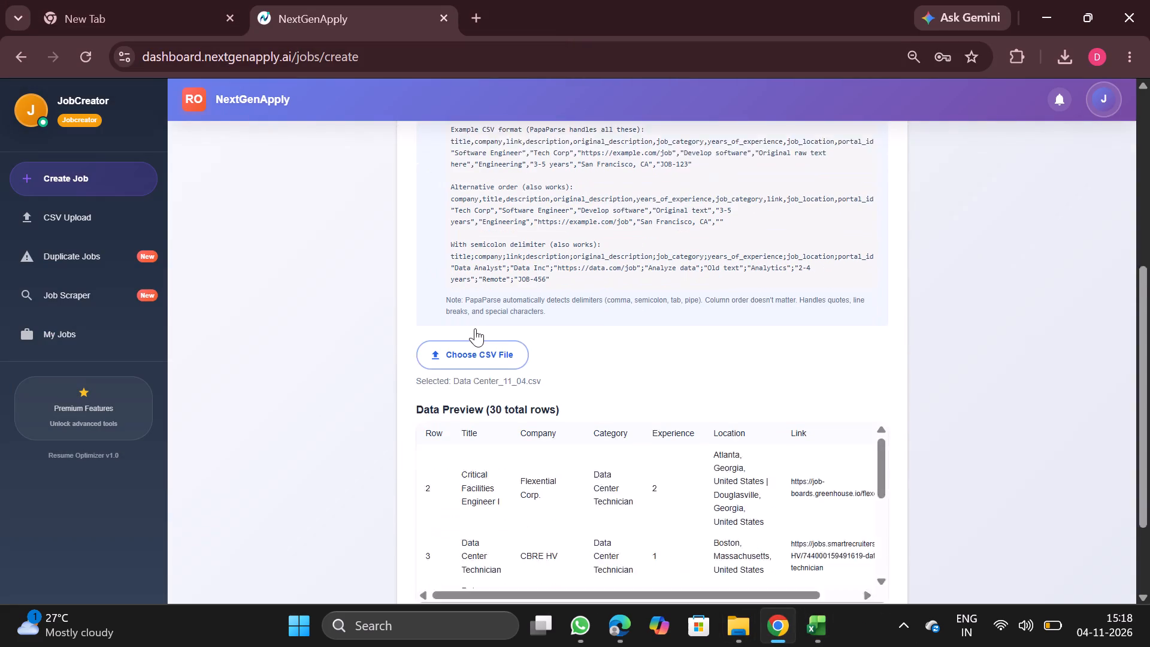
scroll(475, 328, "down", 1)
scroll(710, 482, "down", 2)
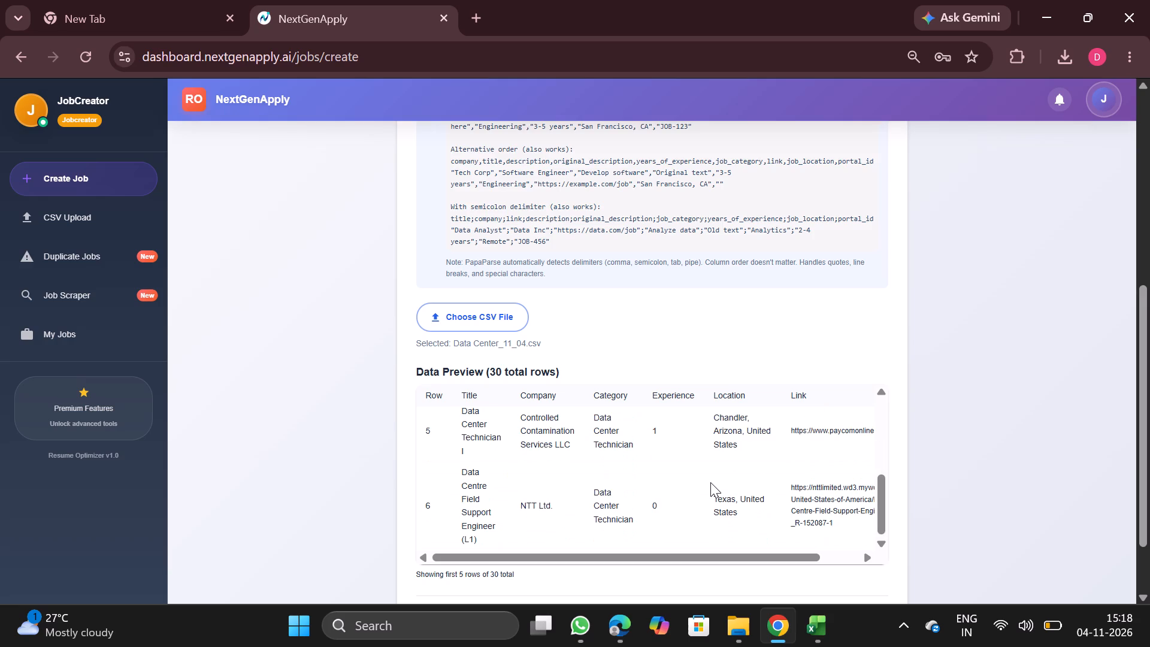
scroll(710, 482, "down", 3)
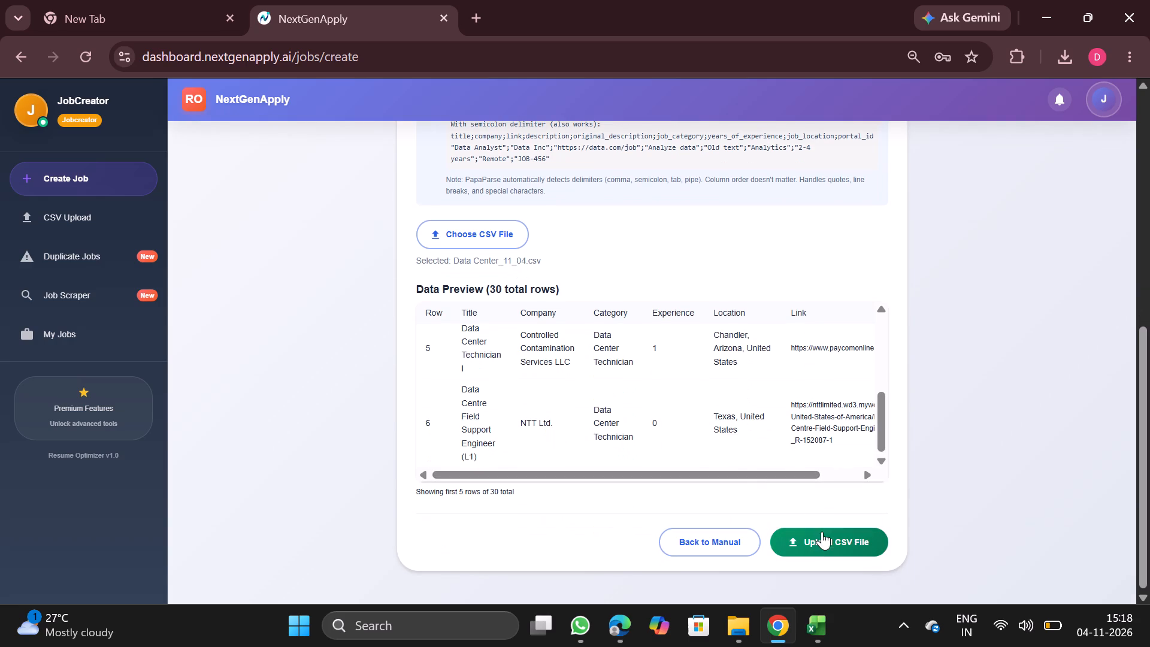
left_click(830, 543)
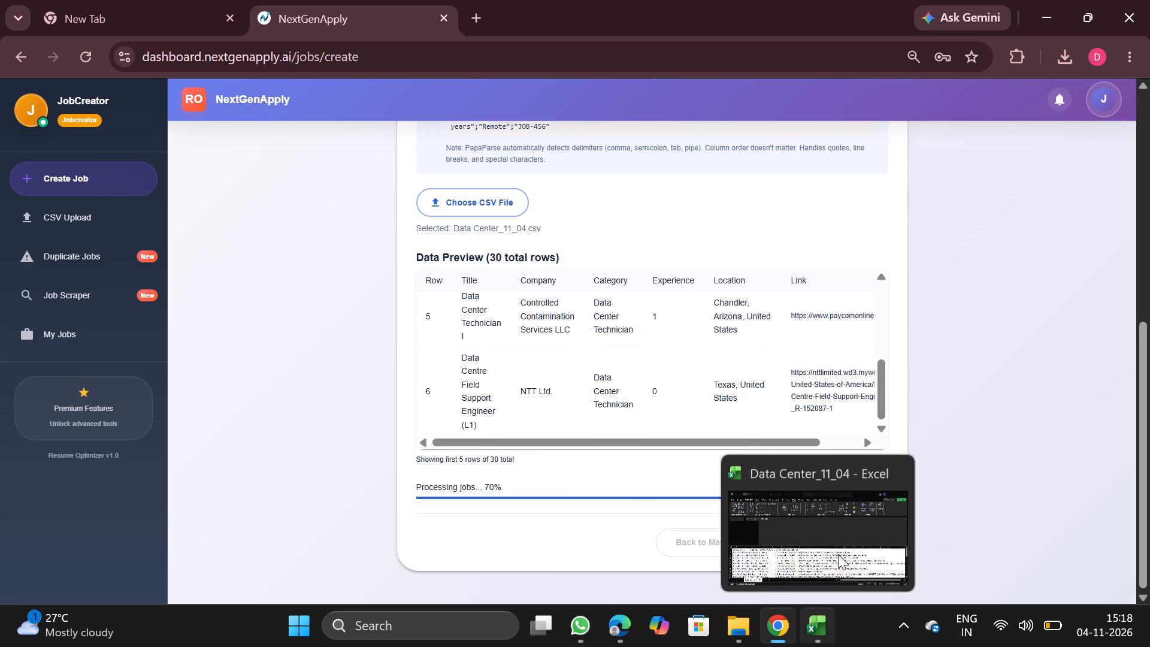
Close the Data Center_11_04 workbook in Excel and check the upload result on the NextGenApply page.
left_click(900, 473)
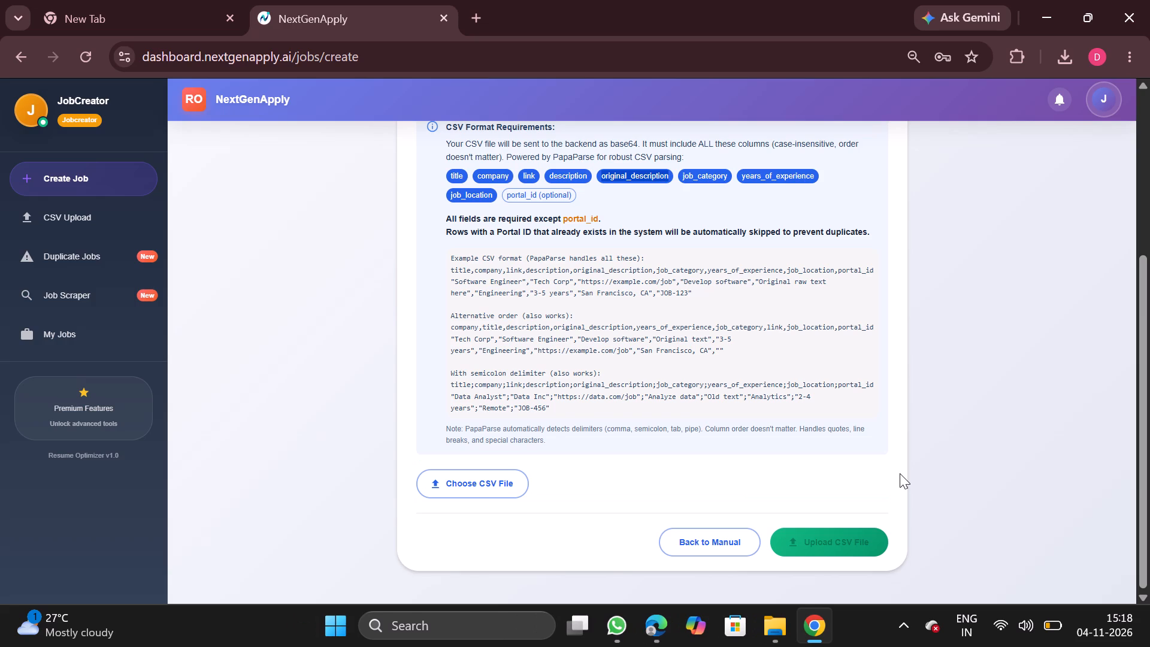
scroll(785, 391, "up", 4)
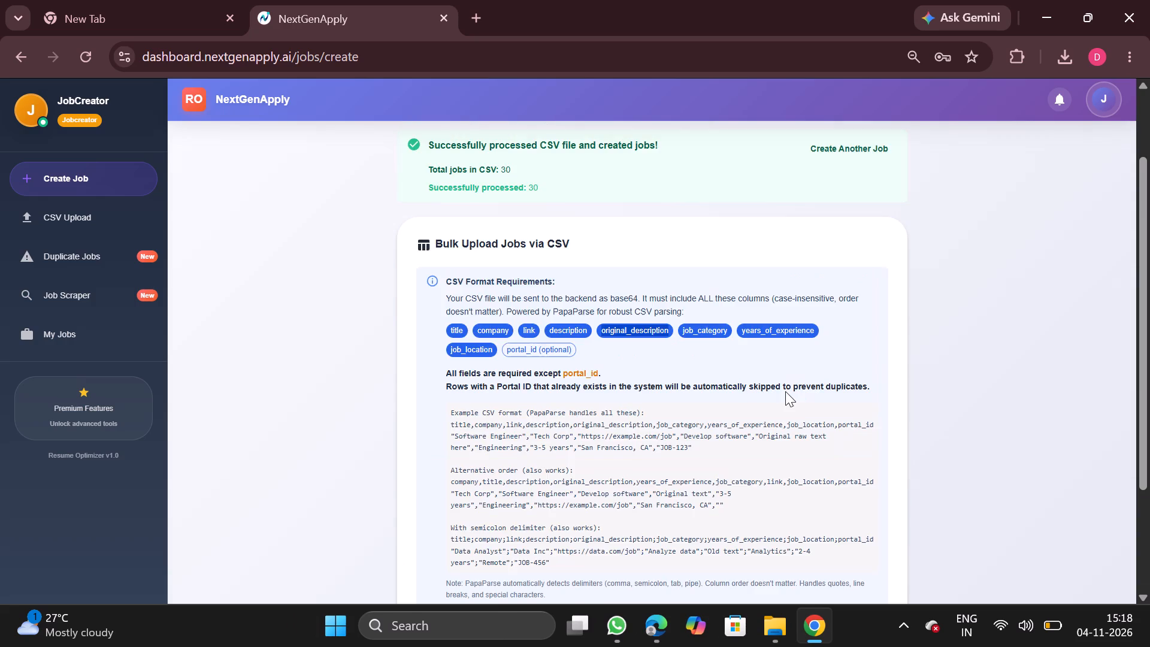
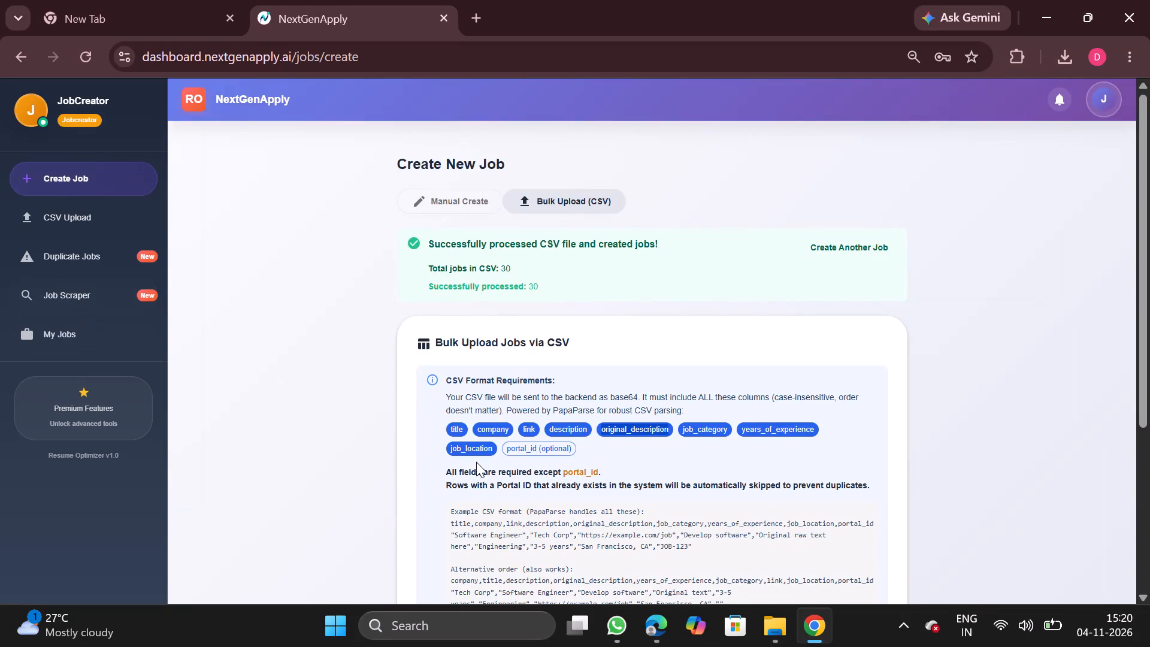
Download the processed Data Analyst Remote CSV from the CSV upload history and open it in Excel.
left_click(65, 214)
scroll(580, 430, "up", 2)
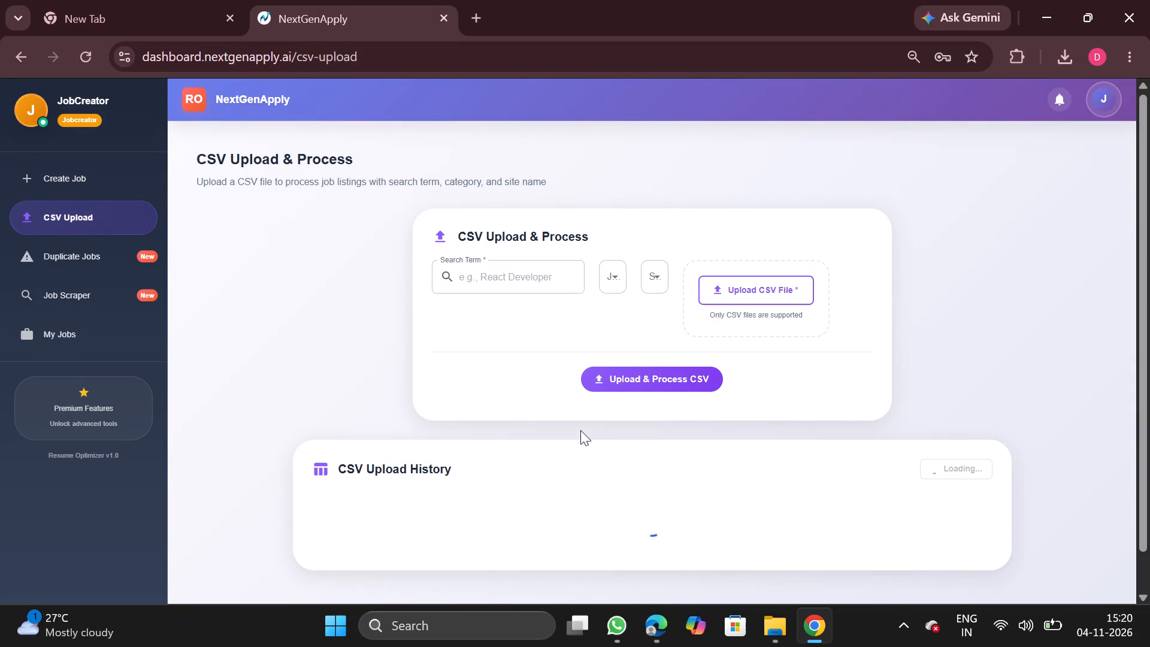
scroll(742, 474, "down", 1)
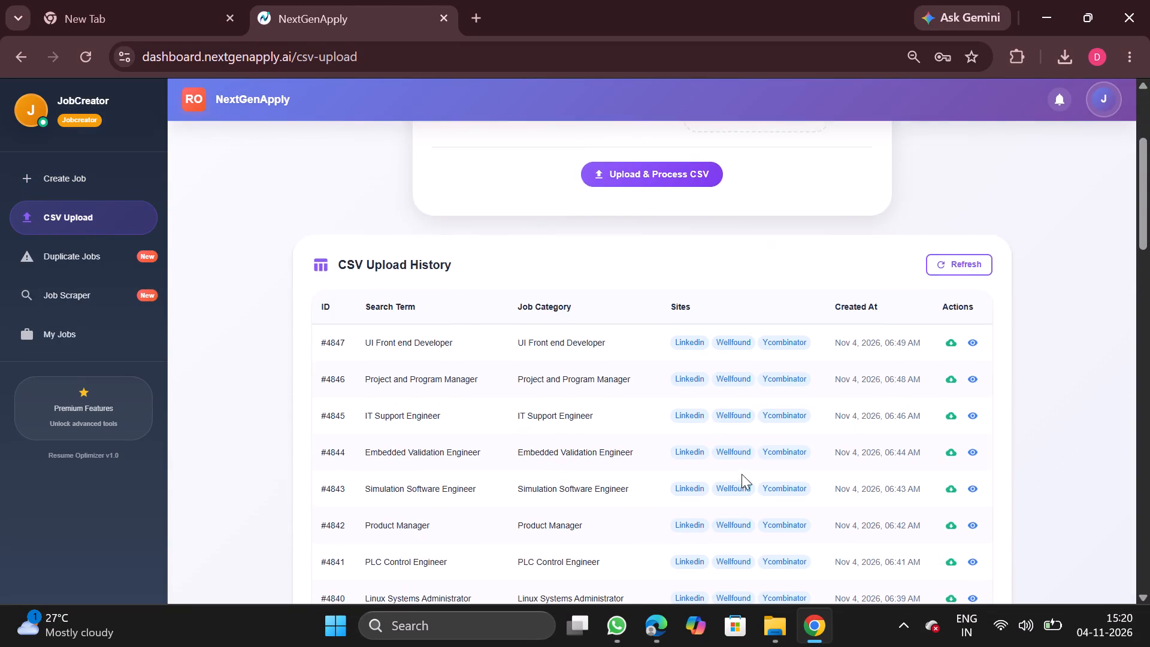
scroll(742, 474, "down", 2)
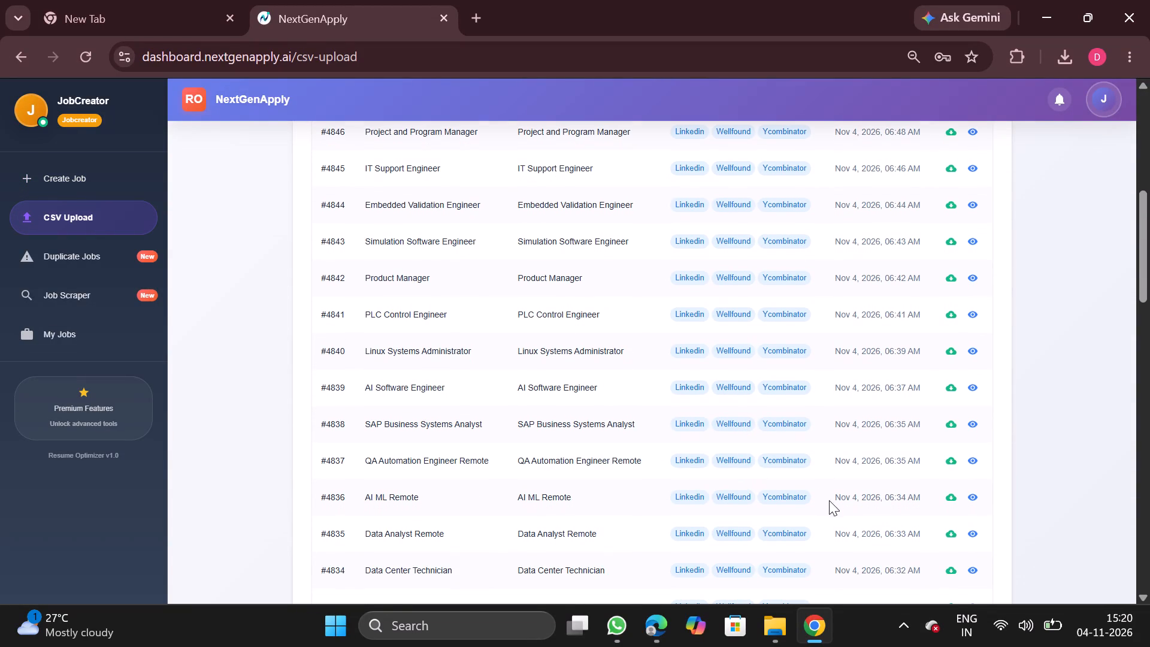
left_click(955, 536)
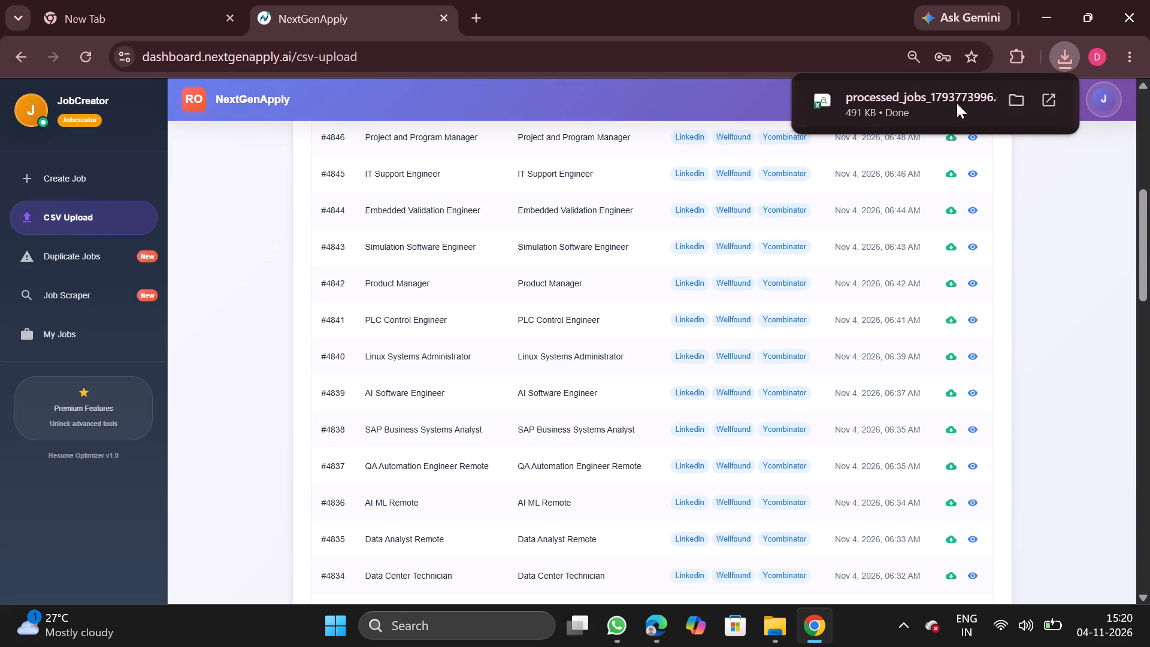
left_click(956, 101)
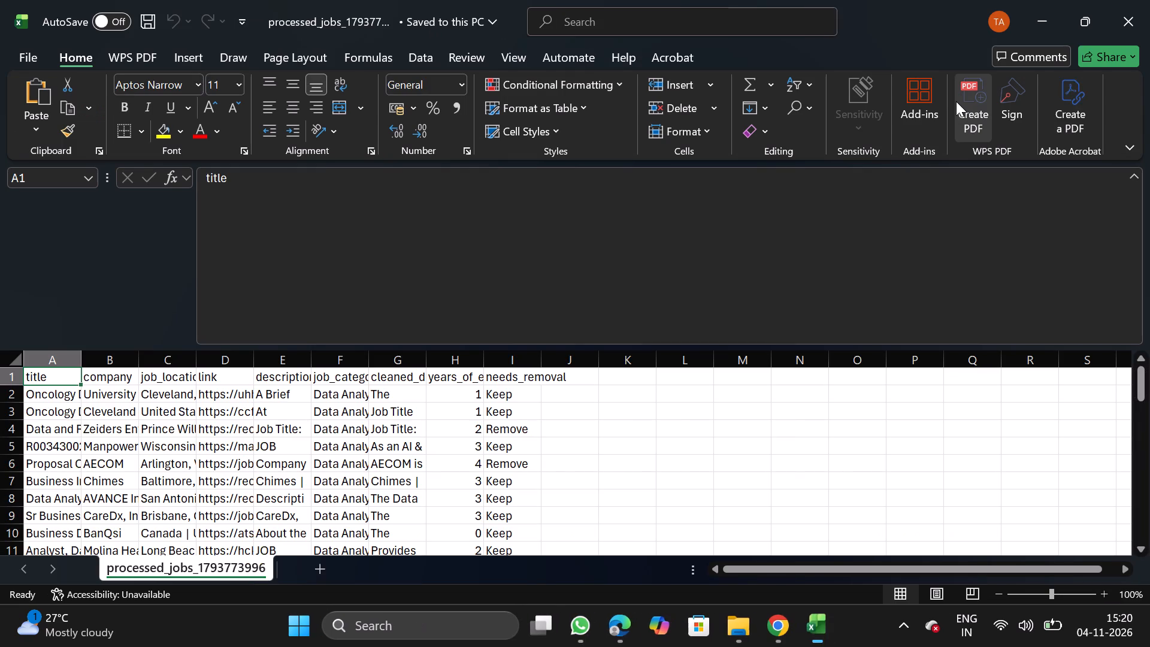
Remove duplicate rows from the whole data range, comparing only the company column.
left_click(128, 498)
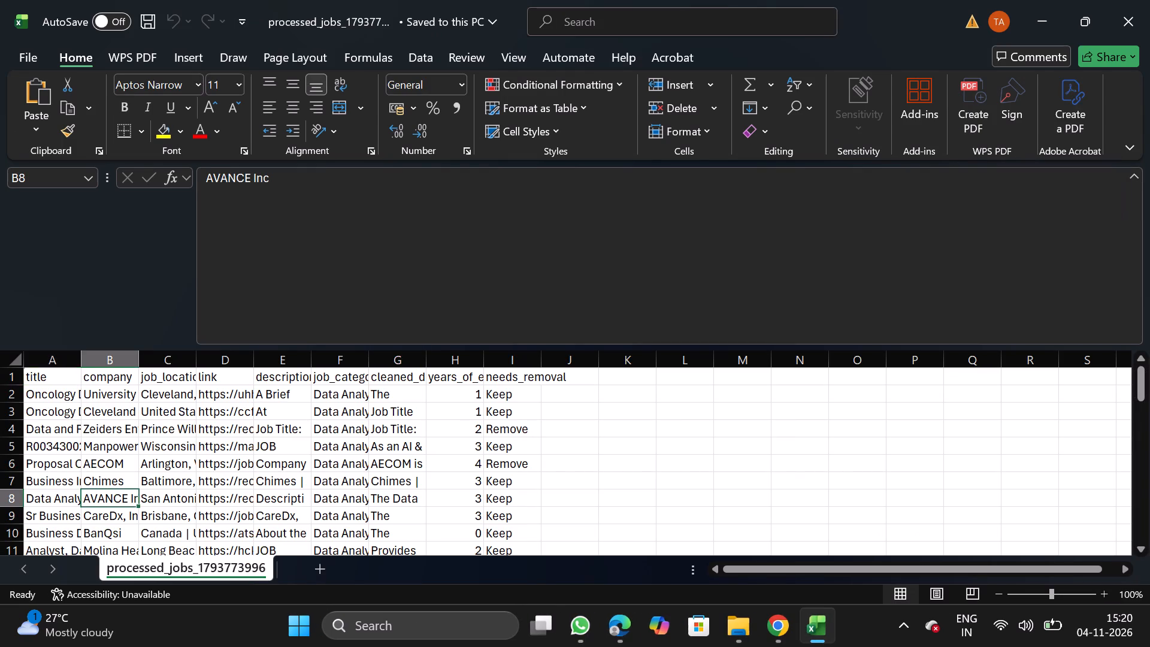
key("ctrl+a")
left_click(438, 58)
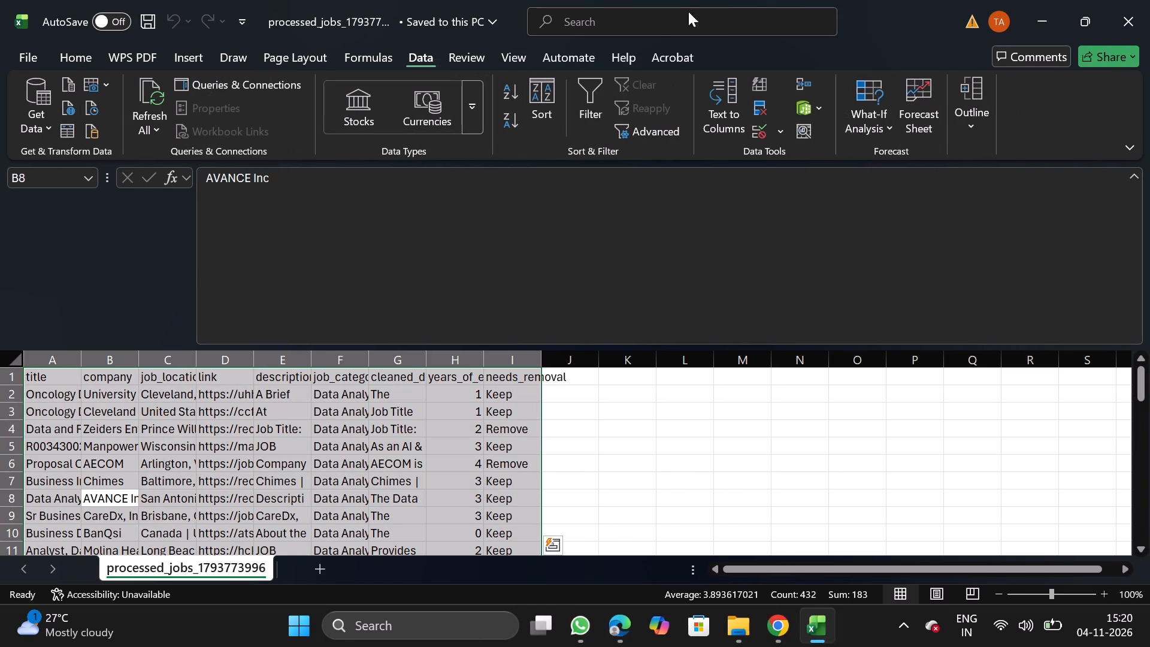
left_click(758, 102)
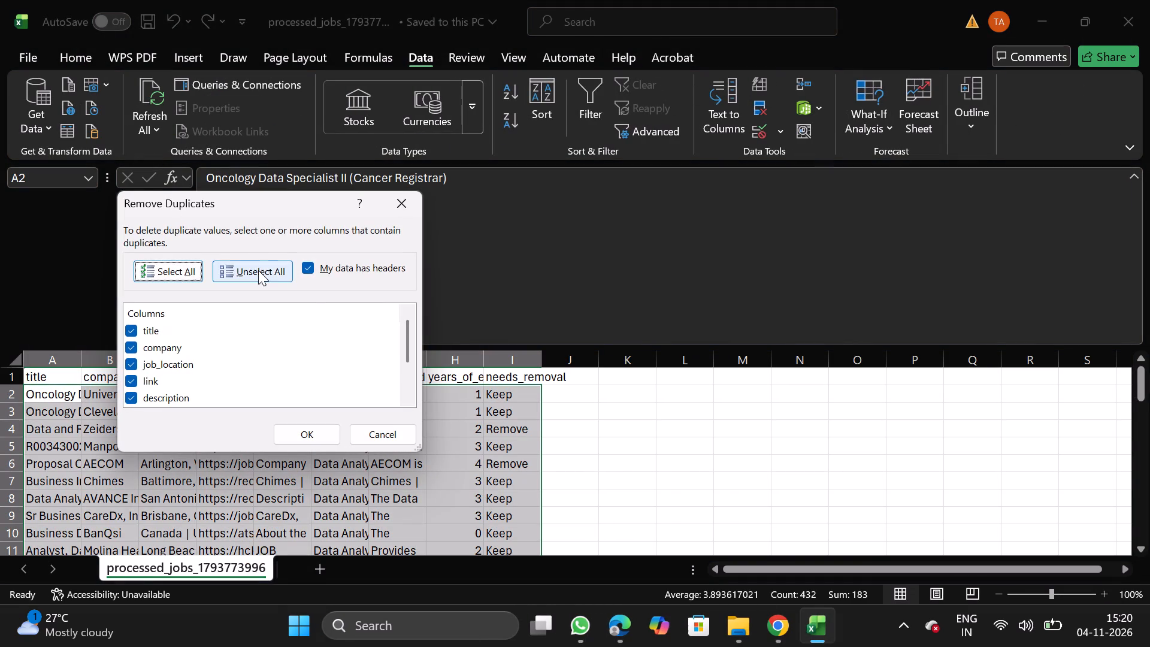
left_click(258, 273)
left_click(132, 348)
left_click(322, 442)
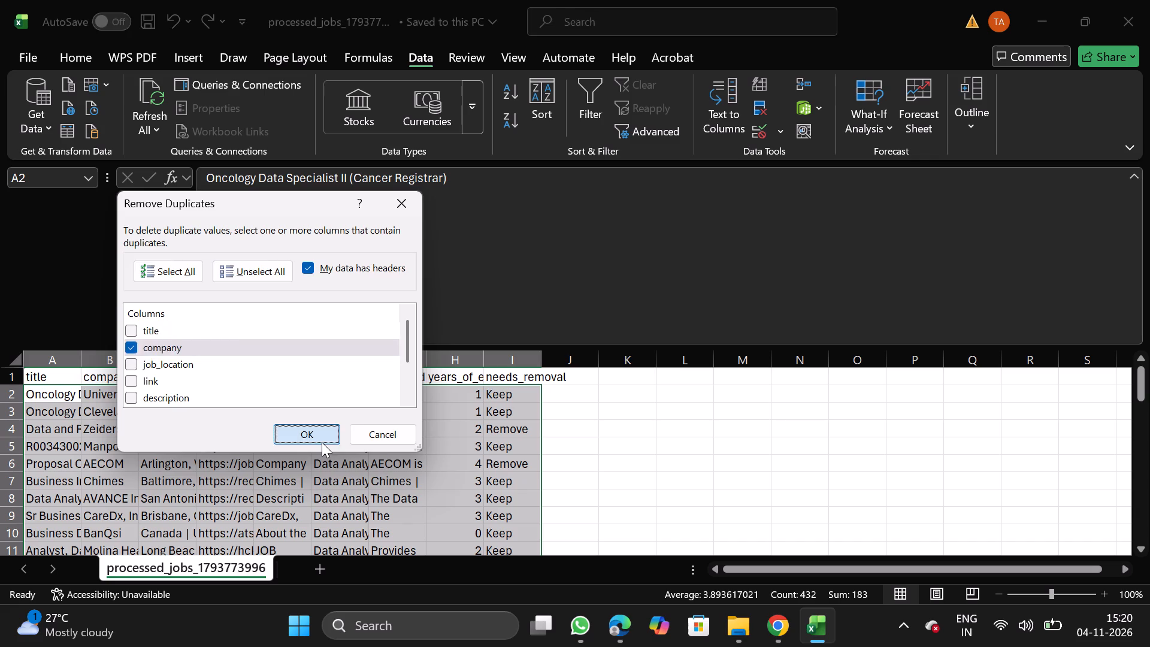
left_click(701, 358)
Filter needs_removal to Remove, delete all the filtered rows, and turn off the header filters.
left_click(512, 376)
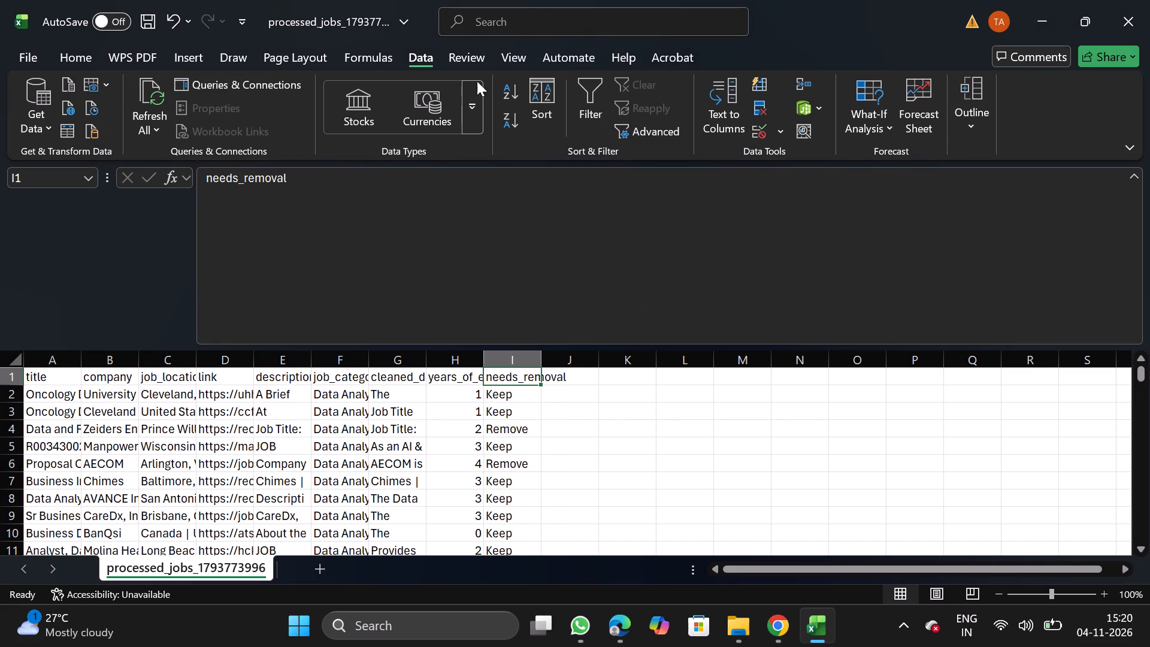
left_click(570, 98)
left_click(585, 113)
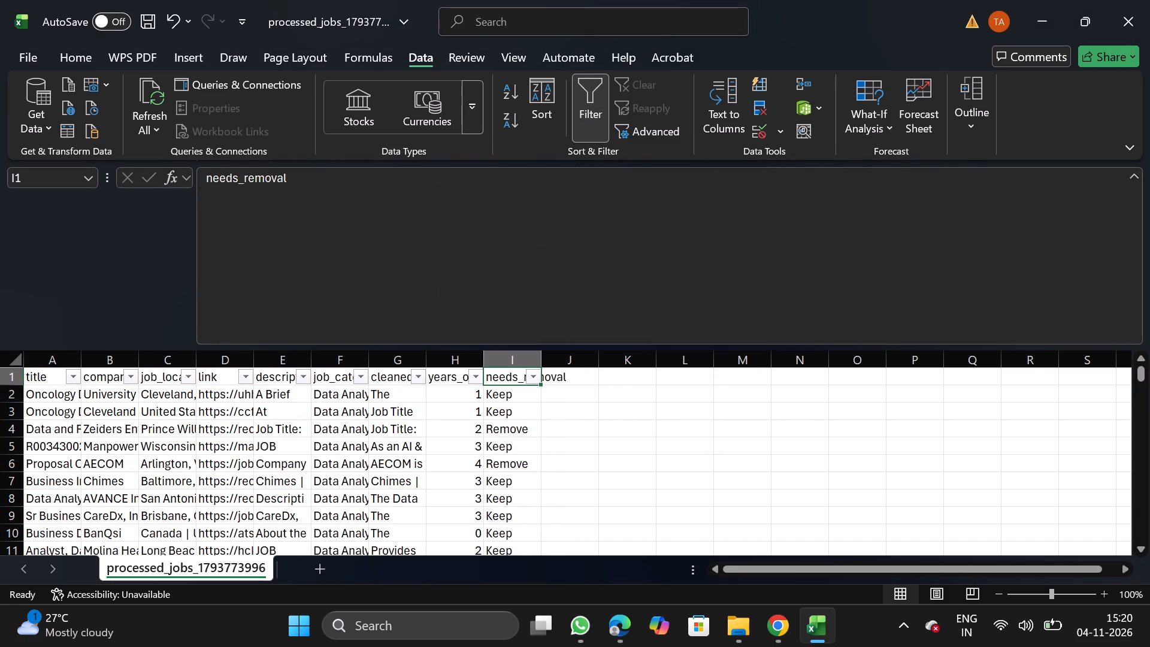
left_click(534, 380)
left_click(355, 412)
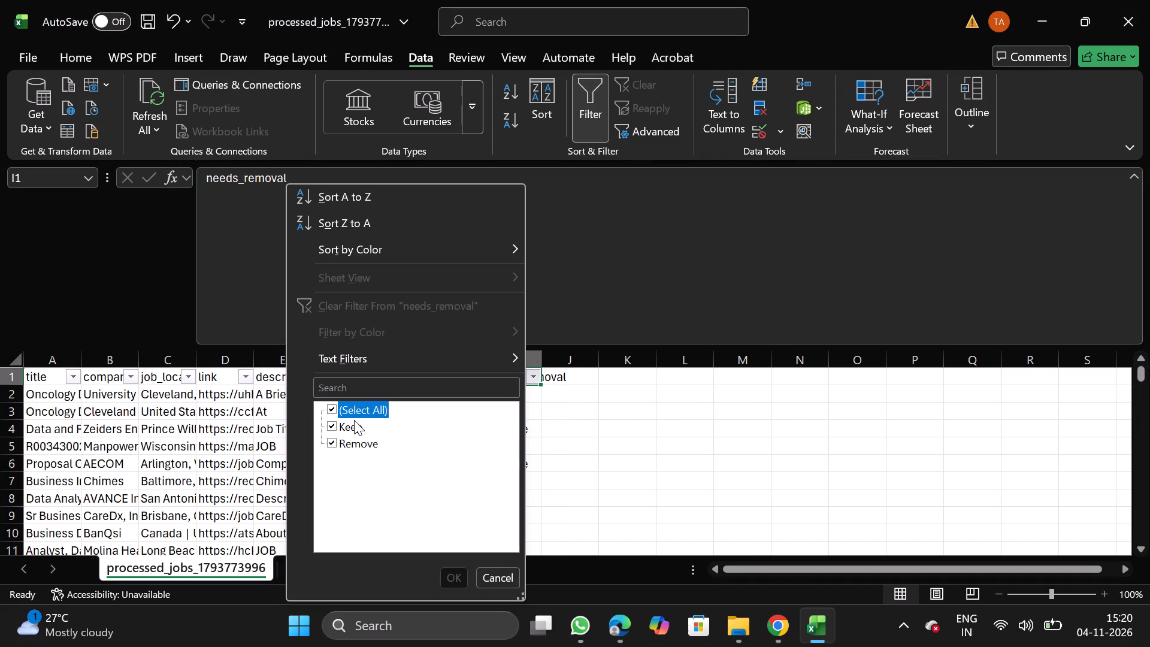
left_click(353, 446)
left_click(458, 589)
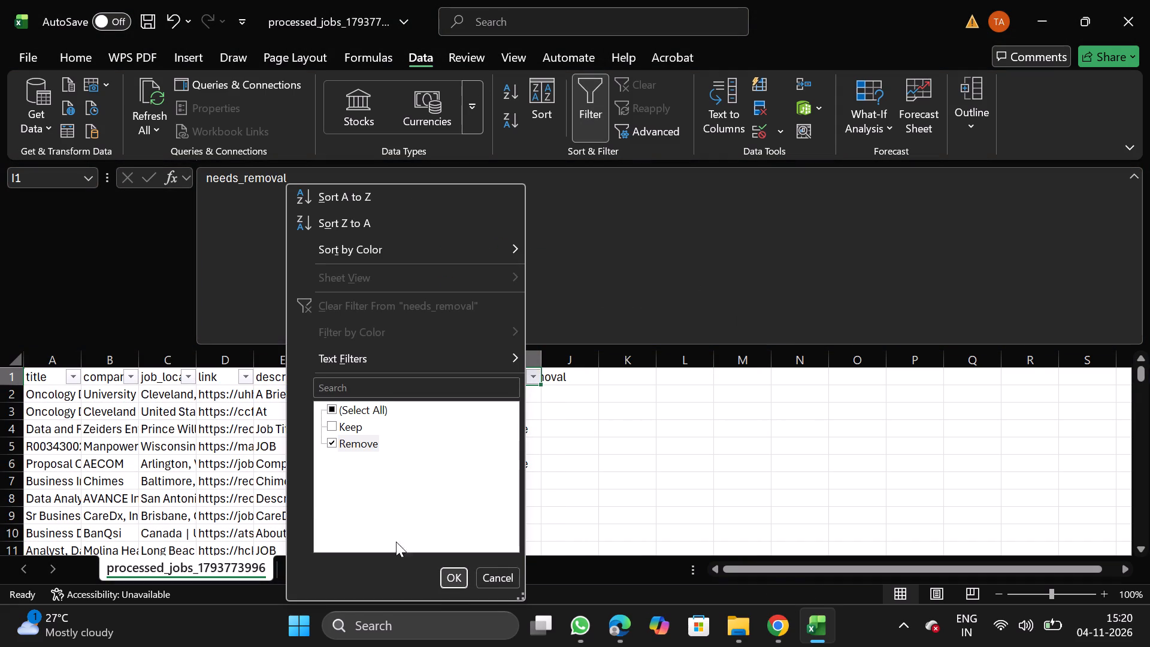
left_click(458, 576)
left_click(2, 394)
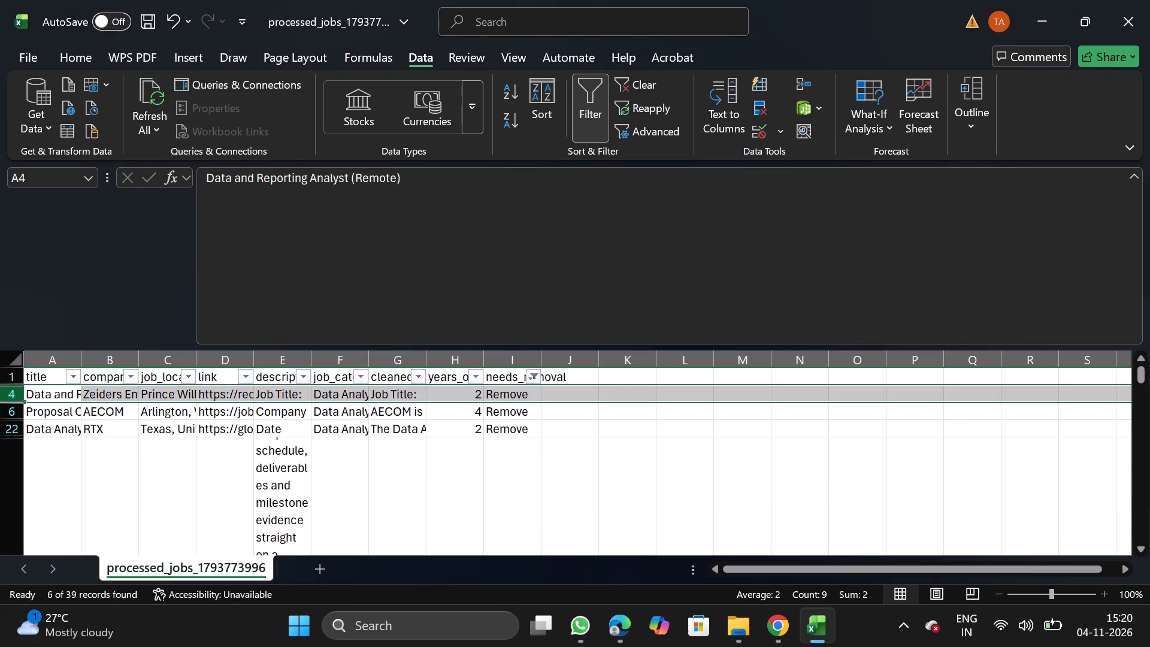
key("ctrl+shift+Down")
right_click(105, 426)
left_click(191, 268)
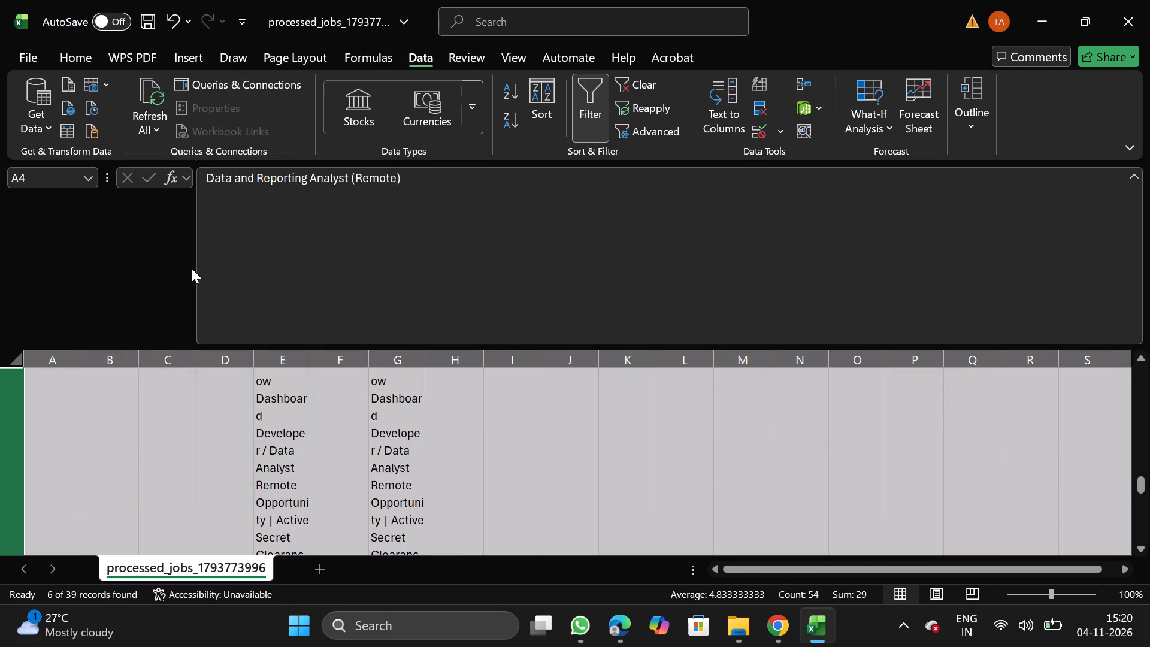
left_click(602, 110)
Filter years_of_experience to 12, delete the filtered rows, and turn off the header filters.
left_click(468, 377)
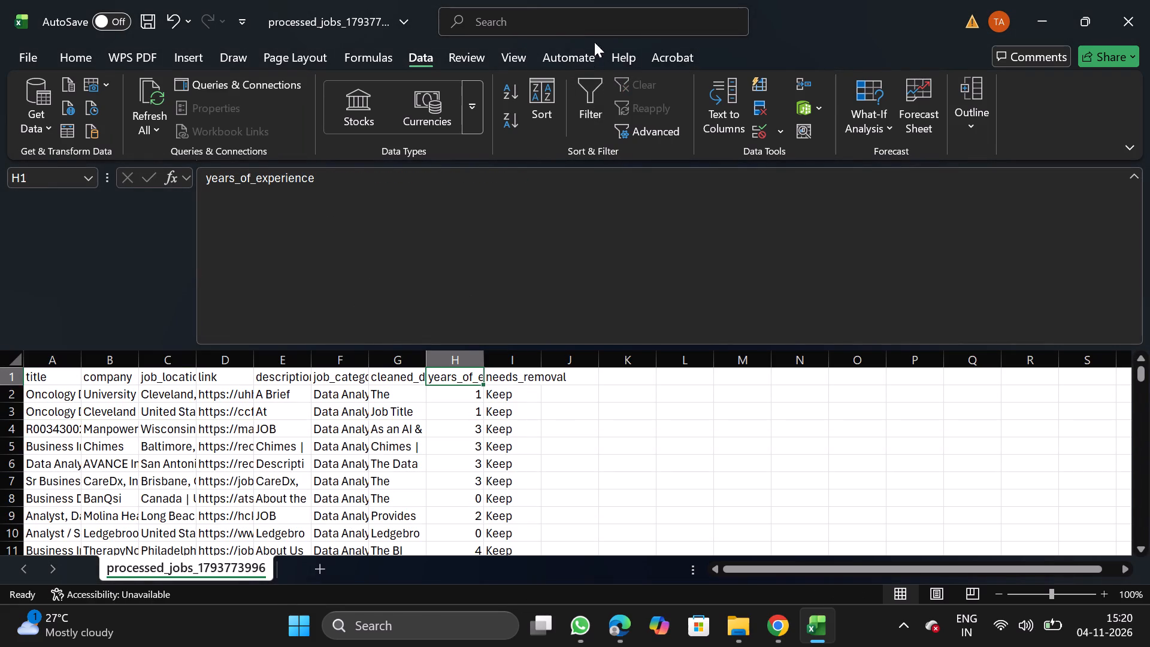
left_click(595, 90)
left_click(482, 383)
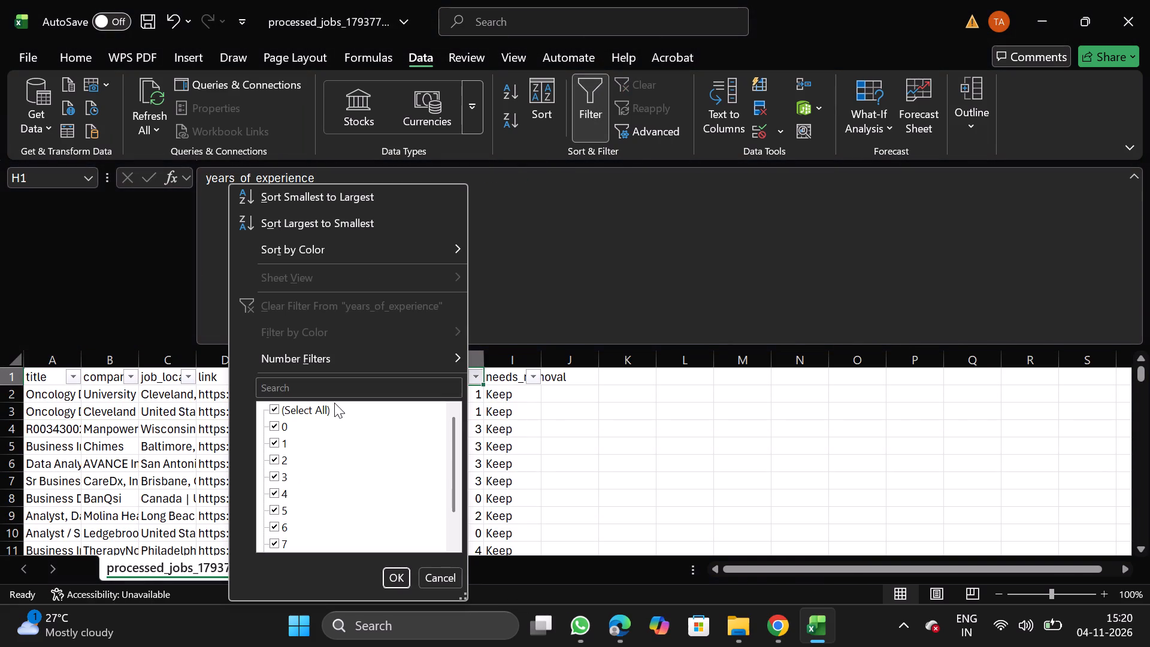
left_click(316, 409)
scroll(310, 532, "down", 1)
left_click(276, 527)
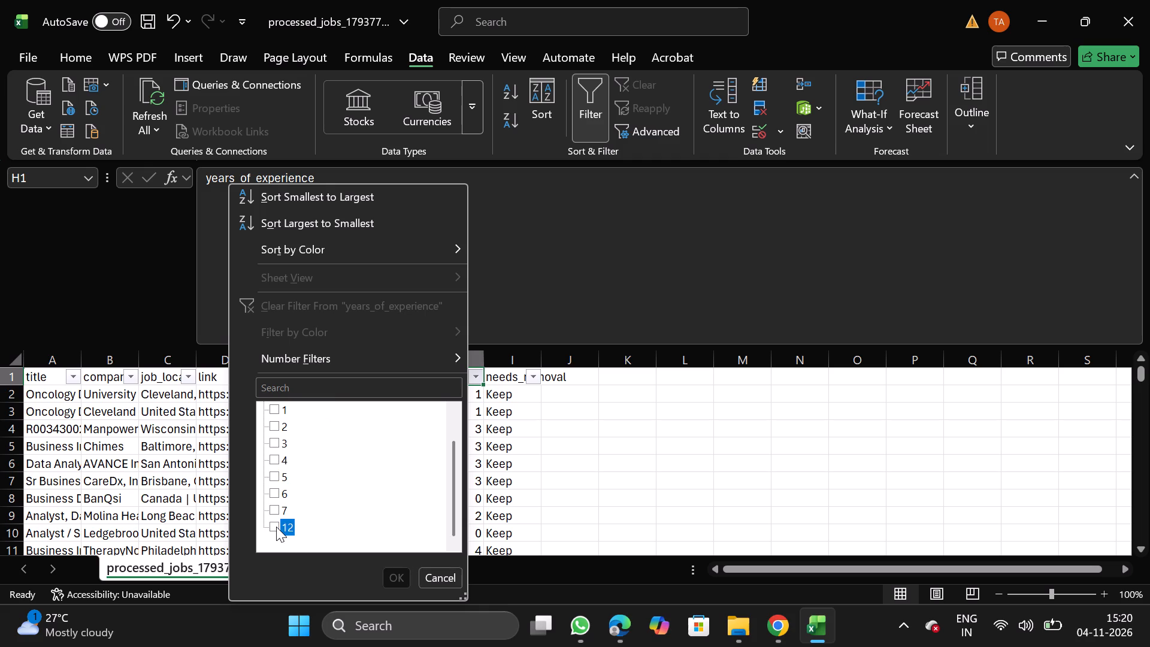
left_click(403, 578)
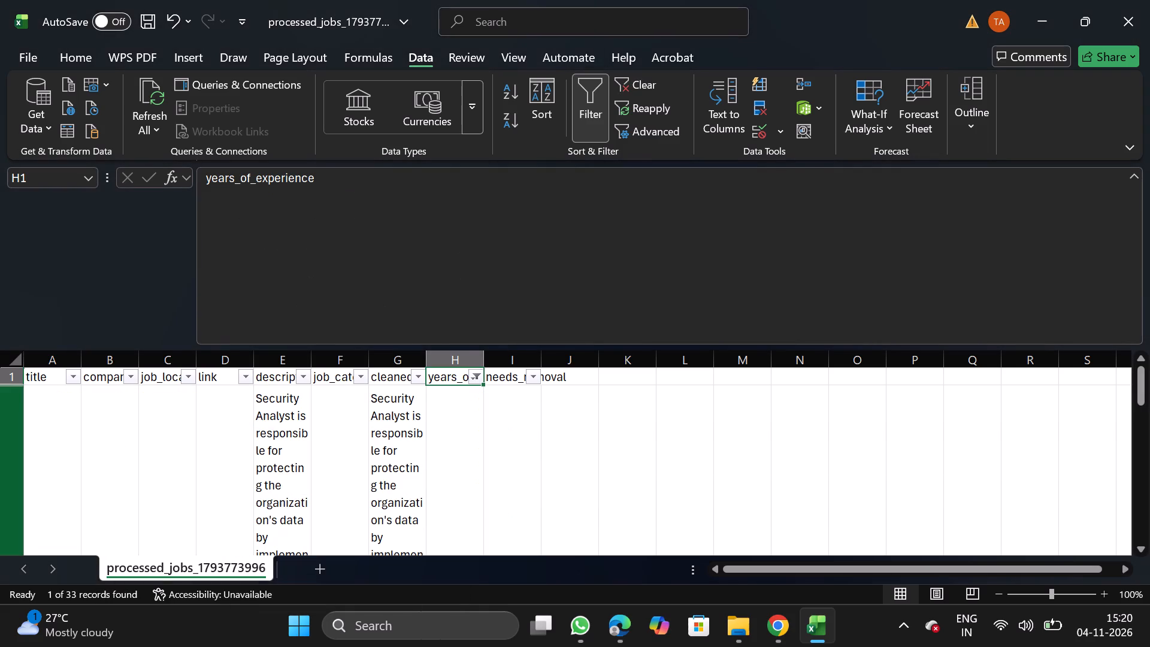
left_click(0, 398)
key("ctrl+shift+Down")
right_click(109, 438)
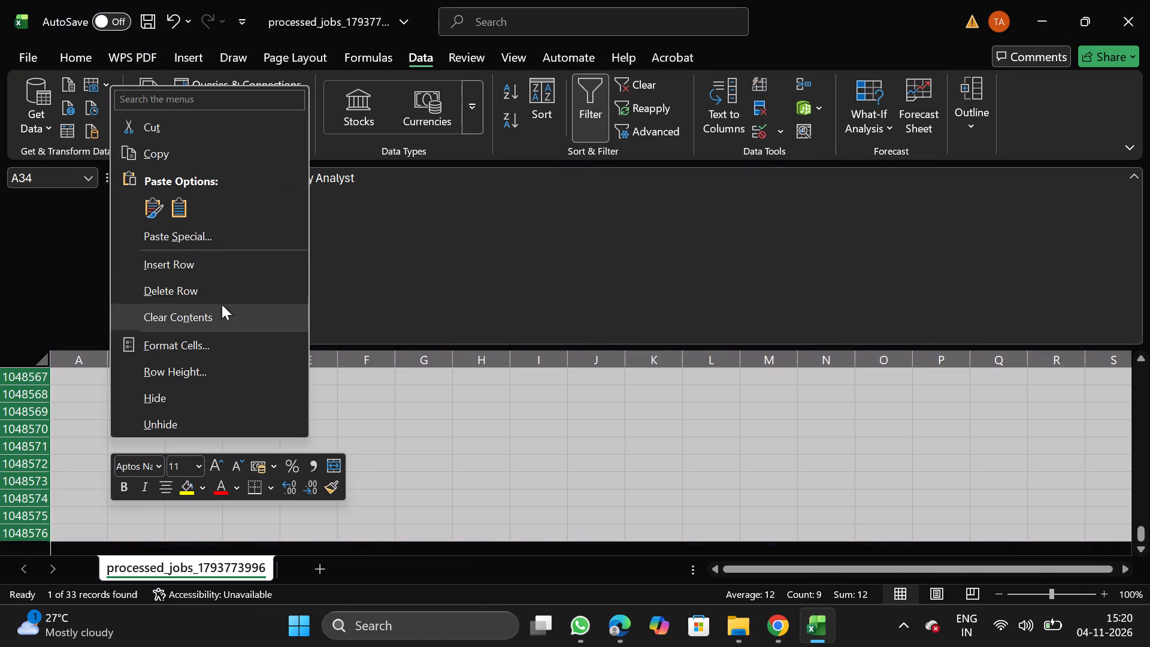
left_click(225, 303)
left_click(583, 110)
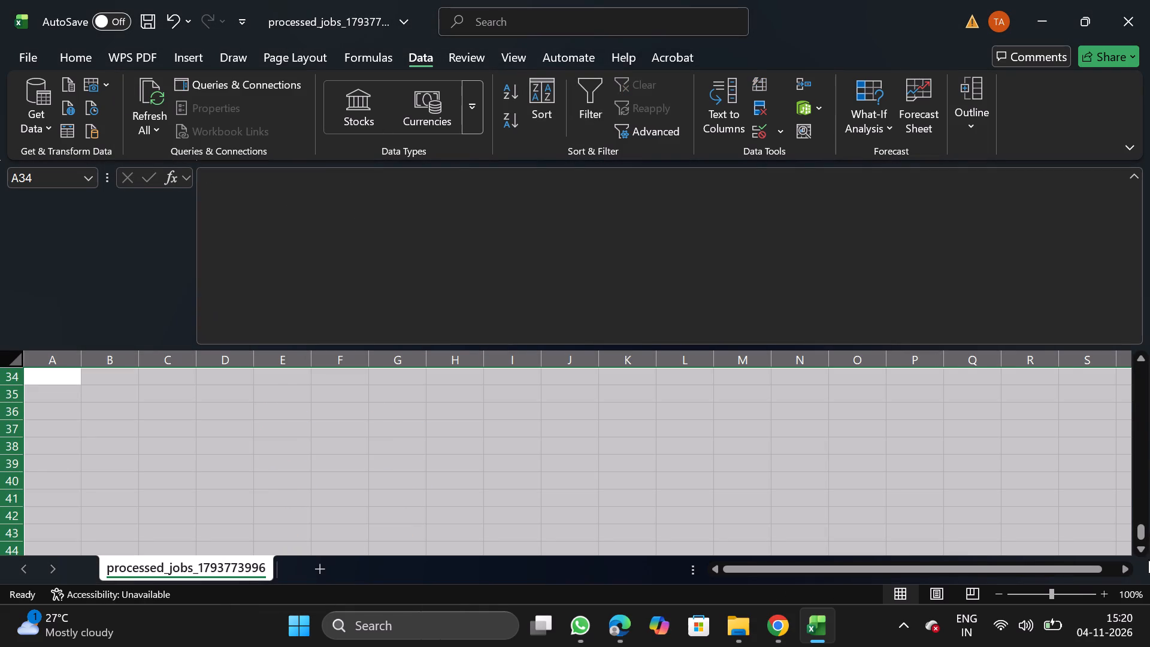
Delete the needs_removal column.
left_click_drag(1142, 531, 1103, 223)
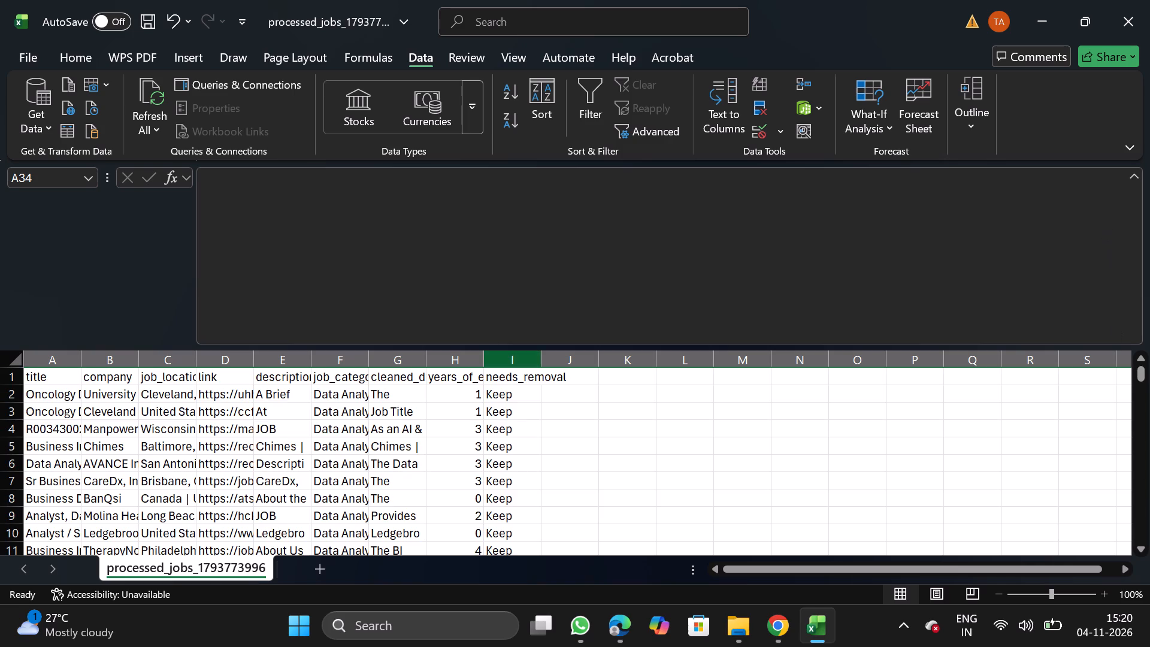
left_click_drag(510, 362, 503, 442)
right_click(503, 442)
left_click(573, 300)
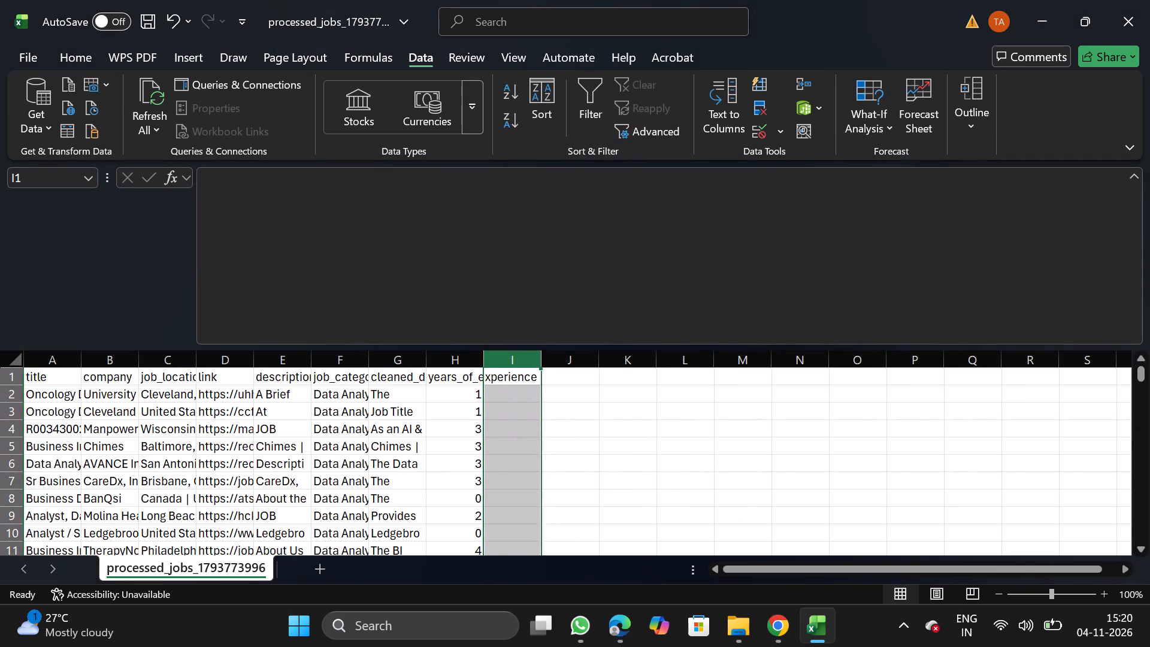
Move the job_category column in front of title as the first column.
left_click(340, 361)
key("ctrl+x")
left_click(62, 364)
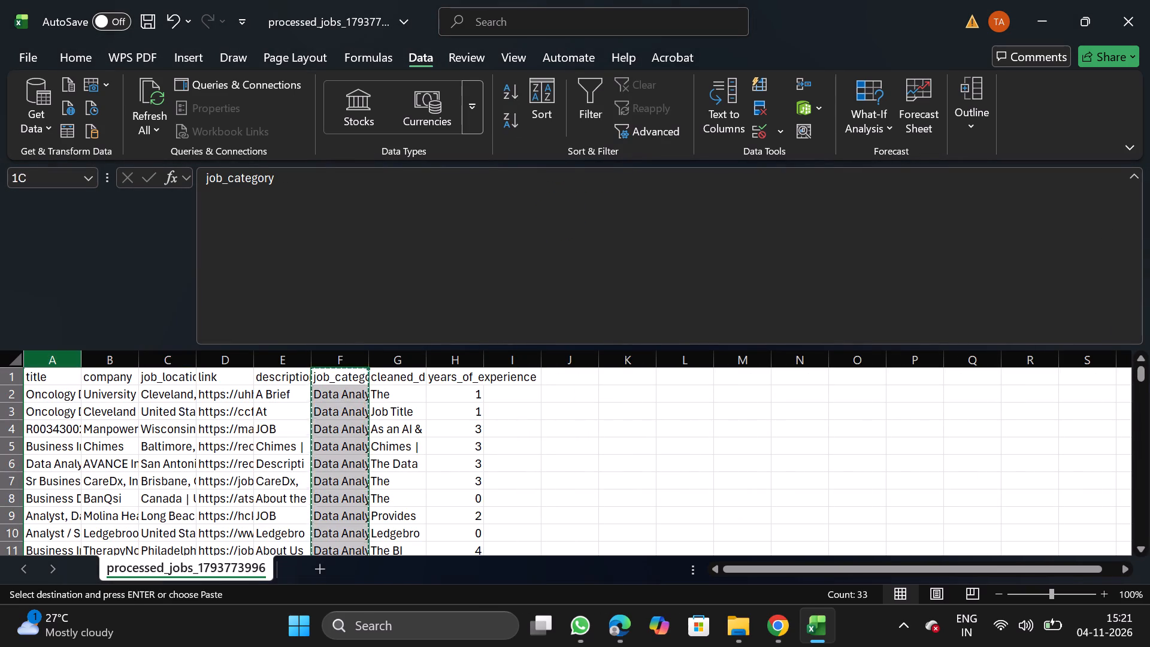
right_click(52, 442)
left_click(154, 273)
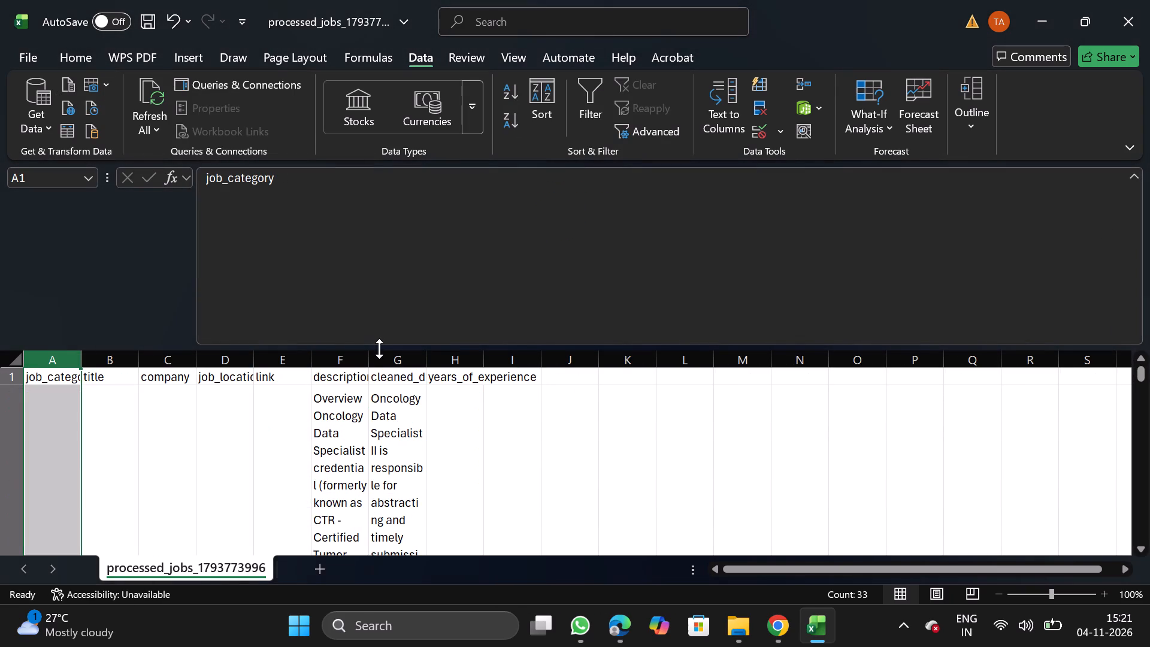
Turn off text wrapping for the description and cleaned_description columns.
left_click(350, 363)
key("shift+Right")
left_click(86, 66)
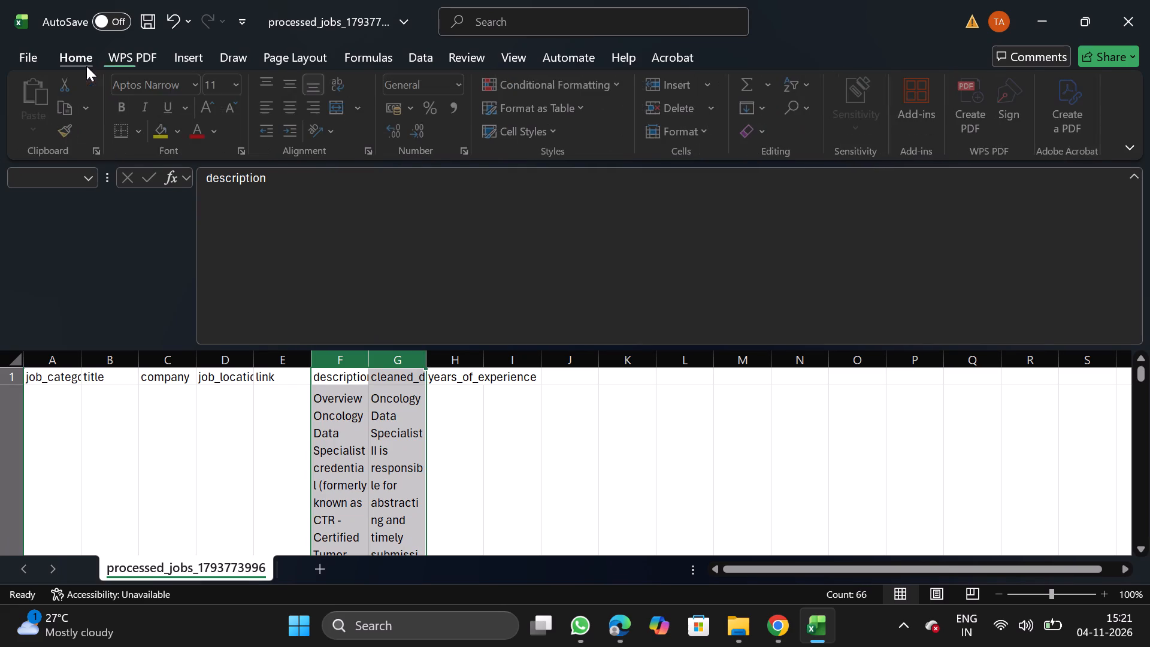
left_click(374, 155)
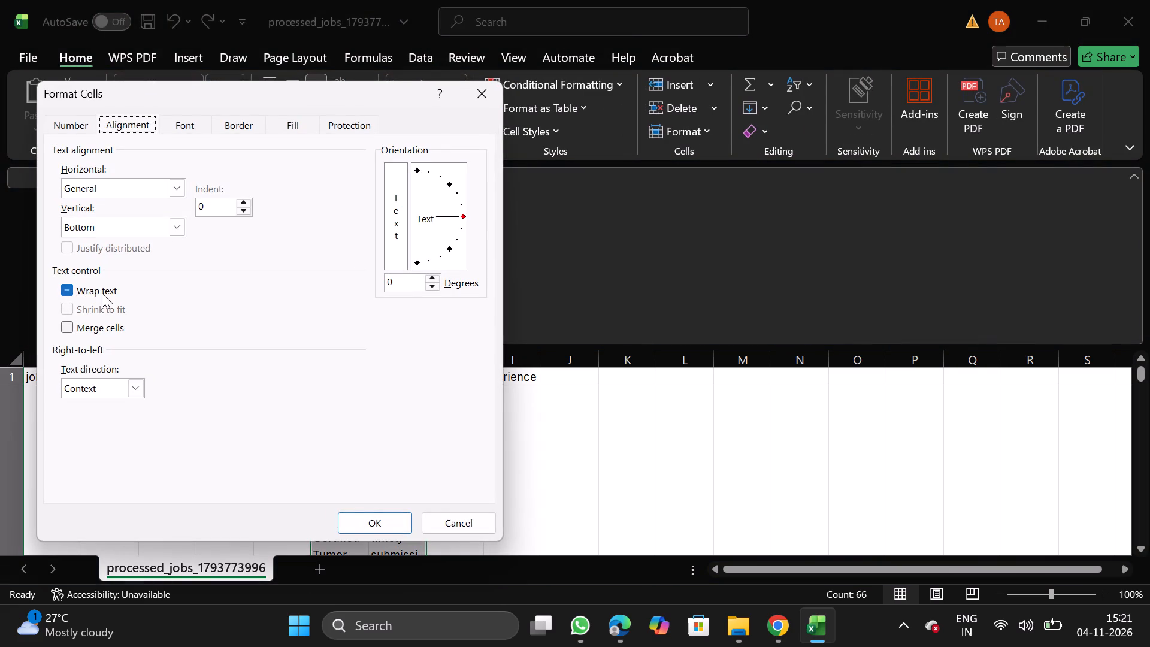
double_click(102, 293)
left_click(418, 521)
left_click(398, 519)
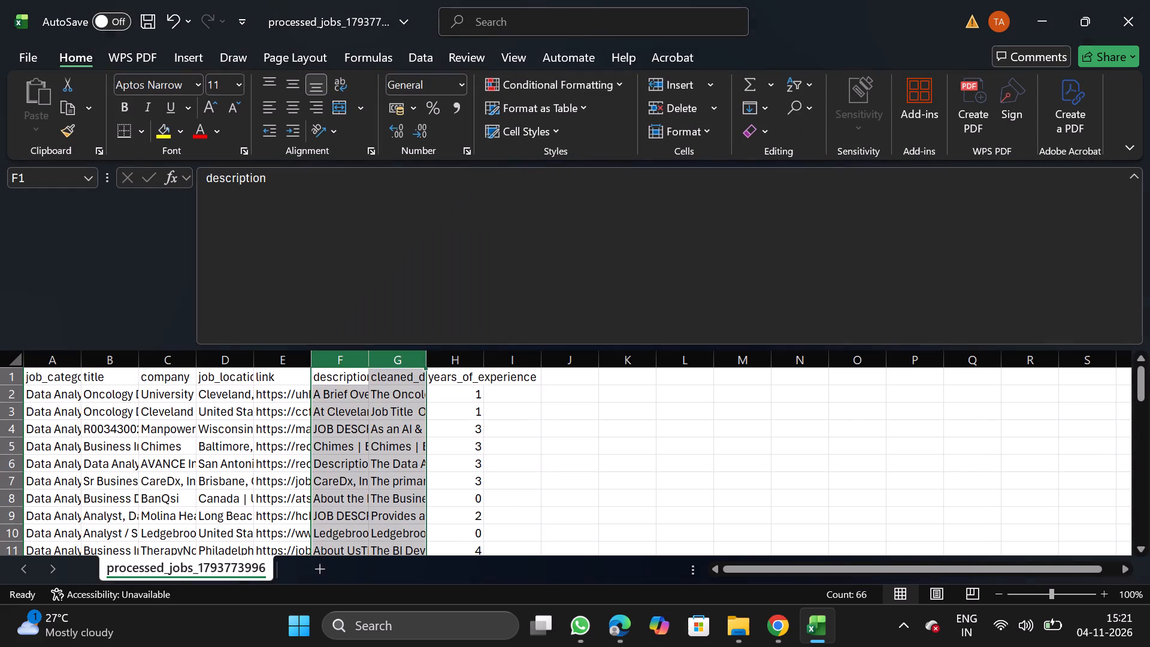
Move the link column to the end of the table, after years_of_experience.
left_click_drag(279, 370, 292, 359)
left_click(292, 359)
key("ctrl+x")
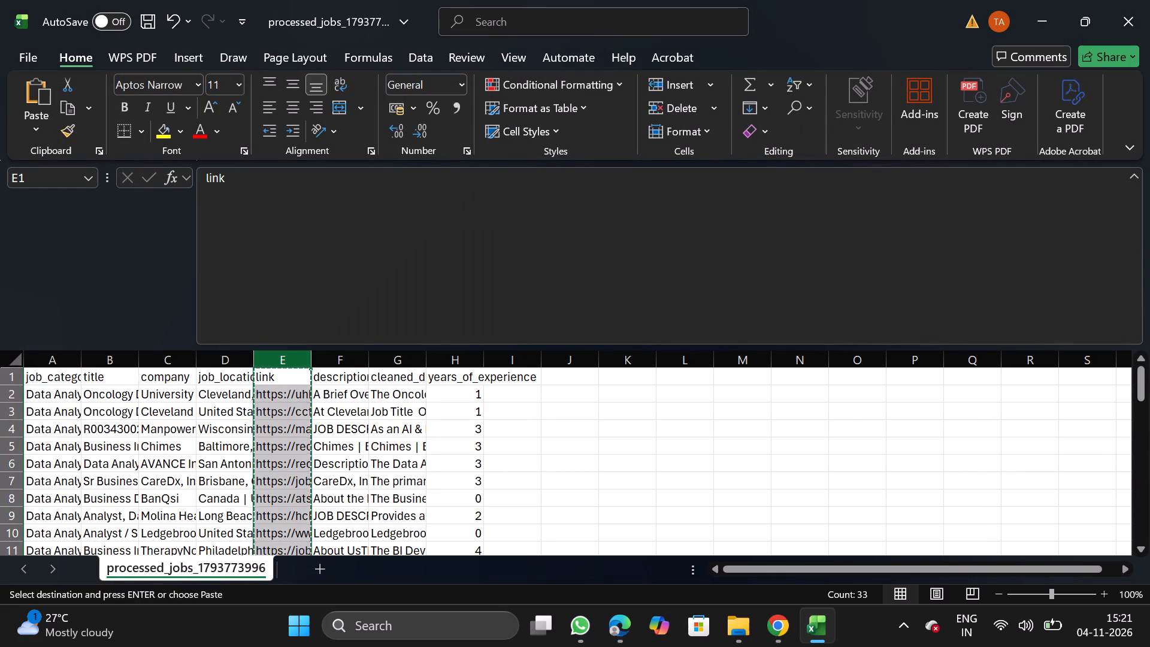
left_click_drag(526, 352, 504, 453)
right_click(504, 453)
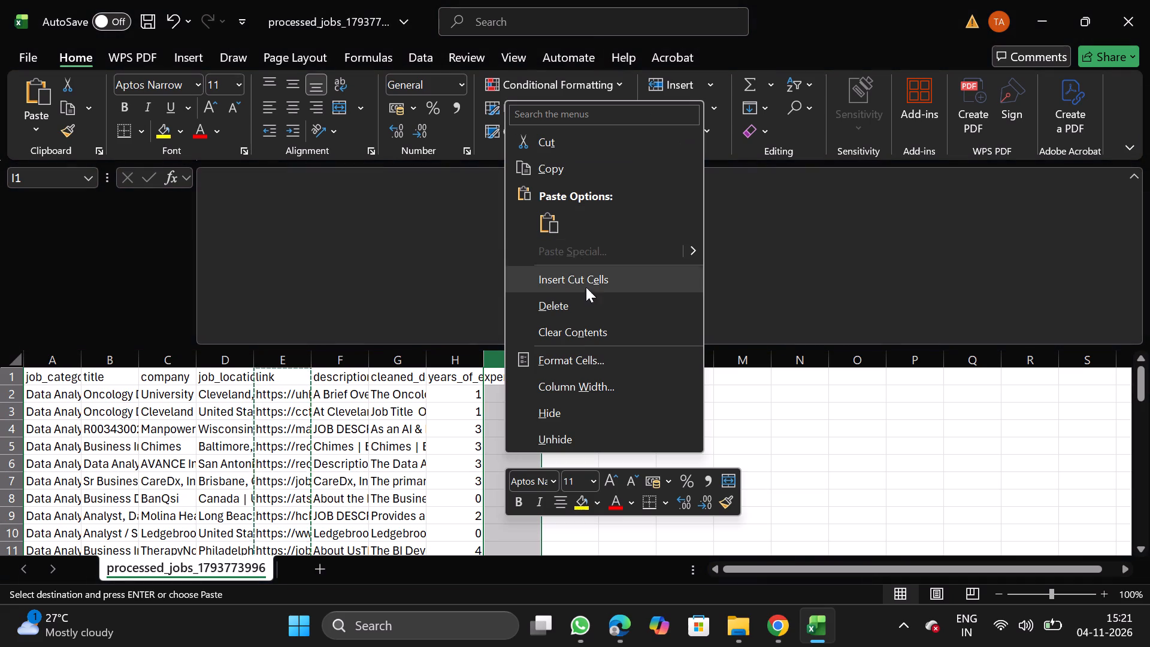
left_click(587, 289)
Move the years_of_experience column in front of the description column.
left_click(408, 361)
key("ctrl+x")
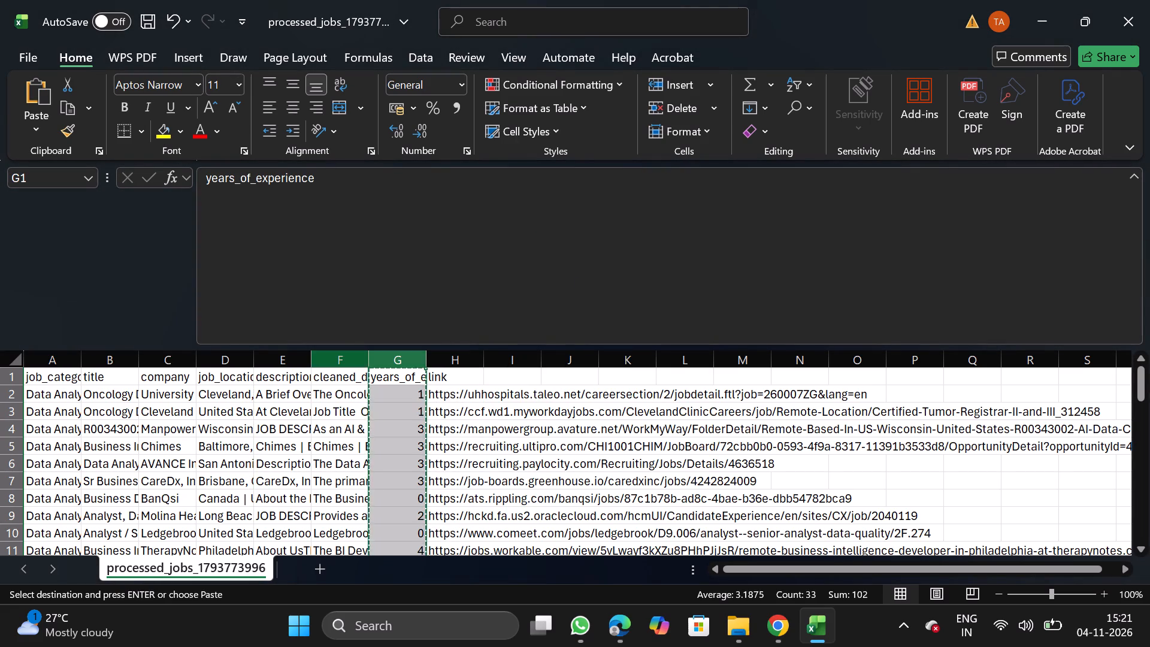
left_click(289, 362)
right_click(288, 404)
left_click(379, 225)
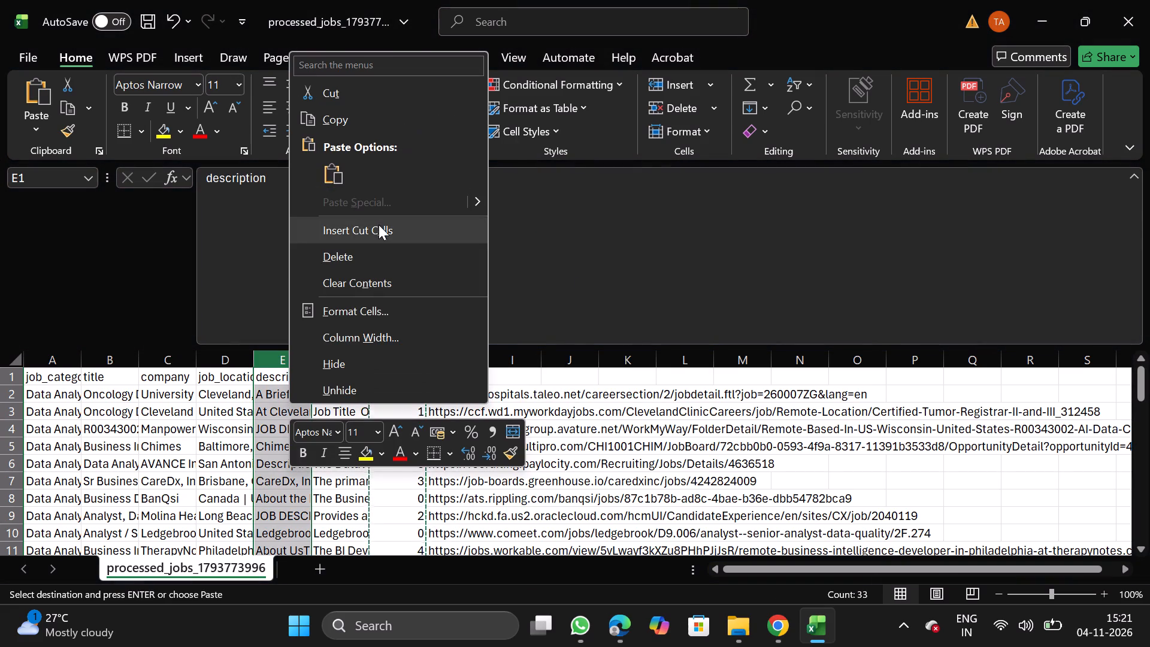
Rename the cleaned_description column header to description, reusing the name copied from the original description column's header.
left_click(357, 376)
left_click_drag(202, 171, 280, 183)
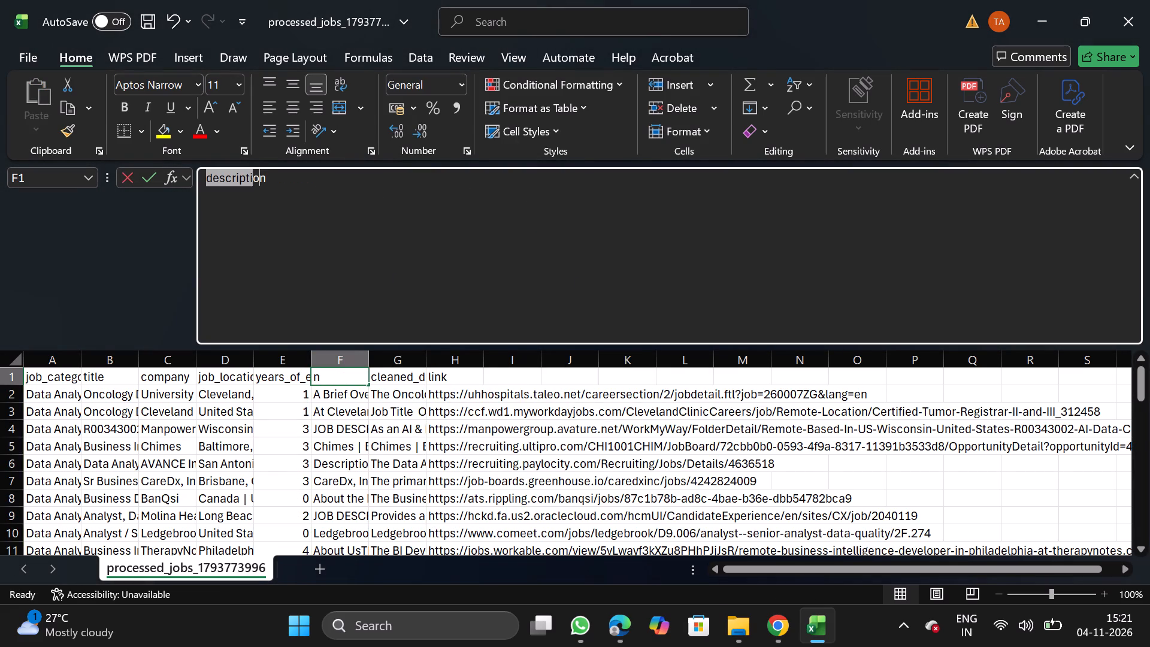
left_click_drag(280, 183, 303, 186)
key("ctrl+c")
left_click(404, 365)
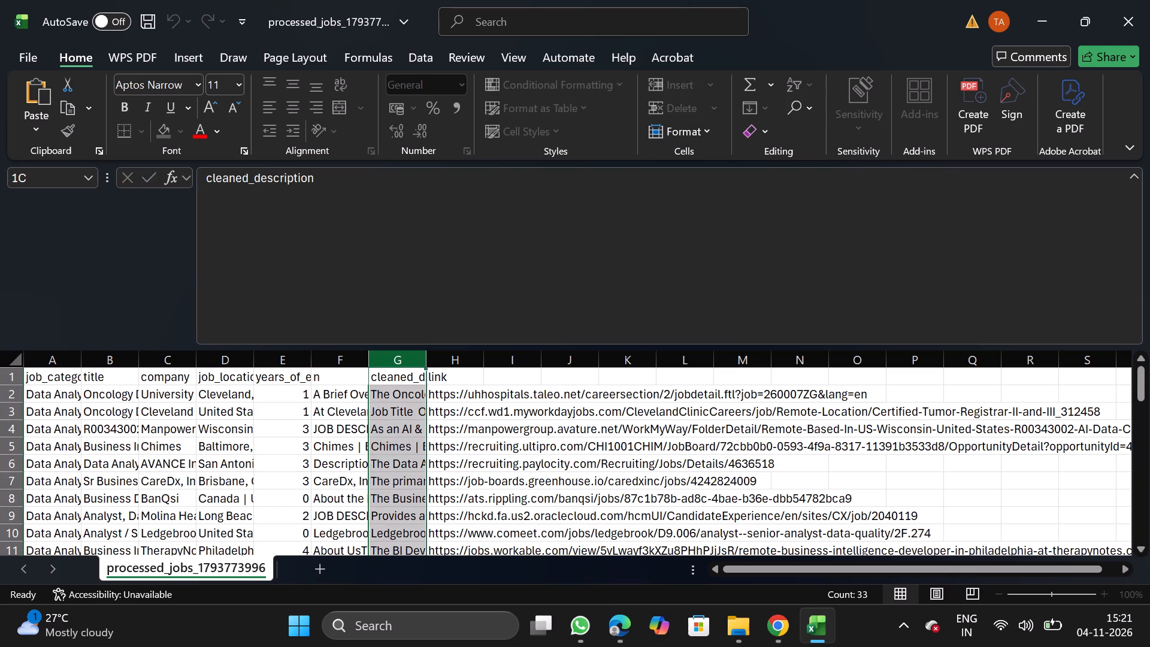
left_click(503, 301)
key("BackSpace")
key("BackSpace")
key("BackSpace")
key("BackSpace")
key("BackSpace")
key("BackSpace")
key("BackSpace")
key("BackSpace")
key("BackSpace")
key("BackSpace")
key("BackSpace")
key("BackSpace")
key("BackSpace")
key("BackSpace")
key("BackSpace")
key("BackSpace")
key("BackSpace")
key("BackSpace")
key("BackSpace")
key("BackSpace")
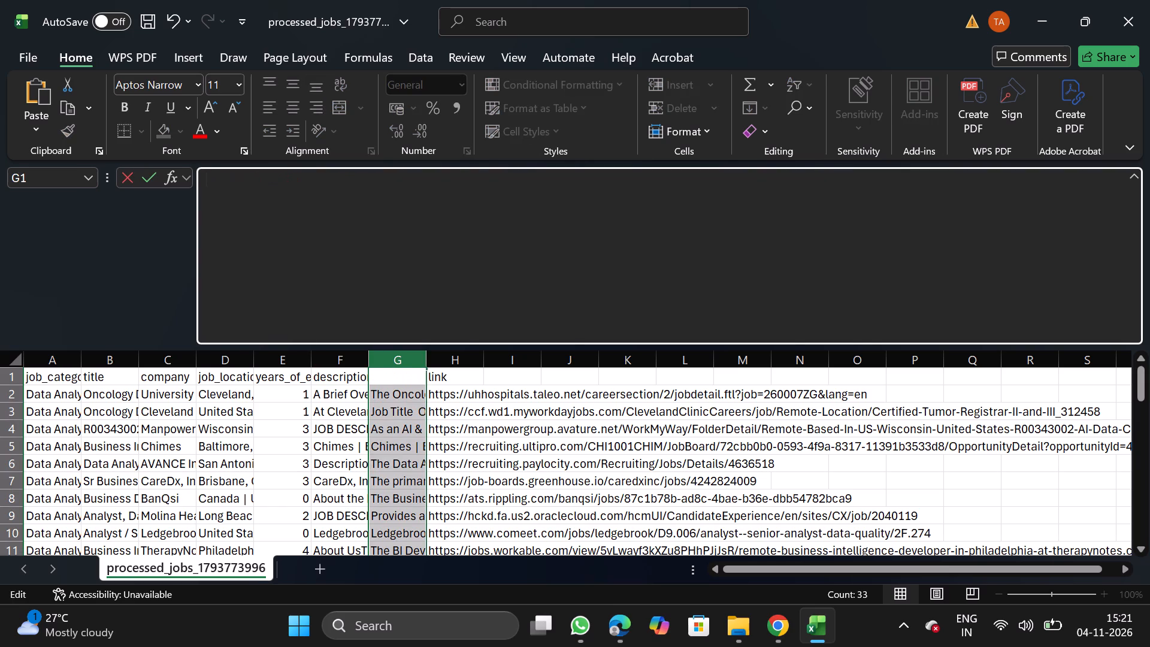
key("ctrl+v")
Replace the header in F1 with original_description, copying the name from NextGenApply's bulk upload CSV format requirements in Chrome.
left_click(350, 376)
left_click(465, 304)
key("BackSpace")
key("BackSpace")
key("BackSpace")
key("BackSpace")
key("BackSpace")
key("BackSpace")
key("BackSpace")
key("BackSpace")
key("BackSpace")
key("BackSpace")
key("BackSpace")
key("BackSpace")
key("BackSpace")
key("BackSpace")
key("BackSpace")
key("BackSpace")
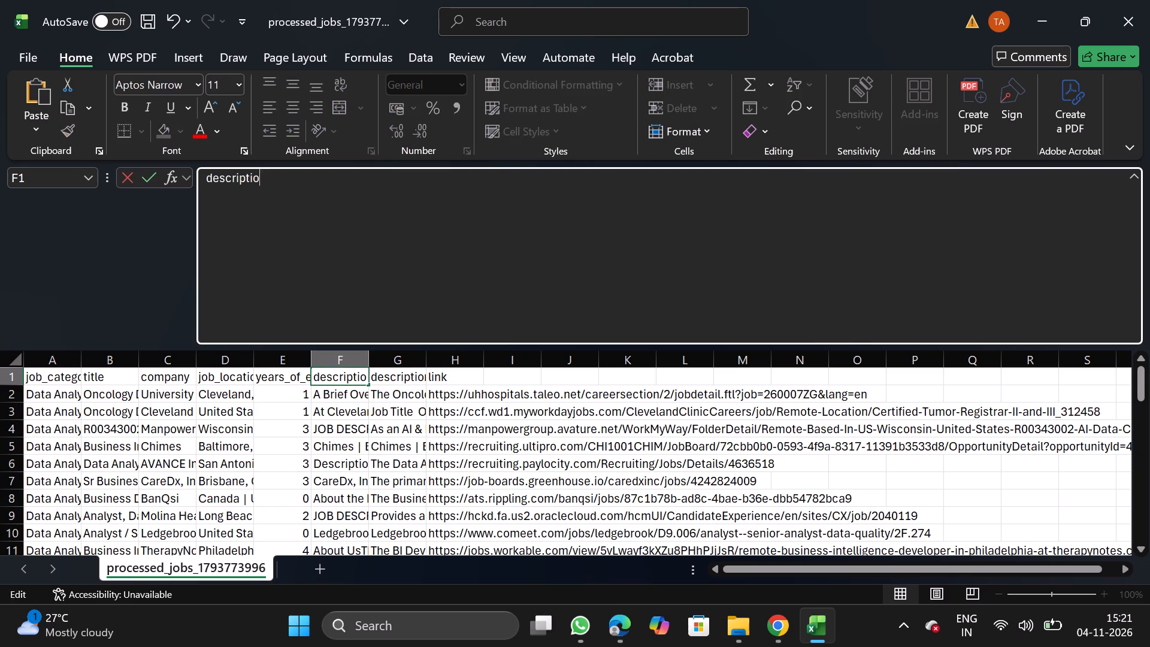
left_click(774, 630)
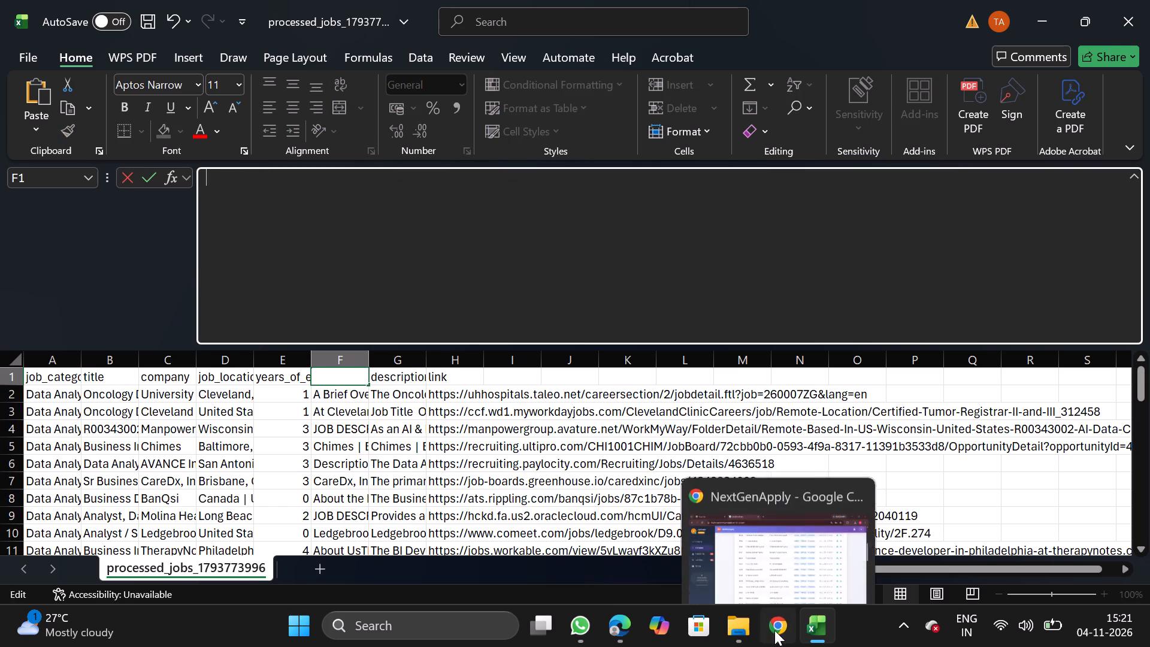
left_click(75, 165)
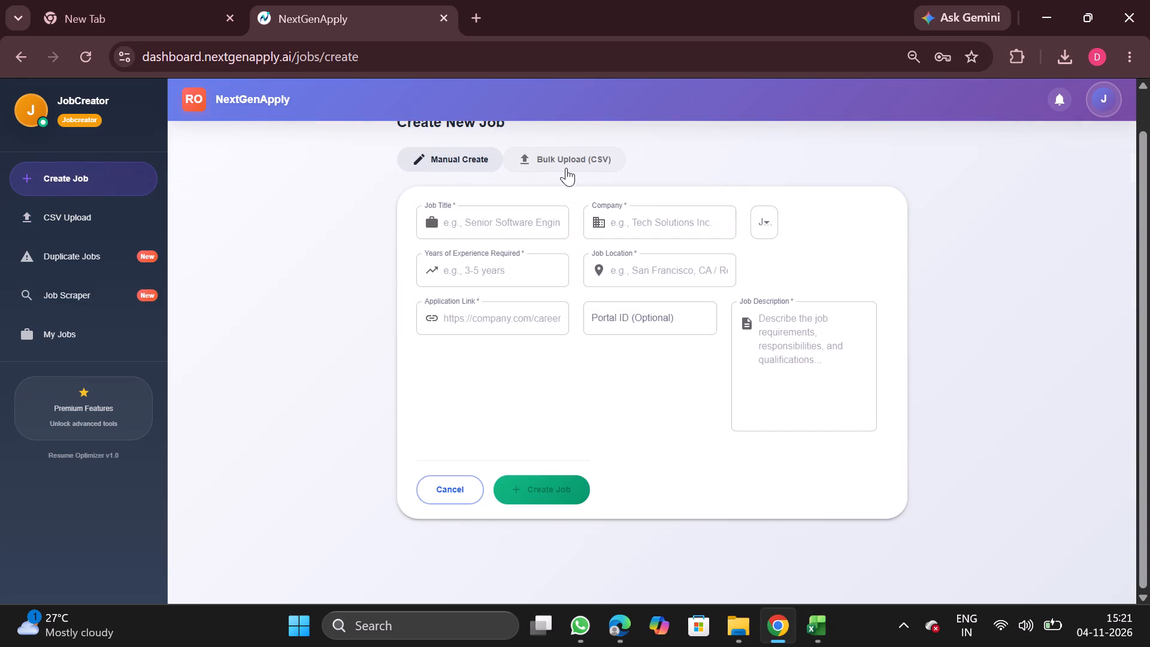
left_click(566, 168)
double_click(644, 299)
key("ctrl+c")
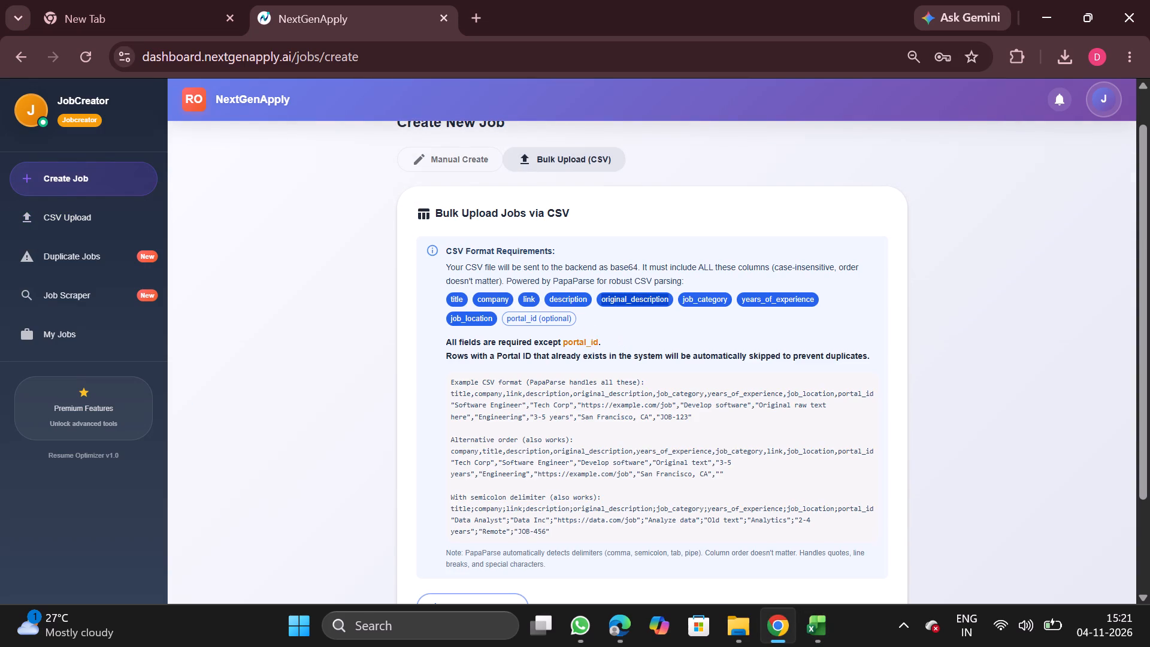
left_click(819, 632)
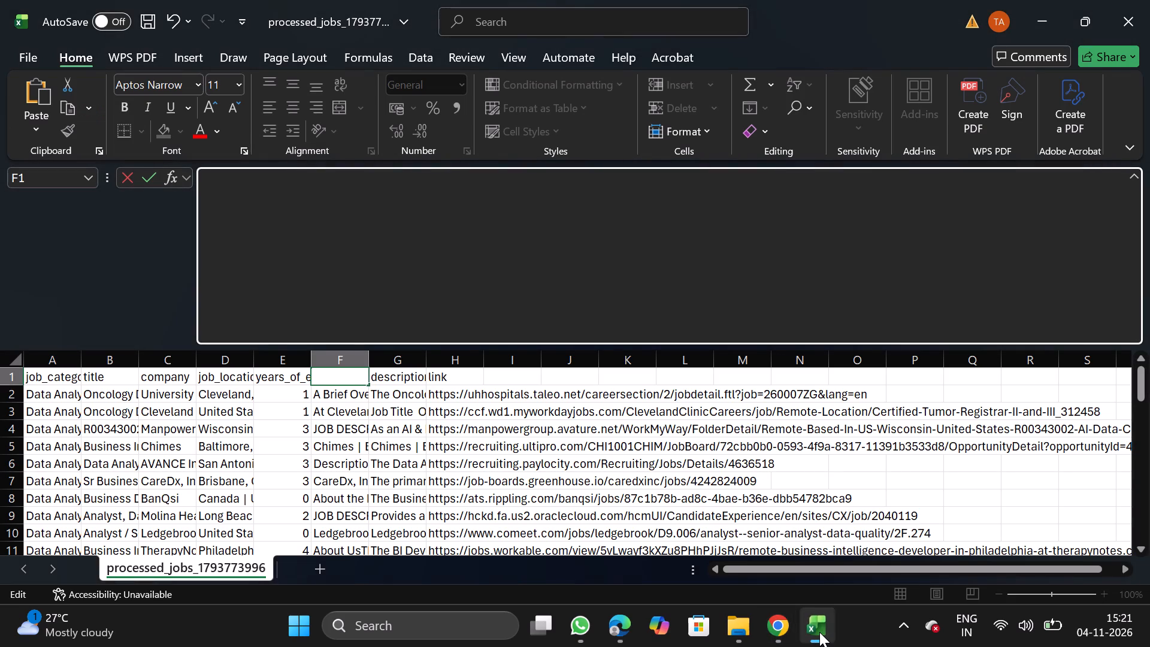
key("ctrl+v")
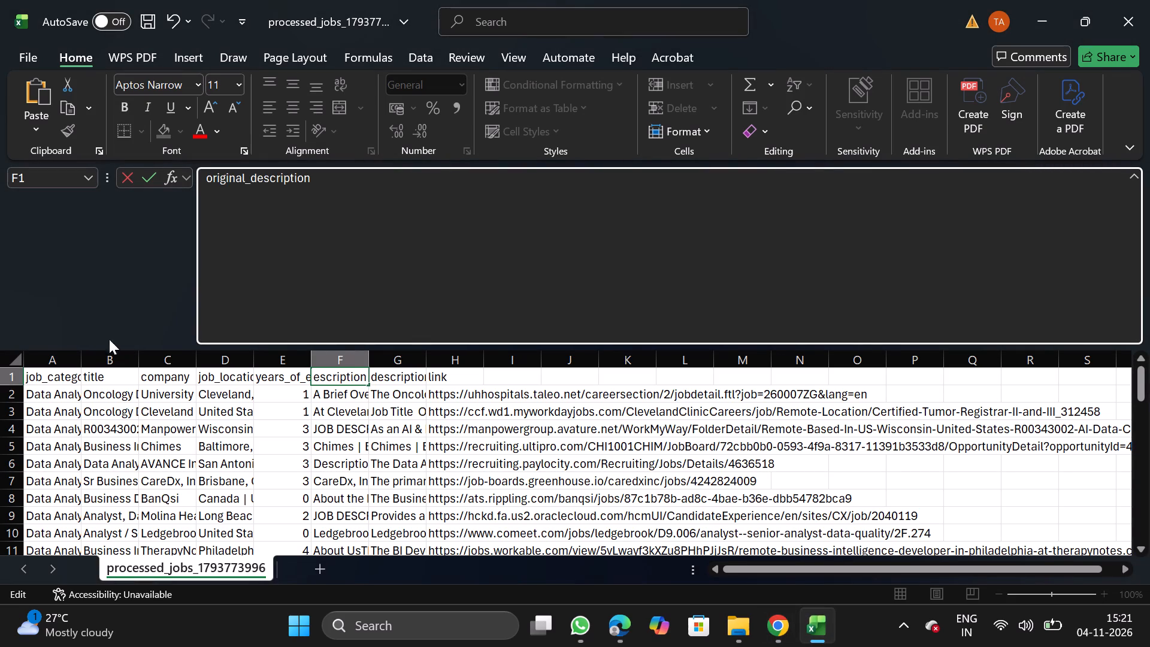
Replace all United States entries in the job_location column with Remote, matching entire cell contents only.
left_click(232, 361)
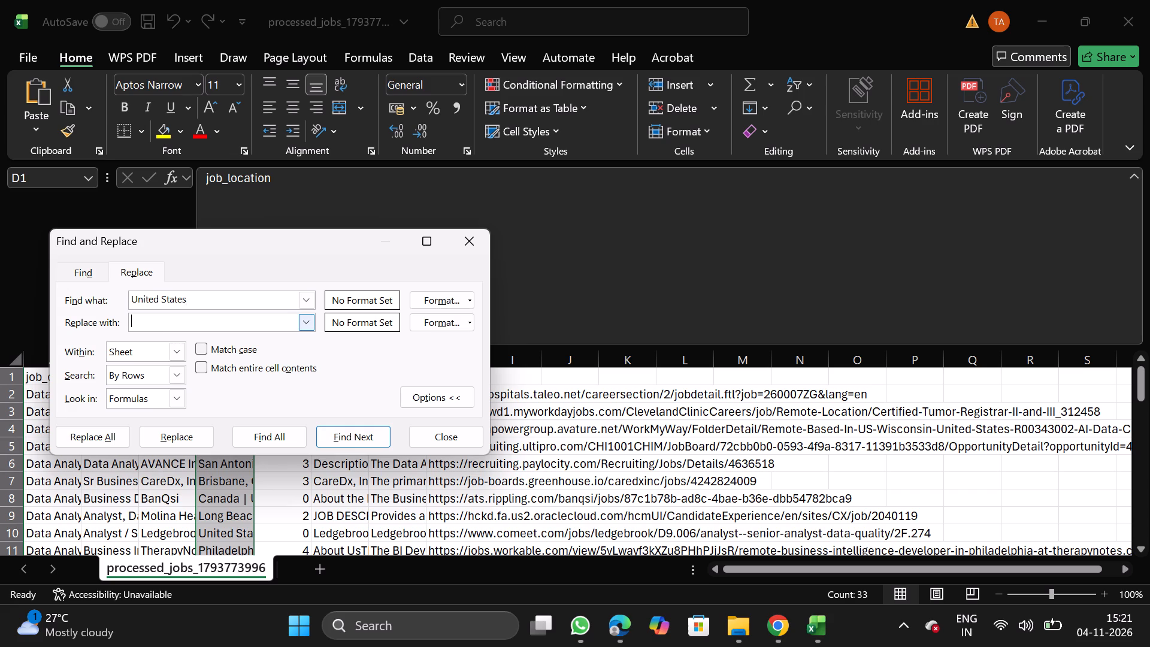
key("r")
type("emote")
left_click(202, 368)
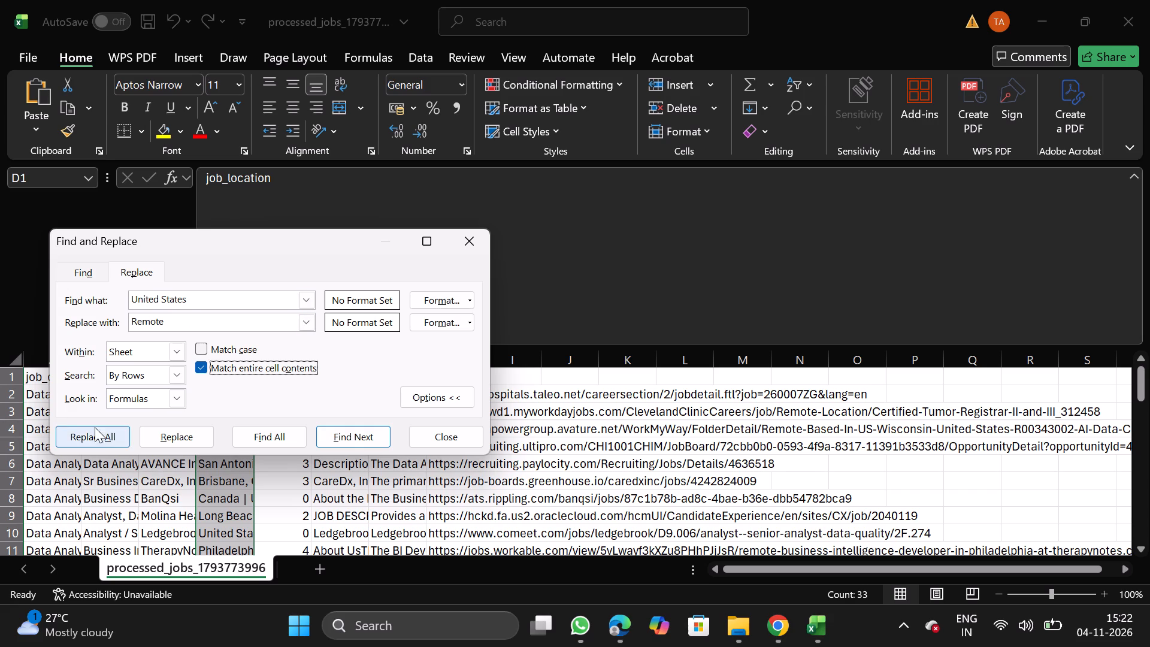
left_click(95, 441)
left_click(381, 397)
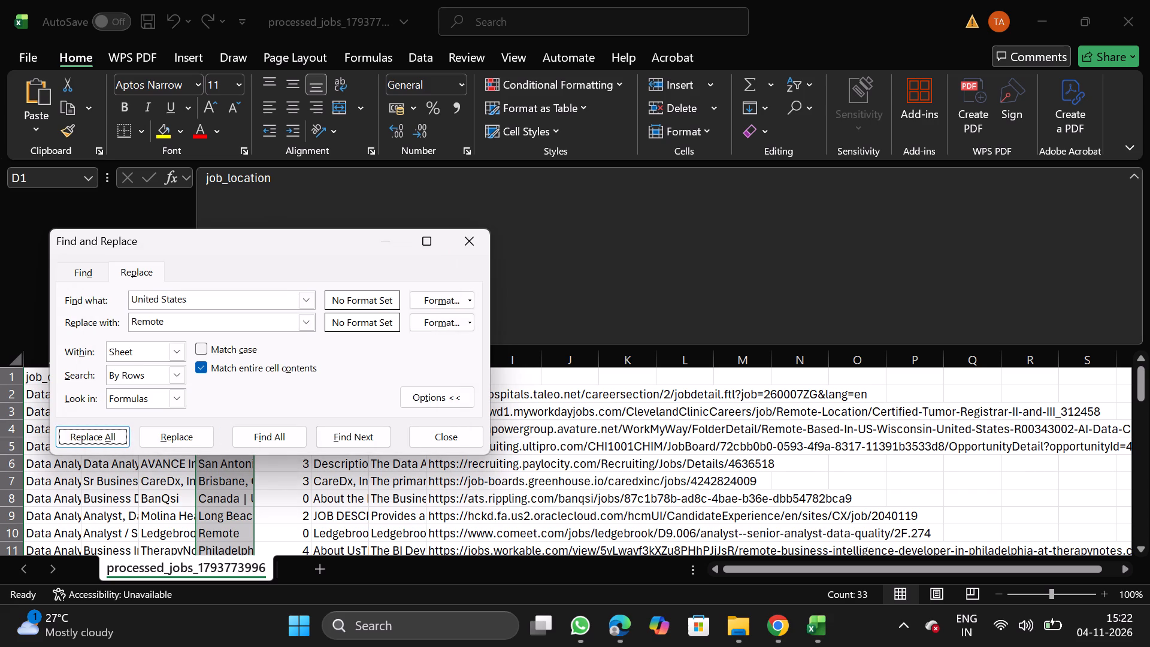
left_click(474, 237)
Add a filter to the title column and enlarge its filter list so the full job titles are readable.
left_click(119, 364)
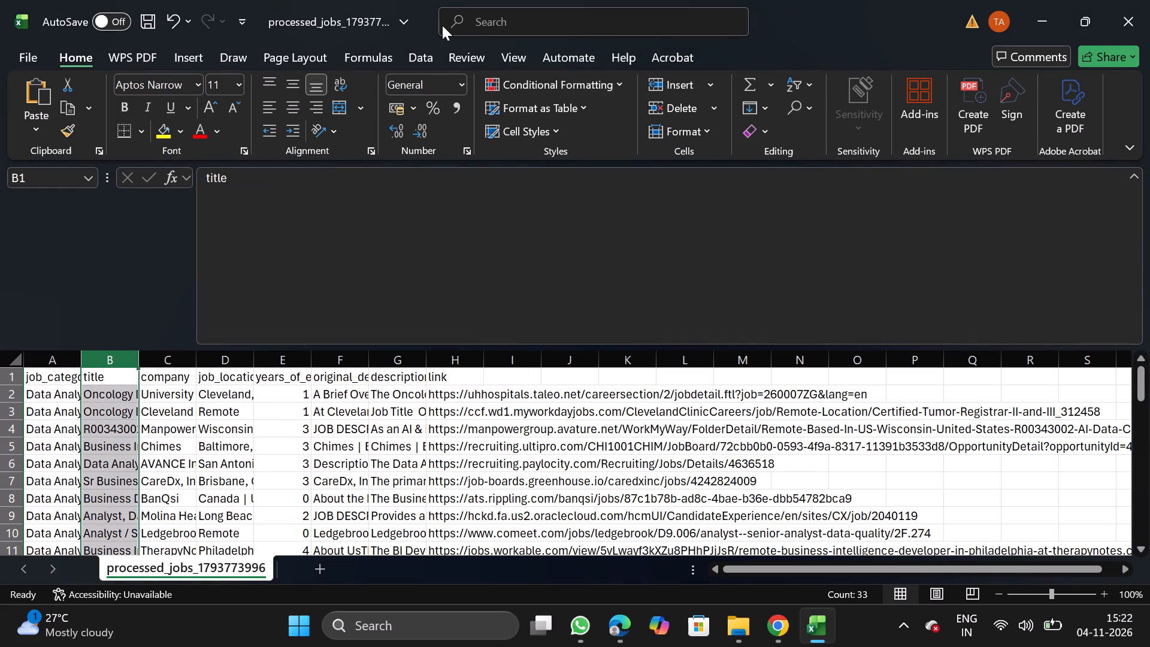
left_click(433, 63)
left_click(600, 110)
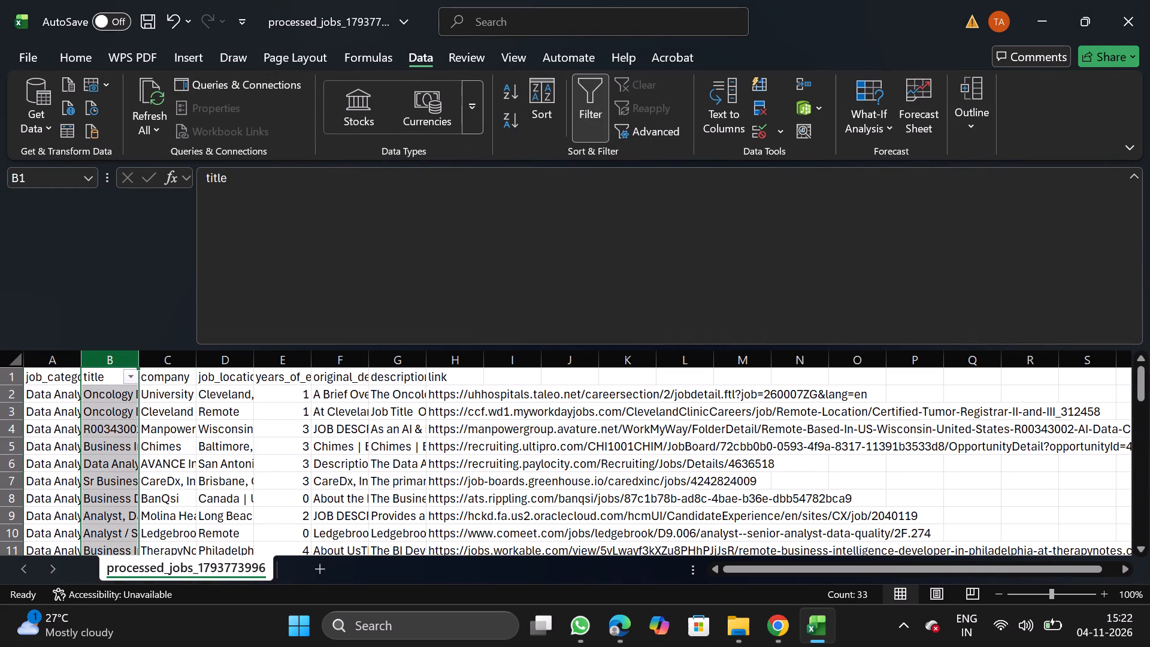
left_click(129, 376)
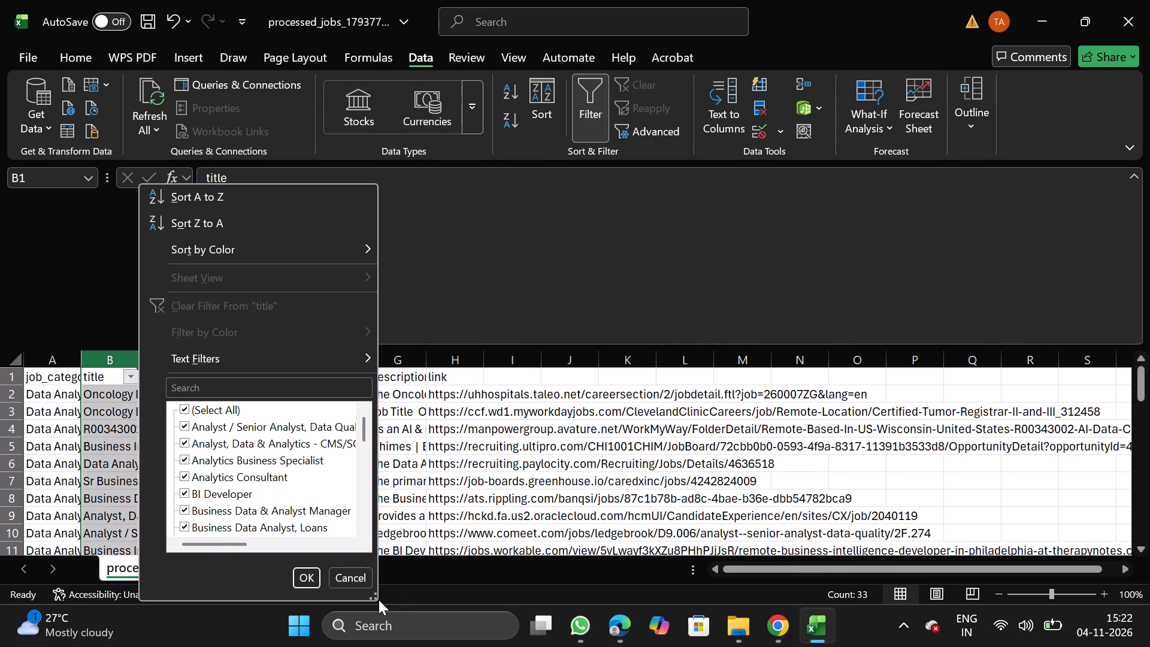
triple_click(379, 600)
left_click(128, 378)
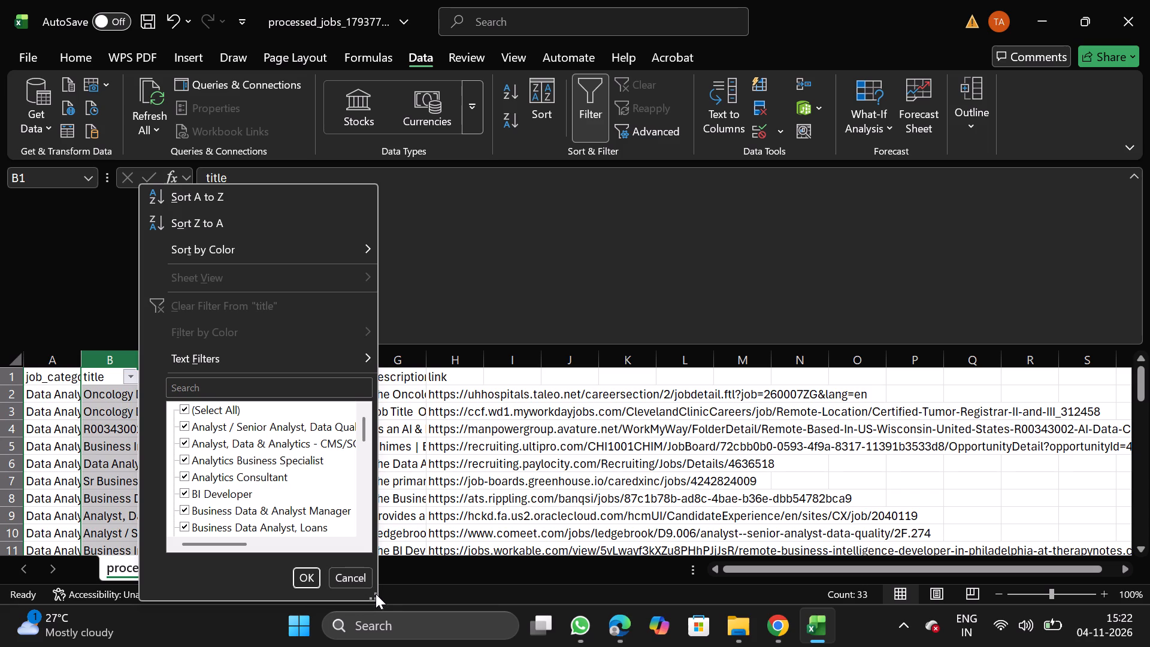
left_click(378, 598)
left_click_drag(378, 598, 703, 646)
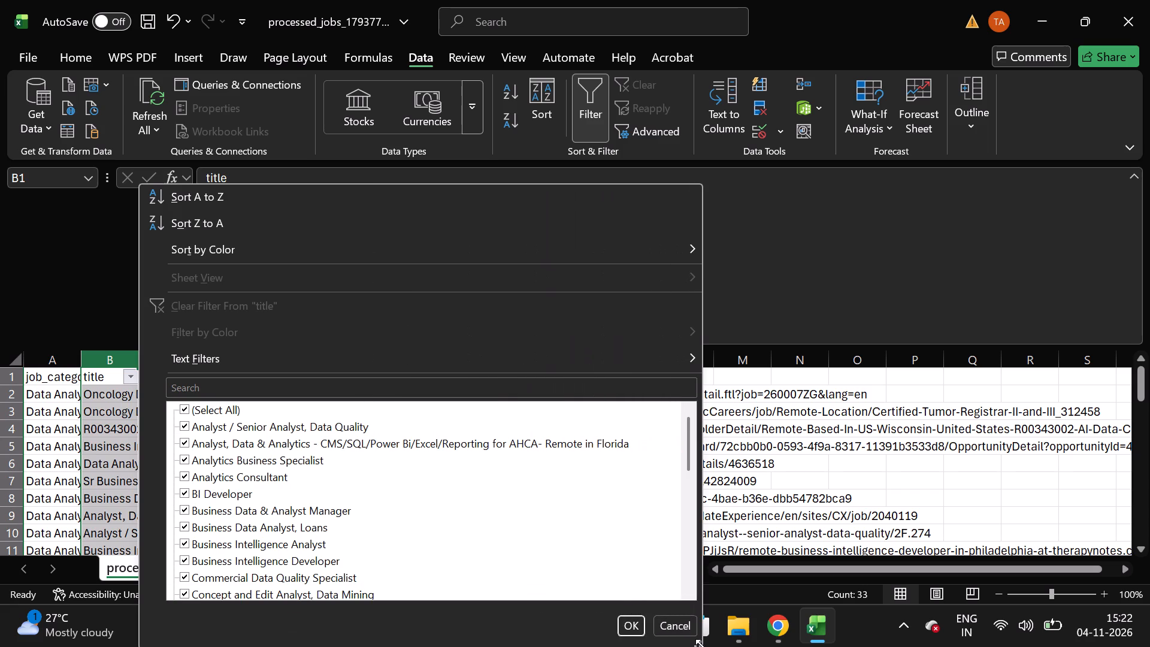
Limit the title filter to Business Data & Analyst Manager, Data and AI Governance Specialist, Data Privacy Specialist and both Oncology Data Specialist titles.
left_click(194, 405)
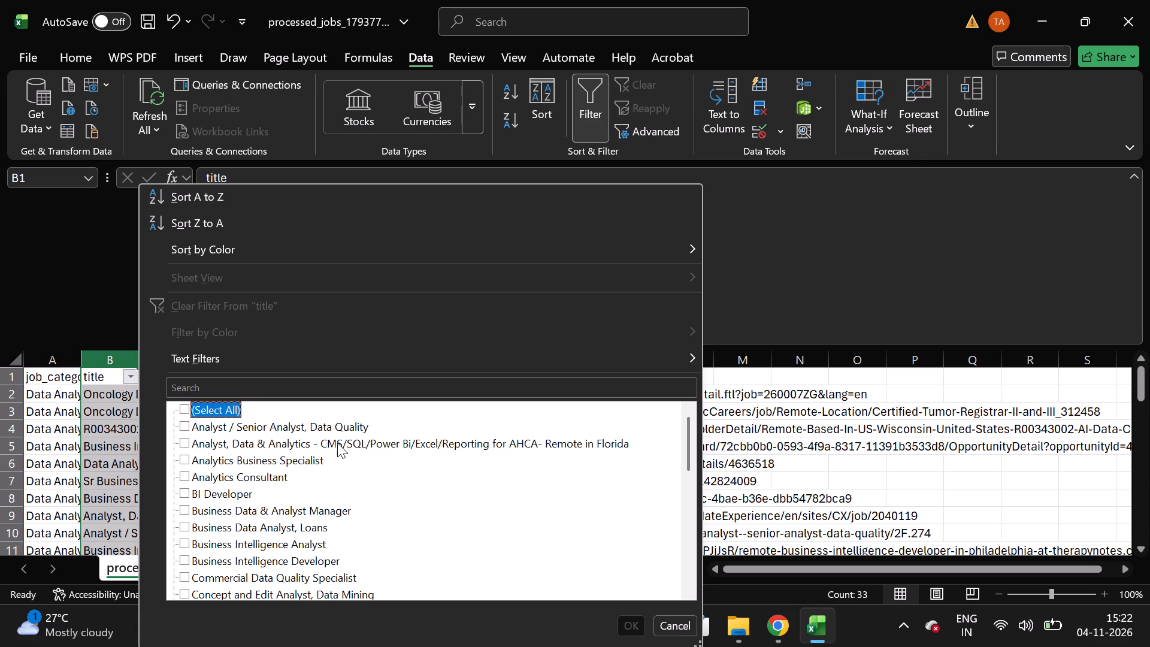
left_click(307, 507)
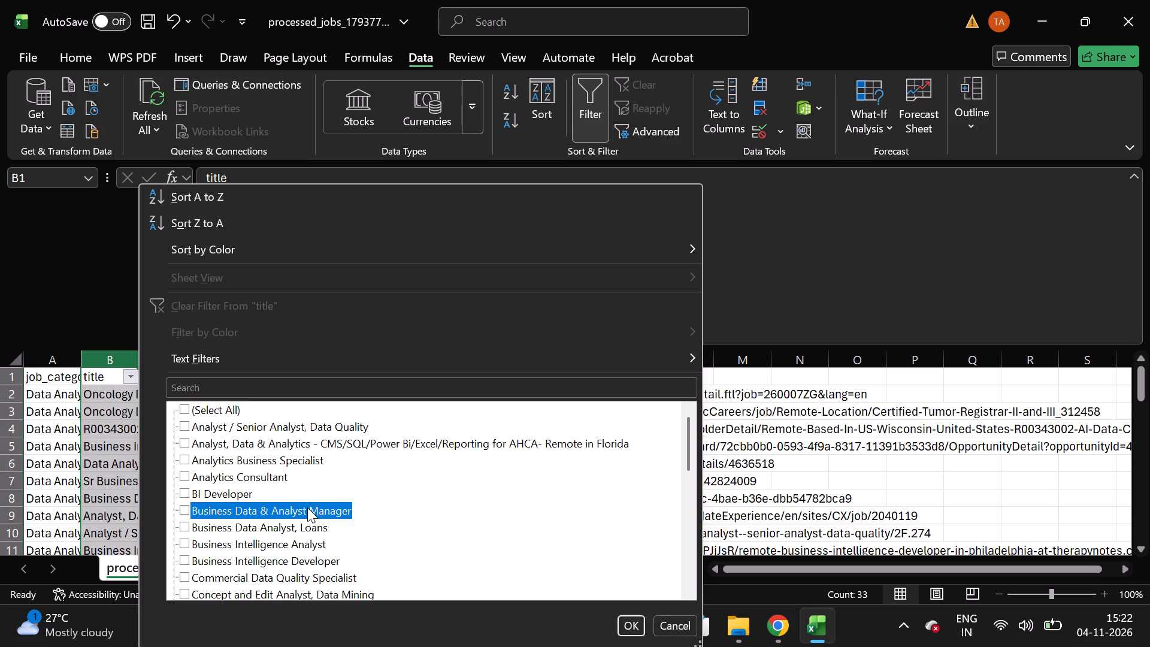
scroll(285, 585, "down", 1)
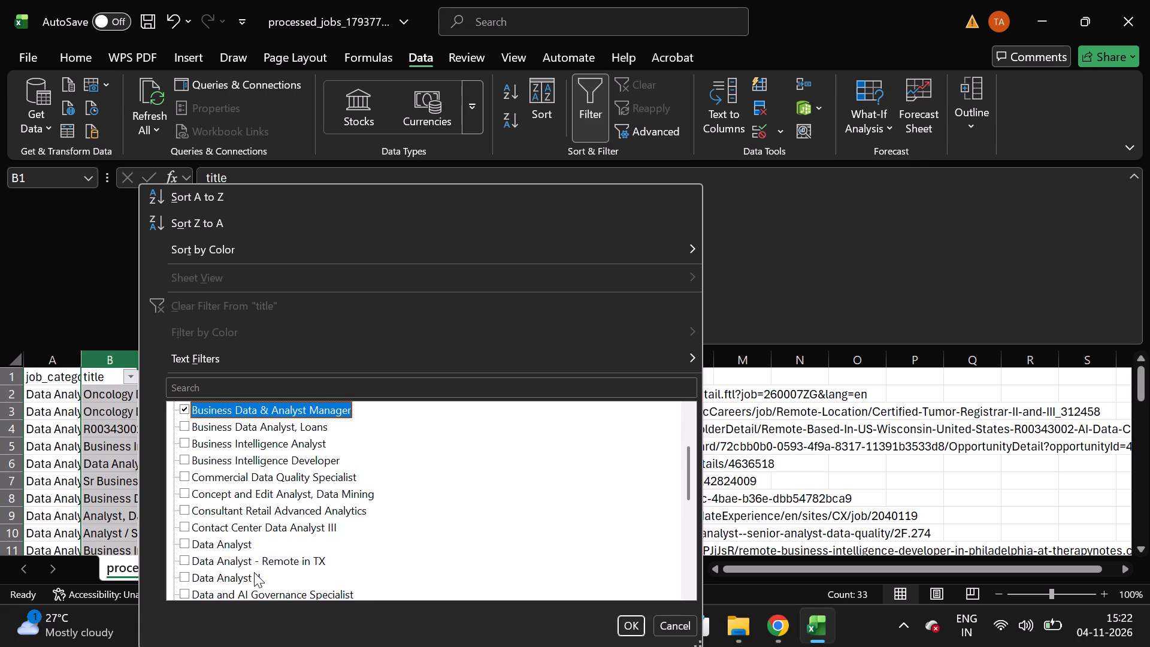
scroll(254, 572, "down", 1)
left_click(299, 548)
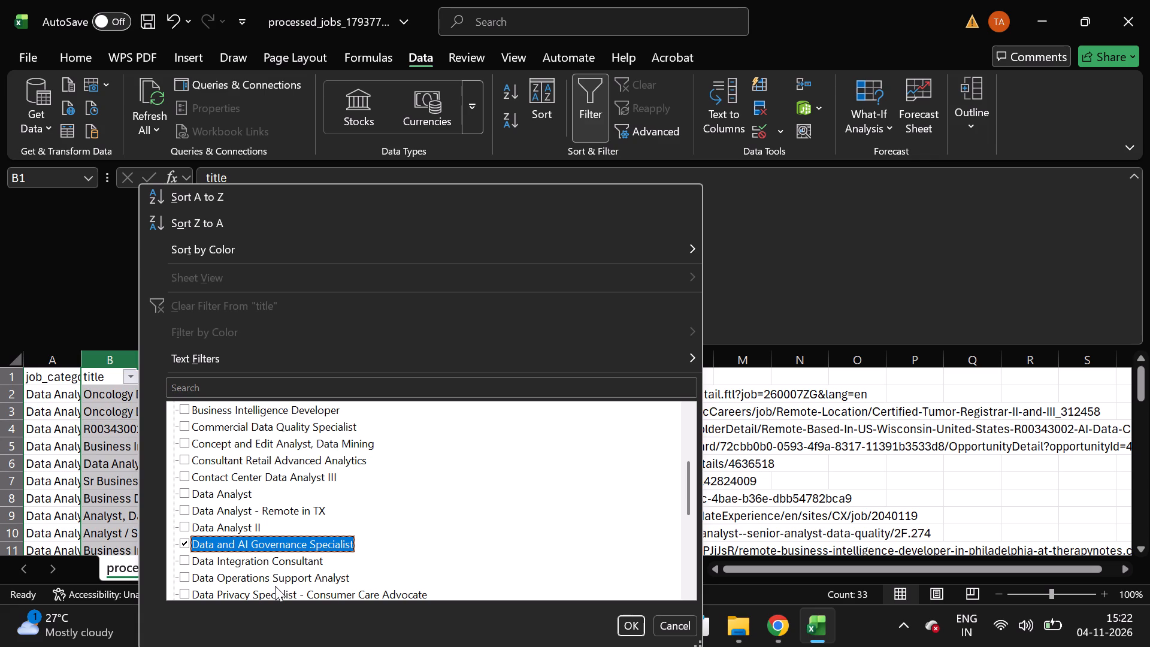
scroll(275, 586, "down", 2)
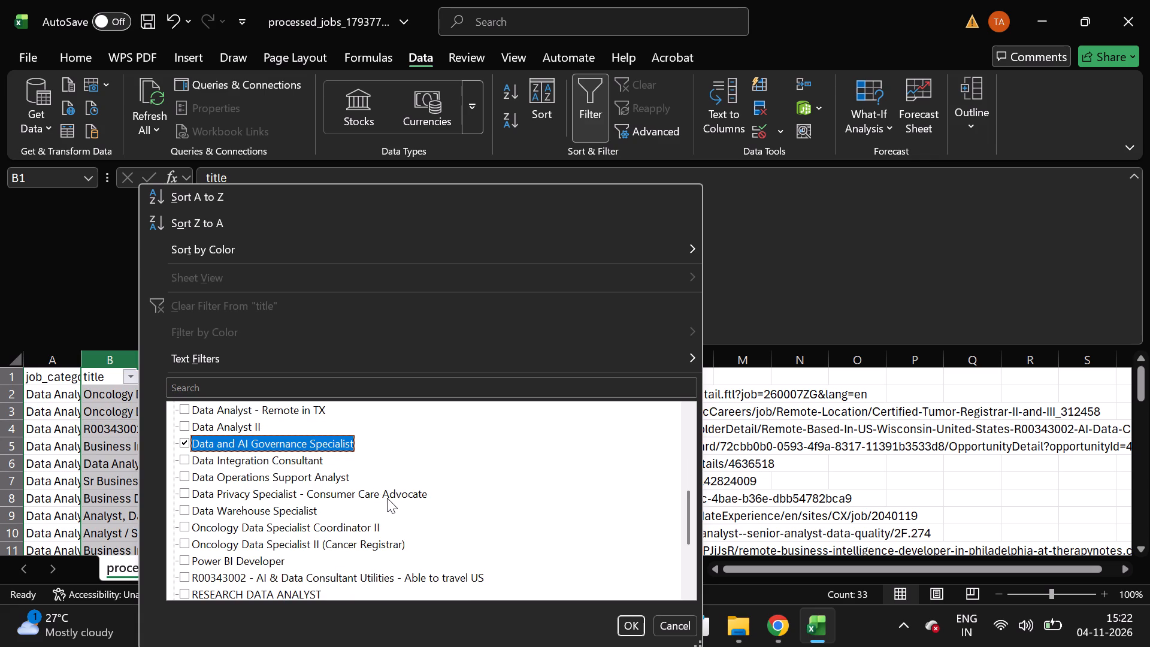
left_click(391, 496)
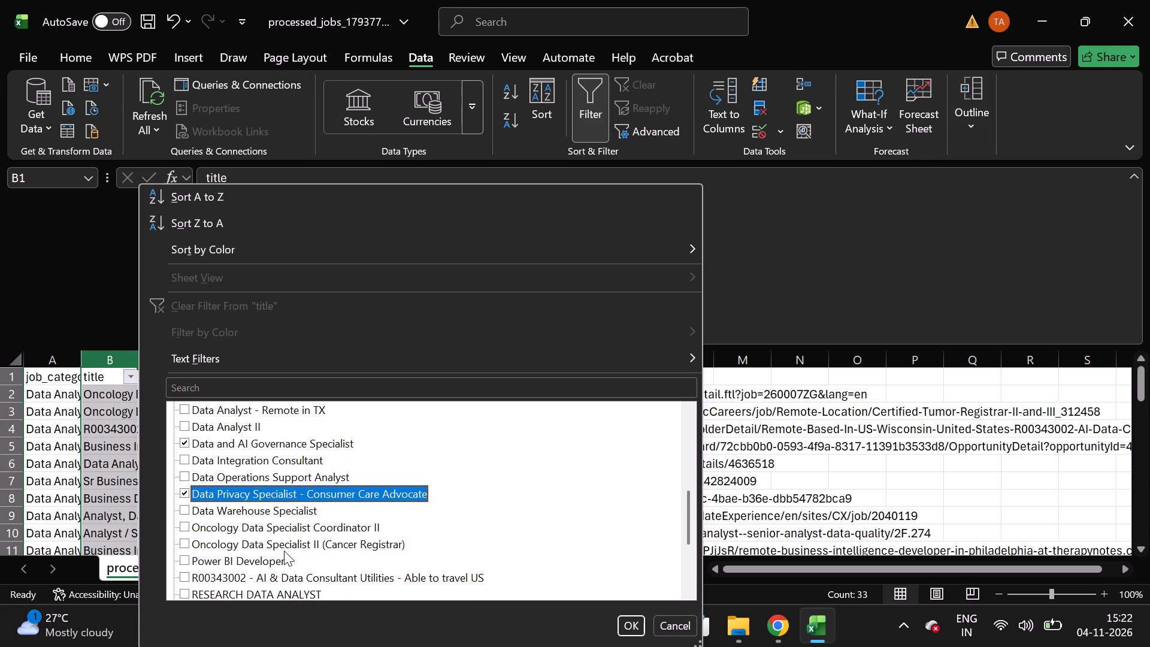
left_click(249, 537)
left_click(233, 533)
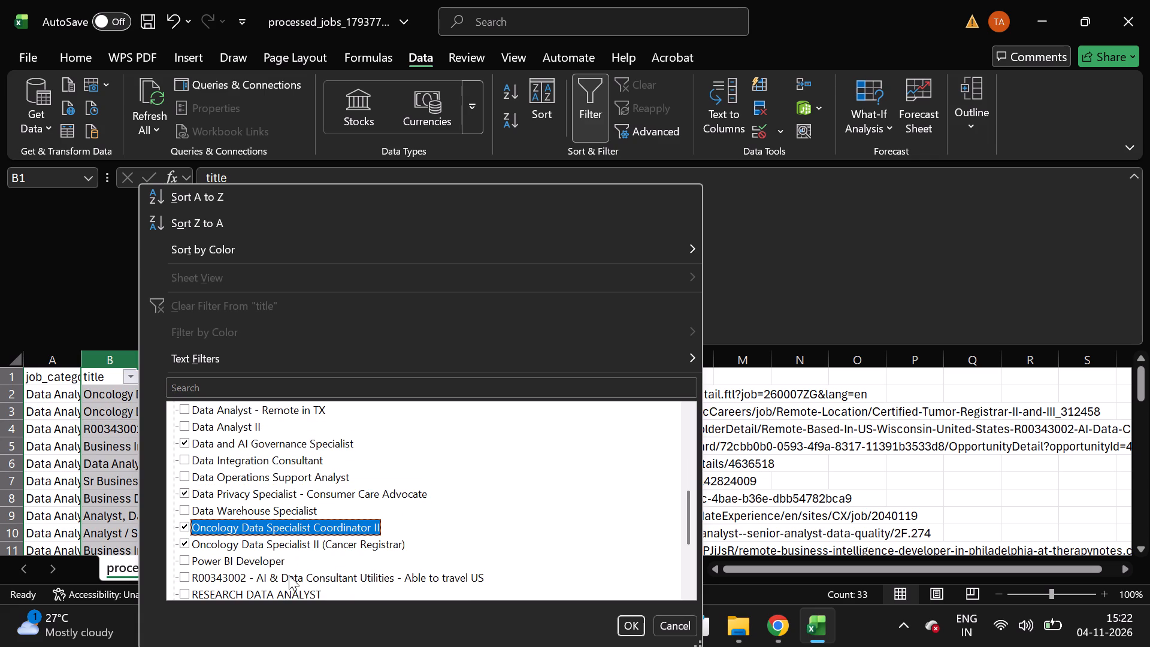
Add the Senior Product Tax Specialist title and blanks to the title filter selection and apply it.
scroll(289, 575, "down", 1)
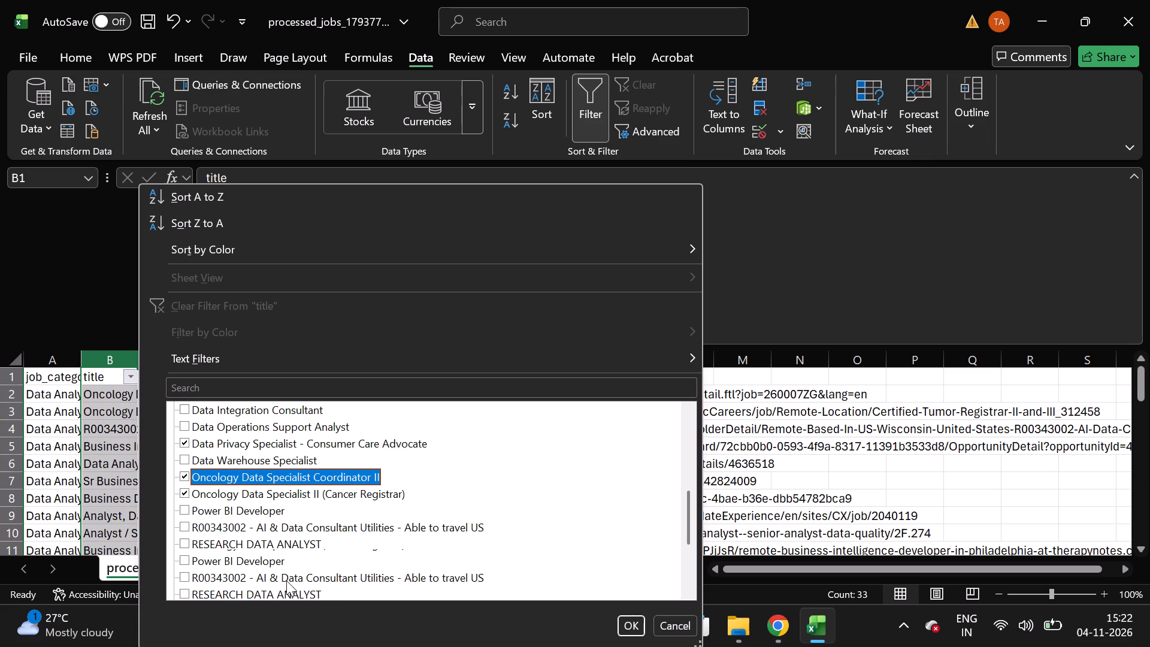
scroll(286, 581, "down", 1)
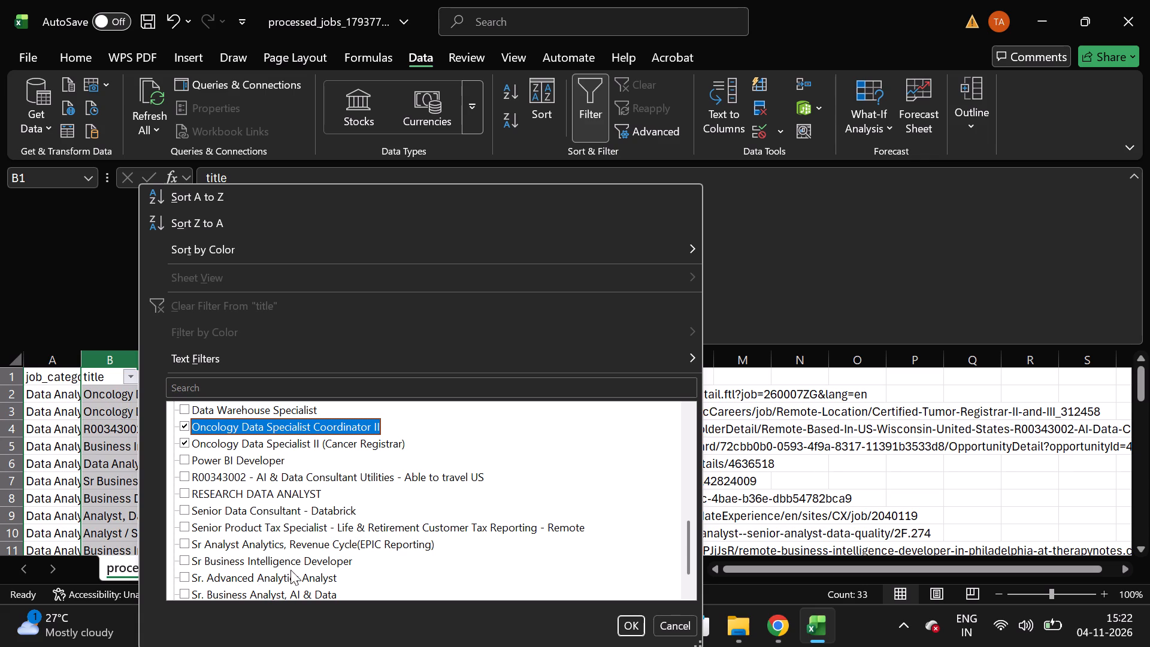
left_click(400, 531)
scroll(321, 588, "down", 1)
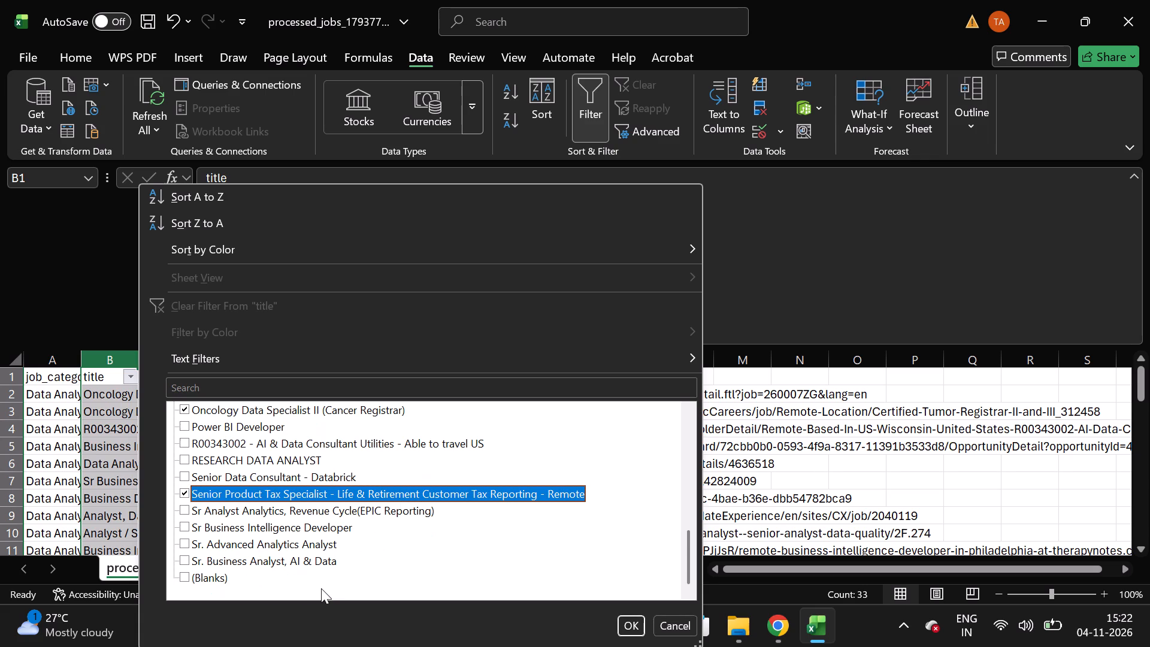
left_click(216, 572)
left_click(628, 624)
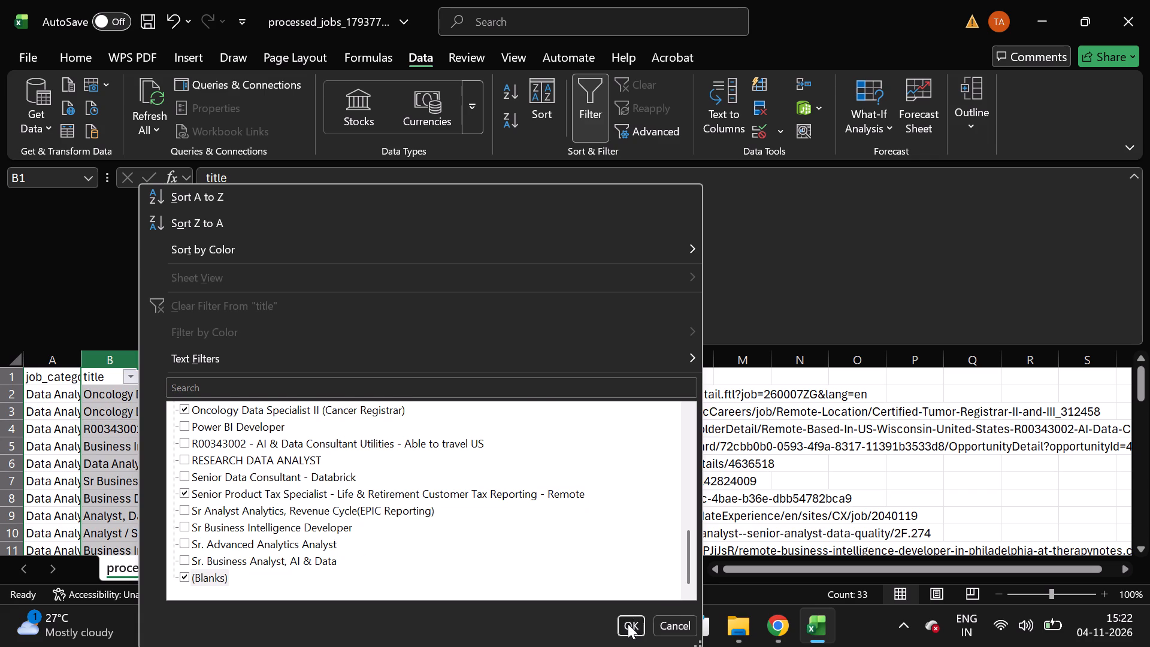
Delete all filtered job rows below the header row and turn off the filter.
left_click(4, 394)
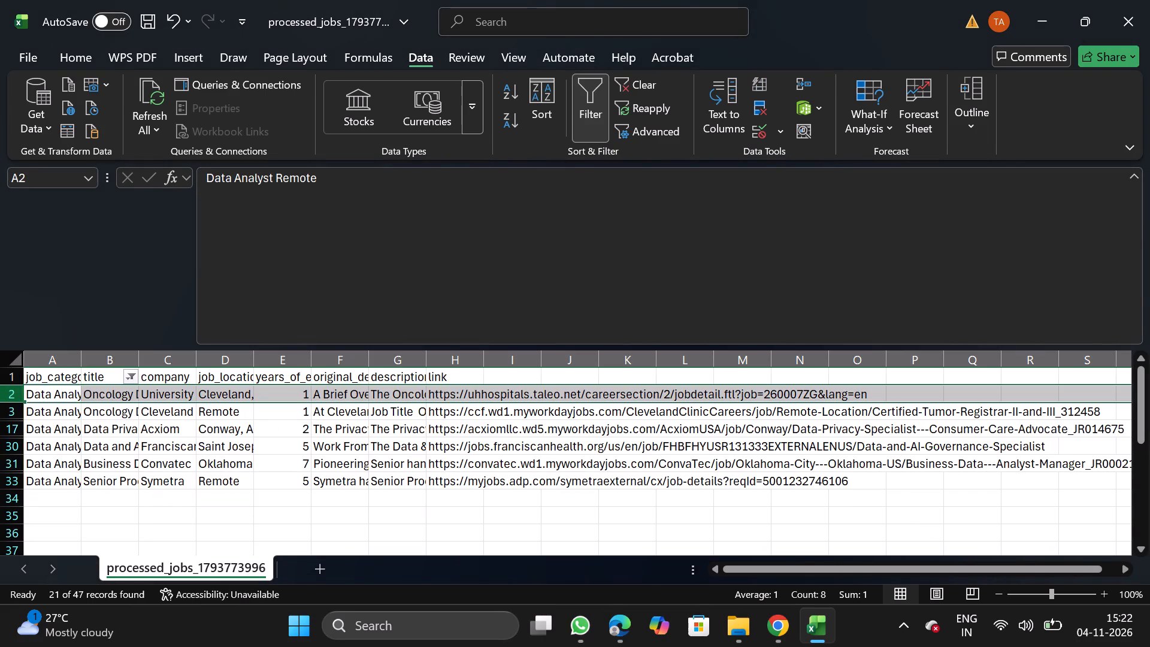
key("ctrl+shift+Down")
right_click(71, 433)
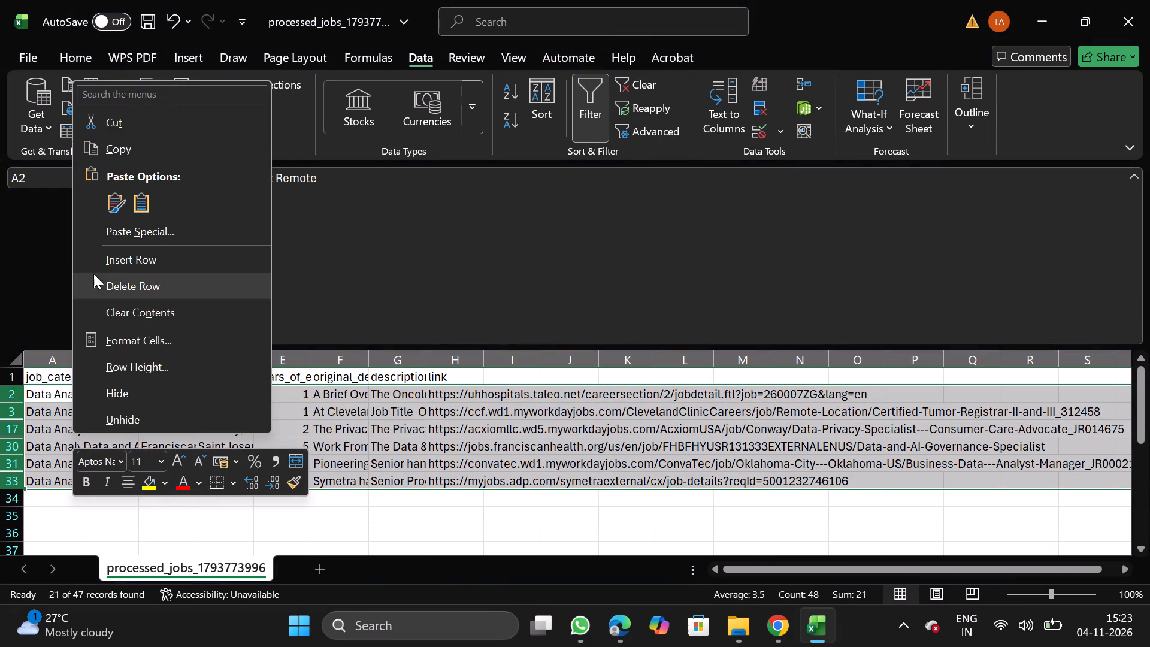
left_click(157, 276)
left_click(592, 113)
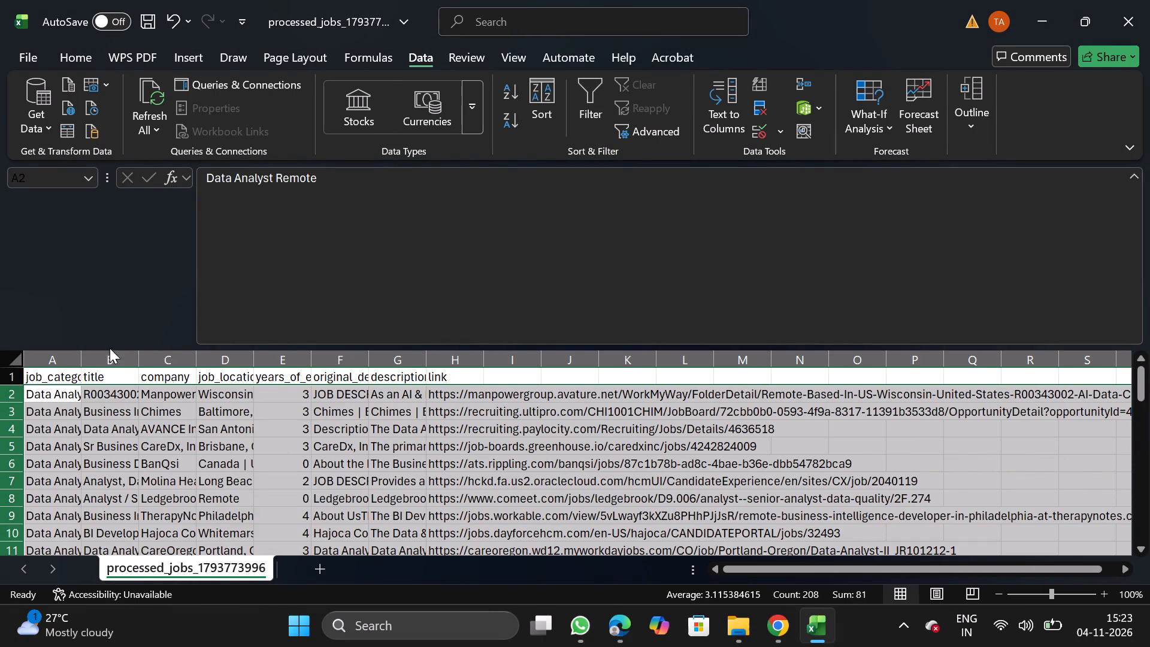
Add a filter to the title column and limit it to titles matching "consultan".
left_click(114, 365)
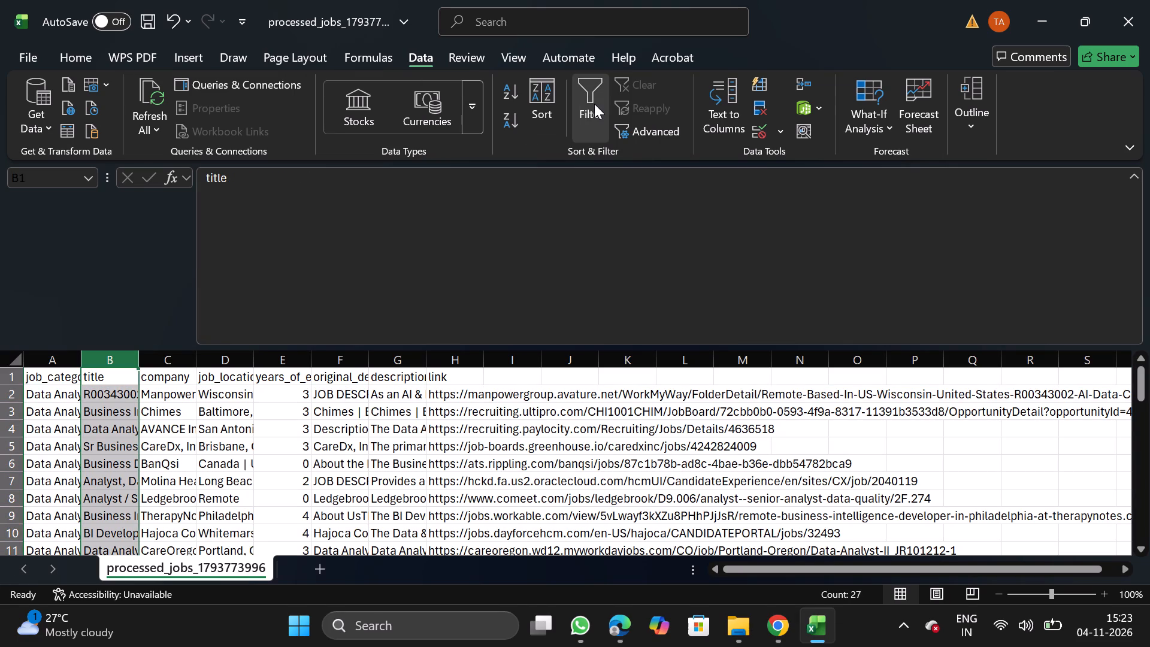
left_click(607, 98)
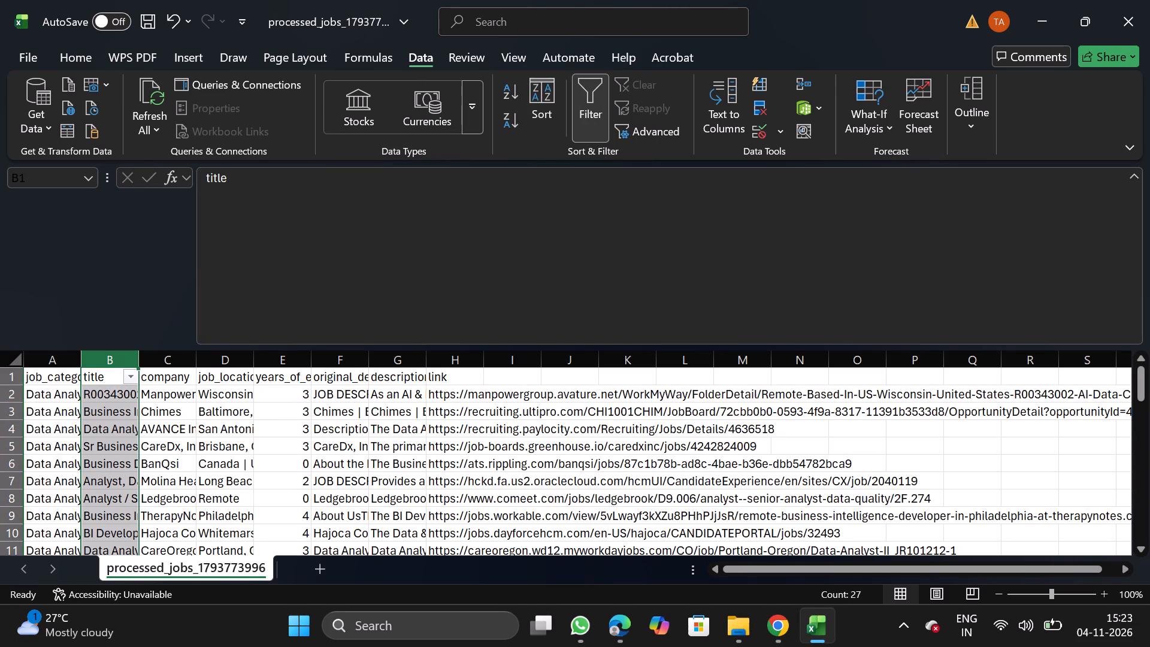
left_click(130, 378)
left_click(234, 393)
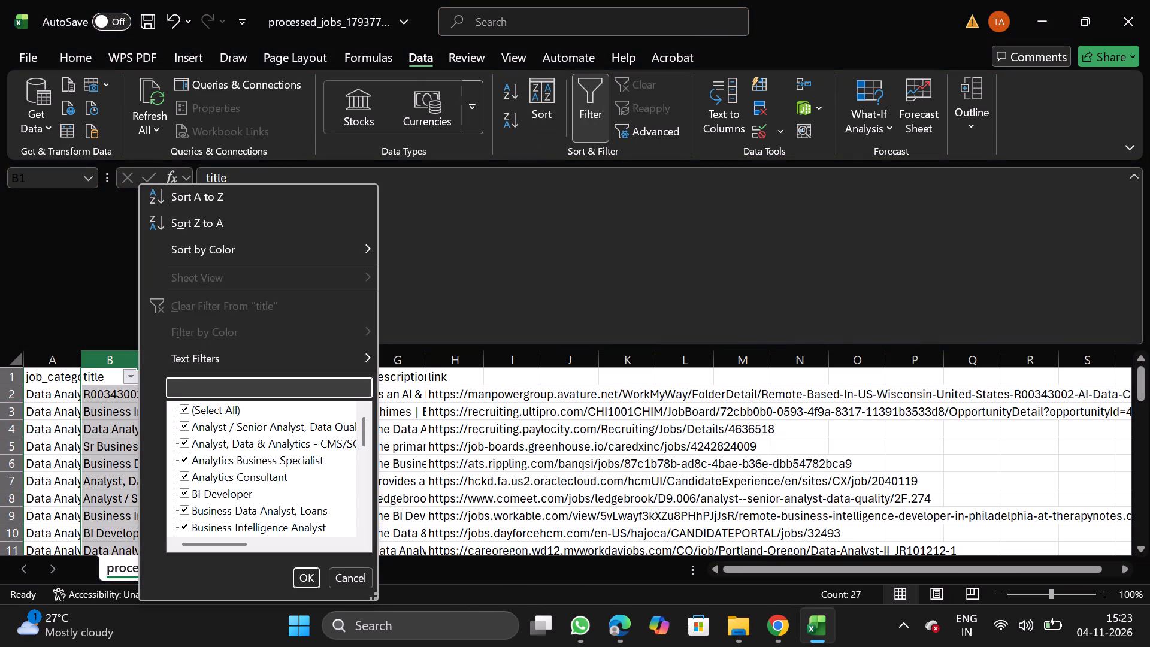
type("consultant")
key("BackSpace")
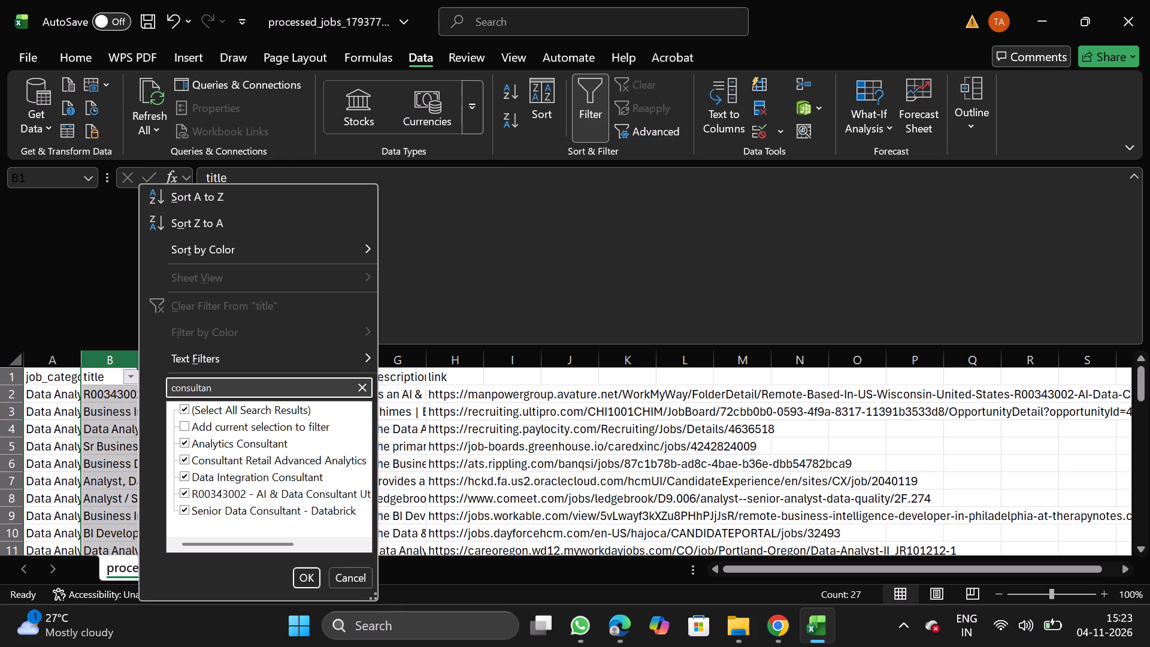
left_click(320, 575)
left_click(301, 576)
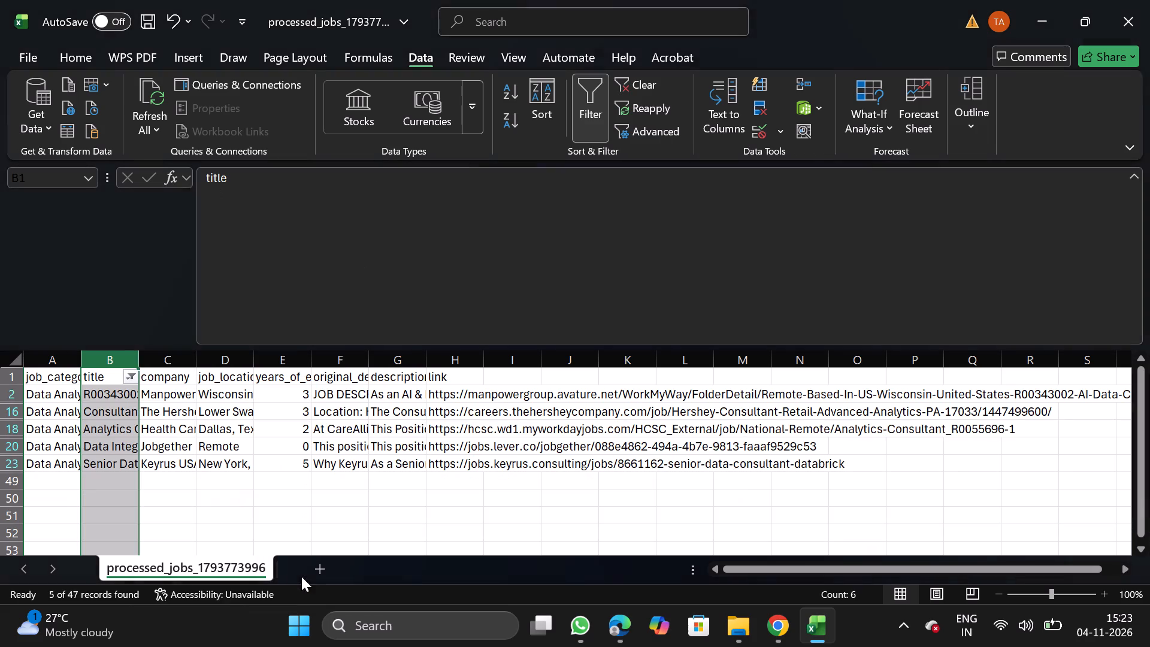
Delete the filtered Analytics Consultant and Data Integration Consultant rows and turn off the filter.
left_click(7, 442)
right_click(26, 444)
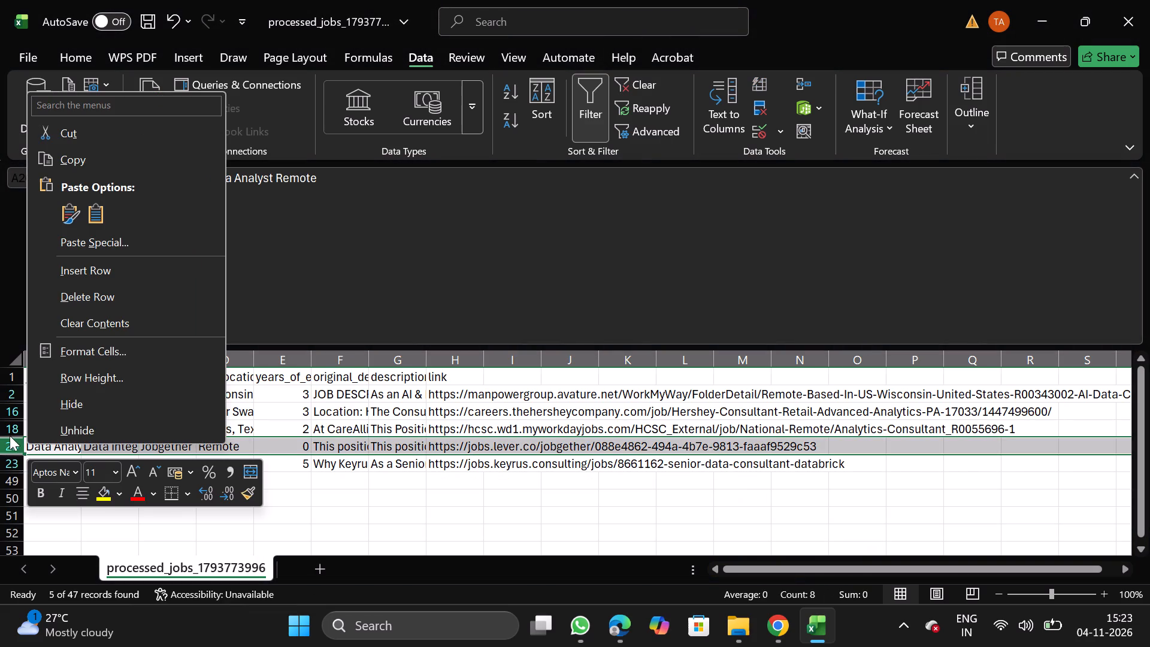
left_click(7, 431)
double_click(7, 431)
key("shift+Down")
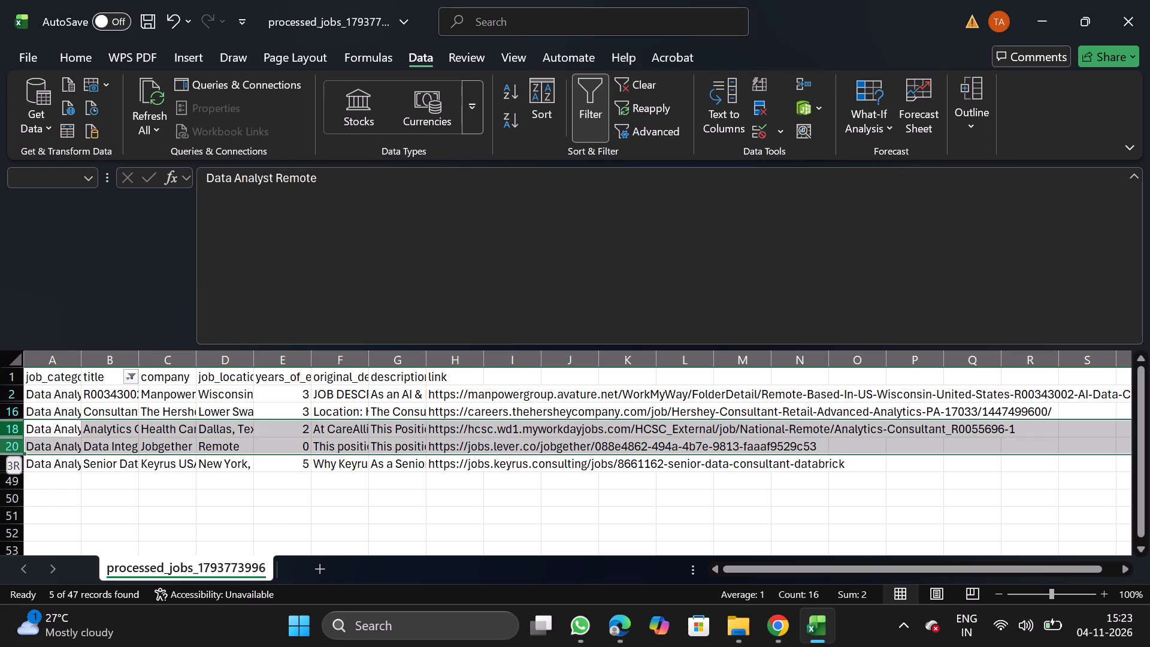
right_click(54, 435)
left_click(147, 286)
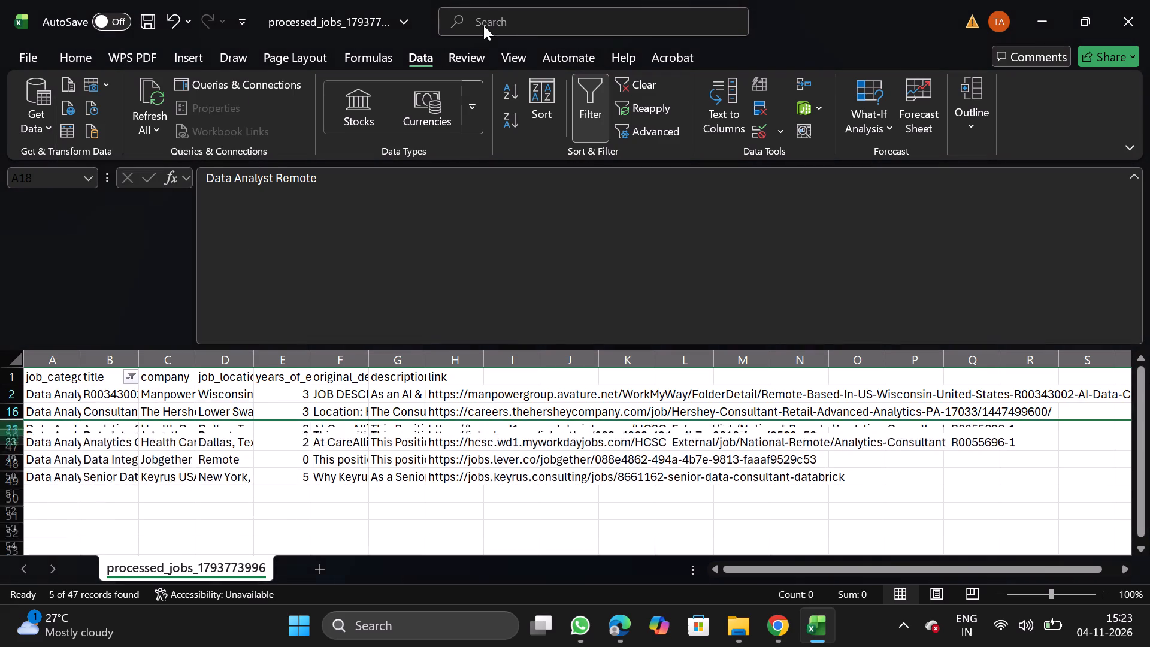
left_click(580, 105)
Add a filter to the title column again and search its list for "architect".
left_click(107, 366)
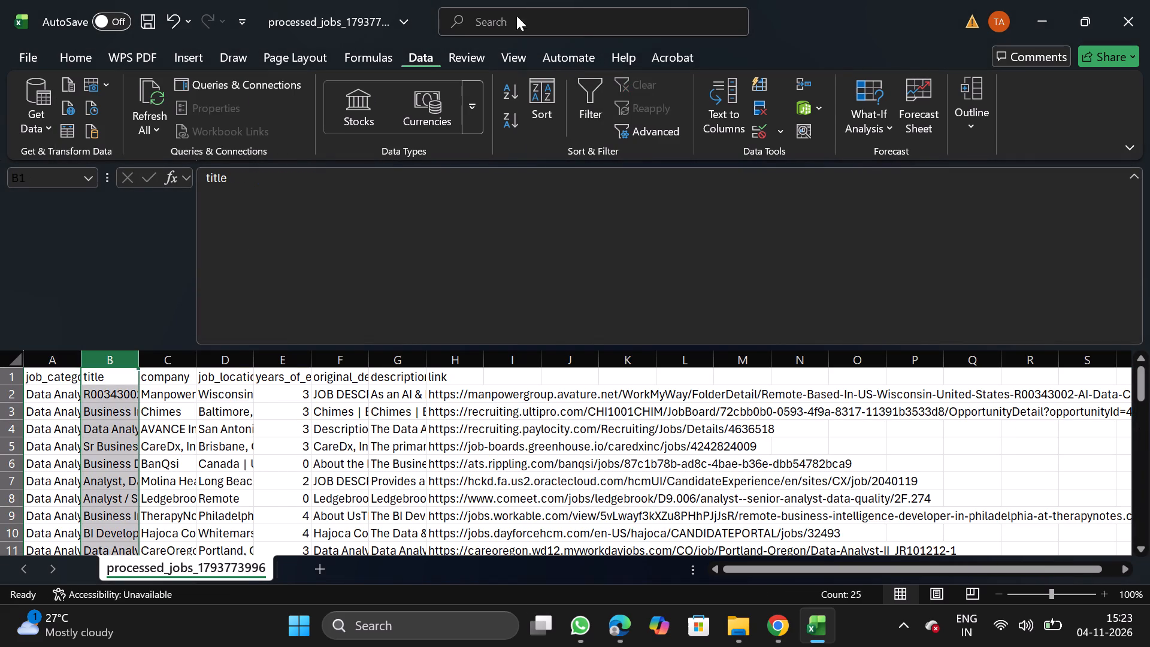
left_click(590, 92)
left_click(131, 372)
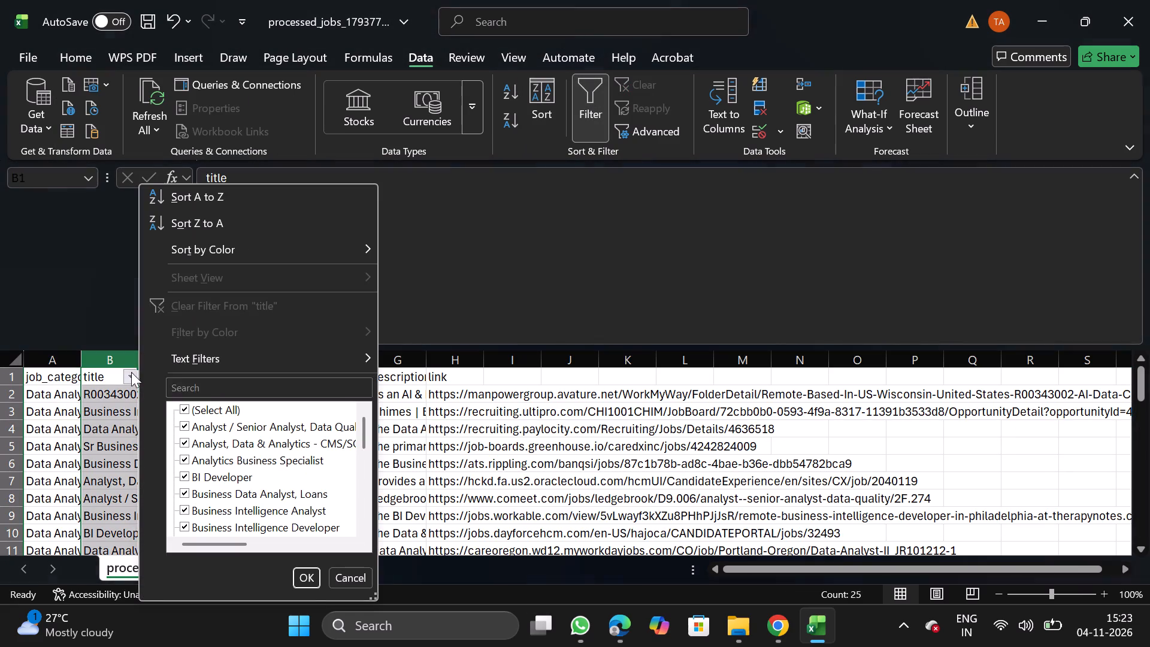
left_click(216, 389)
type("architec")
key("t")
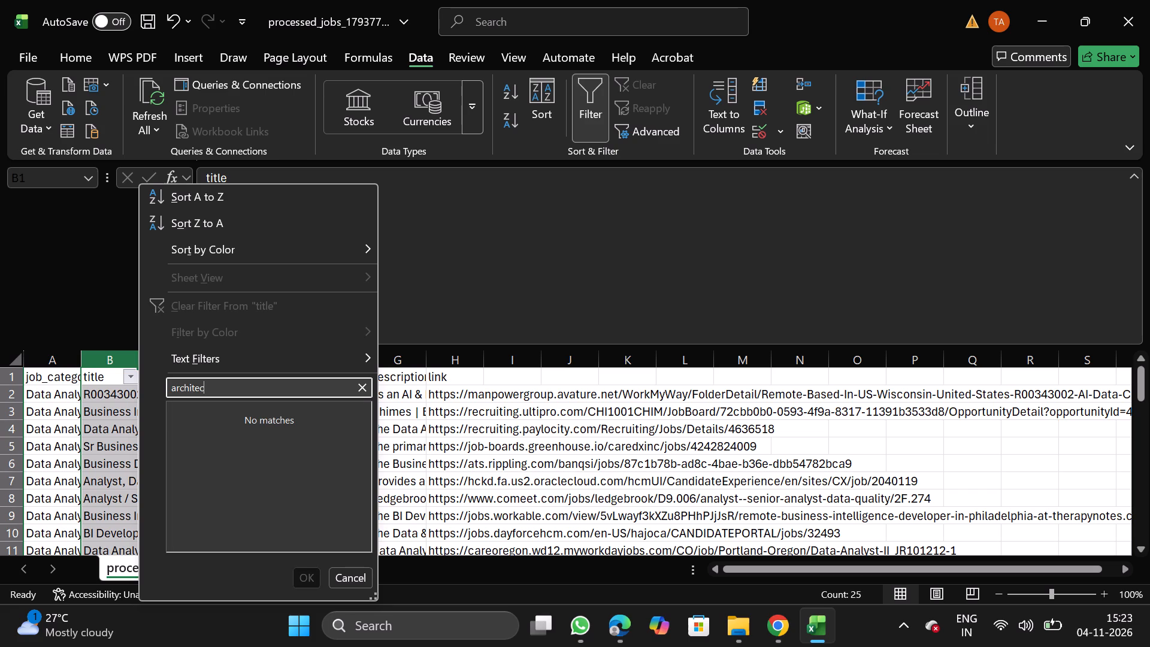
Replace the title filter search term with "enterprise" to check for enterprise-level roles.
key("BackSpace")
key("BackSpace")
key("BackSpace")
key("BackSpace")
key("BackSpace")
key("BackSpace")
key("BackSpace")
key("BackSpace")
key("BackSpace")
key("BackSpace")
key("BackSpace")
key("BackSpace")
key("BackSpace")
key("BackSpace")
key("BackSpace")
key("BackSpace")
key("BackSpace")
key("BackSpace")
key("BackSpace")
key("BackSpace")
type("enterprise")
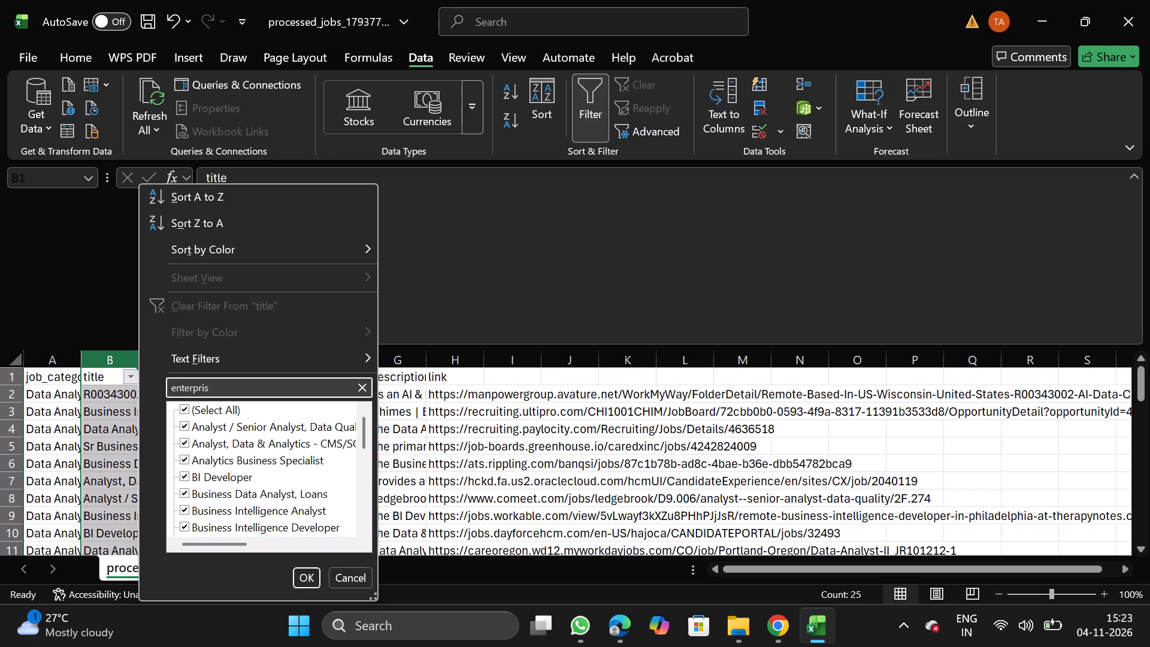
Replace the title filter search term with "lead" to check for lead roles.
key("BackSpace")
key("BackSpace")
key("BackSpace")
key("BackSpace")
key("BackSpace")
key("BackSpace")
key("BackSpace")
key("BackSpace")
key("BackSpace")
key("BackSpace")
key("BackSpace")
key("BackSpace")
key("BackSpace")
key("BackSpace")
key("BackSpace")
key("BackSpace")
key("BackSpace")
key("BackSpace")
key("BackSpace")
type("lead")
Replace the title filter search term with "staff" to check for staff-level roles.
key("BackSpace")
key("BackSpace")
key("BackSpace")
key("BackSpace")
key("BackSpace")
key("BackSpace")
key("BackSpace")
key("BackSpace")
key("BackSpace")
key("BackSpace")
key("BackSpace")
key("BackSpace")
key("BackSpace")
key("BackSpace")
key("BackSpace")
type("sy")
key("BackSpace")
type("taff")
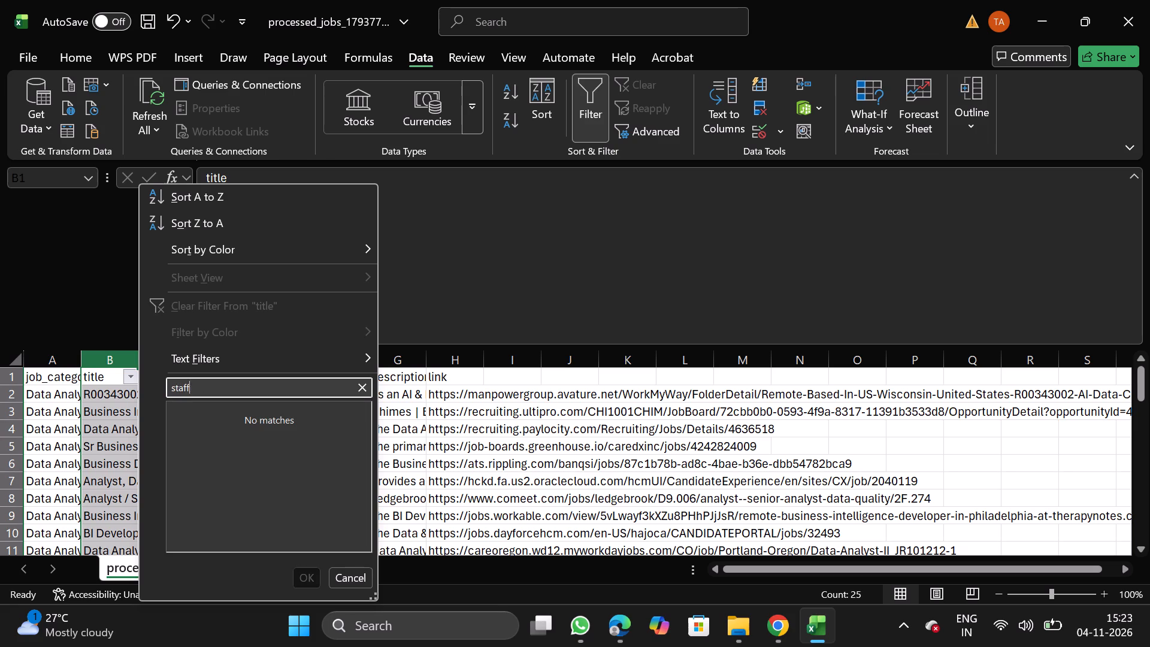
Search the title filter list for "principal", close the list without applying it and remove the title filter.
key("BackSpace")
key("BackSpace")
key("BackSpace")
key("BackSpace")
key("BackSpace")
key("BackSpace")
key("BackSpace")
key("BackSpace")
key("BackSpace")
key("BackSpace")
key("BackSpace")
key("BackSpace")
key("BackSpace")
key("BackSpace")
key("BackSpace")
key("BackSpace")
key("BackSpace")
key("BackSpace")
key("BackSpace")
key("BackSpace")
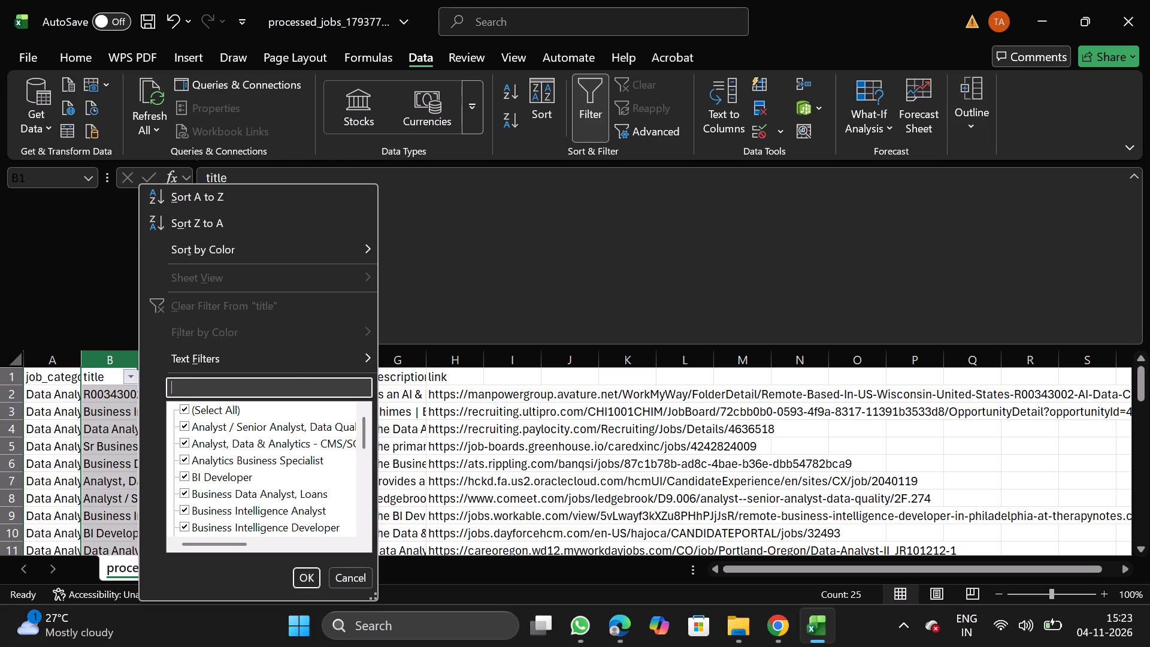
type("principal")
left_click(343, 577)
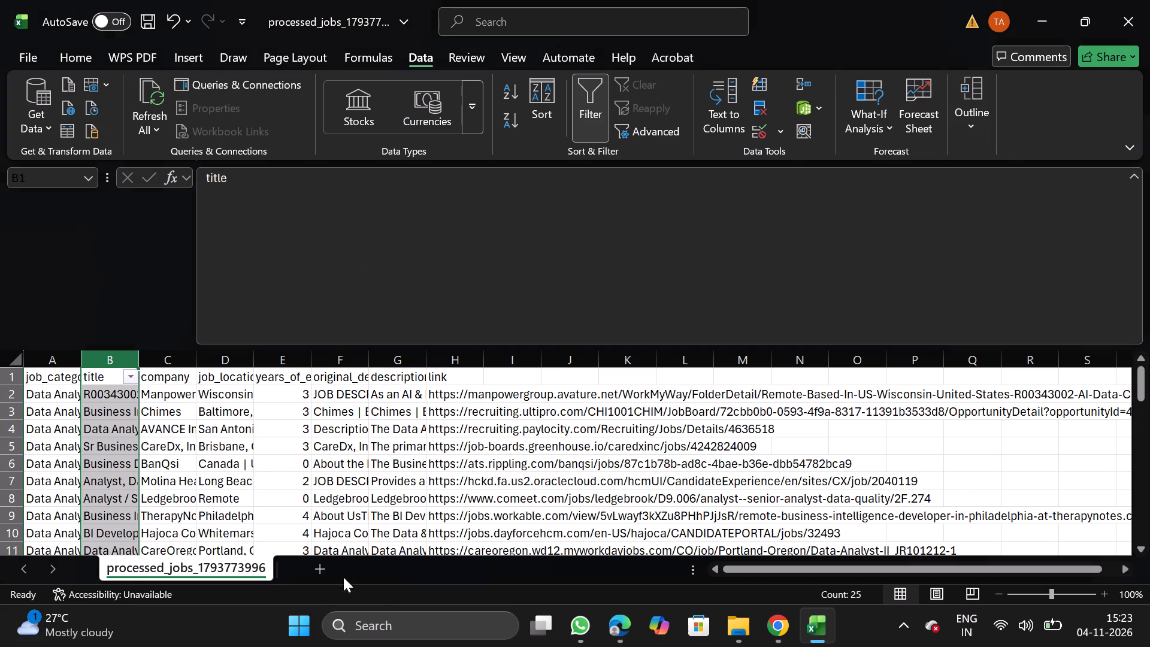
left_click(590, 110)
Add a filter to the company column and search its list for "walmart".
left_click(168, 365)
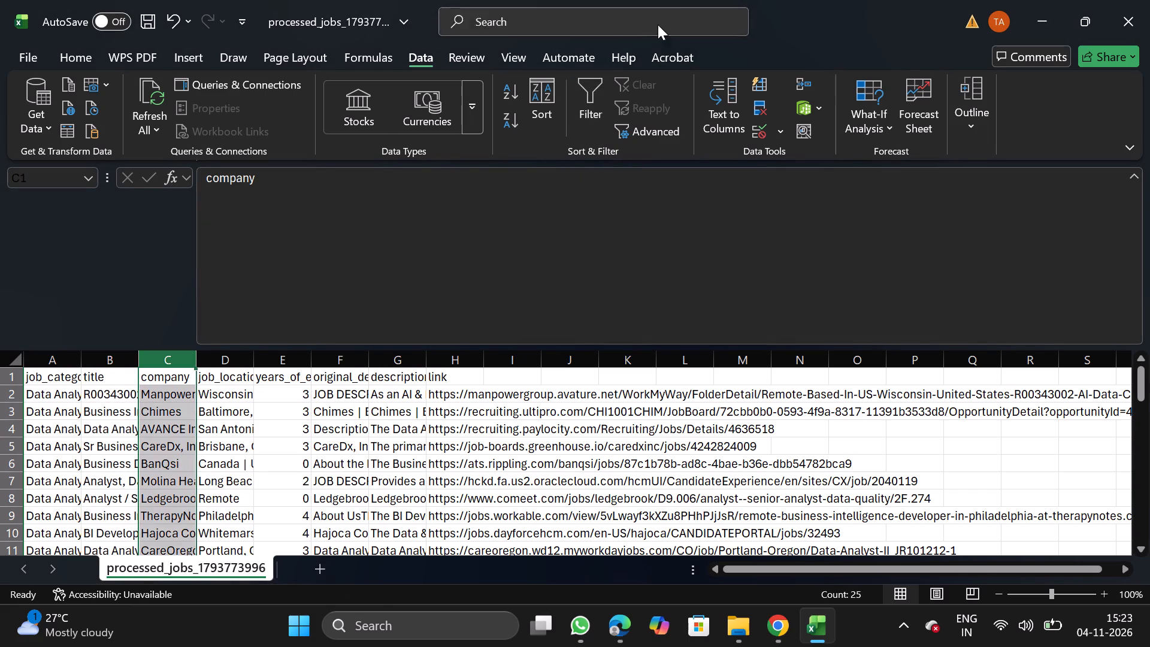
left_click(588, 104)
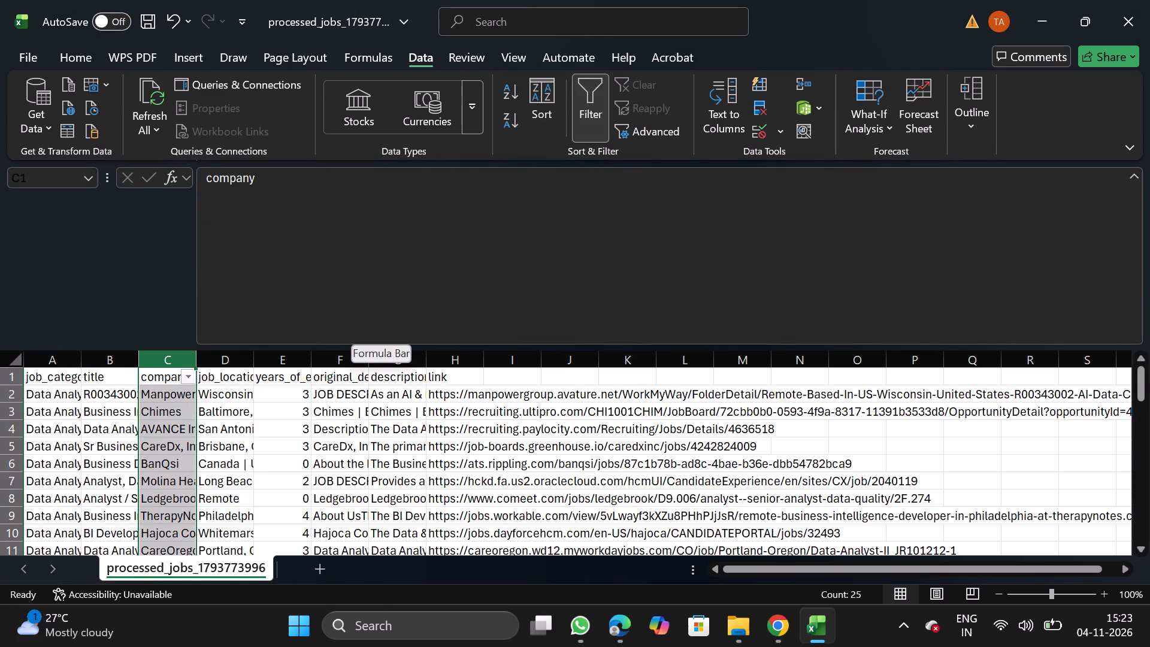
left_click(181, 374)
left_click(256, 383)
type("walmart")
Search the company filter list for "dried" and clear the search term.
key("BackSpace")
key("BackSpace")
key("BackSpace")
key("BackSpace")
key("BackSpace")
key("BackSpace")
key("BackSpace")
key("BackSpace")
key("BackSpace")
key("BackSpace")
key("BackSpace")
key("BackSpace")
key("BackSpace")
key("BackSpace")
key("BackSpace")
key("BackSpace")
key("BackSpace")
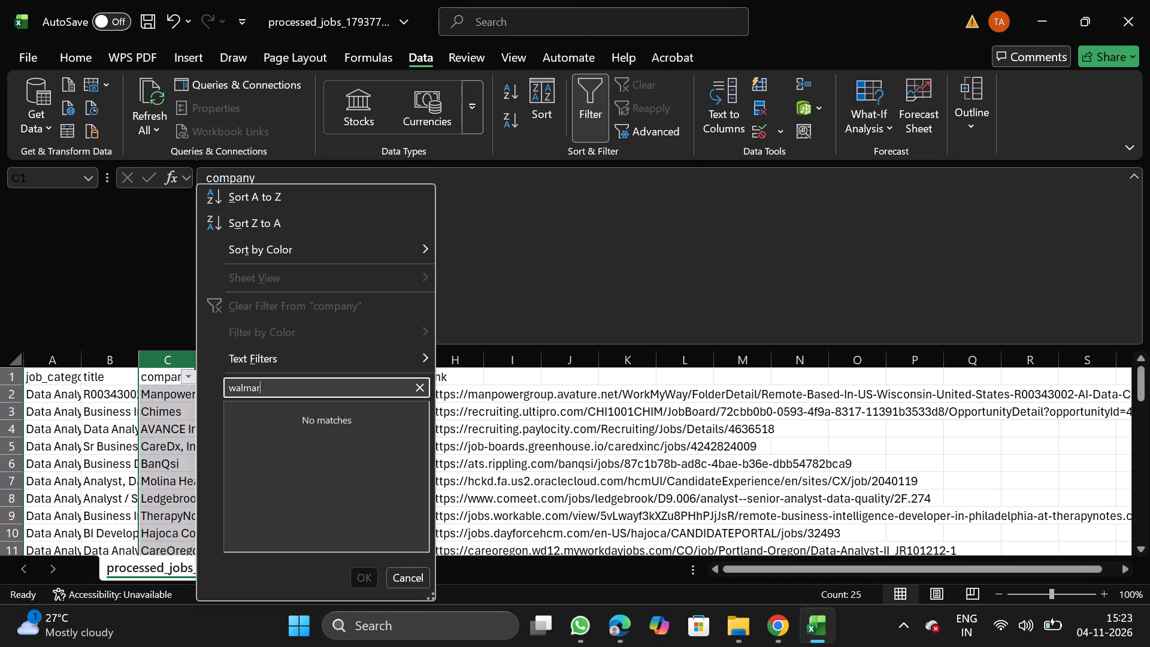
type("dried")
key("BackSpace")
key("BackSpace")
key("BackSpace")
key("BackSpace")
key("BackSpace")
key("BackSpace")
key("BackSpace")
key("BackSpace")
key("BackSpace")
key("BackSpace")
key("BackSpace")
key("BackSpace")
Search the company filter list for "capital" and clear the search term.
type("capital")
key("BackSpace")
key("BackSpace")
key("BackSpace")
key("BackSpace")
key("BackSpace")
key("BackSpace")
key("BackSpace")
key("BackSpace")
key("BackSpace")
key("BackSpace")
key("BackSpace")
key("BackSpace")
key("BackSpace")
key("BackSpace")
key("BackSpace")
Search the company filter list for "uner" and clear the search term.
type("uner")
key("BackSpace")
key("BackSpace")
key("BackSpace")
key("BackSpace")
key("BackSpace")
key("BackSpace")
key("BackSpace")
key("BackSpace")
key("BackSpace")
key("BackSpace")
key("BackSpace")
key("BackSpace")
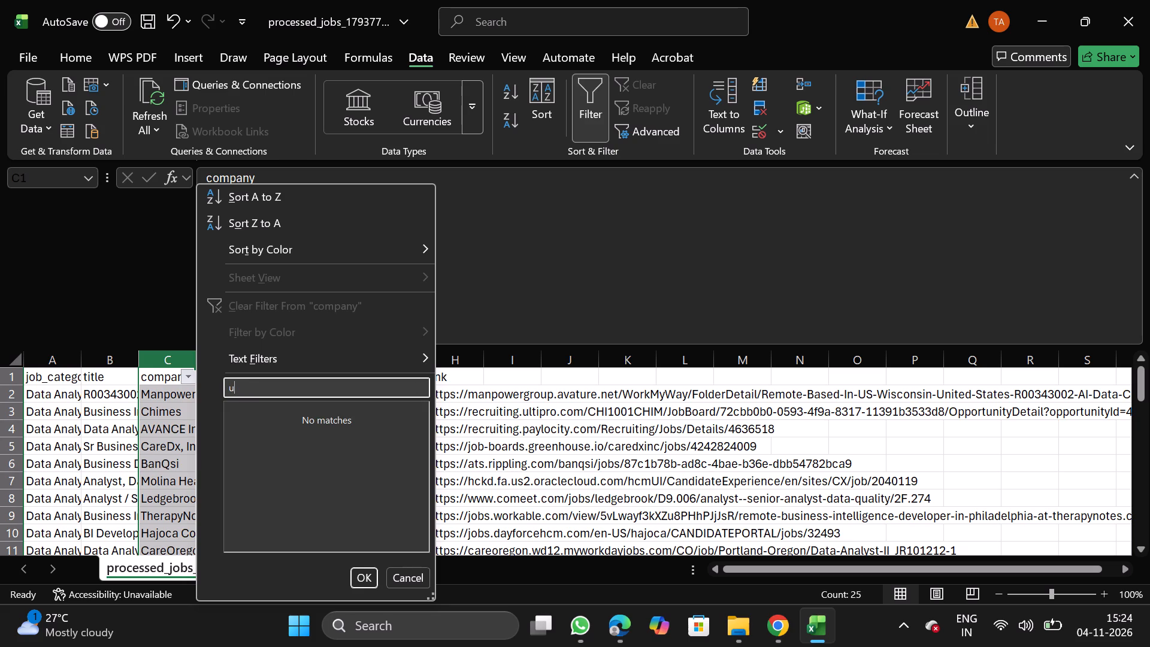
Search the company filter list for "hunt" and clear the search term.
type("hunt")
key("BackSpace")
key("BackSpace")
key("BackSpace")
key("BackSpace")
key("BackSpace")
key("BackSpace")
key("BackSpace")
key("BackSpace")
key("BackSpace")
key("BackSpace")
key("BackSpace")
key("BackSpace")
key("BackSpace")
key("BackSpace")
Search the company filter list for "skim" and clear the search term.
type("skim")
key("BackSpace")
key("BackSpace")
key("BackSpace")
key("BackSpace")
key("BackSpace")
key("BackSpace")
key("BackSpace")
key("BackSpace")
key("BackSpace")
key("BackSpace")
key("BackSpace")
key("BackSpace")
key("BackSpace")
key("BackSpace")
key("BackSpace")
key("BackSpace")
key("BackSpace")
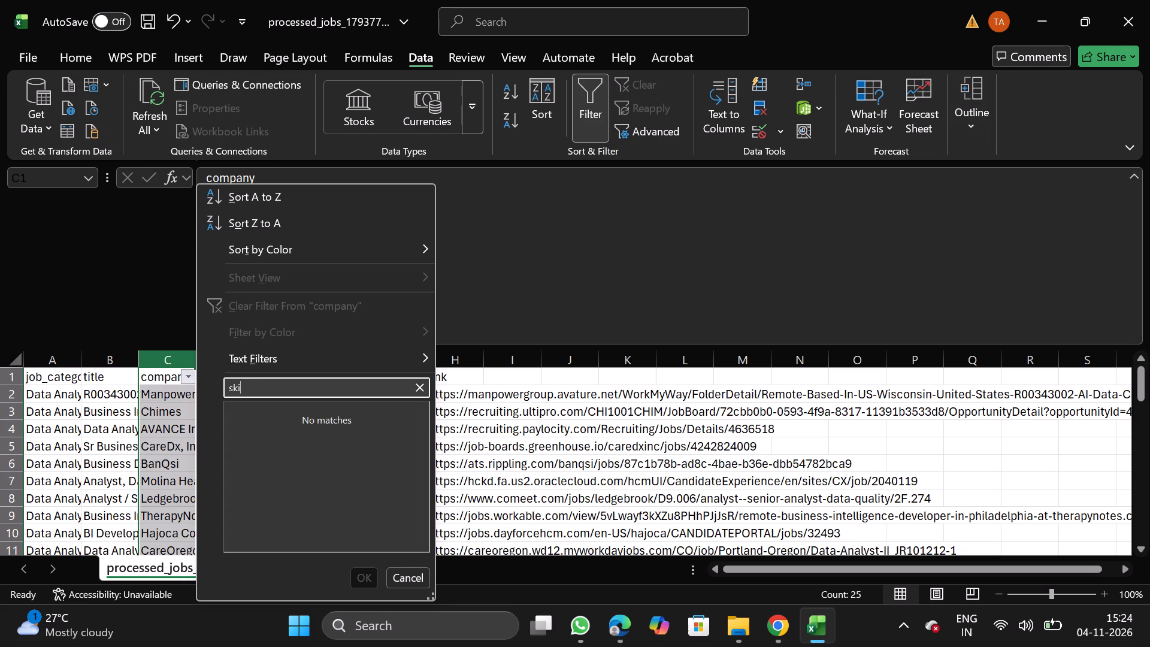
Search the company filter list for "ape" and clear the search term.
type("ape")
key("BackSpace")
key("BackSpace")
key("BackSpace")
key("BackSpace")
key("BackSpace")
key("BackSpace")
key("BackSpace")
key("BackSpace")
key("BackSpace")
key("BackSpace")
key("BackSpace")
Search the company filter list for "in landem", close the list without applying it and remove the company filter.
type("in landem")
left_click(409, 583)
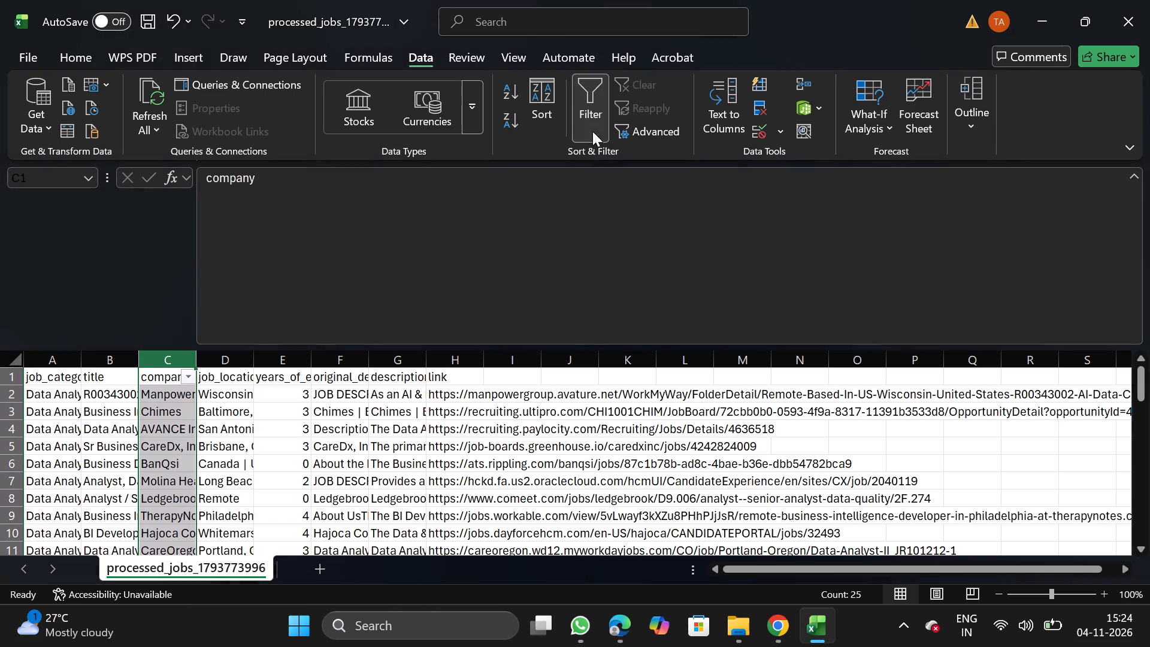
left_click(598, 116)
Save the cleaned file as the CSV "DA Remote_11_04" in the Daily Scraping jobs folder under Documents.
left_click(27, 58)
double_click(58, 310)
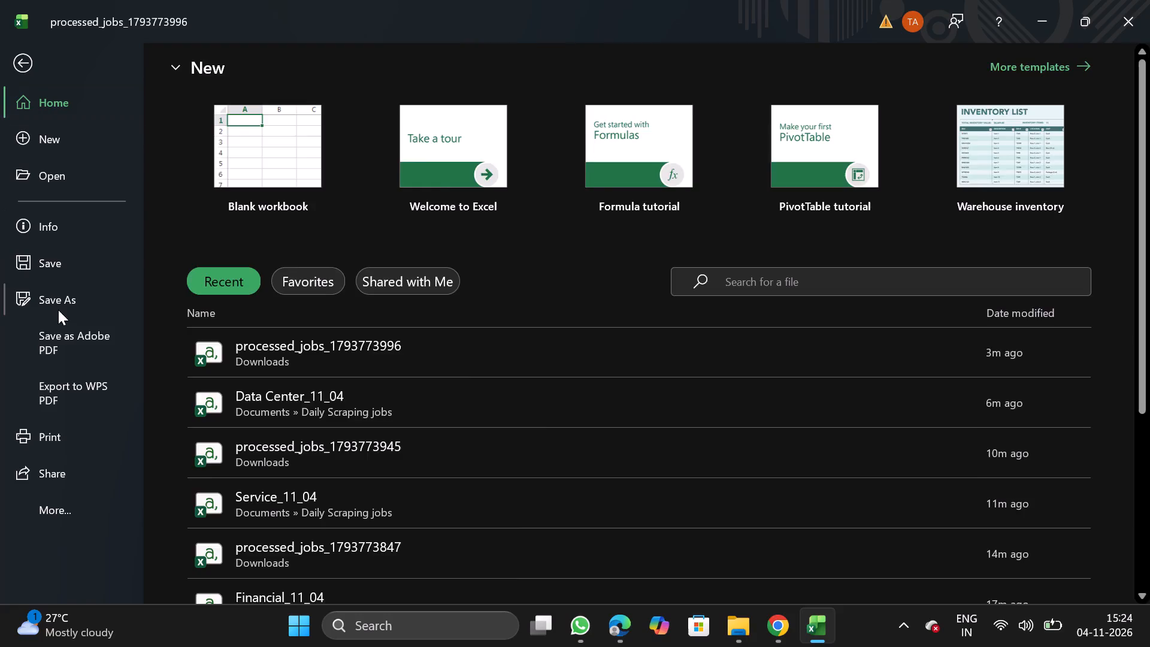
triple_click(273, 509)
double_click(273, 509)
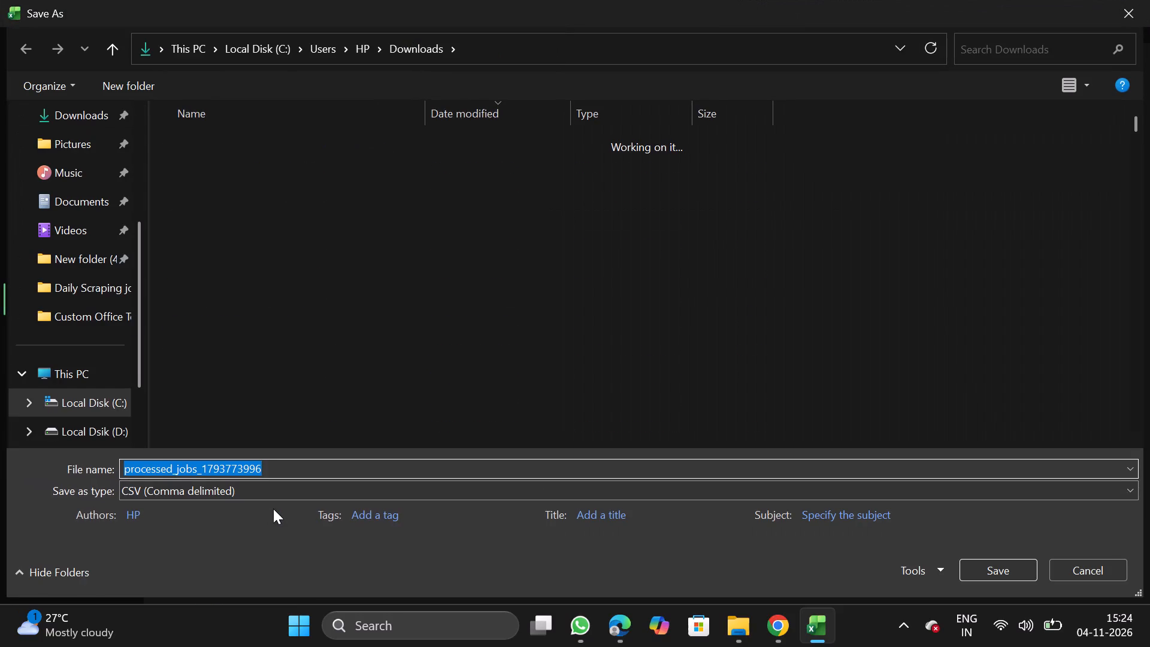
double_click(89, 204)
double_click(240, 195)
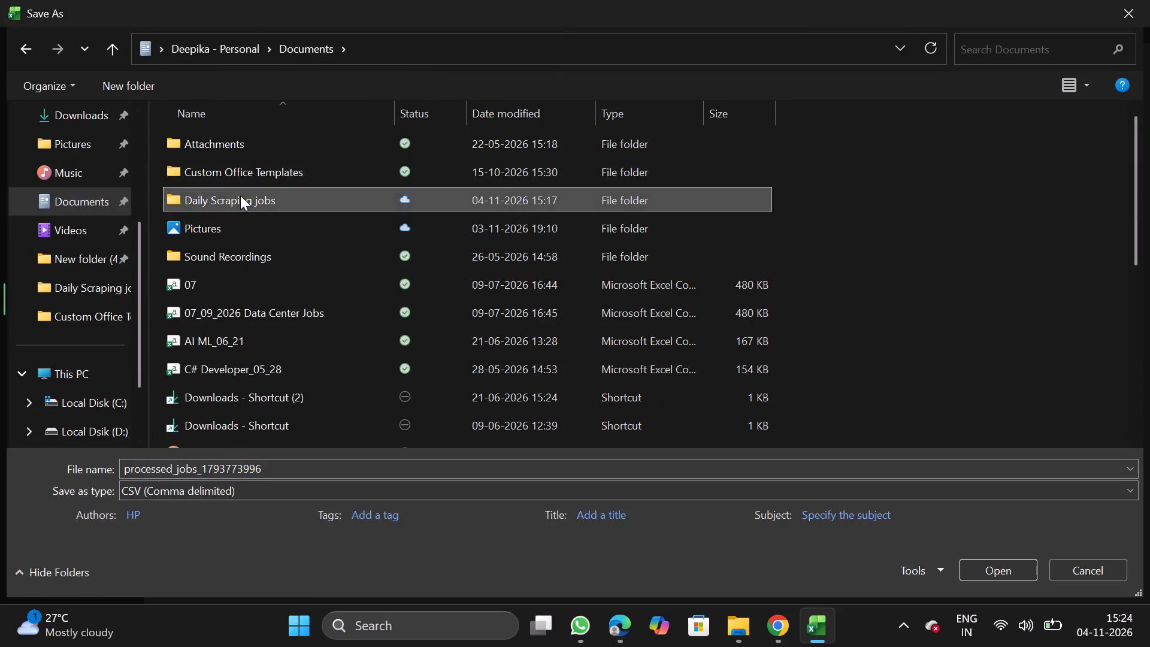
left_click(325, 467)
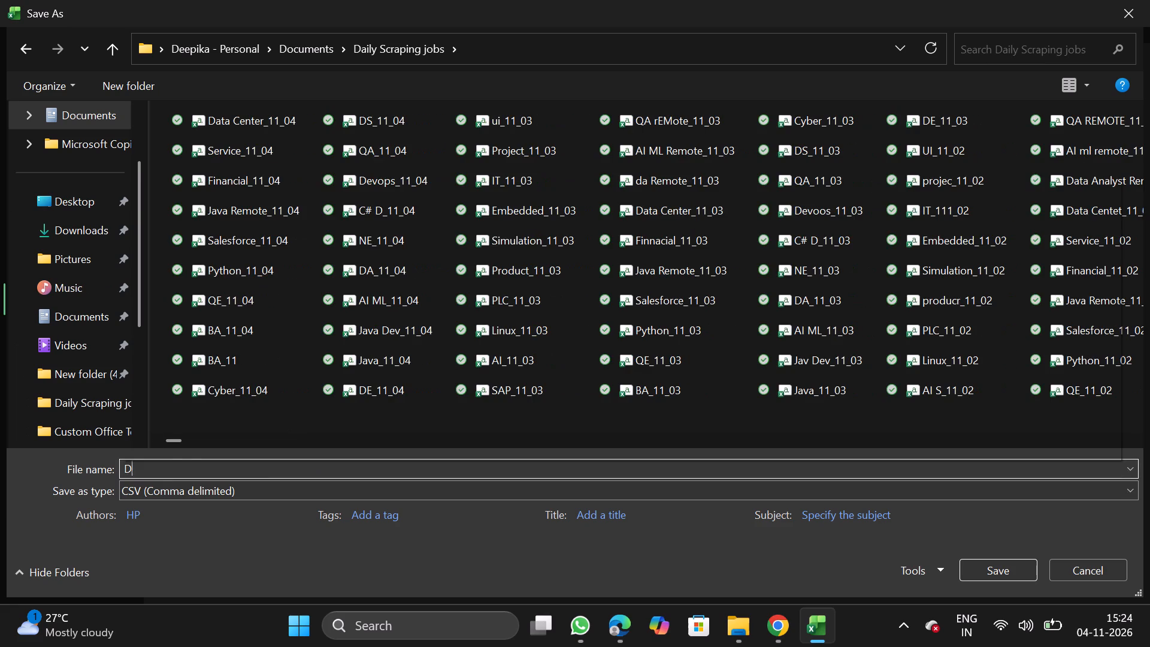
type("emote_11_0")
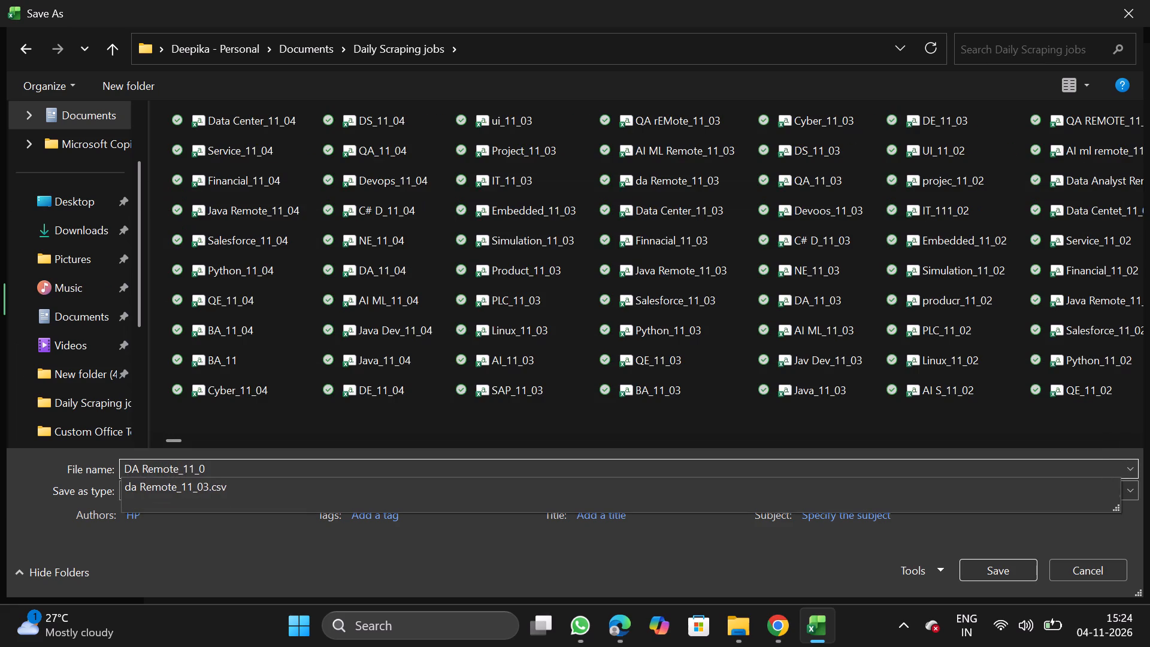
key("4")
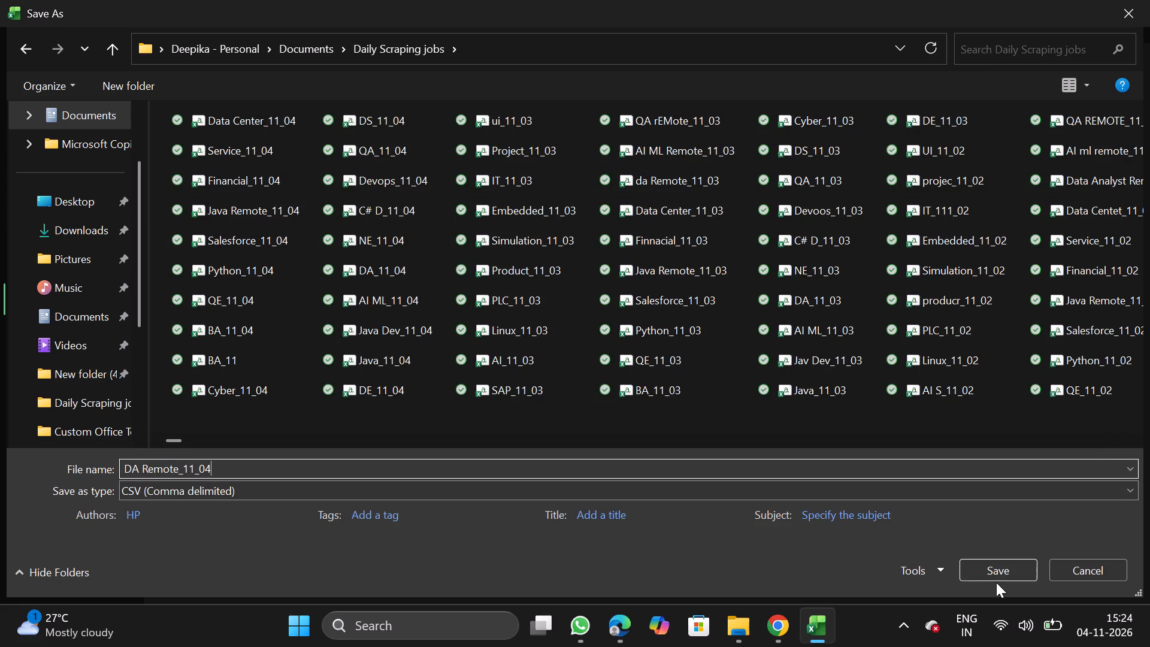
left_click(996, 582)
left_click(989, 572)
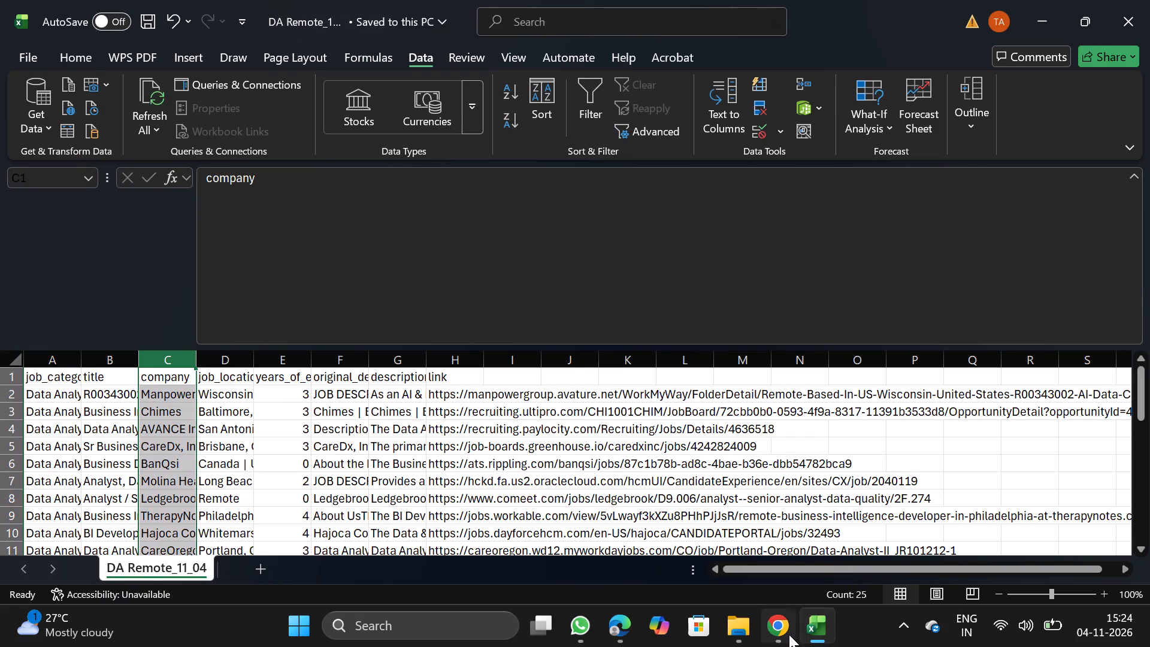
Switch to NextGenApply in Chrome and bulk upload the DA Remote_11_04 CSV file.
left_click(789, 634)
scroll(632, 519, "down", 2)
left_click(499, 485)
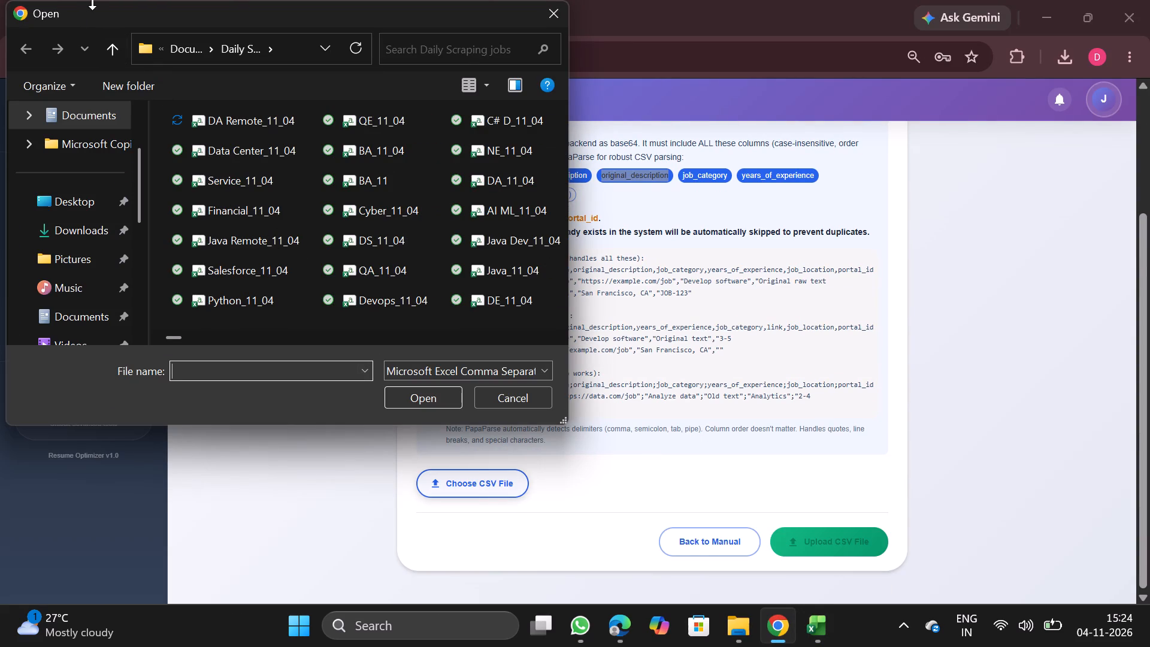
double_click(225, 129)
scroll(629, 448, "down", 2)
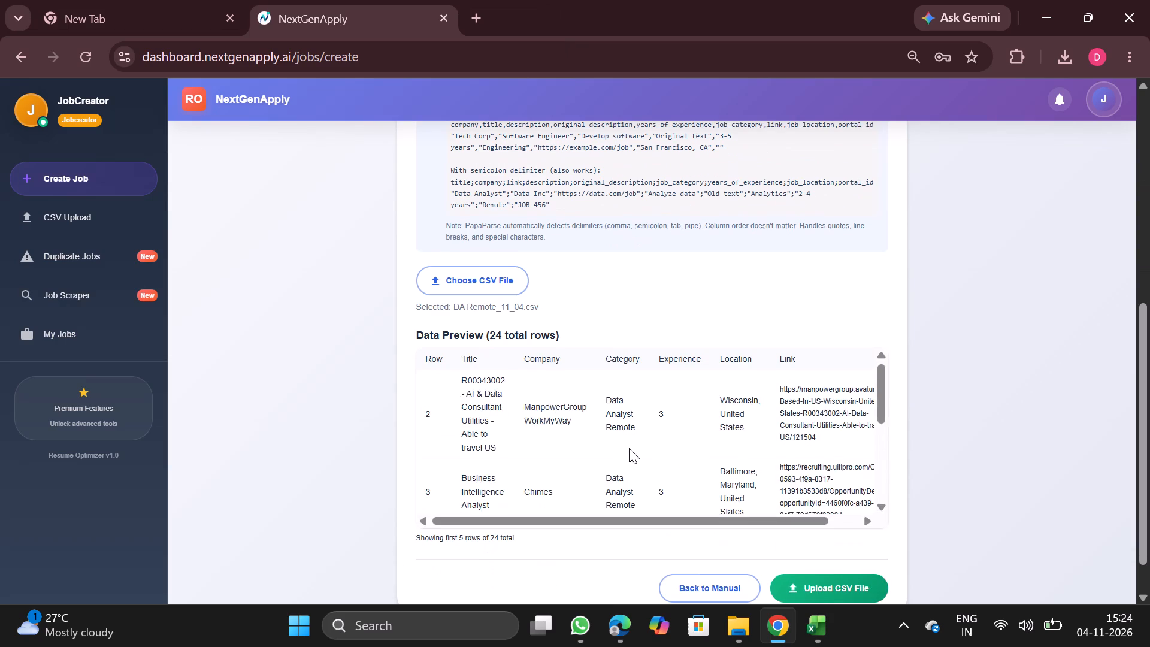
scroll(629, 448, "down", 1)
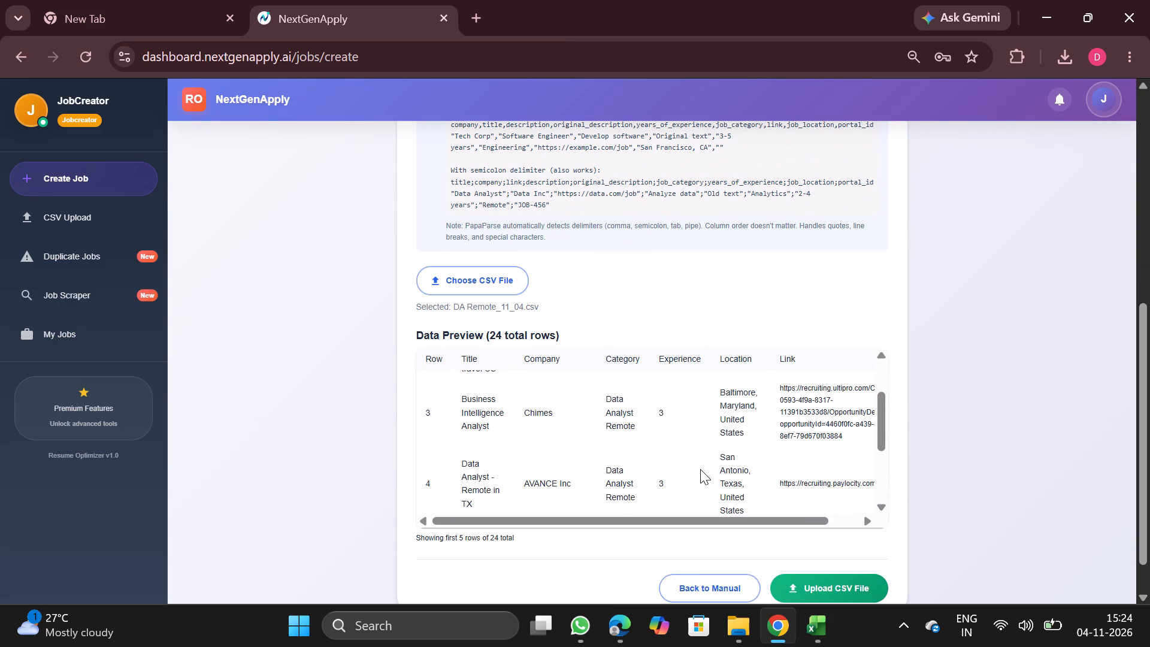
scroll(786, 531, "down", 1)
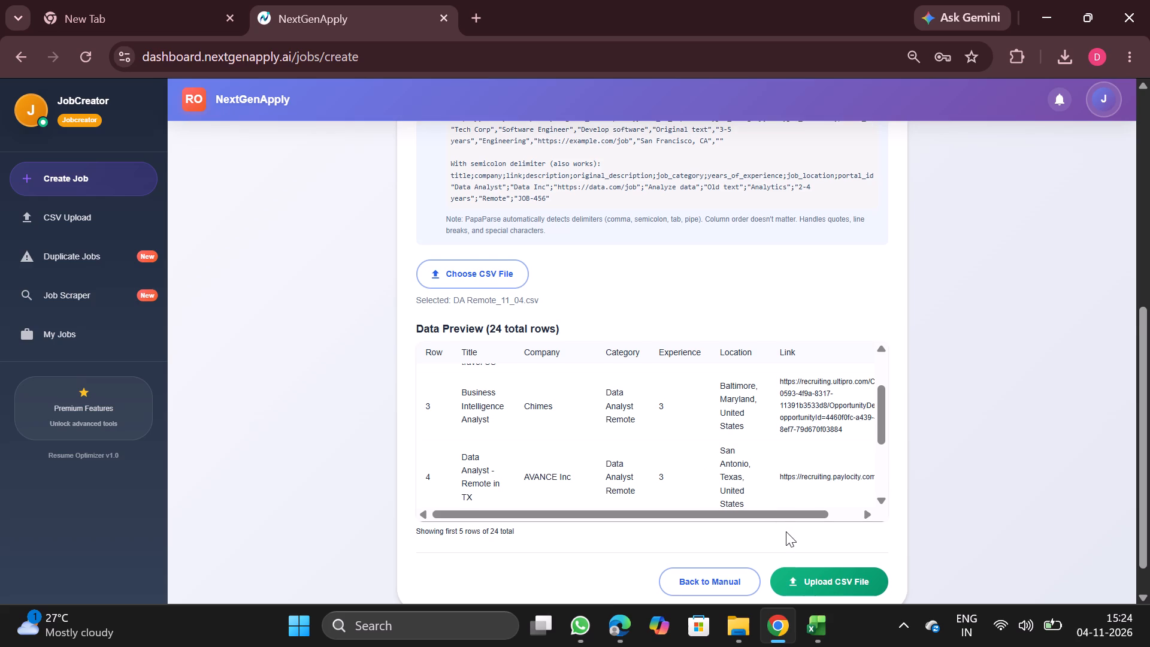
left_click(828, 555)
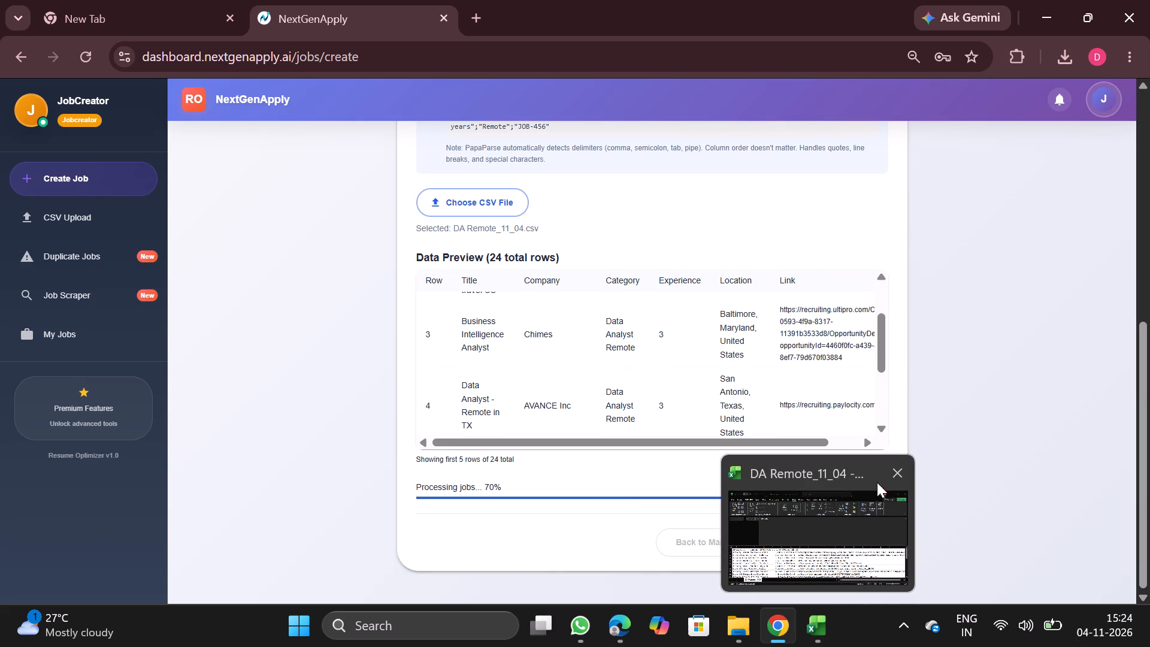
Close the DA Remote_11_04 workbook in Excel.
left_click(891, 472)
scroll(680, 391, "up", 6)
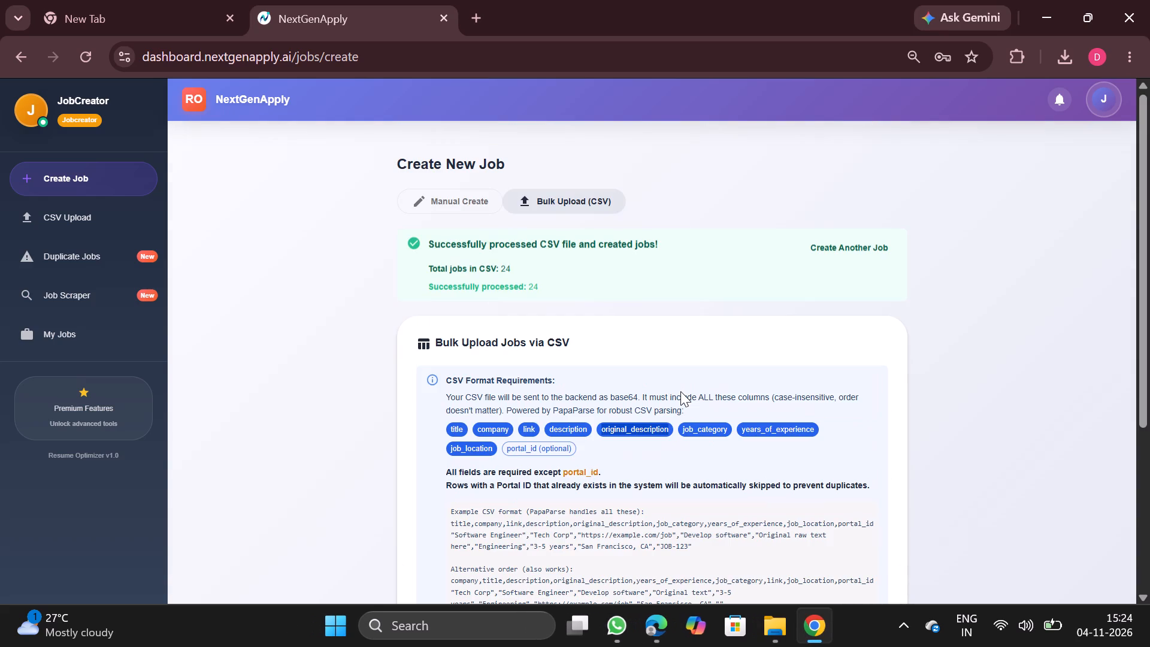
Open the CSV Upload page and look through the CSV Upload History for the categories still to process.
left_click(80, 220)
scroll(537, 351, "up", 4)
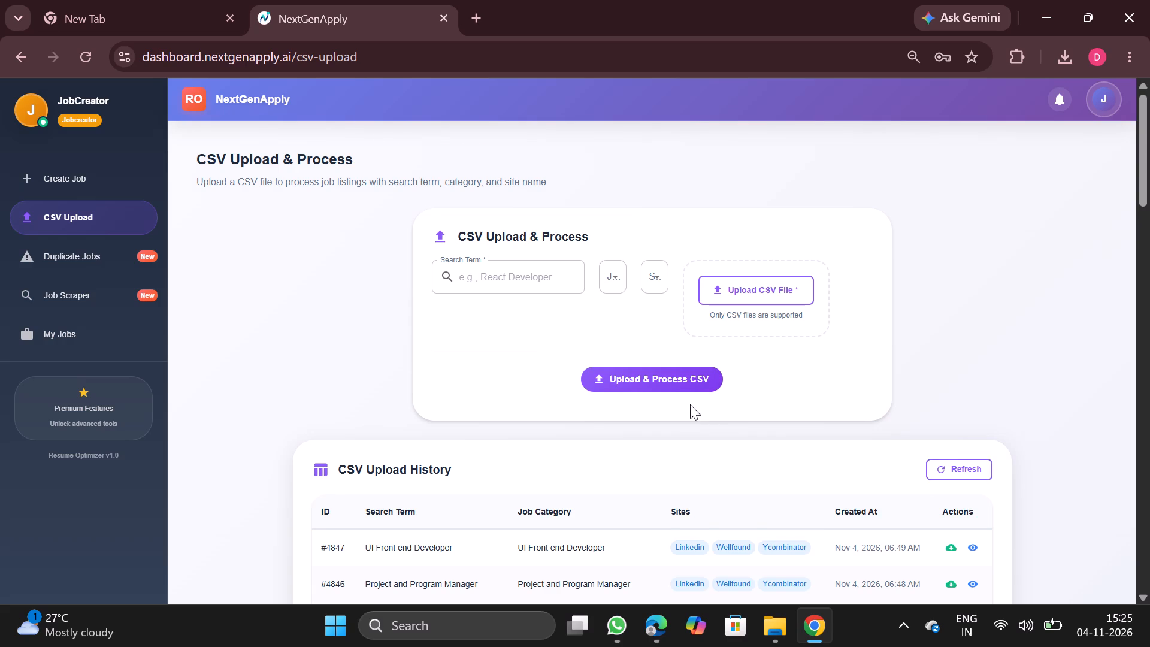
scroll(690, 404, "down", 1)
scroll(756, 476, "down", 2)
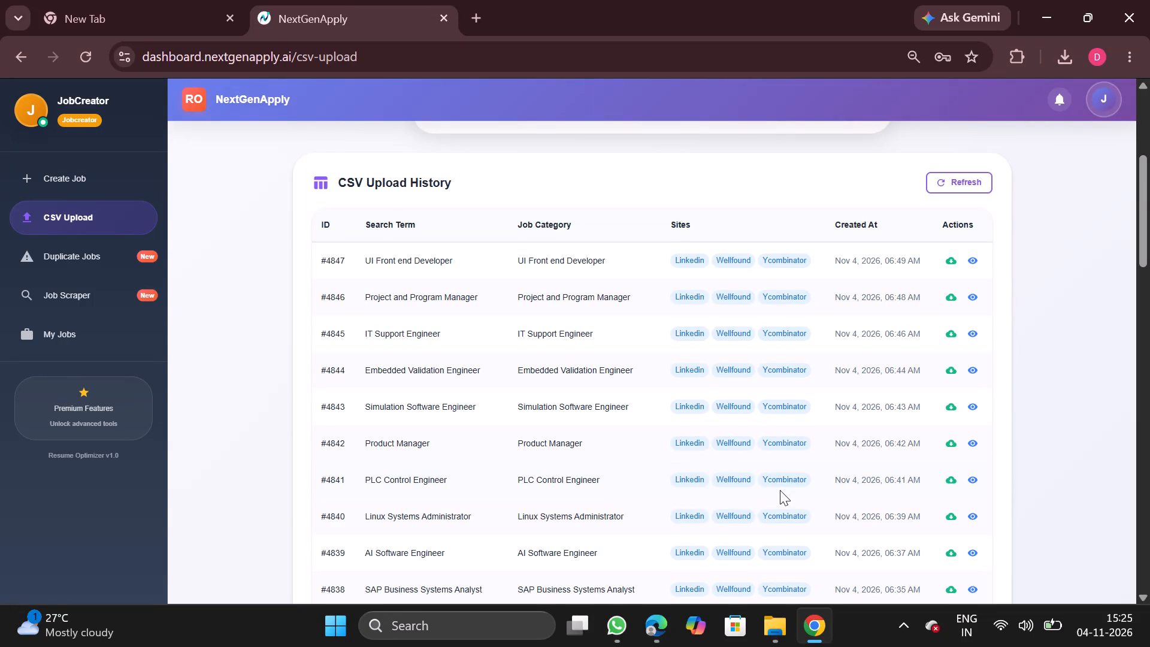
scroll(668, 492, "down", 1)
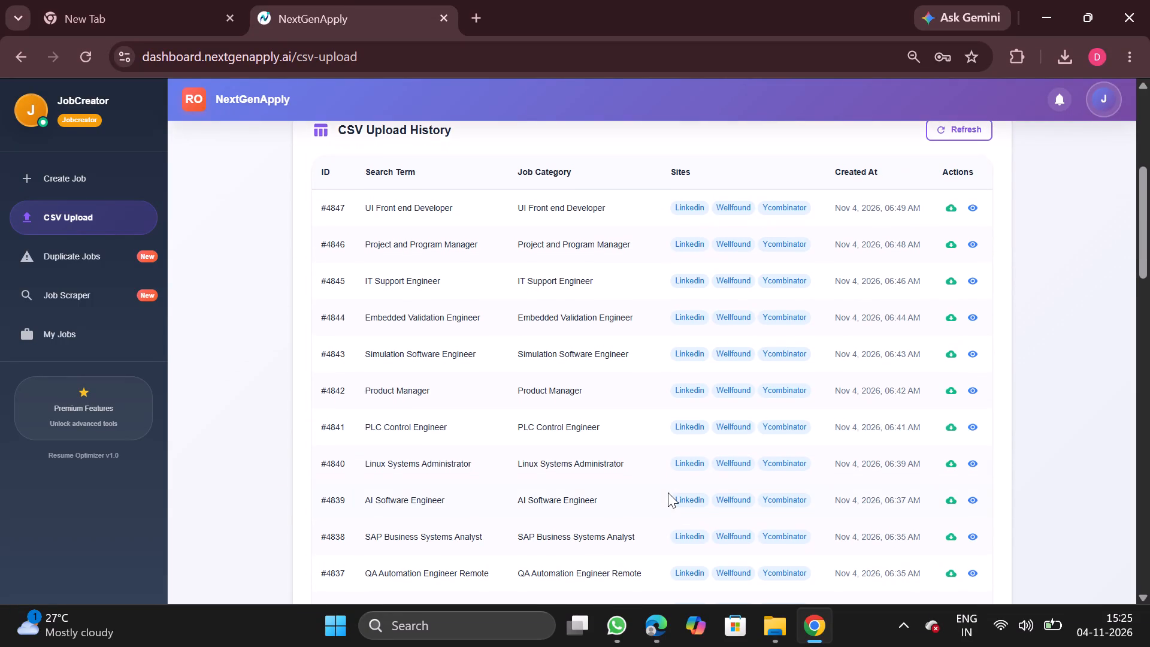
scroll(668, 492, "down", 3)
Open My Jobs and review the created jobs and today's counts by category.
left_click(110, 347)
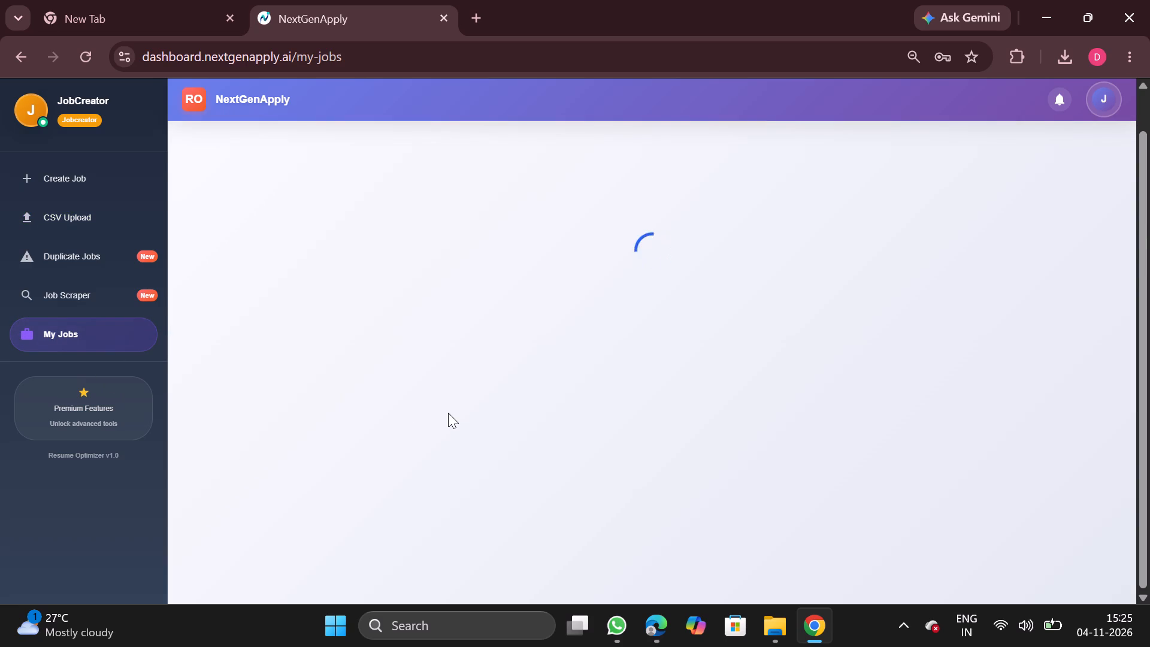
scroll(448, 413, "down", 1)
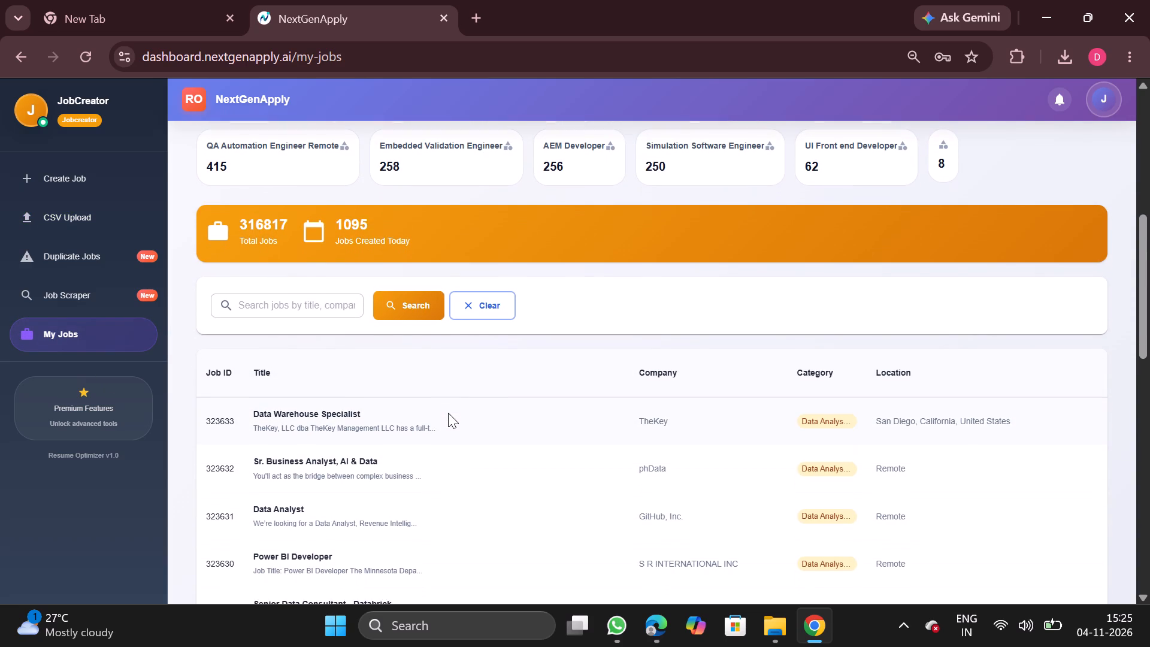
scroll(448, 413, "down", 2)
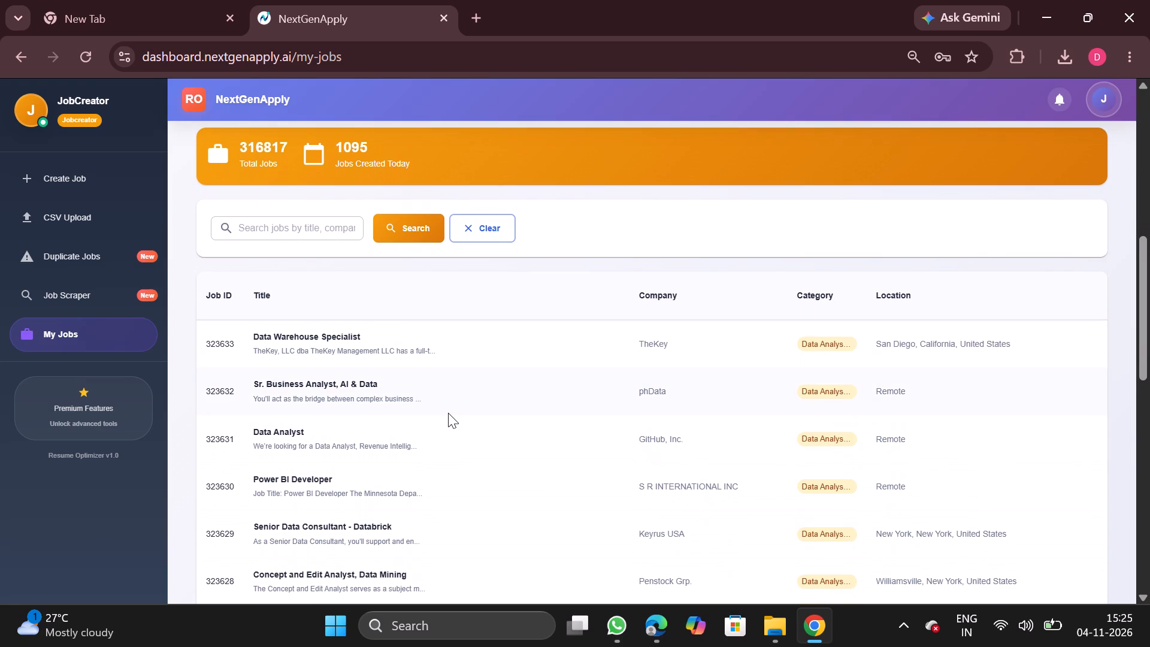
left_click(448, 413)
scroll(476, 409, "up", 4)
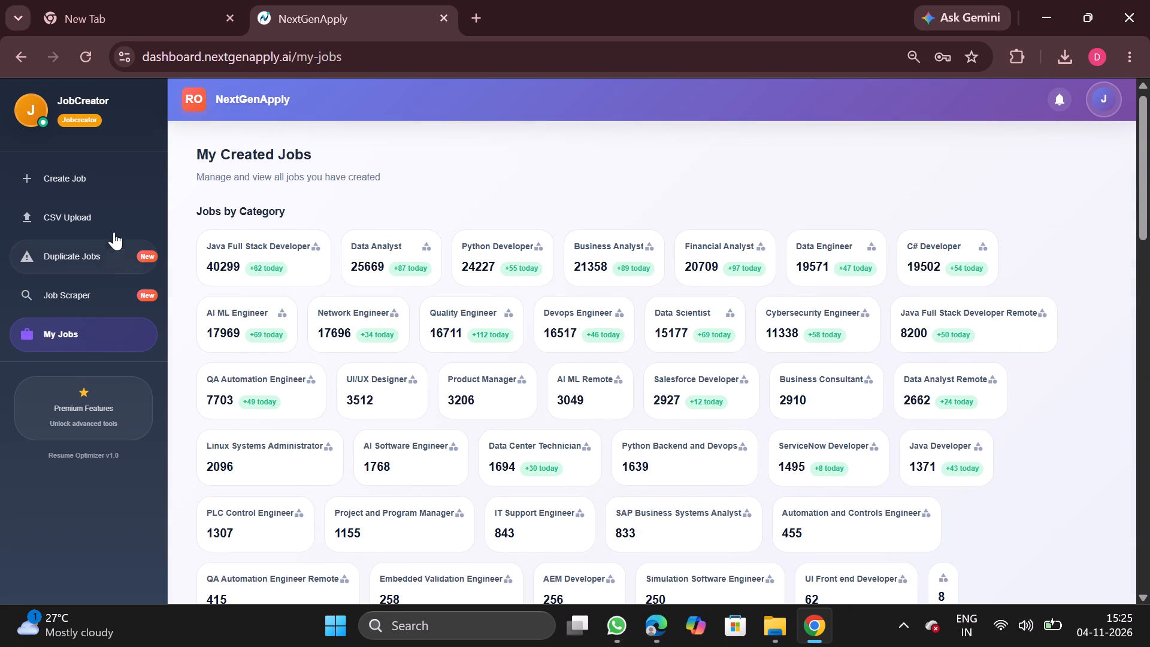
Download the AI ML Remote CSV, entry #4836, from the CSV Upload History and open it in Excel.
left_click(104, 214)
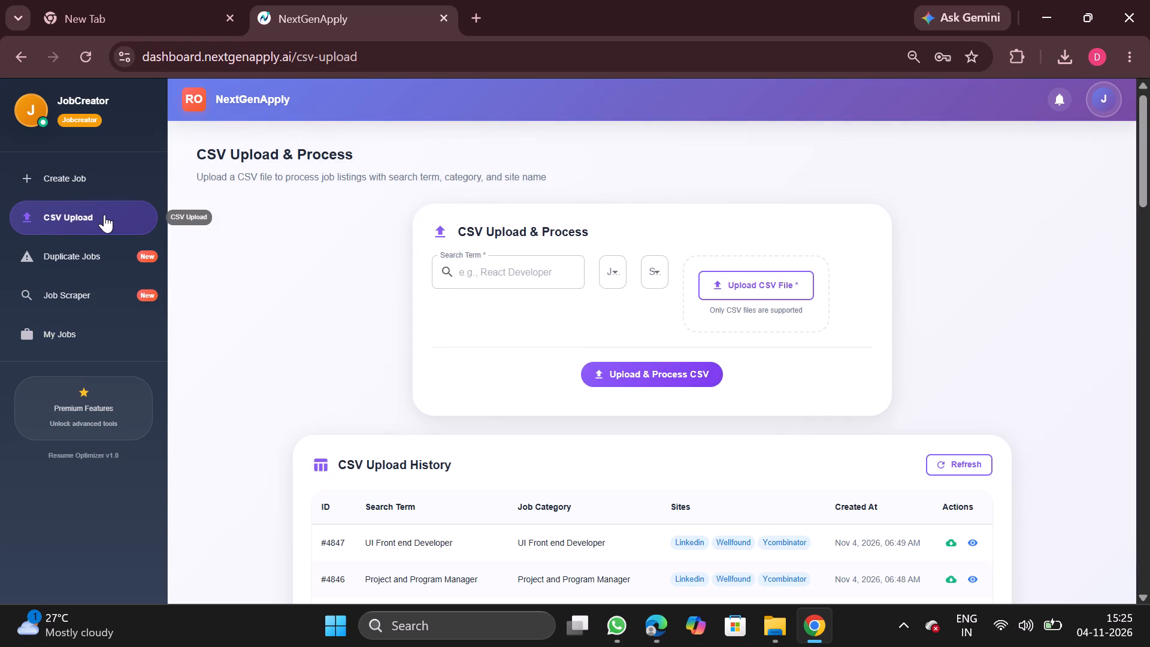
scroll(504, 447, "down", 3)
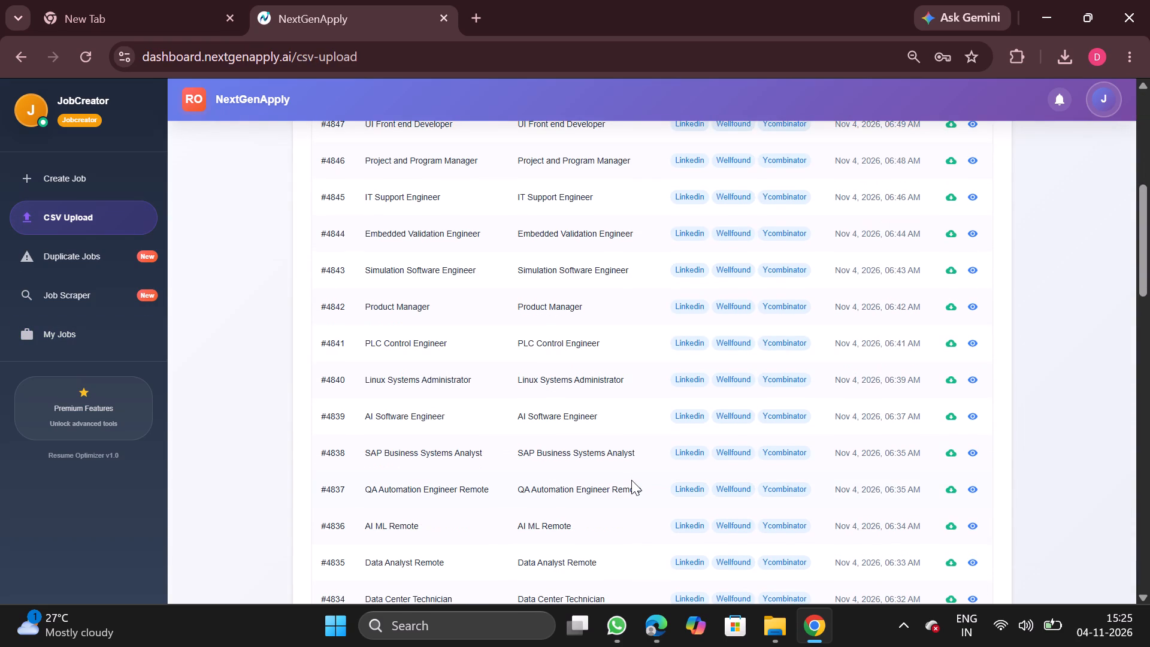
left_click(952, 524)
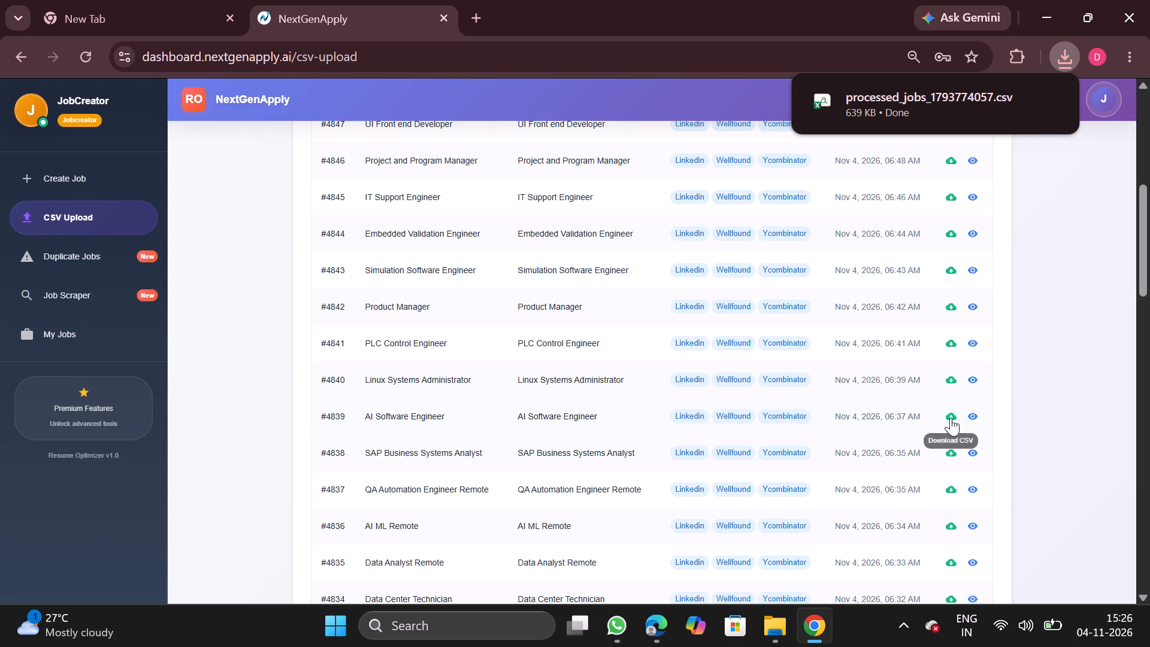
left_click(886, 101)
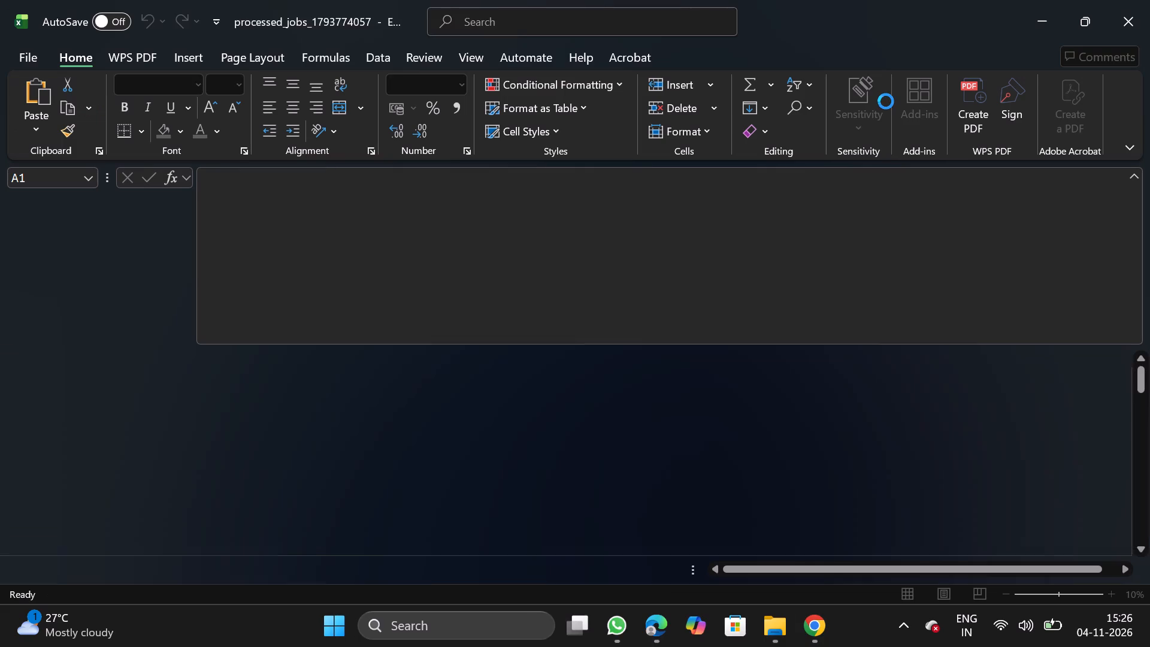
Remove duplicate rows from the whole AI ML Remote table based only on the company column.
left_click(286, 465)
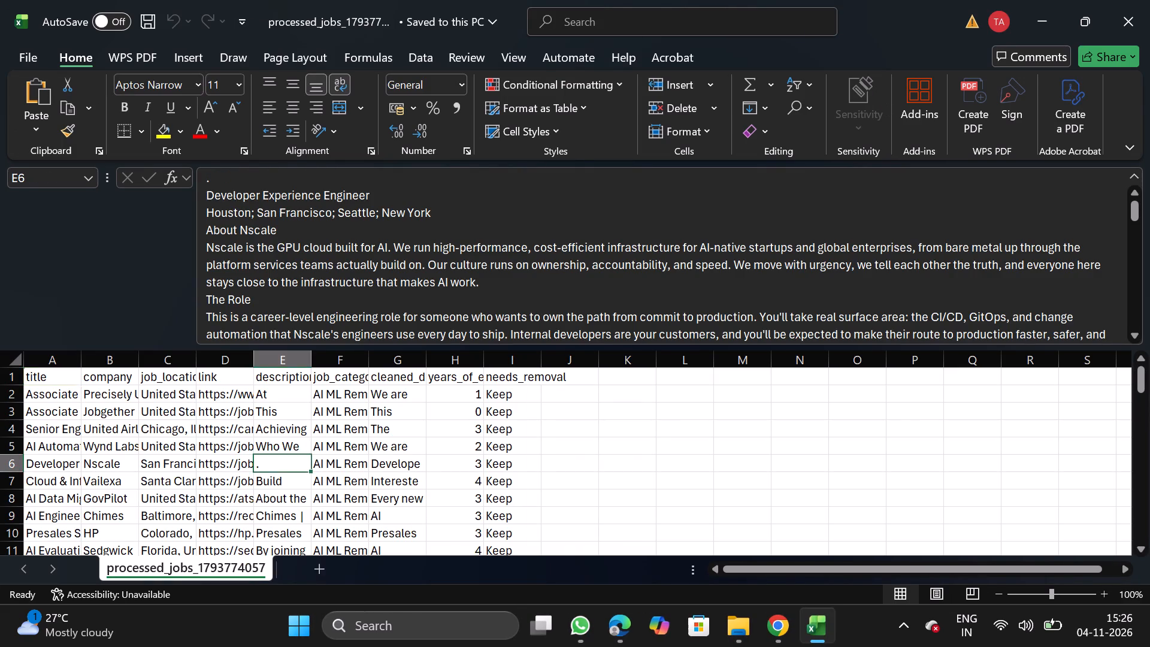
key("ctrl+a")
left_click(421, 56)
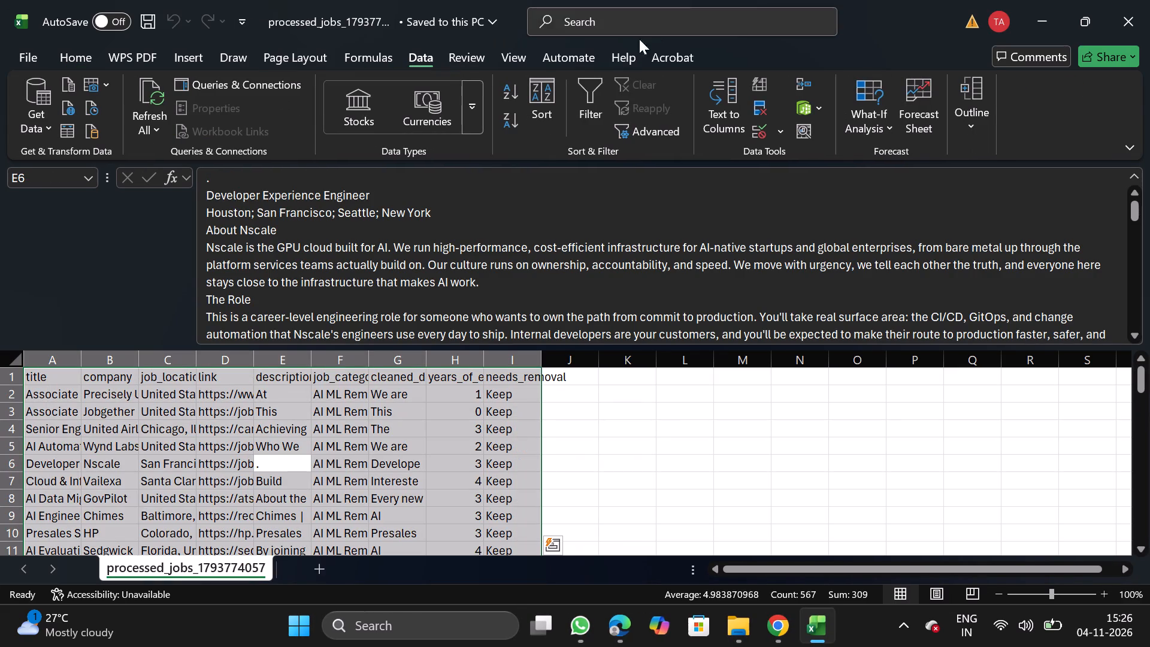
left_click(760, 107)
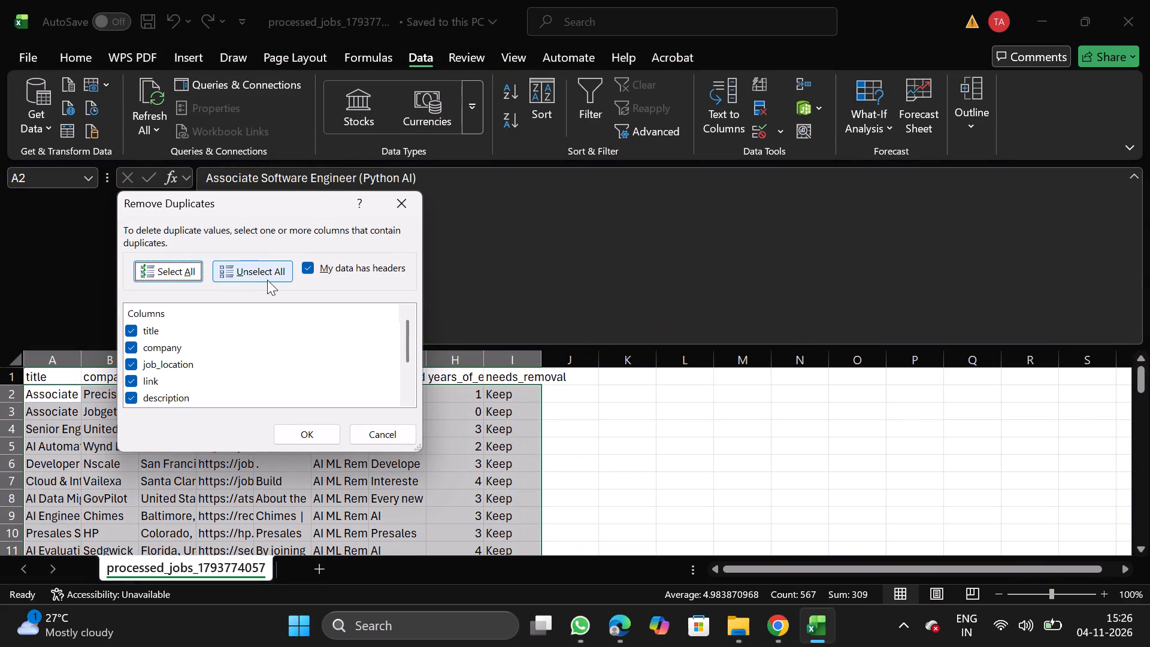
left_click(266, 280)
left_click(127, 347)
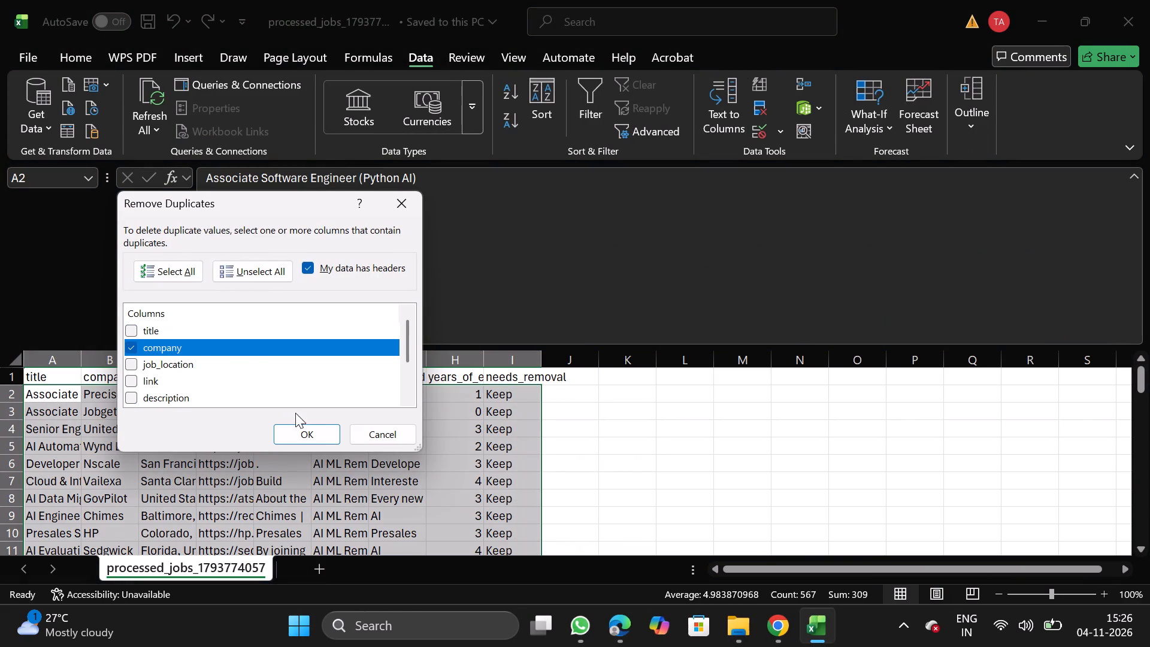
left_click(320, 440)
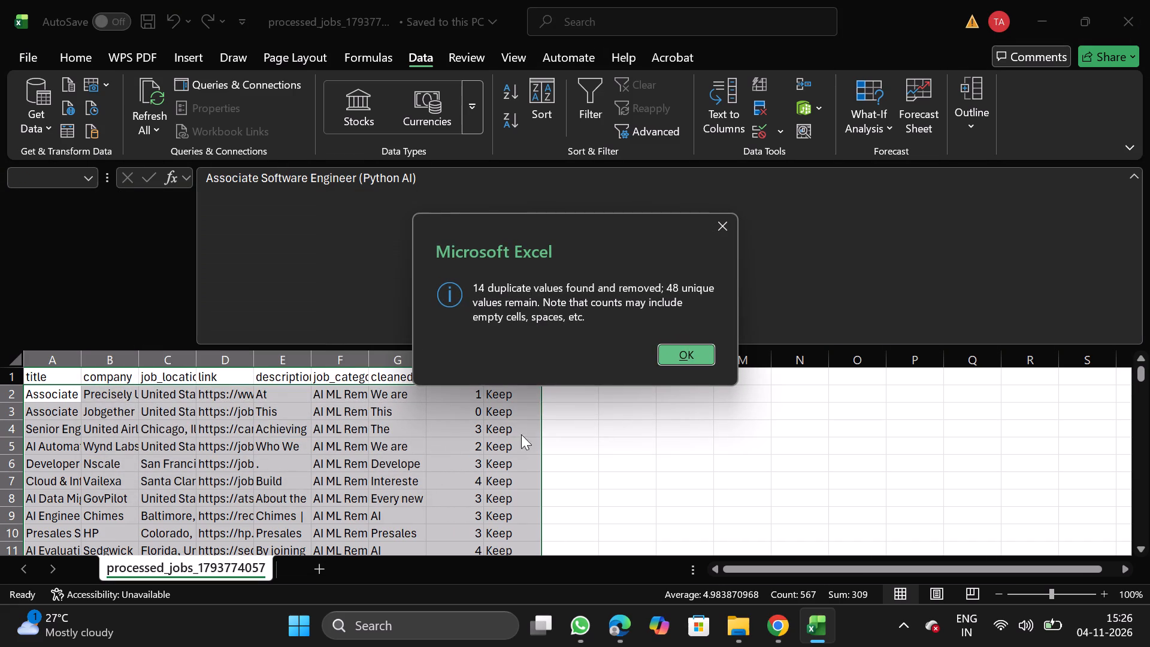
Filter the needs_removal column to Remove, delete the filtered rows, and turn the filter off.
left_click(688, 355)
left_click(519, 381)
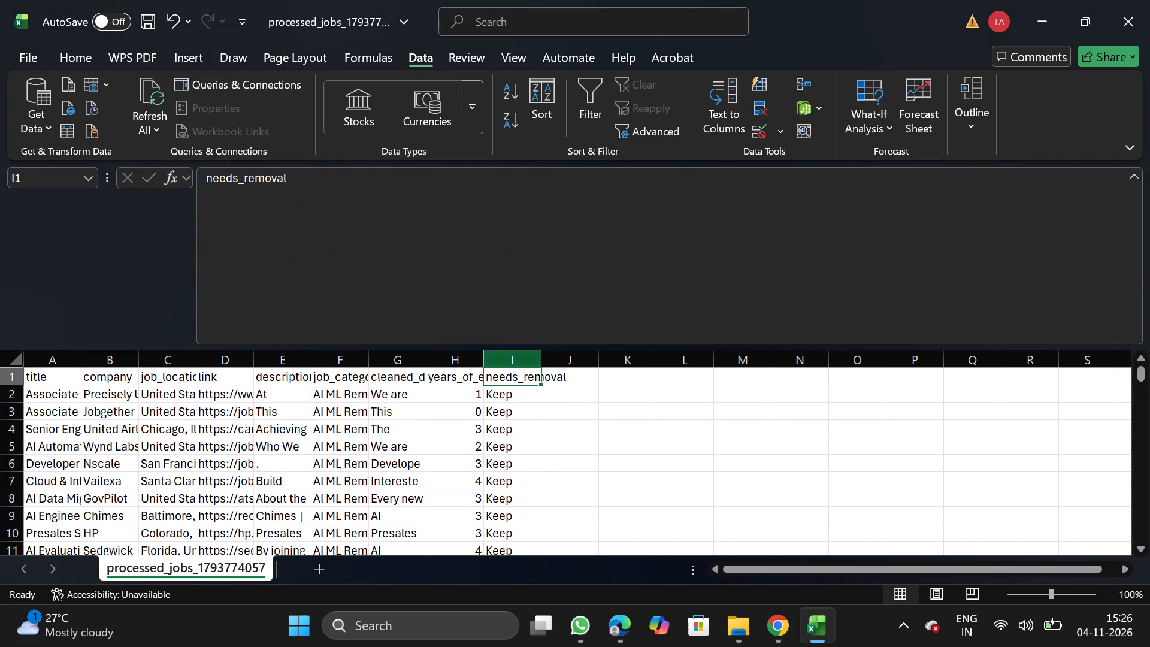
left_click(591, 93)
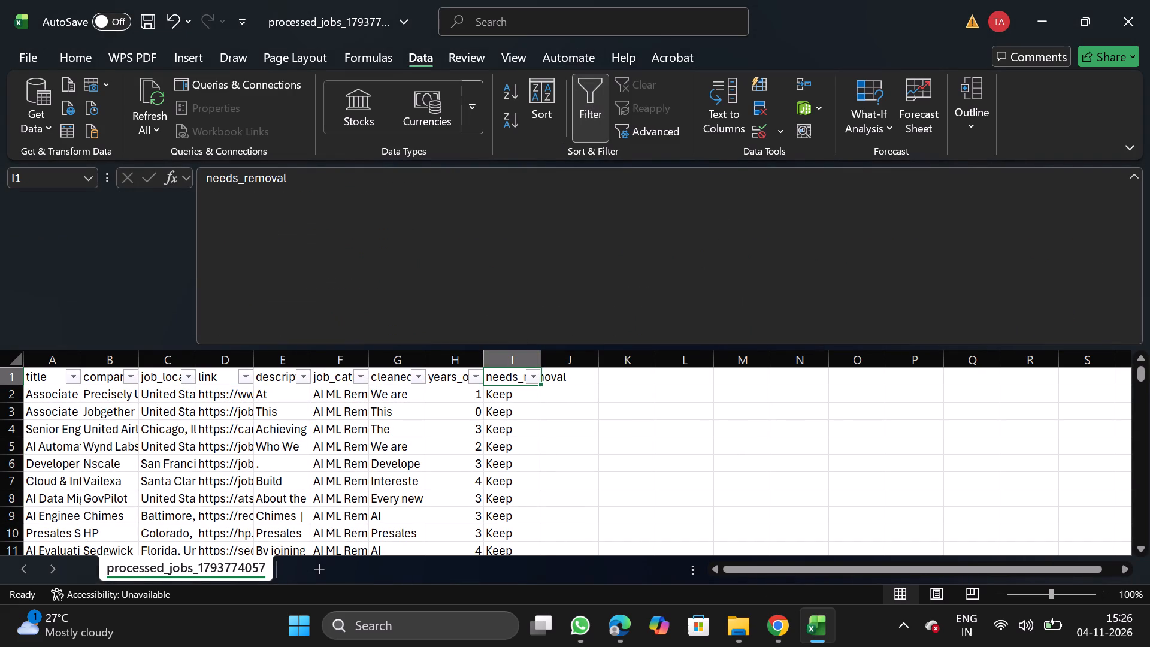
left_click(534, 374)
left_click(349, 431)
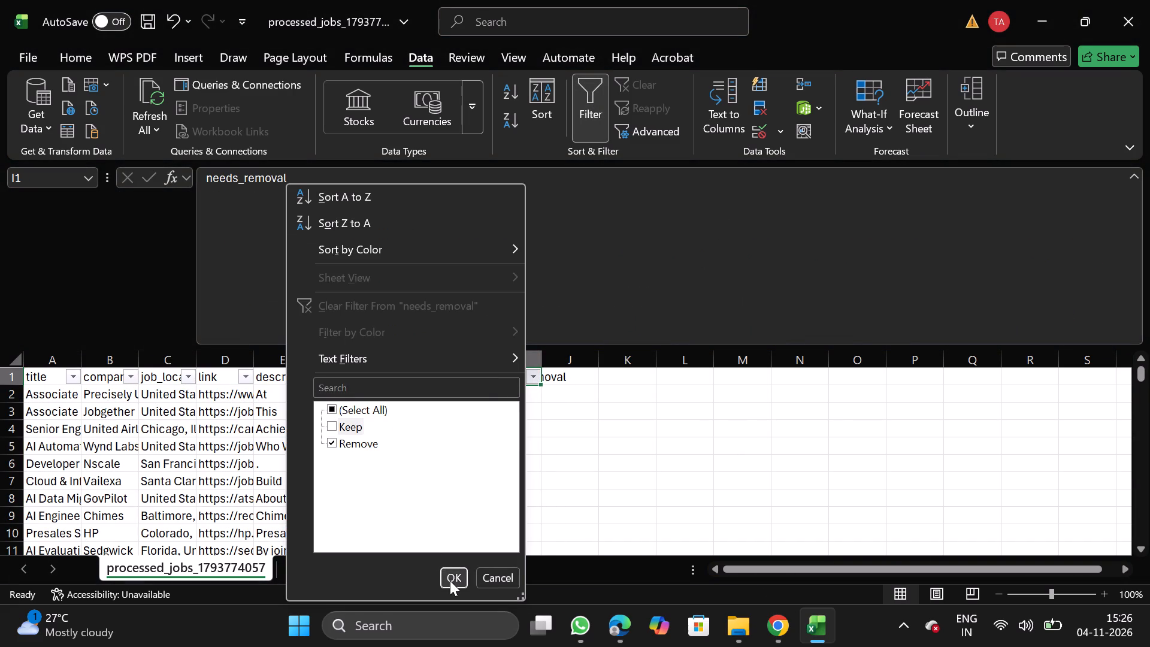
left_click(450, 581)
left_click(4, 408)
key("ctrl+shift+Down")
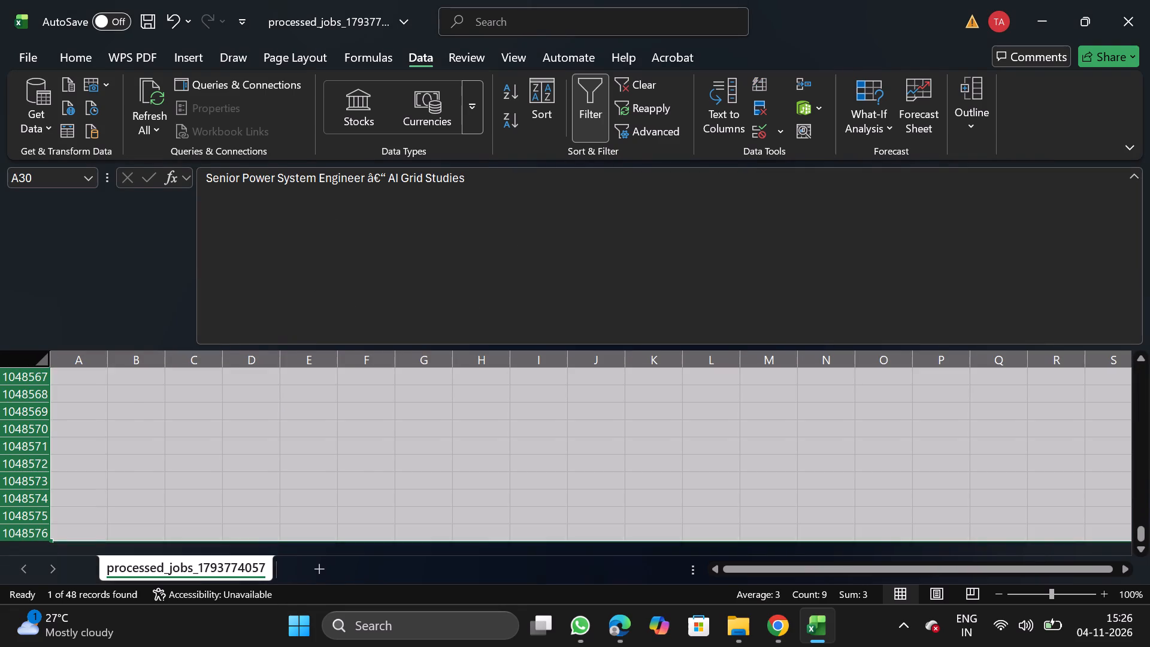
right_click(132, 437)
left_click(202, 301)
left_click(592, 93)
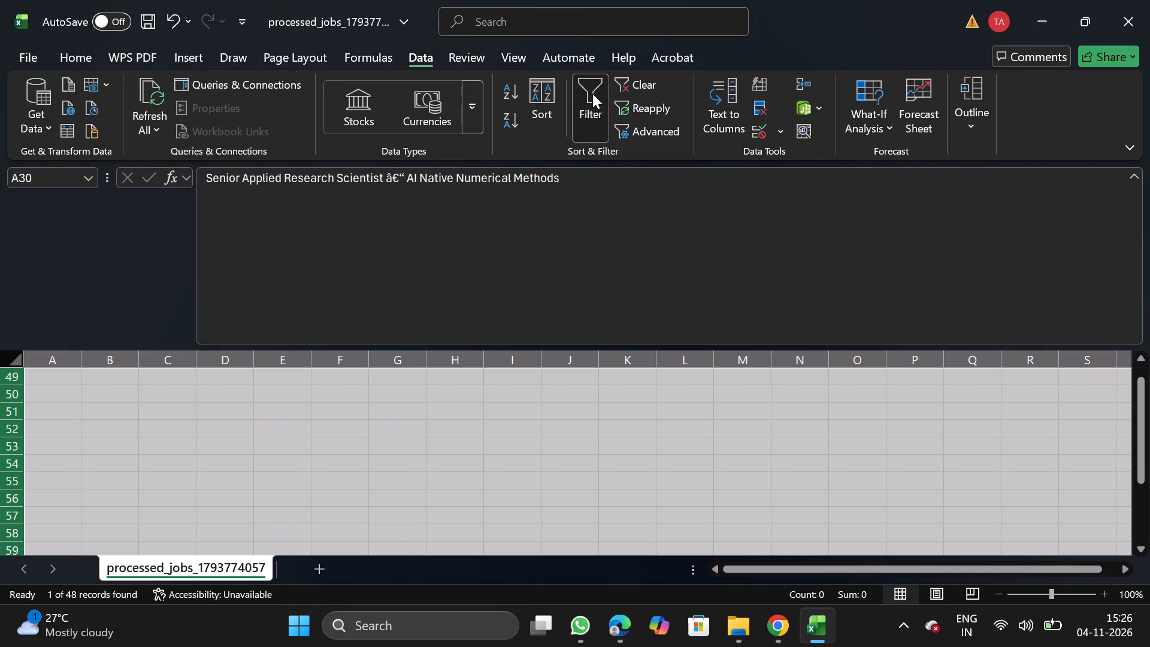
Delete the needs_removal column from the sheet.
left_click_drag(1138, 538, 1083, 131)
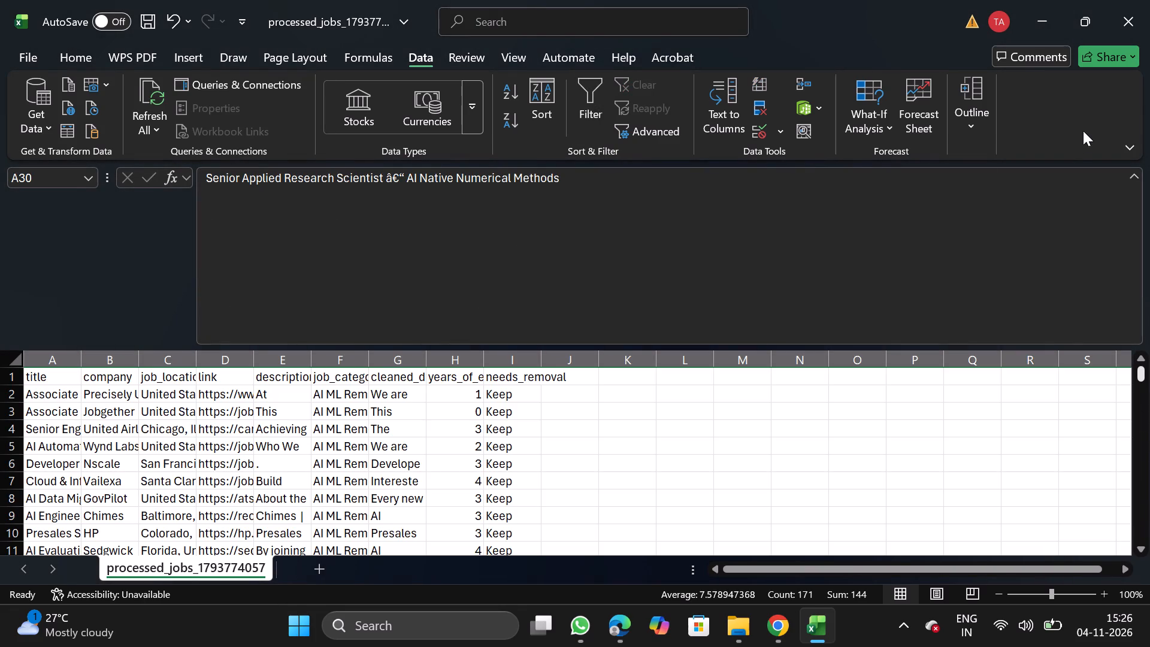
left_click_drag(514, 355, 511, 445)
right_click(511, 445)
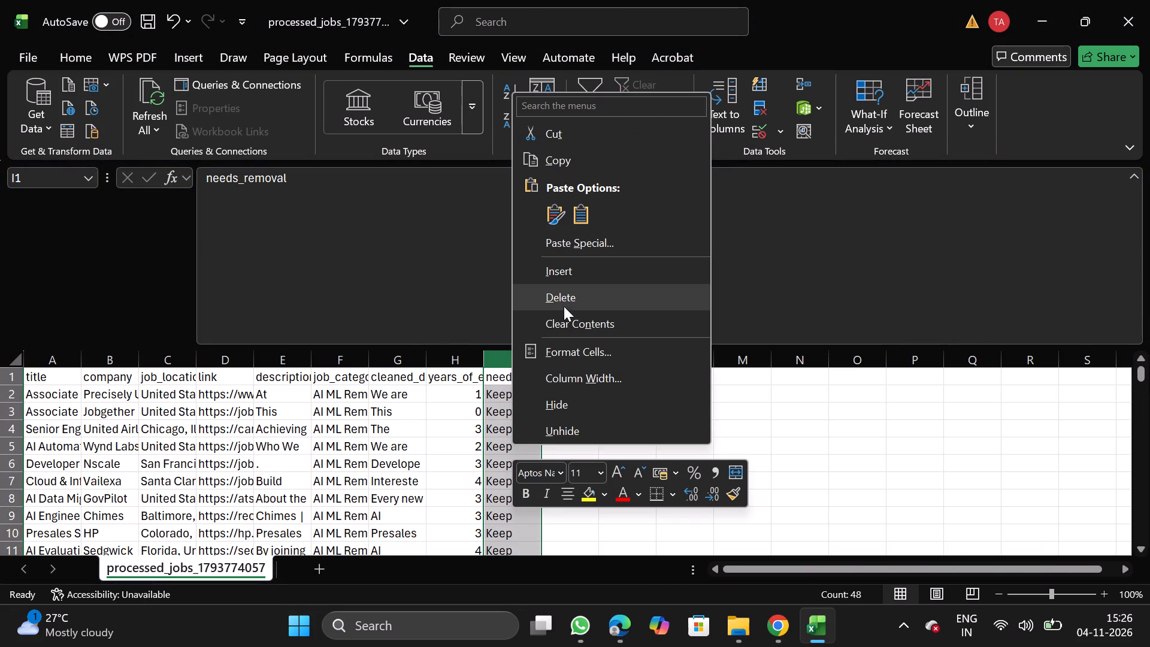
left_click(574, 301)
Filter years_of_experience to 8, 10, 12 and 15, delete the filtered rows, and turn the filter off.
left_click(455, 368)
left_click(591, 92)
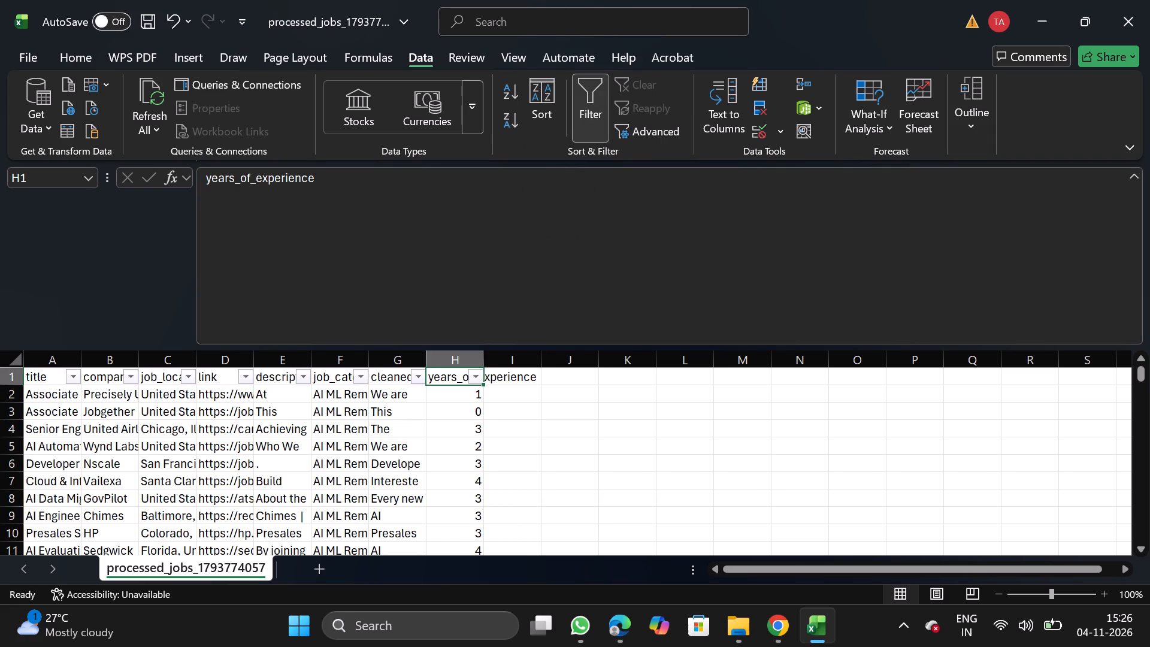
left_click(475, 377)
left_click(318, 410)
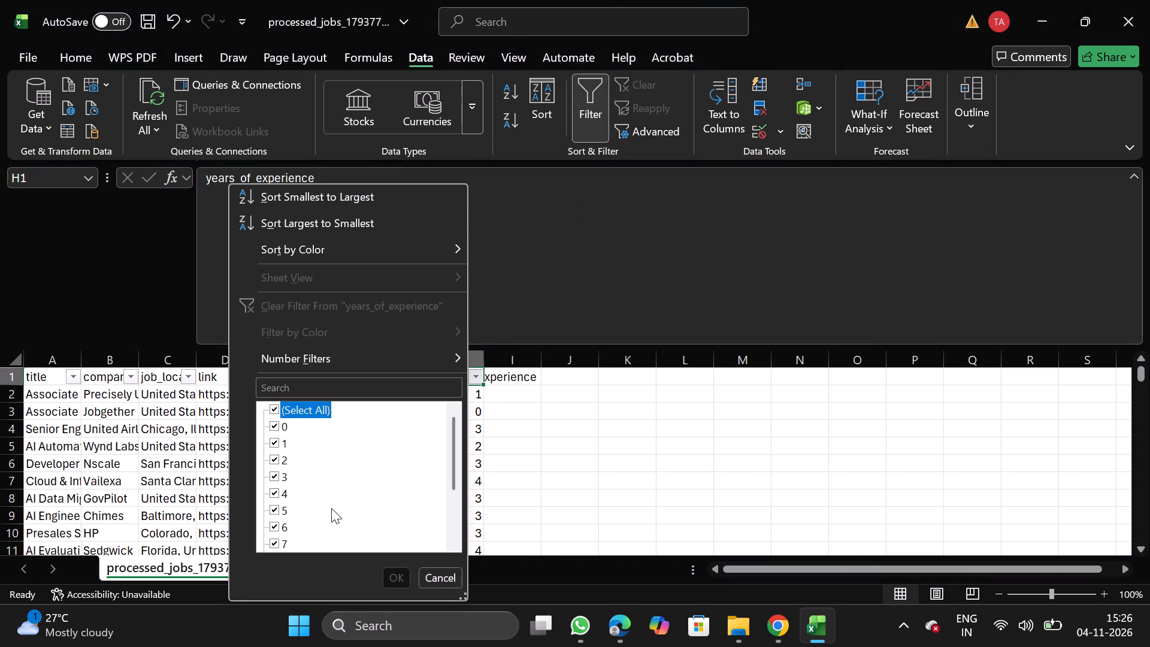
scroll(331, 508, "down", 1)
left_click(271, 512)
left_click(276, 528)
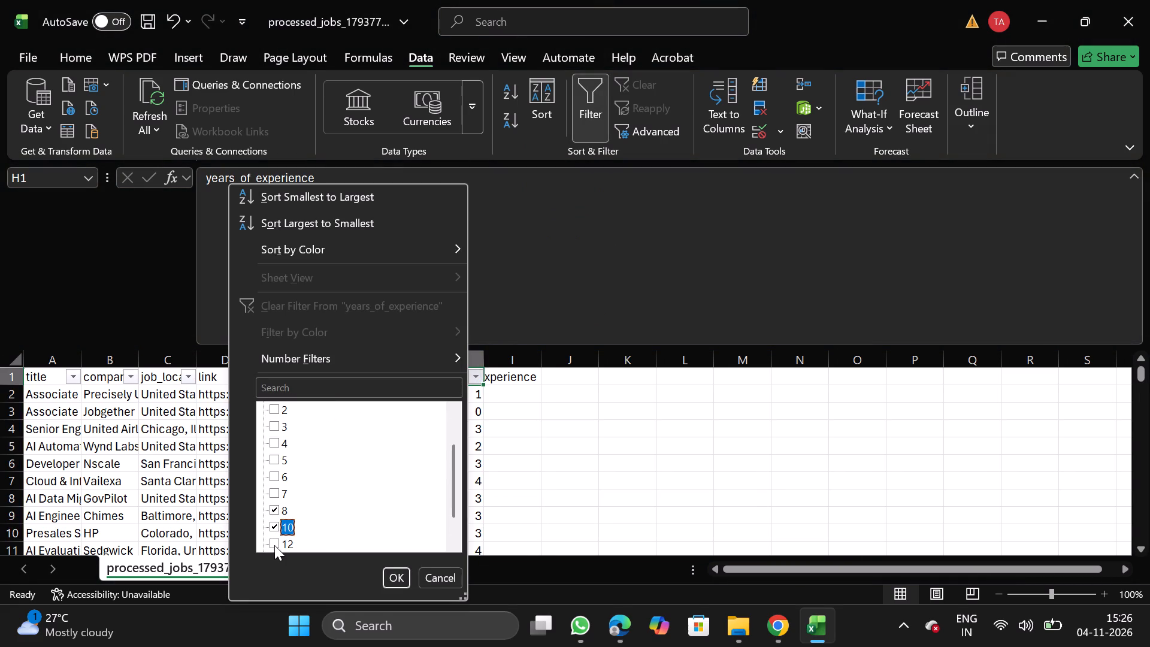
left_click(274, 545)
scroll(274, 545, "down", 1)
left_click(276, 529)
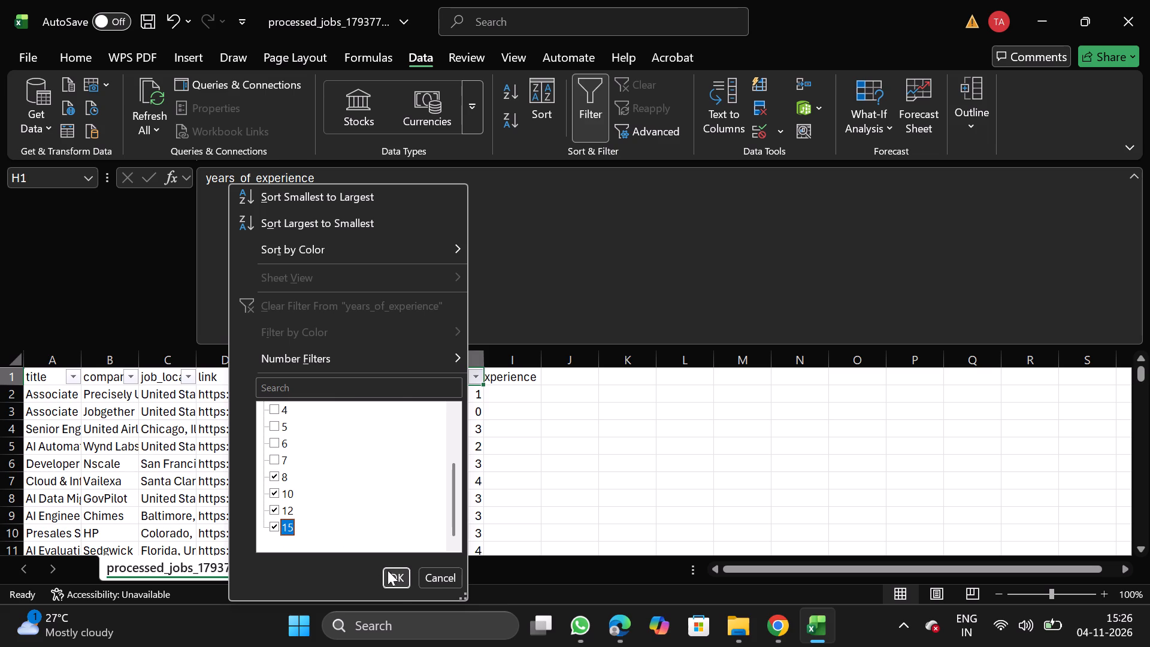
left_click(400, 579)
left_click(10, 415)
key("ctrl+shift+Down")
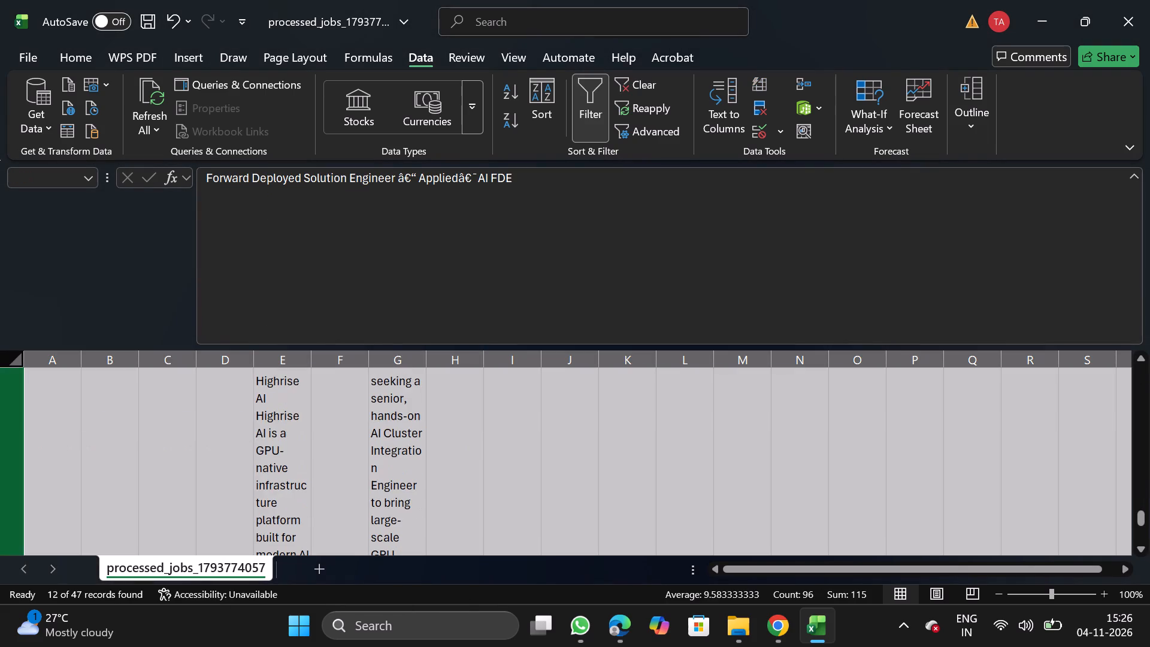
right_click(98, 462)
left_click(196, 319)
left_click(590, 86)
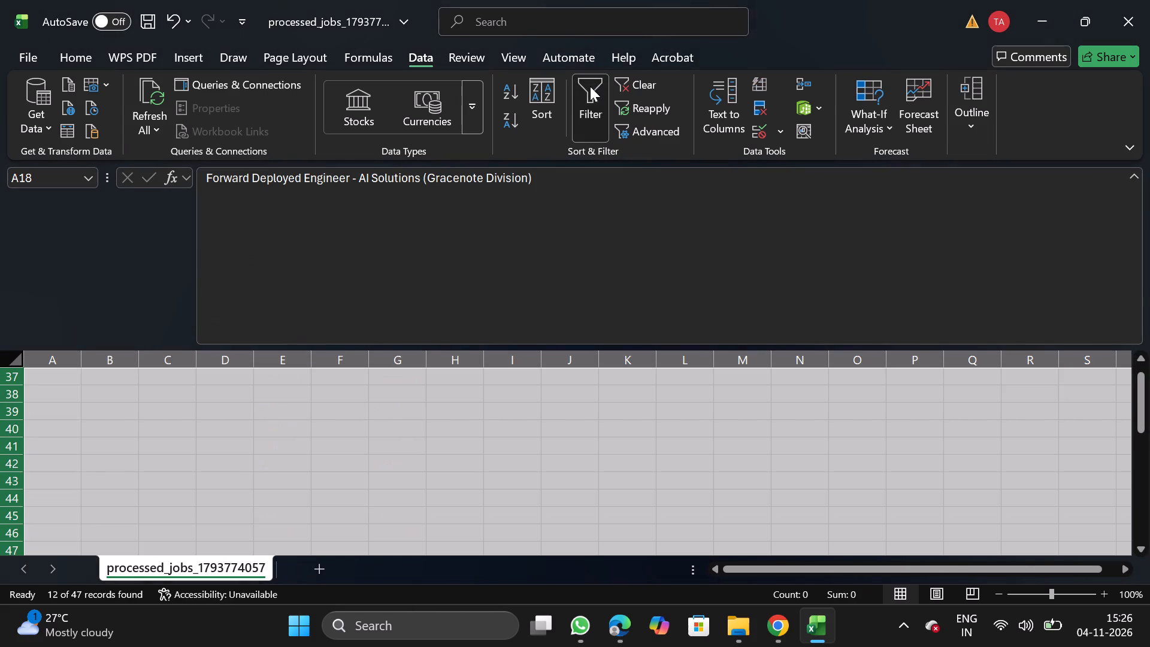
Move the job_category column to the front of the table, before title.
left_click_drag(1139, 534, 1139, 328)
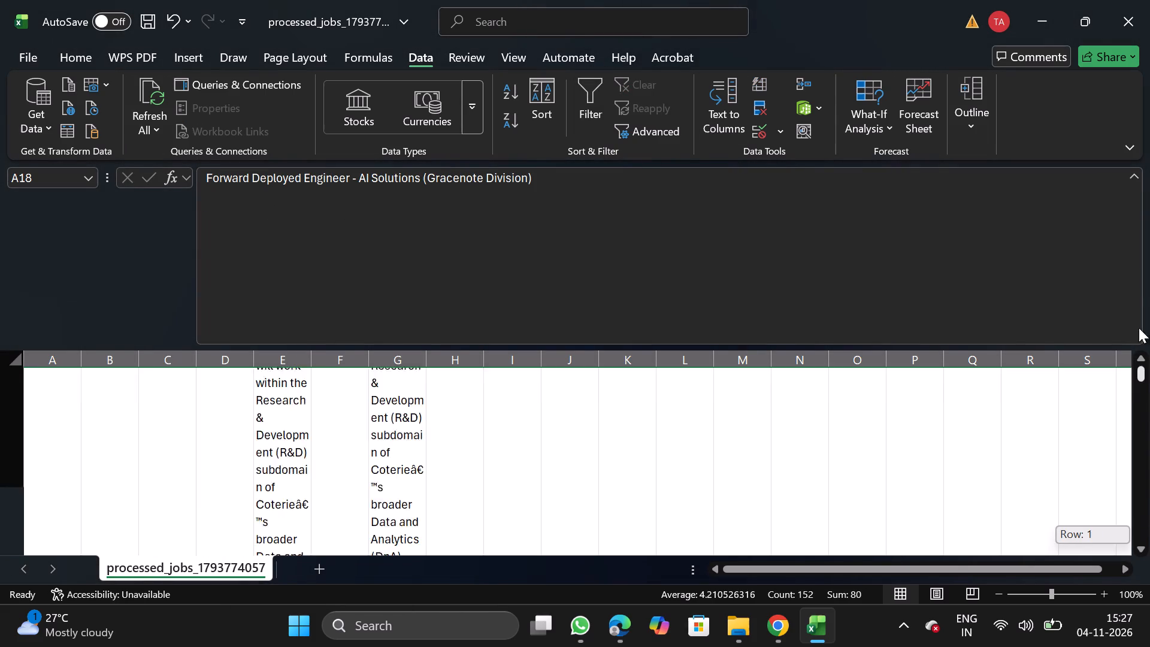
left_click_drag(1139, 328, 1135, 217)
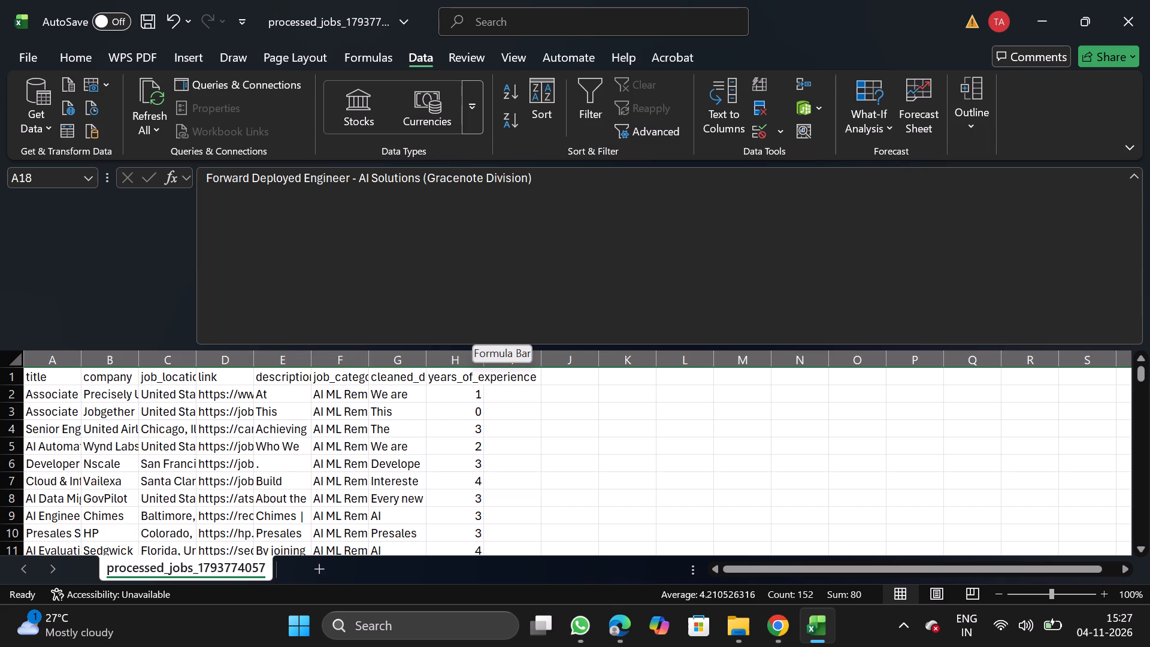
left_click(345, 357)
key("ctrl+x")
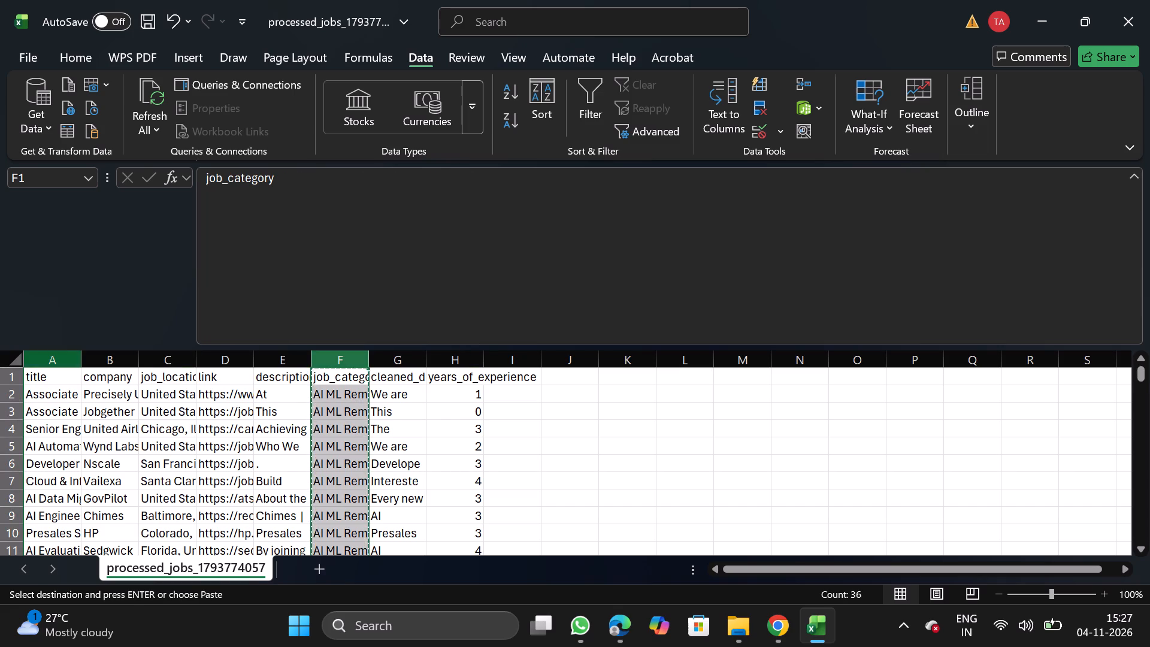
left_click(41, 368)
left_click_drag(41, 368, 49, 362)
left_click_drag(49, 362, 44, 449)
right_click(44, 449)
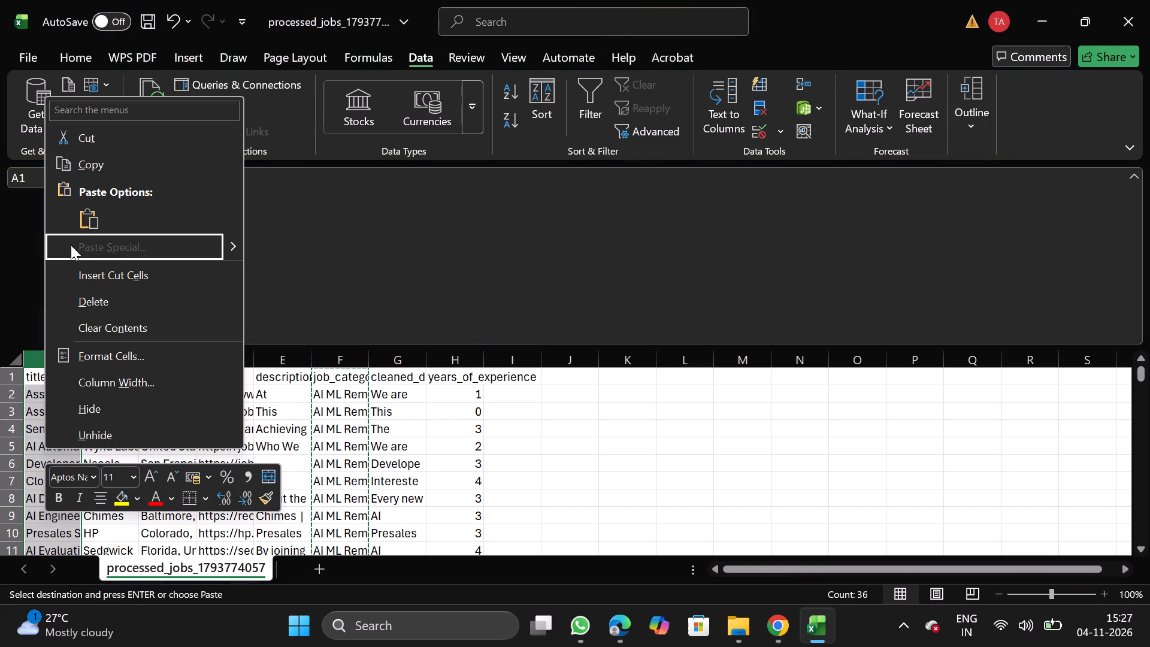
left_click(118, 275)
Turn off text wrapping for the description and cleaned_description columns.
left_click(352, 364)
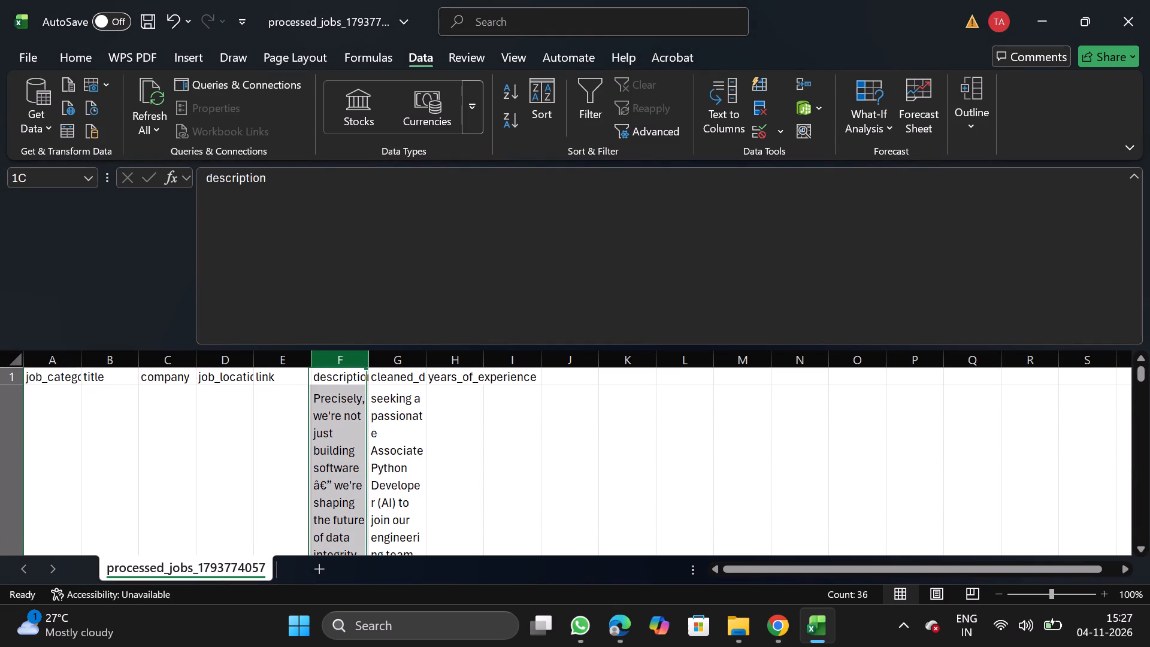
key("shift+Right")
double_click(85, 62)
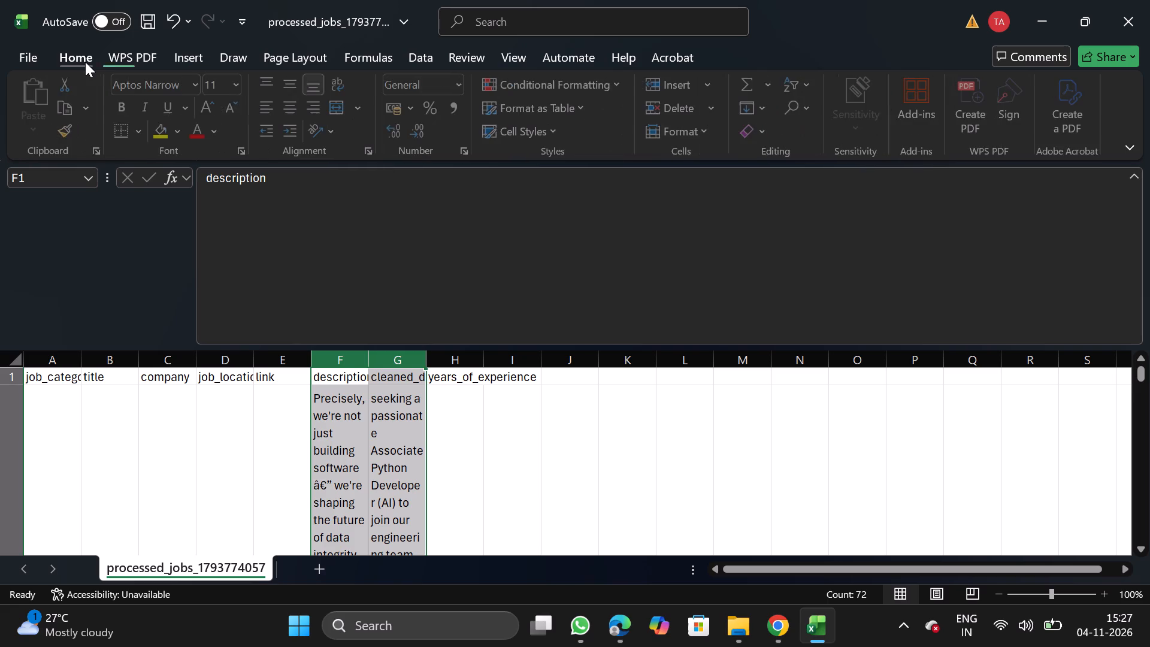
left_click(371, 152)
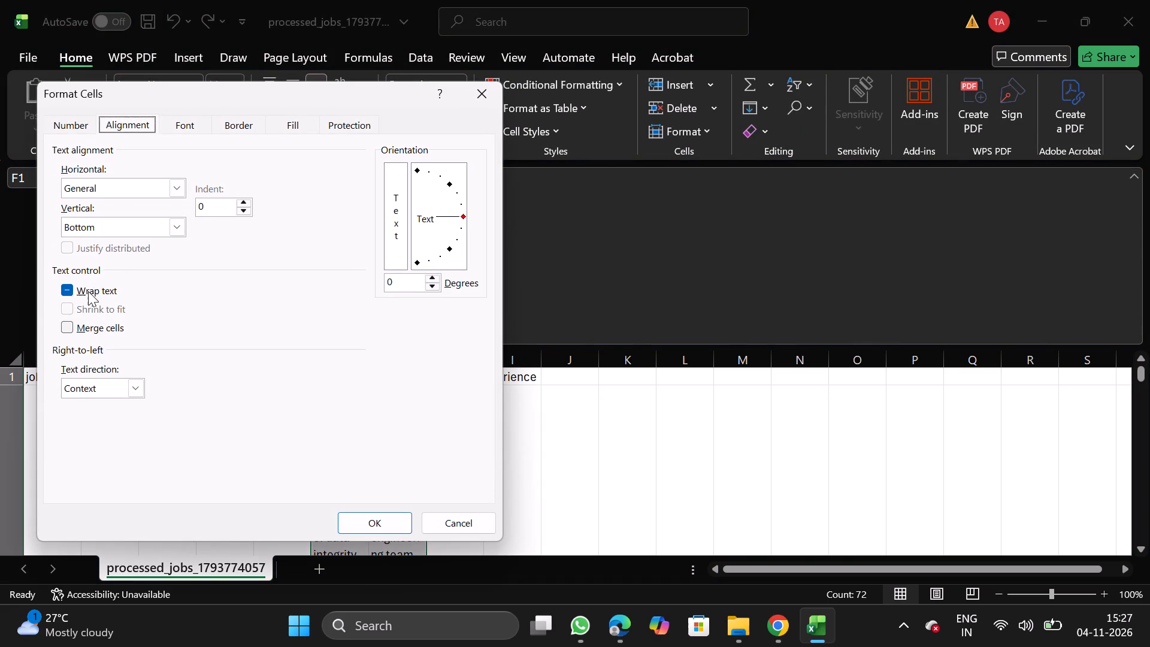
double_click(88, 291)
left_click(378, 524)
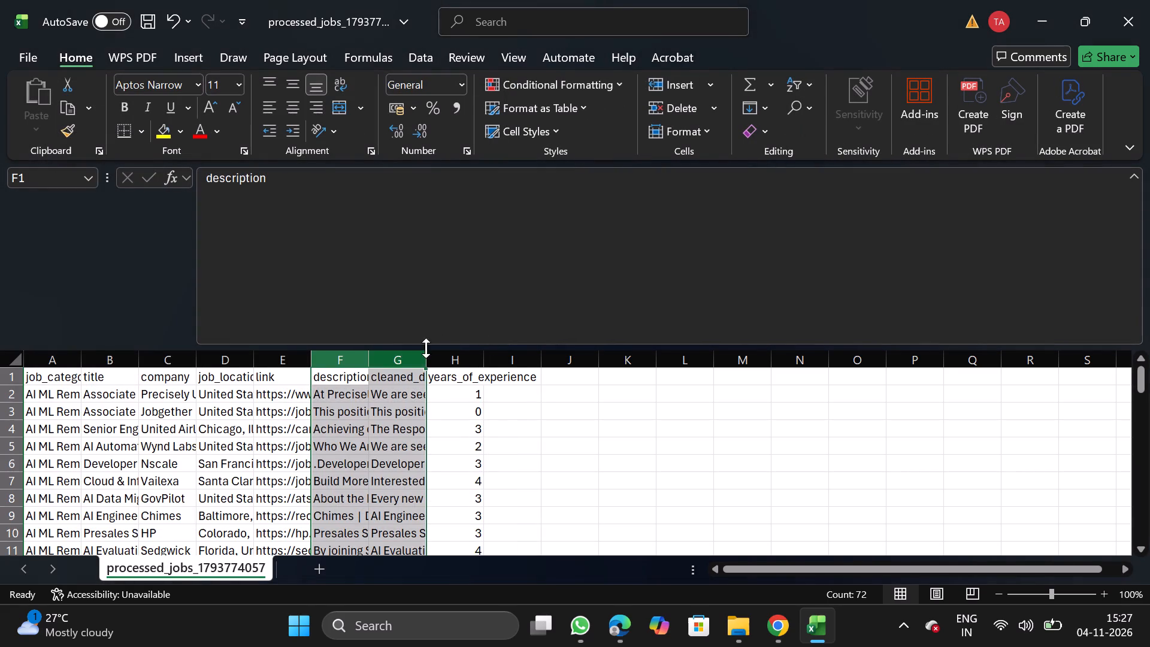
Move the years_of_experience column in front of the description column.
left_click(463, 349)
left_click(456, 355)
key("ctrl+x")
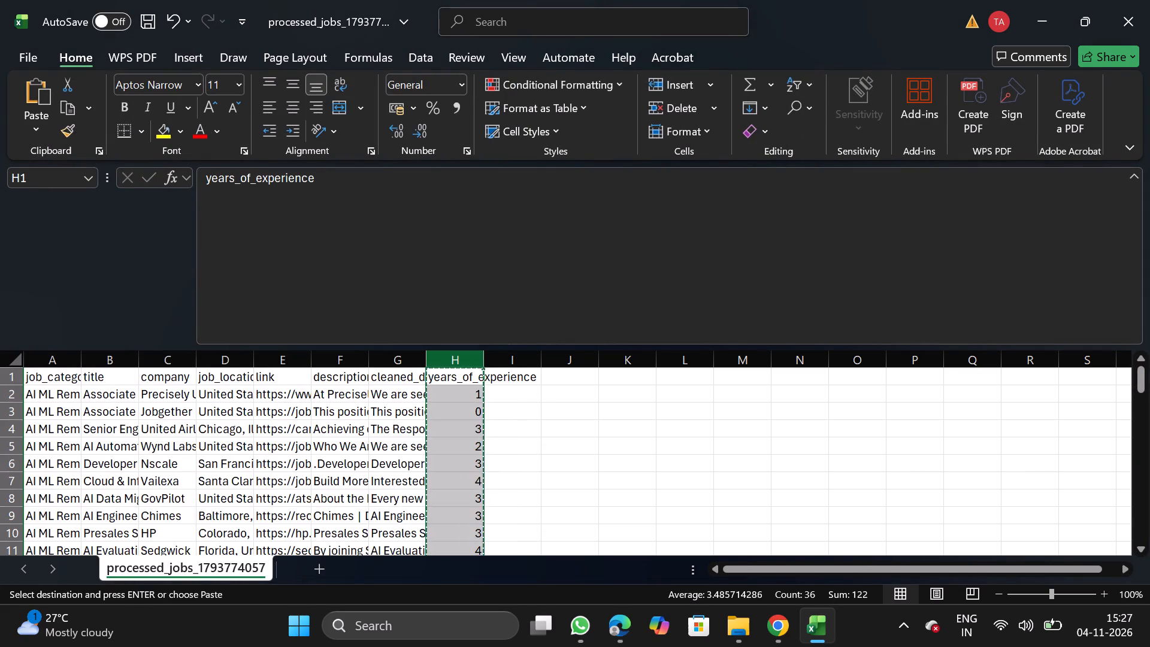
left_click_drag(332, 360, 332, 397)
right_click(332, 397)
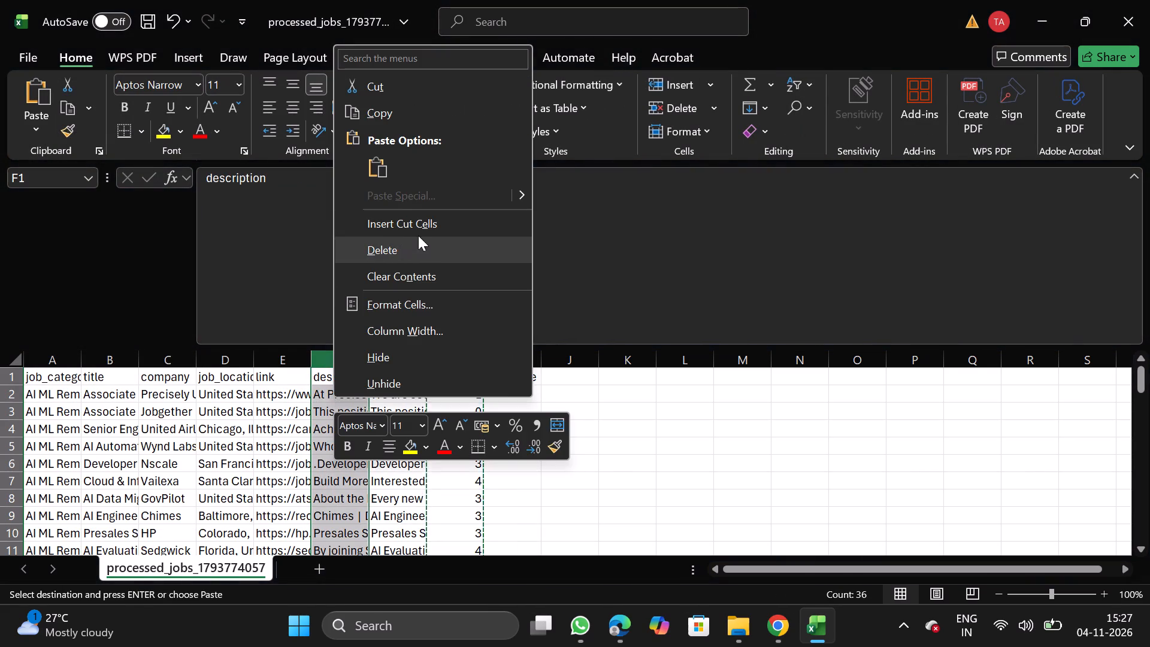
left_click(432, 228)
Move the link column to the end of the table, after cleaned_description.
left_click(283, 360)
key("ctrl+x")
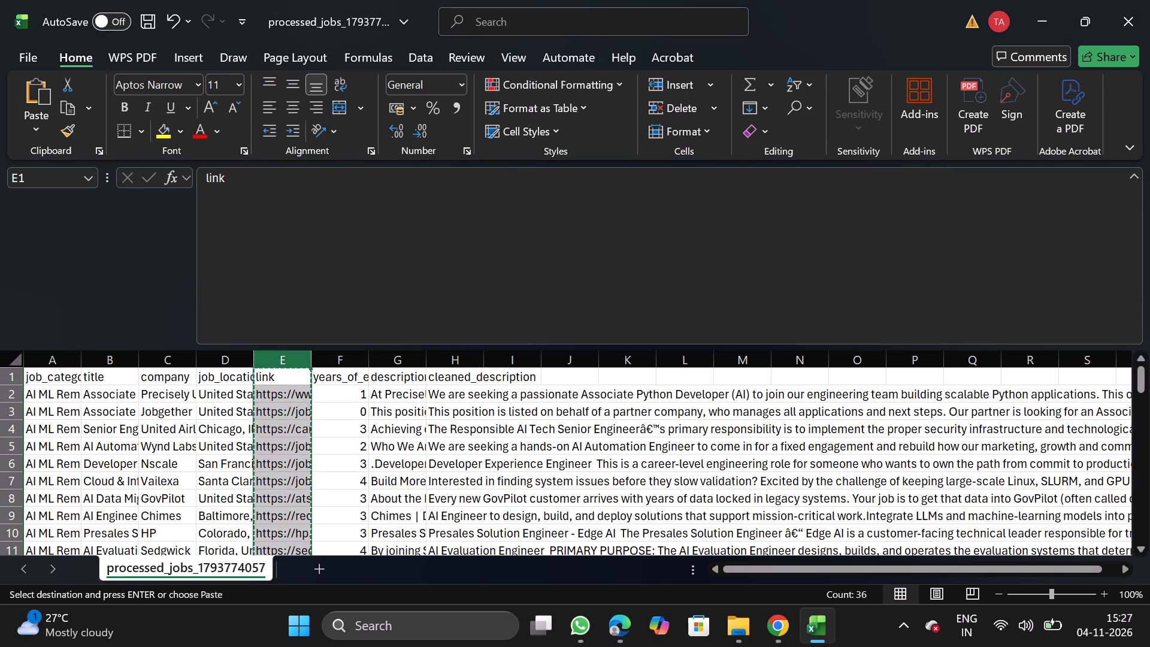
left_click_drag(507, 358, 523, 492)
right_click(523, 492)
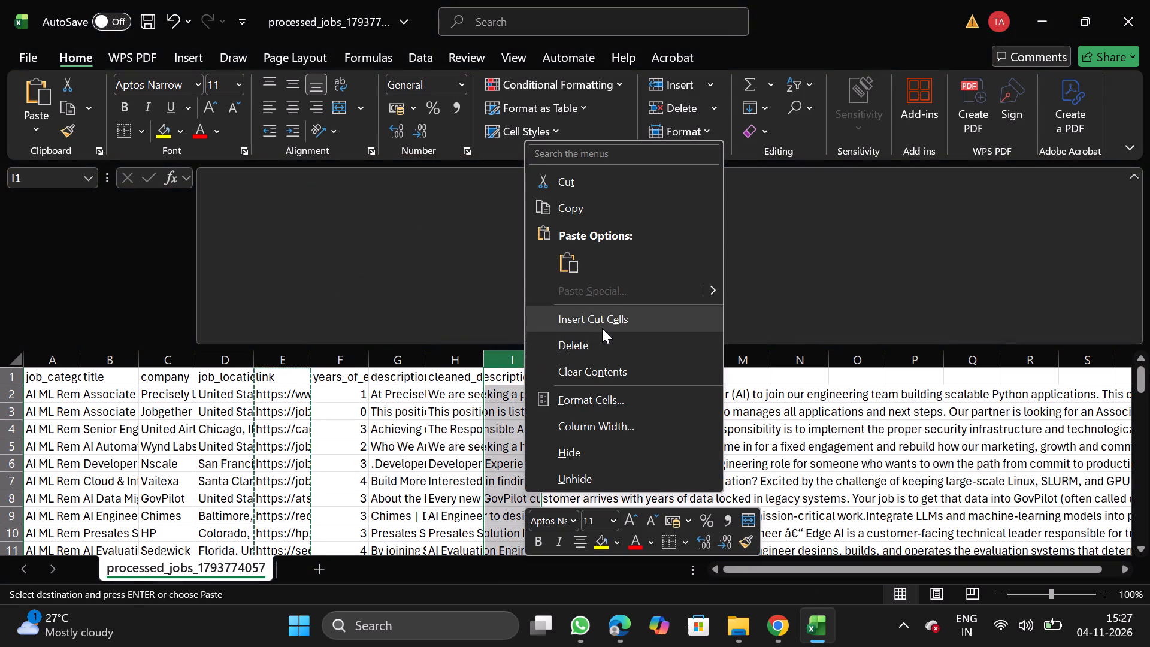
left_click(602, 328)
Rename the cleaned_description header to description, copying the text from the existing description header.
left_click(350, 373)
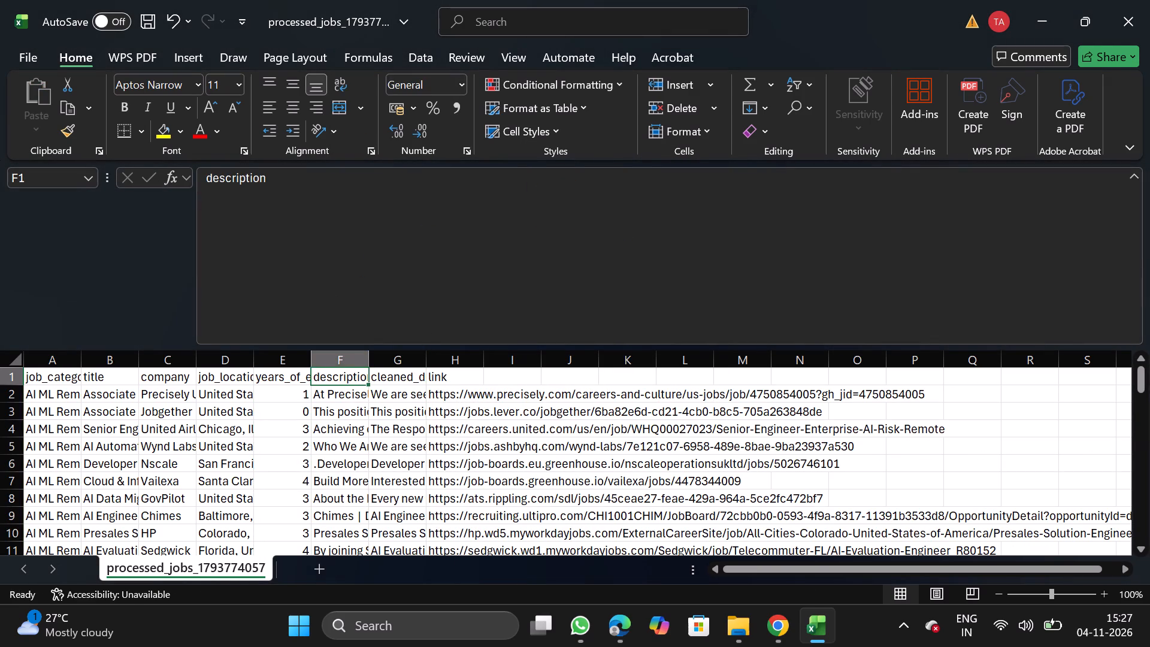
left_click_drag(201, 176, 291, 187)
key("ctrl+c")
left_click(408, 367)
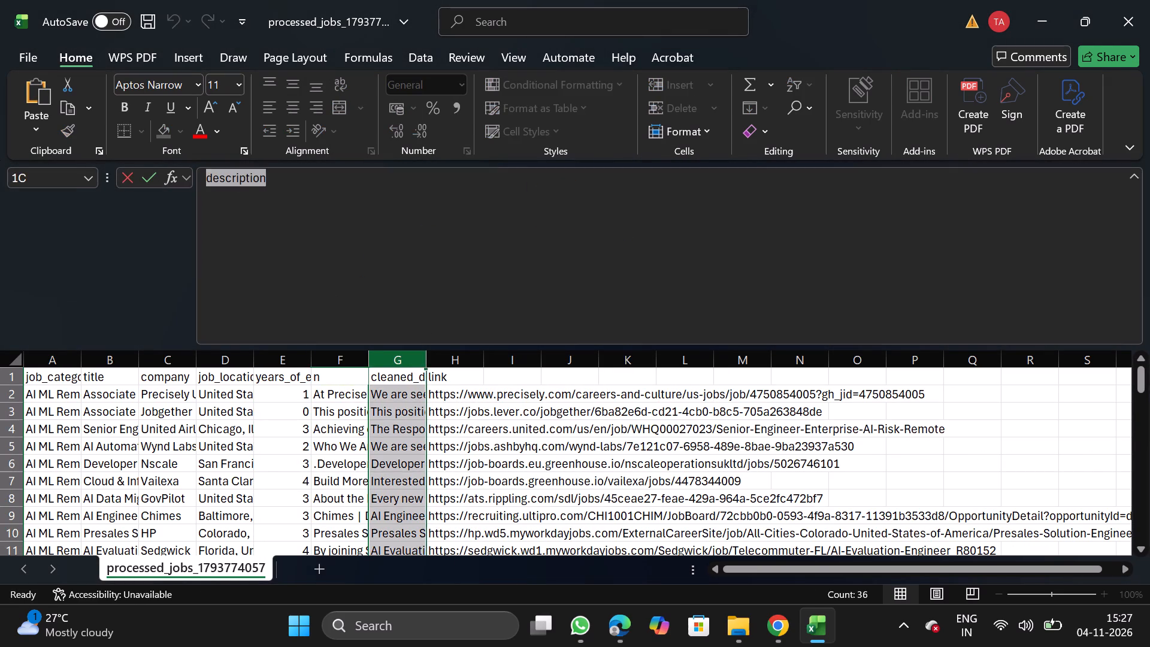
left_click(516, 283)
key("BackSpace")
key("BackSpace")
key("BackSpace")
key("BackSpace")
key("BackSpace")
key("BackSpace")
key("BackSpace")
key("BackSpace")
key("BackSpace")
key("BackSpace")
key("BackSpace")
key("BackSpace")
key("BackSpace")
key("BackSpace")
key("BackSpace")
key("BackSpace")
key("BackSpace")
key("BackSpace")
key("BackSpace")
key("BackSpace")
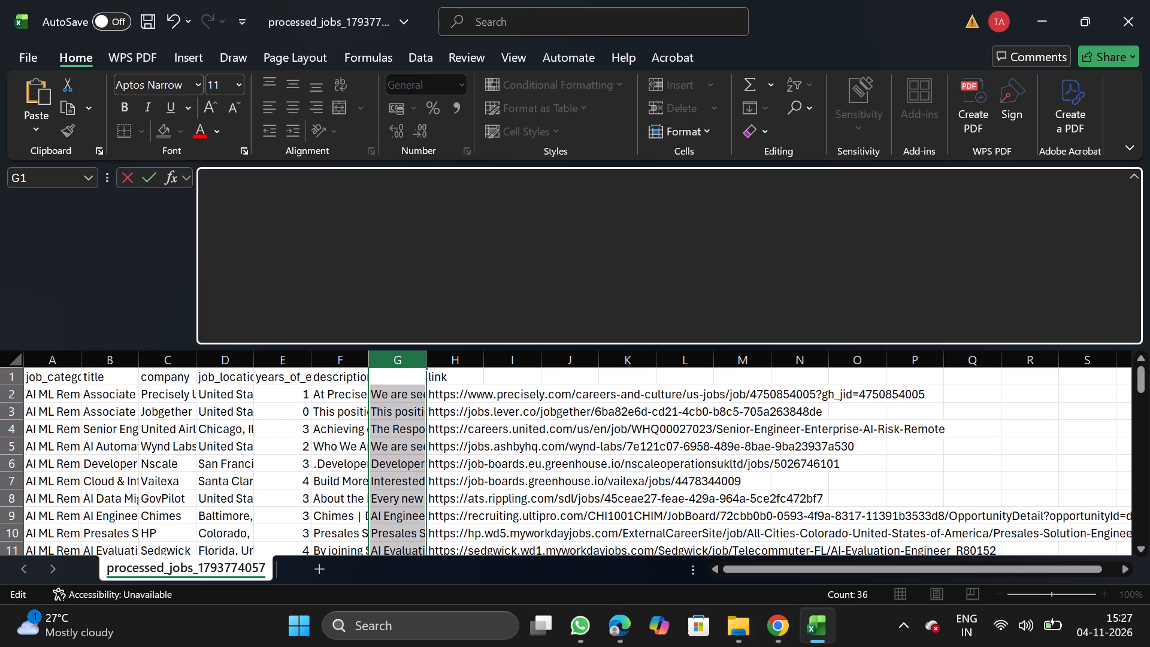
key("ctrl+v")
Copy original_description from NextGenApply's bulk upload CSV requirements in Chrome and use it in Excel to rename the description header in F1.
left_click(774, 632)
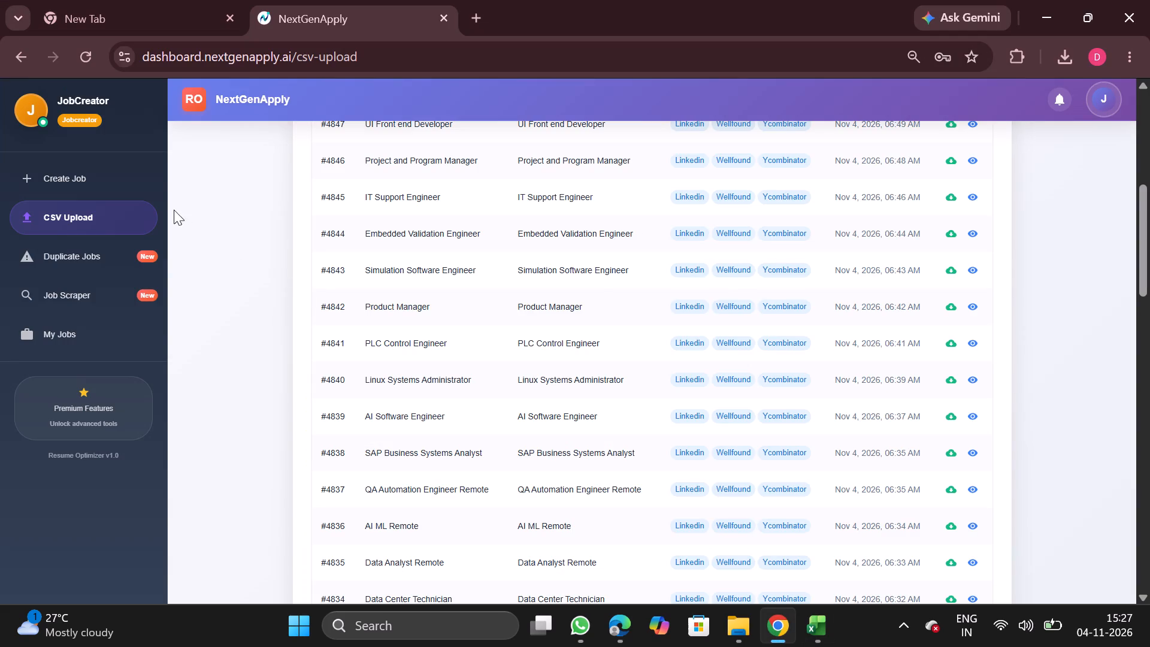
left_click(137, 176)
left_click(583, 162)
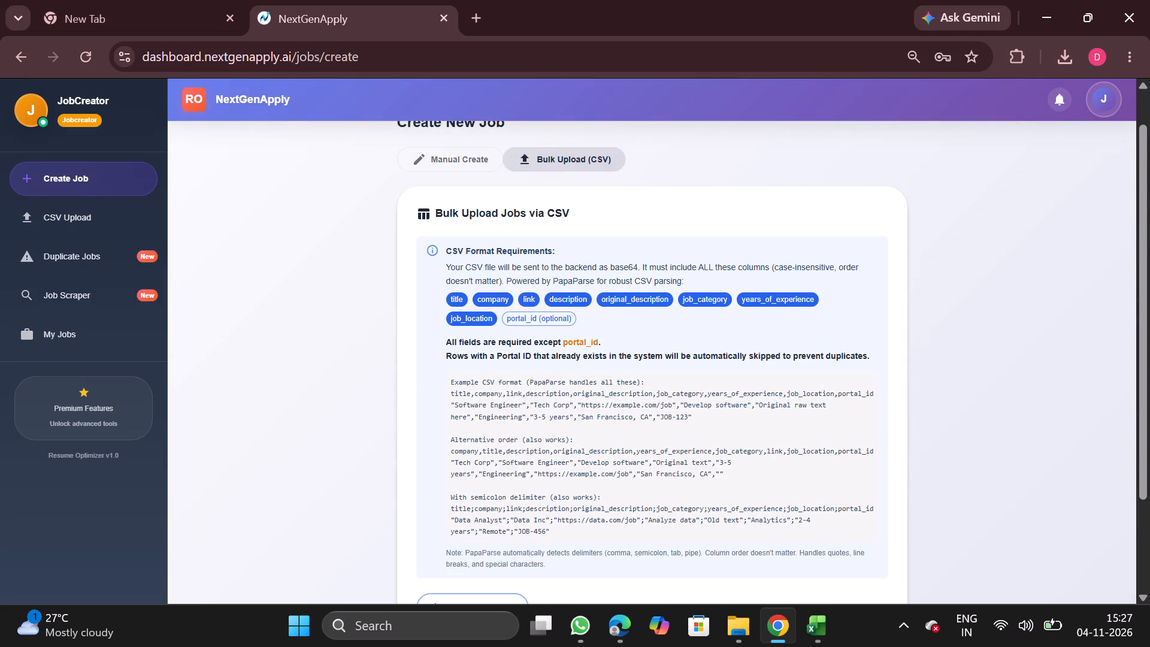
double_click(654, 298)
key("ctrl+c")
left_click(821, 634)
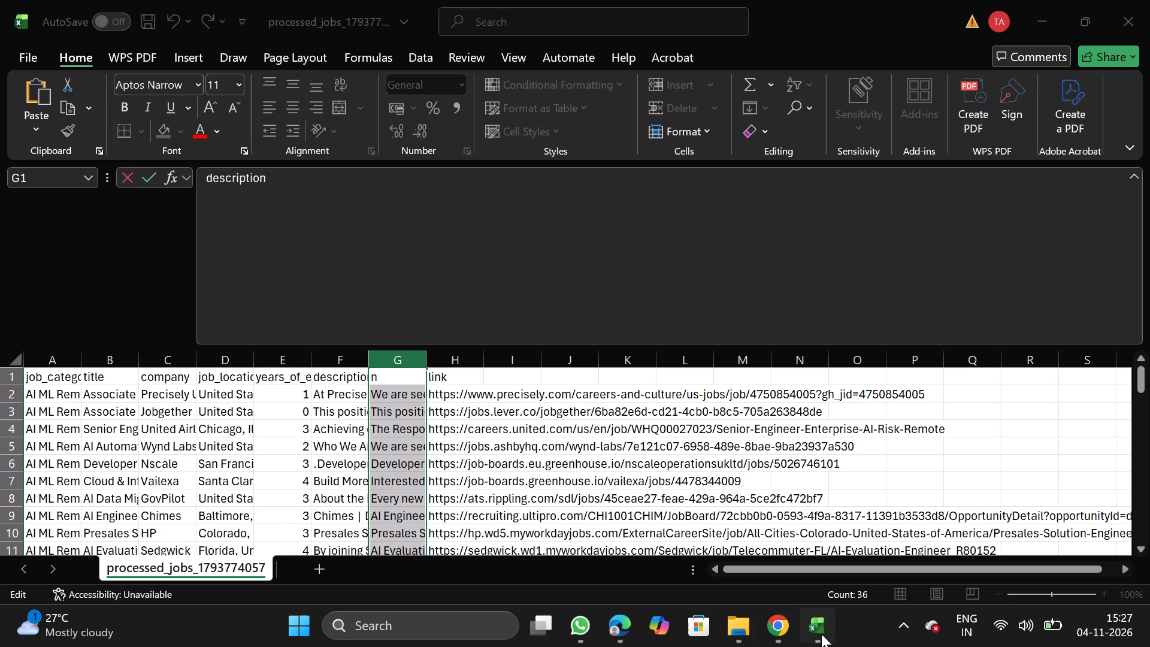
left_click(323, 375)
left_click(440, 312)
key("BackSpace")
key("BackSpace")
key("BackSpace")
key("BackSpace")
key("BackSpace")
key("BackSpace")
key("BackSpace")
key("BackSpace")
key("BackSpace")
key("BackSpace")
key("BackSpace")
key("BackSpace")
key("BackSpace")
key("BackSpace")
key("BackSpace")
key("BackSpace")
key("BackSpace")
key("BackSpace")
key("BackSpace")
key("BackSpace")
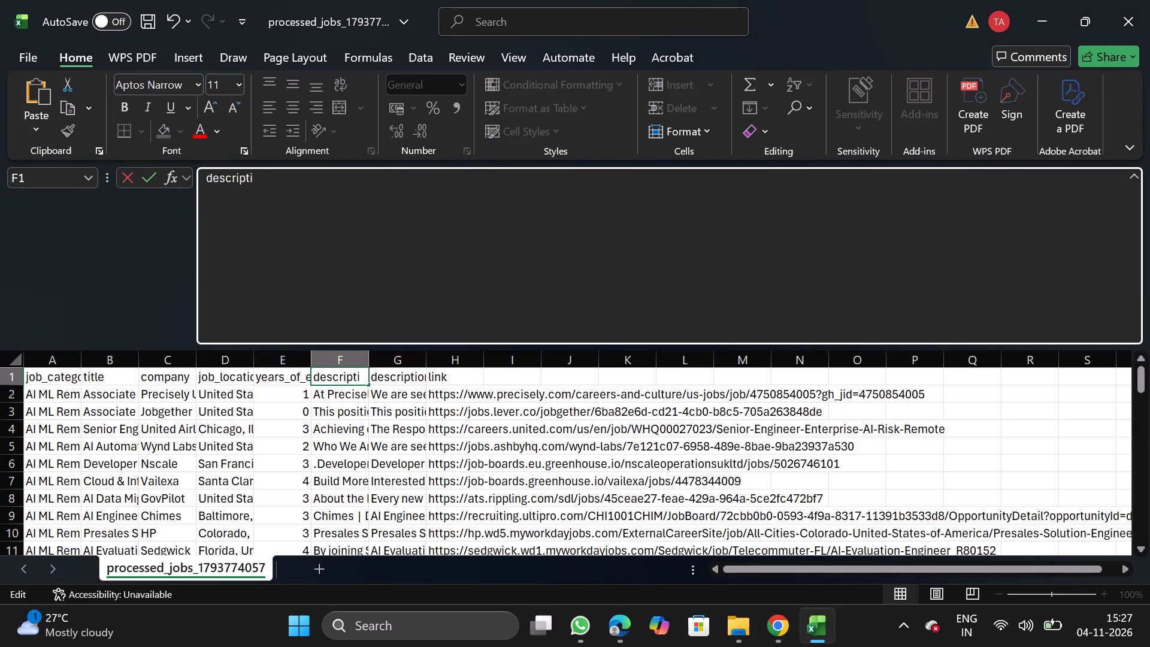
key("ctrl+v")
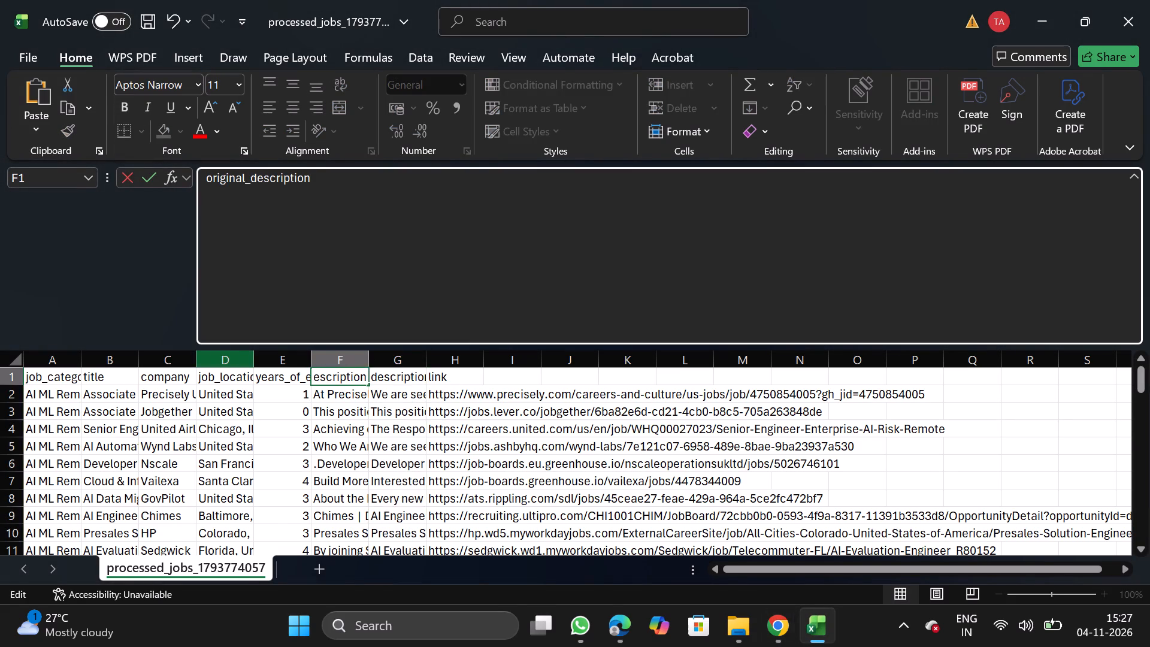
Replace every job_location cell whose entire content is United States with Remote.
left_click(226, 364)
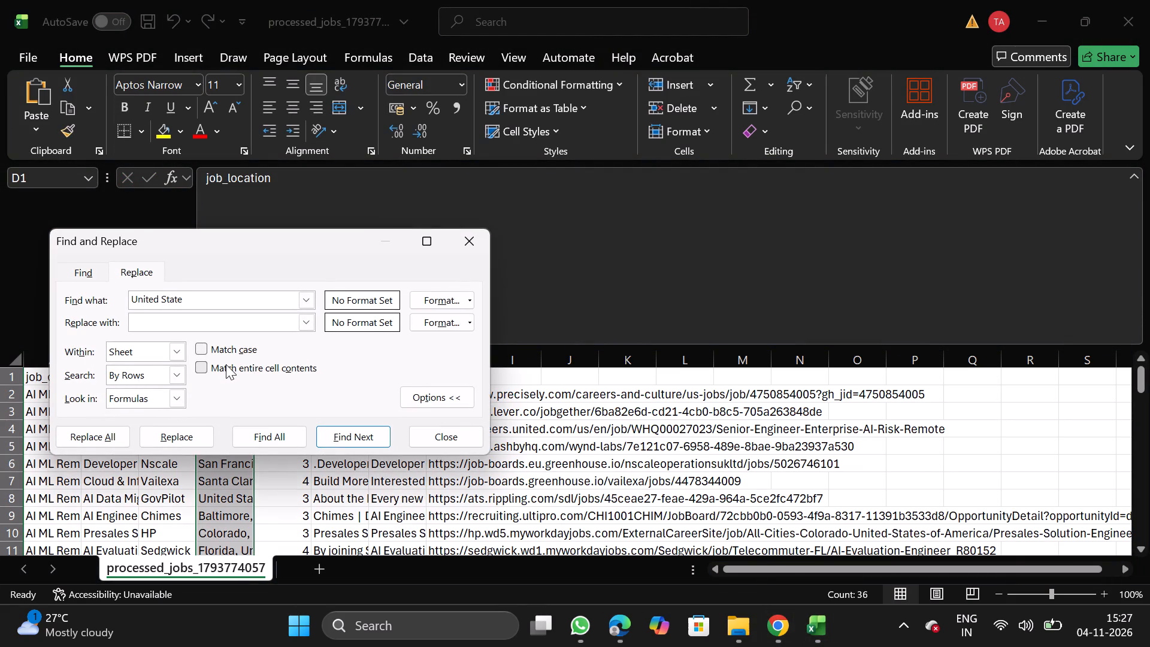
type("emote")
left_click(202, 361)
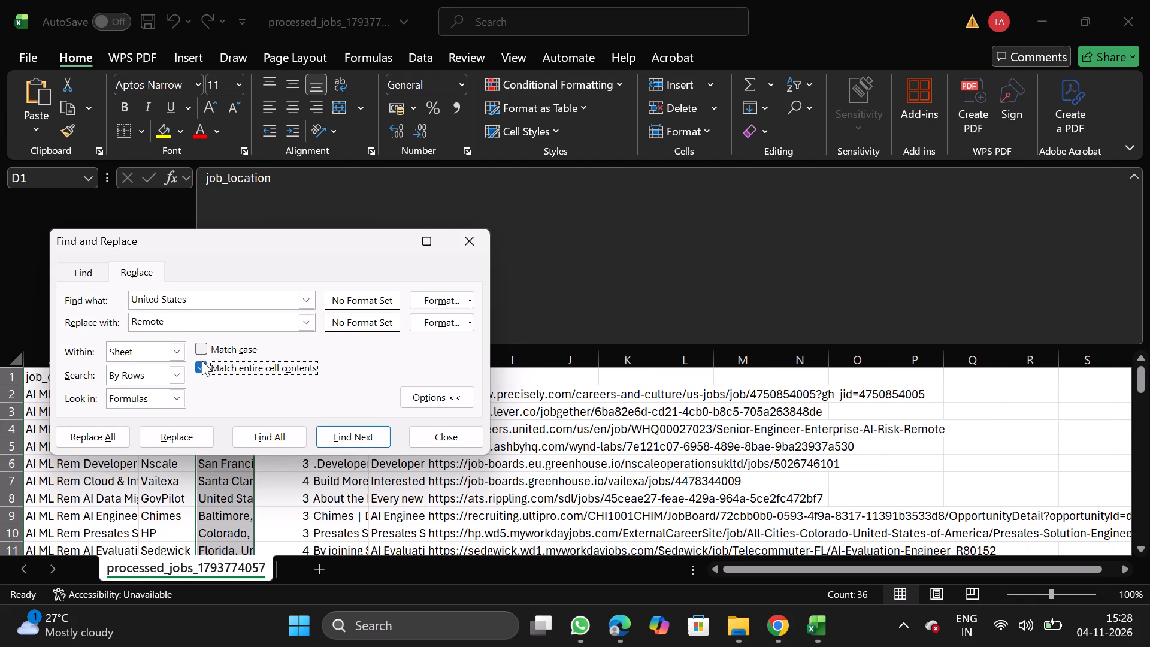
left_click(109, 434)
left_click(396, 391)
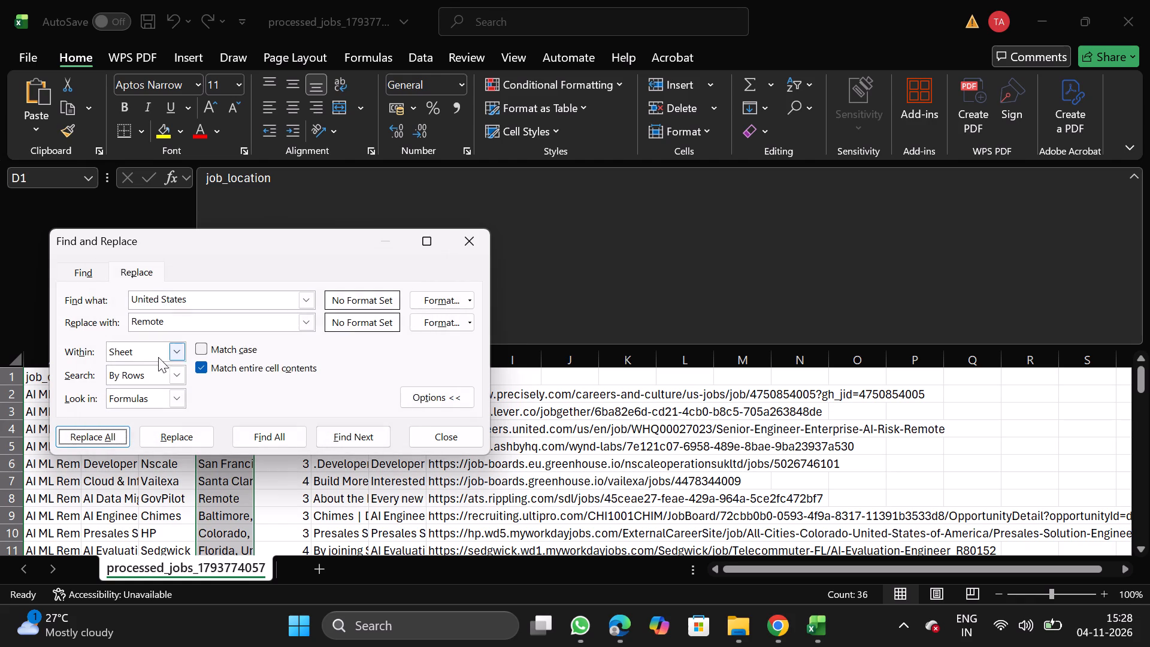
left_click(473, 243)
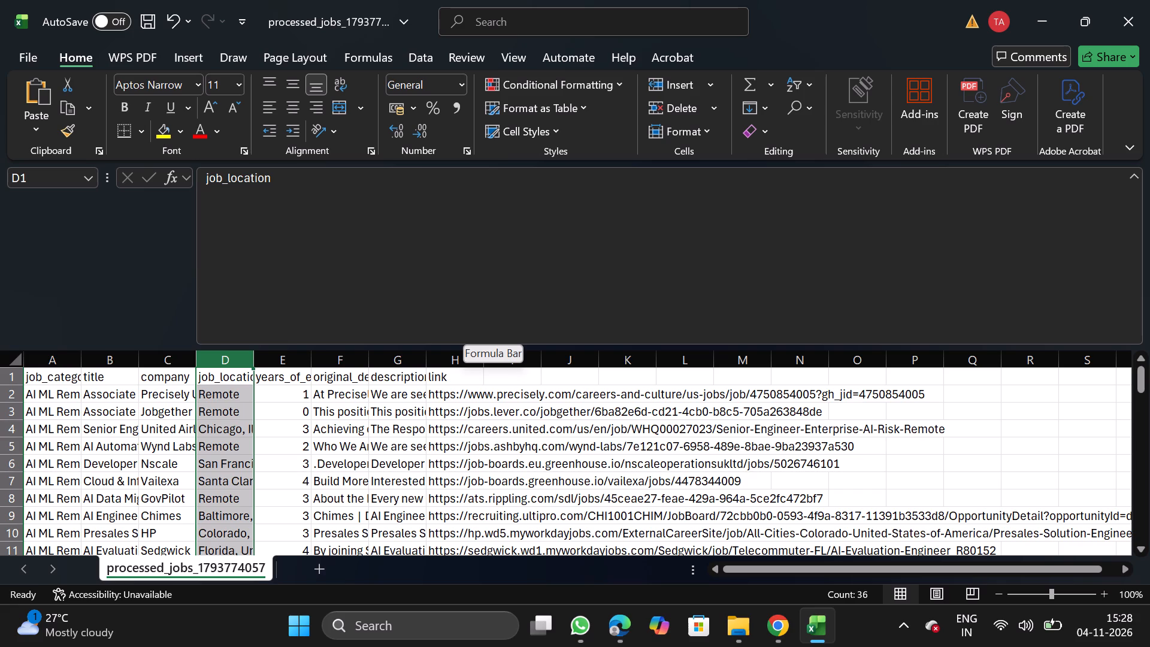
Turn on filtering for the header row and search the title column's values for walmart, clearing the search text.
left_click(121, 379)
left_click(423, 61)
left_click(594, 114)
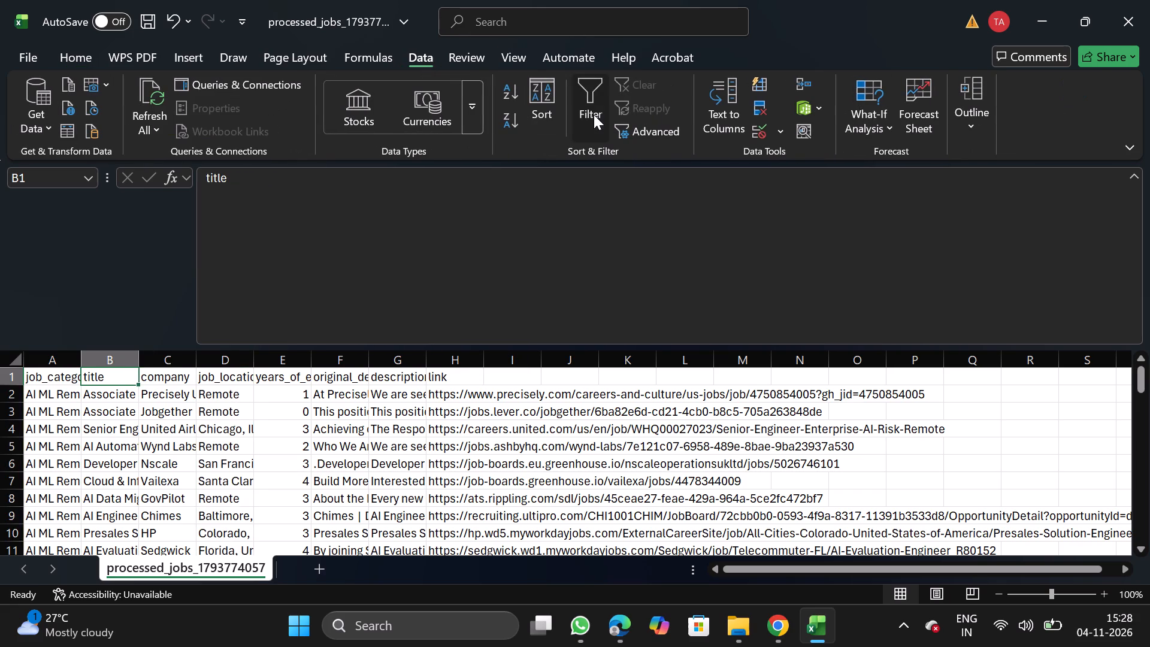
left_click(135, 377)
left_click(220, 394)
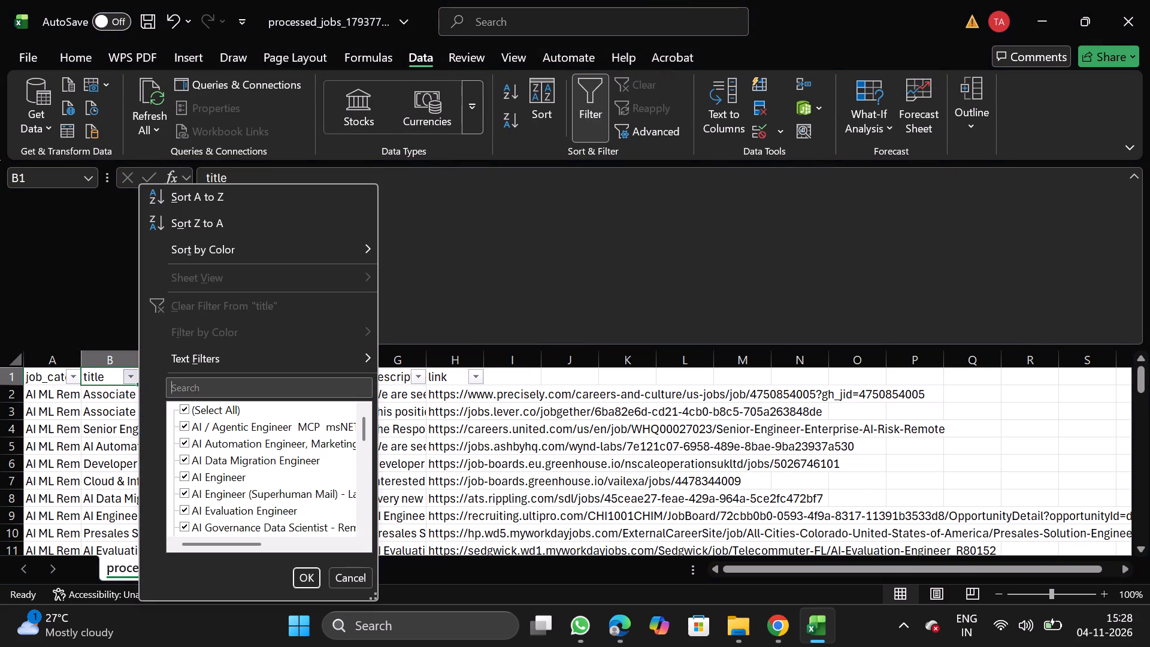
type("walmart")
key("BackSpace")
key("BackSpace")
key("BackSpace")
key("BackSpace")
key("BackSpace")
key("BackSpace")
key("BackSpace")
key("BackSpace")
key("BackSpace")
key("BackSpace")
key("BackSpace")
key("BackSpace")
key("BackSpace")
key("BackSpace")
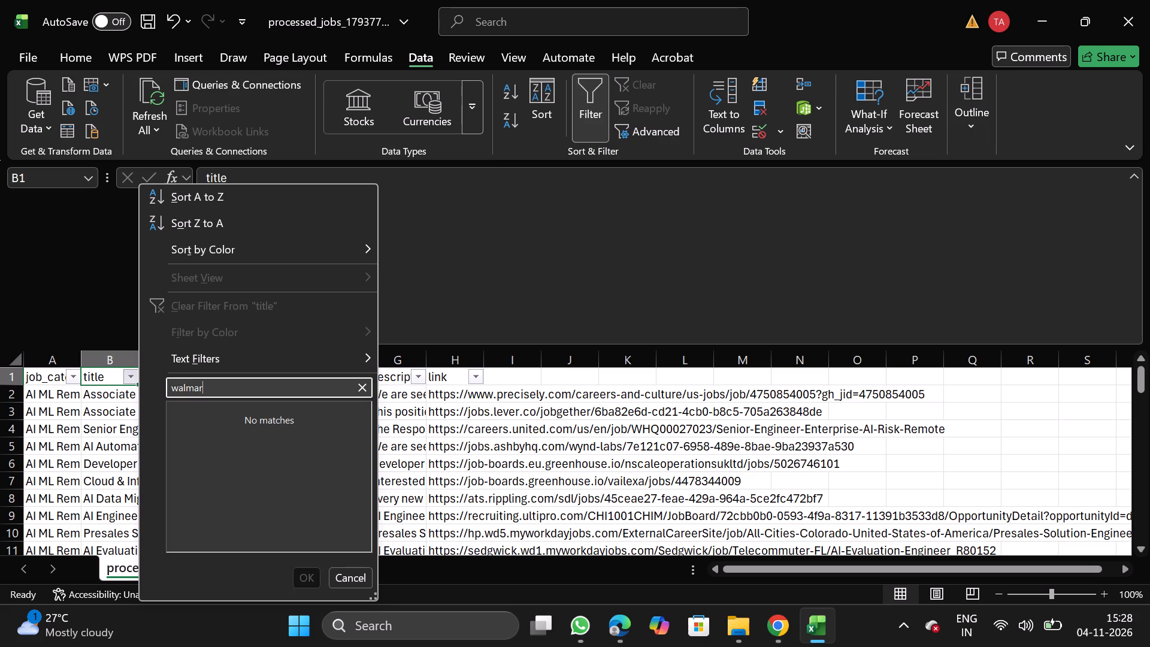
Filter the title column to only Customer Success Manager (AI Success Architect) and Technical Content Developer Associate Manager, AI POD.
double_click(375, 598)
left_click_drag(375, 598, 788, 646)
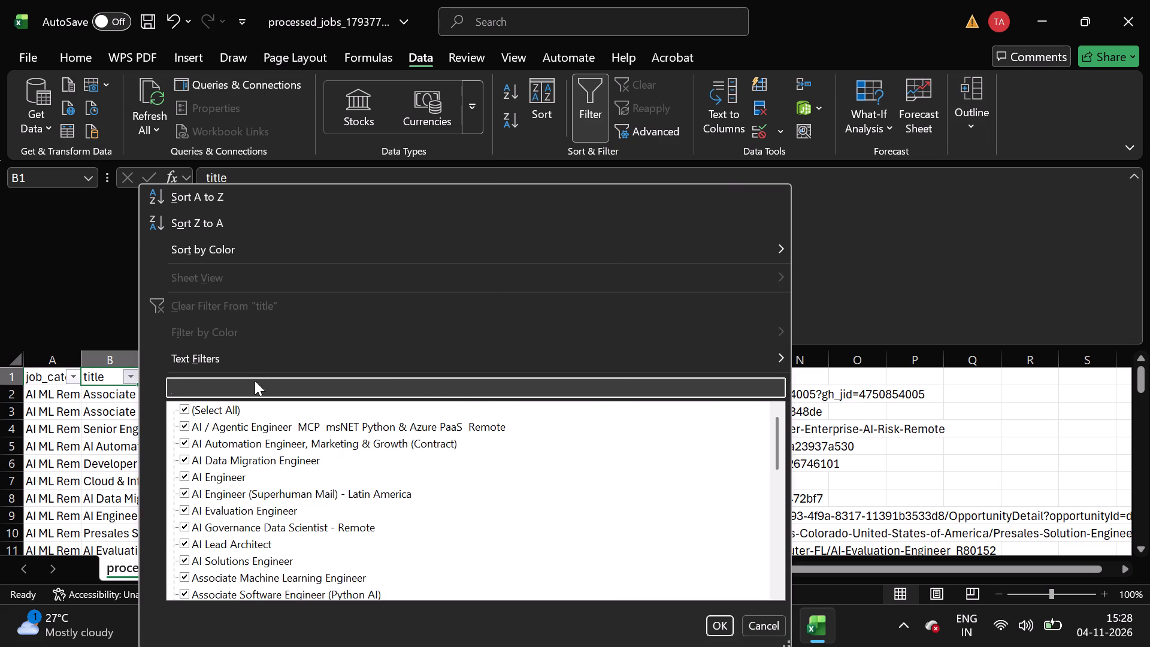
left_click(237, 410)
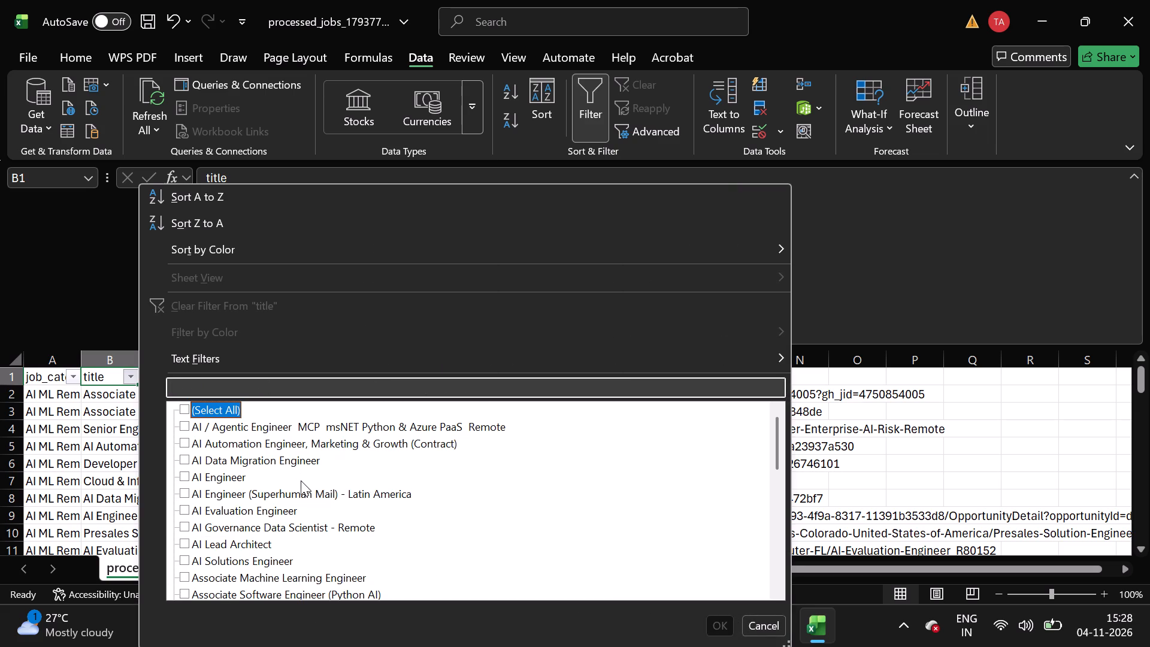
scroll(275, 571, "down", 3)
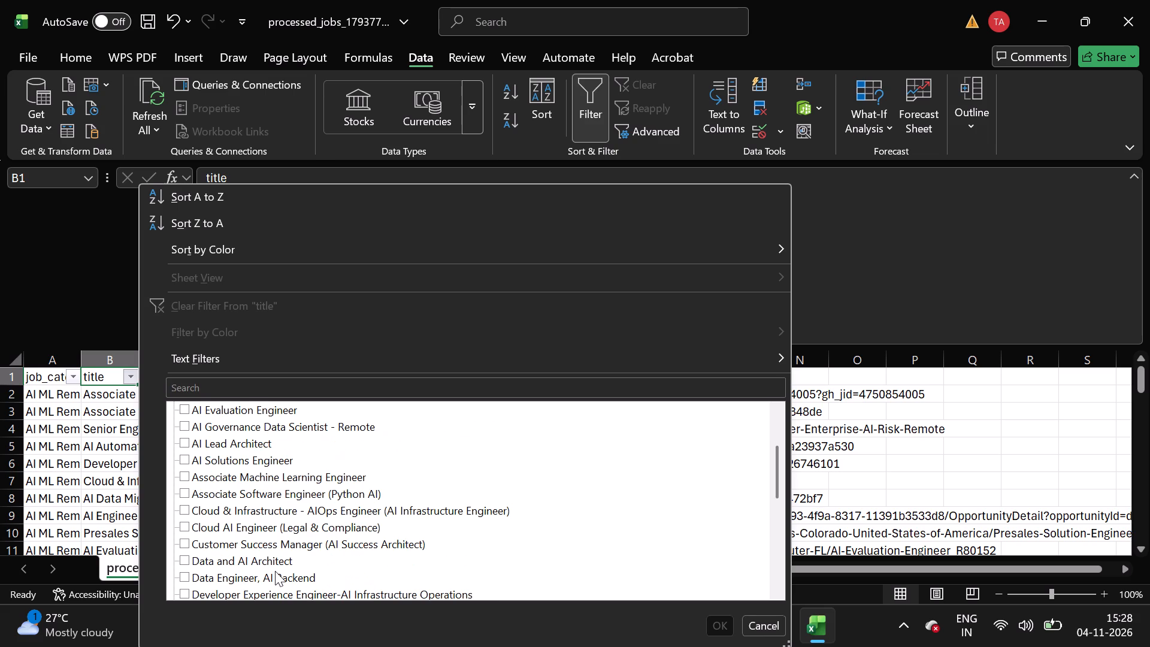
left_click(313, 542)
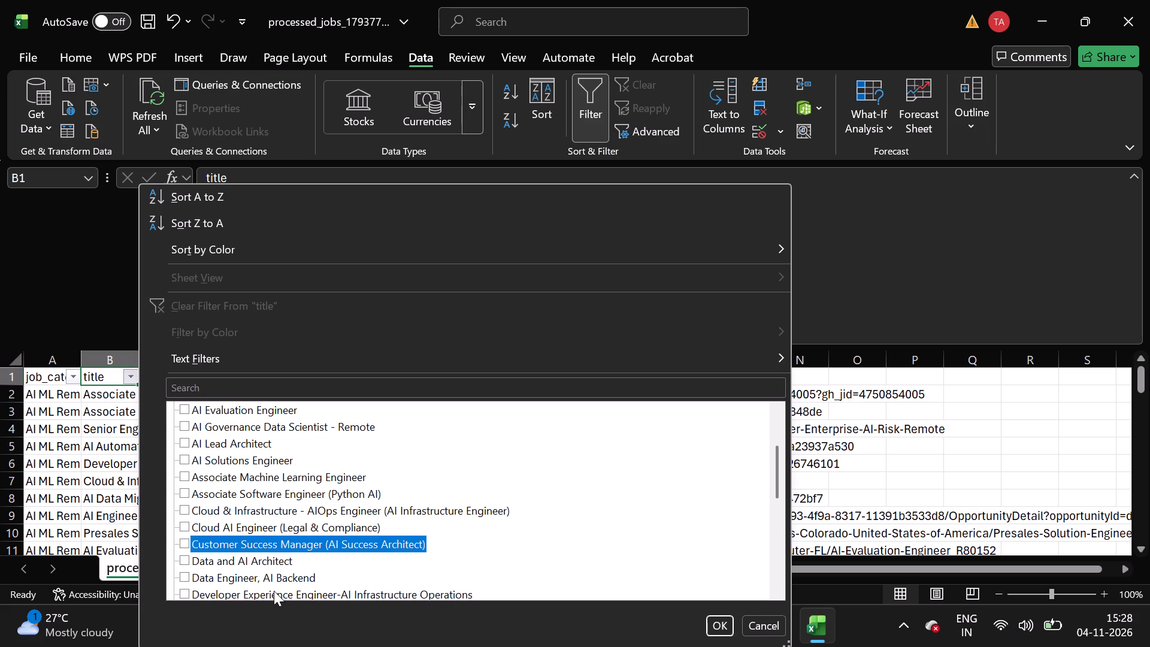
scroll(274, 591, "down", 2)
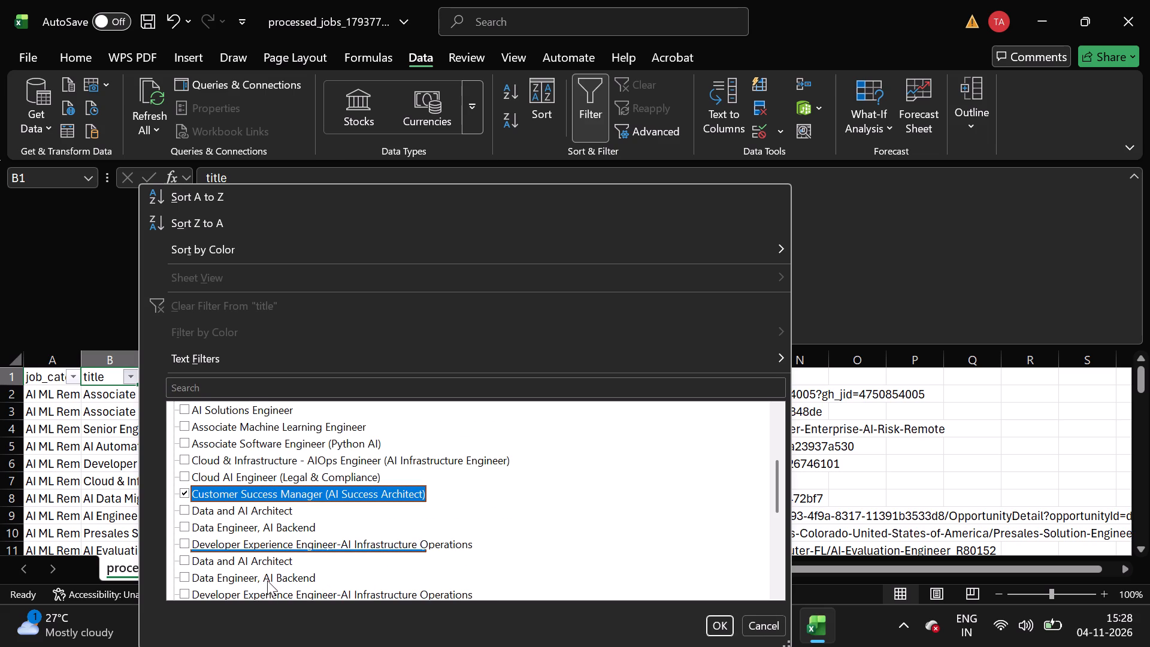
scroll(267, 581, "down", 1)
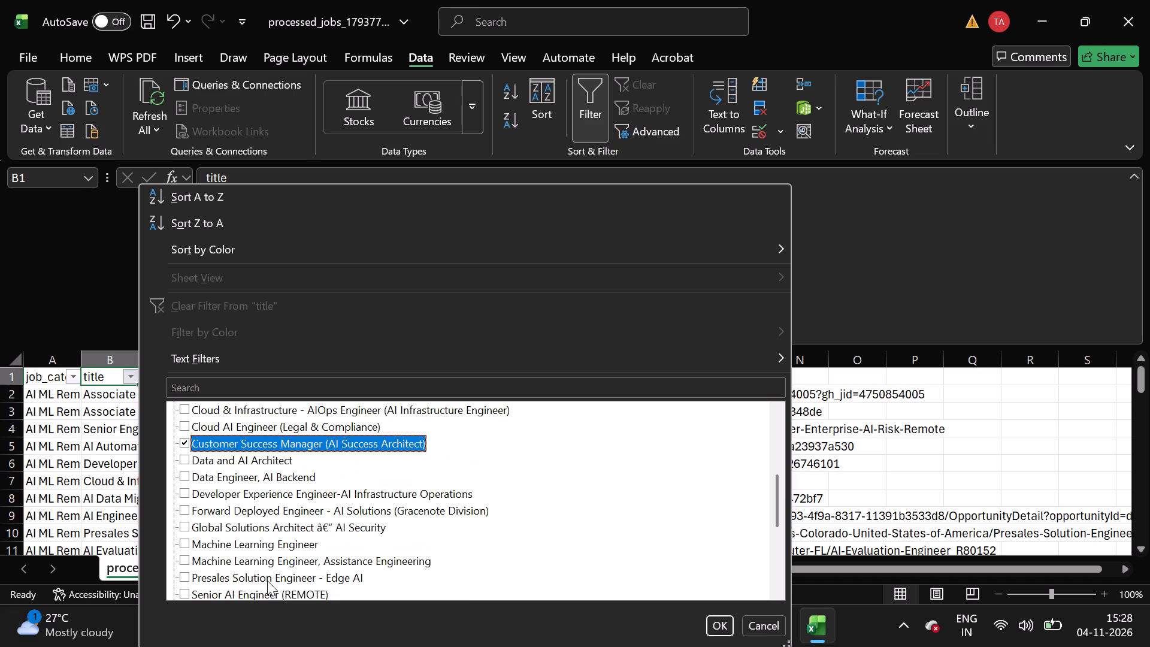
scroll(267, 581, "down", 2)
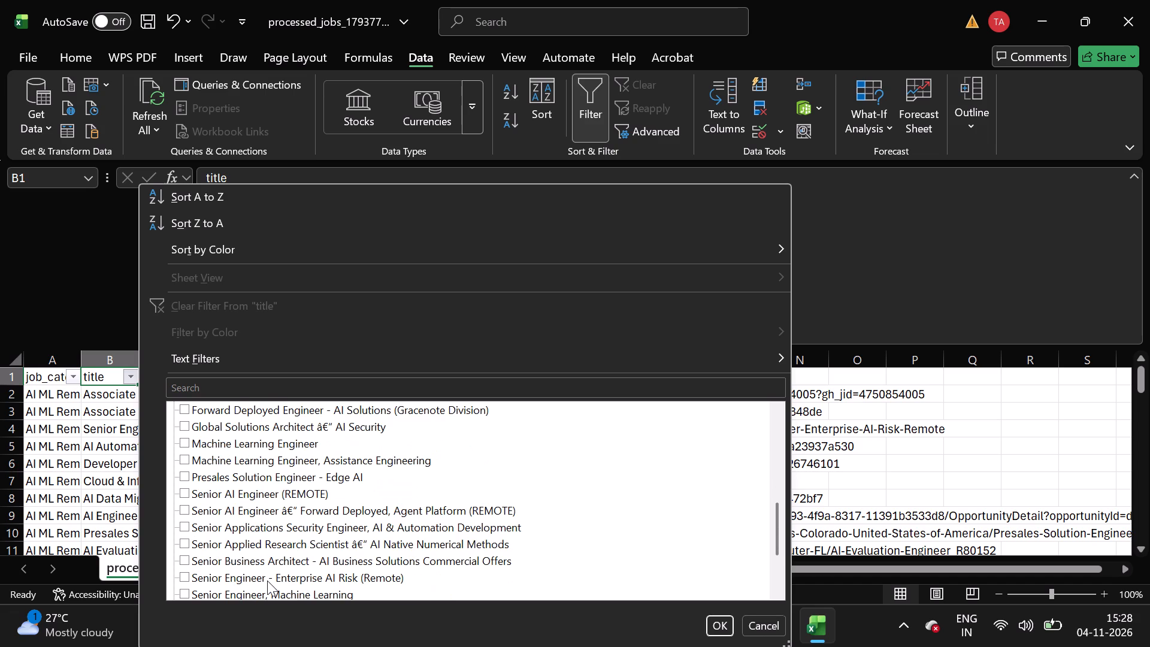
scroll(267, 581, "down", 2)
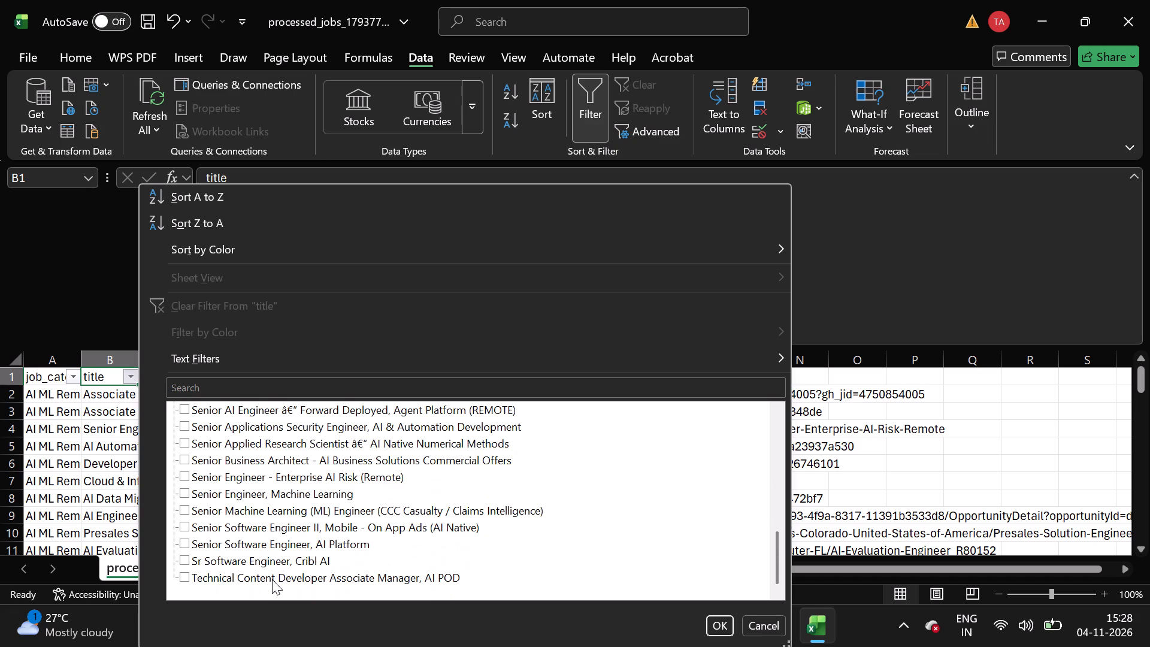
scroll(272, 579, "down", 1)
left_click(449, 581)
left_click(722, 619)
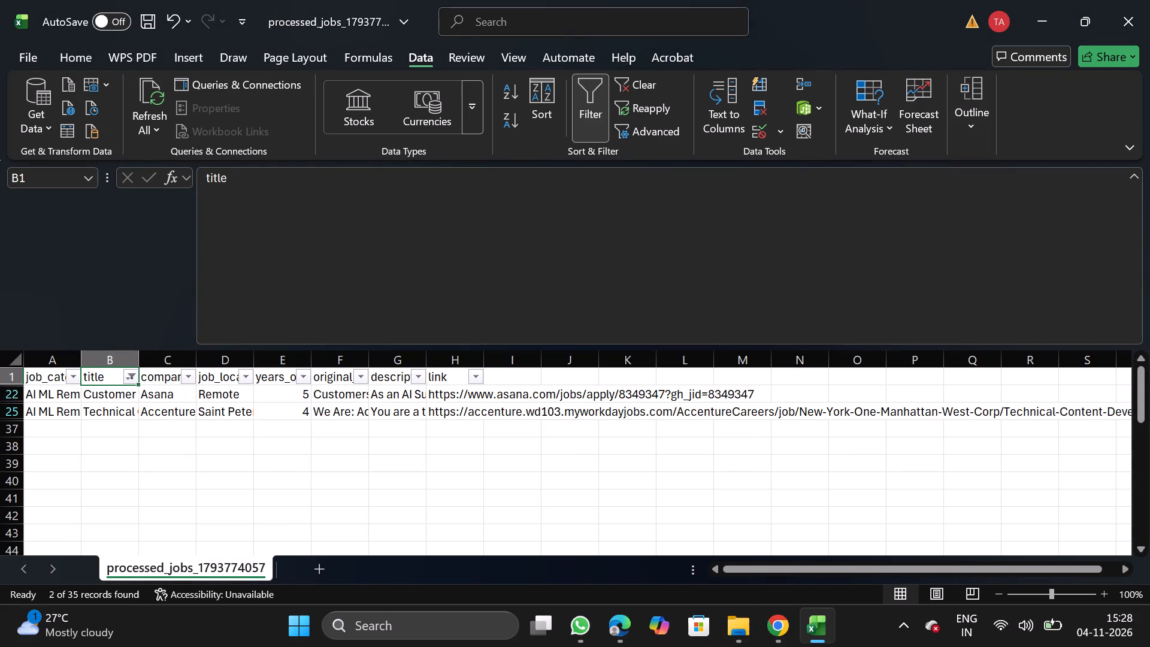
Delete the filtered Customer Success Manager and Technical Content Developer rows and remove the filter.
left_click(6, 398)
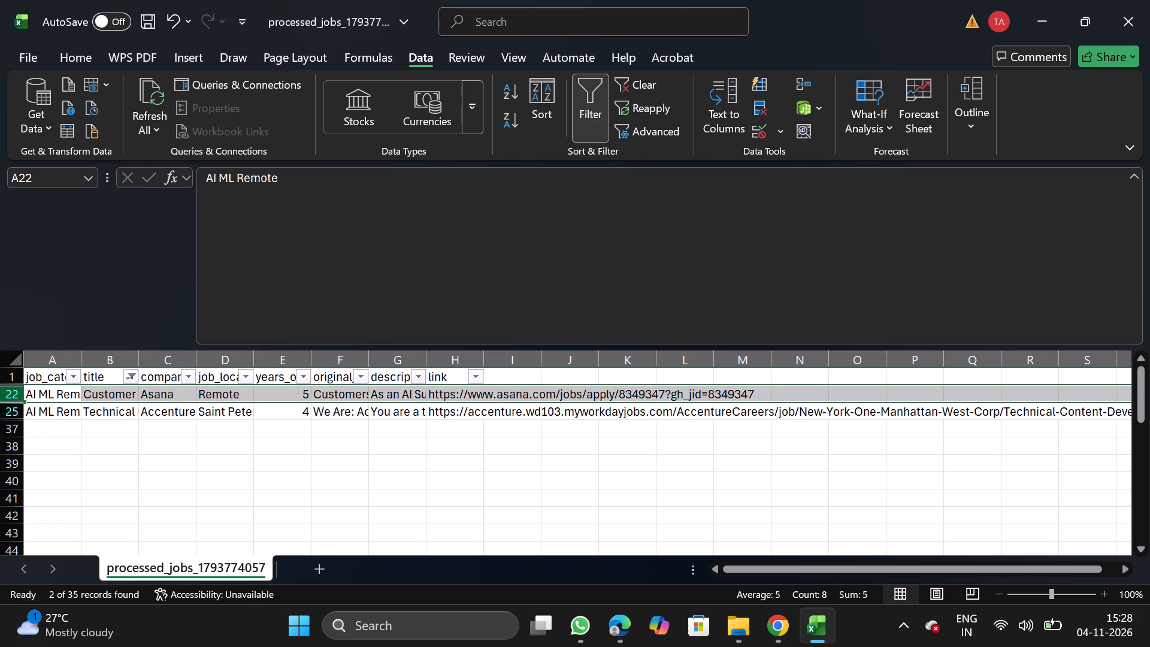
key("ctrl+shift+Down")
right_click(45, 402)
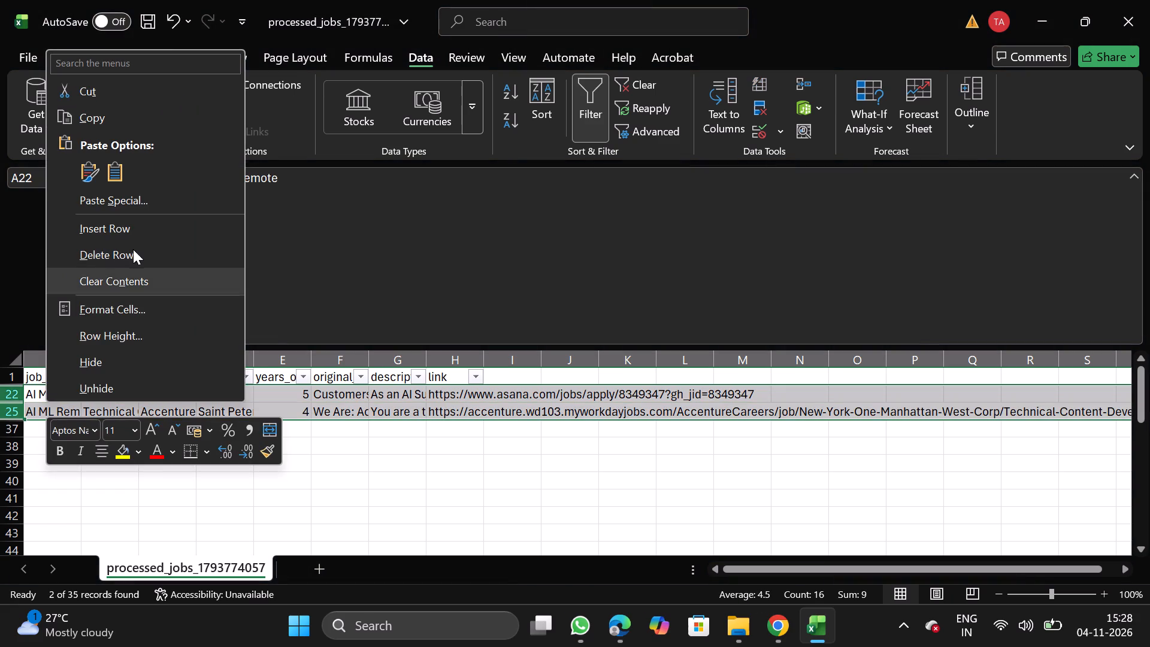
left_click(137, 247)
left_click(591, 111)
Filter the title column by architec to check the matching jobs, and remove the filter.
left_click_drag(114, 371, 602, 109)
left_click(602, 109)
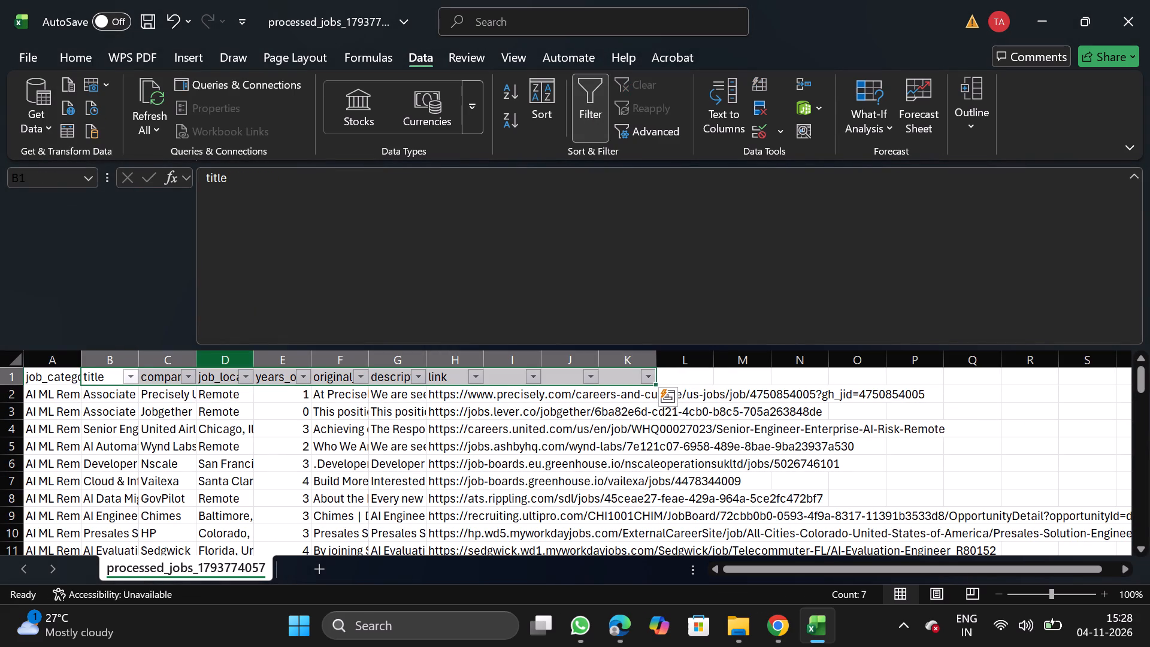
left_click(130, 374)
left_click(200, 382)
type("archir")
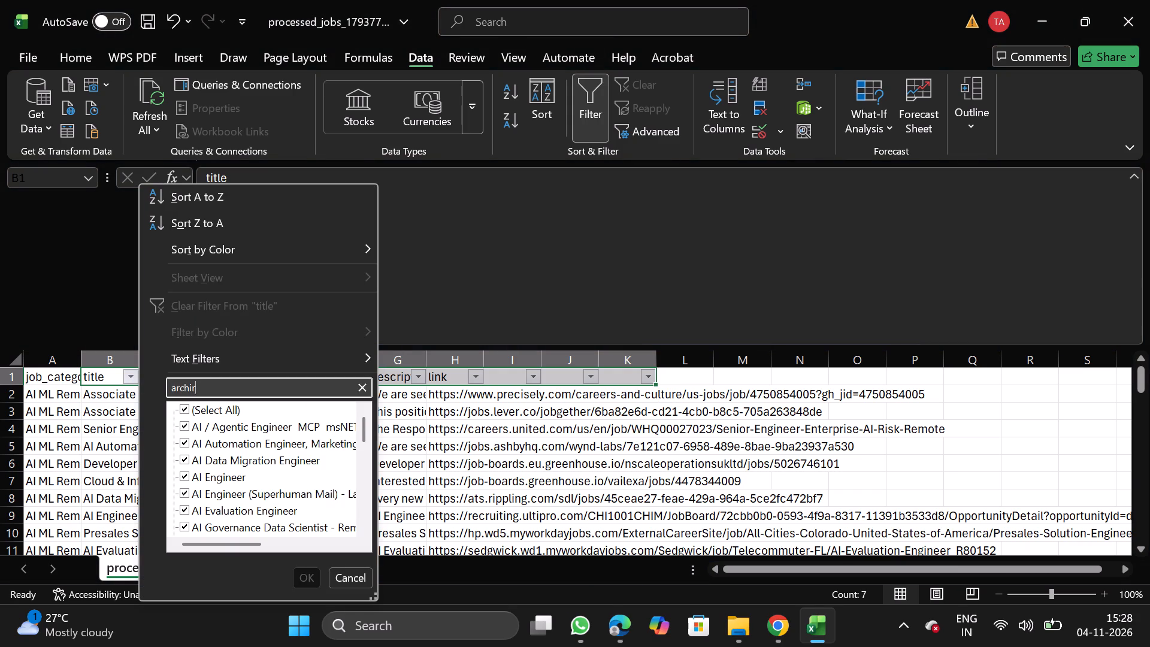
key("BackSpace")
type("tect")
key("BackSpace")
key("BackSpace")
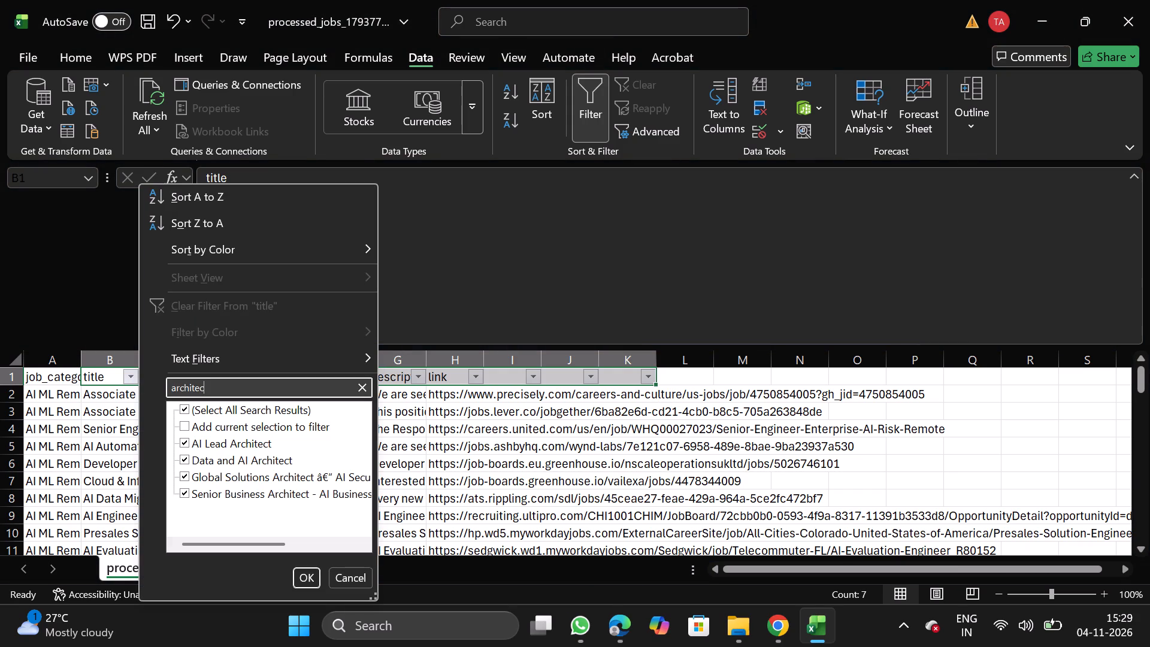
left_click(301, 576)
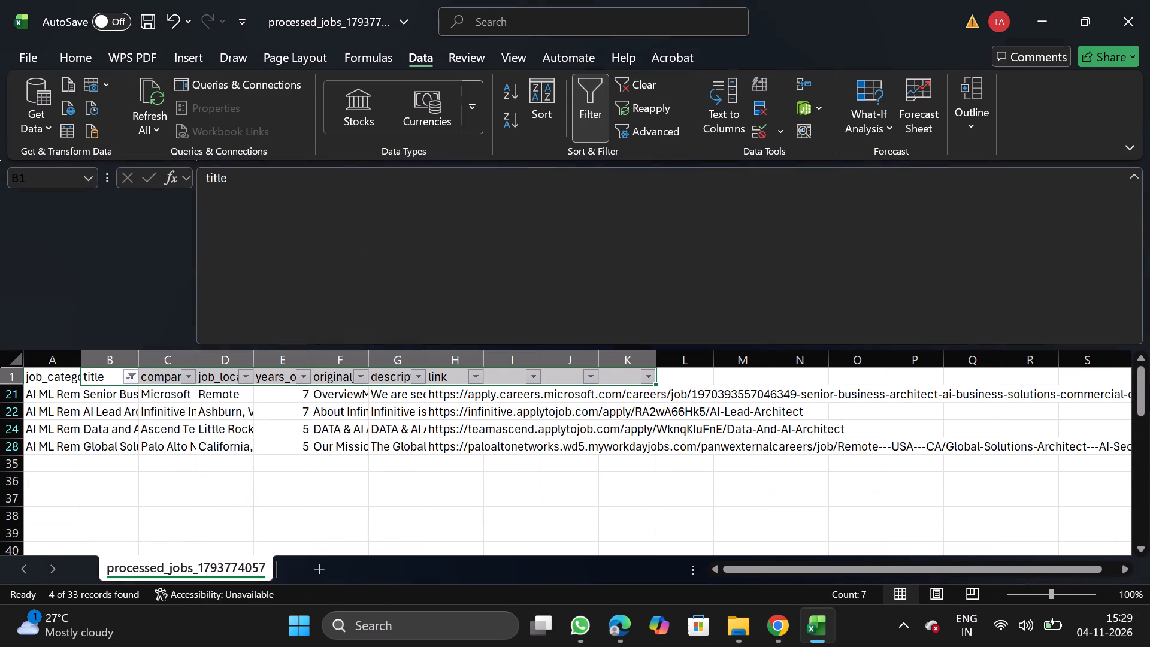
left_click(589, 122)
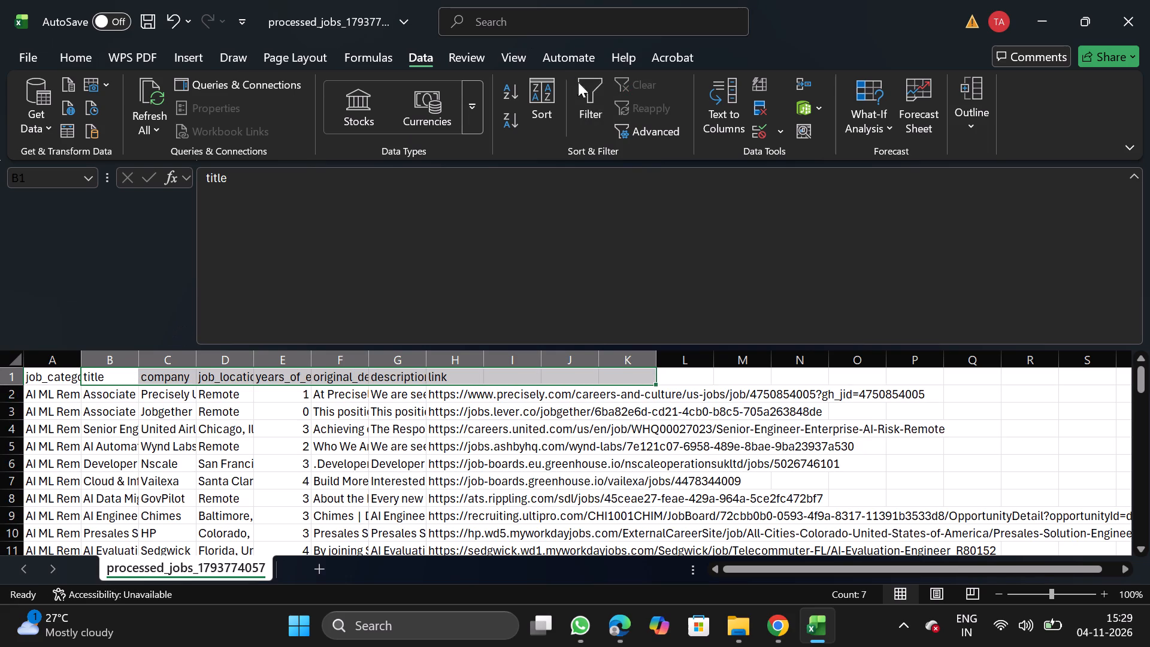
Filter the title column by enterprise to check the matching jobs, and remove the filter.
left_click(578, 95)
left_click(128, 374)
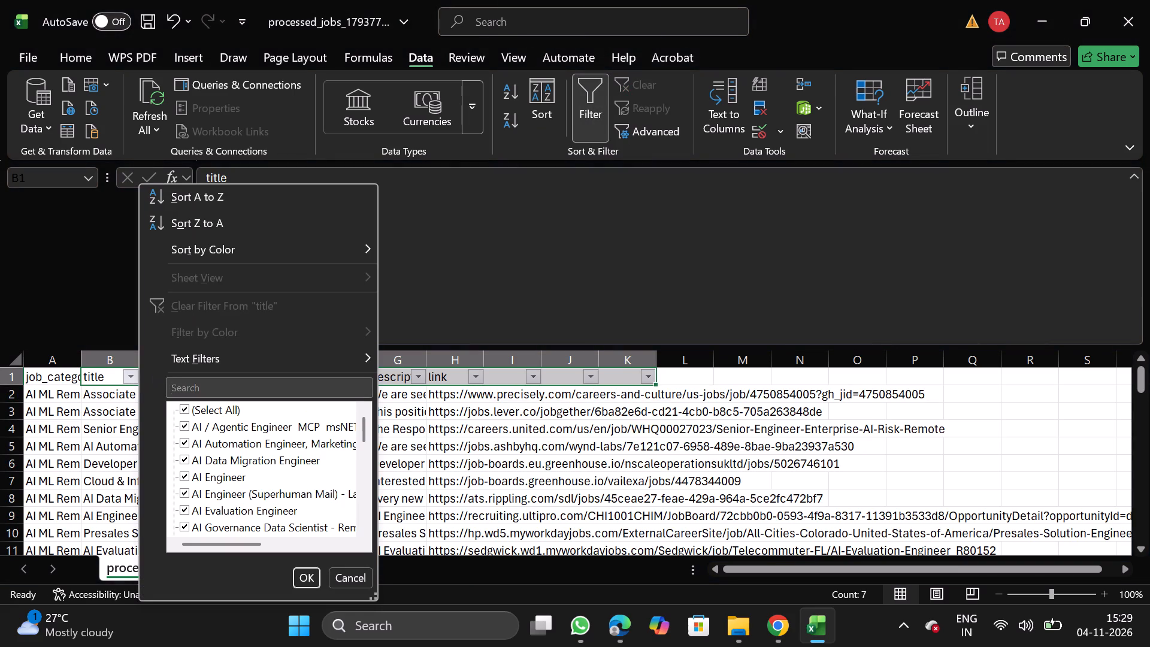
left_click(210, 392)
type("enterprise")
left_click(302, 573)
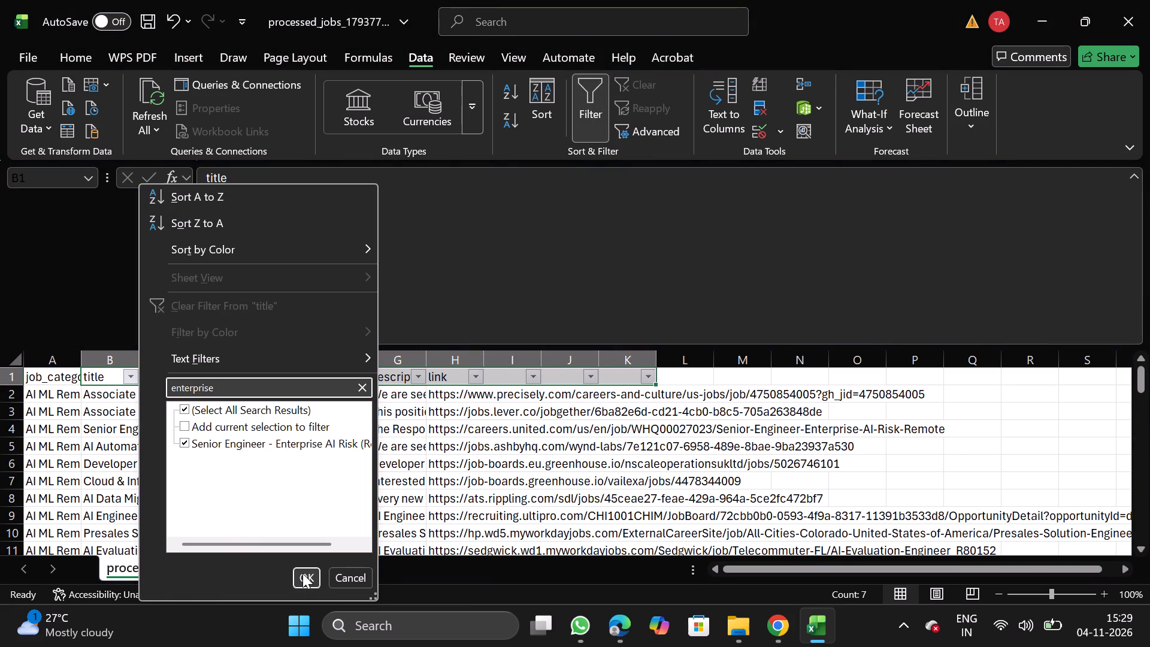
left_click(582, 140)
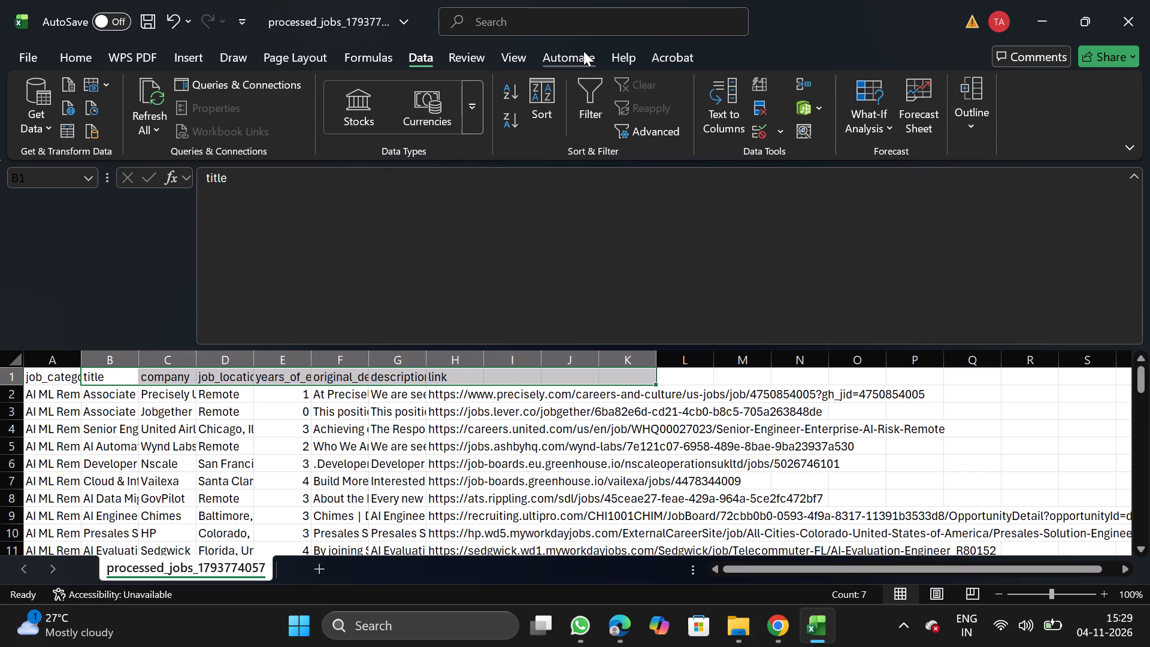
Turn filtering back on, search the title column's values for principal, and clear the search text.
left_click(587, 104)
left_click(136, 379)
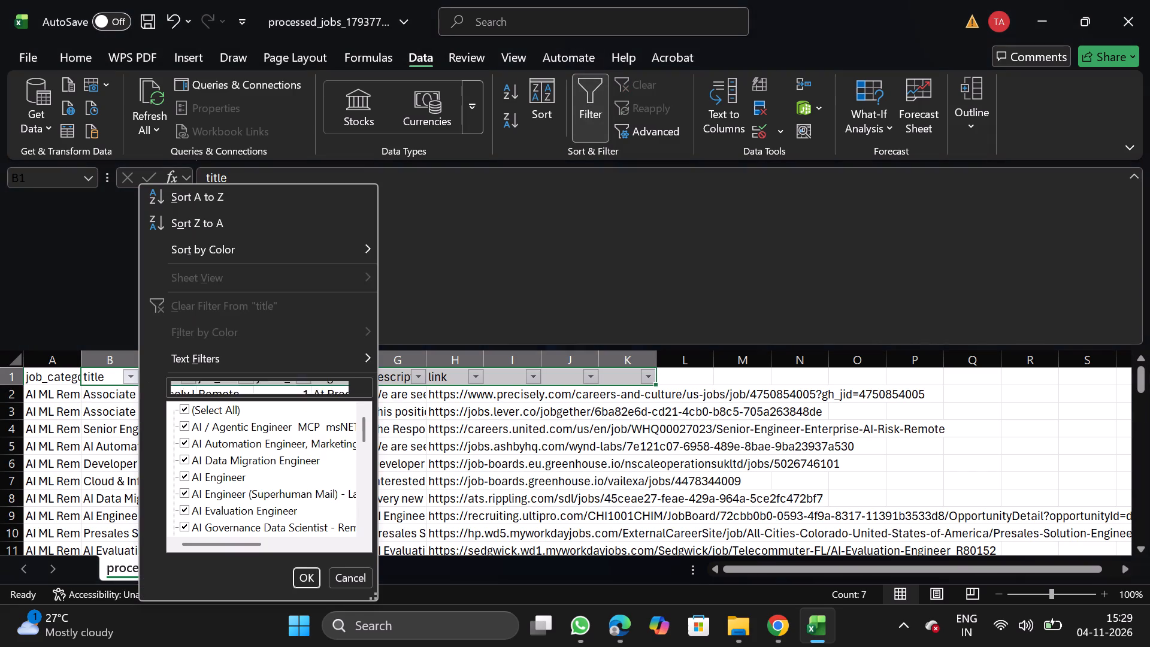
left_click(202, 388)
type("principal")
key("BackSpace")
key("BackSpace")
key("BackSpace")
key("BackSpace")
key("BackSpace")
key("BackSpace")
key("BackSpace")
key("BackSpace")
key("BackSpace")
key("BackSpace")
key("BackSpace")
key("BackSpace")
key("BackSpace")
key("BackSpace")
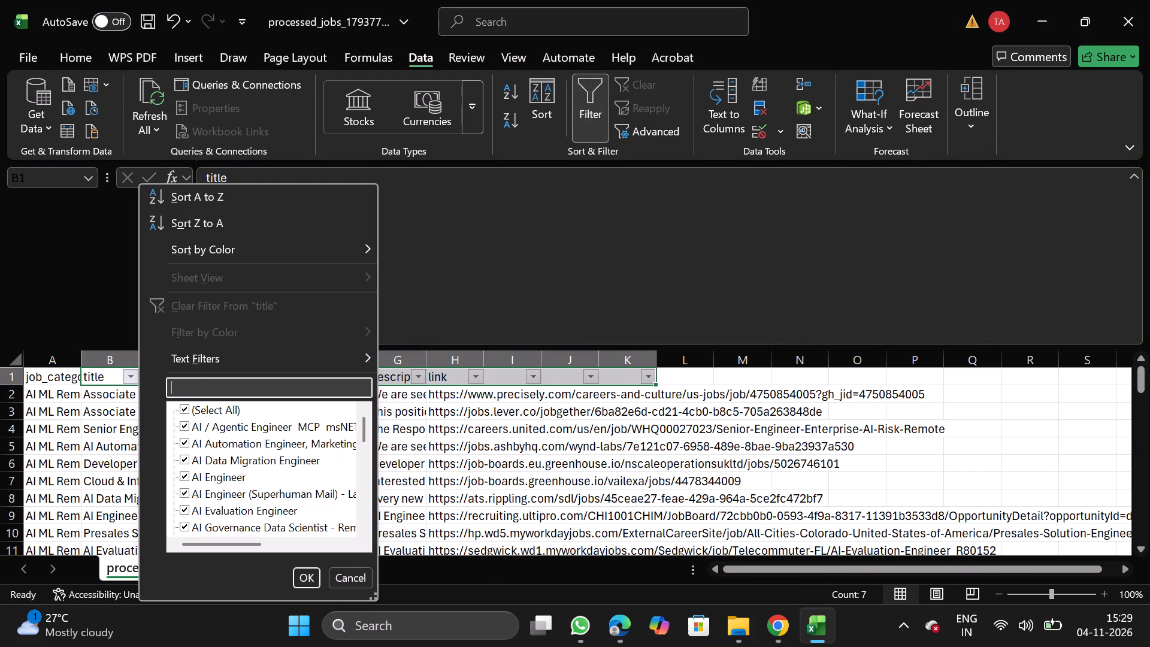
Search the title column's filter values for staff and clear the search text.
type("staff")
key("BackSpace")
key("BackSpace")
key("BackSpace")
key("BackSpace")
key("BackSpace")
key("BackSpace")
key("BackSpace")
key("BackSpace")
key("BackSpace")
key("BackSpace")
key("BackSpace")
key("BackSpace")
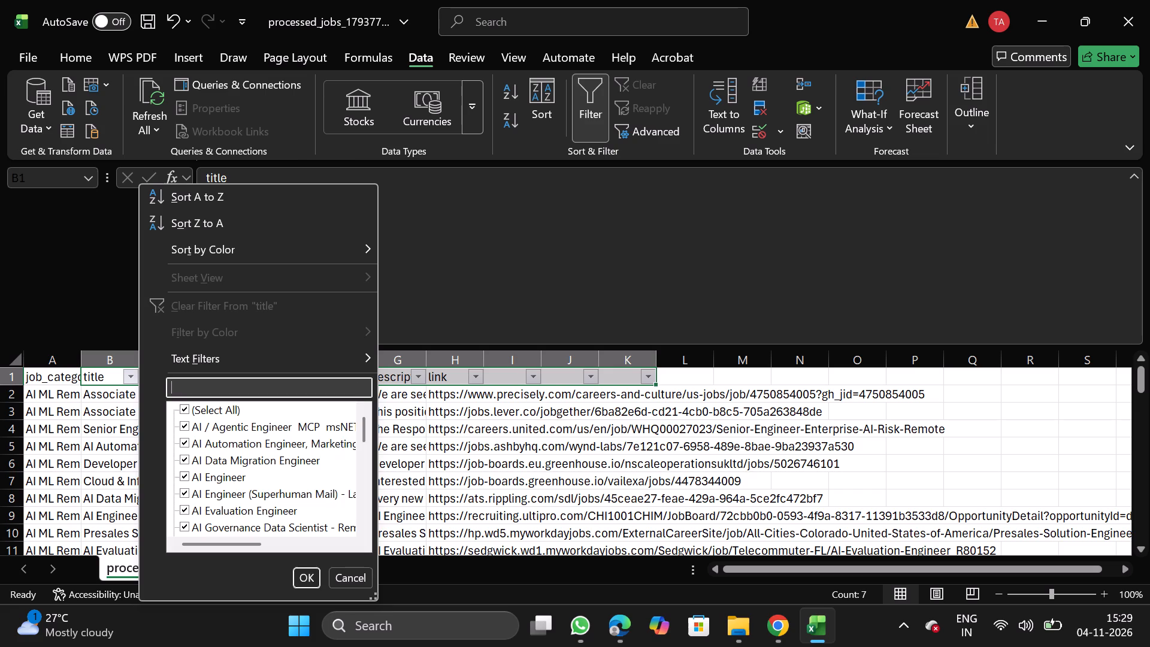
Filter the title column by lead to check the matching jobs, and remove the filter.
type("lead")
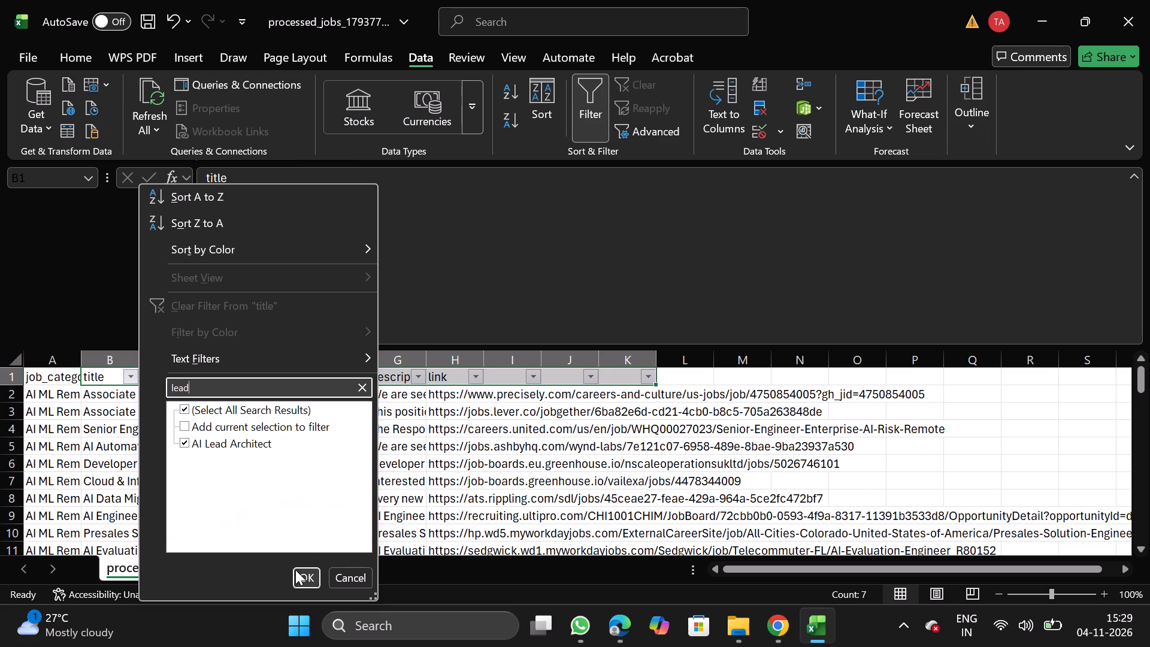
left_click(299, 575)
left_click(589, 117)
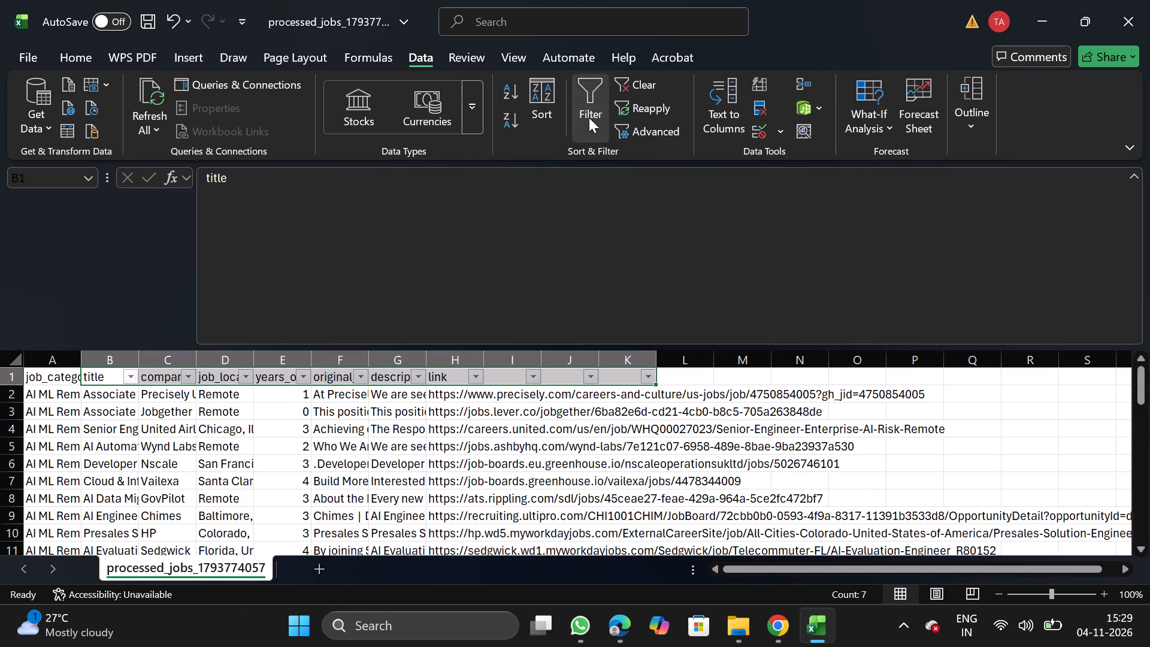
Apply filtering from the company column onward, search the company column's values for walmart, and clear the search text.
left_click(161, 349)
left_click_drag(168, 352, 335, 97)
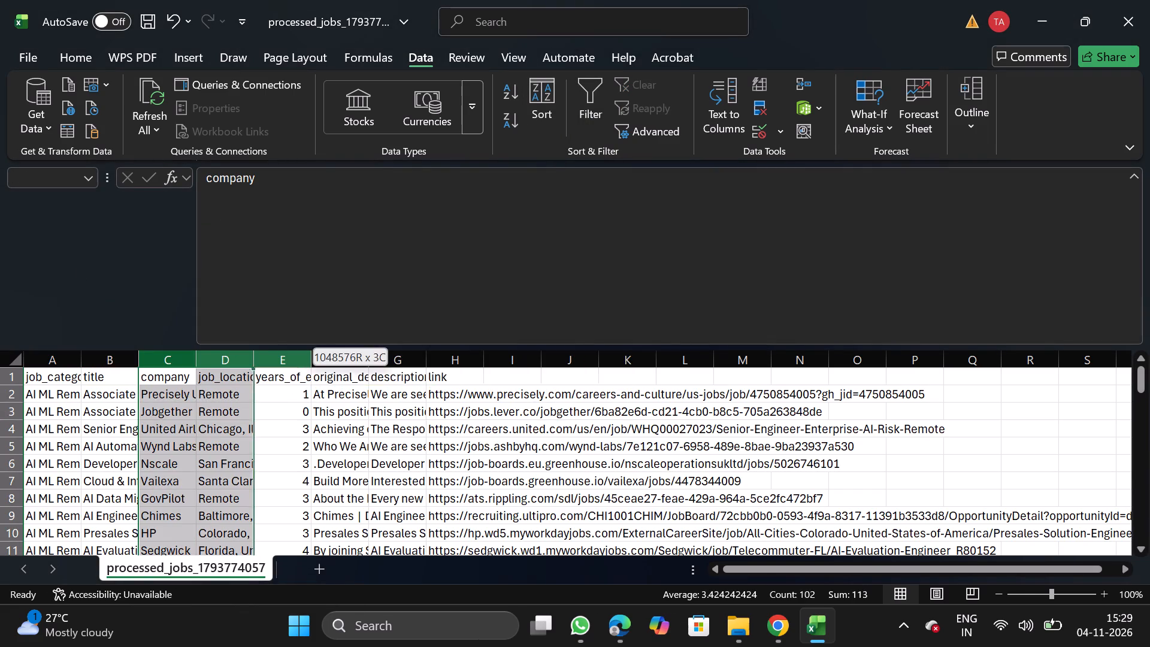
left_click_drag(335, 97, 593, 125)
left_click(593, 125)
left_click(192, 382)
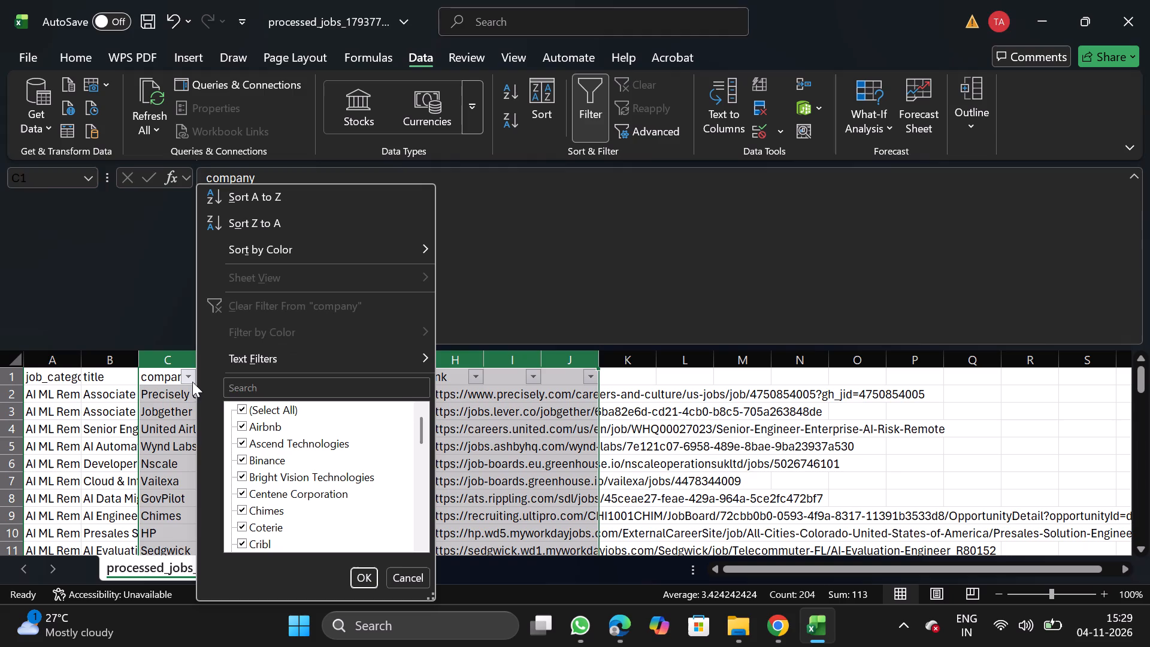
left_click(263, 389)
type("walmart")
key("BackSpace")
key("BackSpace")
key("BackSpace")
key("BackSpace")
key("BackSpace")
key("BackSpace")
key("BackSpace")
key("BackSpace")
key("BackSpace")
key("BackSpace")
key("BackSpace")
key("BackSpace")
key("BackSpace")
key("BackSpace")
Search the company column's filter values for dried and capital, clearing the search text after each.
type("dried")
key("BackSpace")
key("BackSpace")
key("BackSpace")
key("BackSpace")
key("BackSpace")
key("BackSpace")
key("BackSpace")
key("BackSpace")
key("BackSpace")
key("BackSpace")
type("capital")
key("BackSpace")
key("BackSpace")
key("BackSpace")
key("BackSpace")
key("BackSpace")
key("BackSpace")
key("BackSpace")
key("BackSpace")
key("BackSpace")
key("BackSpace")
key("BackSpace")
key("BackSpace")
key("BackSpace")
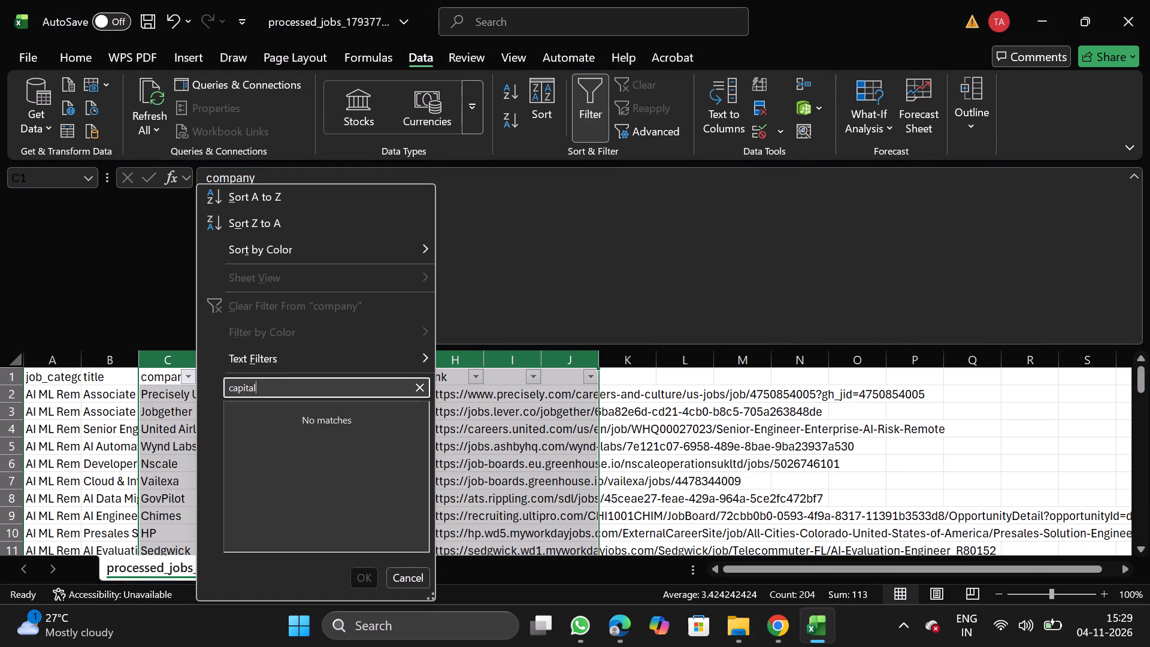
Search the company column's filter values for under and hunt, clearing the search text after each.
type("under")
key("BackSpace")
key("BackSpace")
key("BackSpace")
key("BackSpace")
key("BackSpace")
key("BackSpace")
key("BackSpace")
key("BackSpace")
key("BackSpace")
key("BackSpace")
key("BackSpace")
key("BackSpace")
key("BackSpace")
type("hunt")
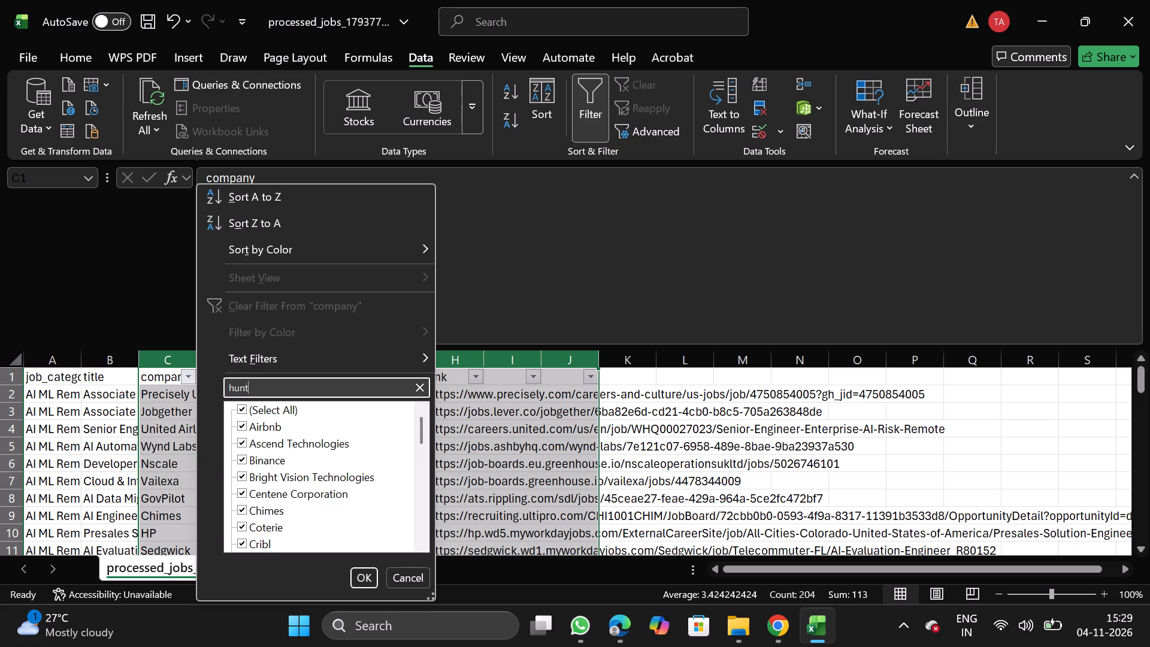
key("BackSpace")
key("BackSpace")
key("BackSpace")
key("BackSpace")
key("BackSpace")
key("BackSpace")
key("BackSpace")
key("BackSpace")
key("BackSpace")
key("BackSpace")
key("BackSpace")
key("BackSpace")
key("BackSpace")
key("BackSpace")
key("BackSpace")
key("BackSpace")
Search the company column's filter values for skim, ape and in landem, and close the filter list without applying anything.
type("skim")
key("BackSpace")
key("BackSpace")
key("BackSpace")
key("BackSpace")
key("BackSpace")
key("BackSpace")
key("BackSpace")
key("BackSpace")
key("BackSpace")
key("BackSpace")
key("BackSpace")
key("BackSpace")
key("BackSpace")
key("BackSpace")
key("BackSpace")
key("BackSpace")
key("BackSpace")
key("BackSpace")
key("BackSpace")
key("BackSpace")
type("ape")
key("BackSpace")
key("BackSpace")
key("BackSpace")
key("BackSpace")
key("BackSpace")
key("BackSpace")
key("BackSpace")
key("BackSpace")
key("BackSpace")
key("BackSpace")
key("BackSpace")
type("in landem")
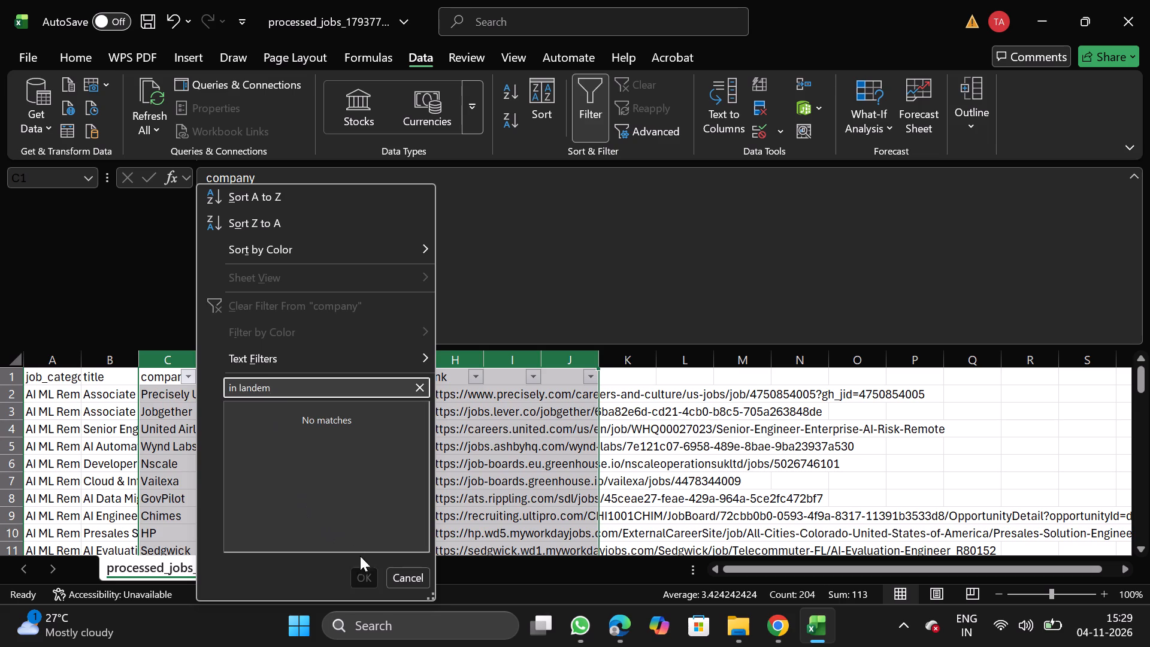
left_click(398, 575)
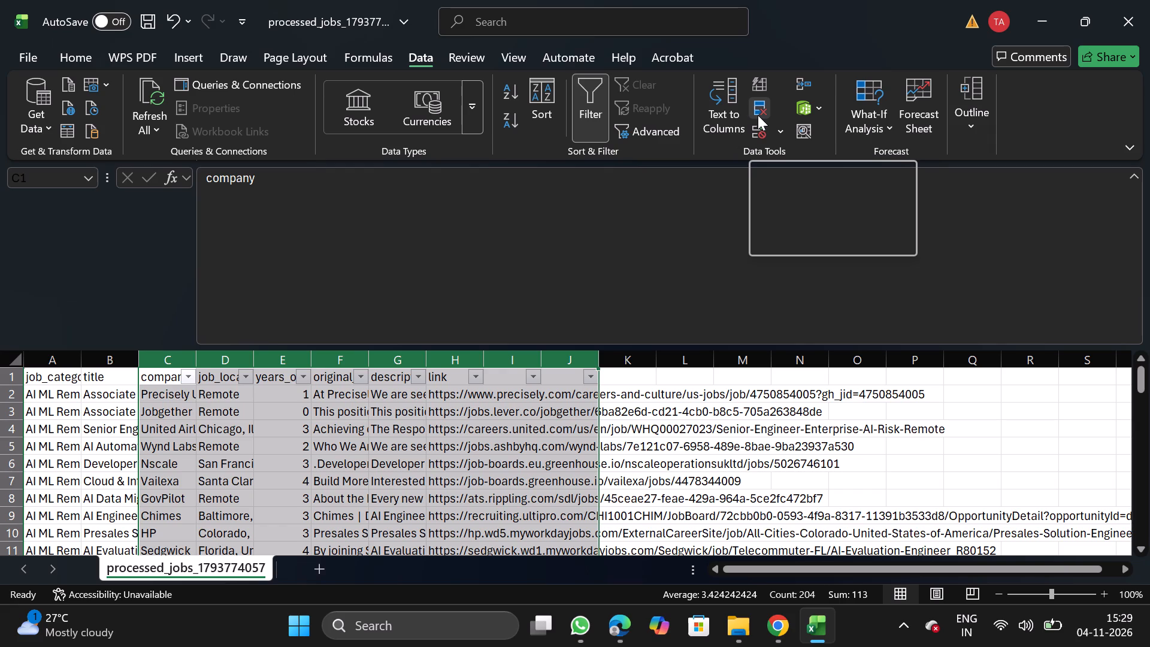
left_click(616, 300)
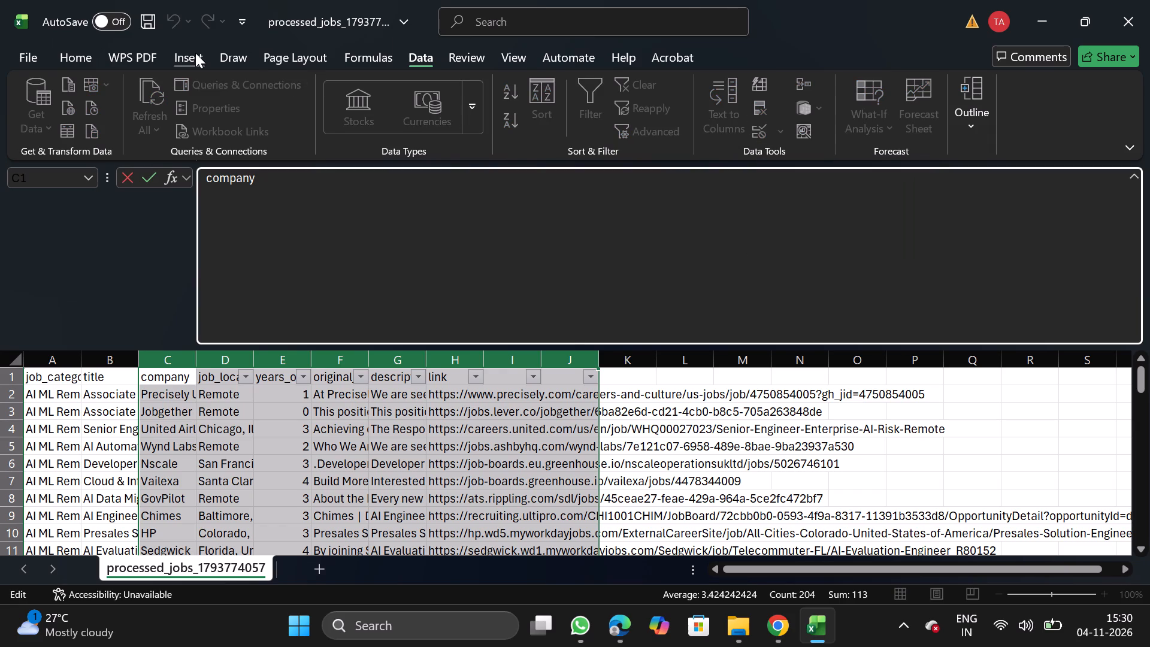
Save the sheet as a CSV named AI ML Remote_11_04 in the Daily Scraping jobs folder under Documents.
left_click(22, 55)
triple_click(66, 307)
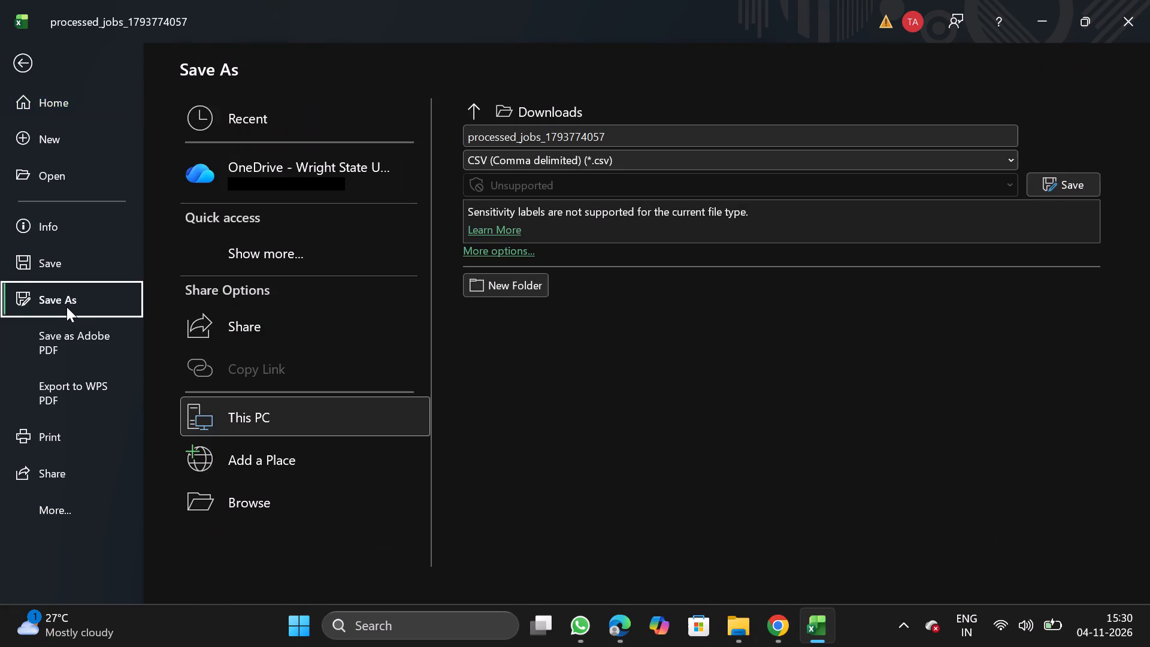
triple_click(275, 512)
triple_click(275, 512)
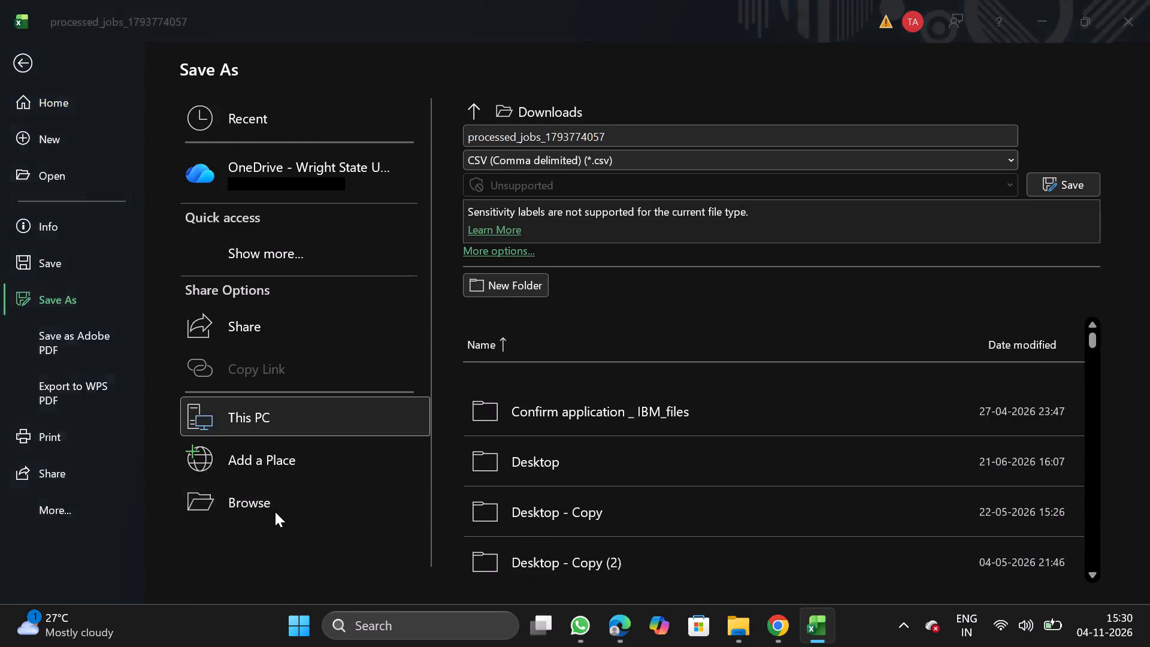
left_click(275, 512)
double_click(89, 193)
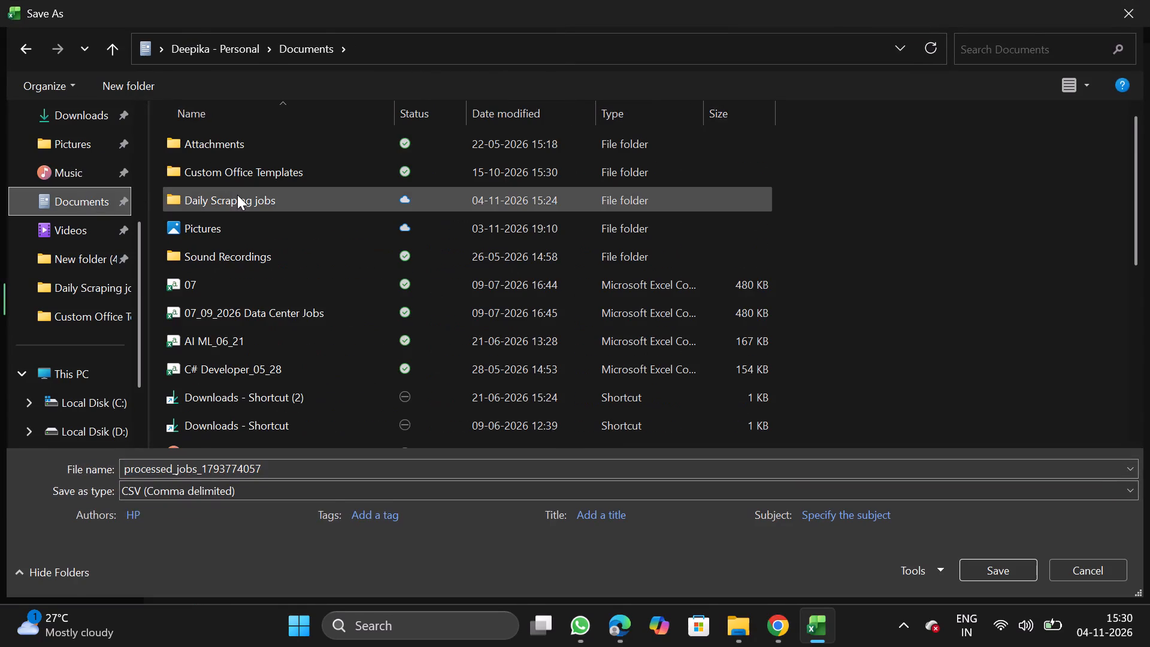
left_click(240, 195)
left_click(359, 468)
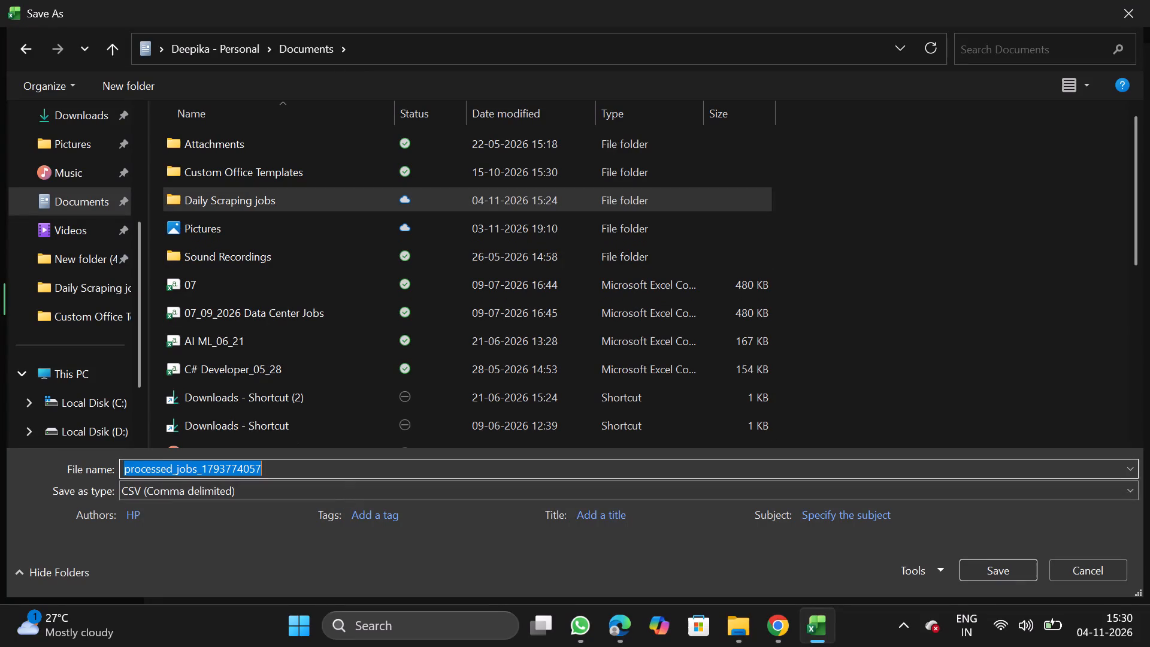
double_click(280, 202)
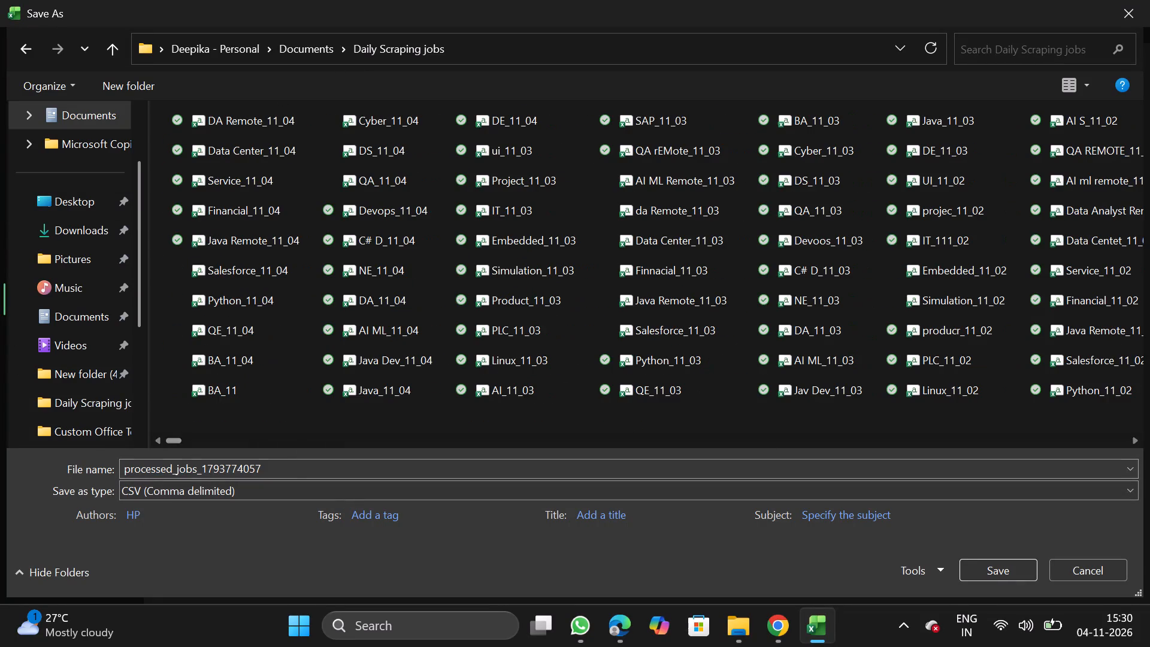
left_click(307, 474)
type("AI M")
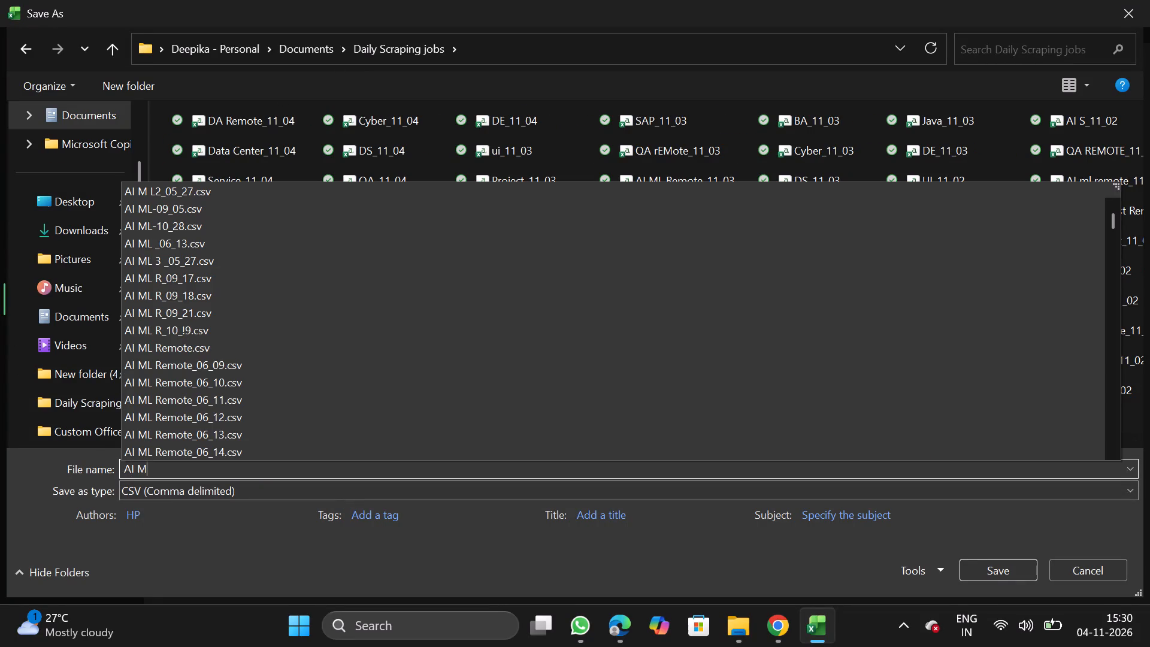
key("BackSpace")
key("BackSpace")
key("BackSpace")
key("BackSpace")
key("BackSpace")
key("BackSpace")
key("BackSpace")
key("BackSpace")
key("BackSpace")
key("BackSpace")
key("BackSpace")
key("BackSpace")
key("BackSpace")
key("BackSpace")
key("BackSpace")
key("BackSpace")
key("BackSpace")
type("emote_11_04")
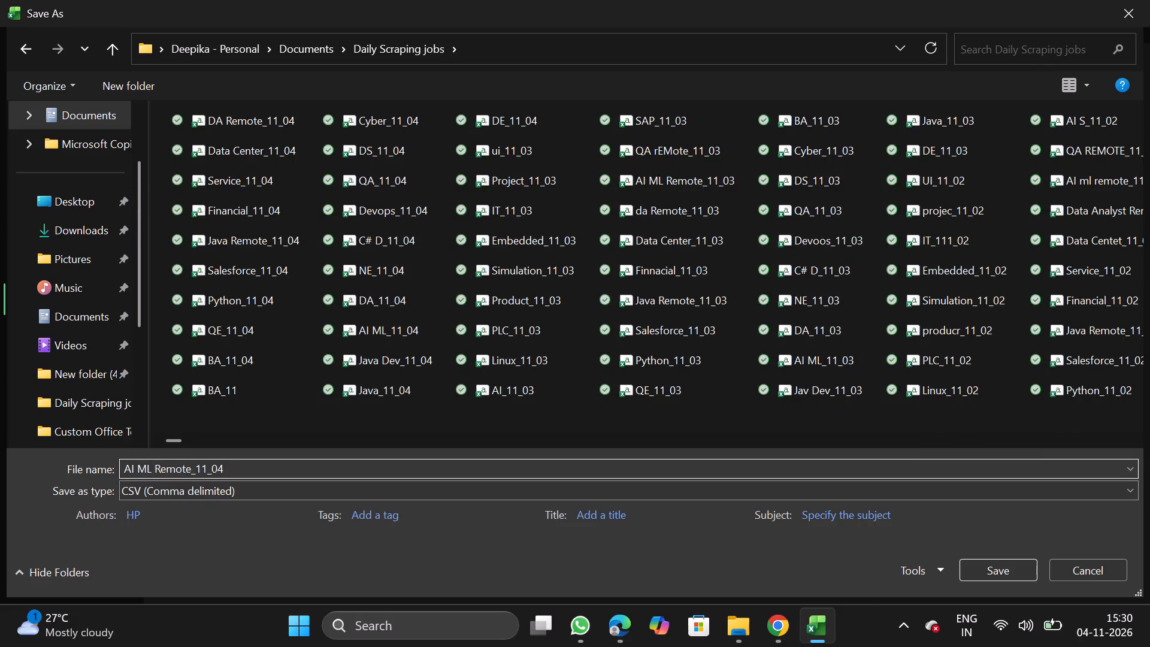
left_click(985, 568)
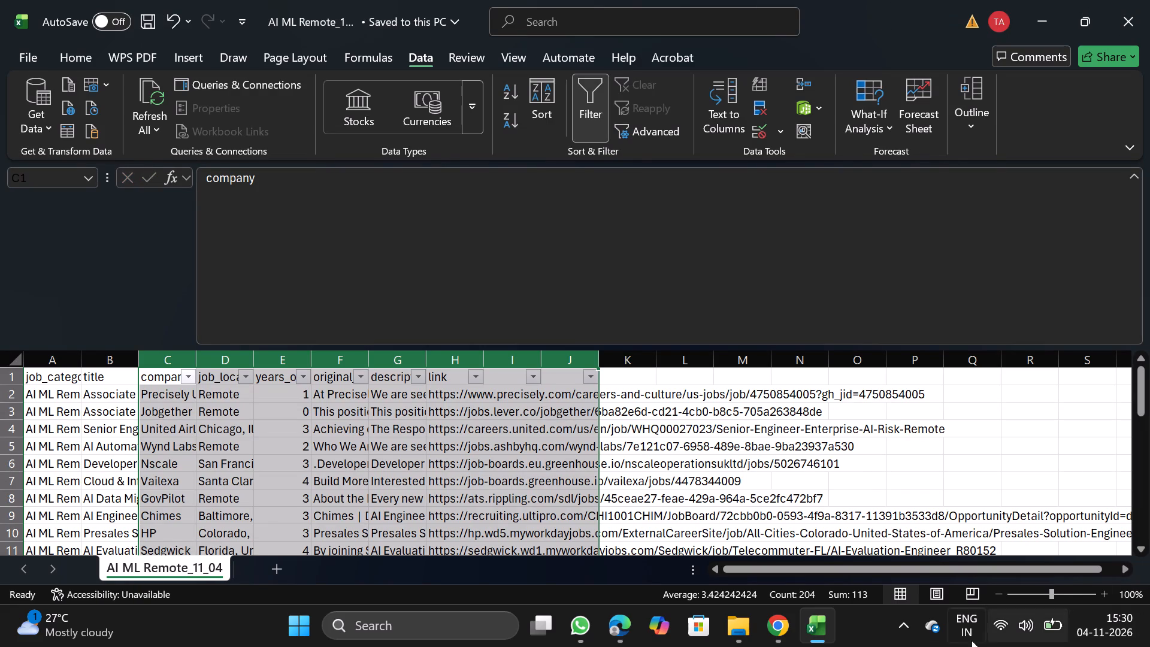
Turn off filtering on the saved AI ML Remote_11_04 sheet.
left_click(588, 101)
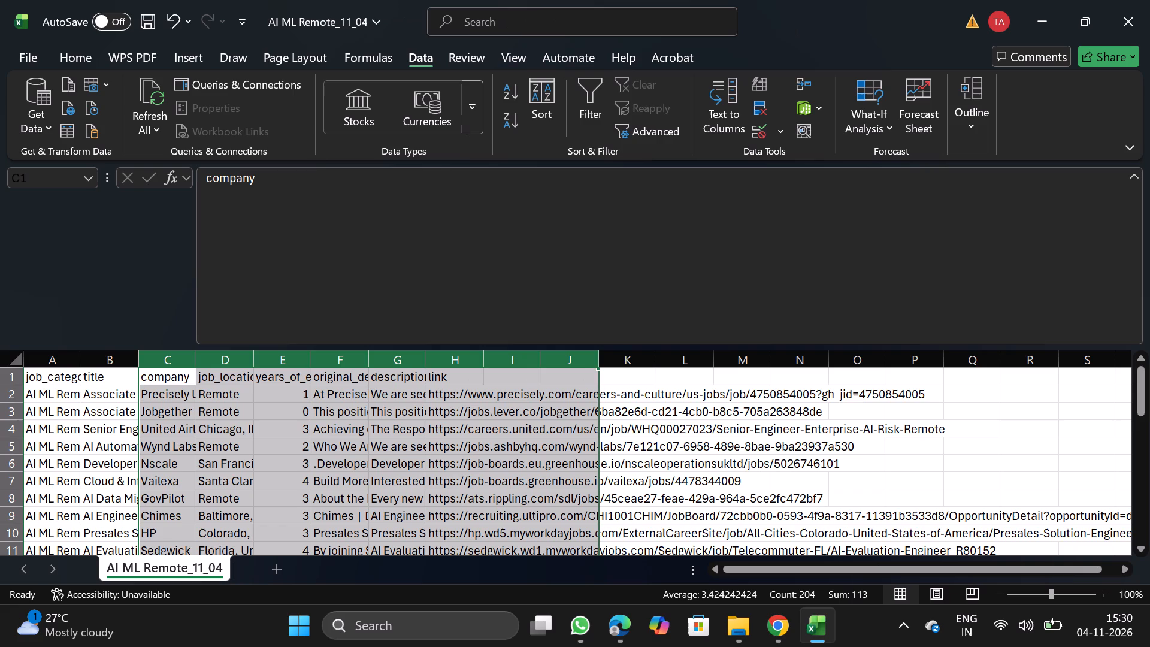
Switch to NextGenApply in Chrome and bulk upload the AI ML Remote_11_04 CSV file from the Daily Scraping jobs folder.
left_click(776, 628)
scroll(601, 494, "down", 1)
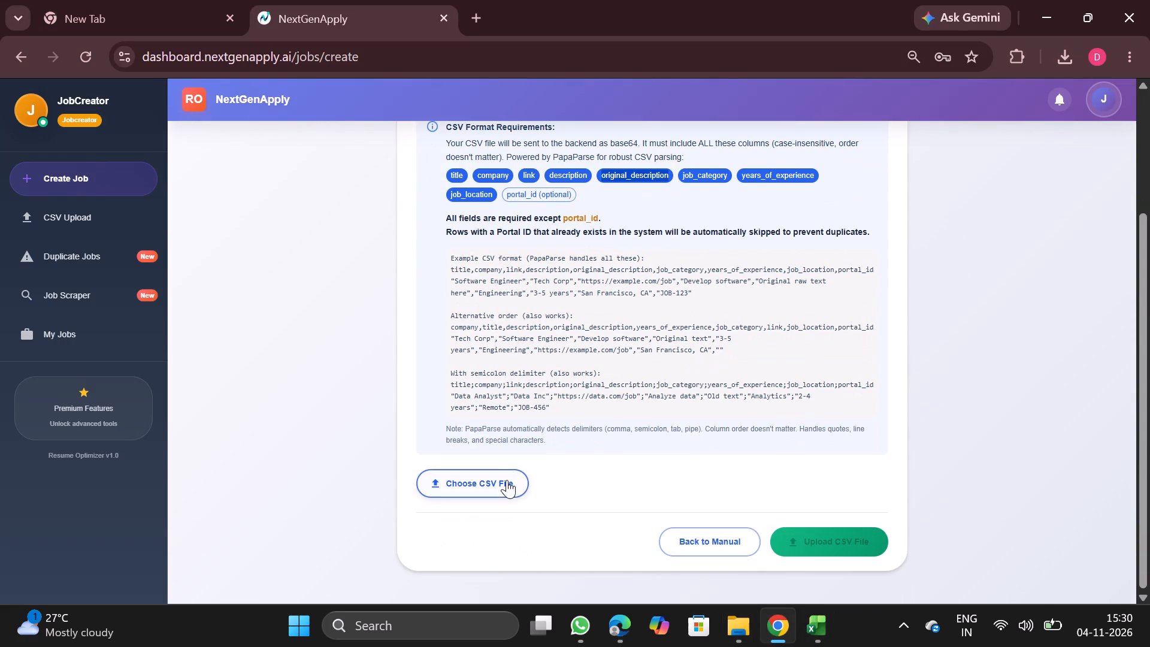
left_click(507, 480)
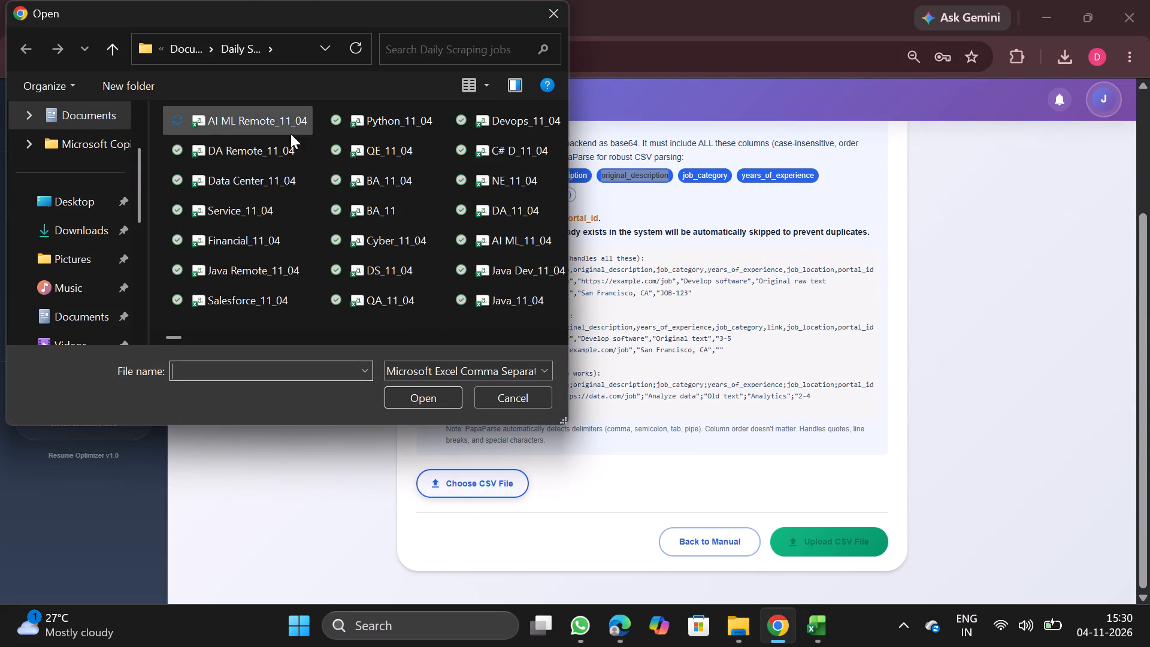
double_click(302, 124)
scroll(627, 413, "down", 2)
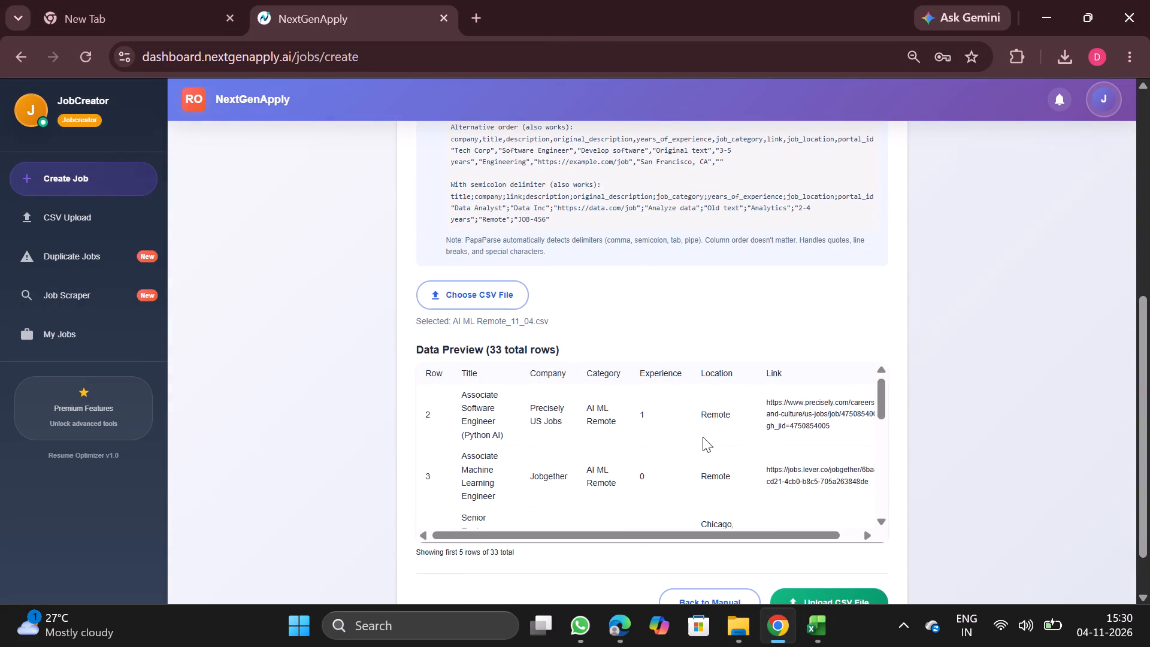
scroll(703, 437, "down", 1)
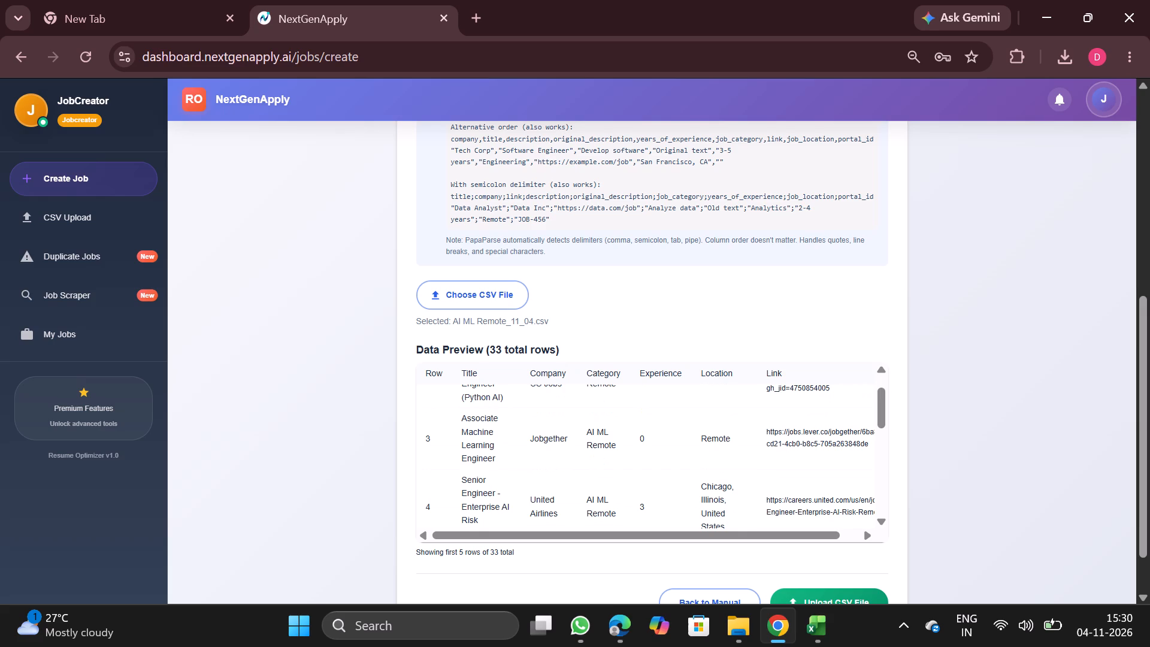
scroll(703, 437, "down", 1)
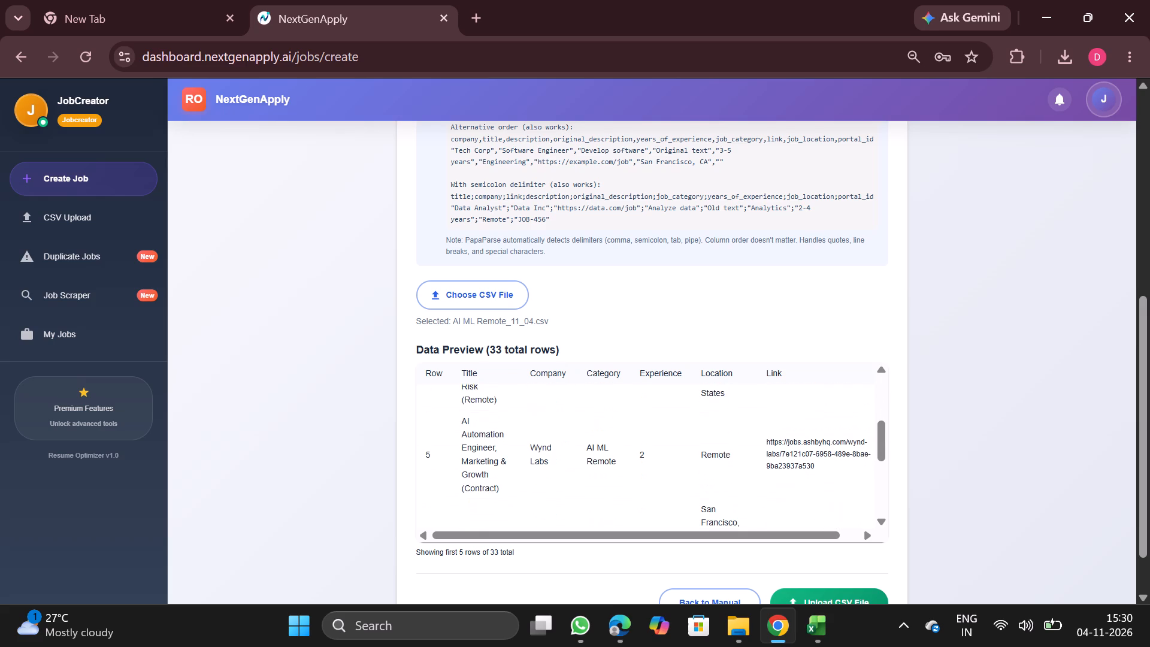
left_click(829, 596)
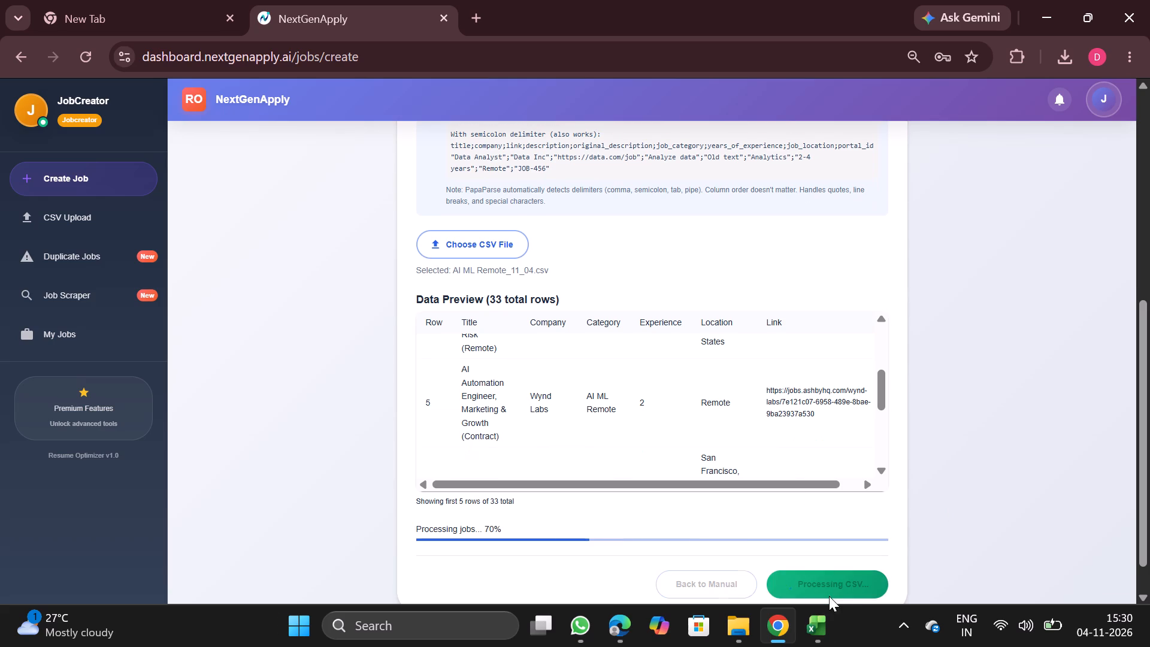
Close the AI ML Remote_11_04 workbook window and return to the bulk upload result.
left_click(902, 482)
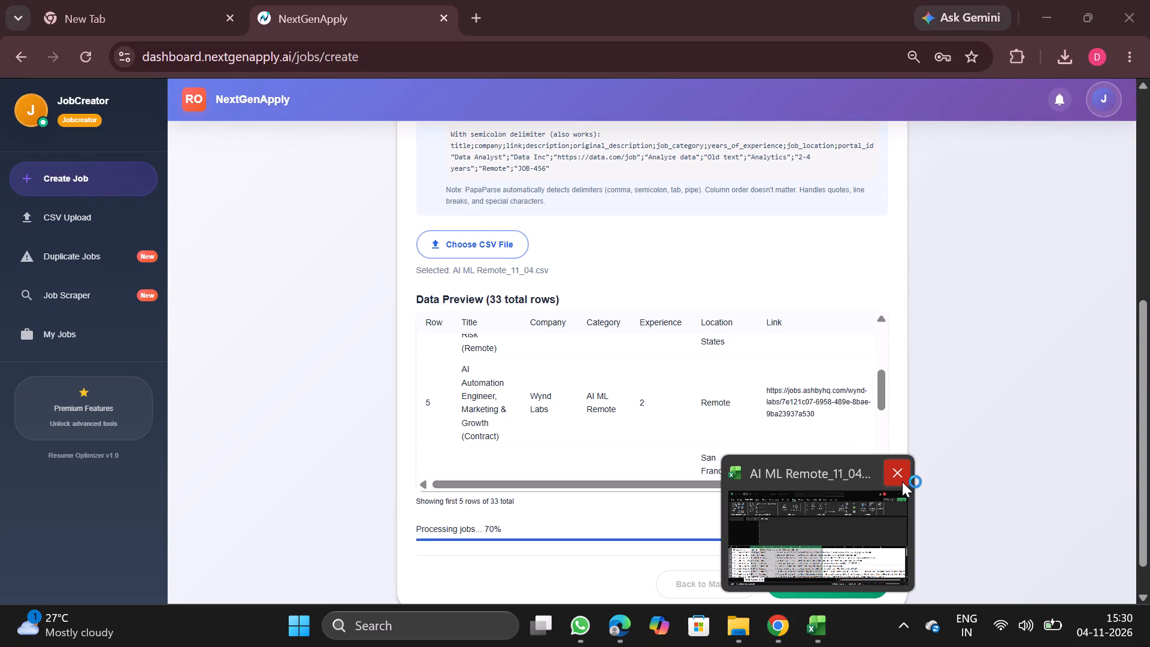
scroll(788, 428, "up", 3)
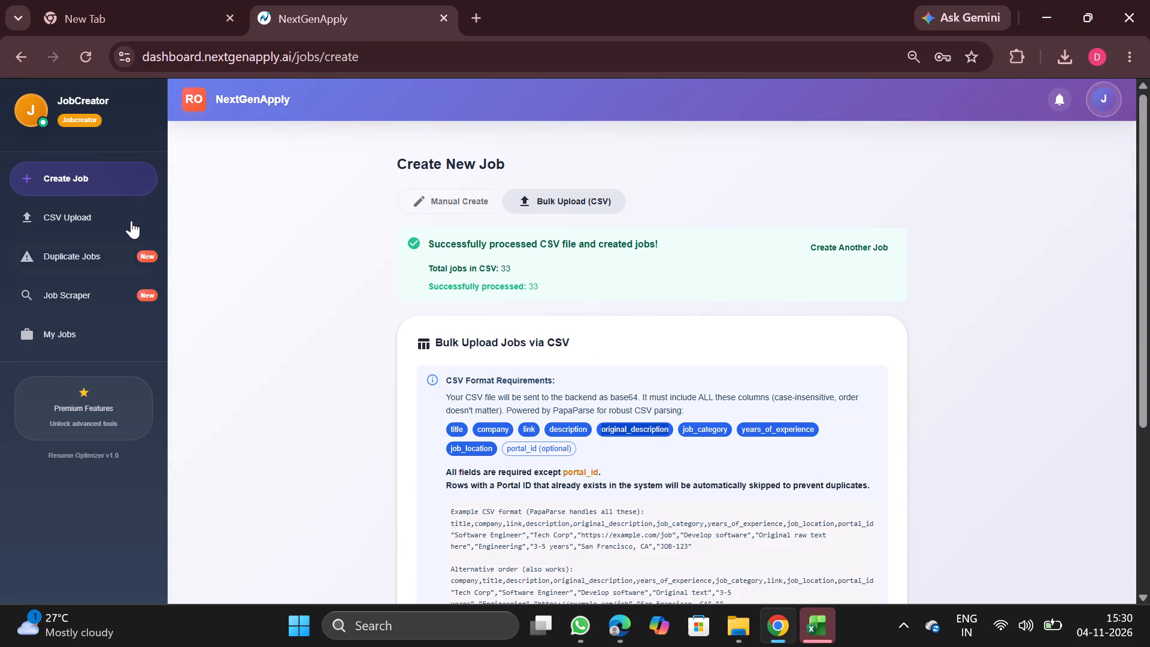
Download the QA Automation Engineer Remote and SAP Business Systems Analyst CSVs from the CSV upload history.
left_click(119, 223)
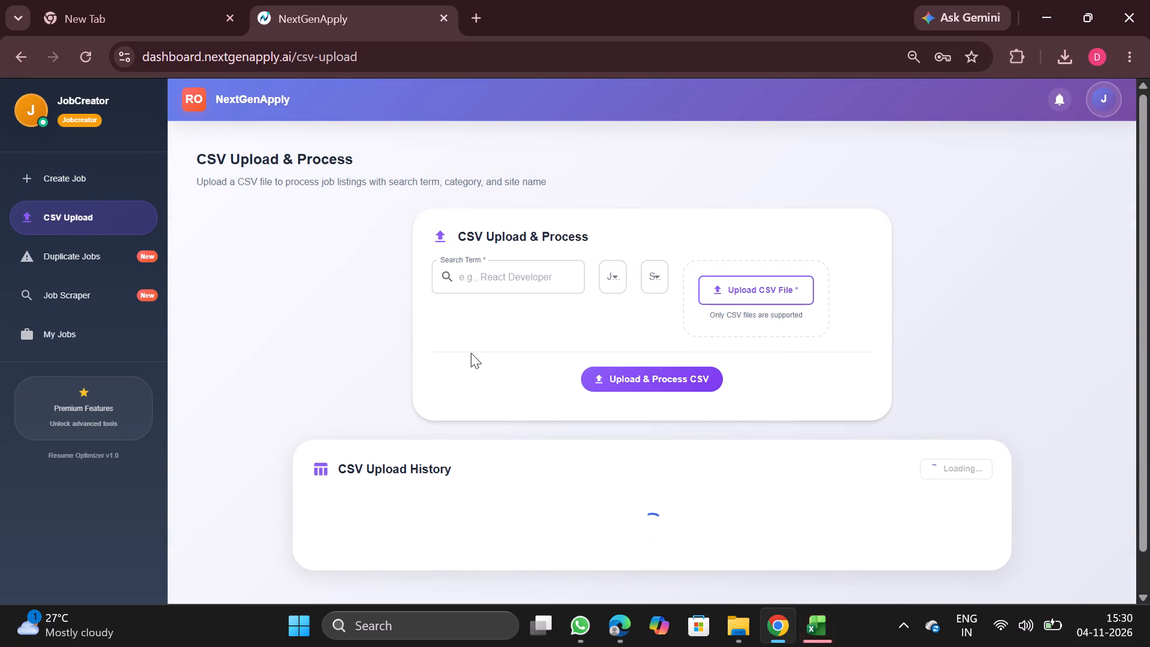
scroll(547, 391, "down", 2)
scroll(606, 441, "down", 1)
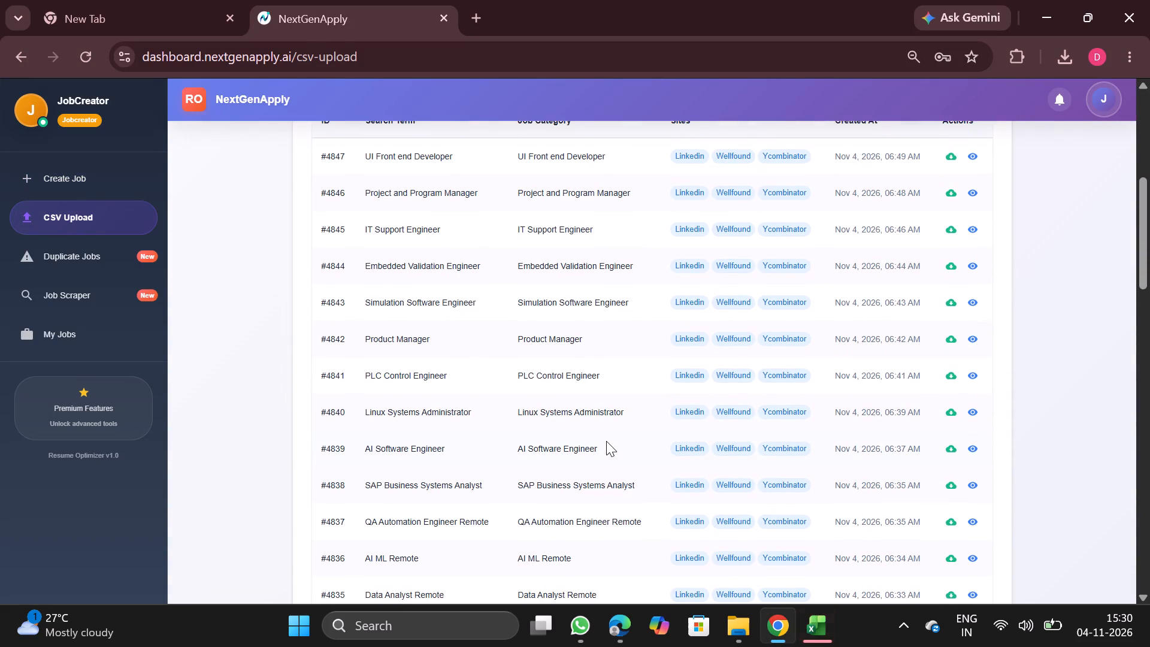
scroll(606, 441, "down", 1)
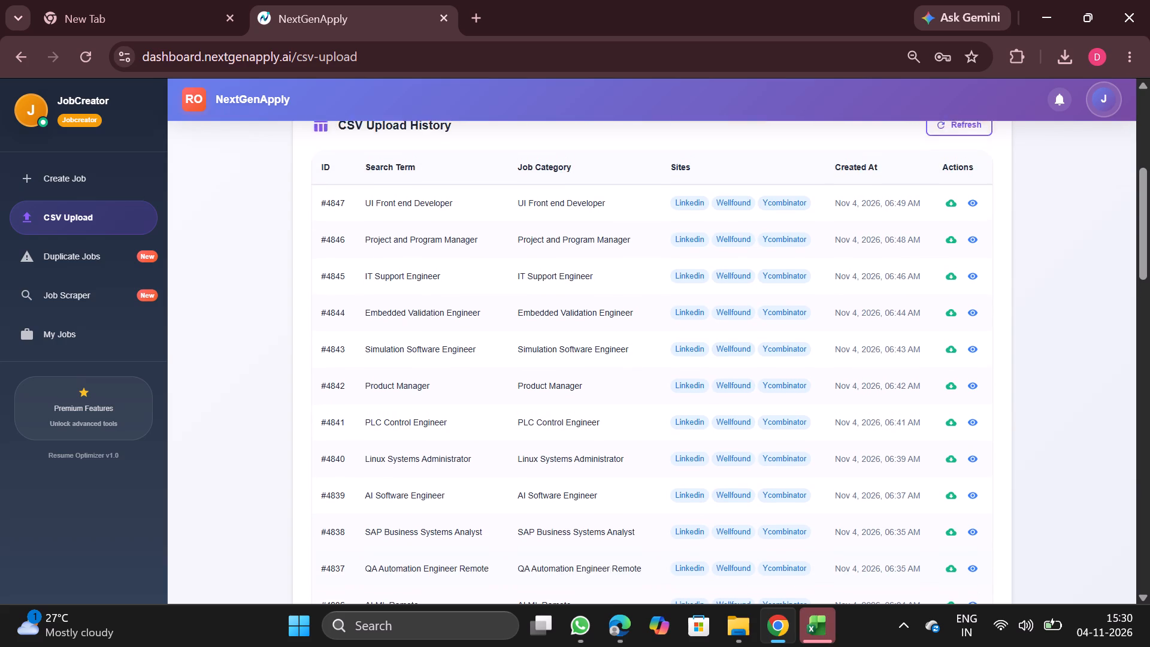
left_click(946, 512)
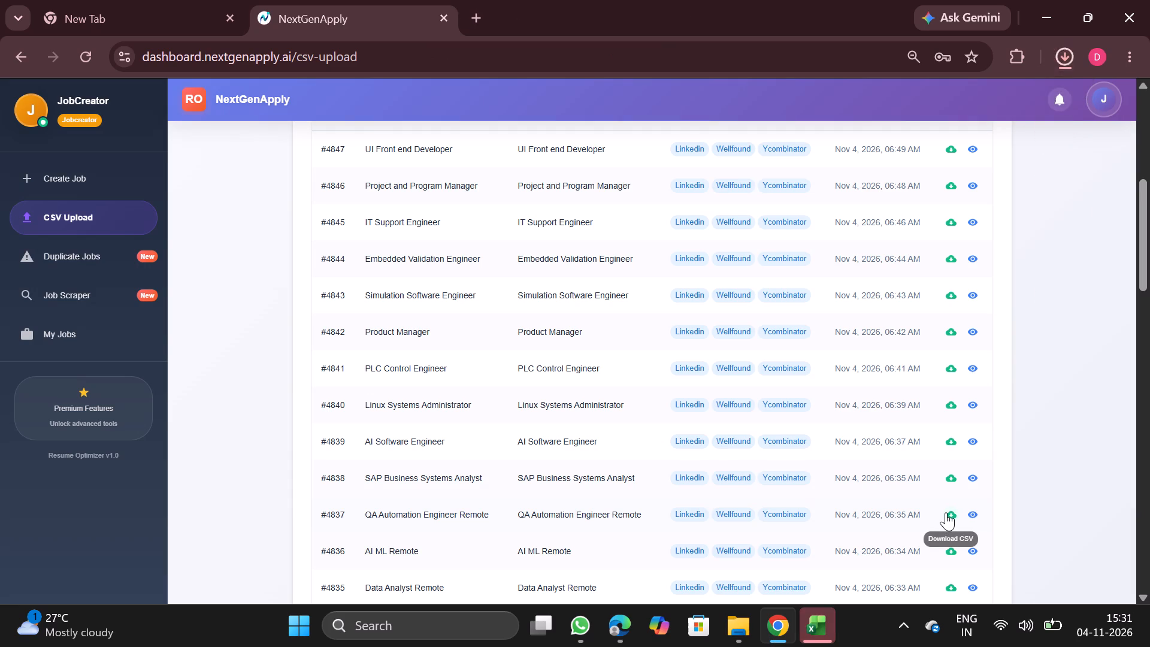
left_click(951, 479)
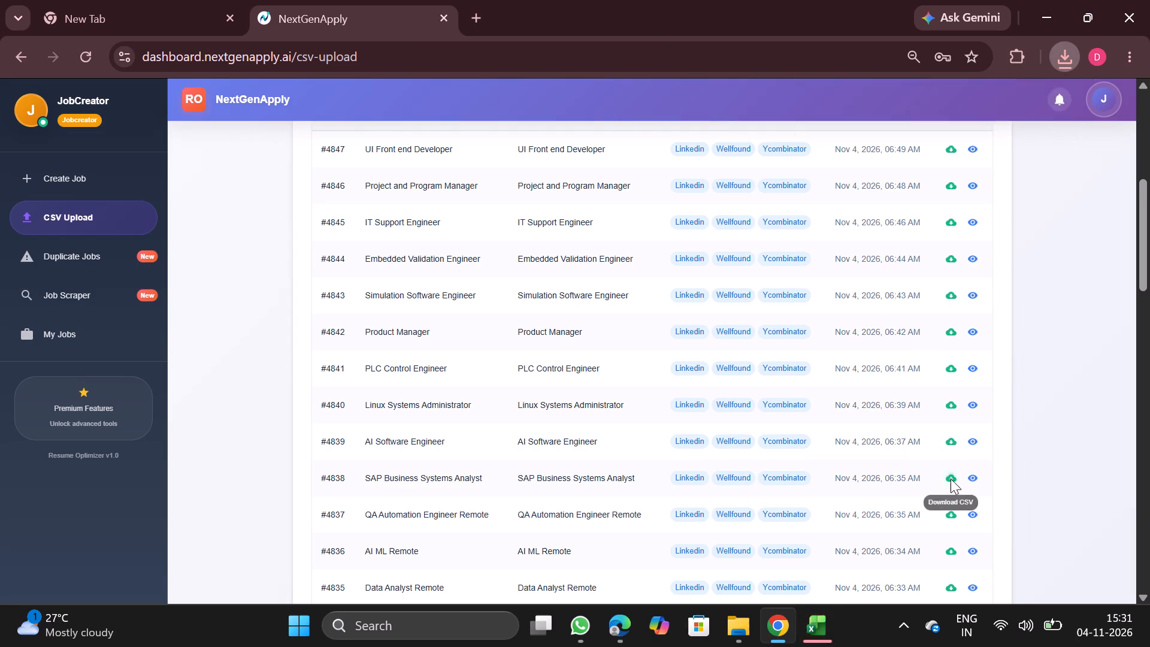
Download the QA Automation Engineer Remote CSV again from the CSV upload history.
left_click(950, 521)
left_click(90, 342)
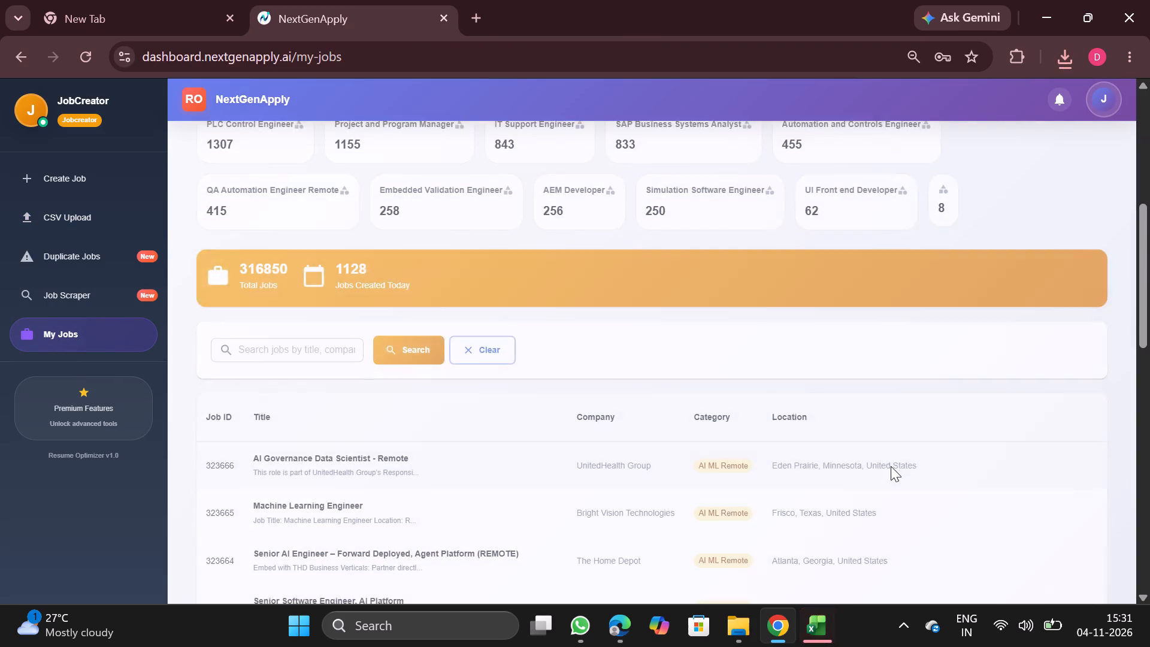
scroll(907, 483, "up", 4)
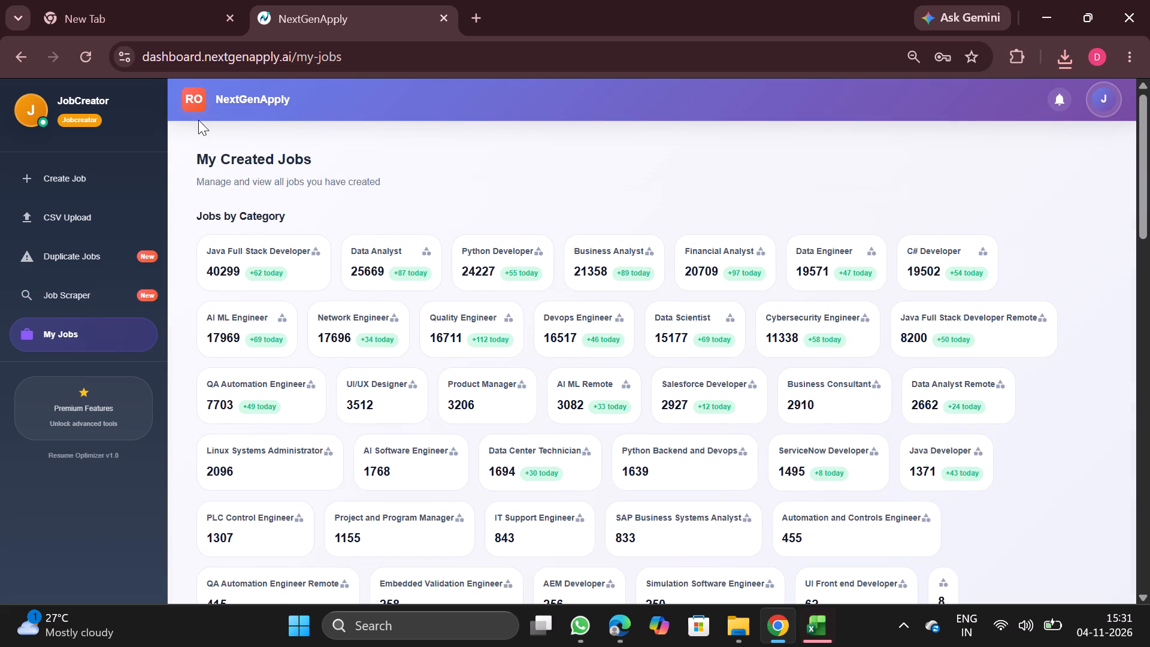
left_click(1066, 61)
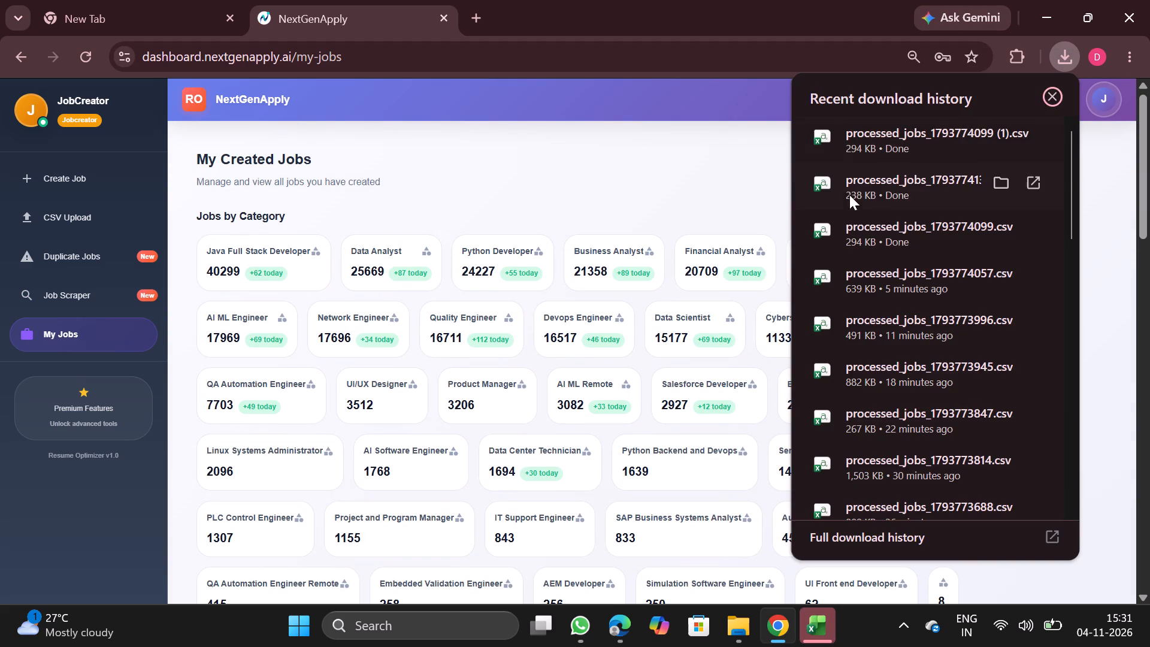
left_click(951, 144)
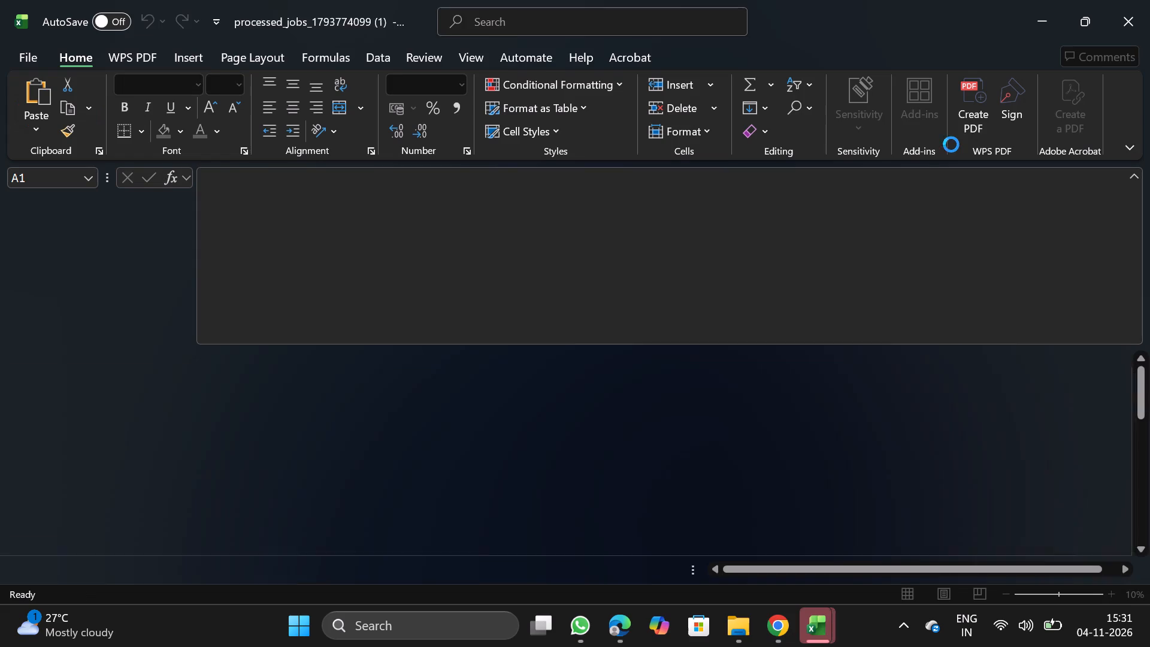
Remove duplicate rows from the whole QA Automation Engineer Remote data set, comparing only the company column.
left_click(317, 474)
key("ctrl+a")
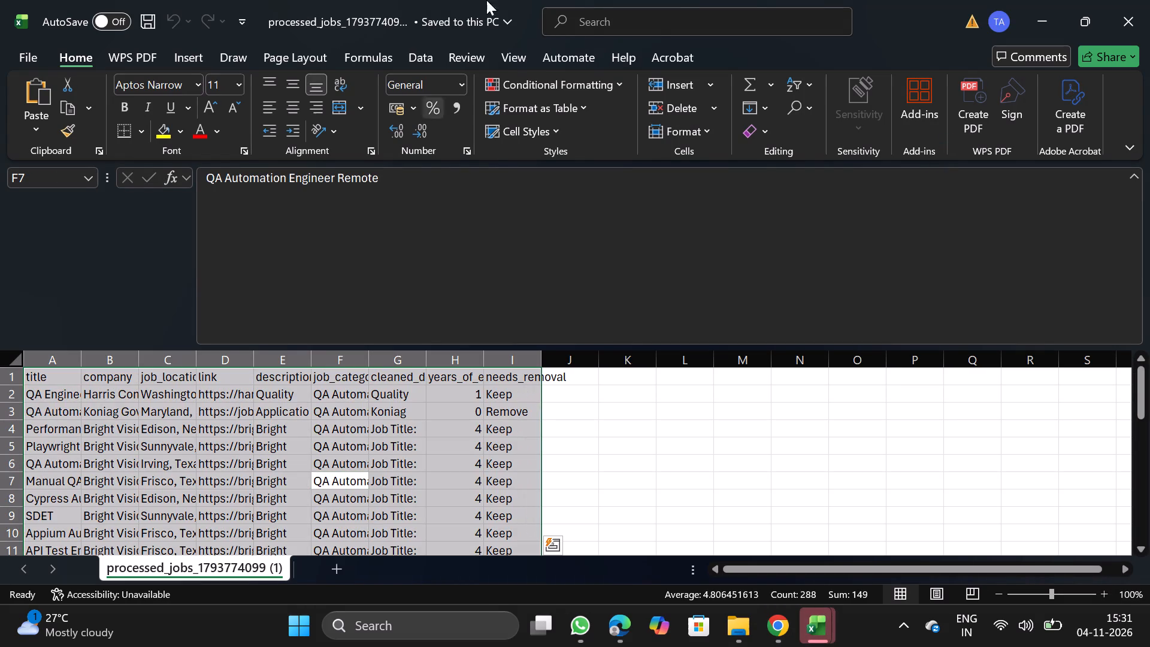
left_click_drag(426, 60, 752, 107)
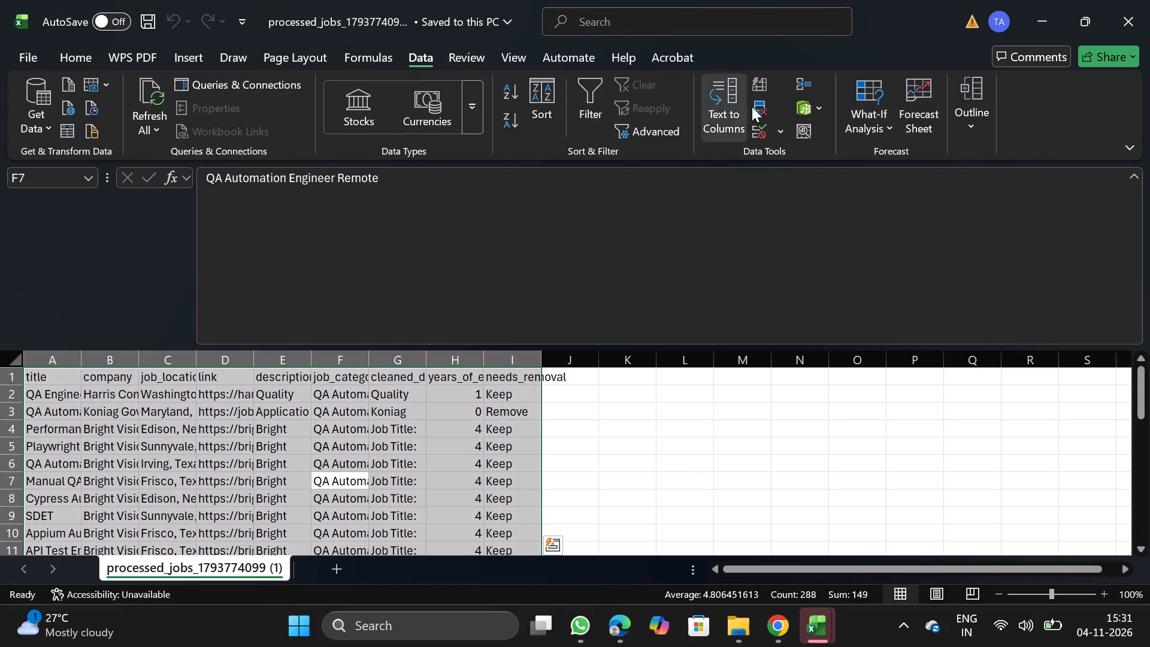
left_click_drag(752, 107, 754, 111)
left_click(754, 111)
left_click(235, 272)
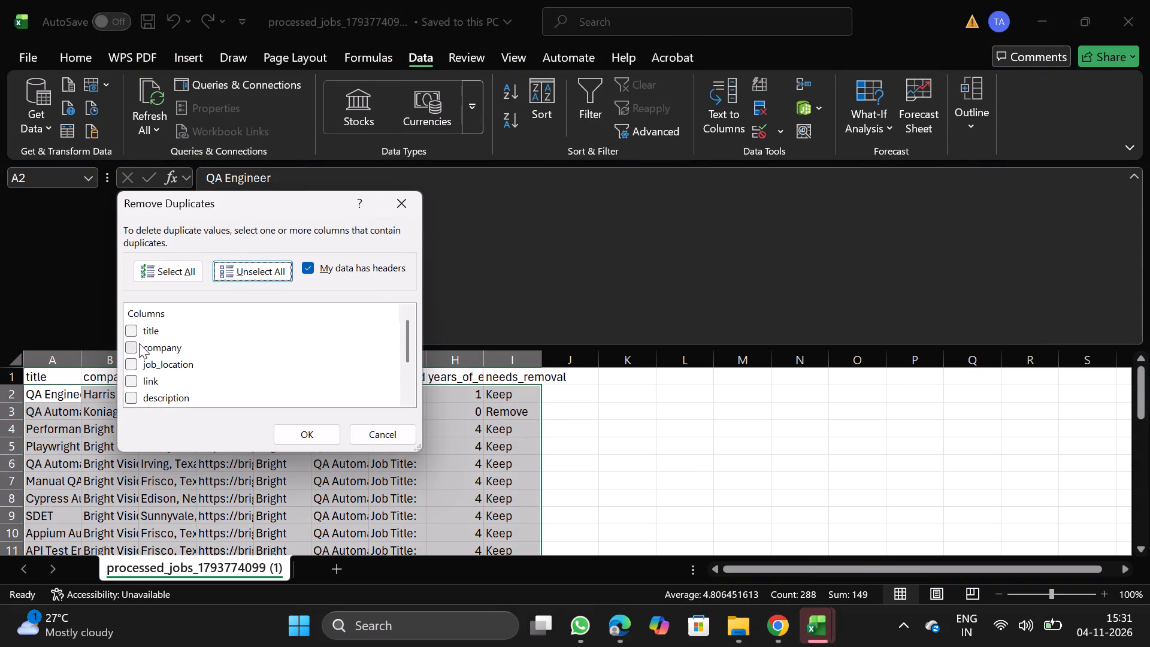
left_click(132, 346)
left_click(298, 435)
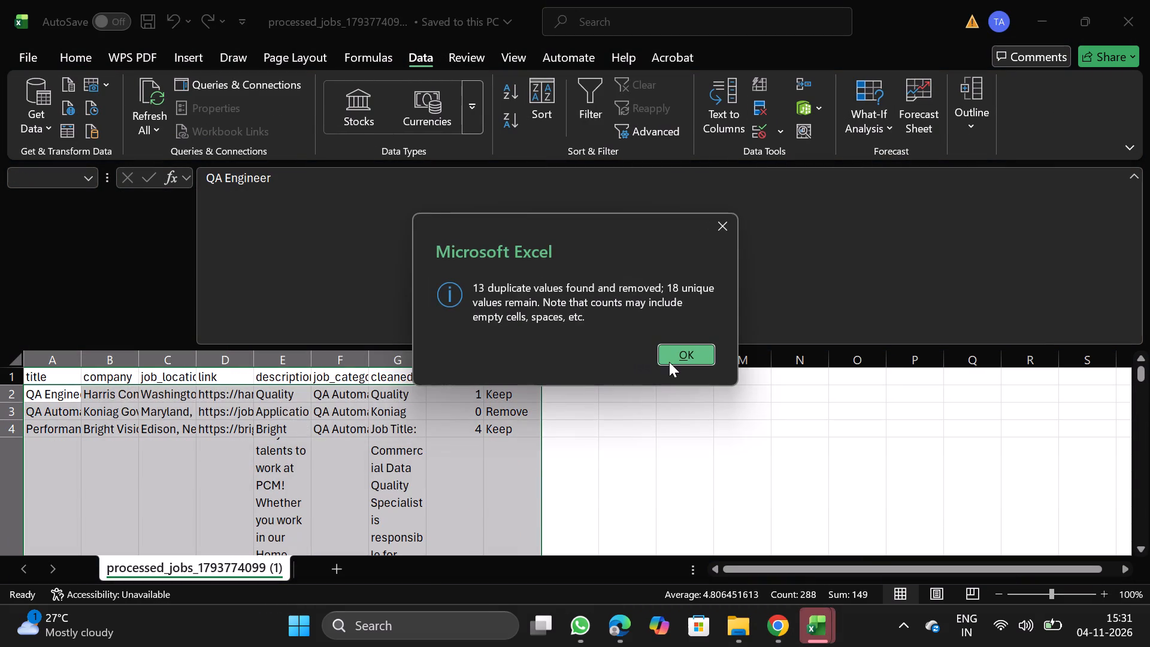
left_click(669, 362)
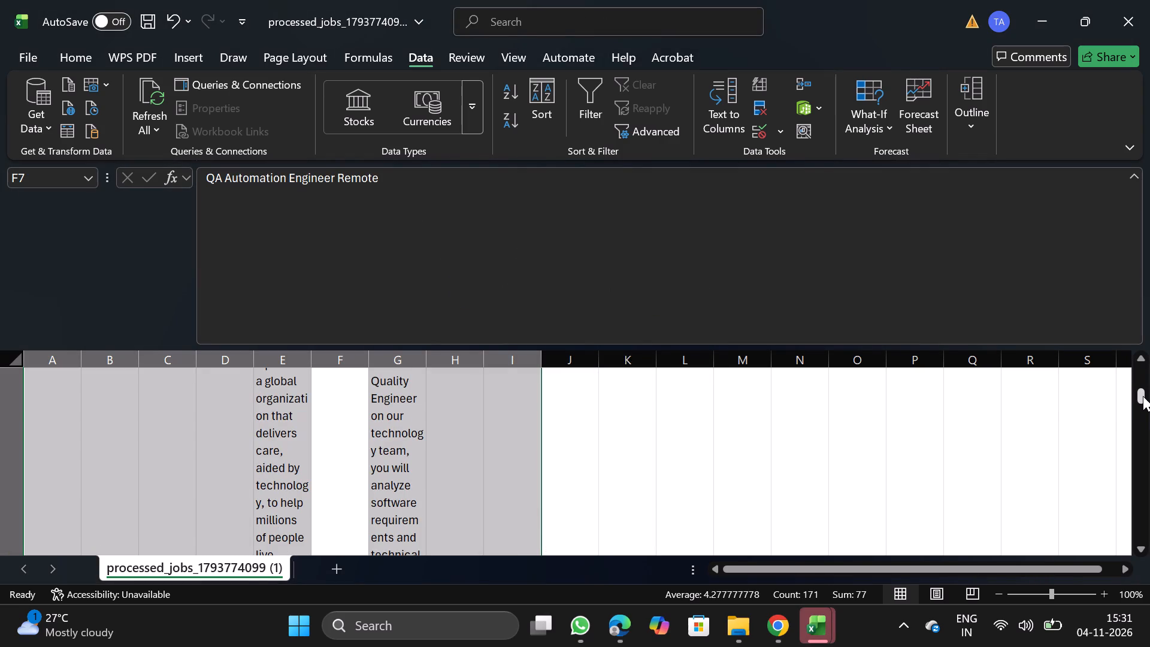
Filter needs_removal to Remove, delete all the matching rows, and turn filtering off.
left_click_drag(1143, 396, 1135, 257)
left_click(510, 372)
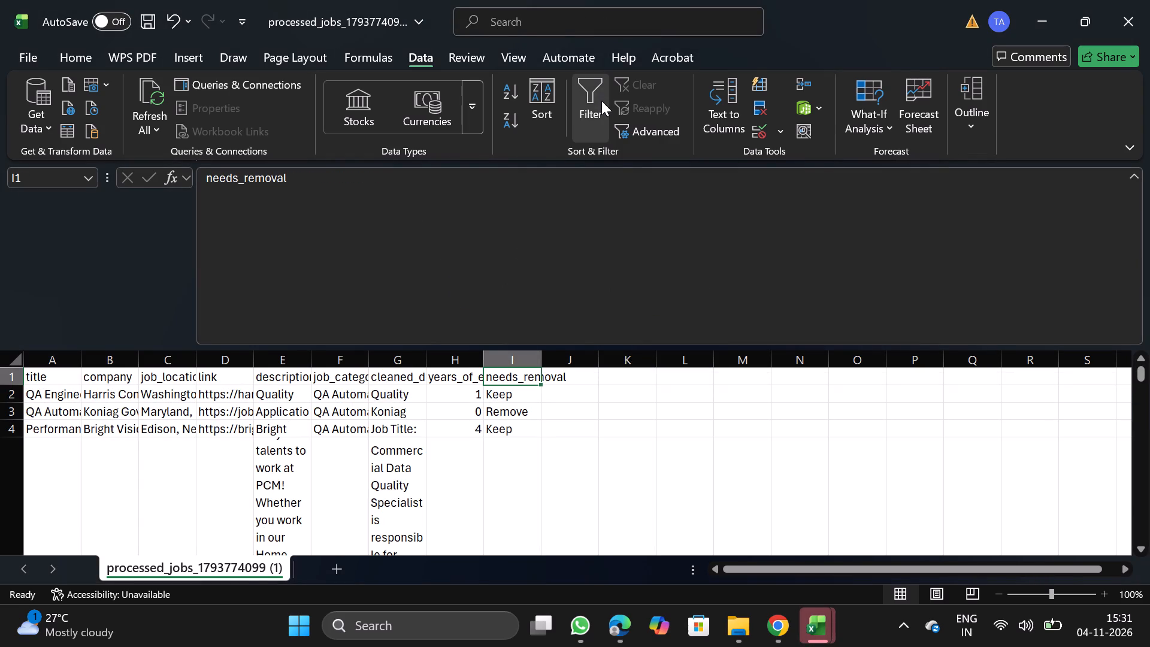
left_click(601, 101)
left_click(538, 379)
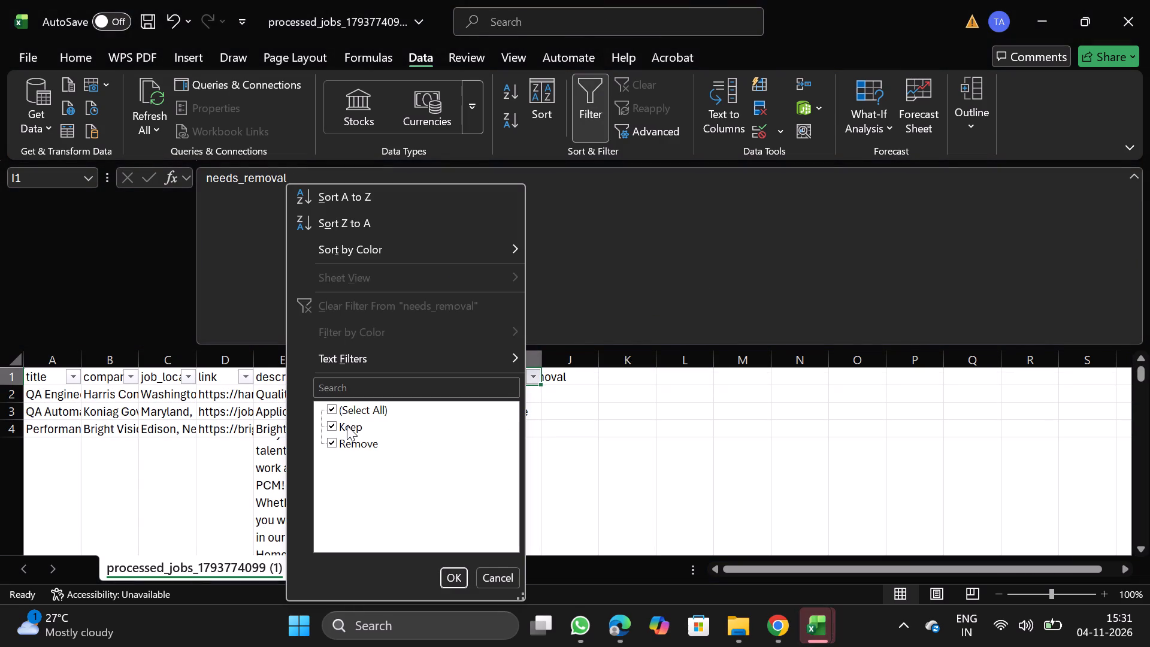
left_click(347, 425)
left_click(348, 422)
left_click(457, 577)
left_click(2, 391)
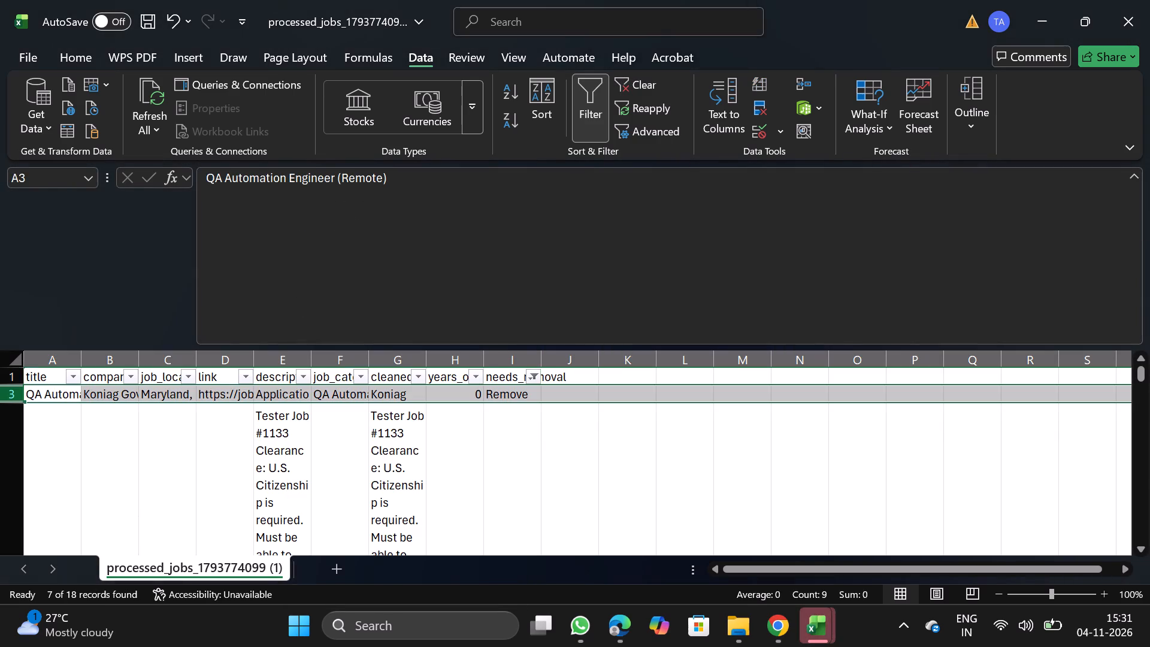
key("ctrl+shift+Down")
right_click(113, 451)
left_click(219, 298)
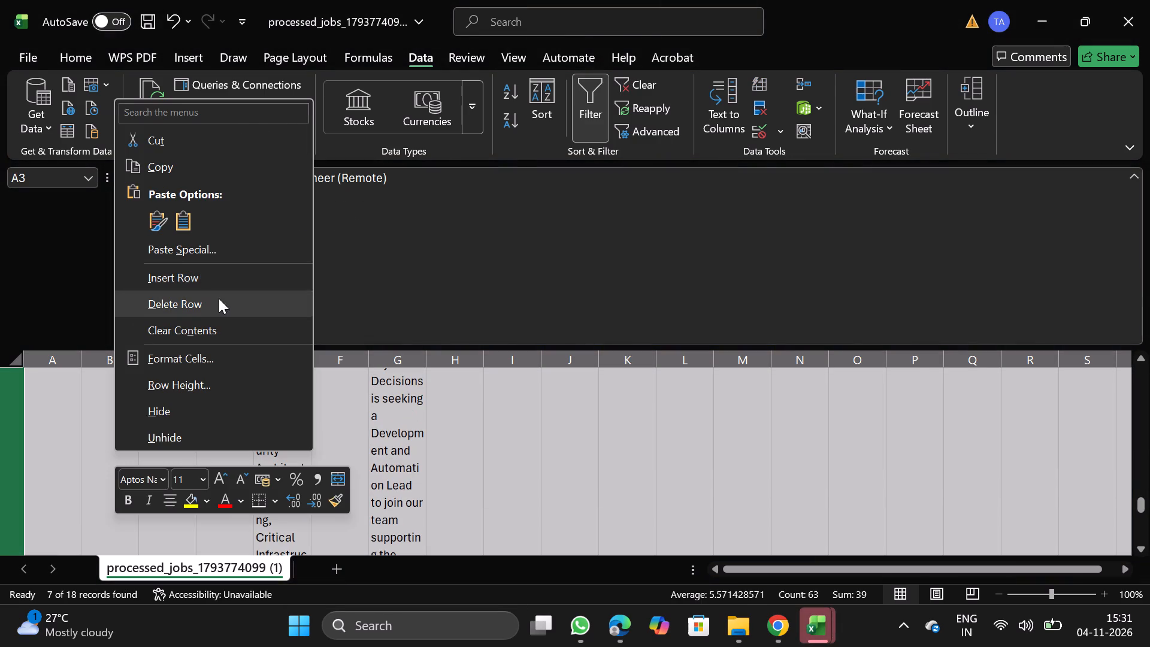
left_click(591, 95)
Filter years_of_experience to 8, delete the selected matching row, and turn filtering off.
left_click(468, 380)
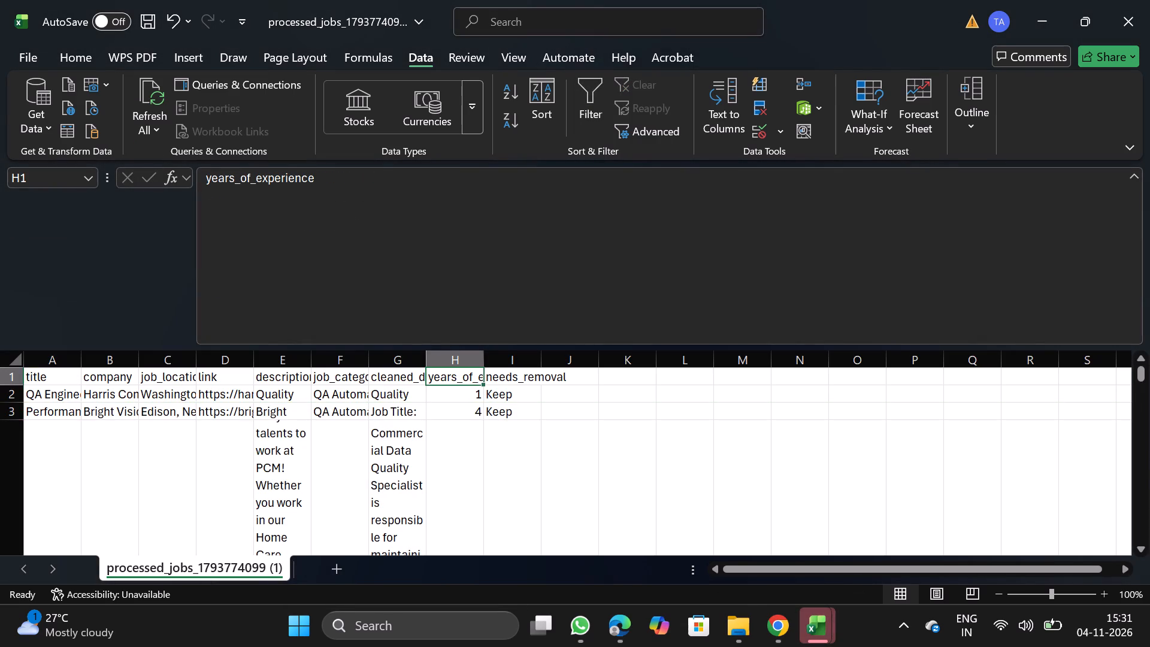
left_click(593, 107)
left_click(483, 375)
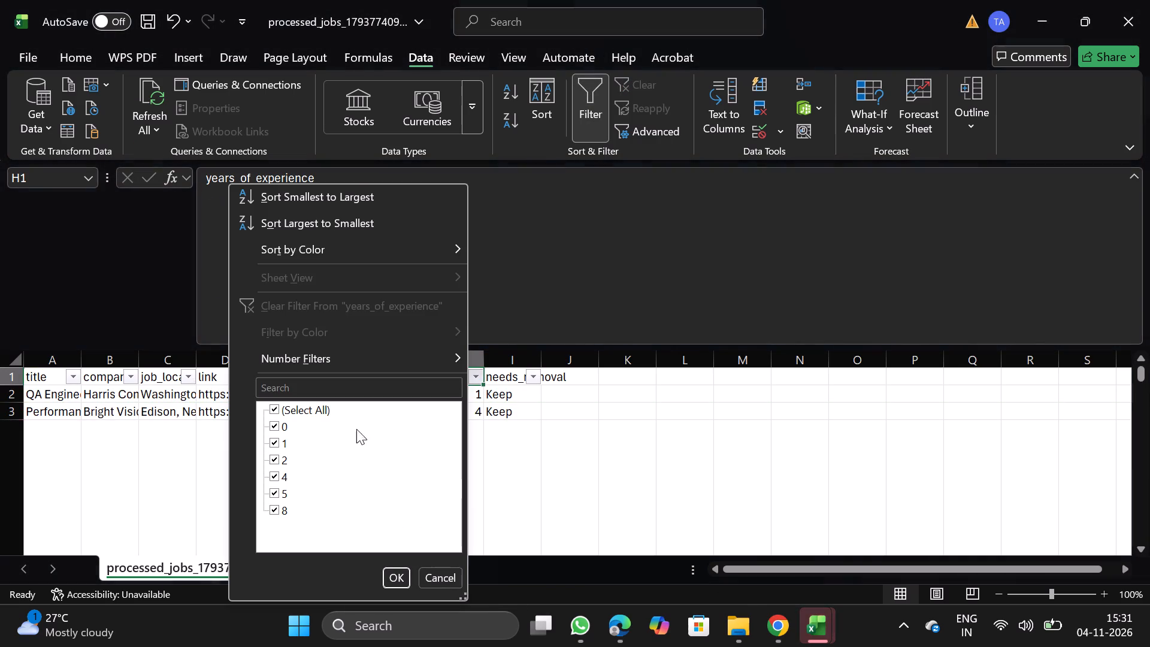
left_click(298, 412)
left_click(283, 508)
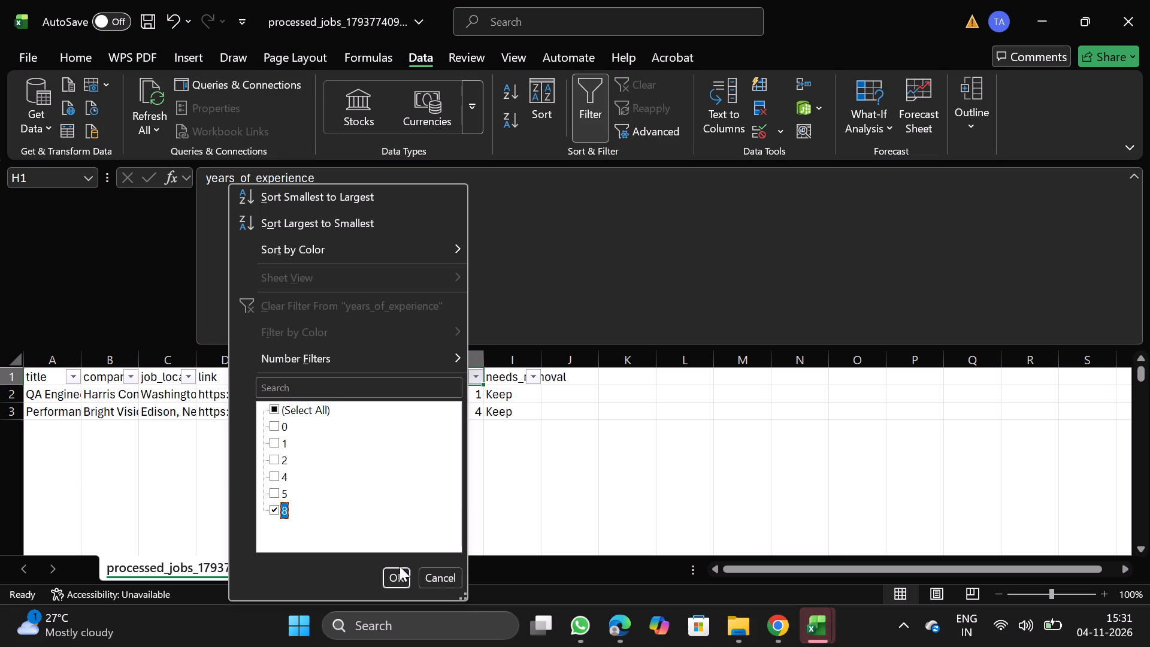
left_click(399, 576)
left_click(0, 433)
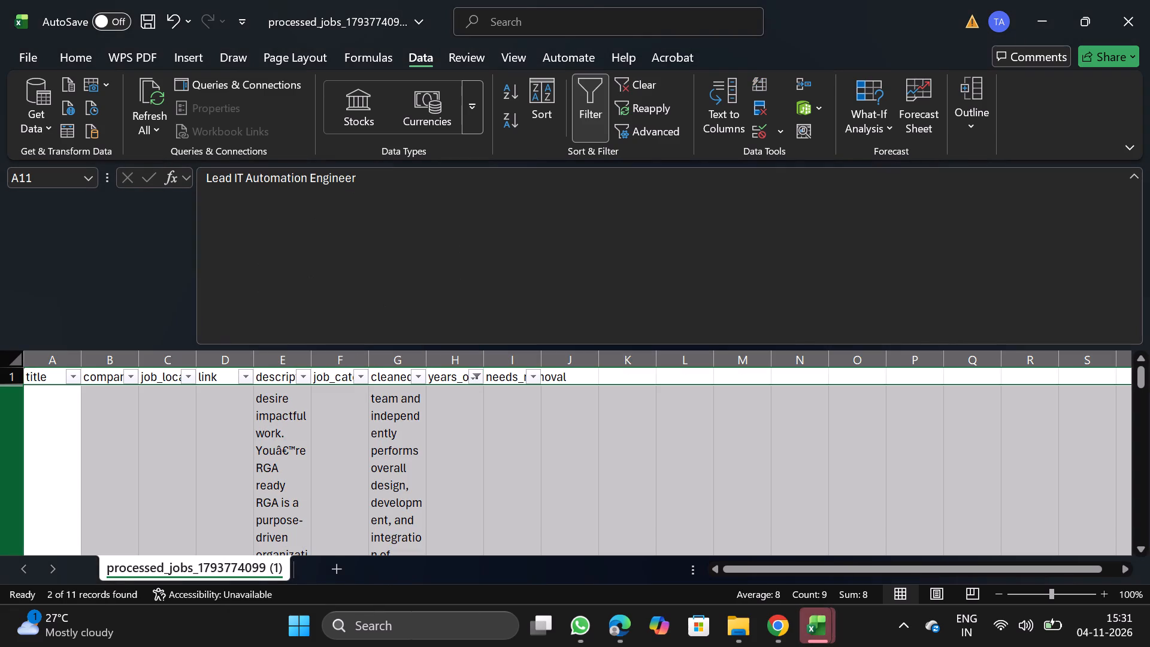
right_click(107, 489)
left_click(178, 344)
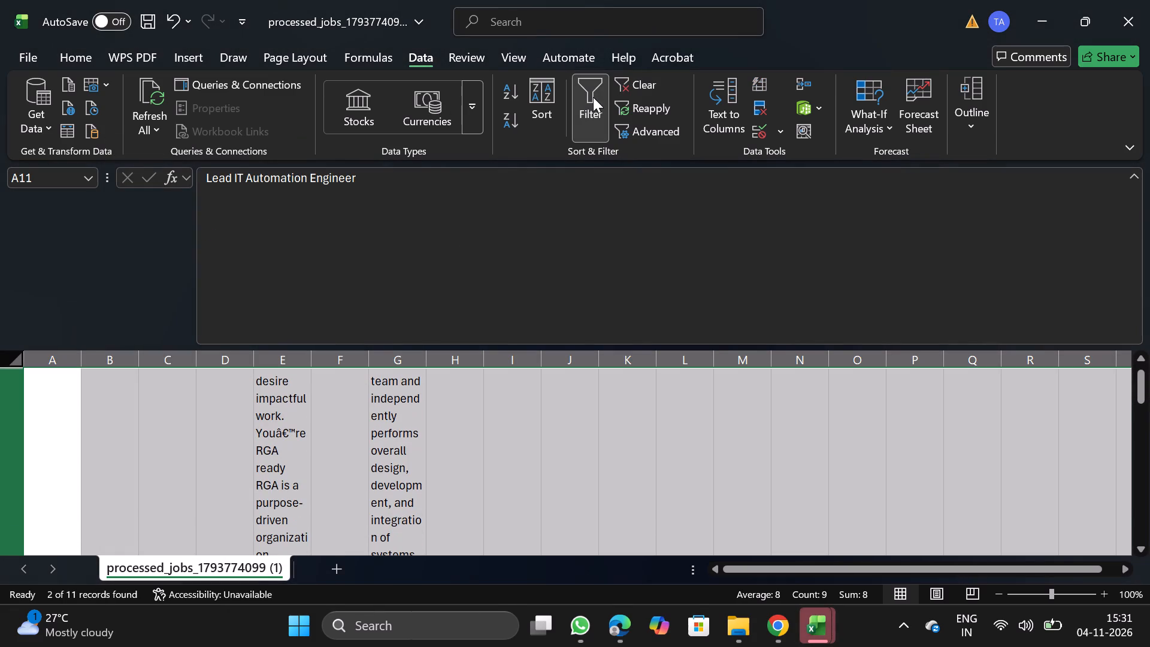
left_click(593, 97)
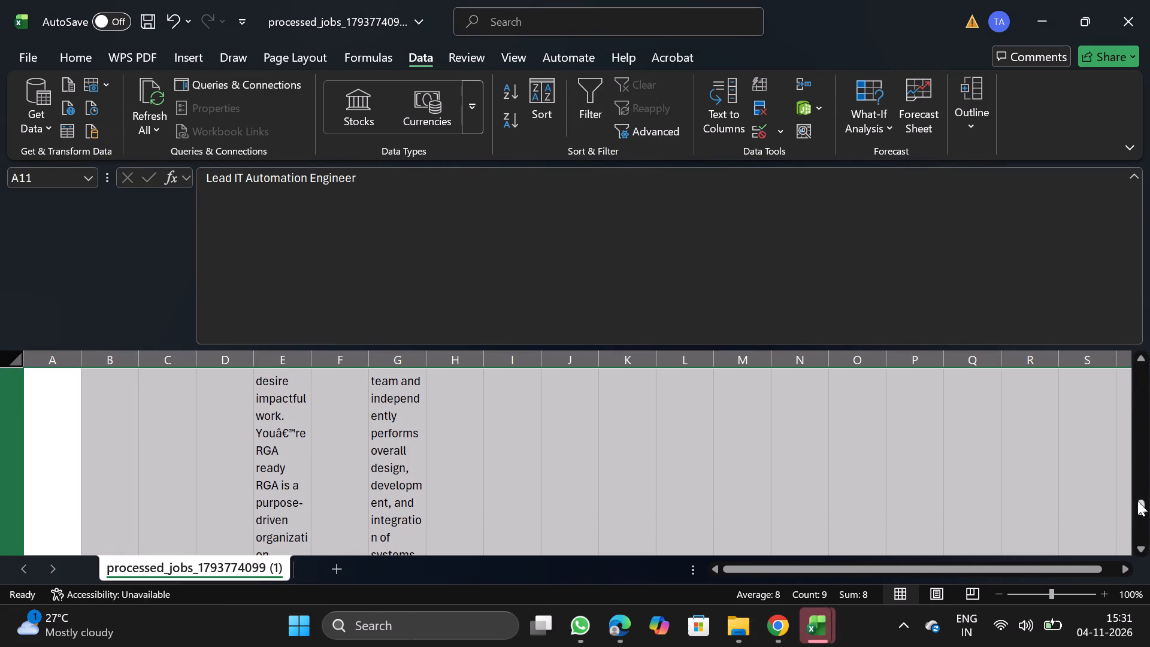
Delete the entire needs_removal column from the sheet.
left_click_drag(1137, 501, 1128, 283)
left_click(519, 358)
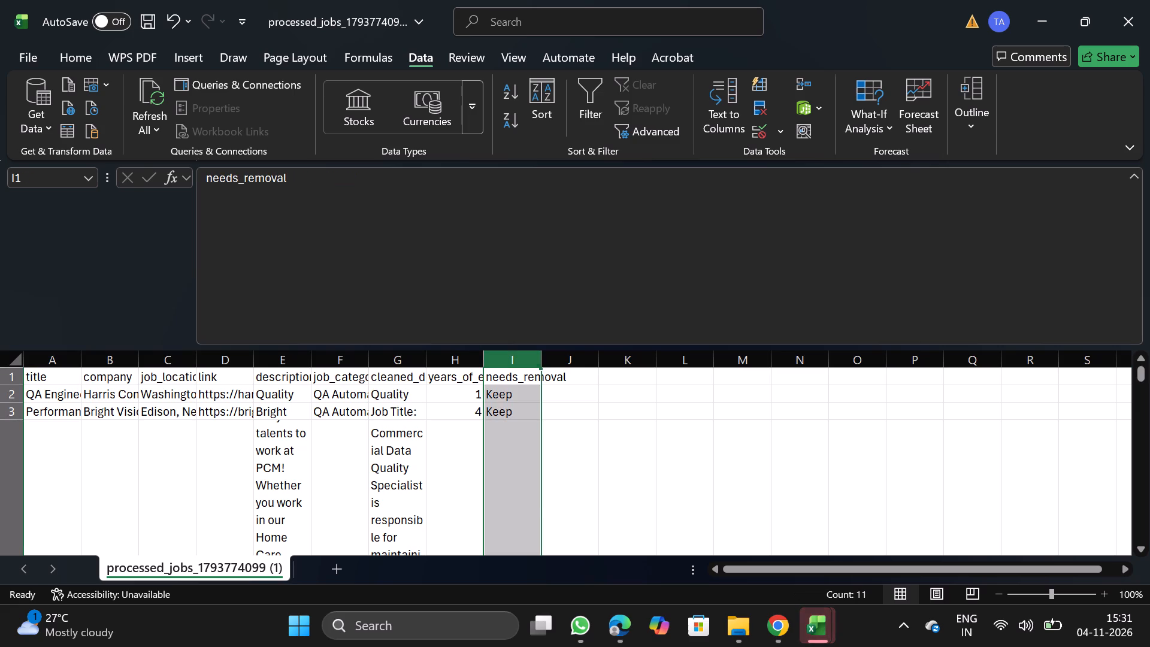
right_click(515, 438)
left_click(583, 294)
Move the job_category column in front of the title column as the first column.
left_click(346, 367)
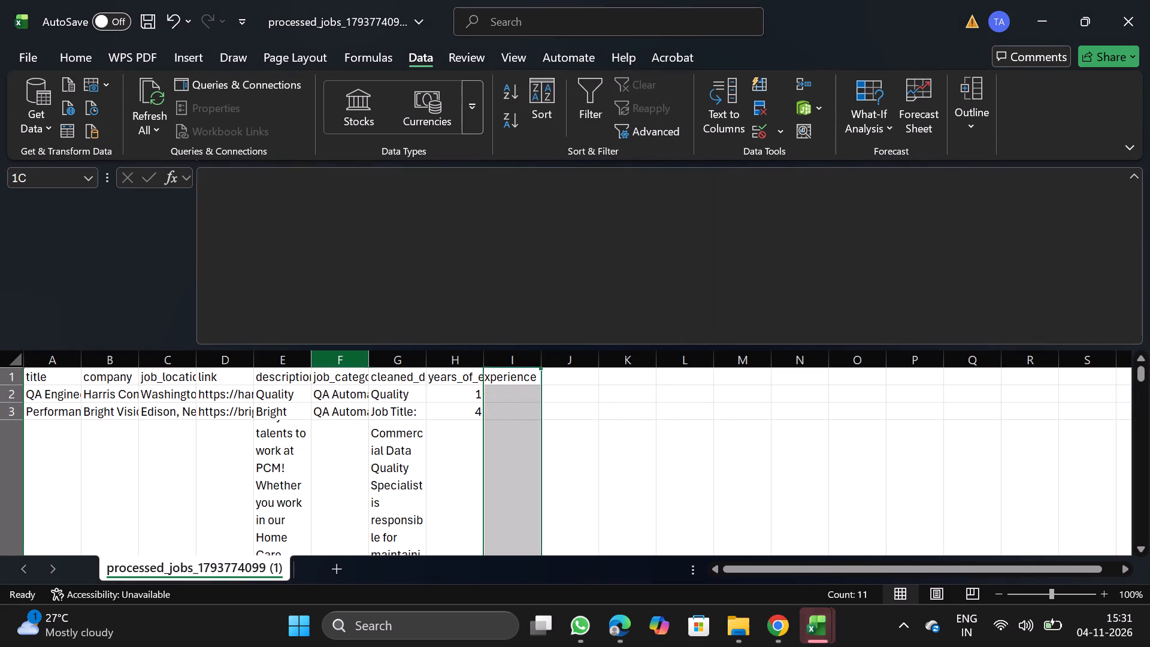
key("ctrl+x")
left_click(67, 358)
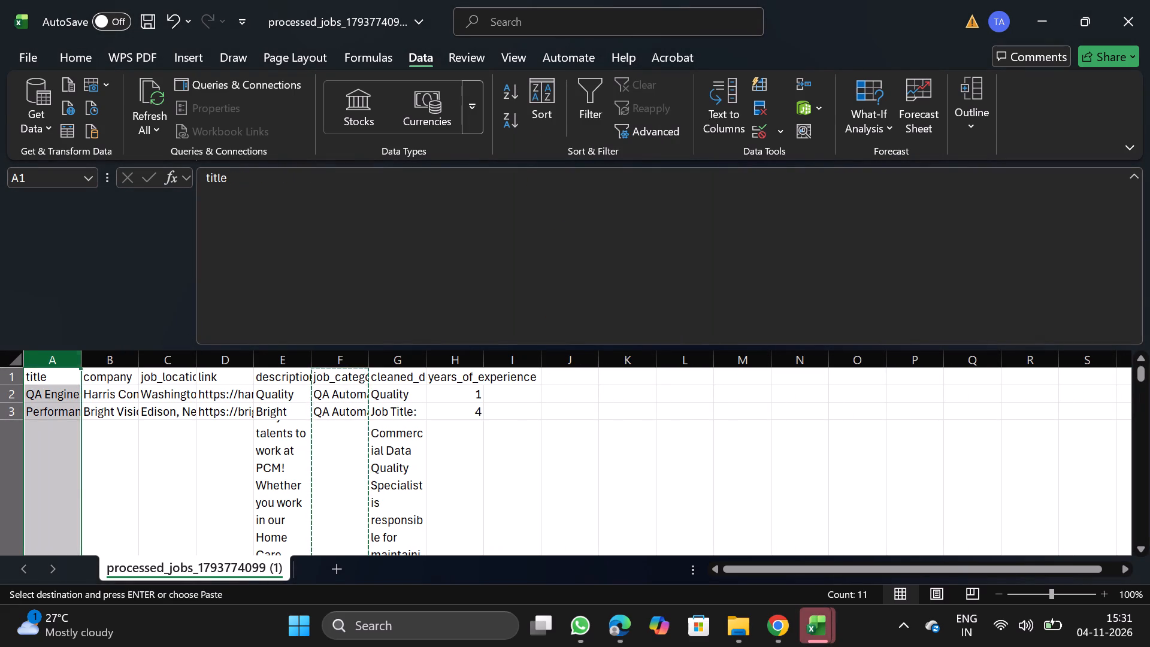
right_click(61, 419)
left_click(178, 248)
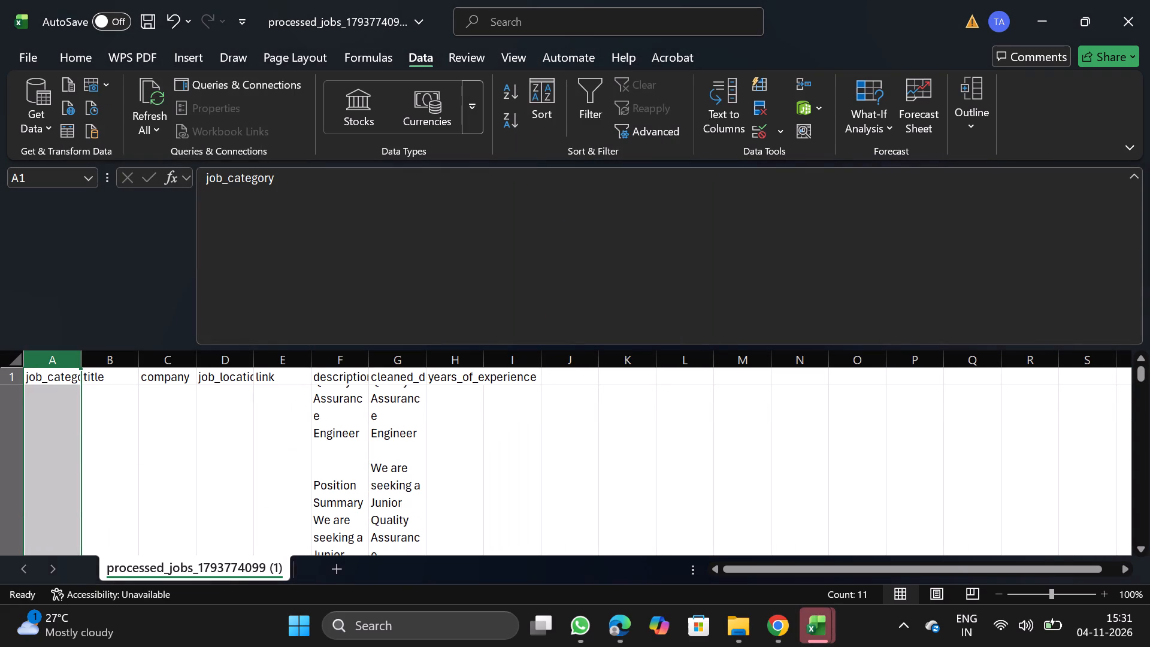
Turn off text wrapping for the description and cleaned_description columns.
left_click(343, 366)
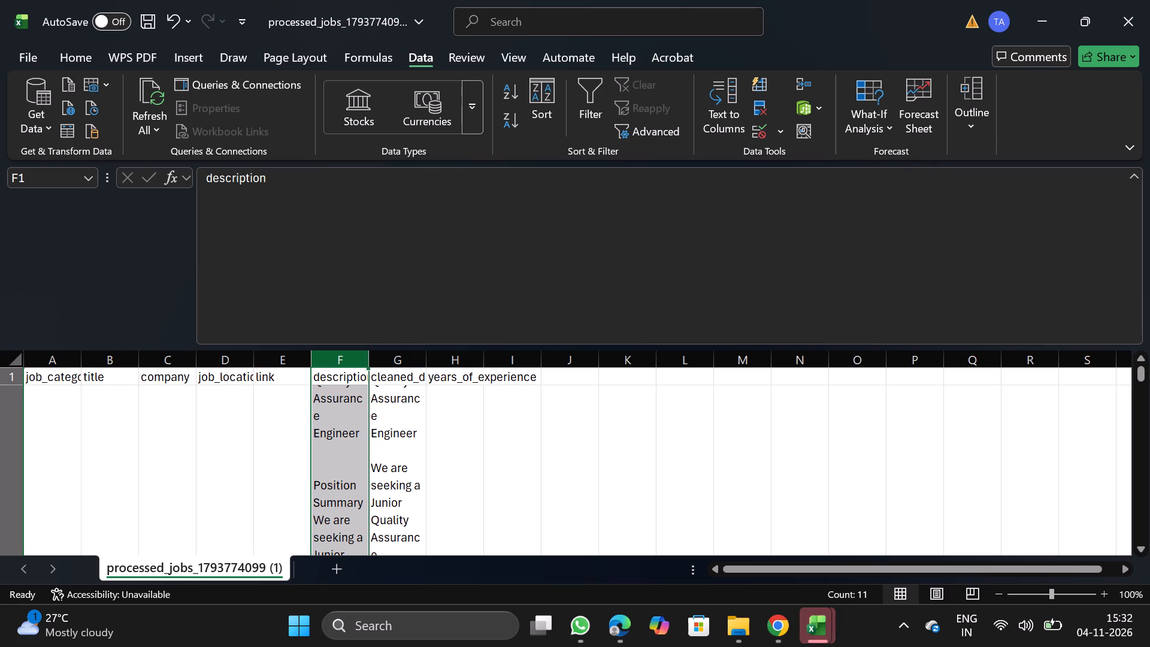
key("shift+Right")
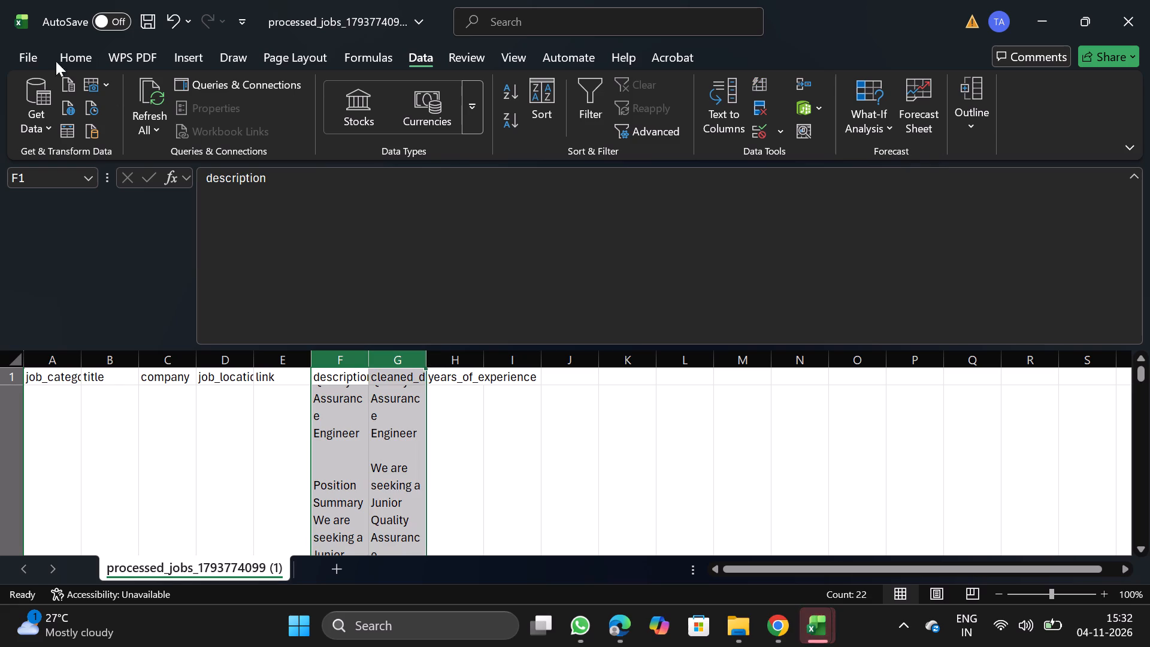
left_click(75, 58)
left_click(371, 150)
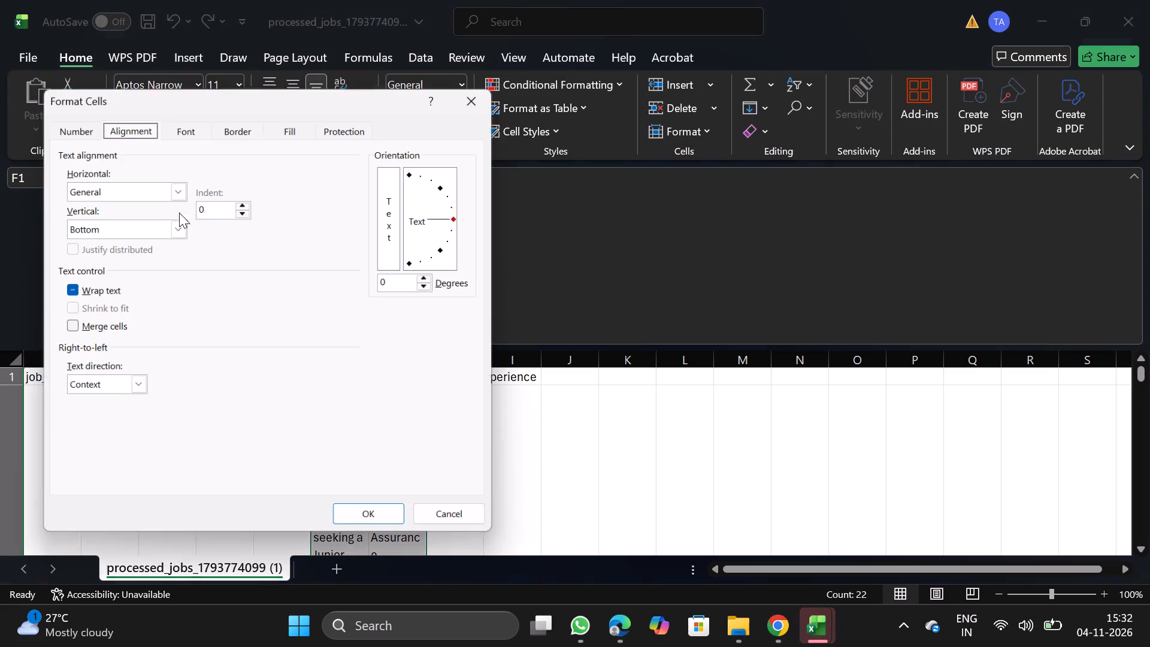
double_click(92, 291)
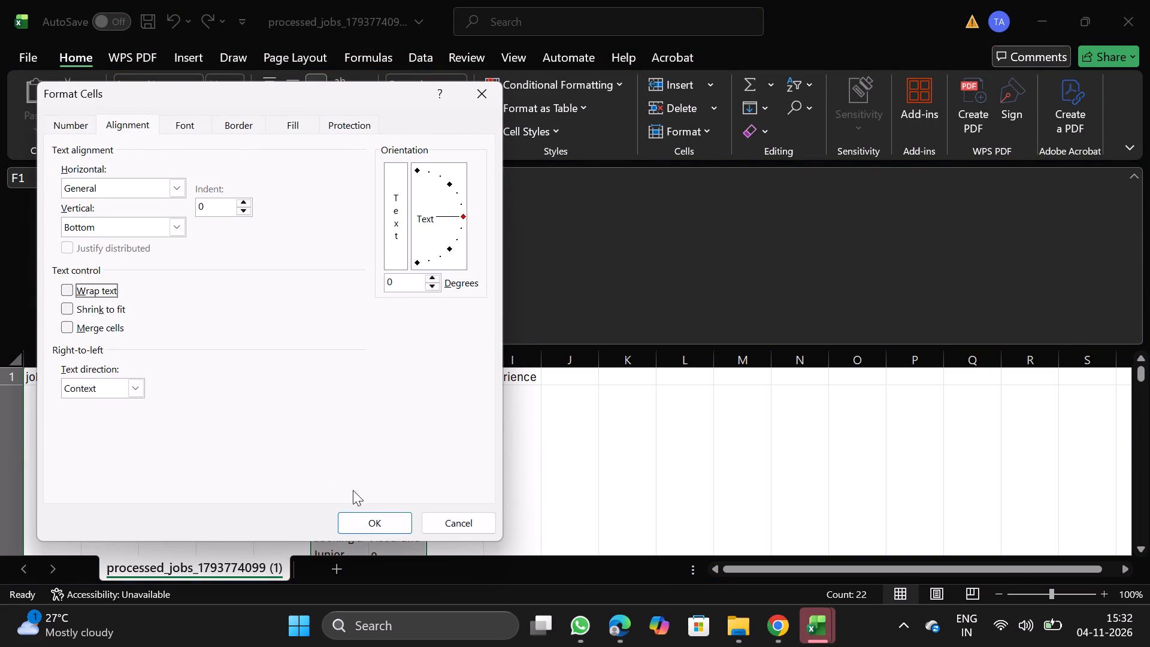
left_click(385, 531)
Move the years_of_experience column in front of the description column.
left_click(465, 347)
key("ctrl+x")
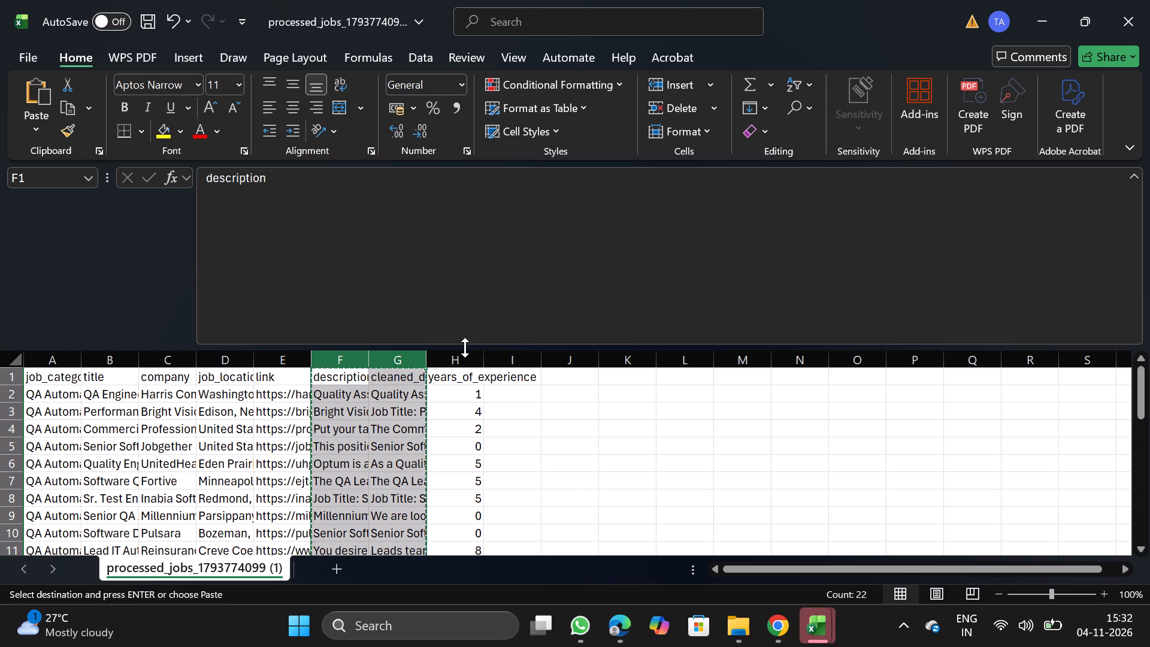
left_click(338, 360)
left_click(455, 358)
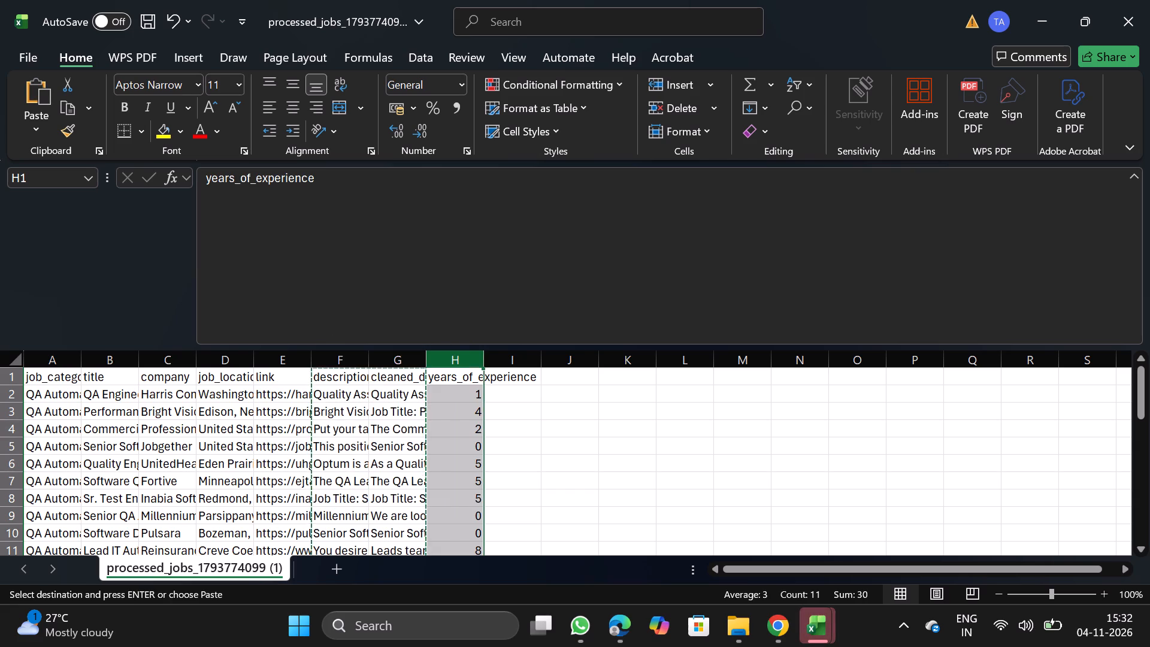
key("ctrl+x")
left_click_drag(337, 361, 338, 443)
right_click(338, 443)
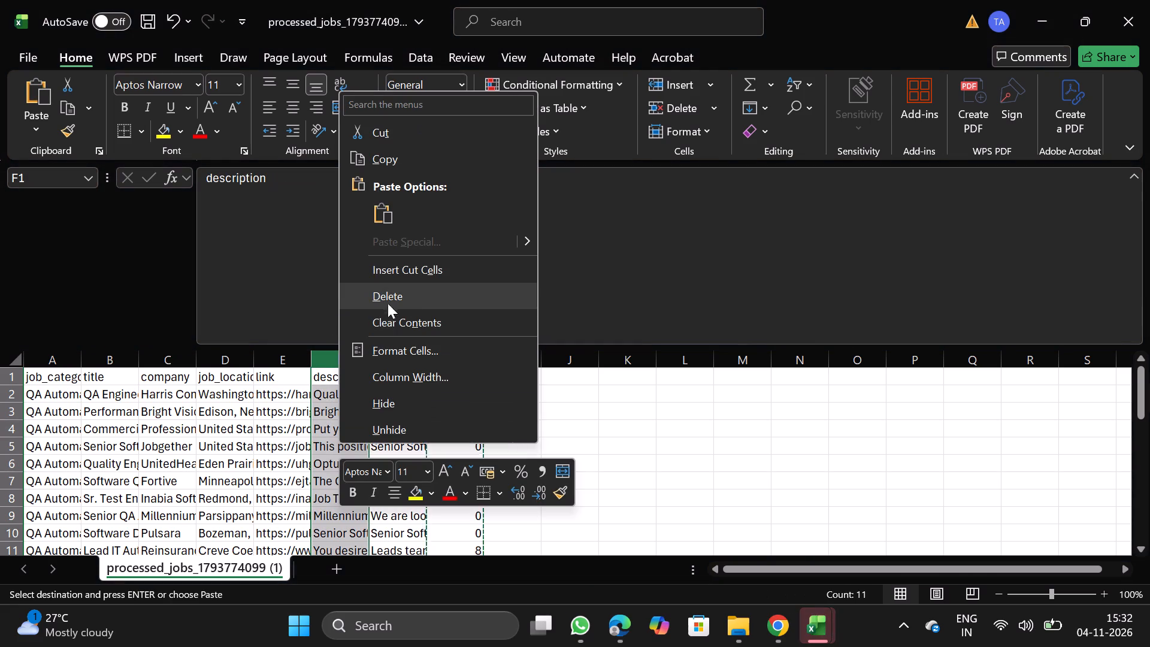
left_click(427, 282)
left_click(386, 371)
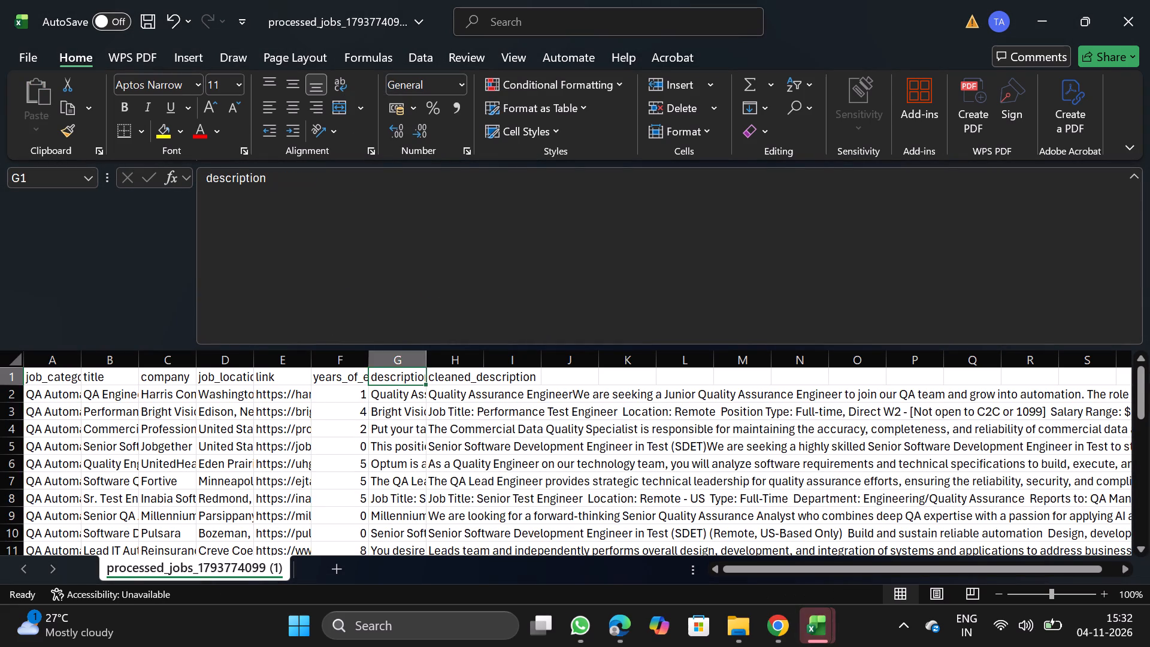
Move the link column to the end of the data, after cleaned_description.
left_click(289, 354)
key("ctrl+x")
left_click_drag(513, 362, 515, 389)
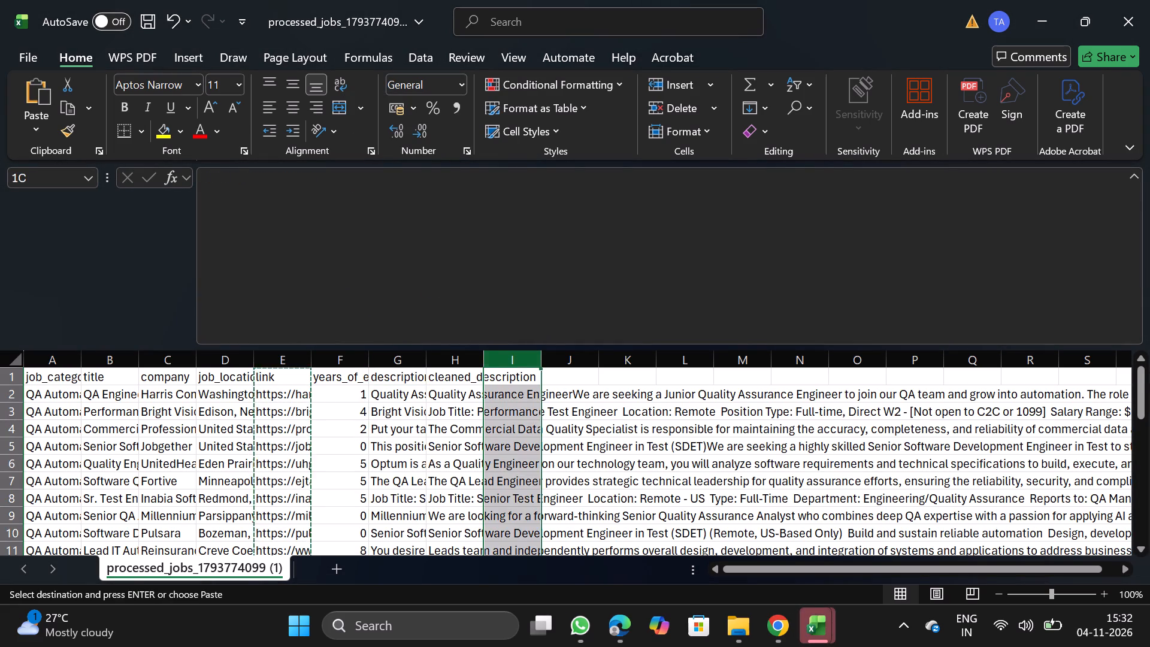
left_click_drag(515, 389, 520, 438)
right_click(520, 438)
left_click(624, 261)
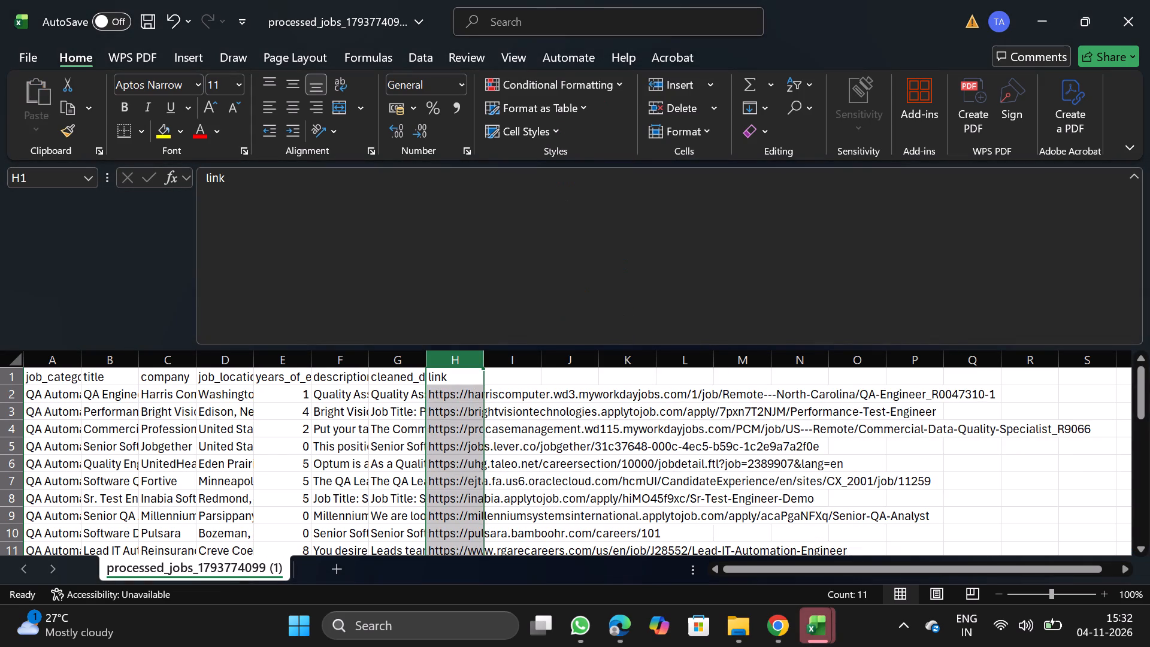
Copy the description header text and use it to rename the cleaned_description column header as description.
left_click(328, 375)
left_click_drag(201, 170, 301, 177)
key("ctrl+c")
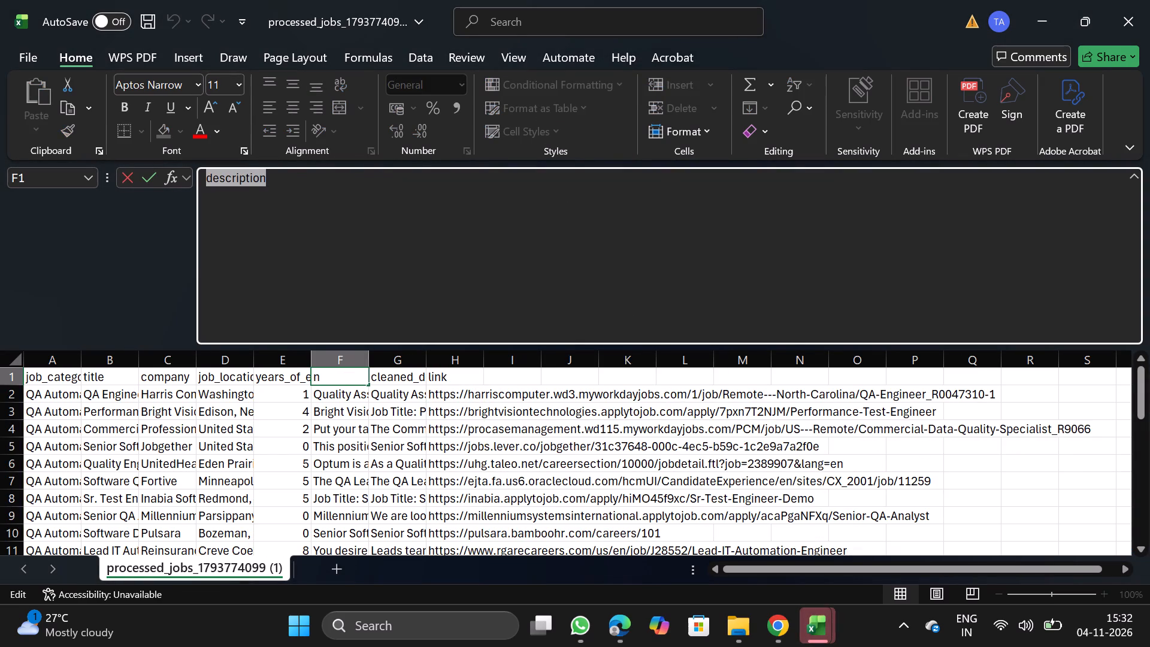
left_click_drag(396, 378, 517, 291)
left_click(517, 291)
key("BackSpace")
key("BackSpace")
key("BackSpace")
key("BackSpace")
key("BackSpace")
key("BackSpace")
key("BackSpace")
key("BackSpace")
key("BackSpace")
key("BackSpace")
key("BackSpace")
key("BackSpace")
key("BackSpace")
key("BackSpace")
key("BackSpace")
key("BackSpace")
key("BackSpace")
key("BackSpace")
key("BackSpace")
key("BackSpace")
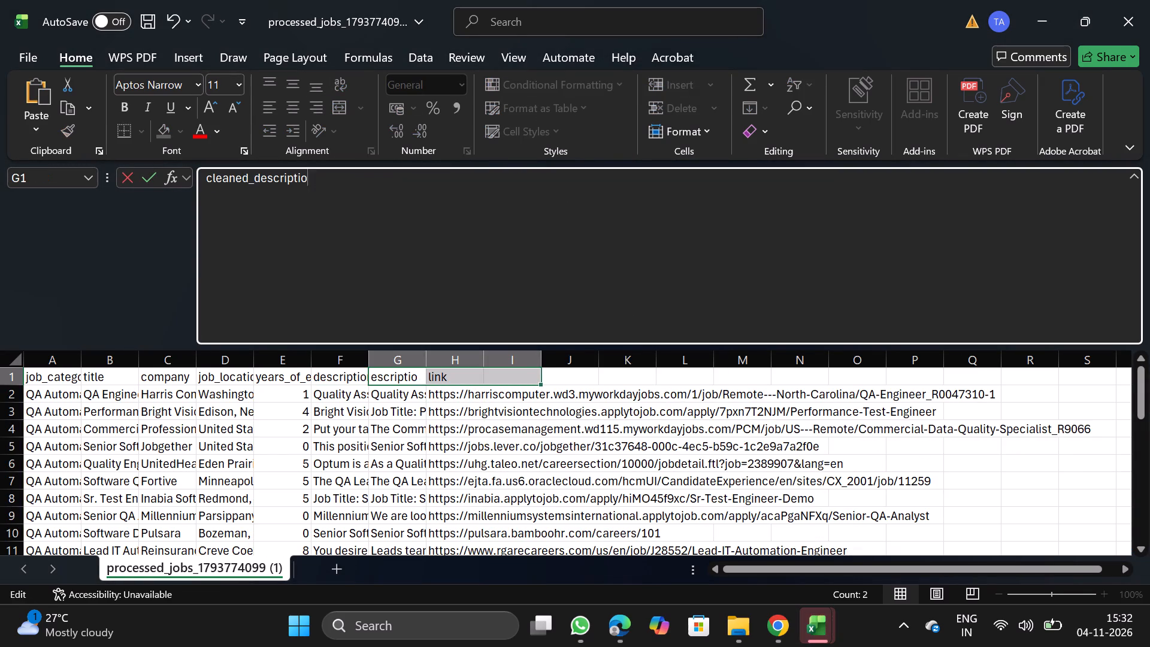
key("ctrl+v")
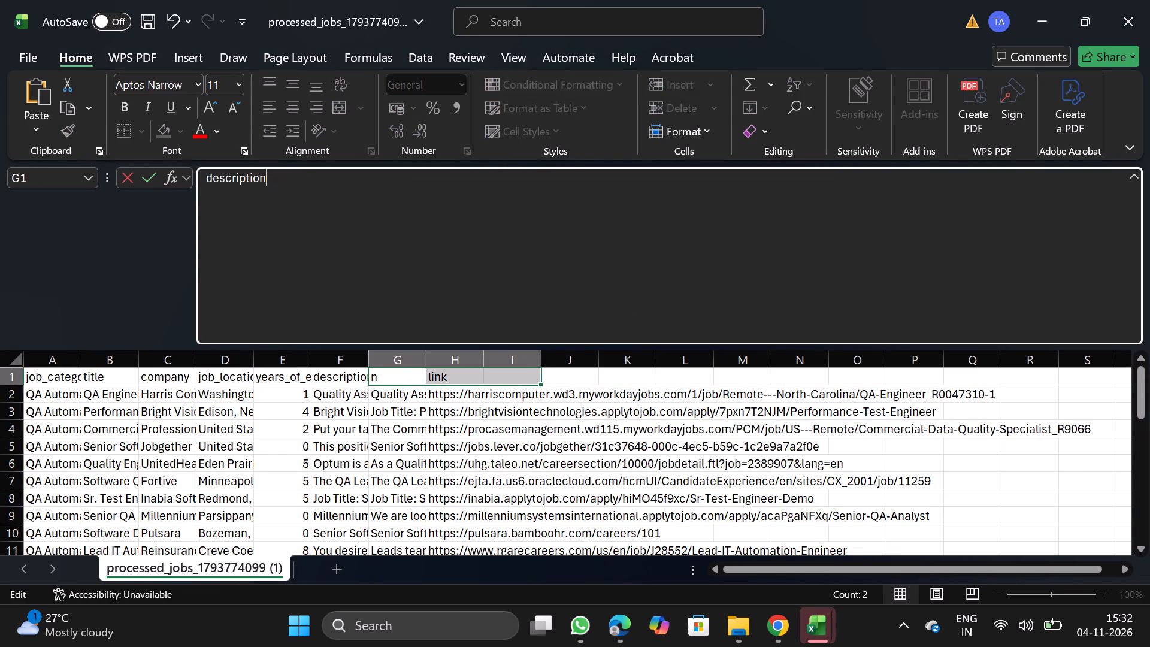
Clear the header of column F and copy the required column name original_description from NextGenApply's bulk CSV upload requirements.
left_click(342, 371)
left_click(443, 294)
key("BackSpace")
key("BackSpace")
key("BackSpace")
key("BackSpace")
key("BackSpace")
key("BackSpace")
key("BackSpace")
key("BackSpace")
key("BackSpace")
key("BackSpace")
key("BackSpace")
key("BackSpace")
key("BackSpace")
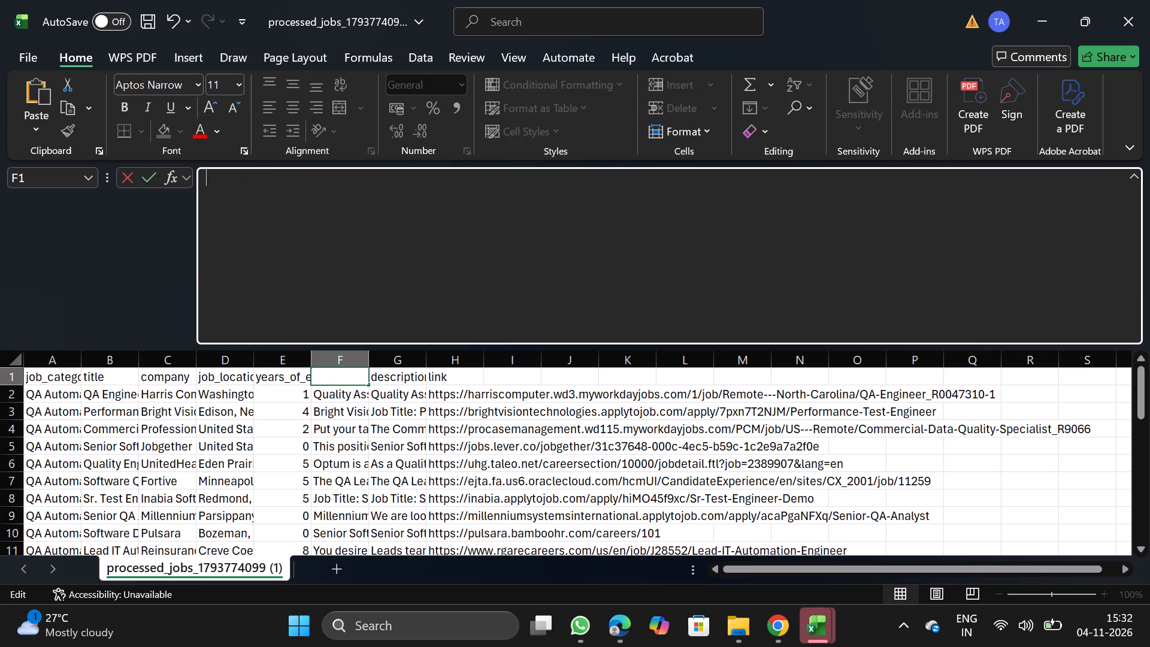
left_click(775, 628)
left_click(113, 184)
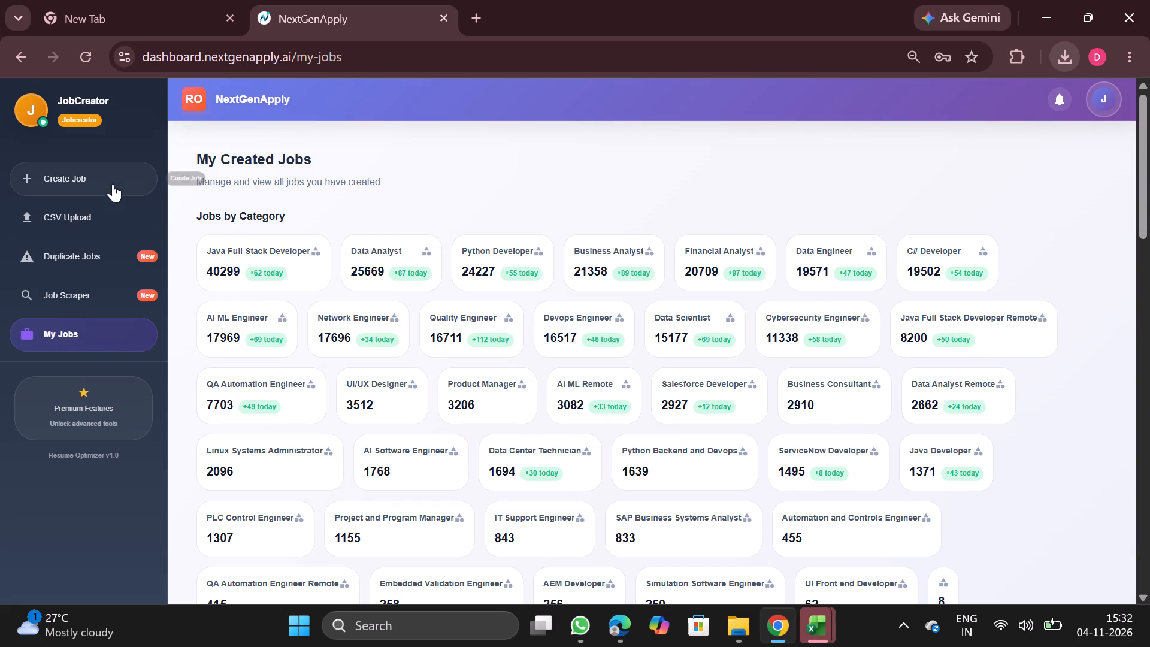
left_click(578, 204)
double_click(618, 349)
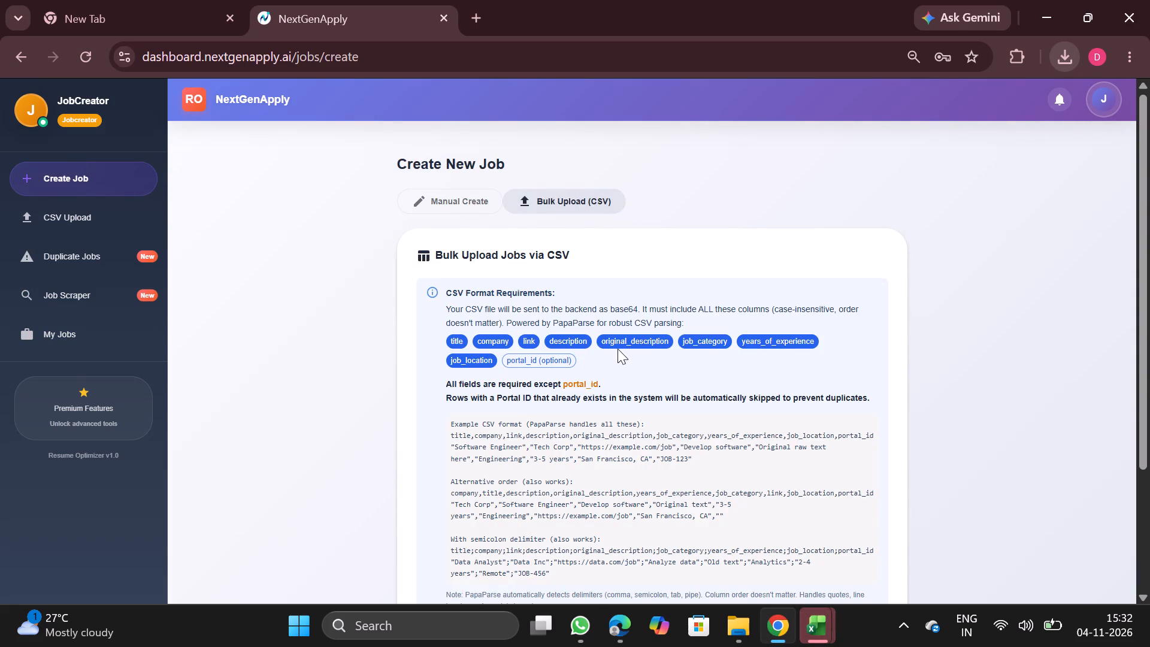
double_click(624, 345)
key("ctrl+c")
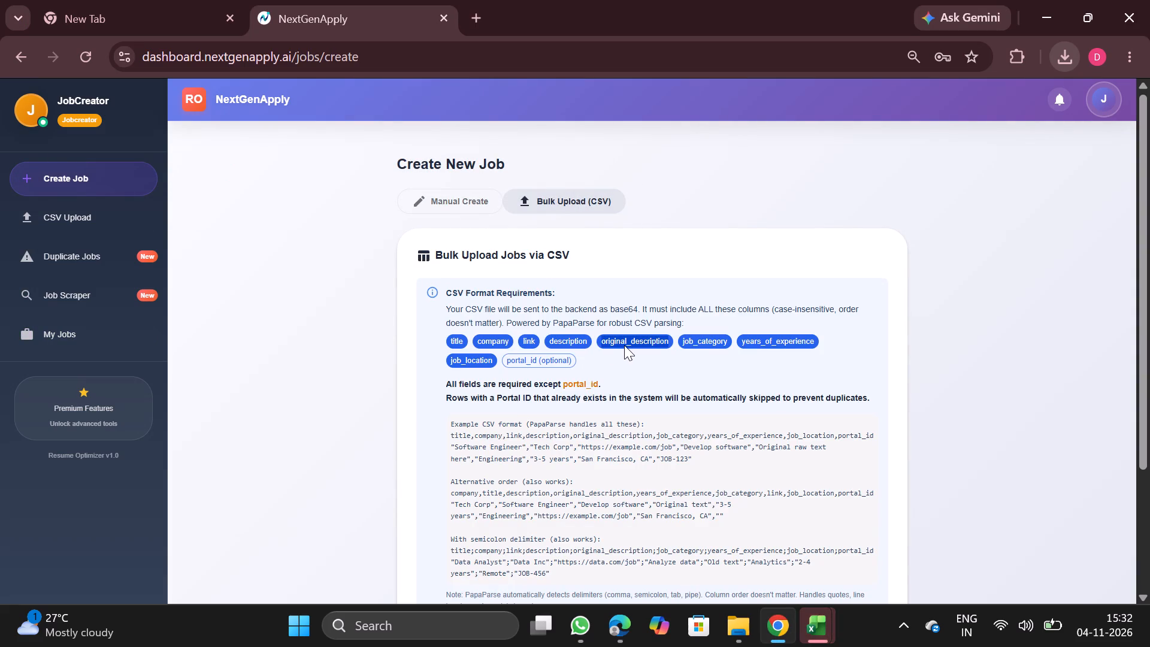
Close the AI ML Remote_11_04 workbook in Excel without saving its changes.
left_click(818, 633)
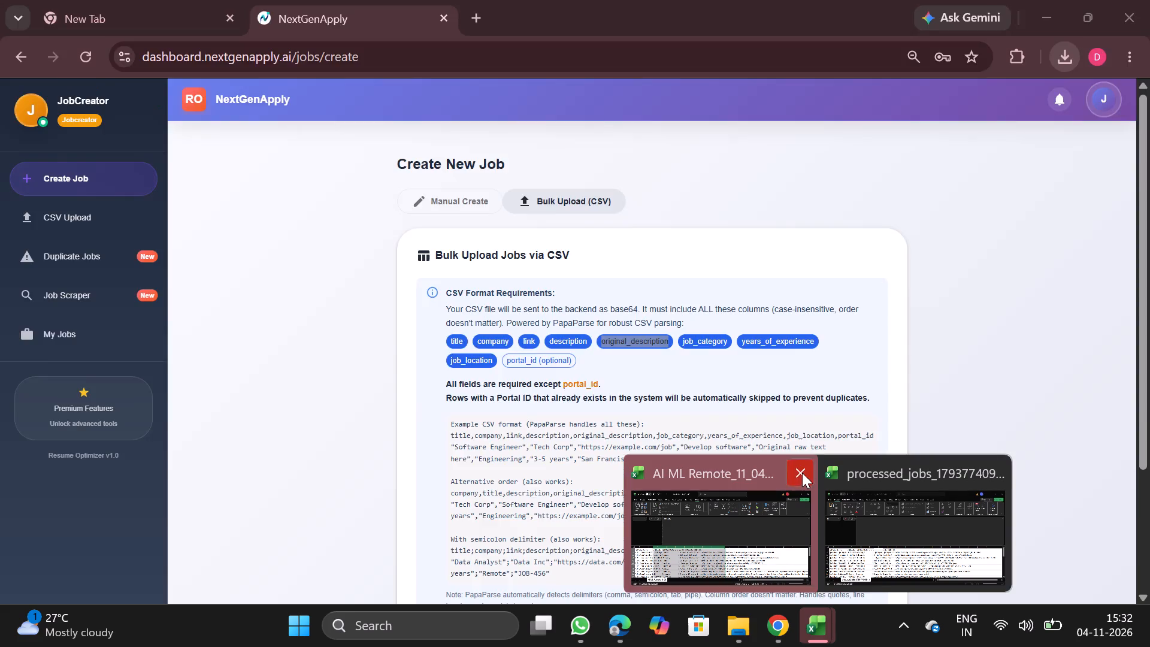
left_click(802, 473)
left_click(586, 326)
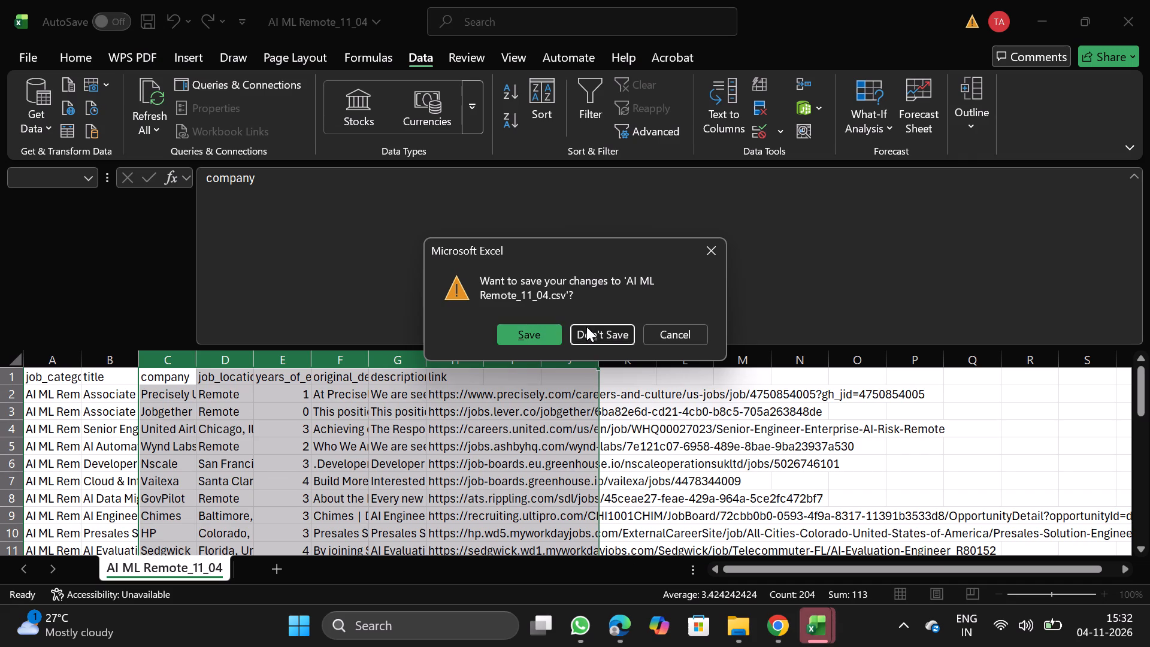
Paste original_description as the header of column F in the processed_jobs workbook.
left_click(820, 631)
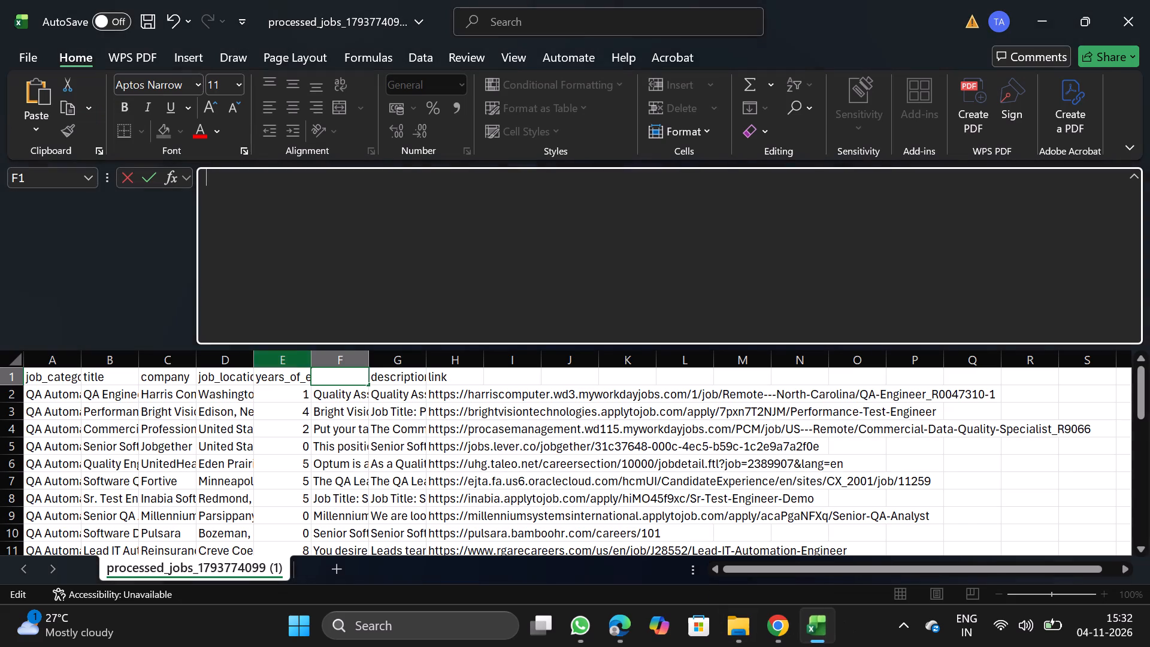
key("ctrl+v")
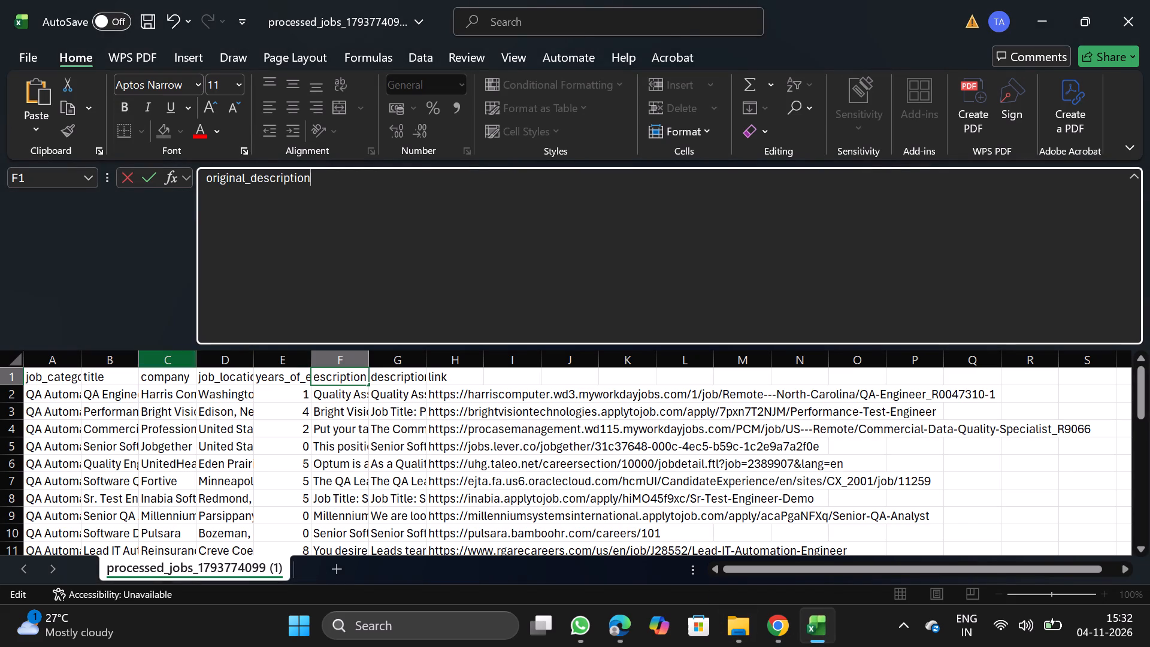
Replace all job_location cells that contain only United States with Remote, matching entire cell contents.
left_click(226, 361)
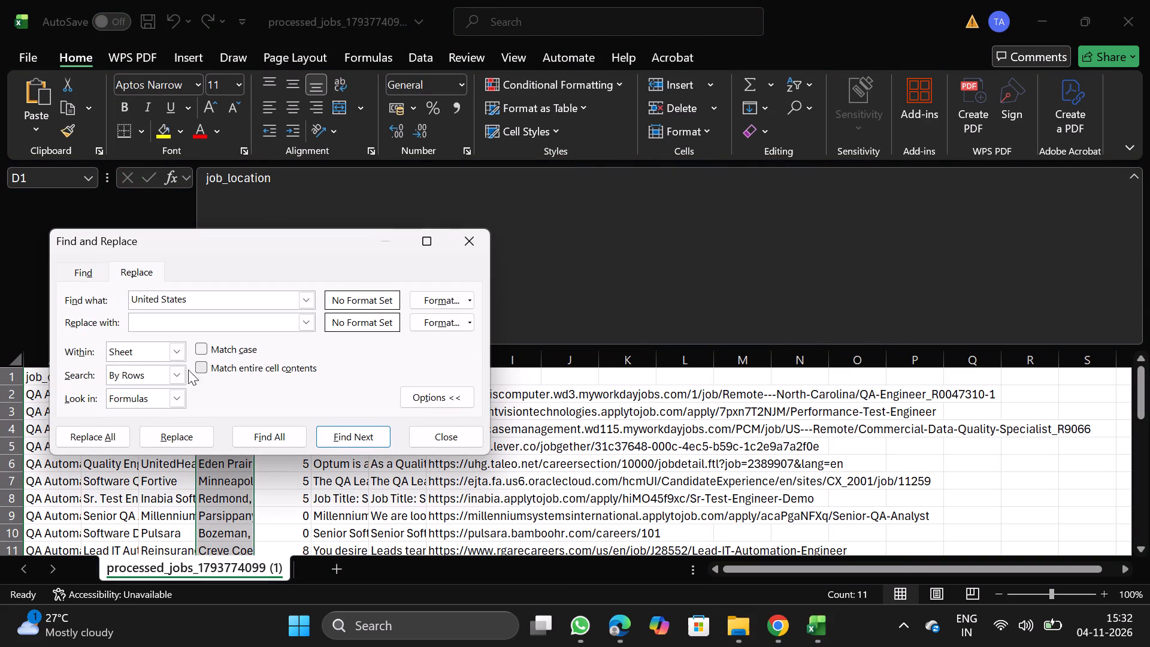
type("emote")
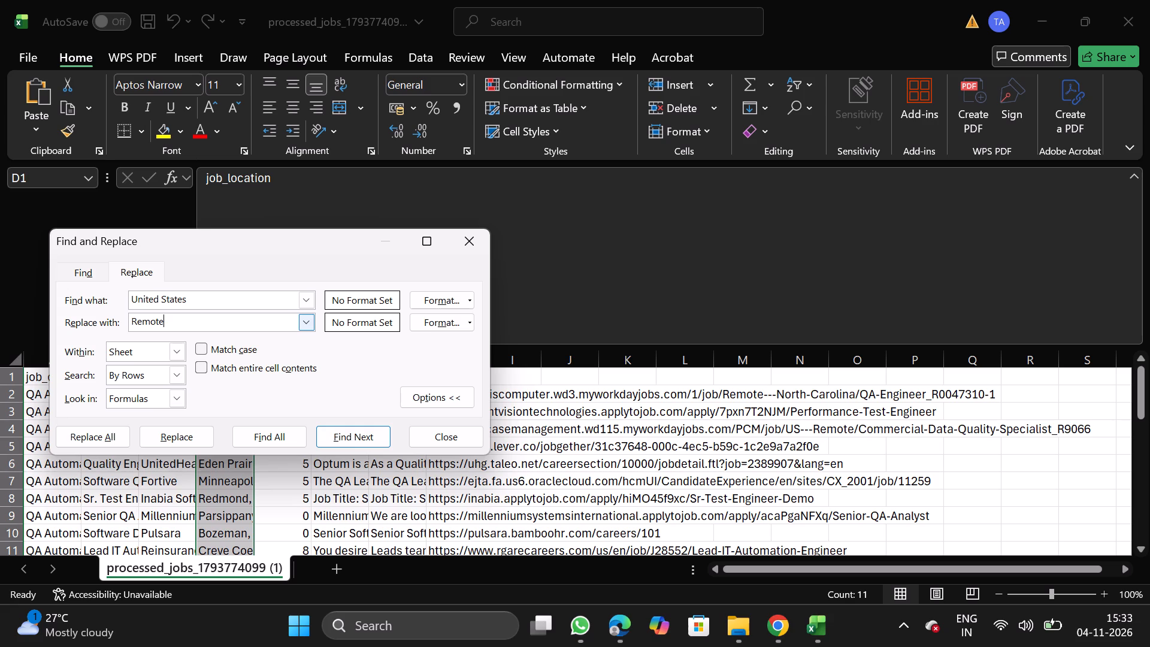
left_click(199, 368)
left_click(84, 437)
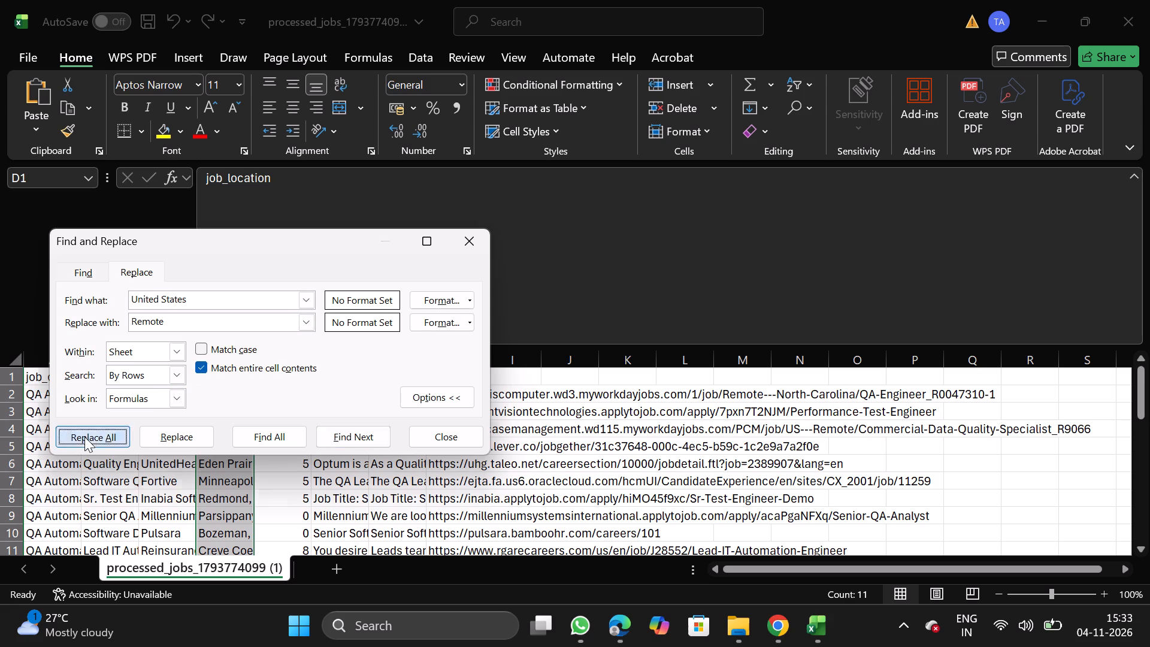
left_click(386, 387)
left_click(477, 247)
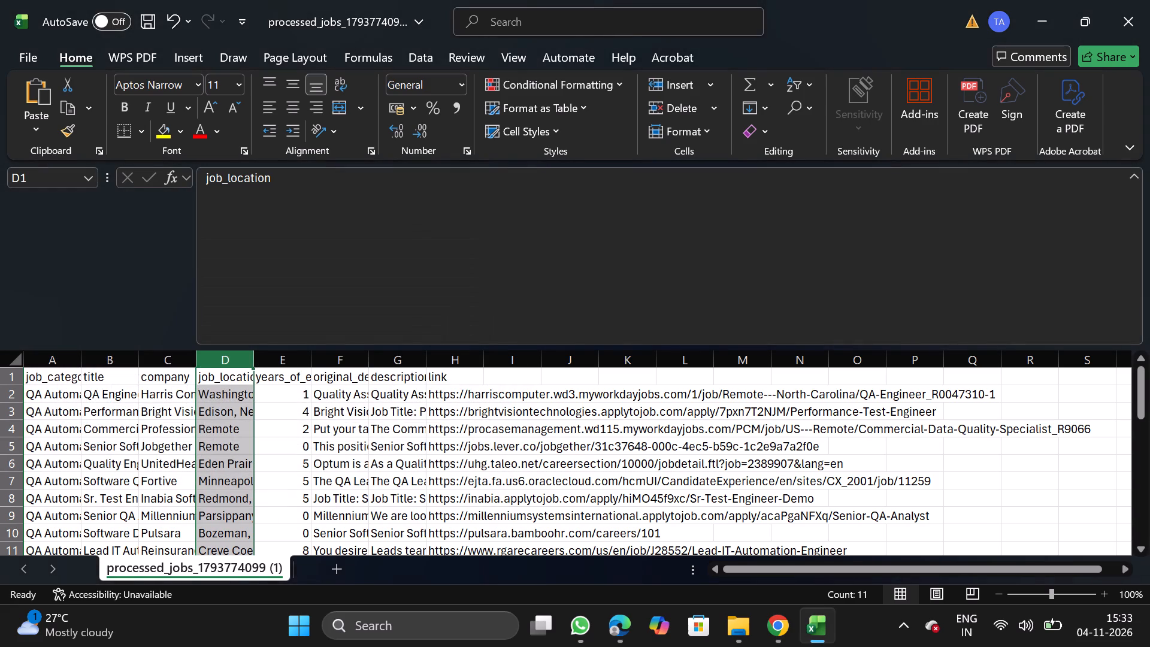
Save the workbook as the CSV file QA Remote_11_04 in the Daily Scraping jobs folder under Documents.
left_click(28, 61)
double_click(79, 306)
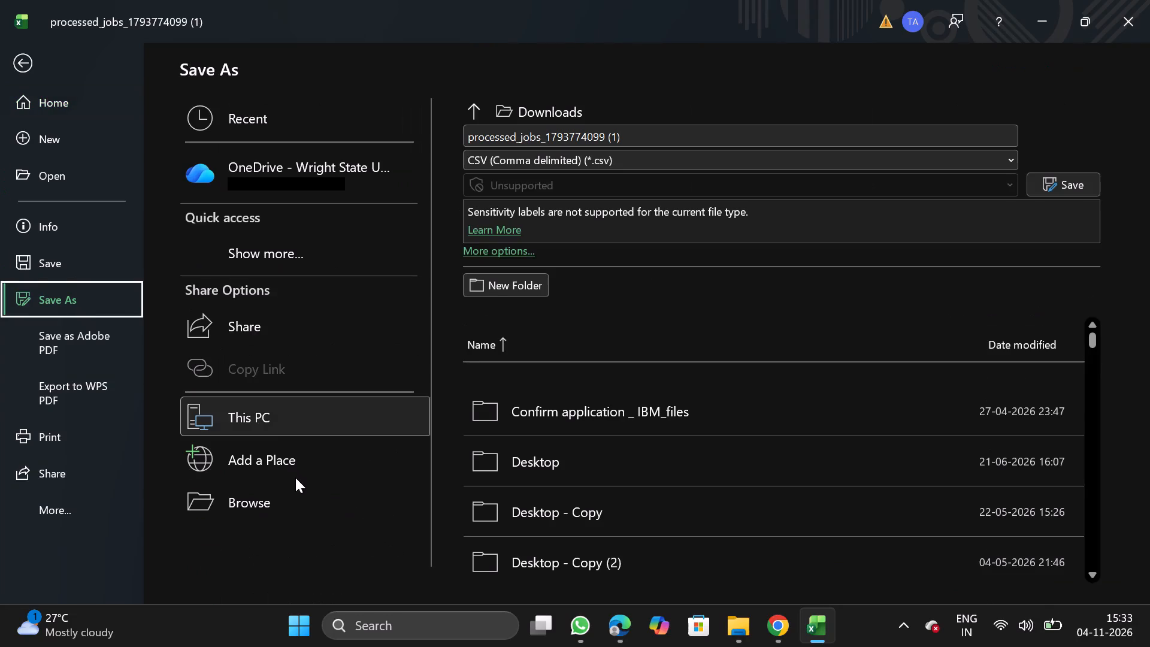
triple_click(296, 492)
double_click(296, 492)
double_click(91, 201)
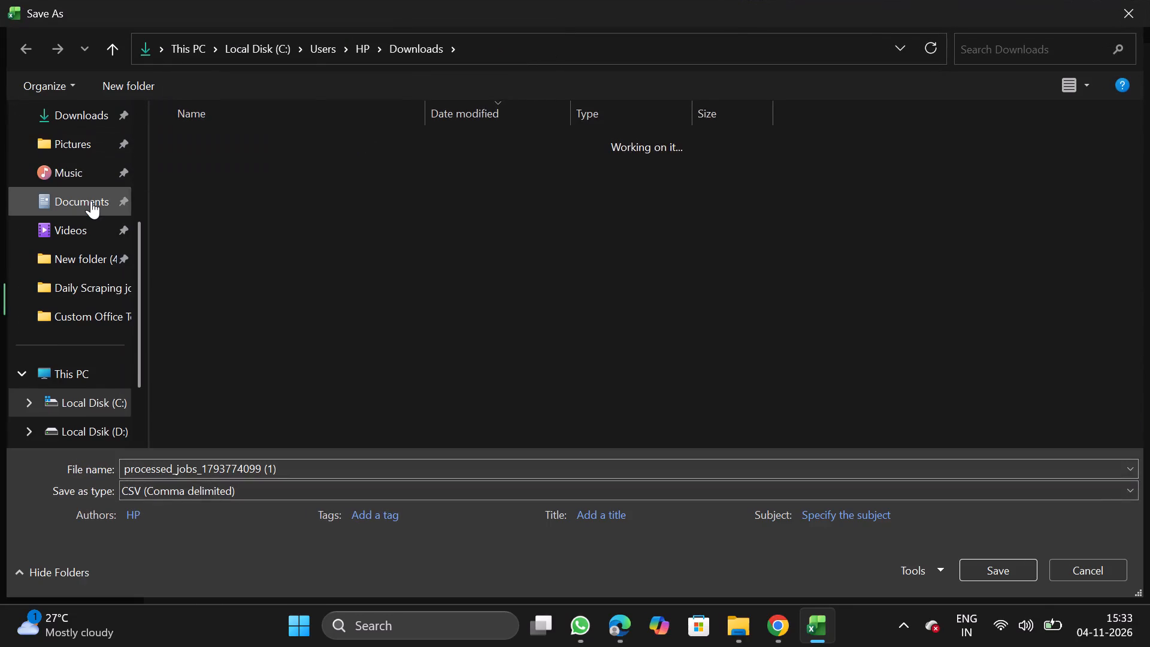
double_click(216, 197)
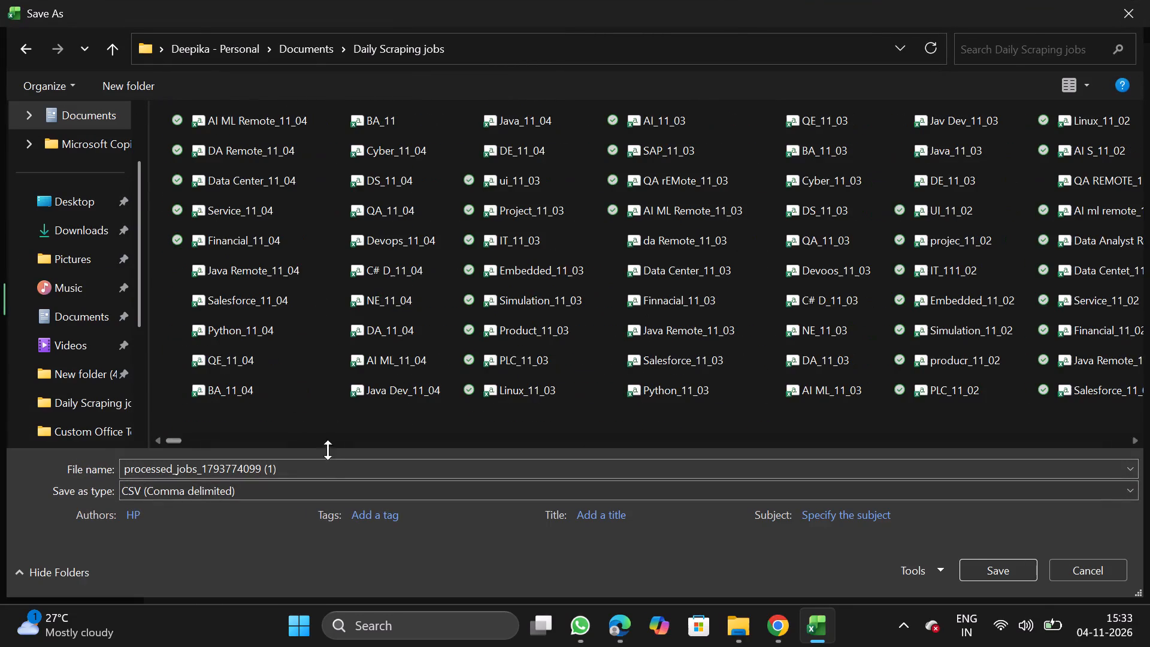
left_click(334, 455)
left_click(327, 464)
key("BackSpace")
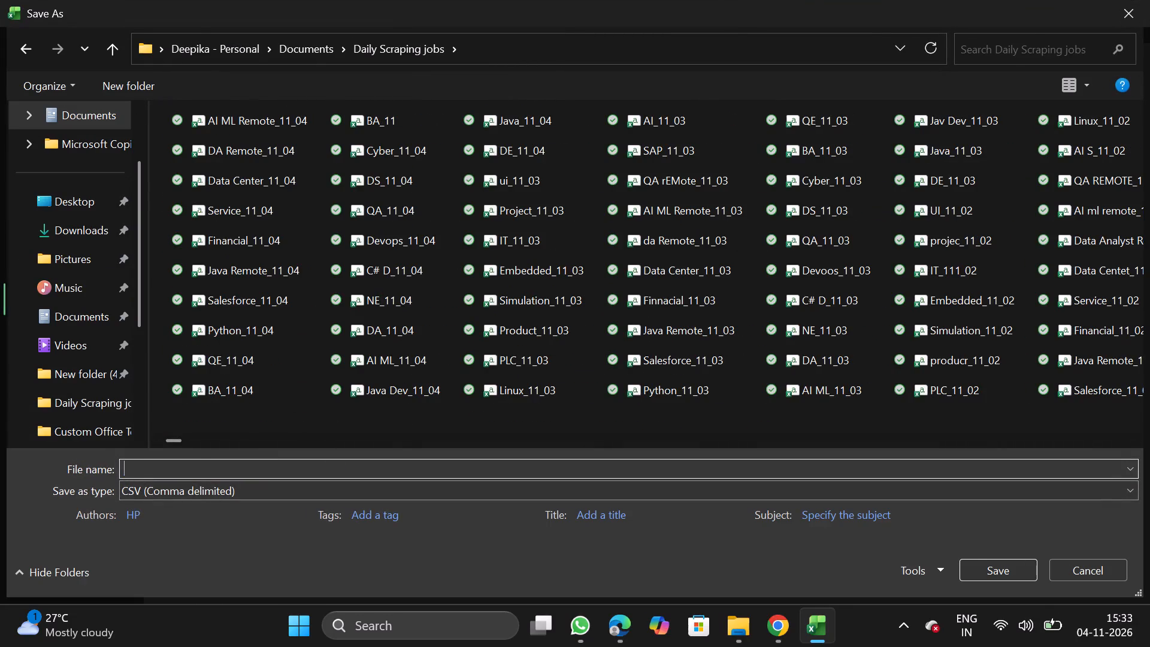
type("QA R")
type("emote_11_04")
left_click(985, 560)
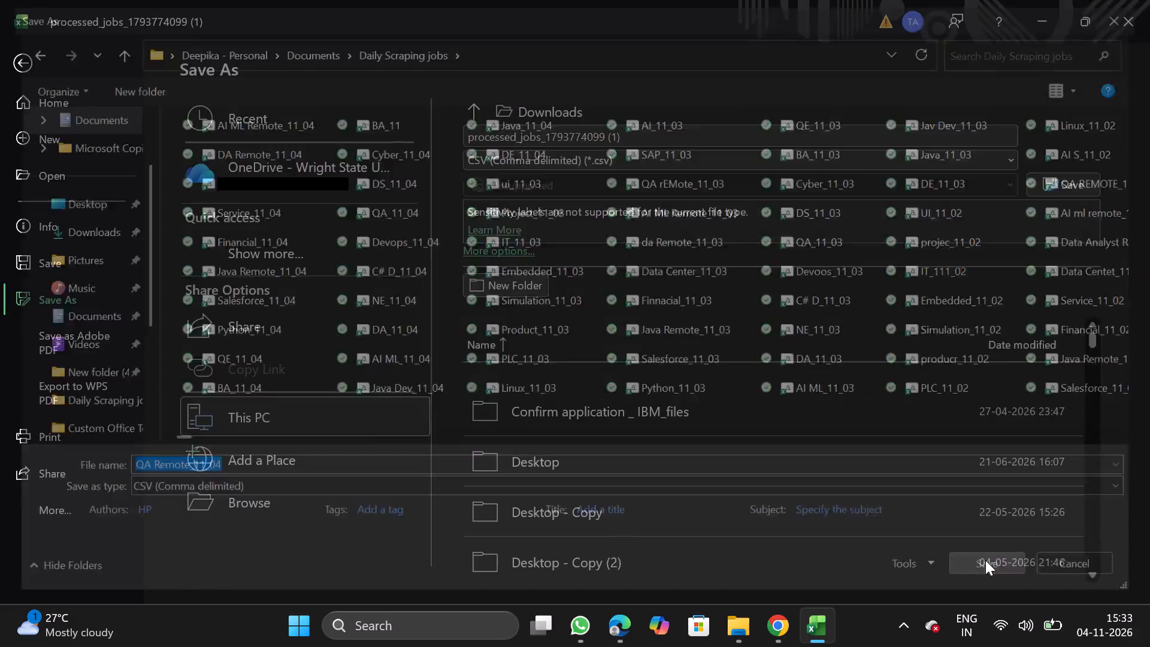
Choose QA Remote_11_04 as the CSV file for the bulk job upload in NextGenApply.
left_click(780, 630)
scroll(535, 440, "down", 1)
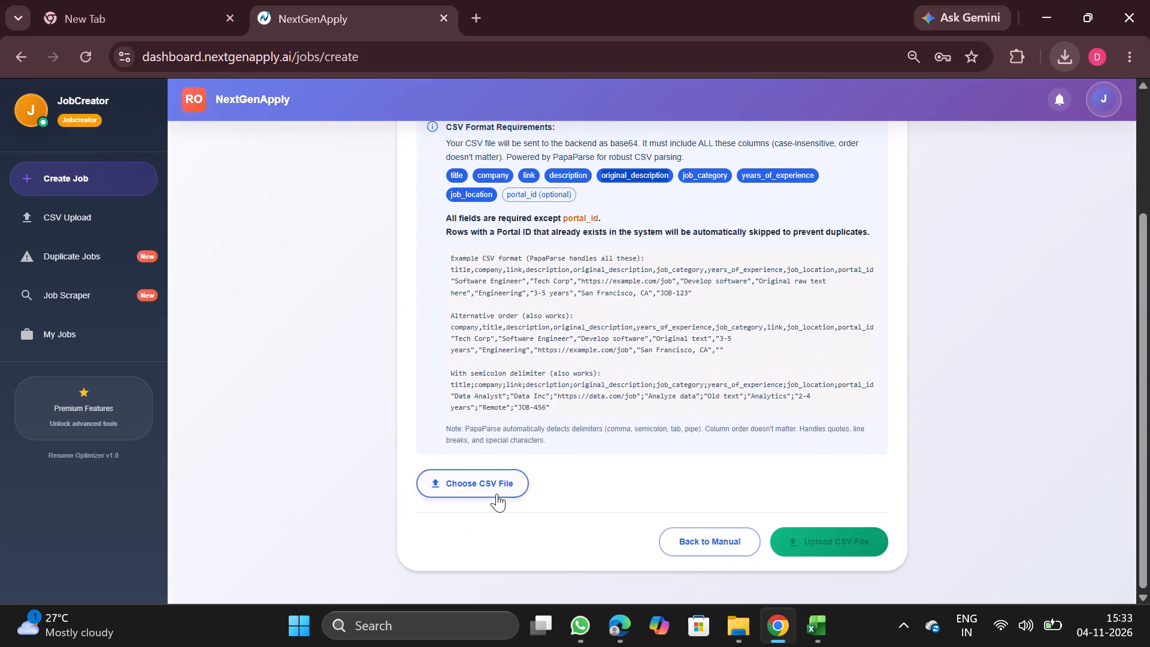
left_click(497, 494)
double_click(268, 116)
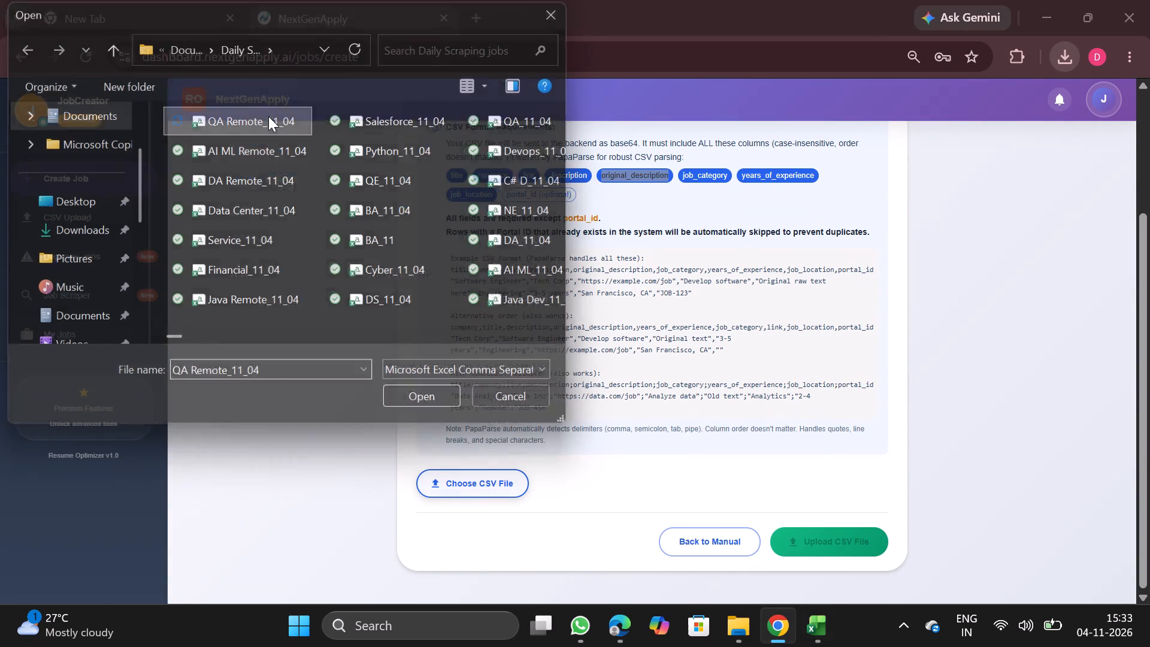
Review the data preview of QA Remote_11_04.csv, examining the row details and the long location entries.
scroll(628, 434, "down", 3)
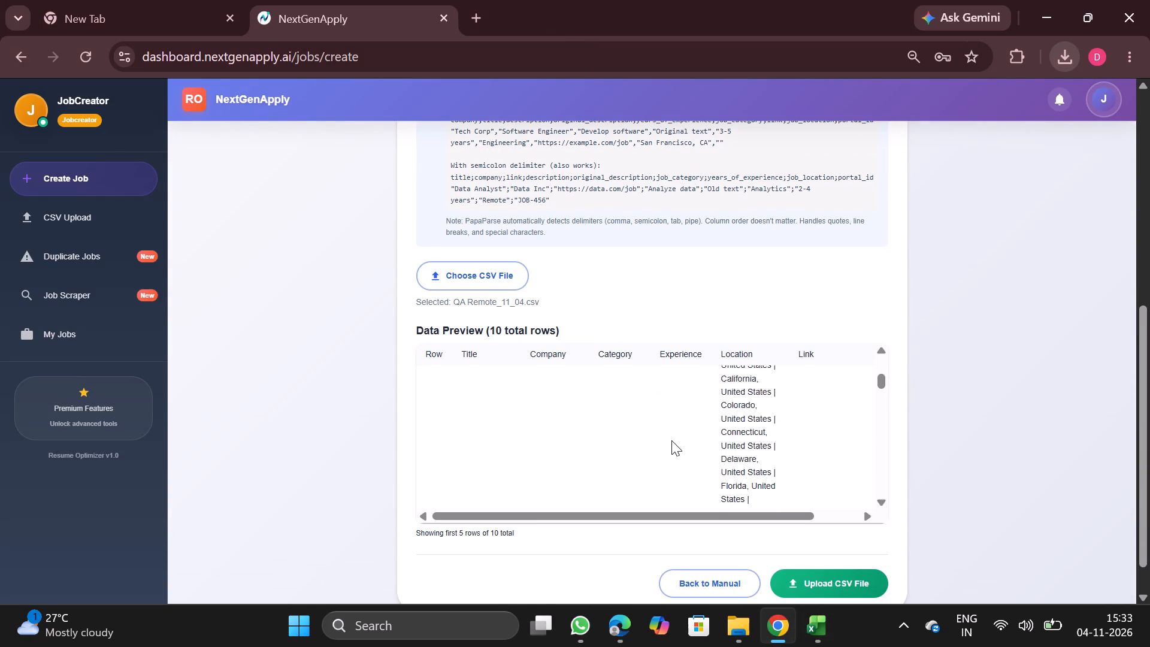
scroll(671, 440, "down", 2)
scroll(671, 440, "up", 11)
scroll(671, 440, "down", 1)
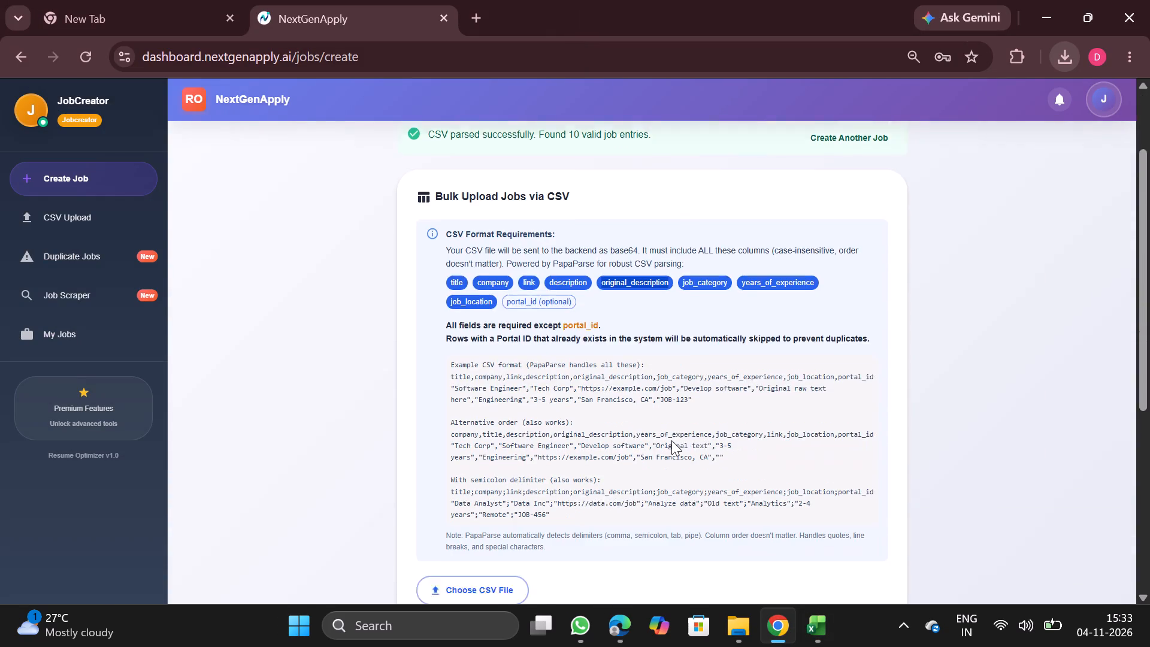
scroll(671, 440, "down", 5)
scroll(671, 440, "up", 3)
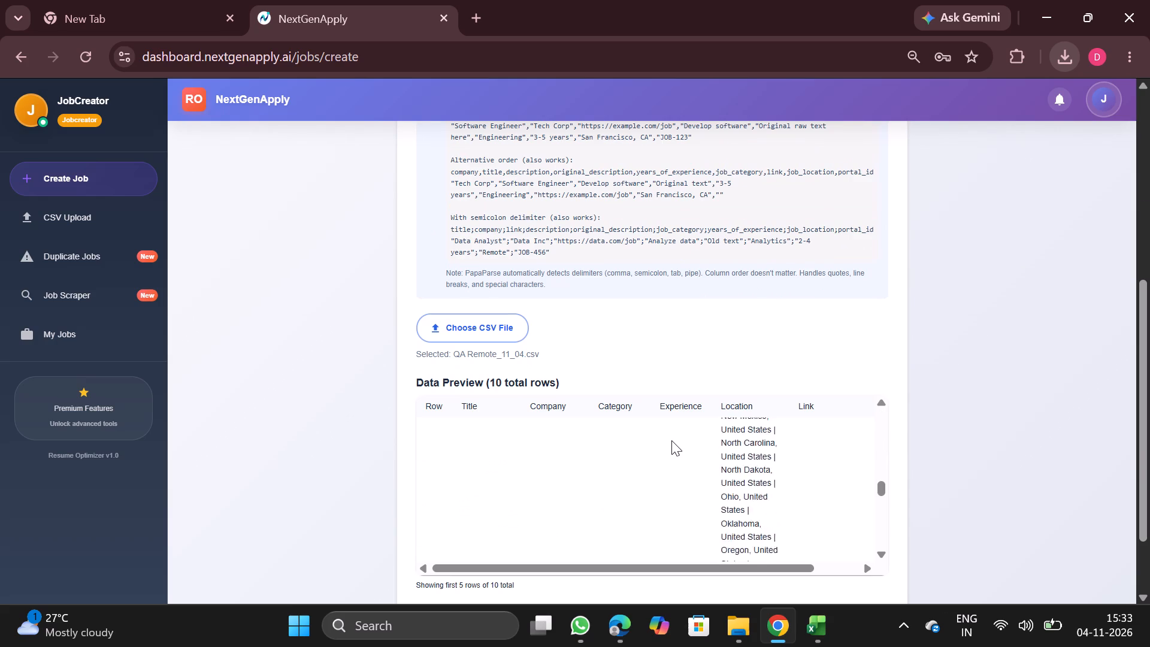
scroll(671, 440, "up", 7)
scroll(671, 440, "down", 2)
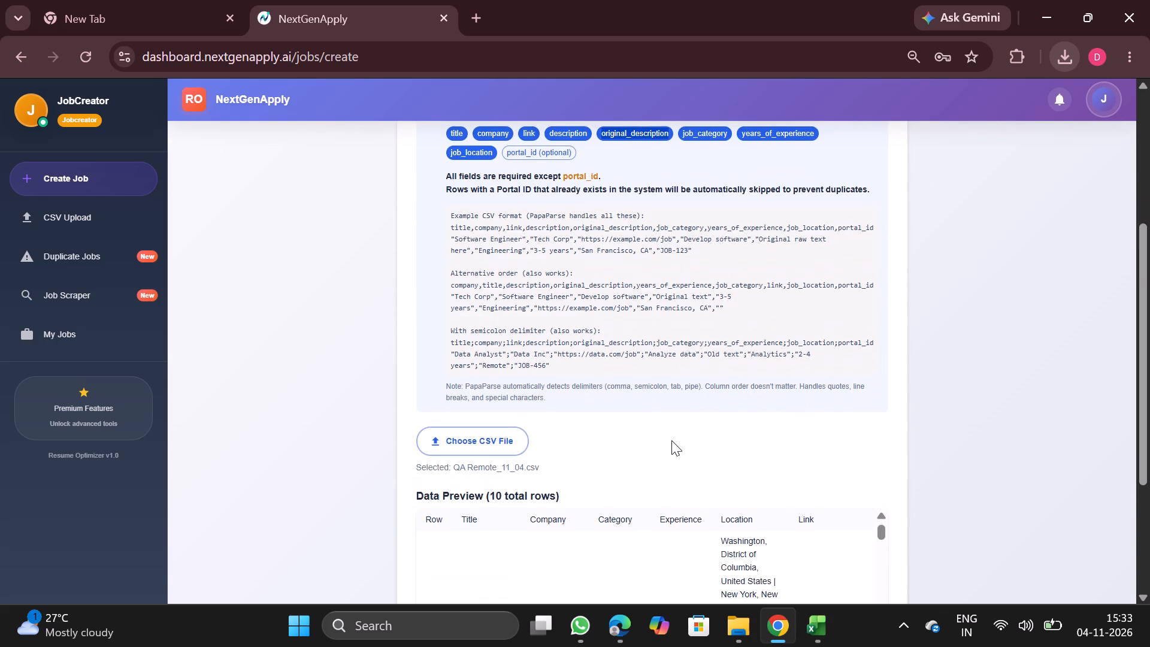
scroll(671, 440, "down", 1)
scroll(671, 440, "up", 2)
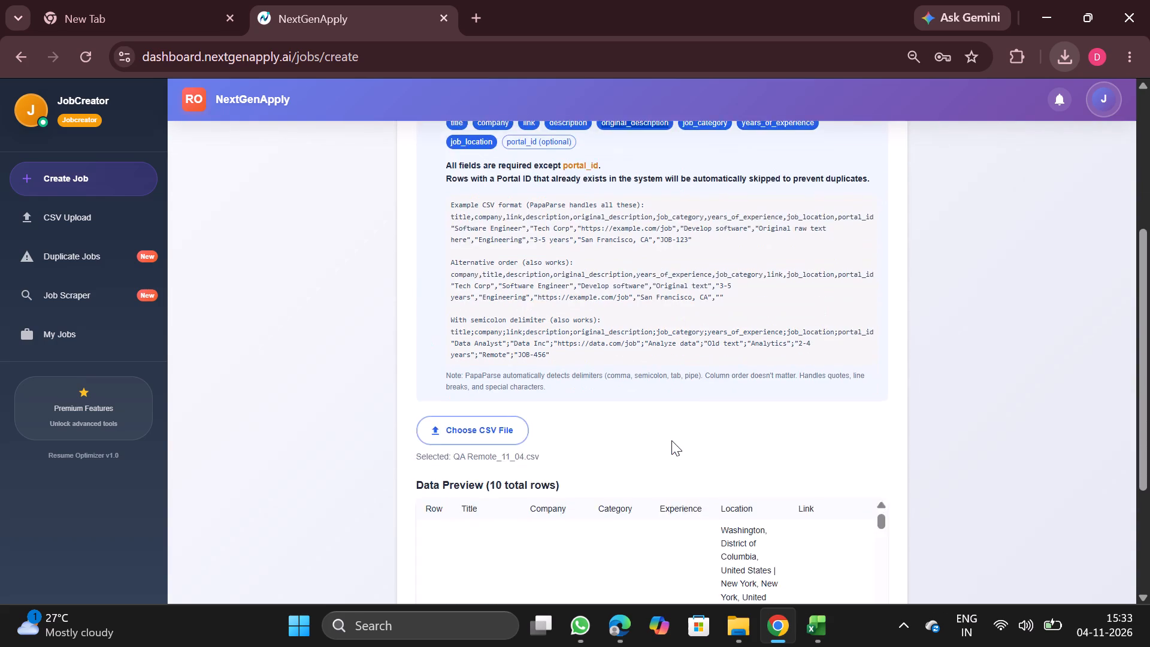
scroll(671, 440, "down", 2)
scroll(671, 440, "up", 1)
scroll(671, 440, "down", 2)
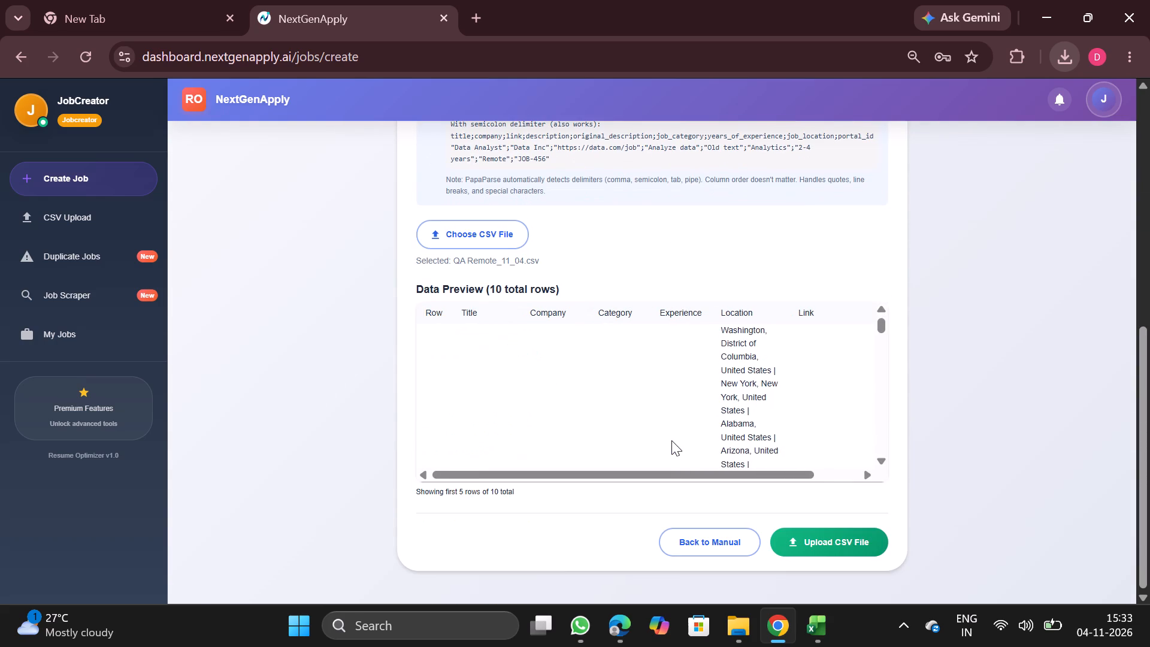
scroll(671, 440, "down", 3)
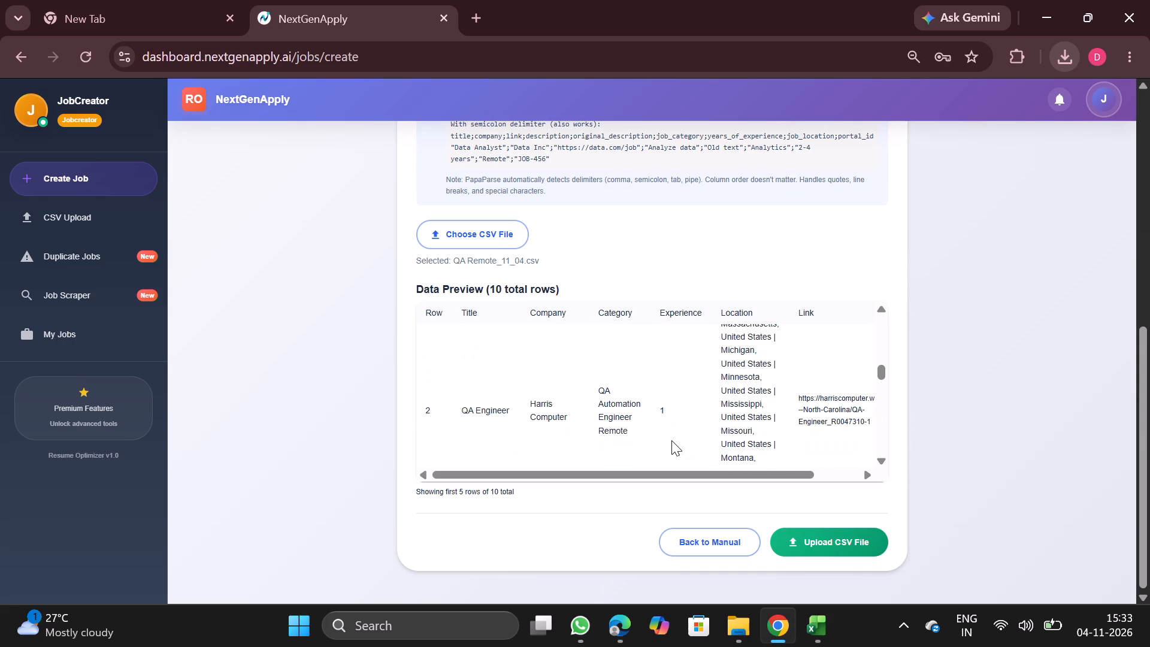
scroll(671, 440, "down", 1)
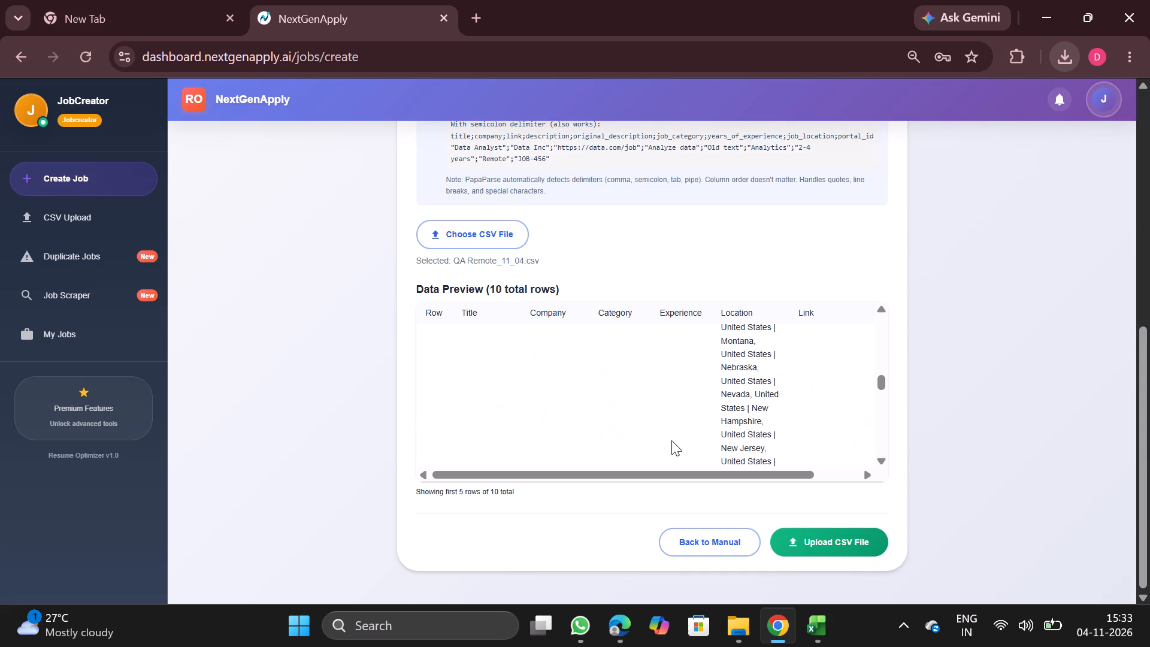
scroll(671, 440, "down", 1)
scroll(735, 358, "up", 1)
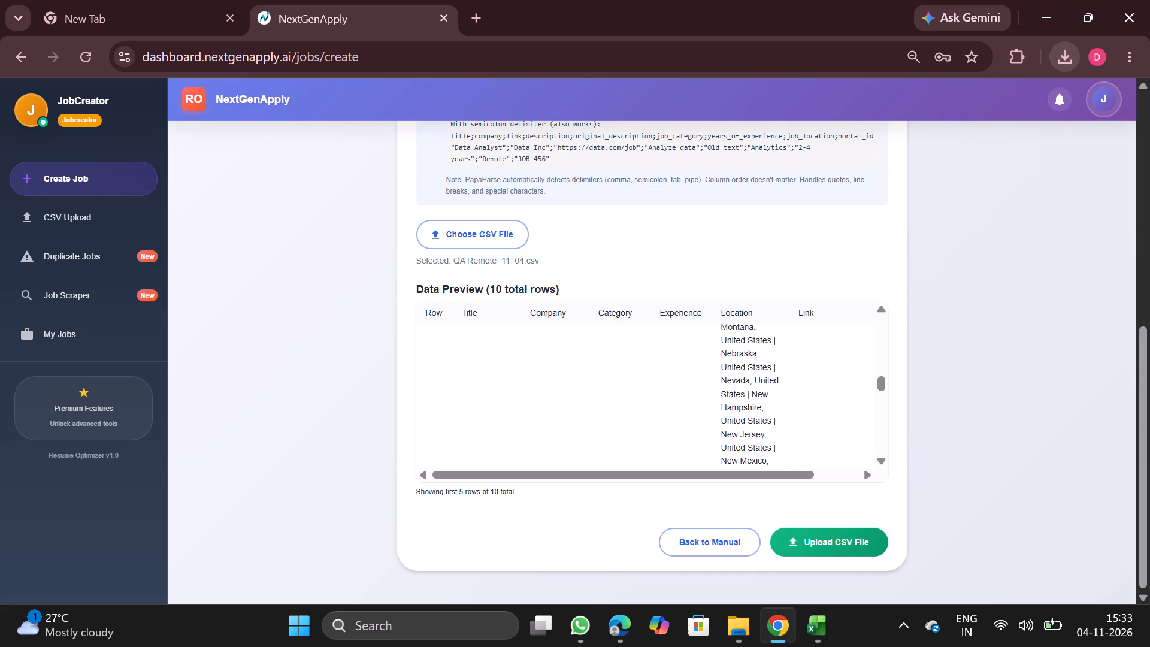
scroll(735, 358, "up", 2)
Upload the selected QA Remote_11_04 CSV file to create its jobs.
left_click(834, 547)
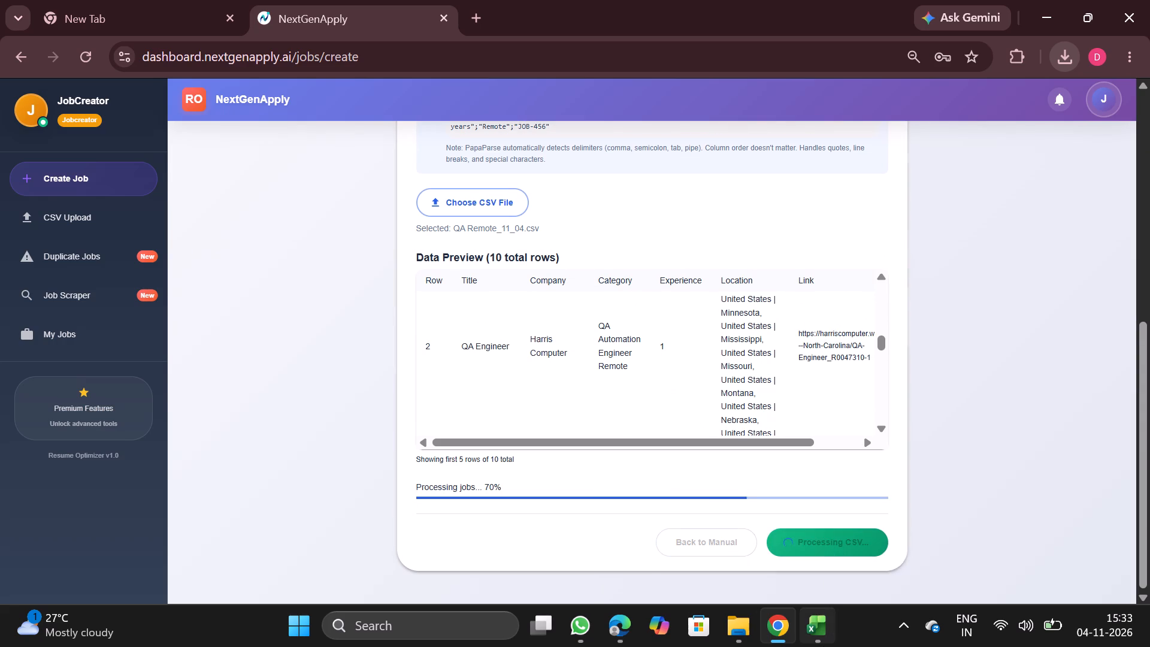
Close the QA Remote_11_04 workbook in Excel.
left_click(901, 476)
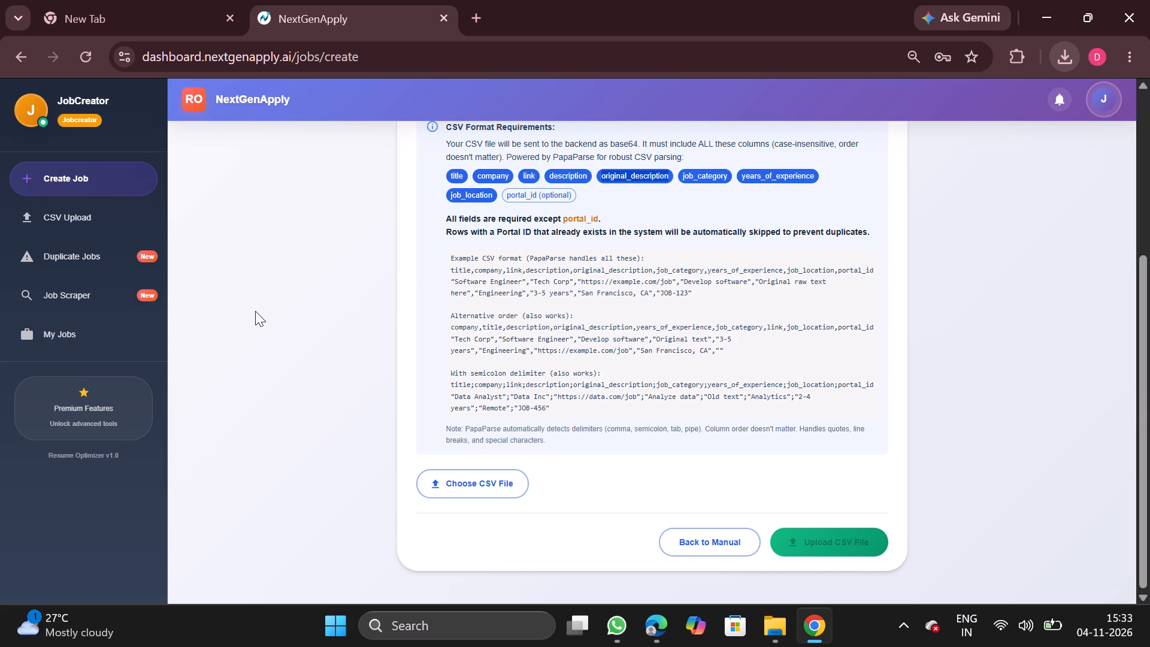
Download the SAP Business Systems Analyst CSV from the CSV upload history and open it in Excel.
scroll(254, 308, "up", 3)
left_click(95, 216)
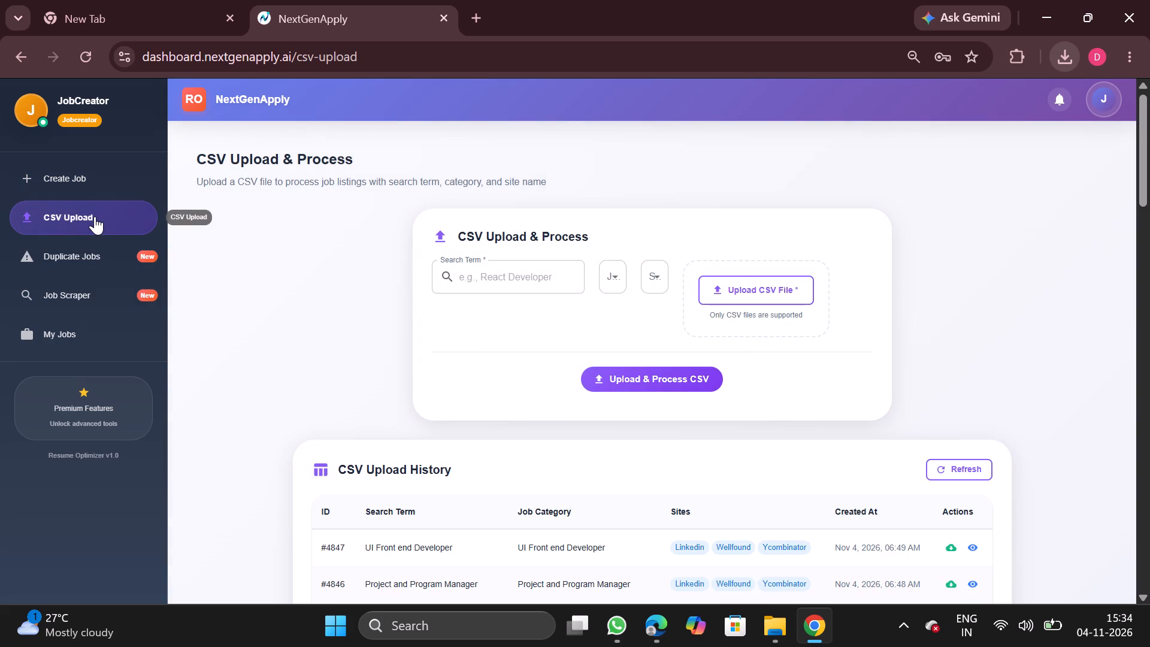
scroll(354, 339, "down", 2)
scroll(630, 430, "down", 1)
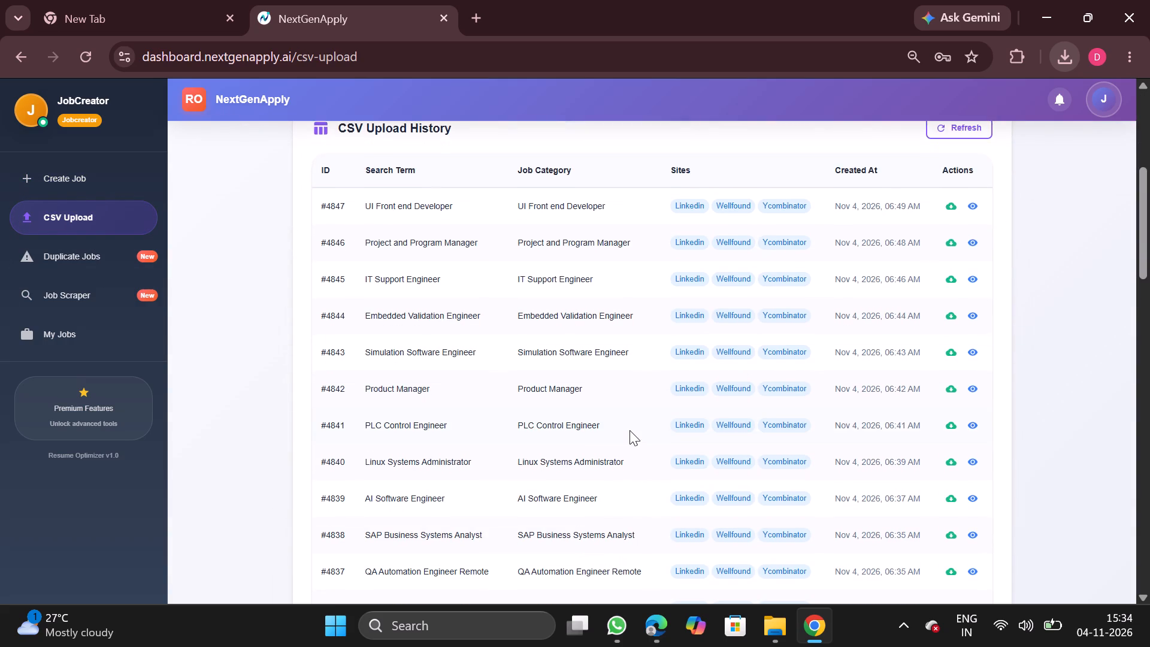
scroll(630, 430, "down", 1)
scroll(824, 431, "up", 1)
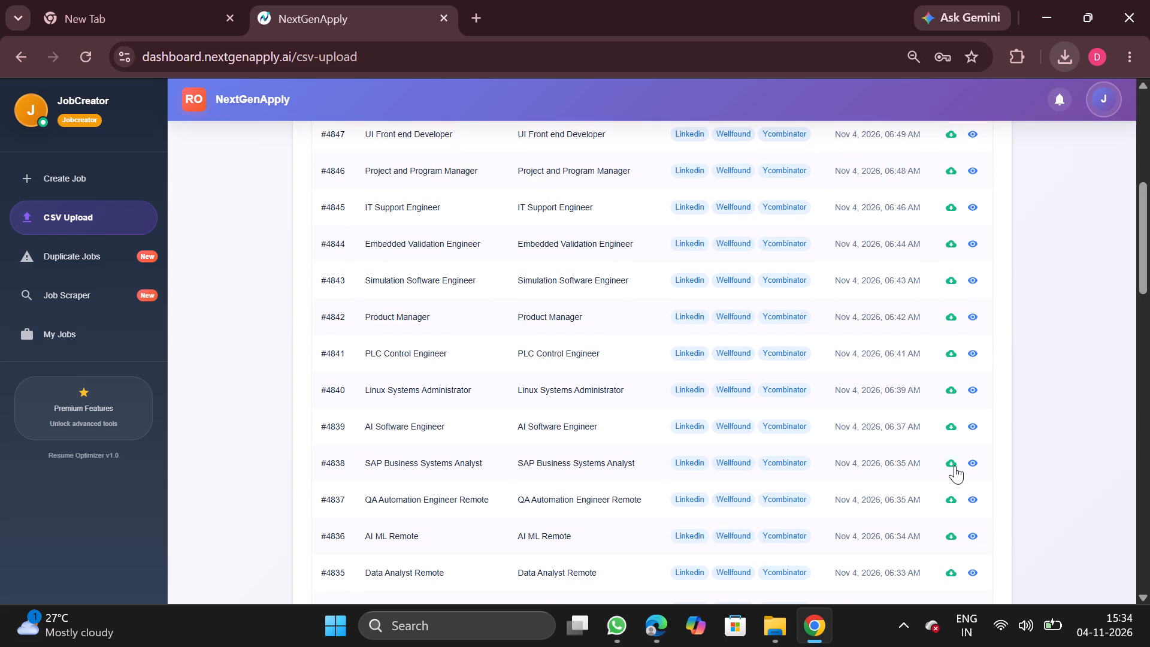
left_click(953, 462)
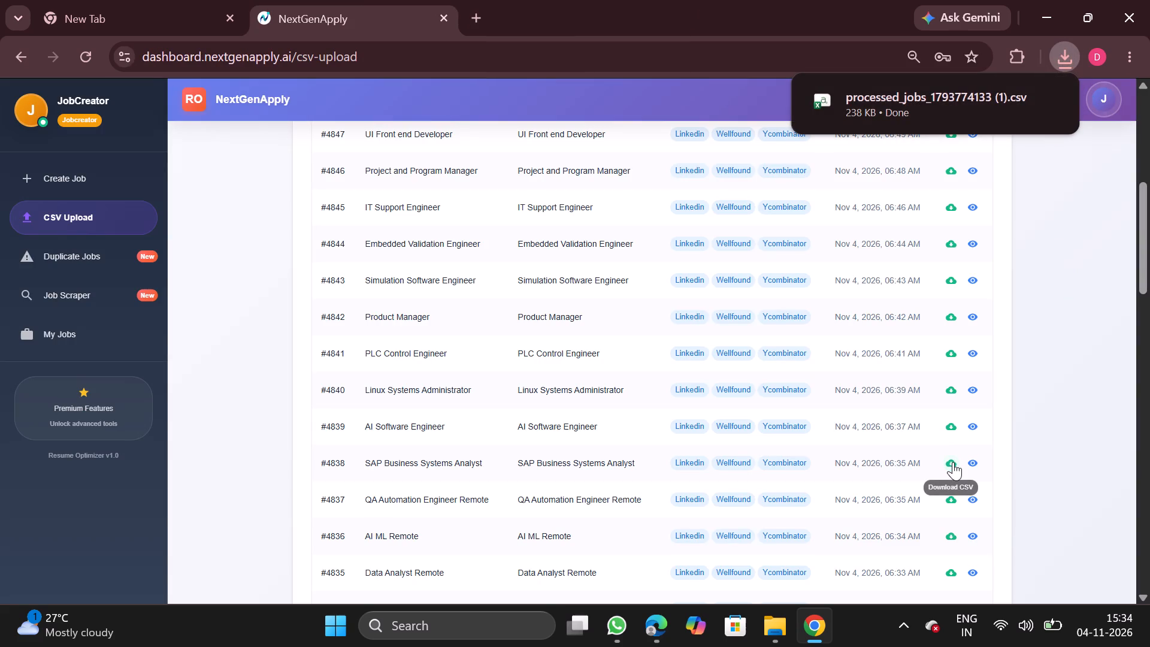
left_click(893, 99)
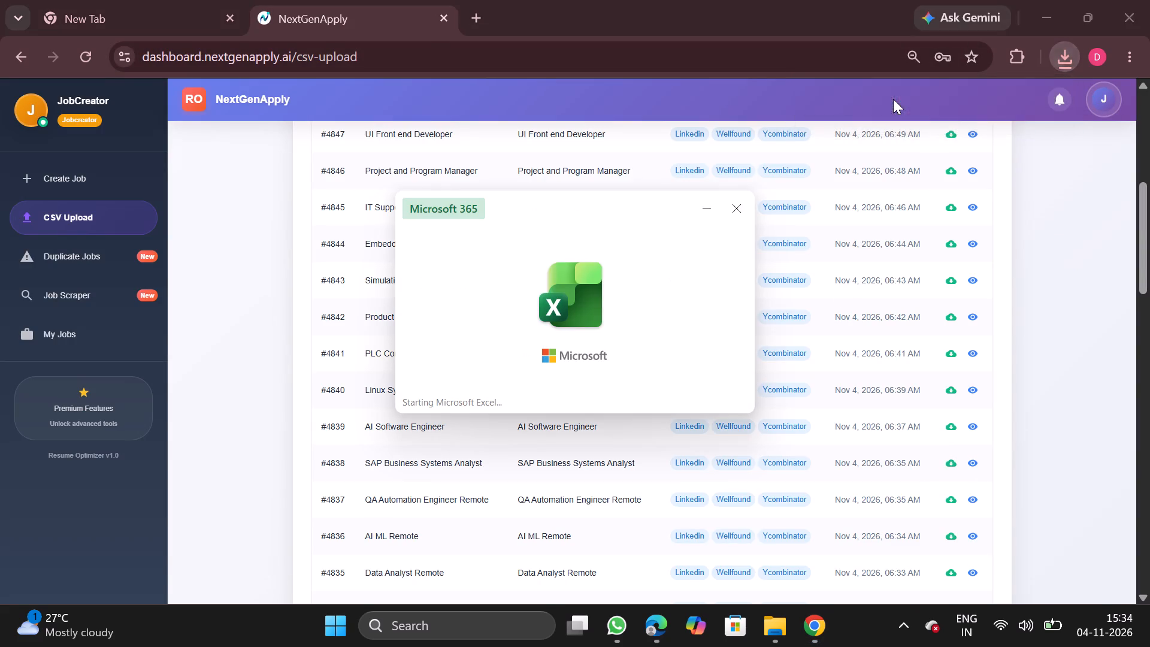
Remove duplicate rows from the whole data range, comparing only the company column.
left_click(304, 422)
key("ctrl+a")
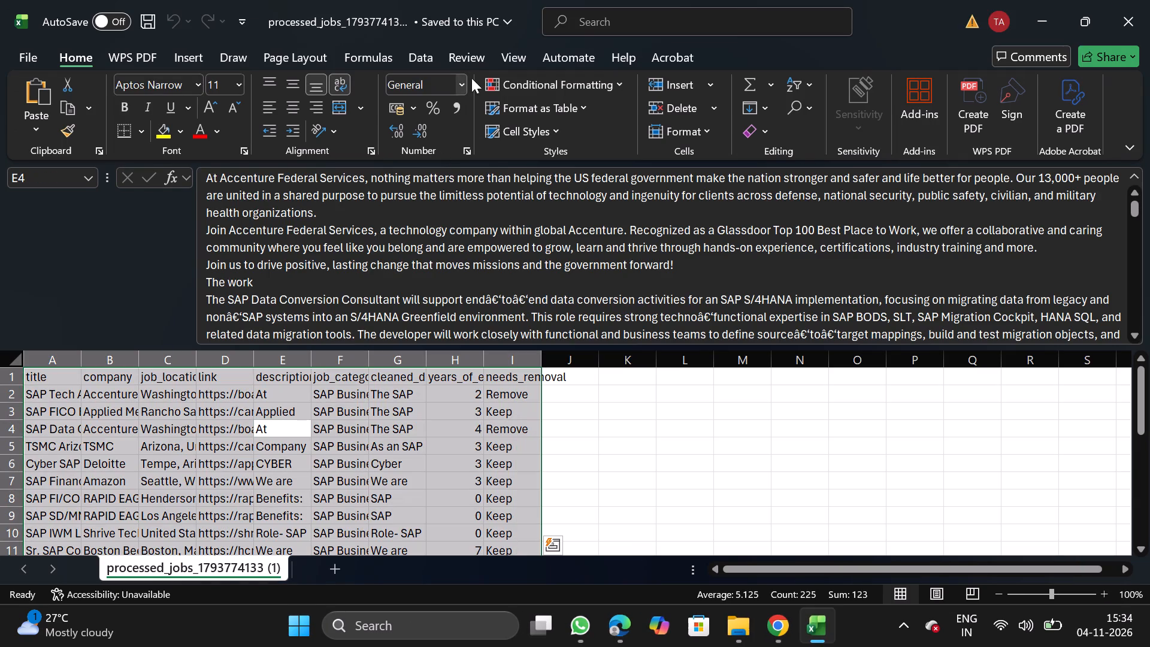
left_click(421, 57)
left_click(753, 104)
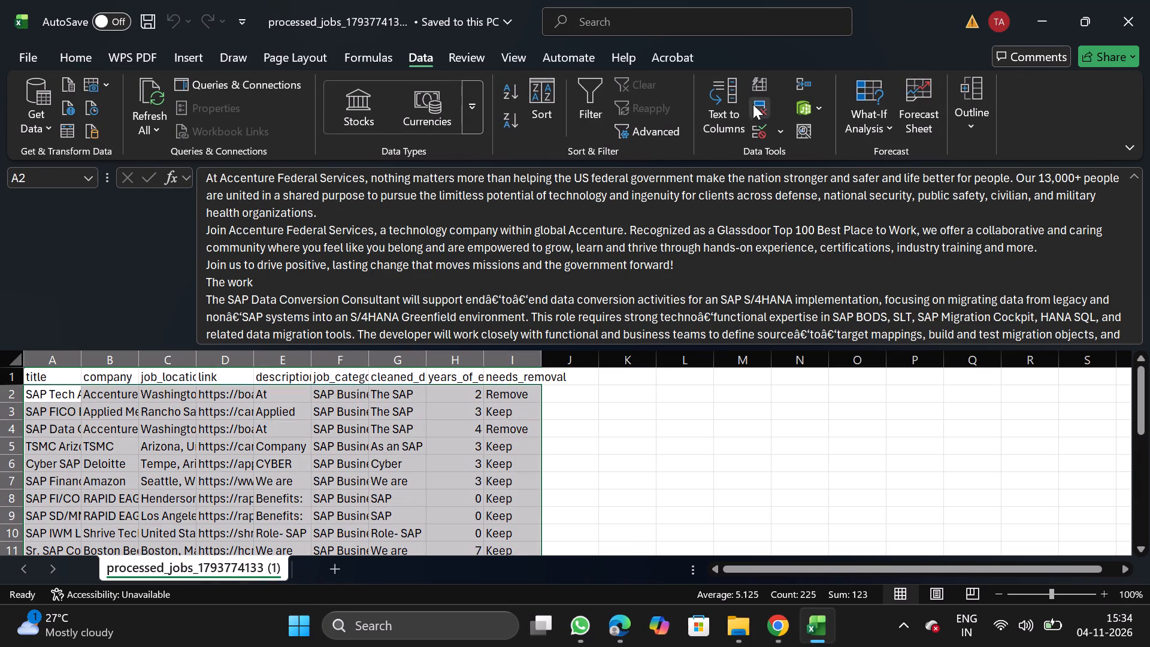
left_click(249, 273)
left_click(128, 348)
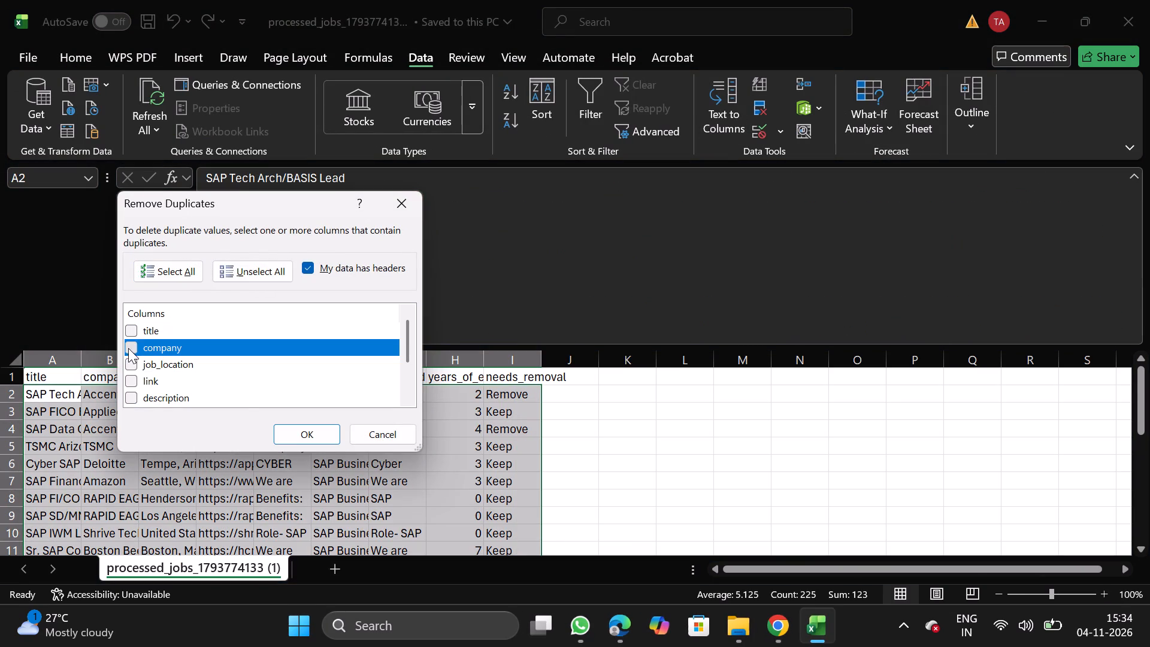
left_click(311, 440)
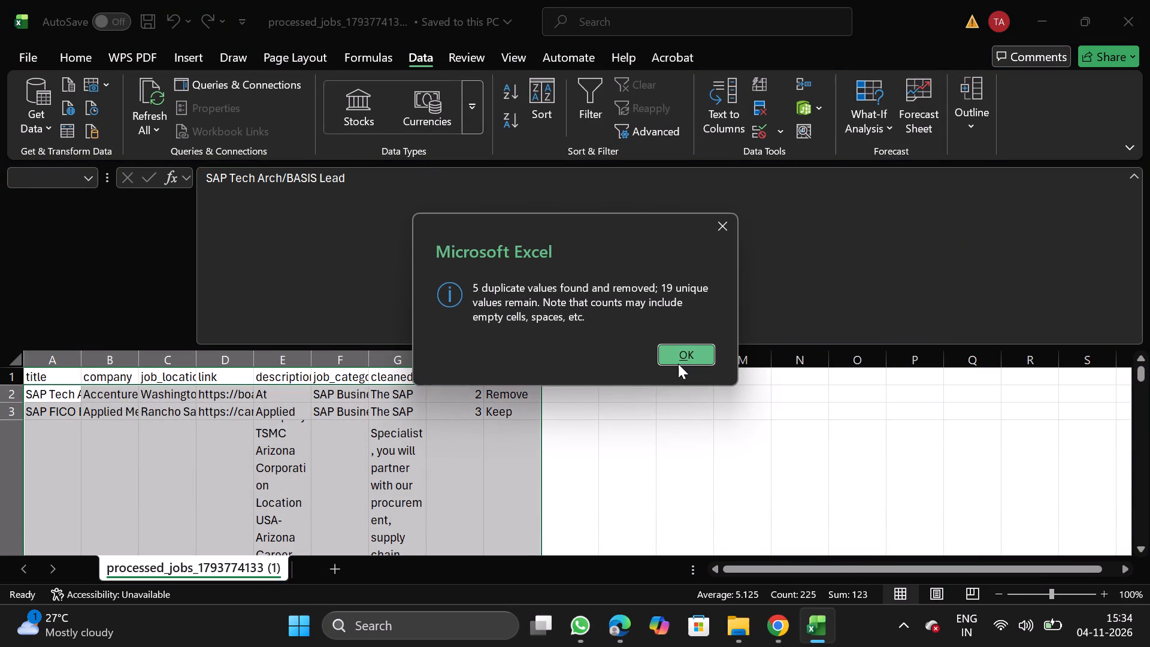
left_click(678, 364)
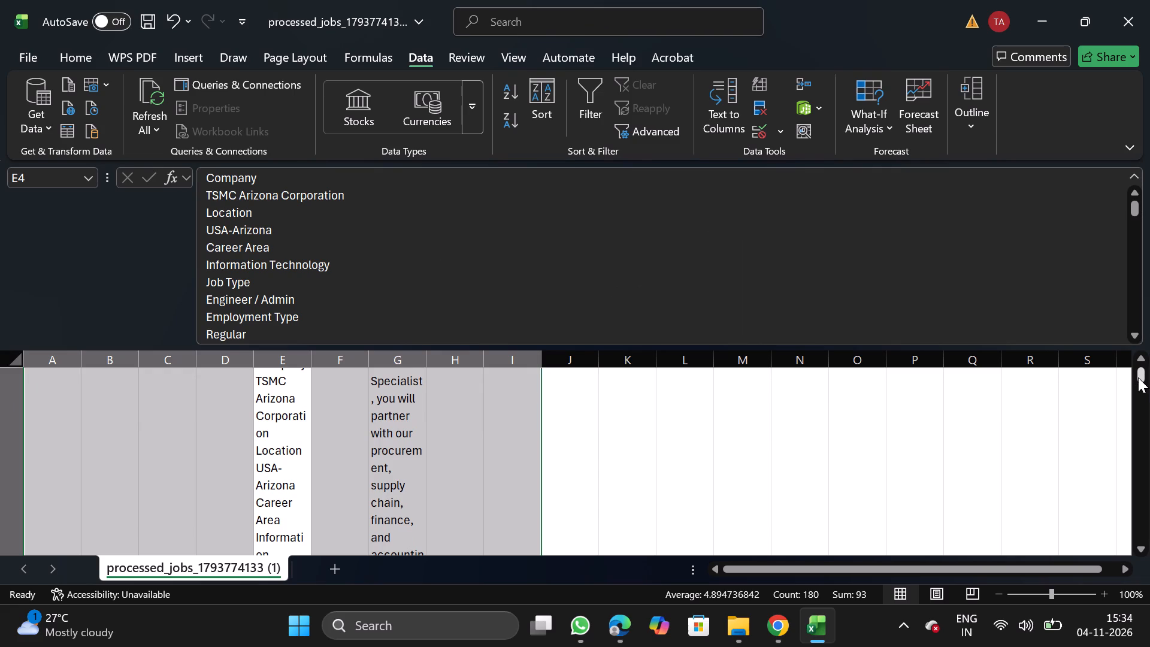
Filter needs_removal to Remove and blank entries, delete all the filtered rows, and turn the filter off.
left_click_drag(1138, 377, 1119, 296)
left_click(513, 366)
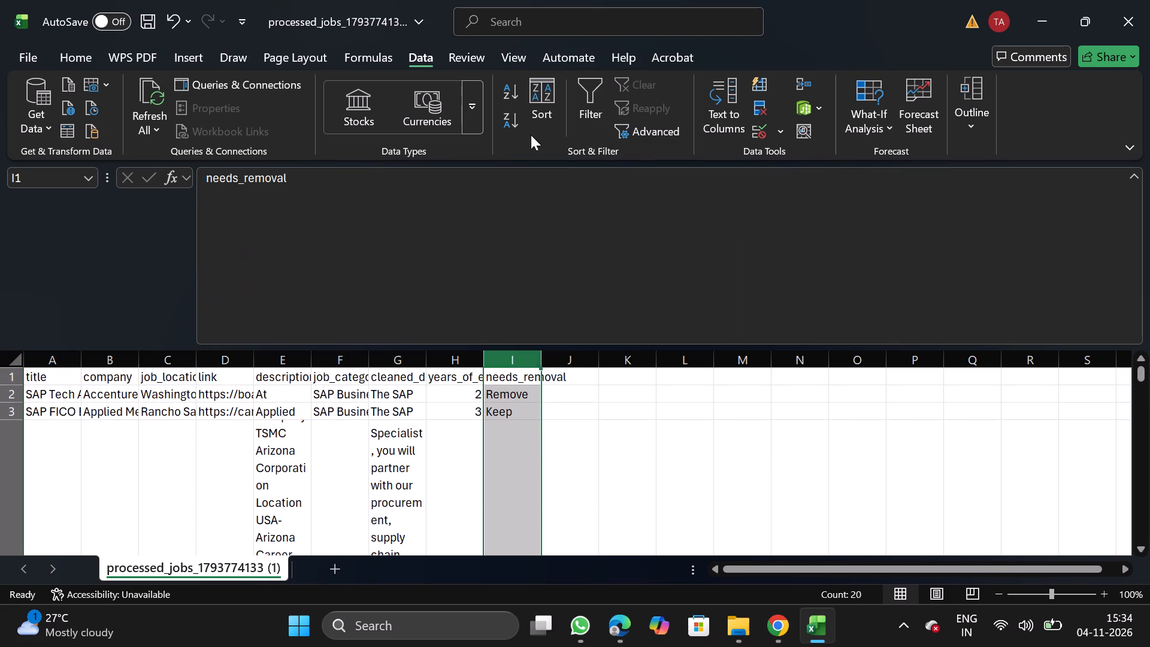
left_click(597, 104)
left_click(541, 374)
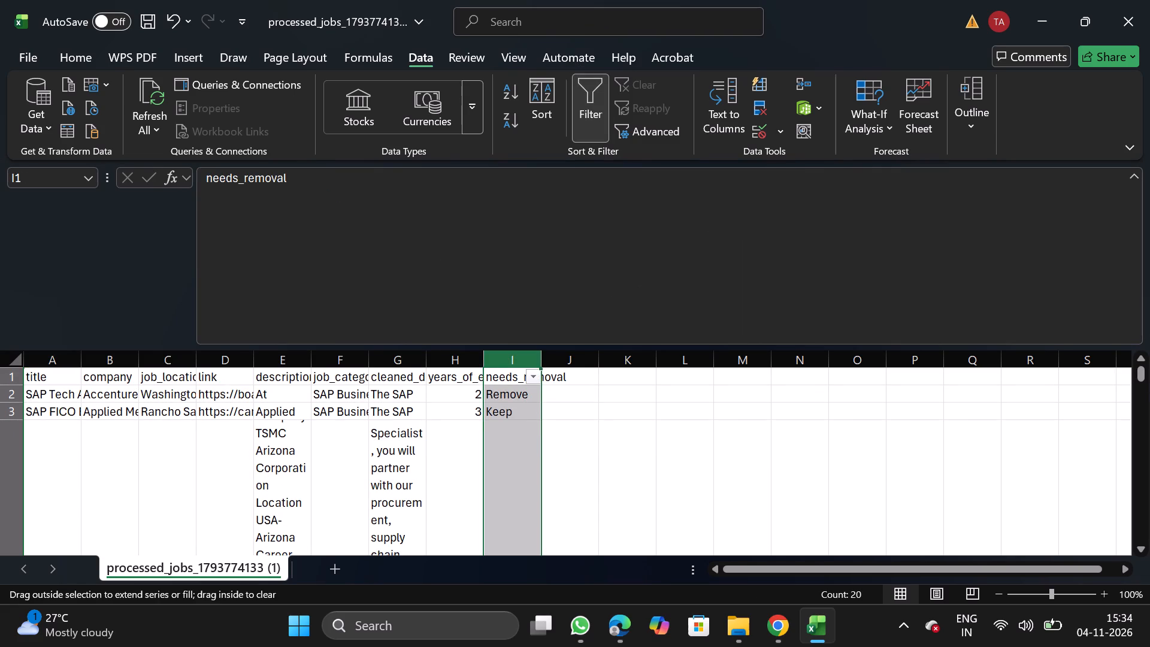
left_click(533, 376)
left_click(354, 416)
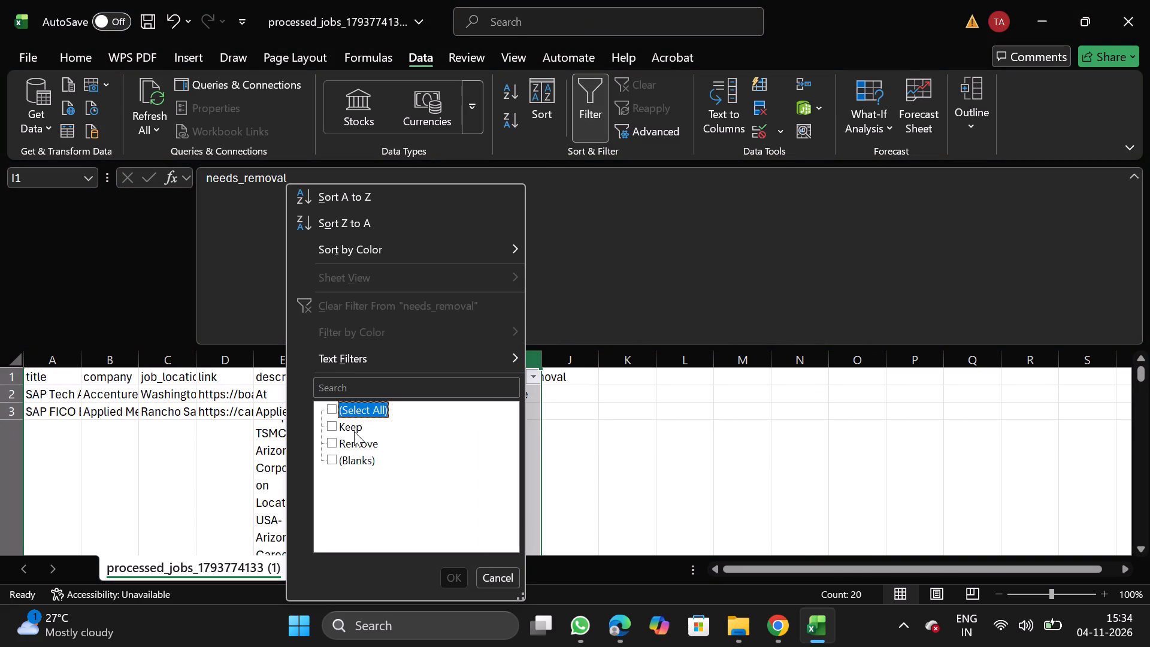
left_click(354, 431)
left_click(359, 430)
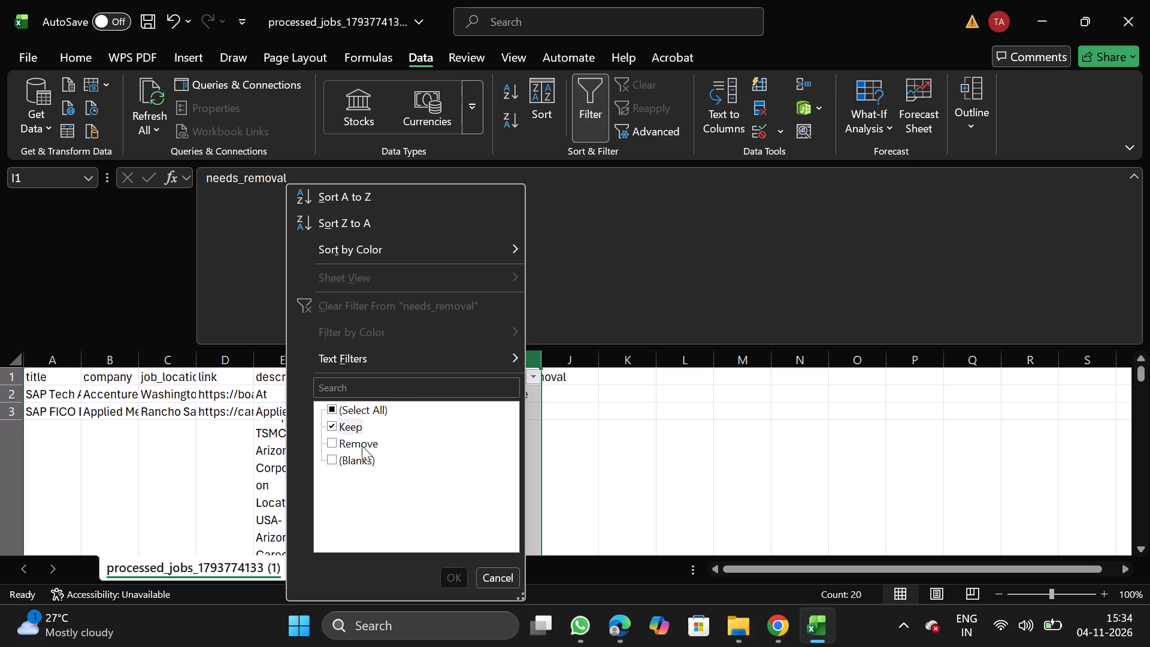
left_click(362, 446)
left_click(362, 463)
left_click(449, 570)
left_click(0, 393)
key("ctrl+shift+Down")
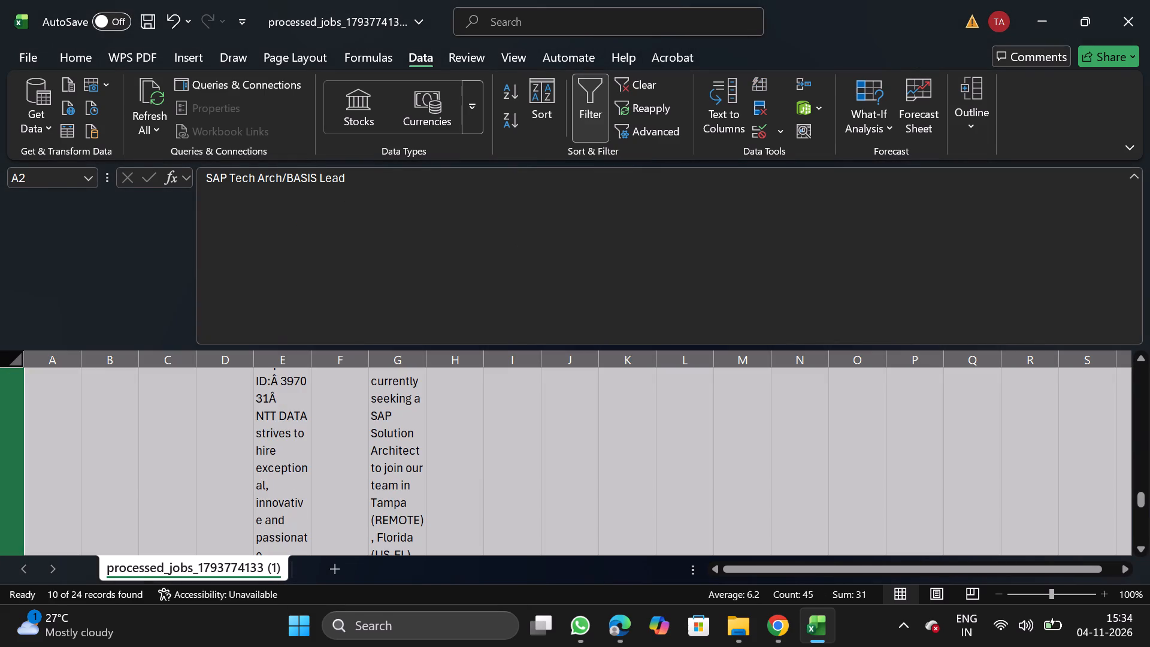
right_click(101, 439)
left_click(199, 297)
left_click(607, 114)
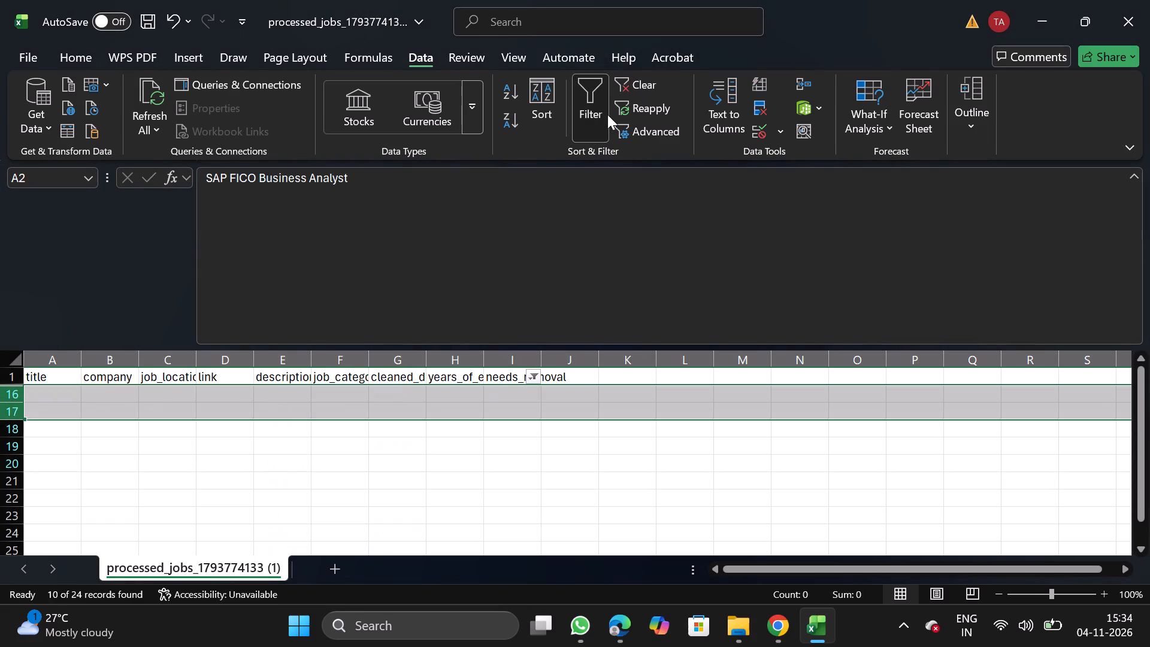
Delete the needs_removal column.
left_click_drag(511, 352, 507, 479)
right_click(507, 479)
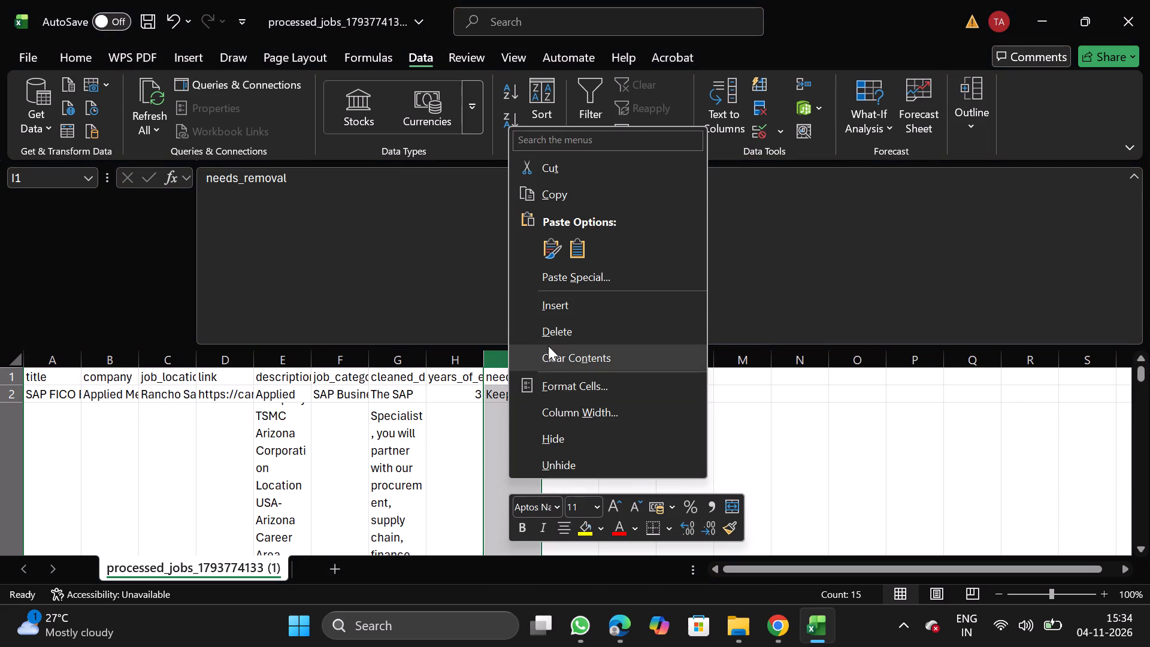
left_click(559, 343)
Filter years_of_experience to 8, 10 and 15, delete all the filtered rows, and turn the filter off.
left_click(444, 379)
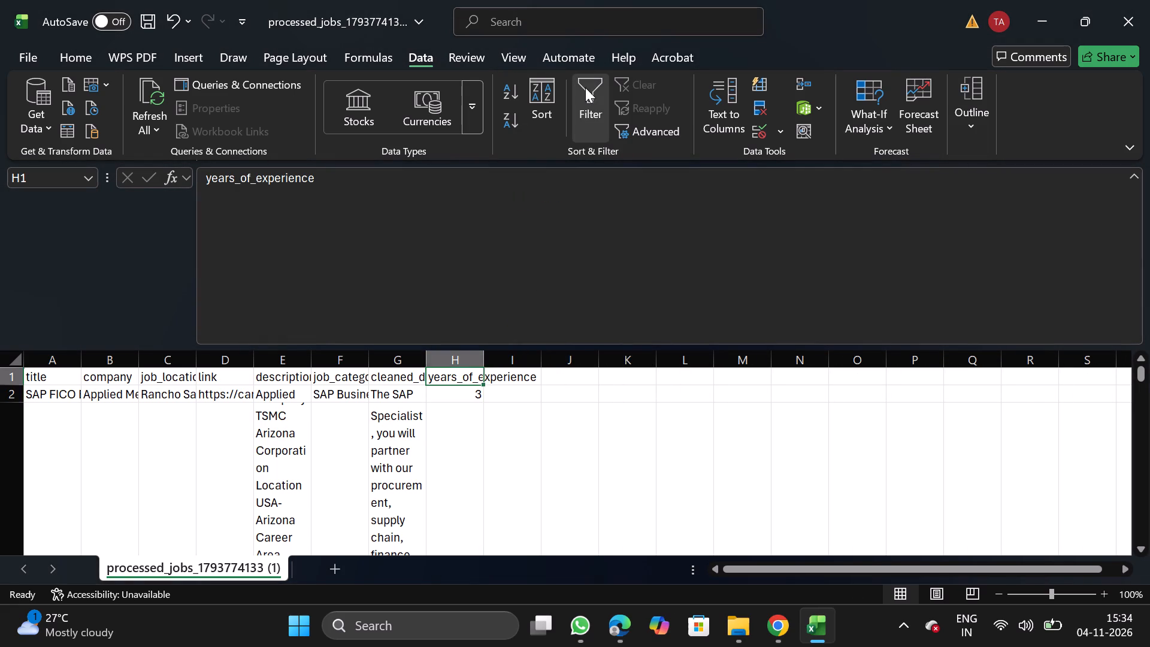
left_click(585, 87)
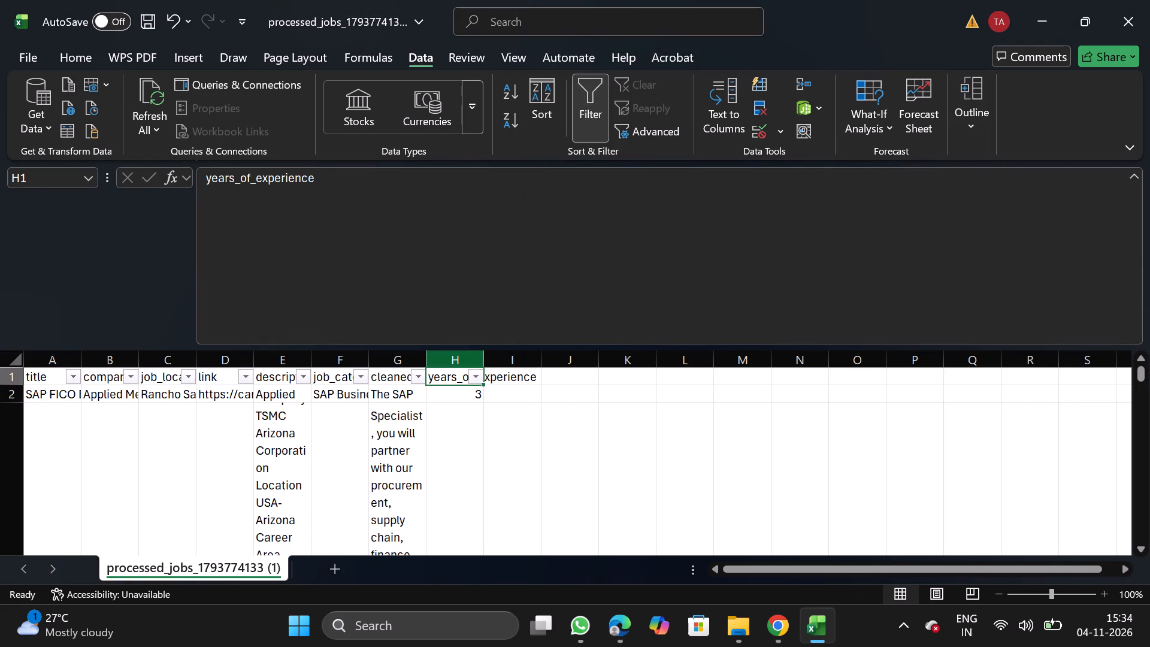
left_click(476, 381)
scroll(394, 501, "down", 1)
left_click(293, 414)
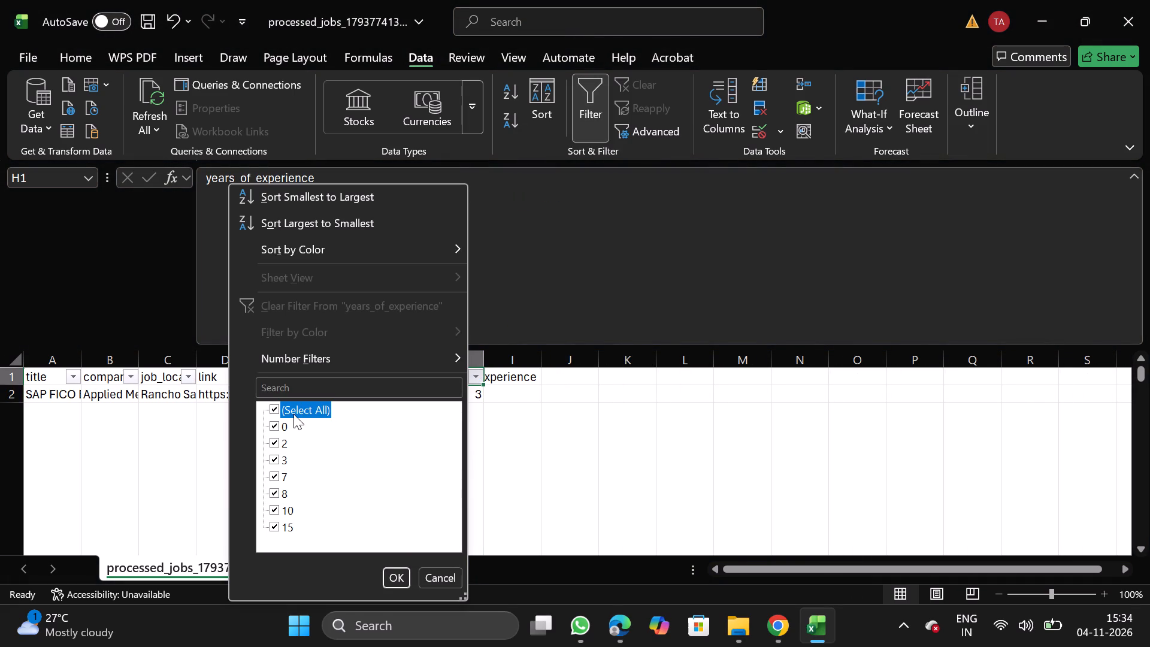
left_click(273, 500)
left_click(273, 509)
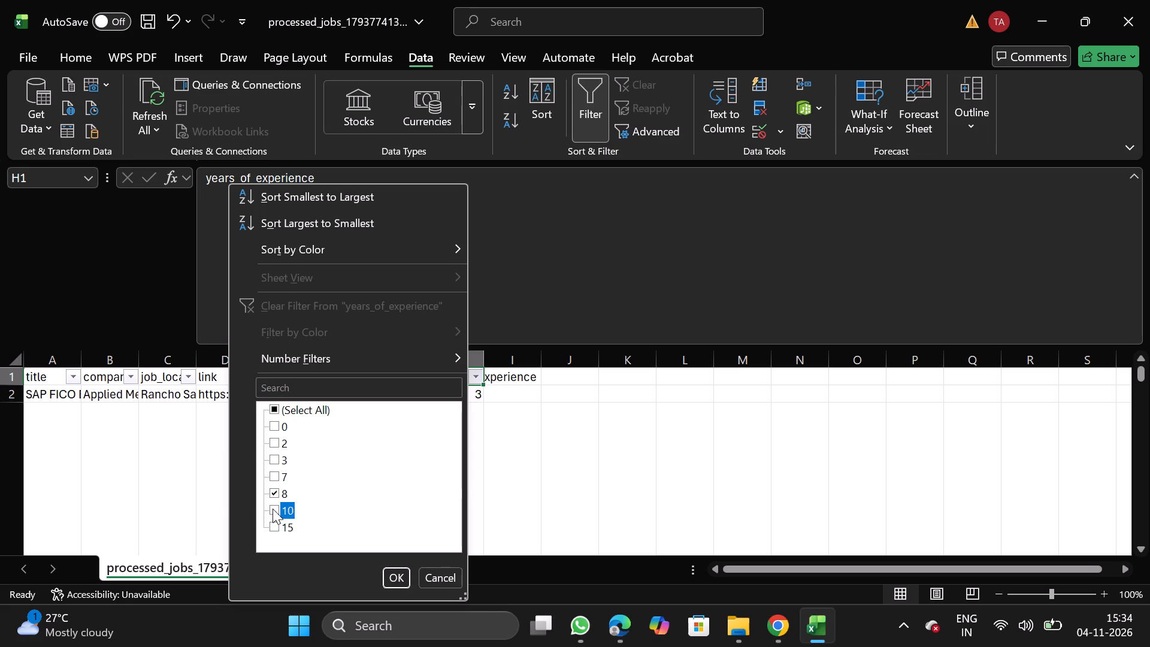
left_click(273, 527)
left_click(410, 580)
left_click(389, 571)
left_click(5, 422)
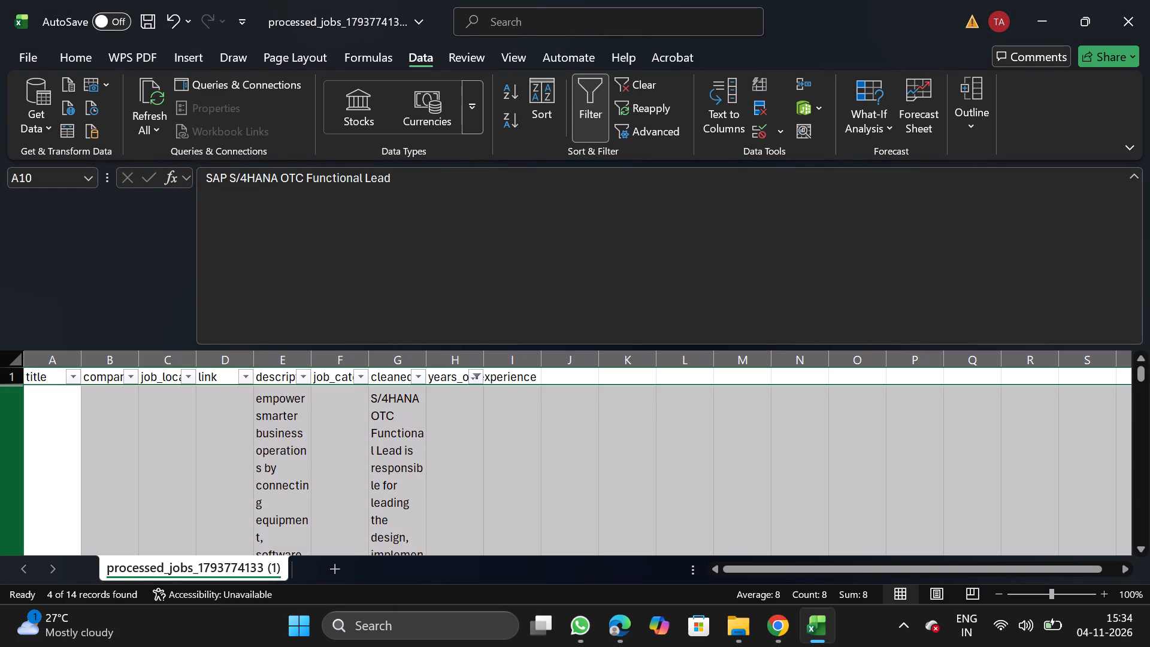
key("ctrl+shift+Down")
right_click(158, 458)
left_click(272, 315)
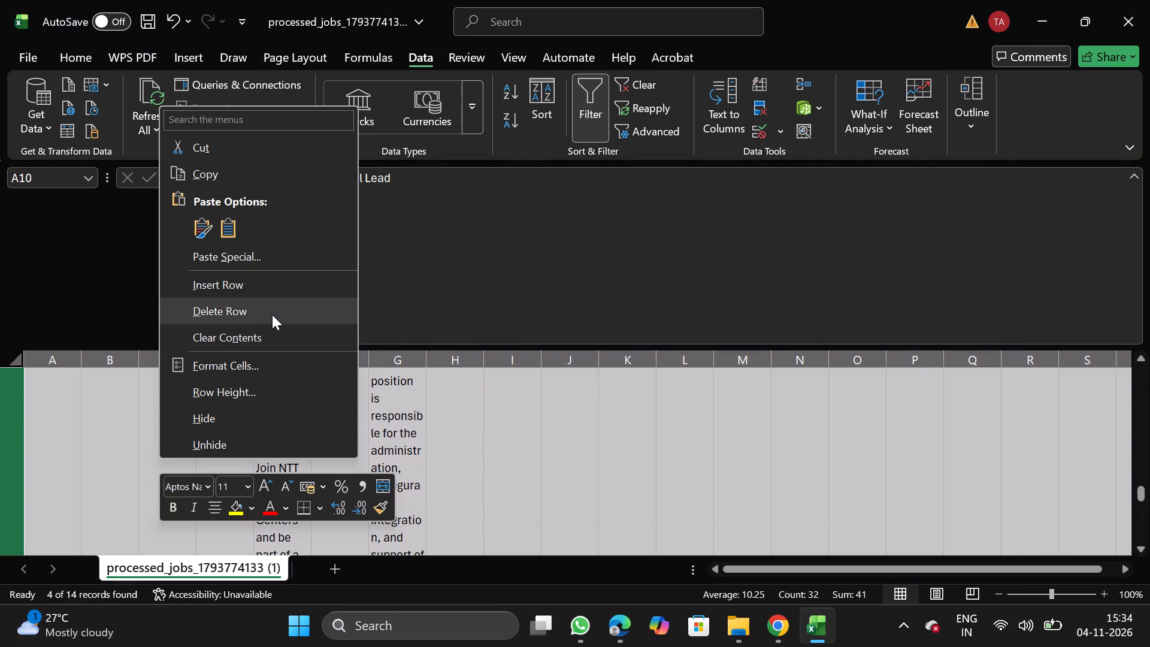
left_click(585, 101)
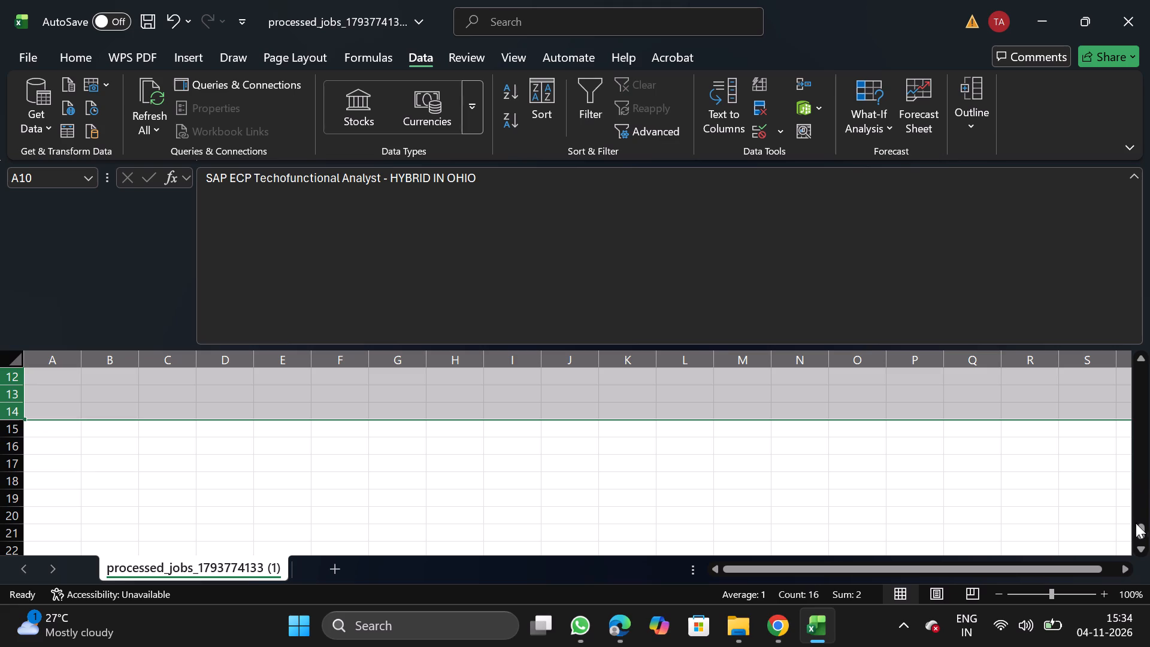
Move the job_category column in front of the title column so it becomes column A.
left_click_drag(1141, 532, 1124, 366)
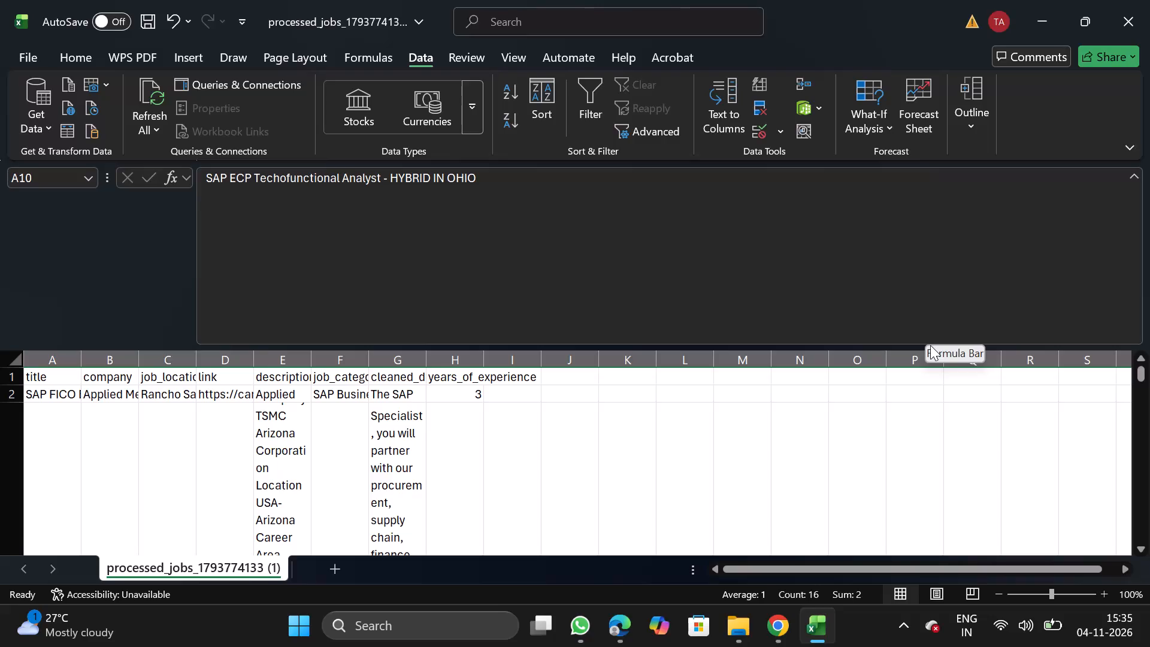
left_click(352, 367)
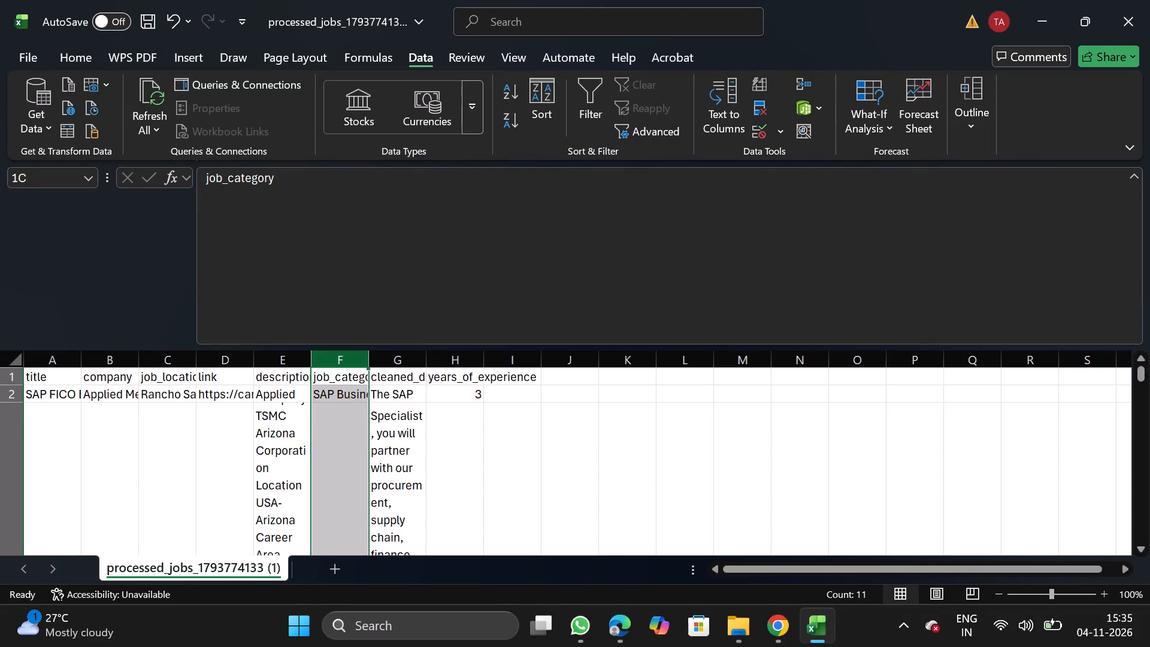
key("ctrl+x")
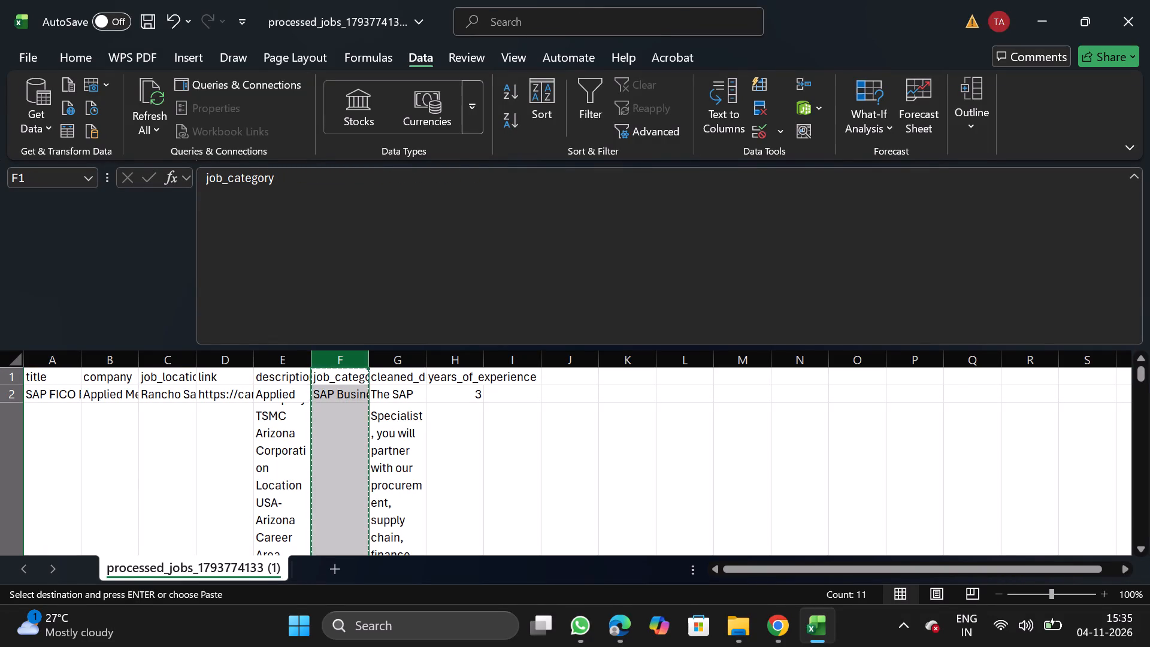
left_click(43, 359)
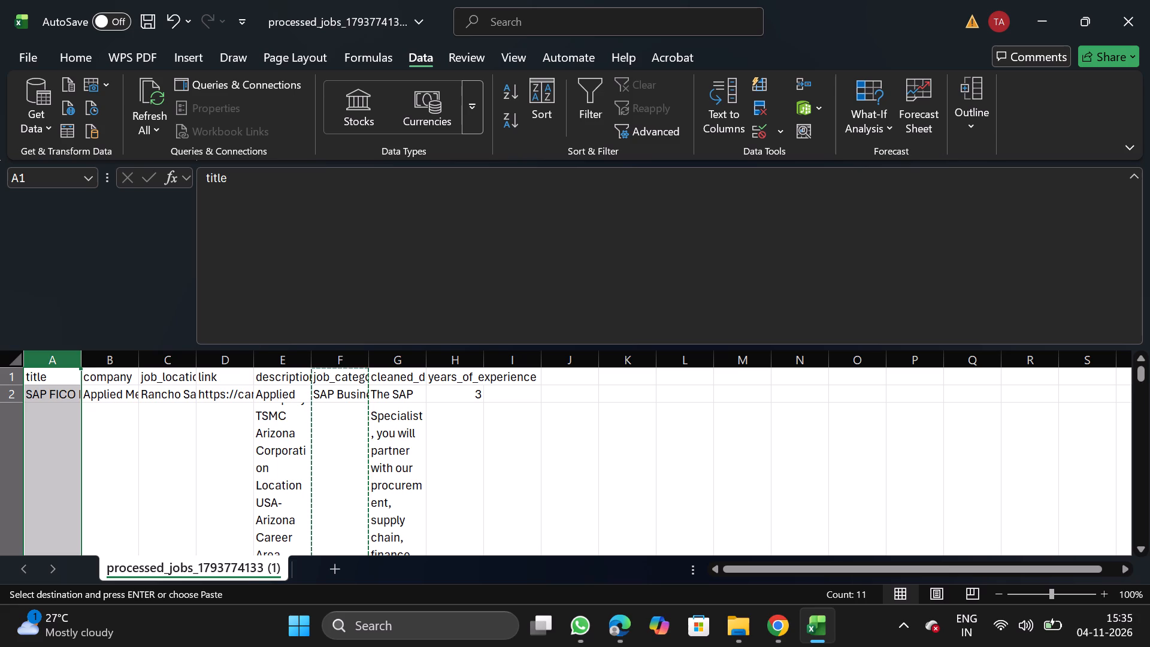
right_click(43, 470)
left_click(134, 304)
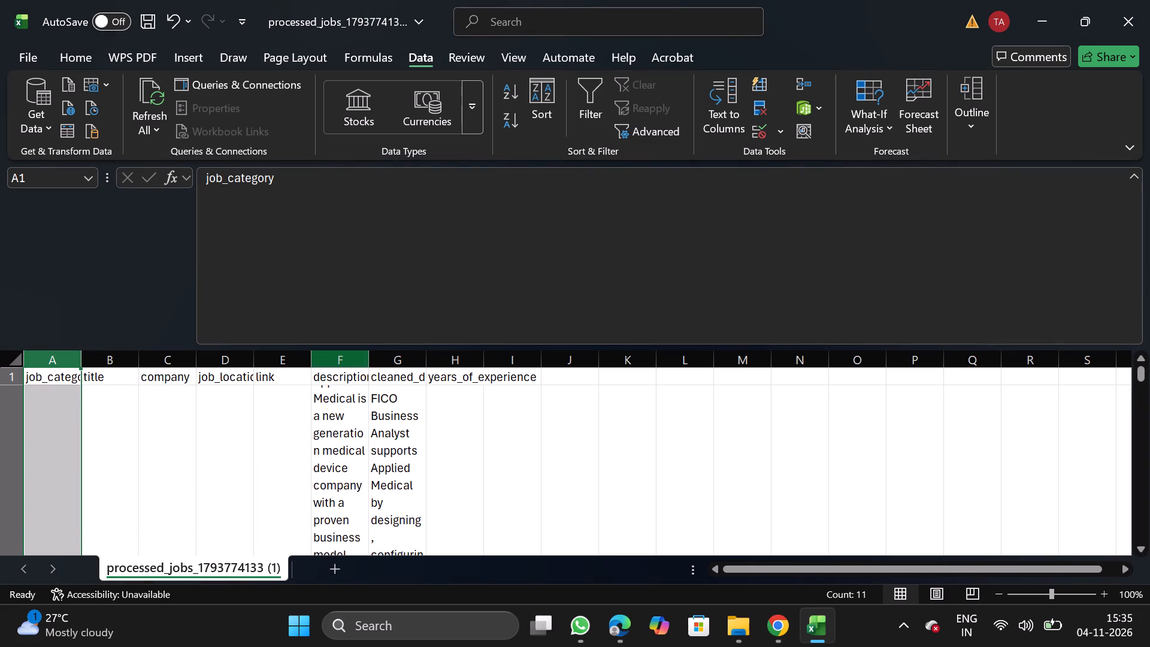
Turn off text wrapping for the description column and the cleaned description column beside it.
left_click(344, 361)
key("shift+Right")
left_click(92, 66)
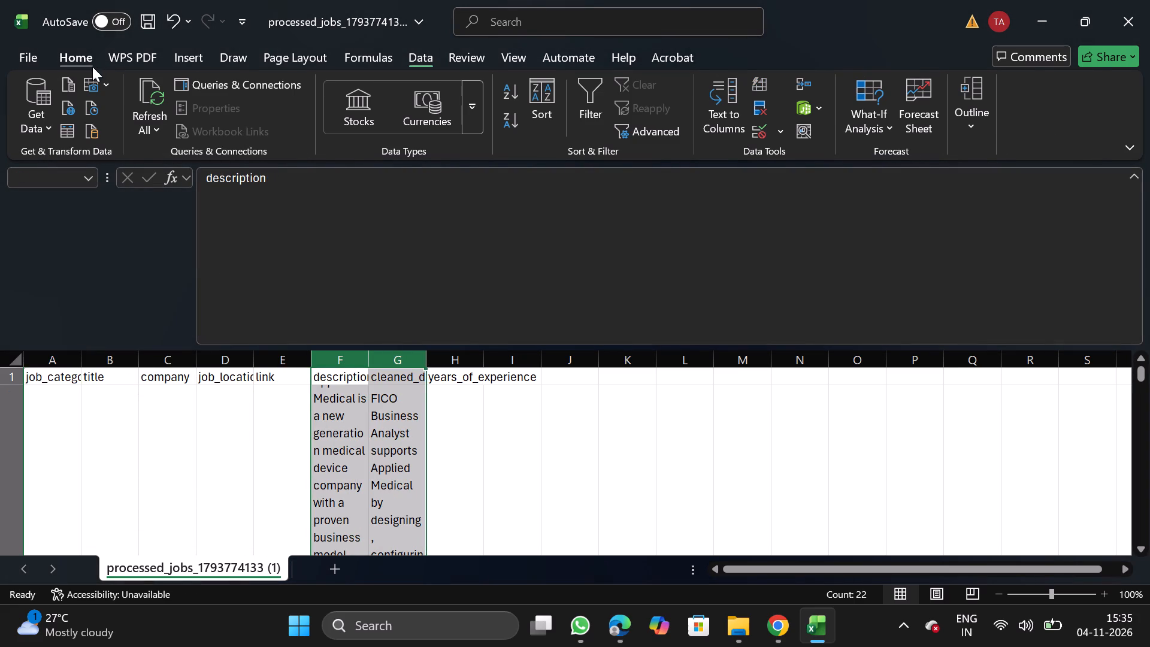
left_click(373, 149)
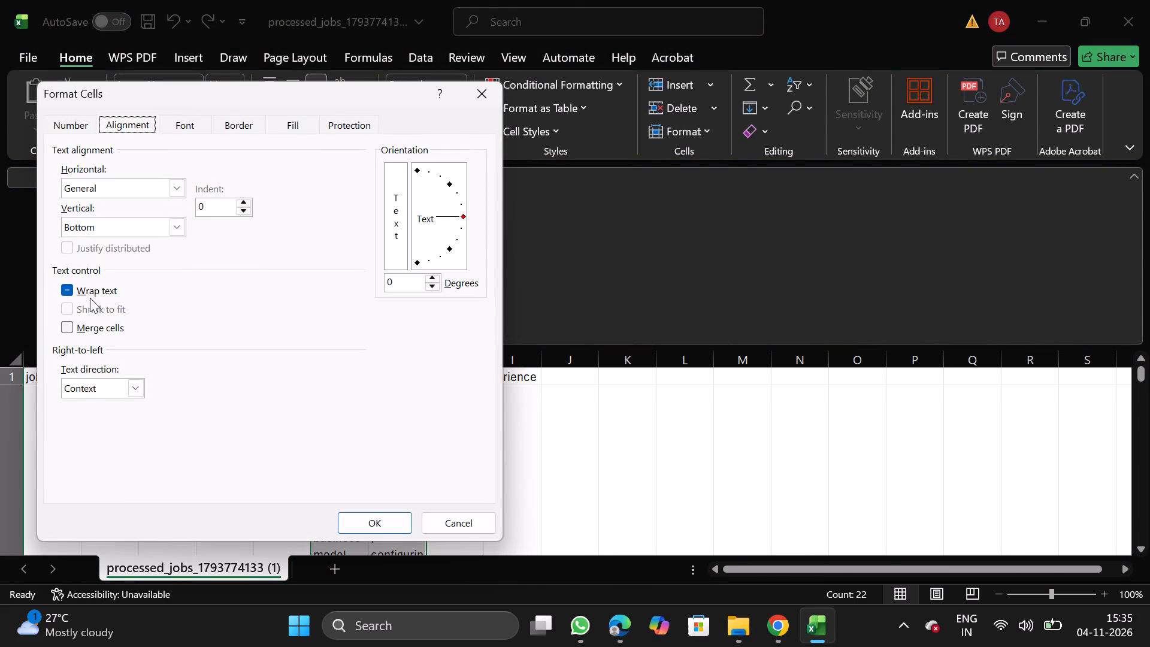
double_click(99, 292)
left_click(385, 517)
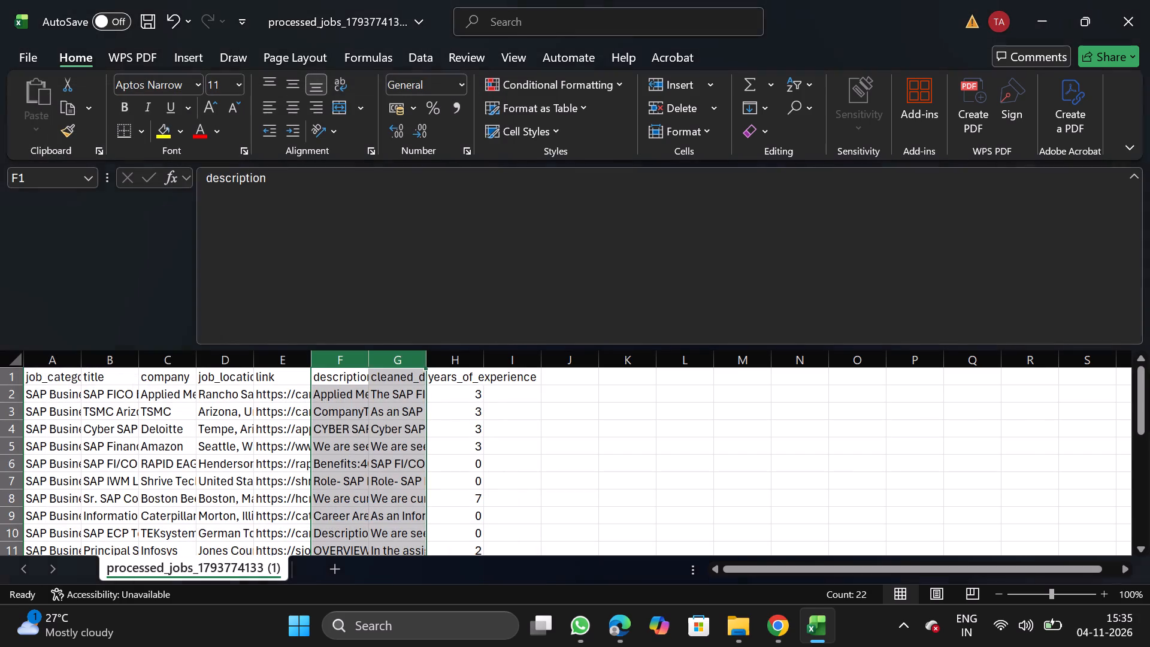
Move the years_of_experience column in front of the description column so it becomes column F.
left_click(462, 359)
key("ctrl+x")
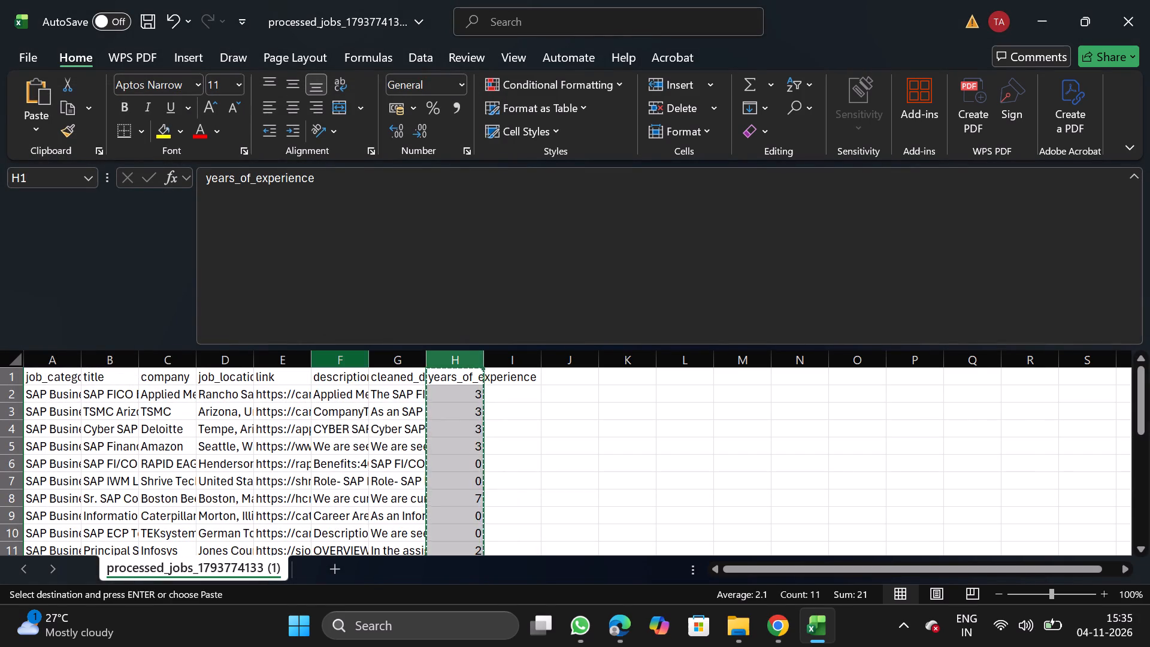
left_click_drag(331, 354, 335, 451)
right_click(335, 451)
left_click(411, 285)
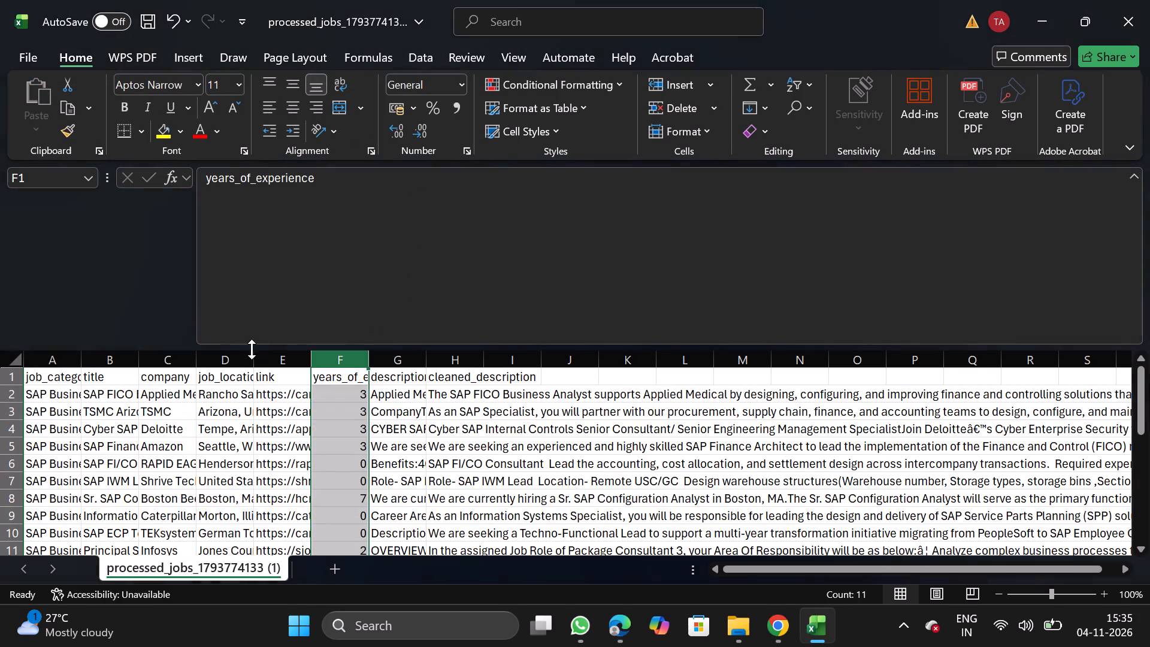
Move the link column to the end of the table, after the cleaned_description column.
left_click(277, 361)
key("ctrl+x")
left_click(504, 368)
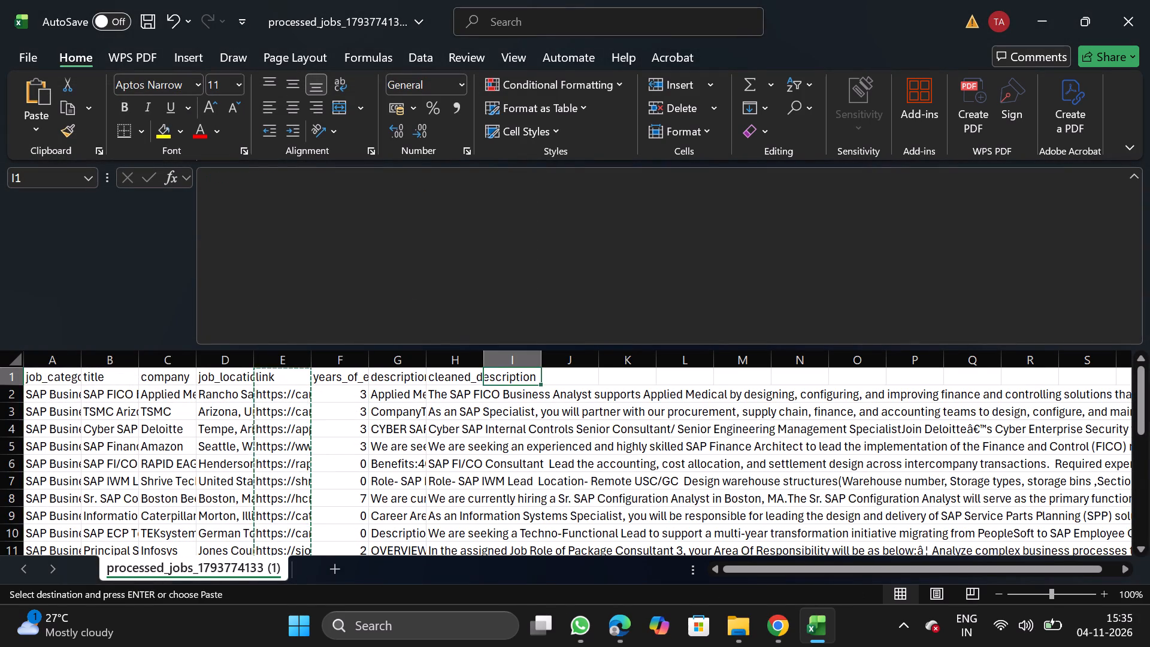
left_click_drag(513, 358, 512, 413)
right_click(512, 413)
left_click(585, 237)
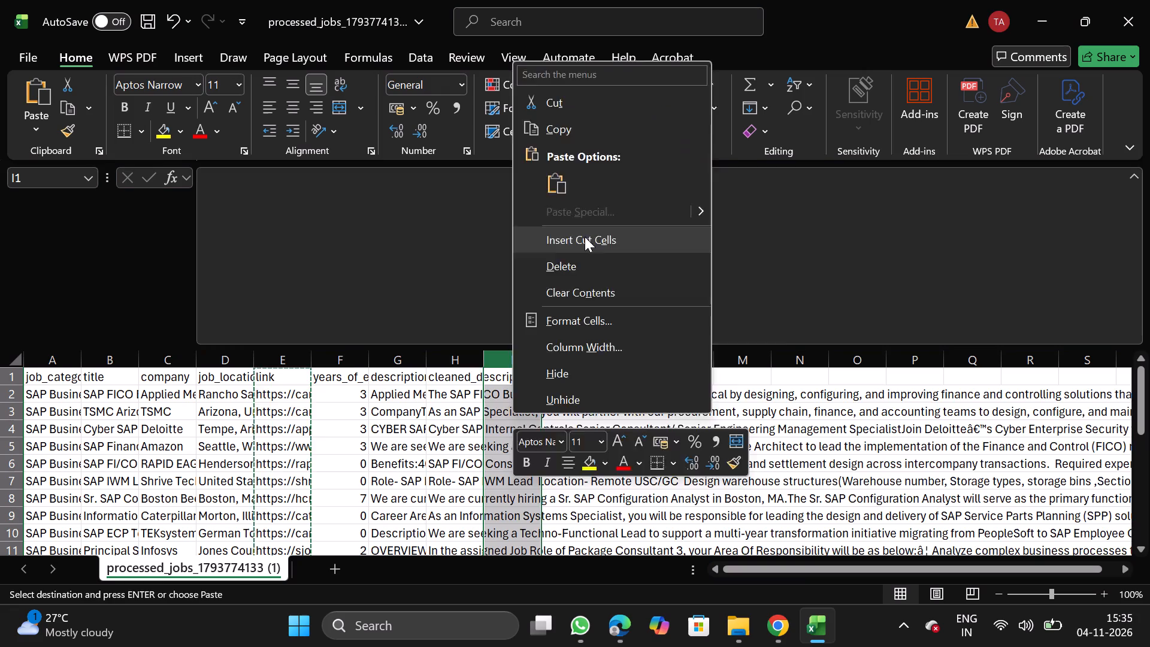
Rename the cleaned_description header in G1 as description, copying the name from the raw description column's header.
left_click(356, 378)
left_click_drag(356, 378, 204, 183)
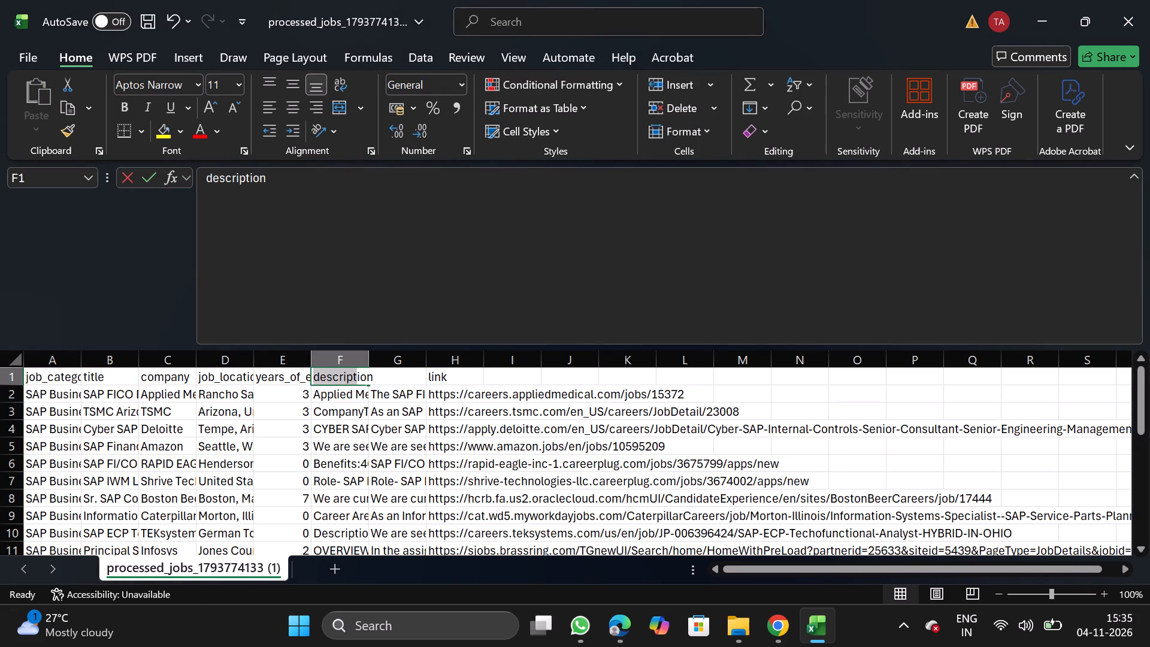
left_click_drag(204, 183, 204, 182)
left_click_drag(204, 182, 300, 185)
key("ctrl+c")
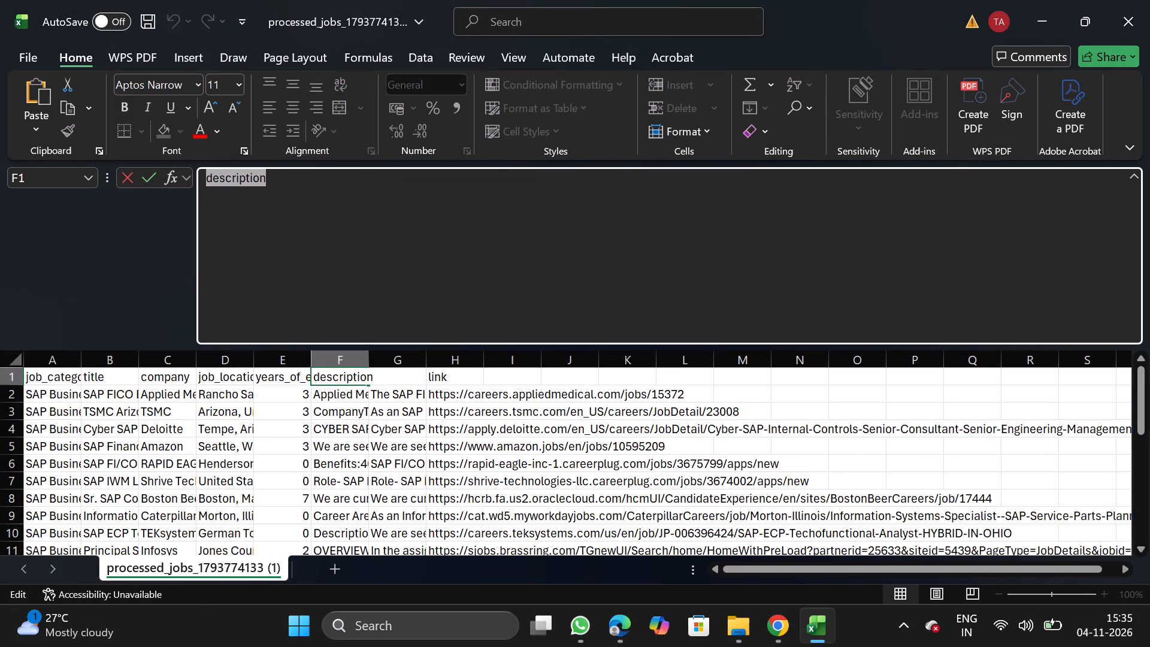
left_click(395, 373)
left_click_drag(401, 394, 411, 376)
left_click(411, 376)
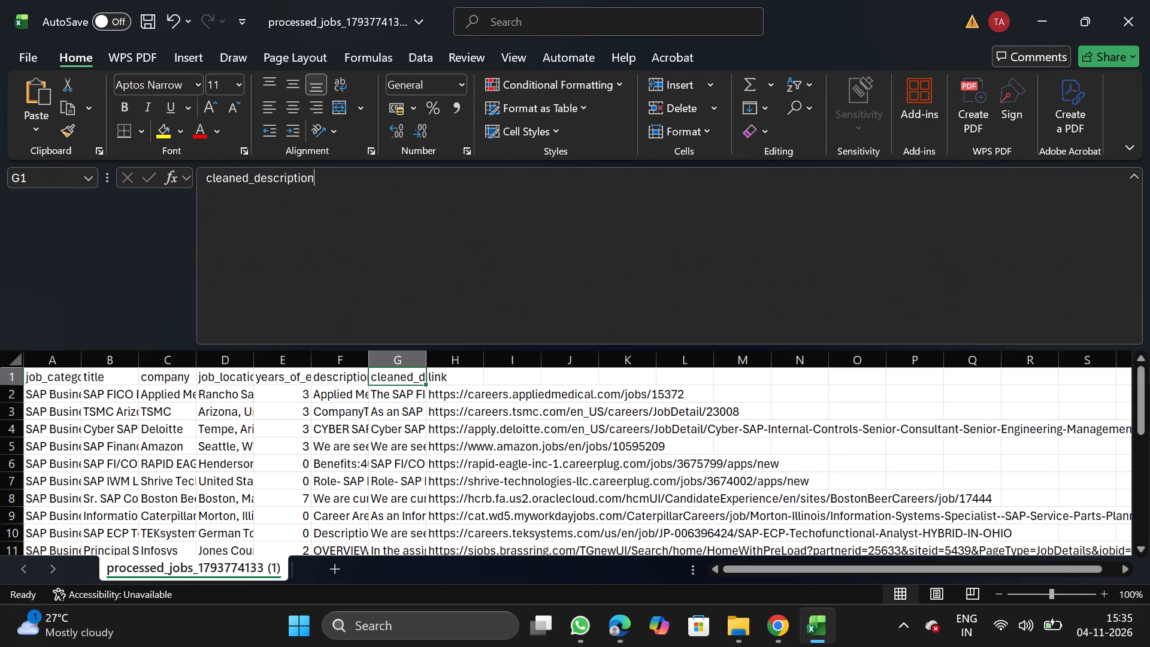
left_click(478, 312)
key("BackSpace")
key("BackSpace")
key("BackSpace")
key("BackSpace")
key("BackSpace")
key("BackSpace")
key("BackSpace")
key("BackSpace")
key("BackSpace")
key("BackSpace")
key("BackSpace")
key("BackSpace")
key("BackSpace")
key("BackSpace")
key("BackSpace")
key("BackSpace")
key("BackSpace")
key("BackSpace")
key("BackSpace")
key("BackSpace")
key("ctrl+v")
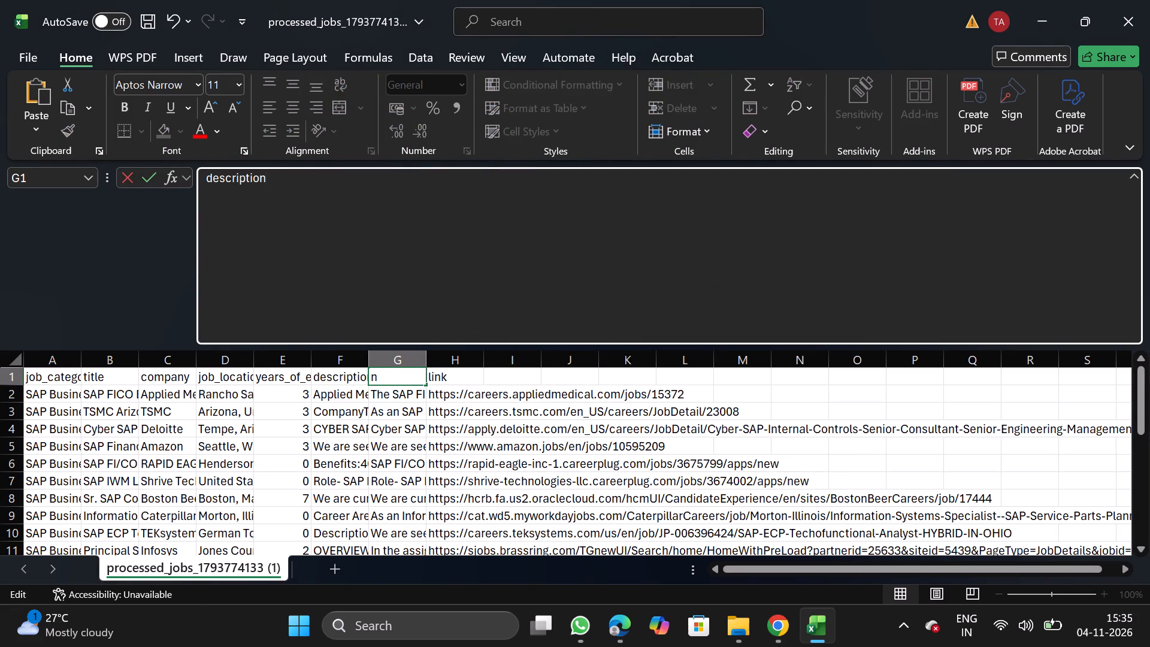
Rename the raw description header in F1 as original_description, copying the name from NextGenApply's bulk upload CSV requirements in Chrome.
left_click(324, 372)
left_click(407, 304)
key("BackSpace")
key("BackSpace")
key("BackSpace")
key("BackSpace")
key("BackSpace")
key("BackSpace")
key("BackSpace")
key("BackSpace")
key("BackSpace")
key("BackSpace")
key("BackSpace")
key("BackSpace")
key("BackSpace")
key("BackSpace")
key("BackSpace")
key("BackSpace")
key("BackSpace")
key("BackSpace")
key("BackSpace")
key("BackSpace")
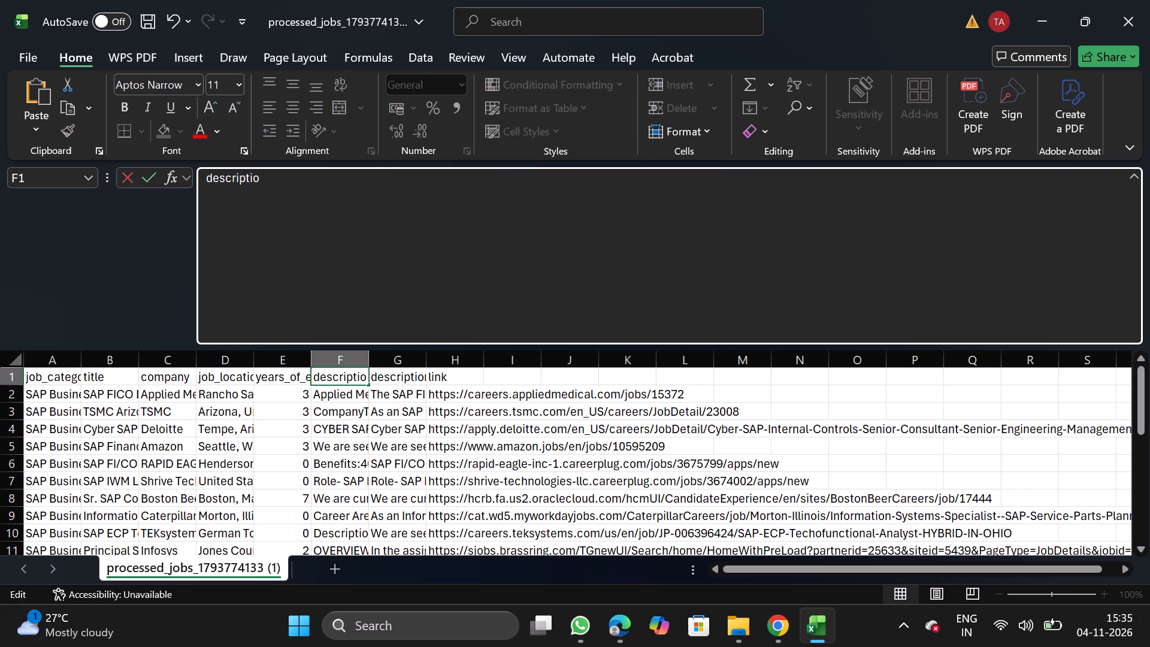
key("ctrl+v")
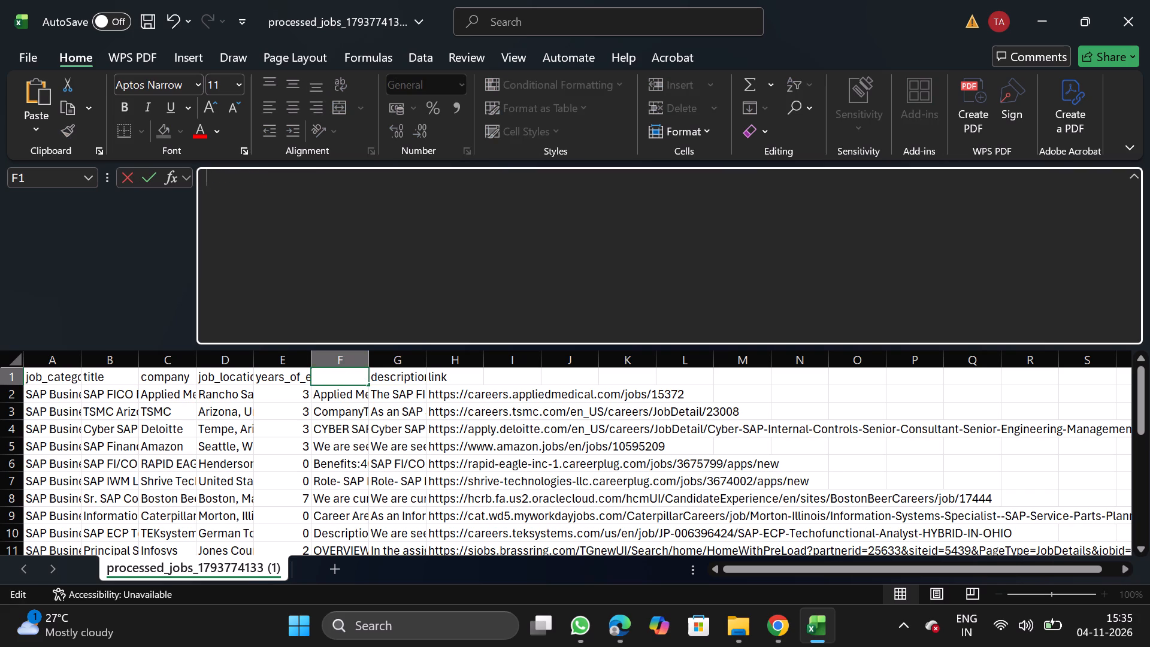
left_click(463, 245)
key("BackSpace")
key("BackSpace")
key("BackSpace")
key("BackSpace")
key("BackSpace")
key("BackSpace")
key("BackSpace")
key("BackSpace")
key("BackSpace")
key("BackSpace")
key("BackSpace")
key("BackSpace")
key("BackSpace")
key("BackSpace")
key("BackSpace")
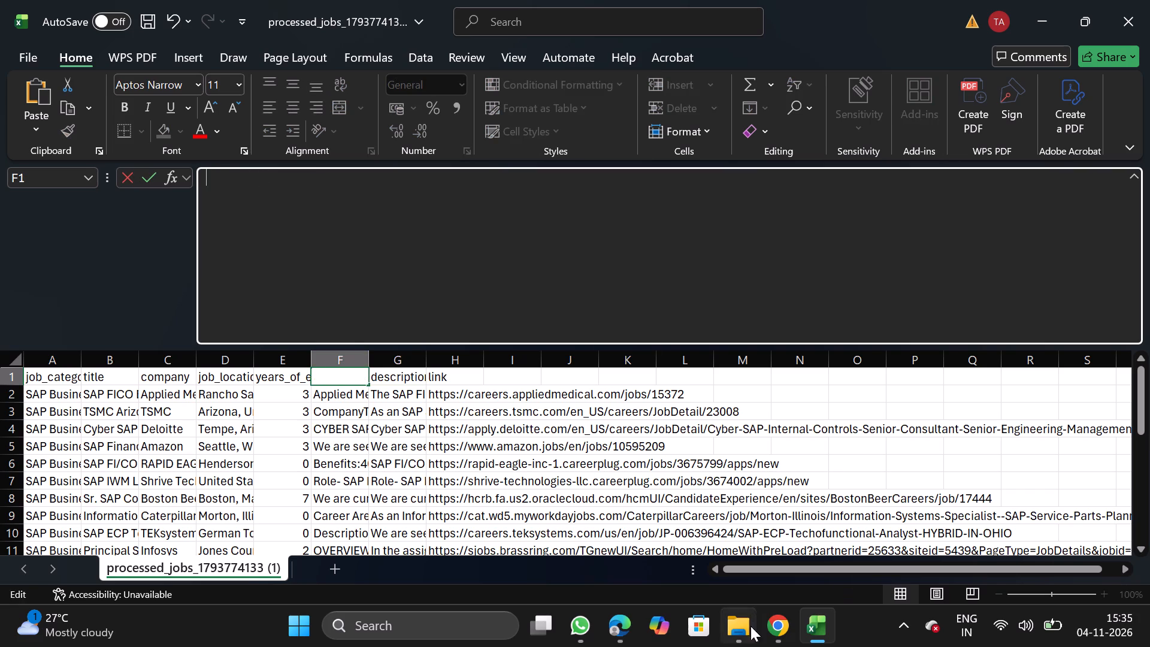
left_click(782, 638)
left_click(90, 174)
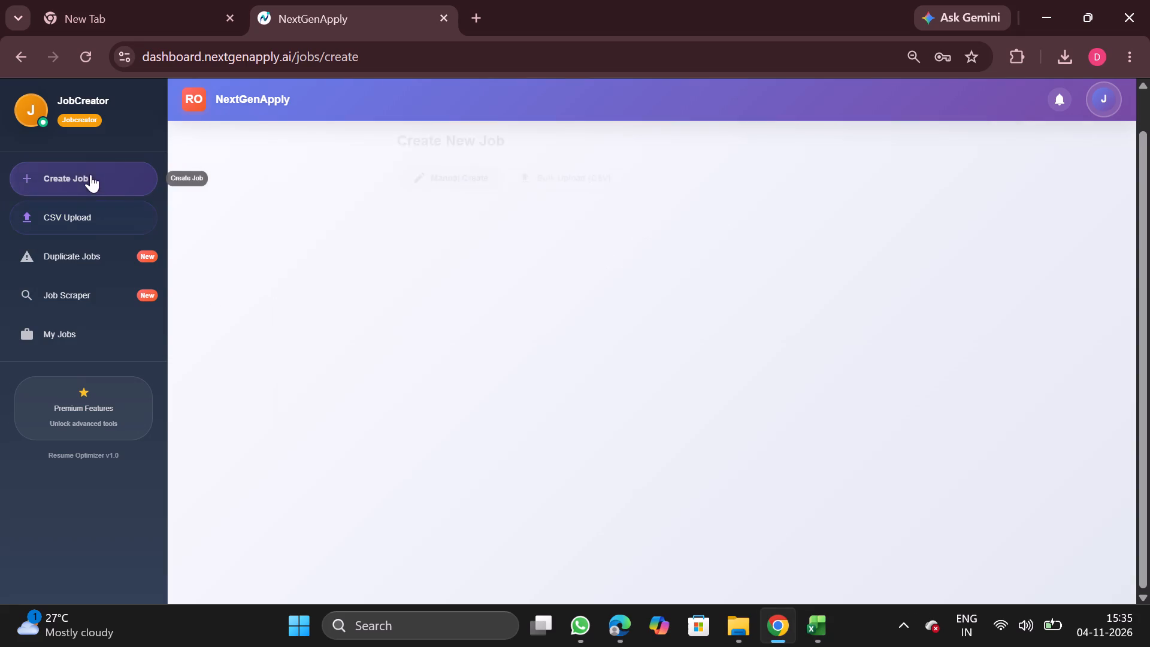
left_click(546, 152)
double_click(639, 292)
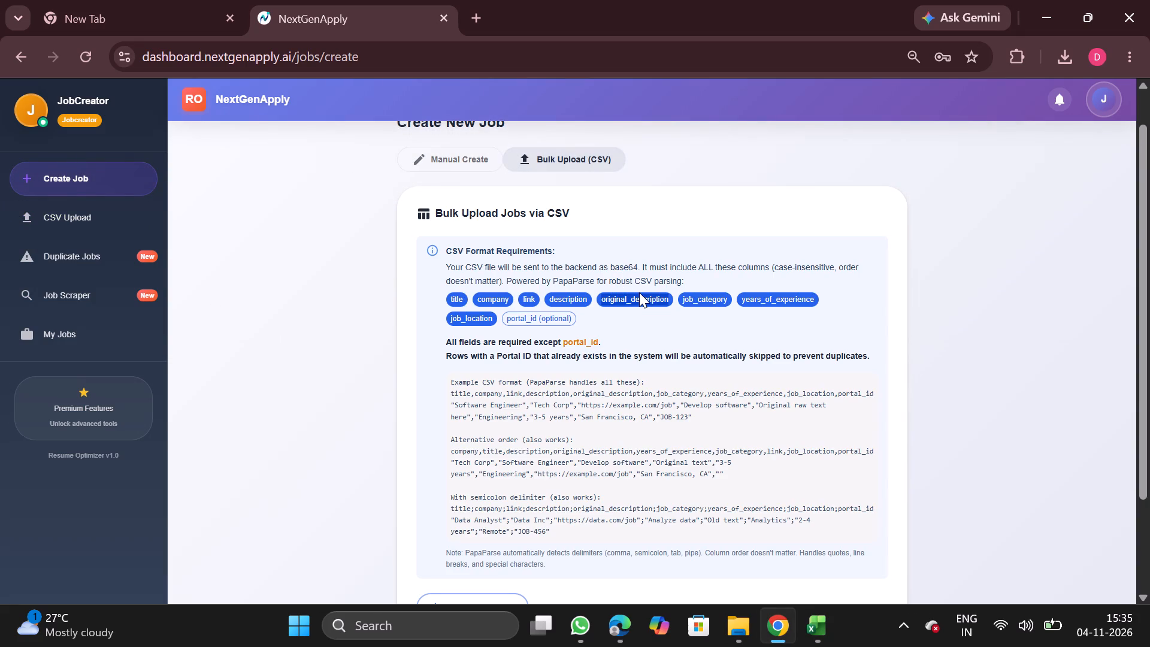
key("ctrl+c")
left_click(825, 633)
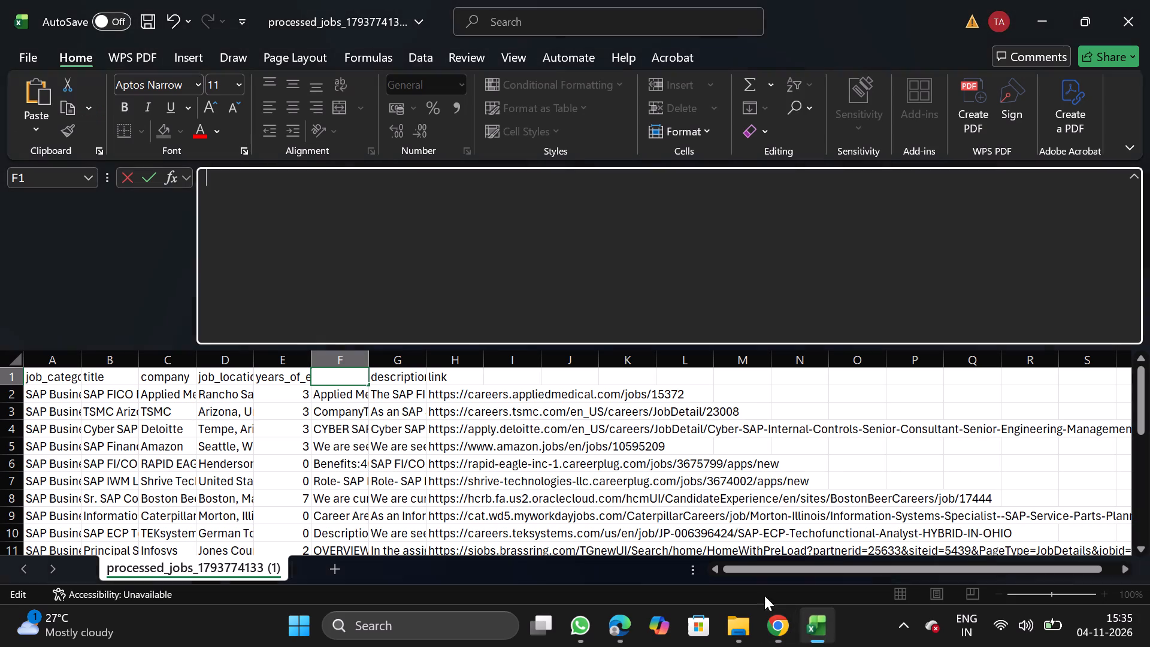
key("ctrl+v")
Replace all United States entries in the job_location column with Remote, matching entire cell contents.
left_click(238, 356)
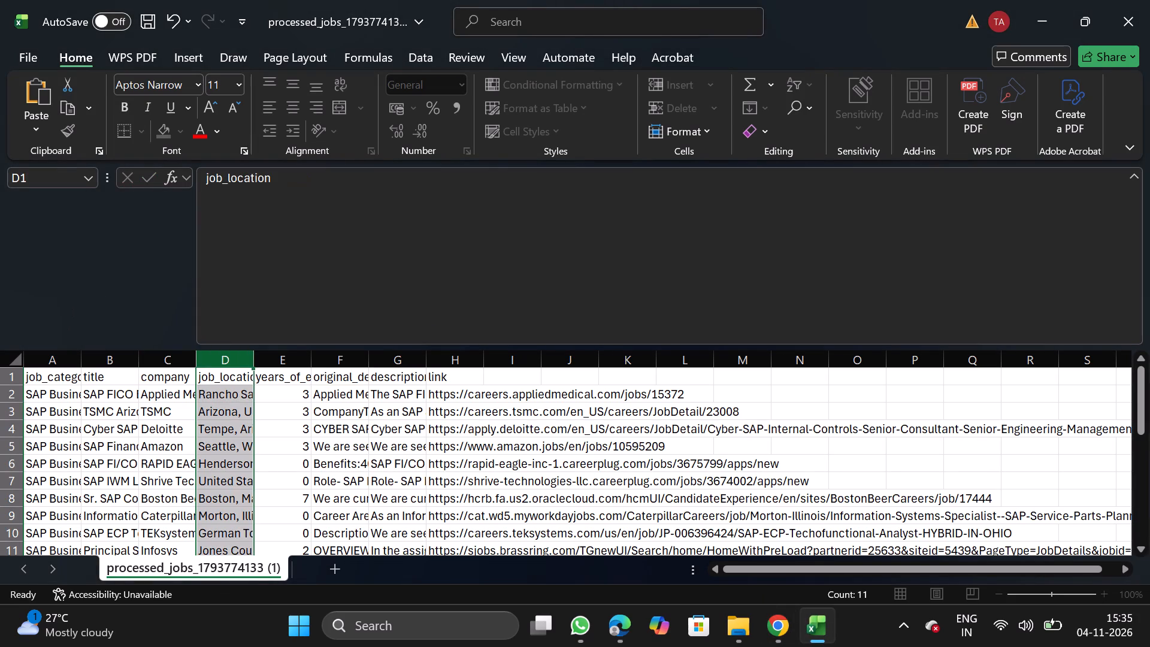
key("ctrl+h")
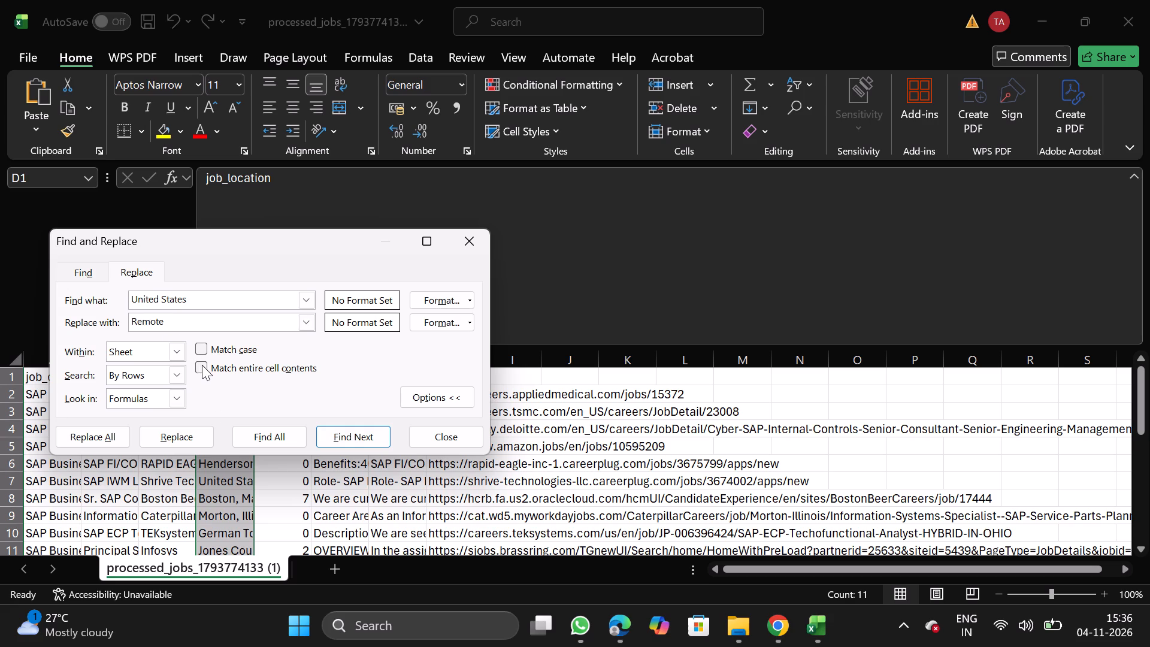
left_click(202, 367)
left_click(113, 429)
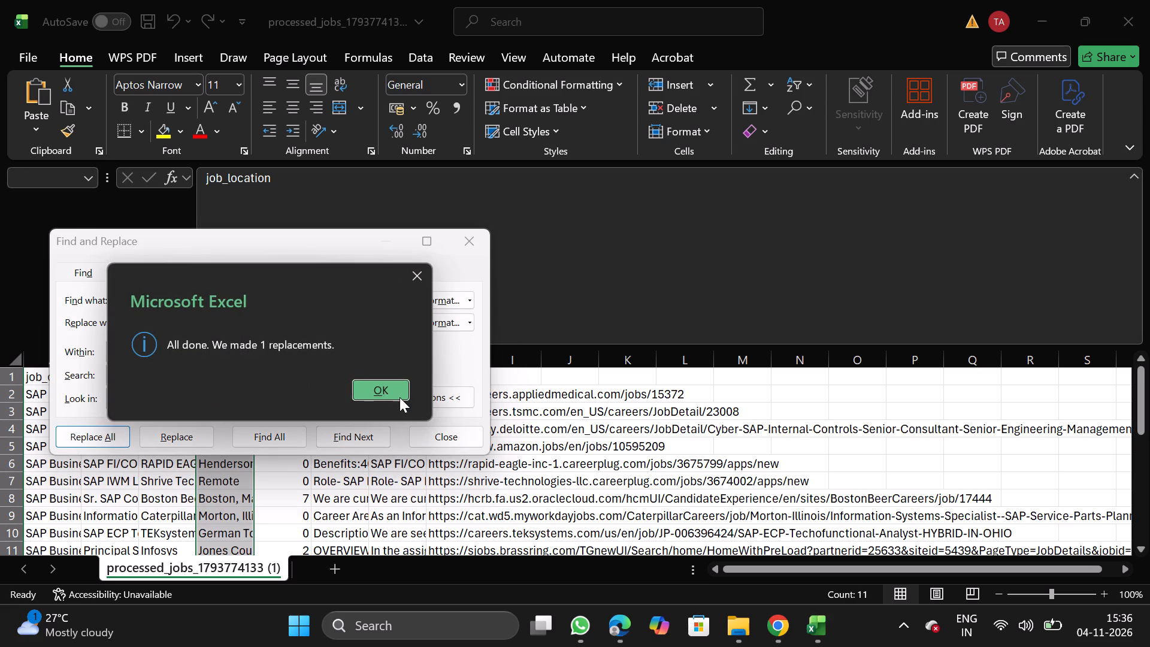
left_click(400, 397)
left_click(464, 238)
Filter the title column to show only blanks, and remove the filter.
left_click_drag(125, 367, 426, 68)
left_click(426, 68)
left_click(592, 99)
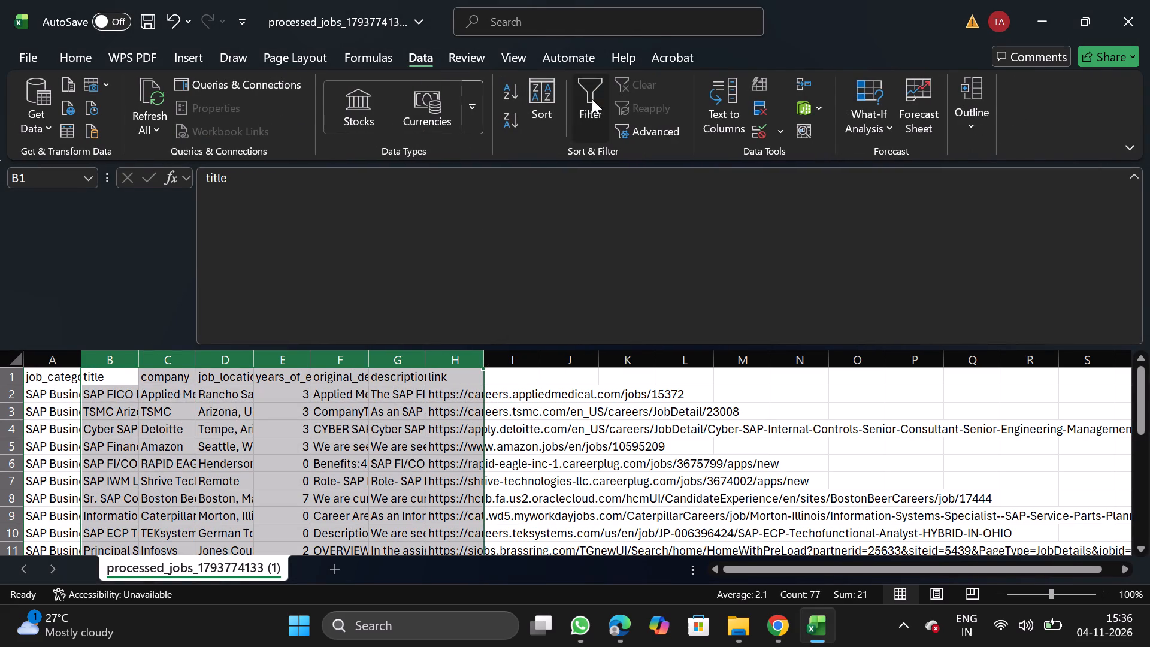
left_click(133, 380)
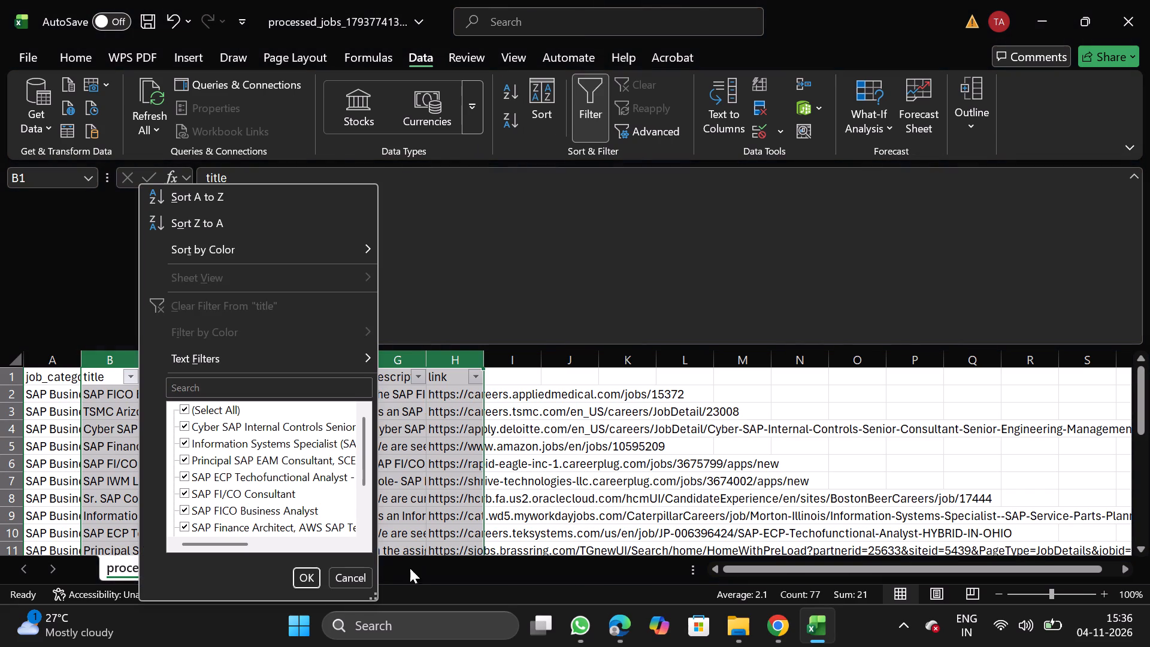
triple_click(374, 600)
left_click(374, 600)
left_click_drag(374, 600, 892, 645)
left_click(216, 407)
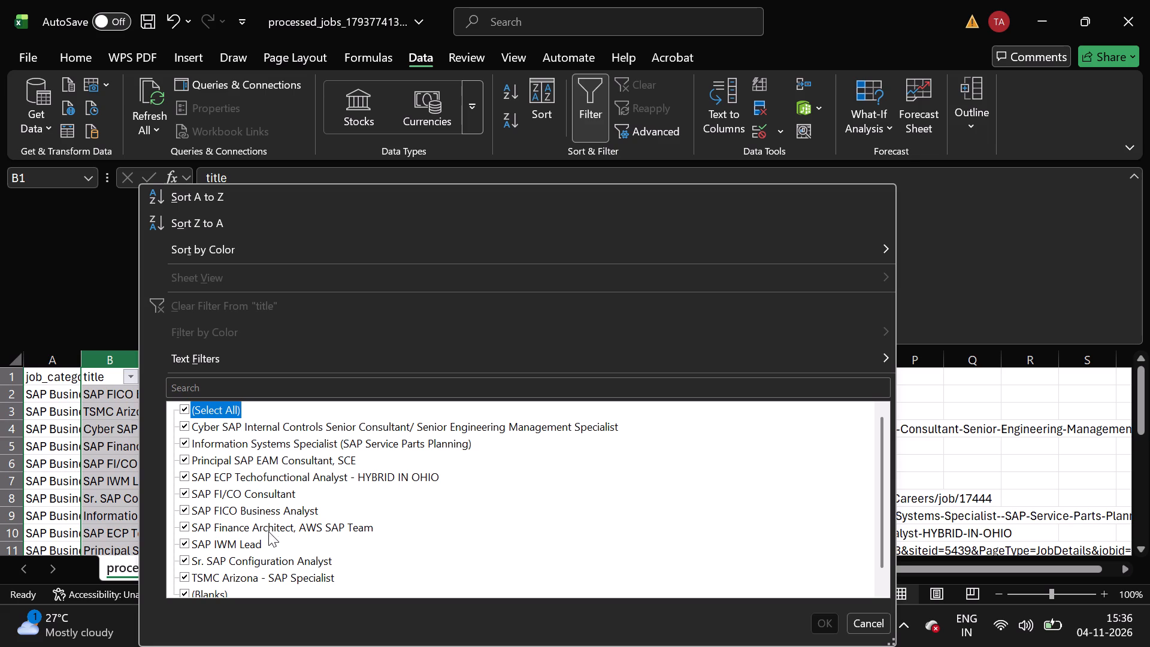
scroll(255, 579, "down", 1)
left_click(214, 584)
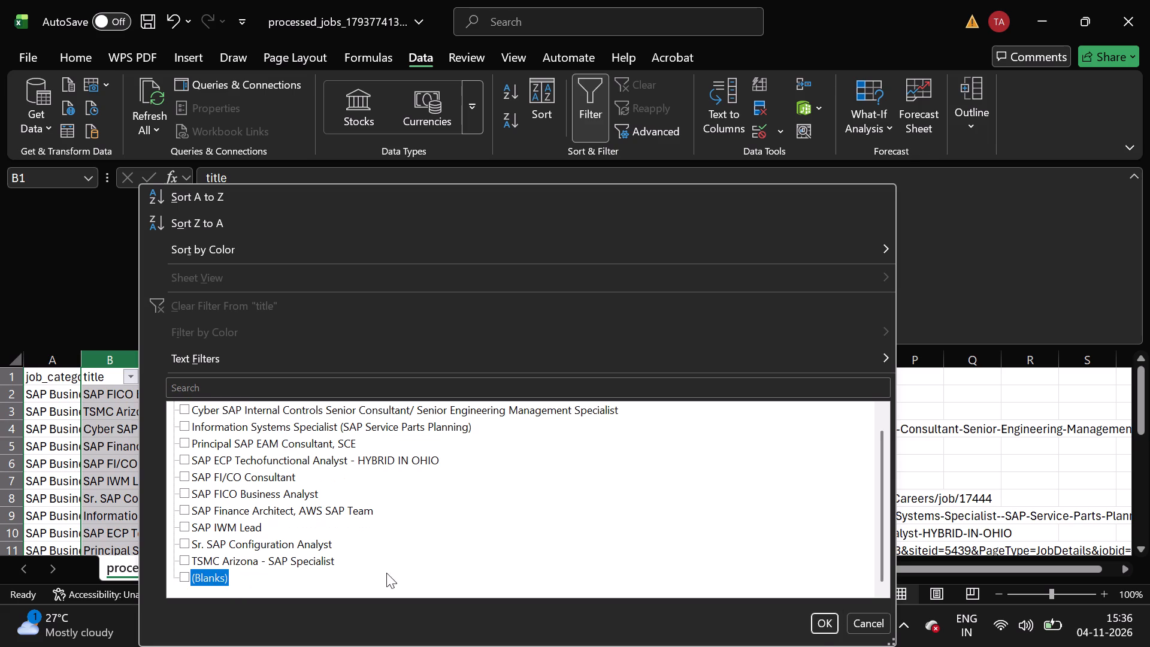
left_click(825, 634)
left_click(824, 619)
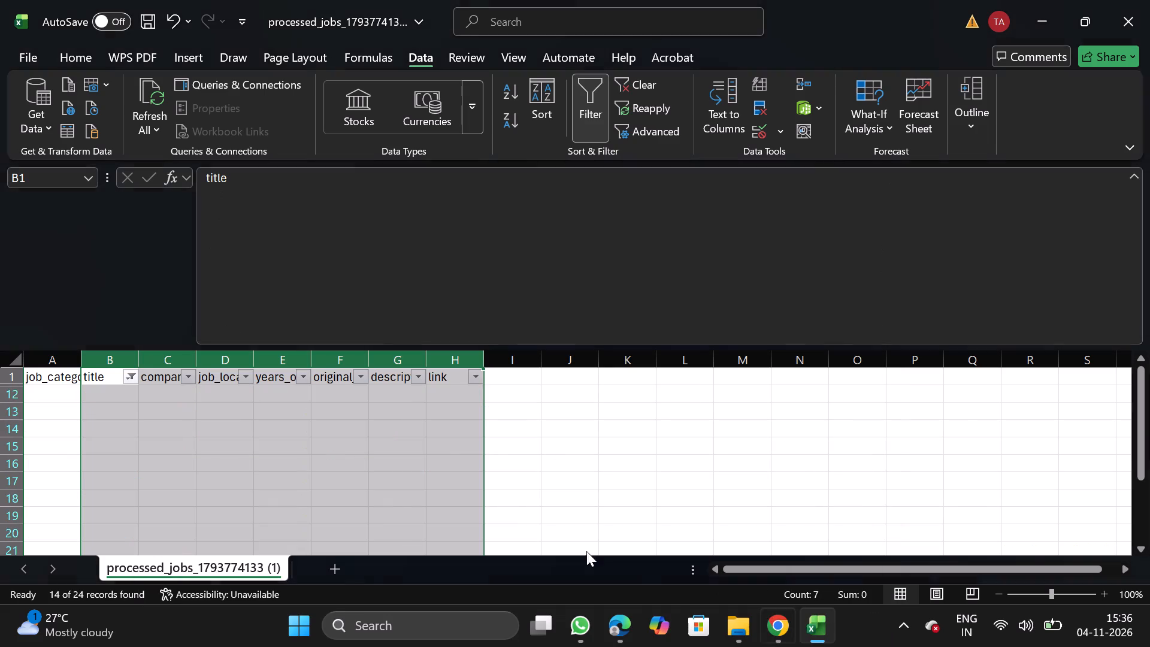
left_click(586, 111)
Filter titles by "consultant", delete the RAPID EAGLE and Infosys rows while keeping the Deloitte one, and turn the filter off.
left_click(583, 92)
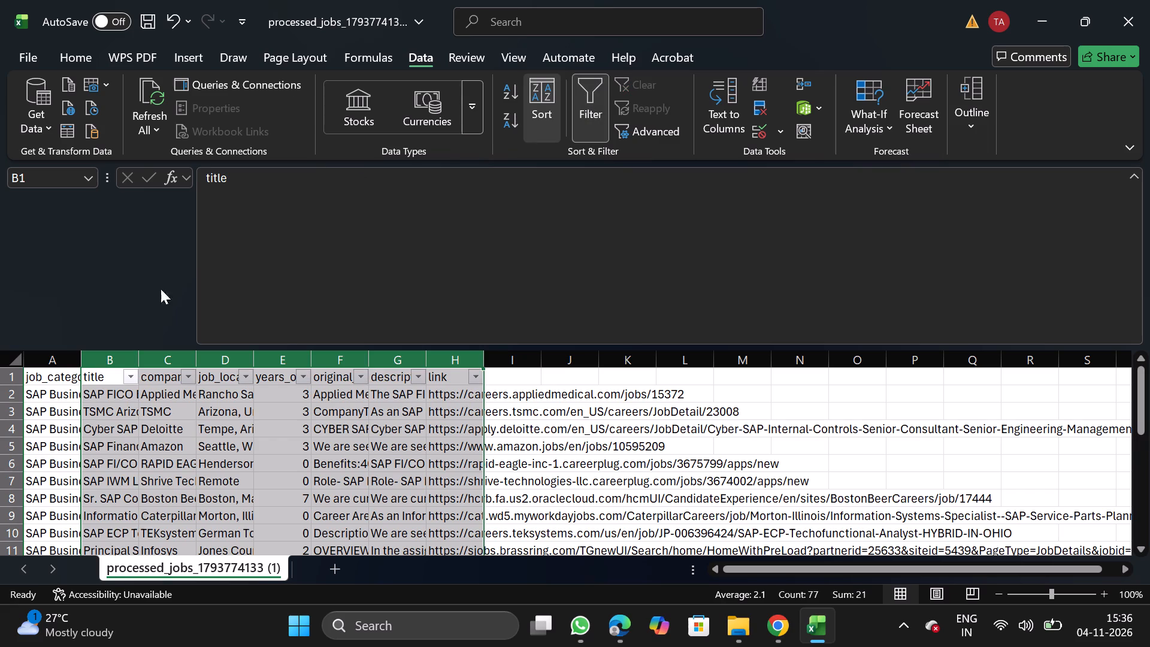
left_click(131, 377)
left_click(204, 392)
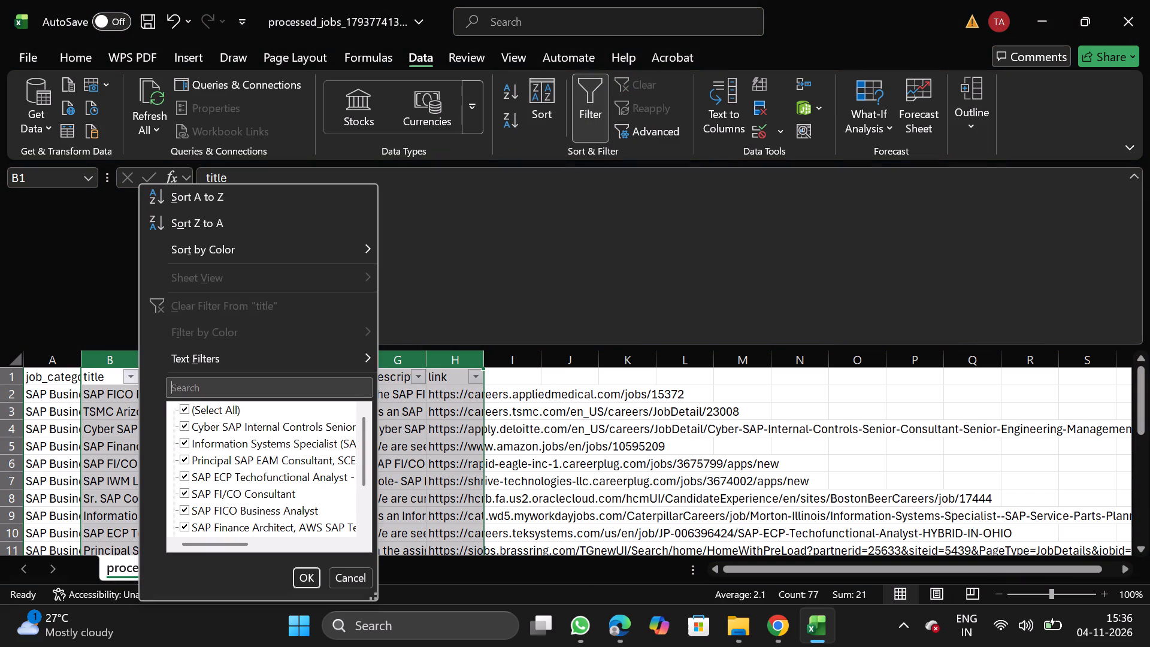
type("consultant")
left_click(304, 581)
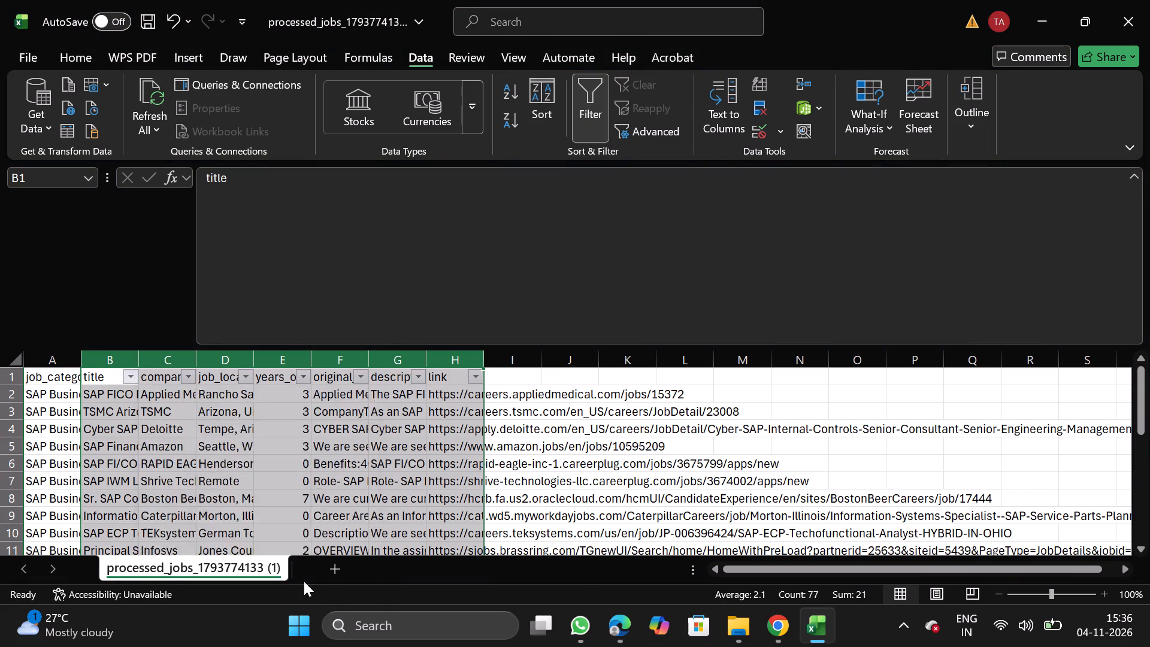
left_click(7, 409)
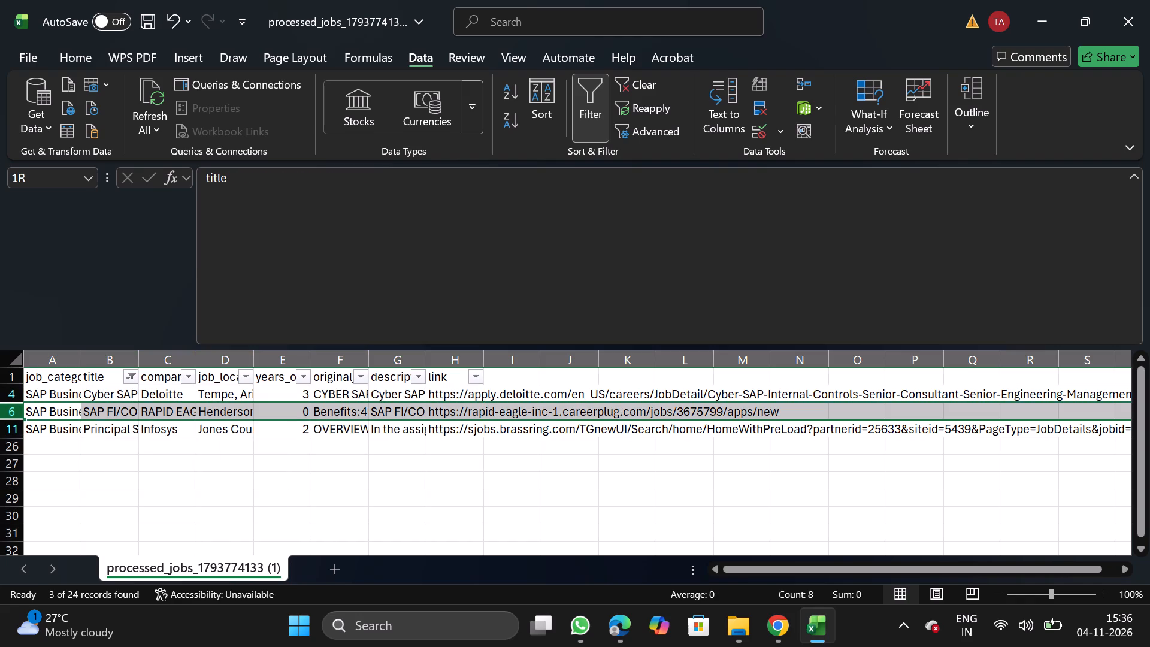
key("shift+Down")
right_click(40, 420)
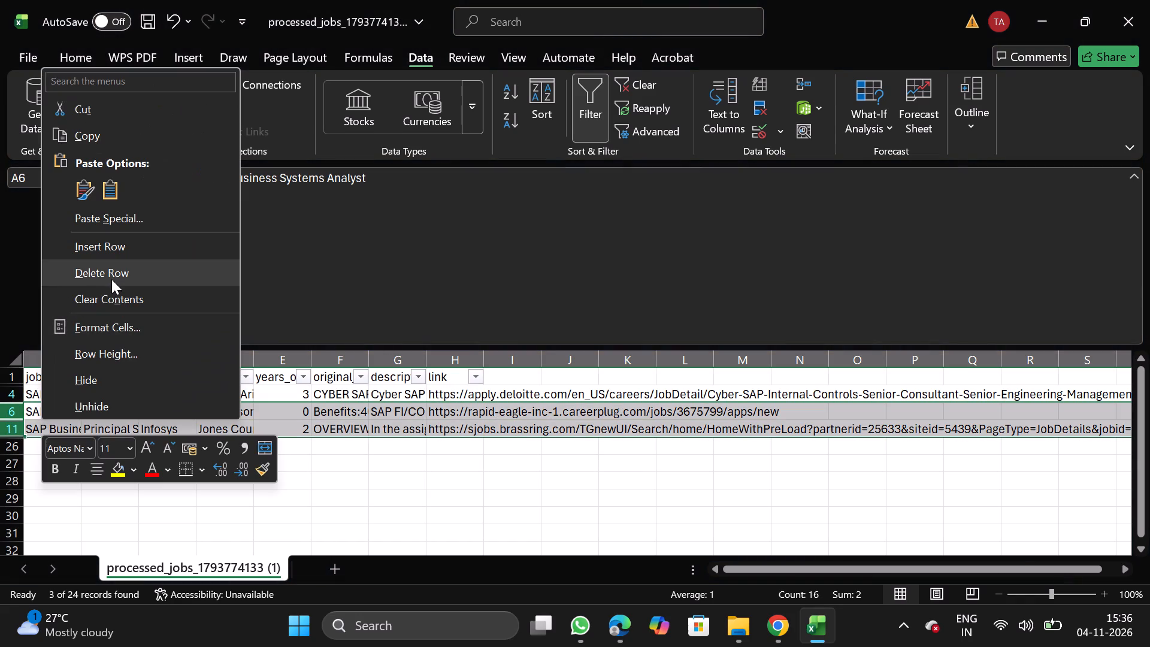
left_click(133, 274)
left_click(591, 97)
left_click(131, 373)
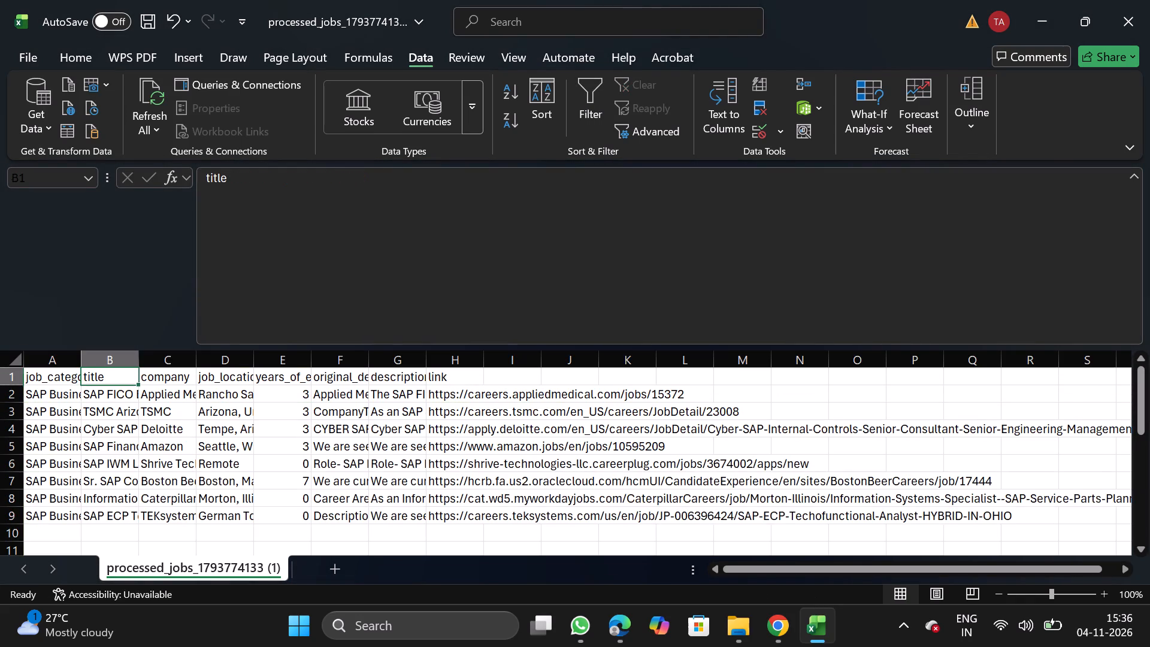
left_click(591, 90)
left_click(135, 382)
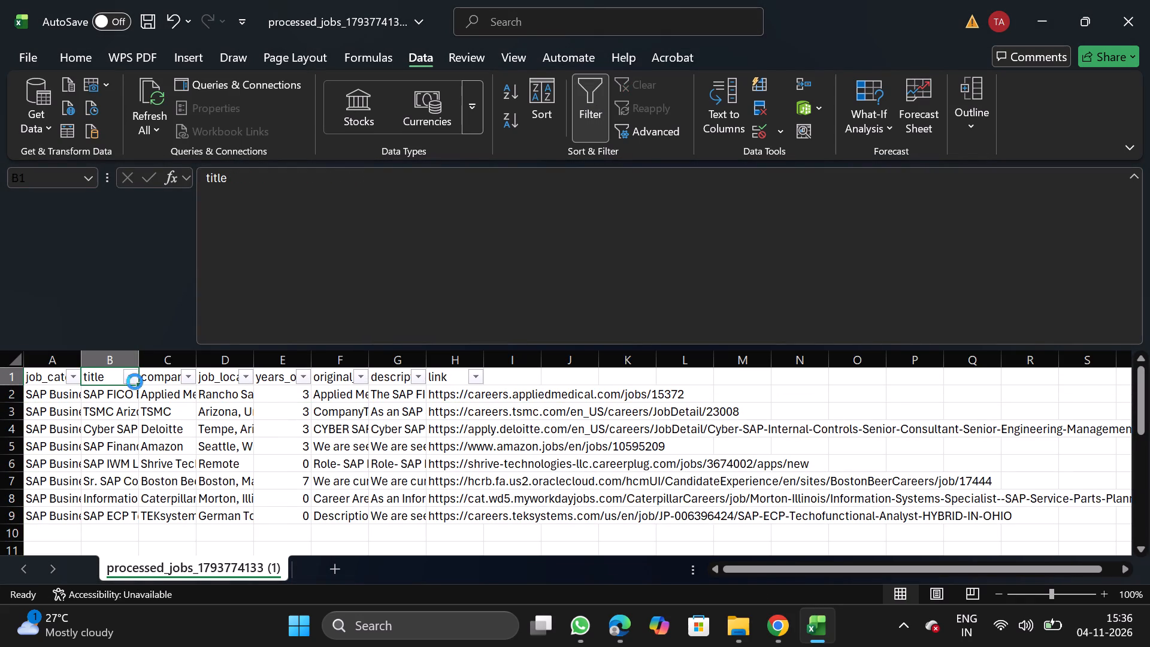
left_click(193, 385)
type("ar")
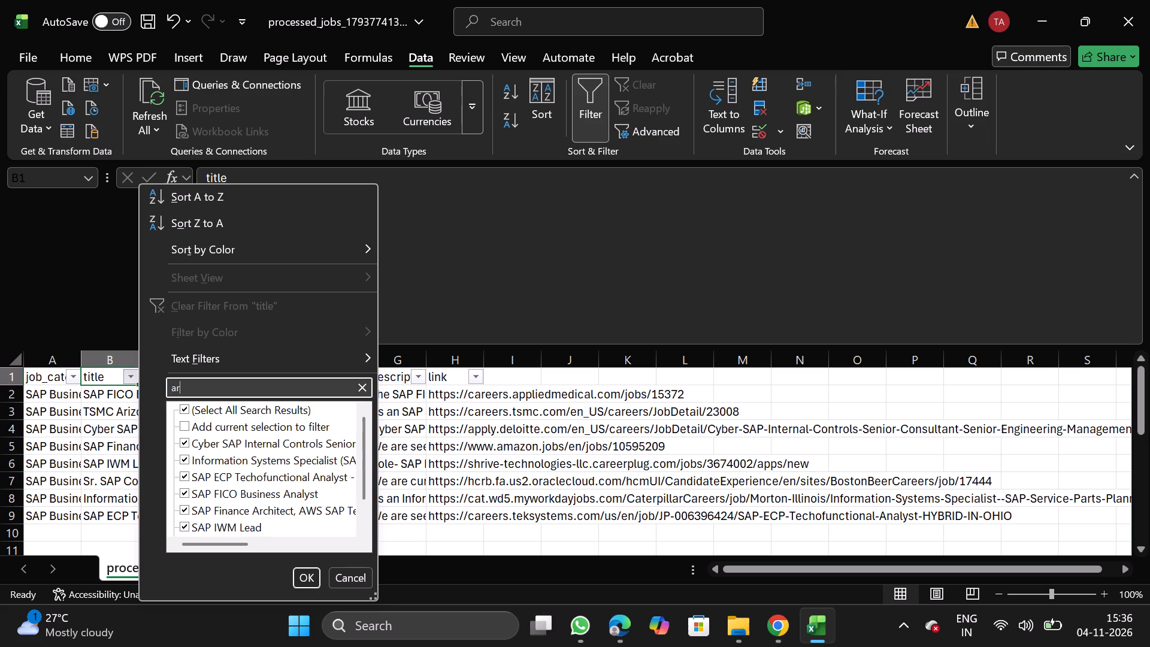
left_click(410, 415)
Review the remaining job titles row by row, delete the SAP IWM Lead row, and turn the filter off.
left_click(116, 398)
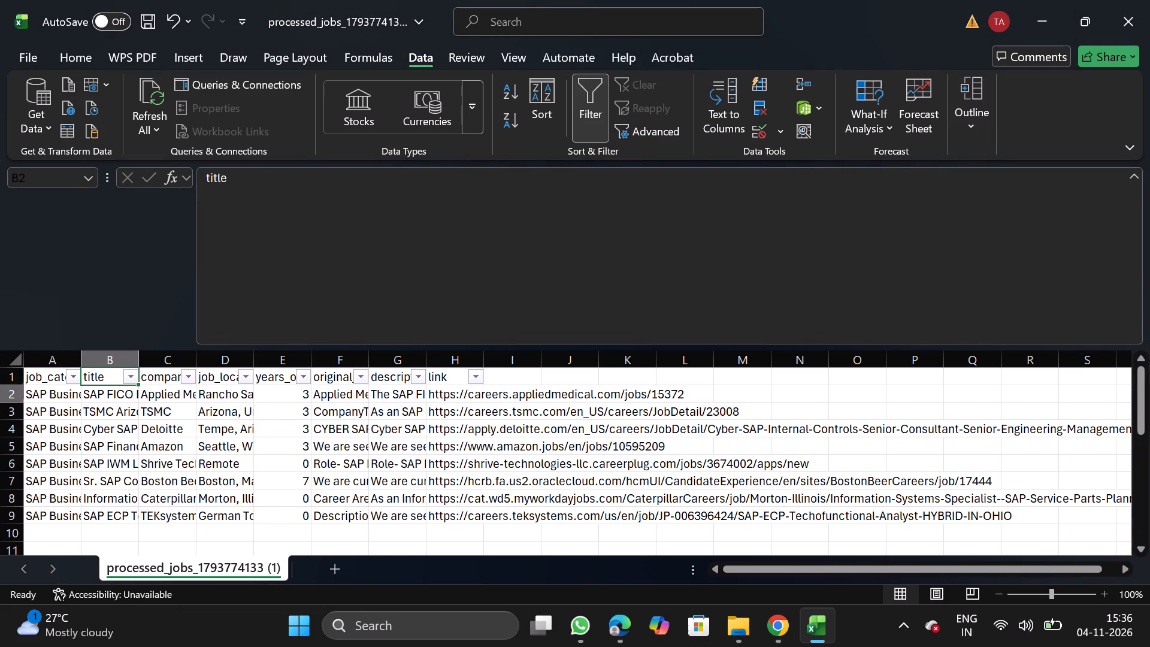
left_click(116, 415)
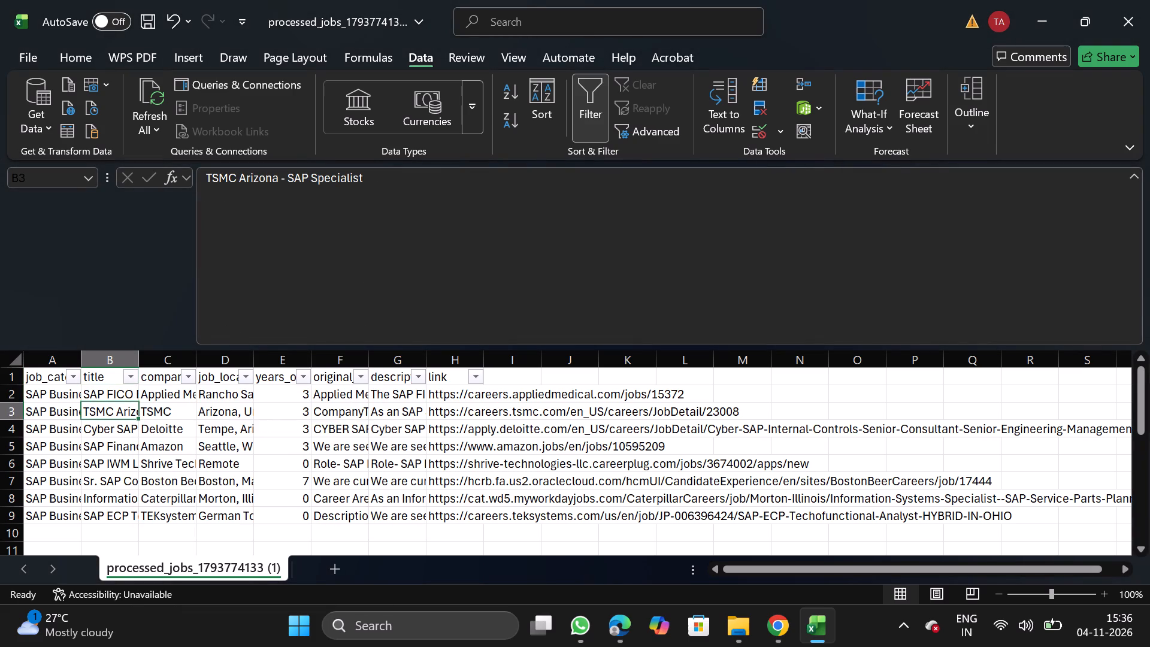
left_click(116, 433)
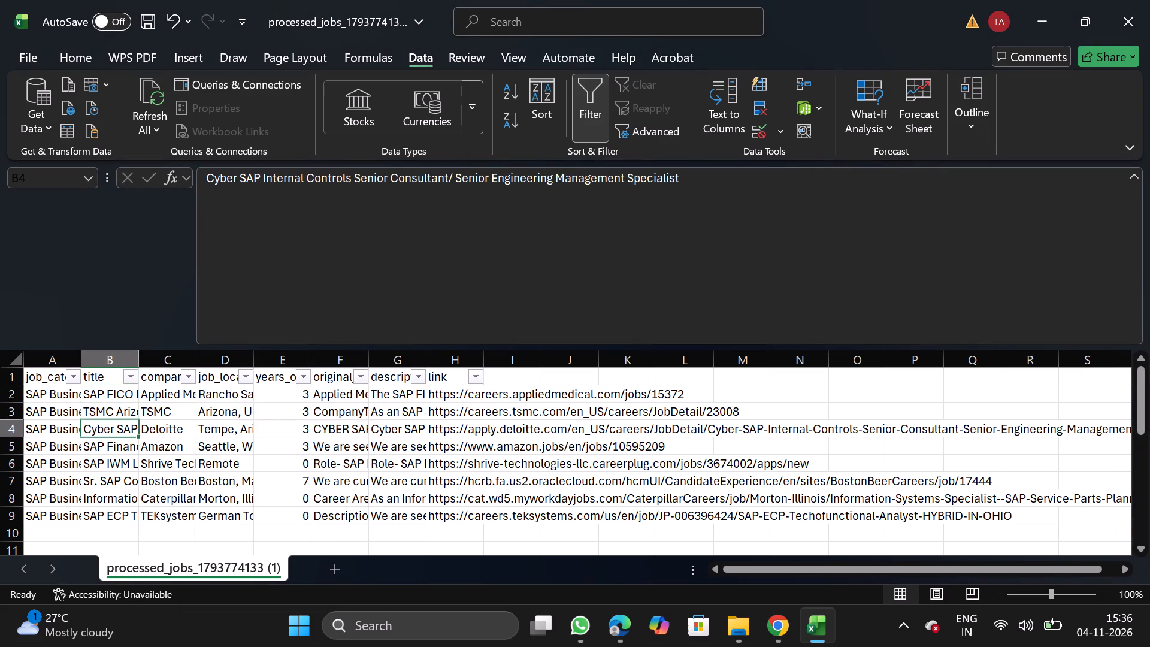
left_click(117, 448)
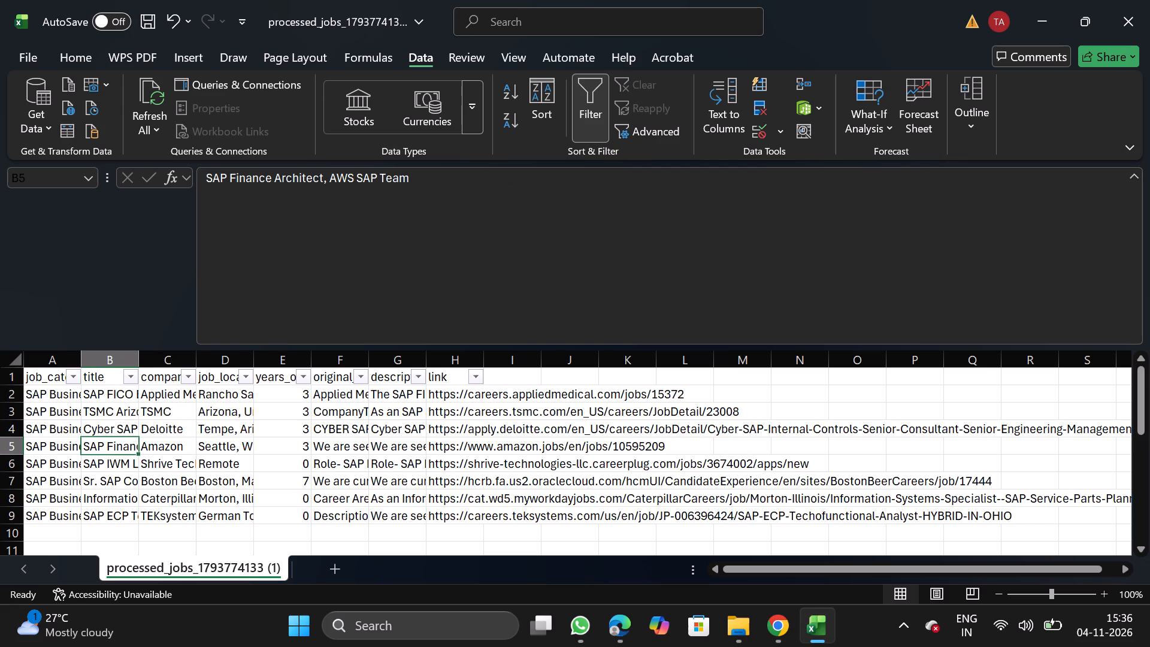
left_click(117, 465)
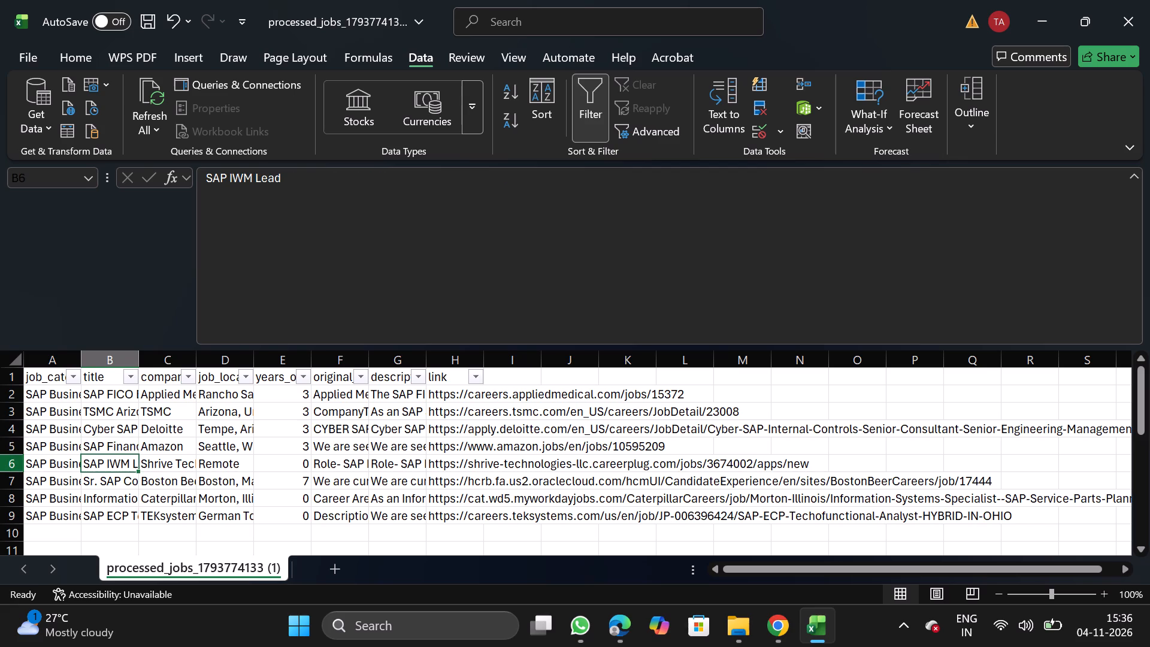
left_click_drag(8, 460, 45, 460)
right_click(45, 460)
left_click(114, 318)
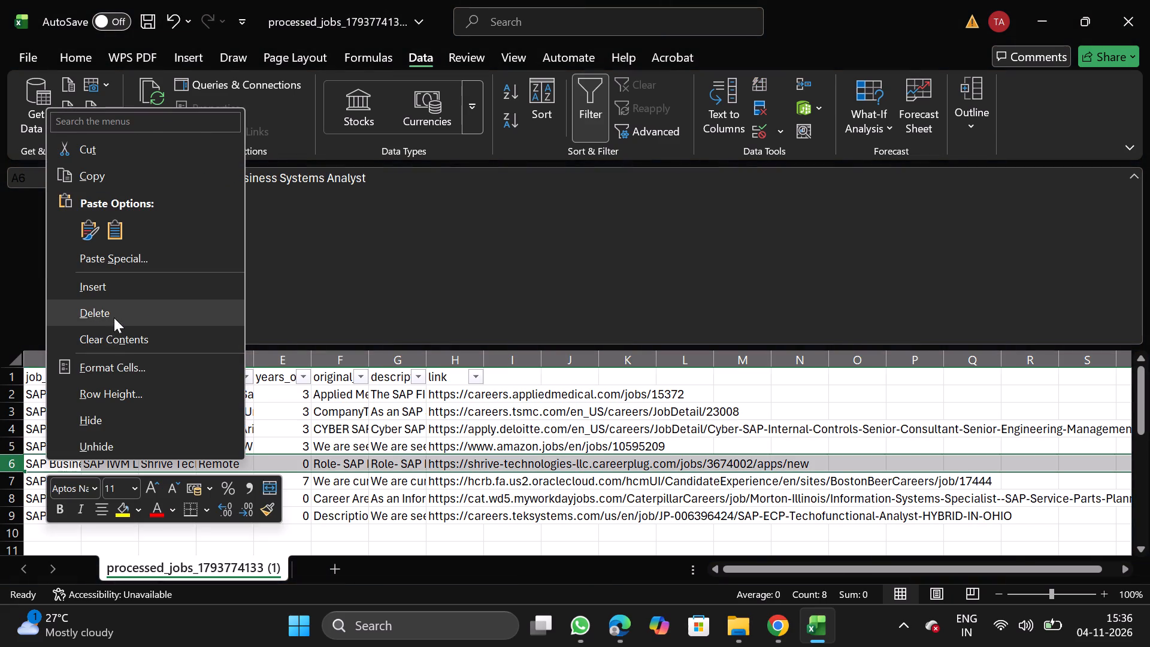
left_click(114, 486)
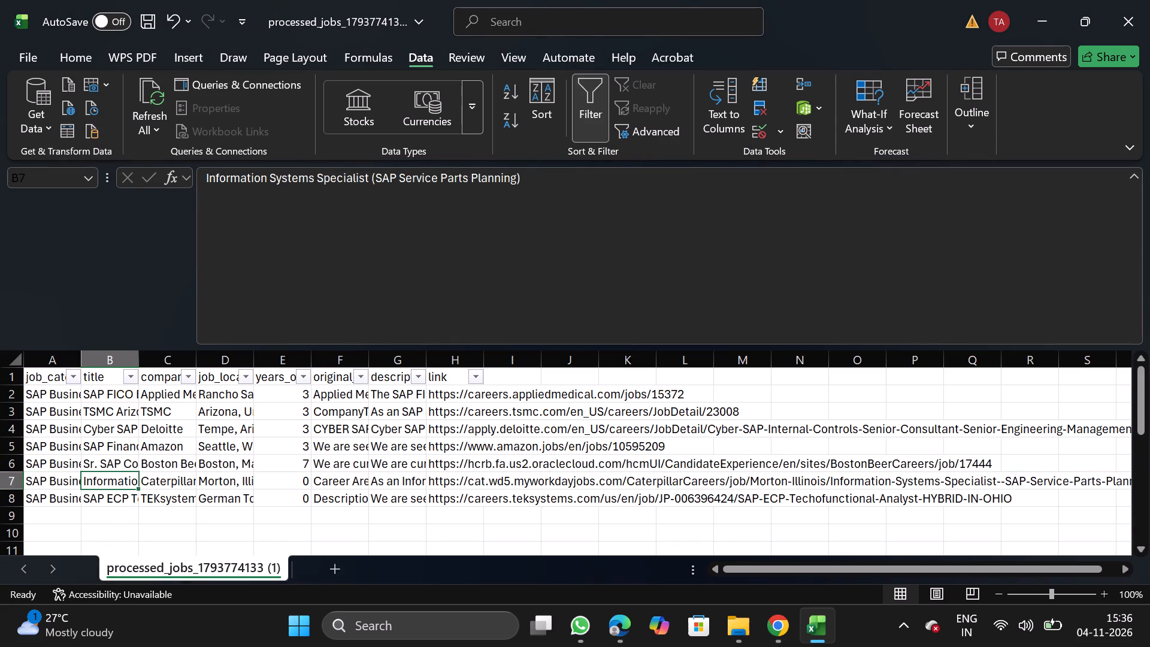
left_click(120, 504)
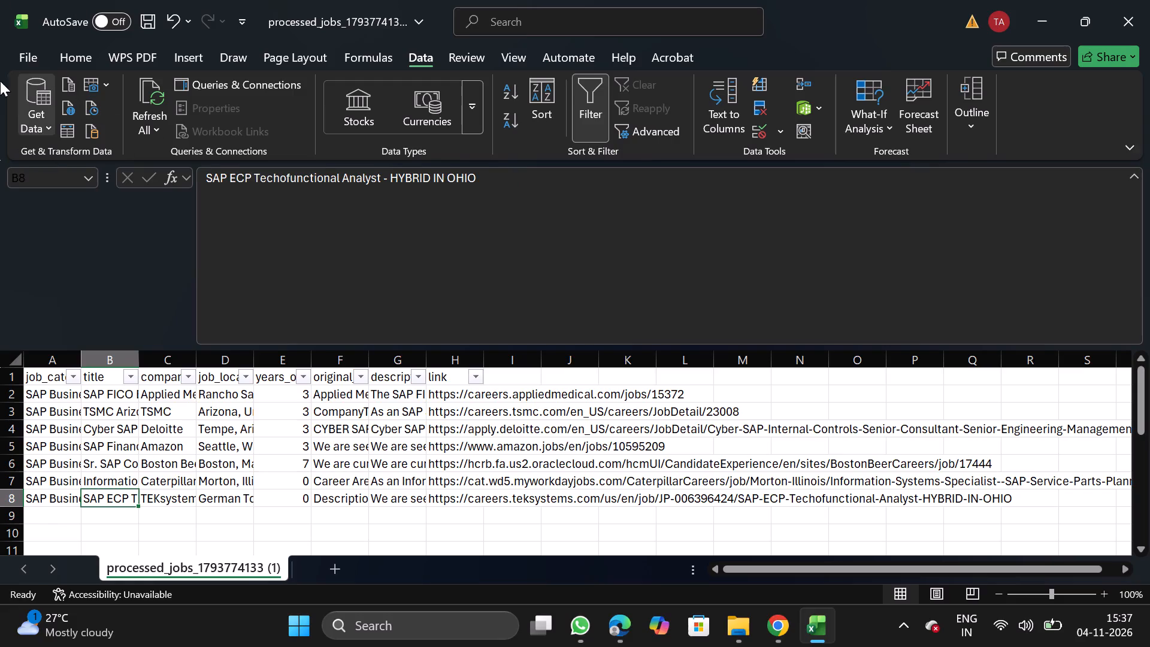
left_click(574, 104)
Save the cleaned sheet as a comma-delimited CSV named SAP_11_04 in the Daily Scraping jobs folder under Documents.
left_click_drag(17, 59, 60, 286)
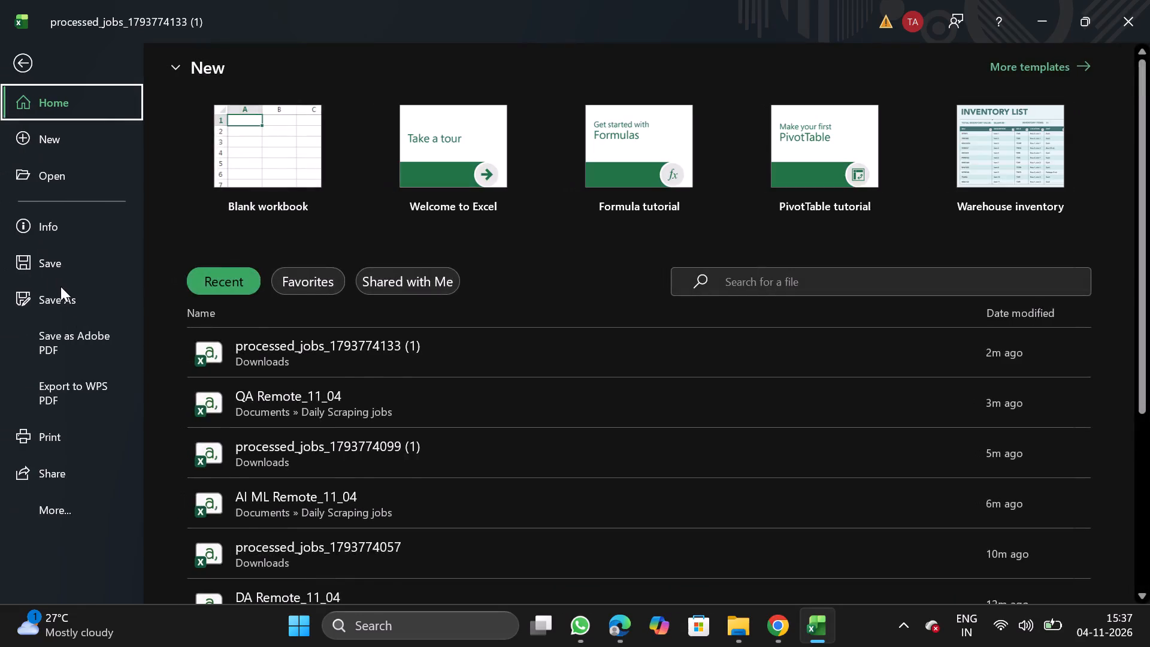
left_click_drag(60, 286, 77, 316)
double_click(77, 316)
triple_click(288, 516)
triple_click(288, 516)
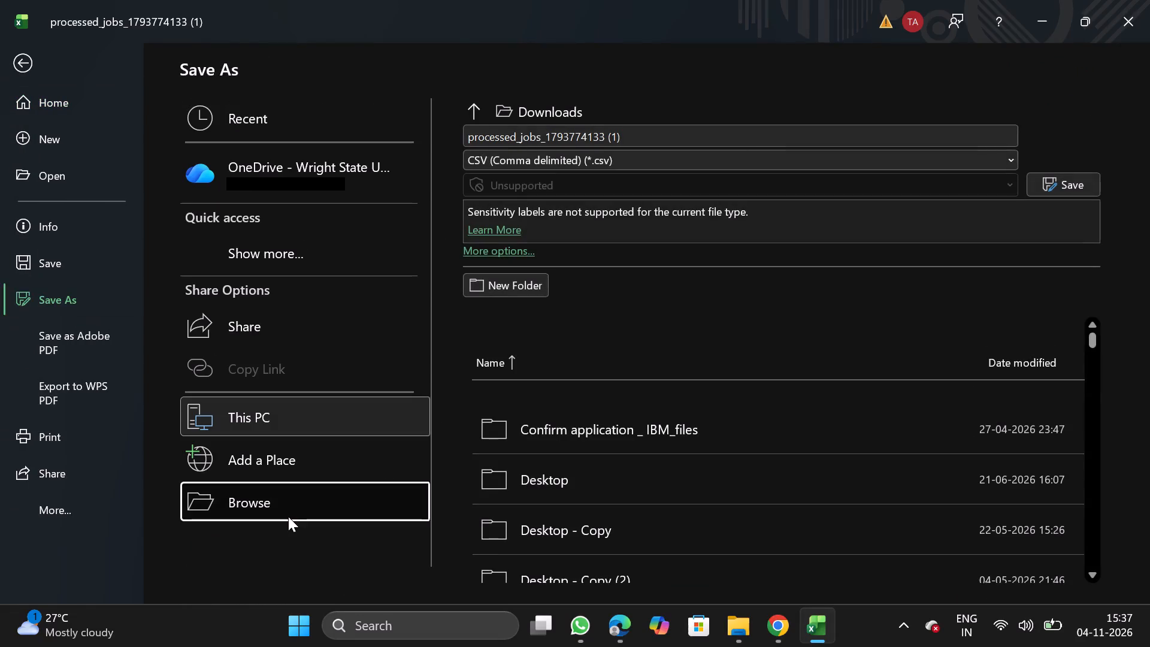
left_click(92, 186)
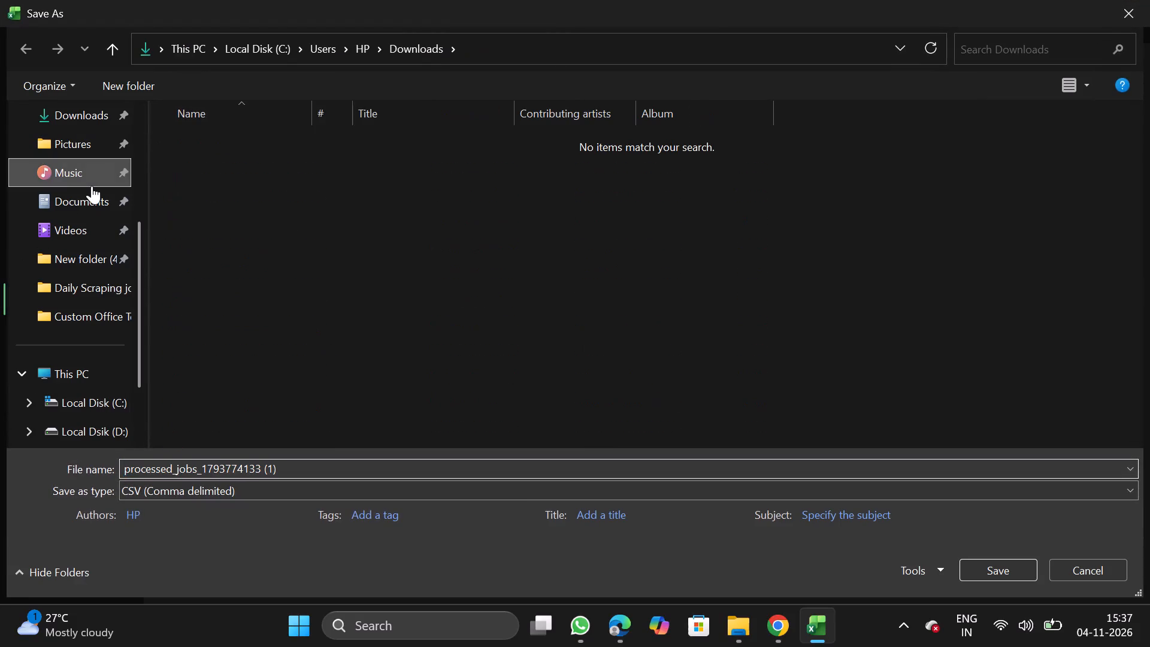
double_click(93, 196)
double_click(293, 205)
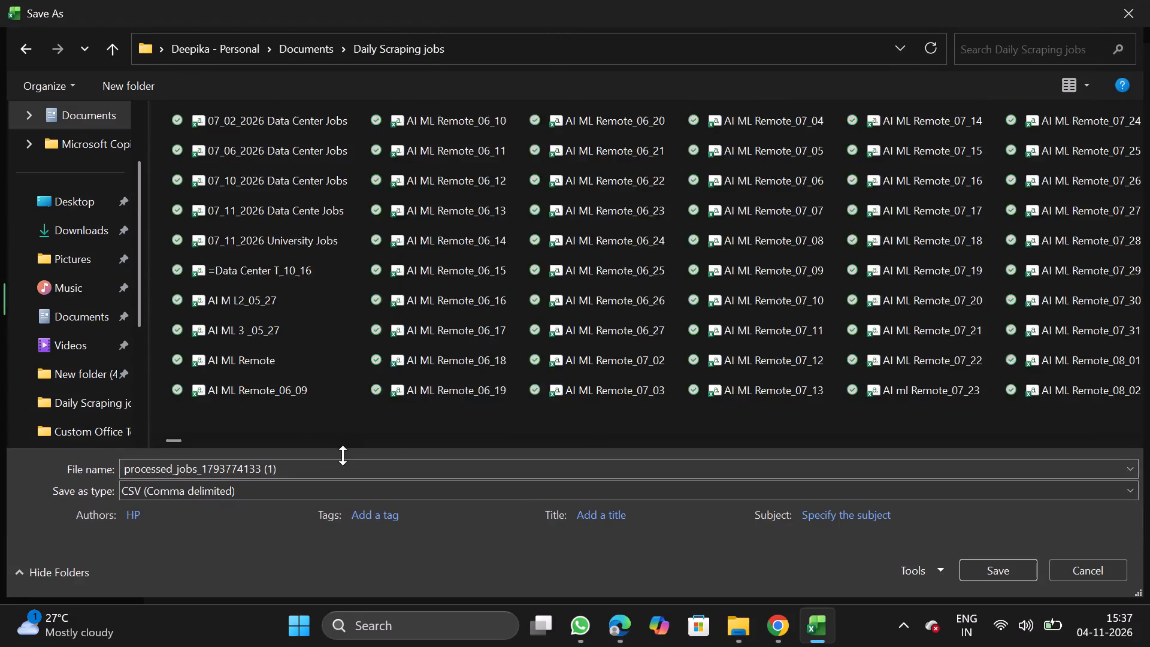
left_click(349, 471)
key("BackSpace")
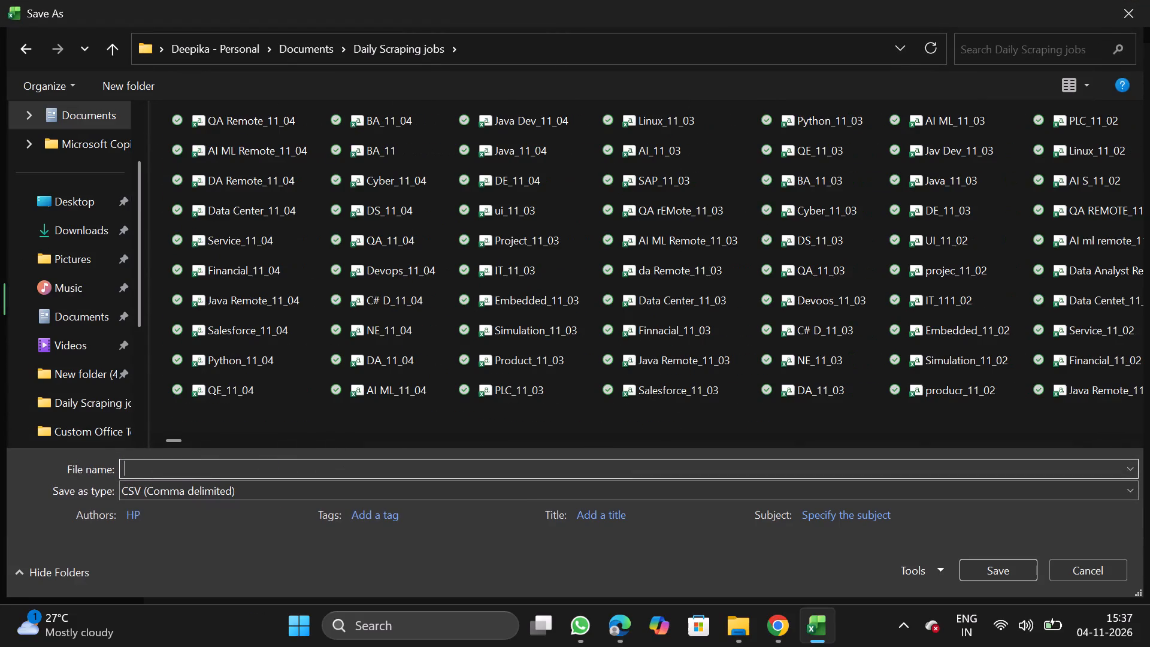
type("SAP_")
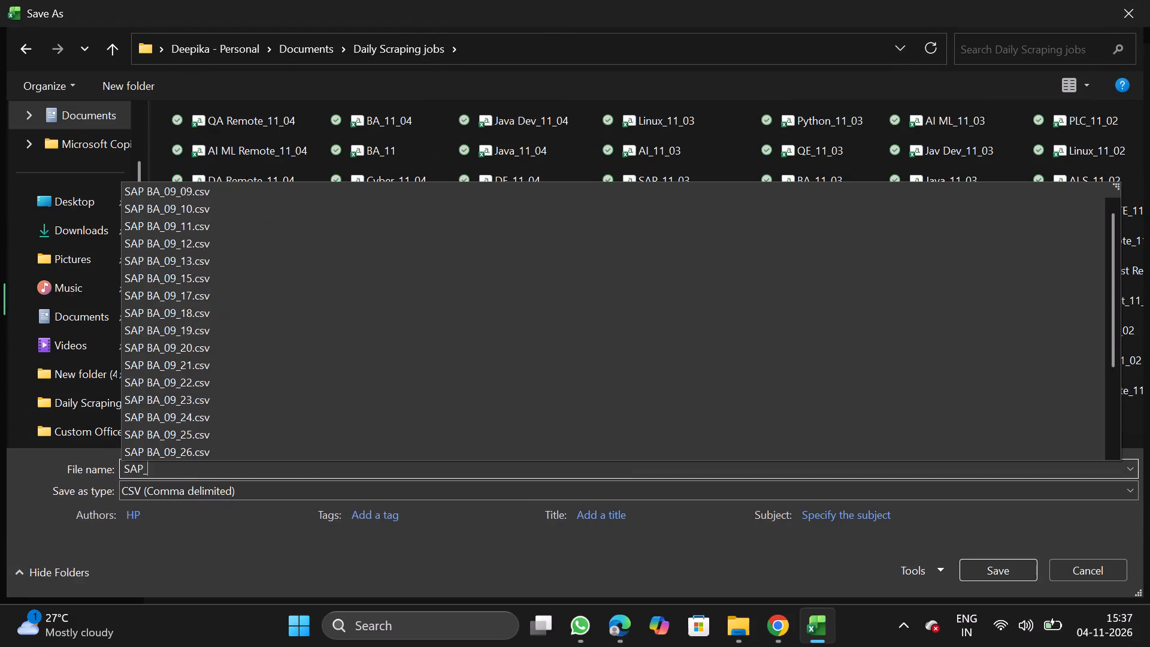
type("11_0")
key("4")
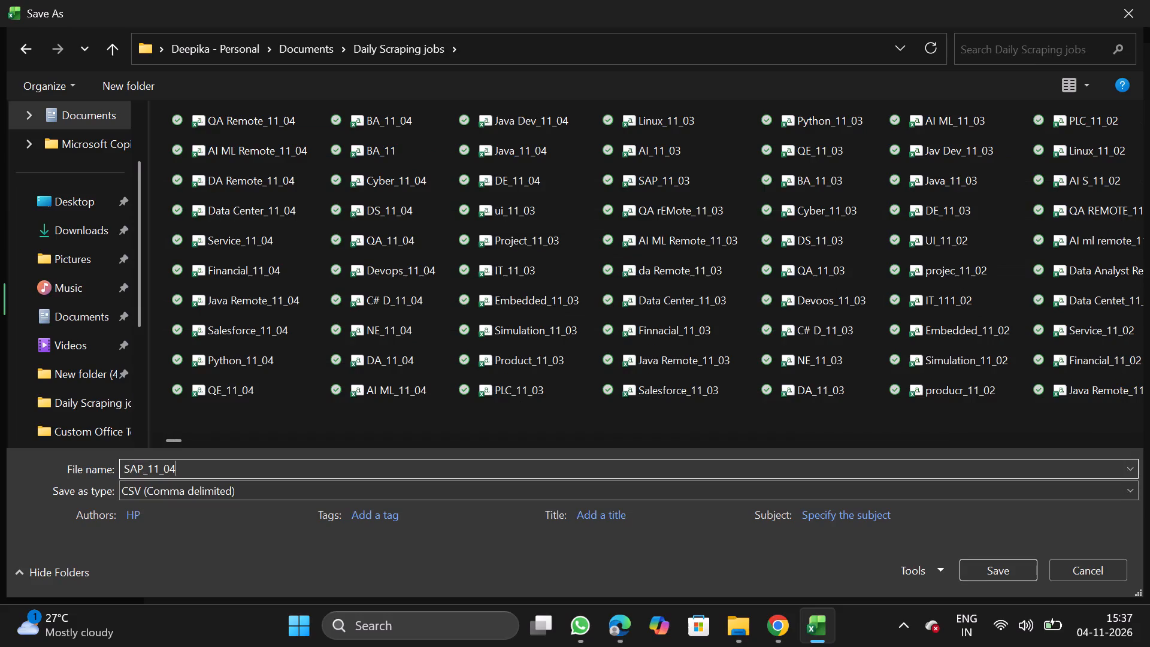
left_click(1017, 578)
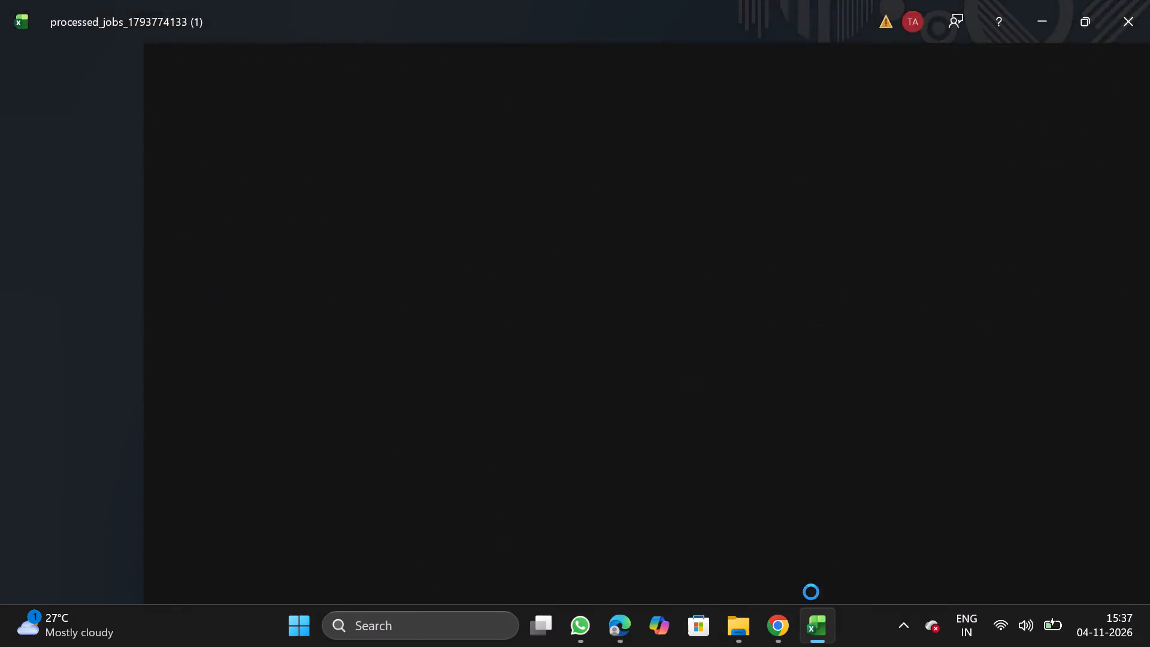
Switch to Chrome, bulk upload SAP_11_04 to NextGenApply, and close the finished Excel workbook.
left_click(794, 633)
scroll(495, 492, "down", 2)
double_click(486, 498)
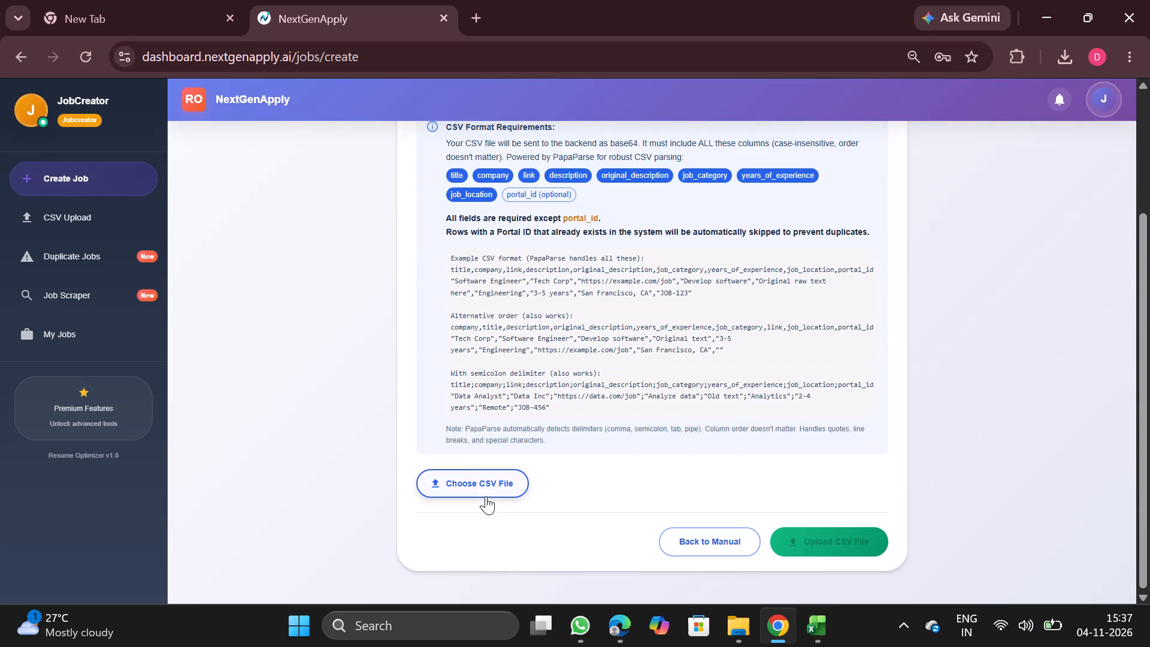
double_click(223, 132)
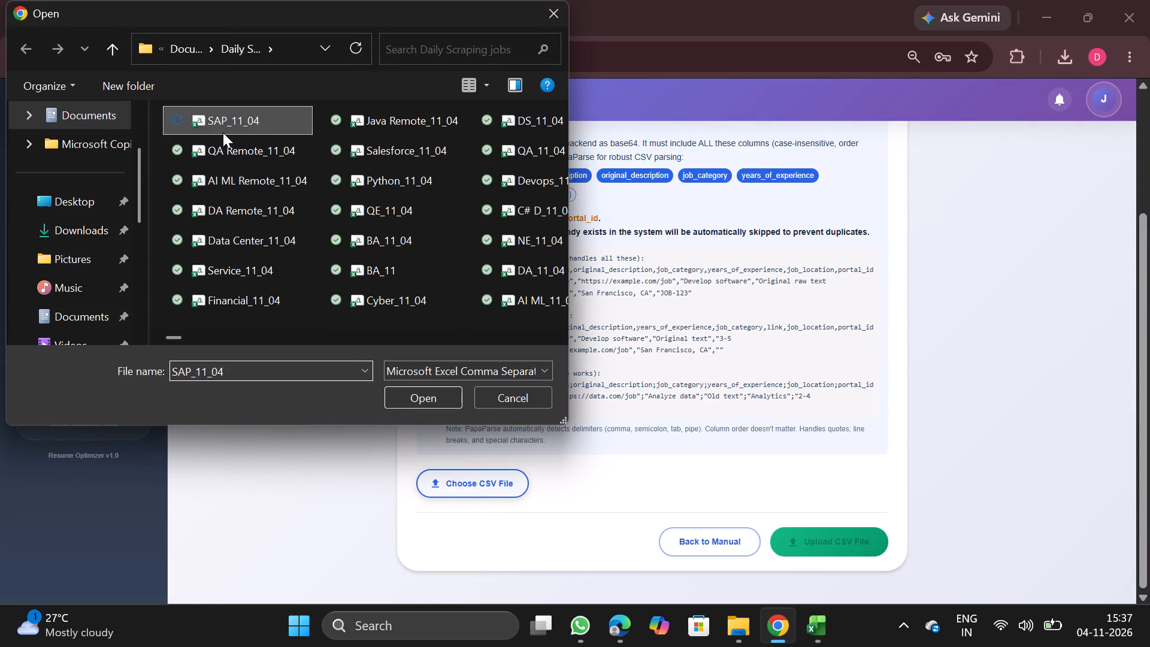
scroll(561, 439, "down", 3)
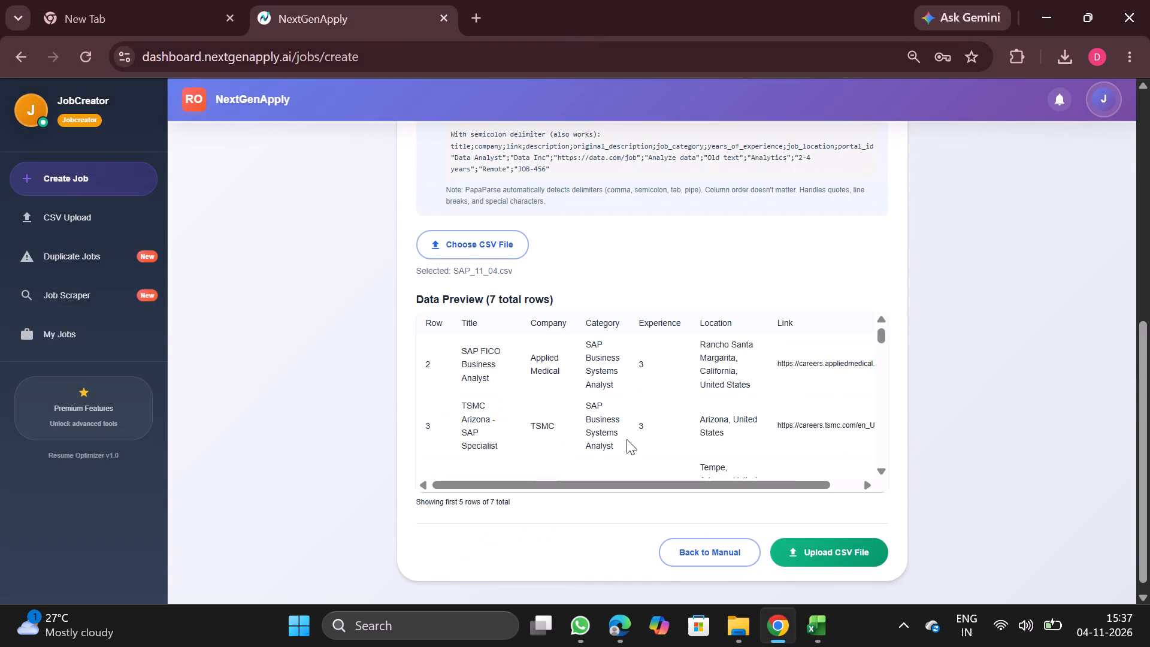
scroll(627, 439, "down", 4)
left_click(837, 553)
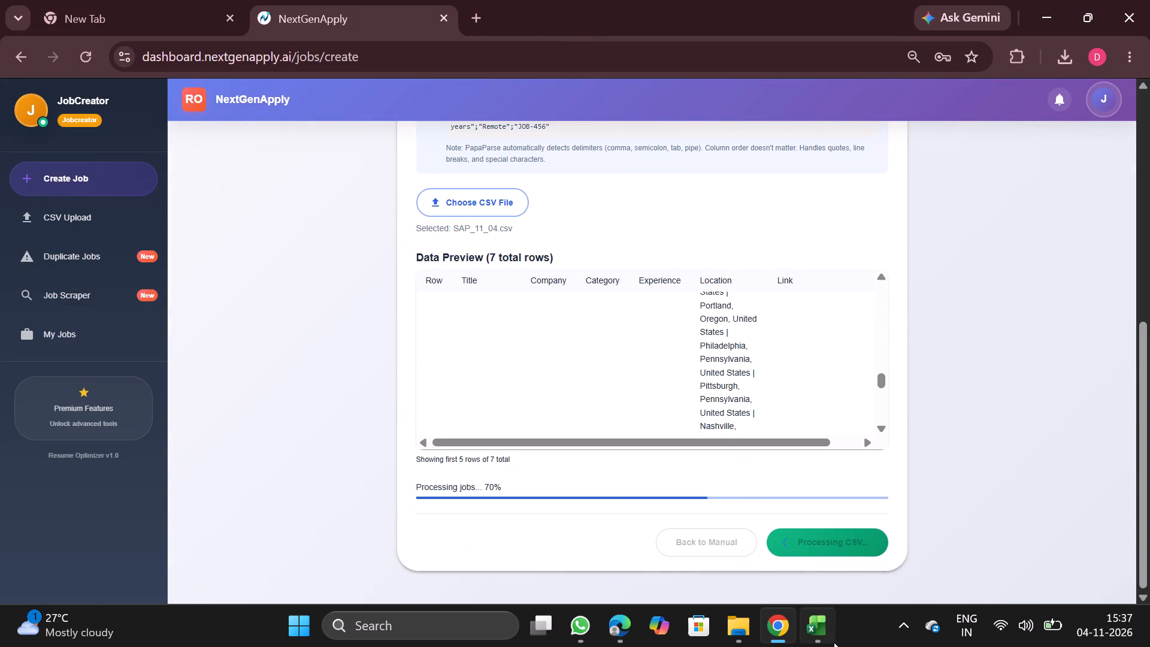
left_click(903, 473)
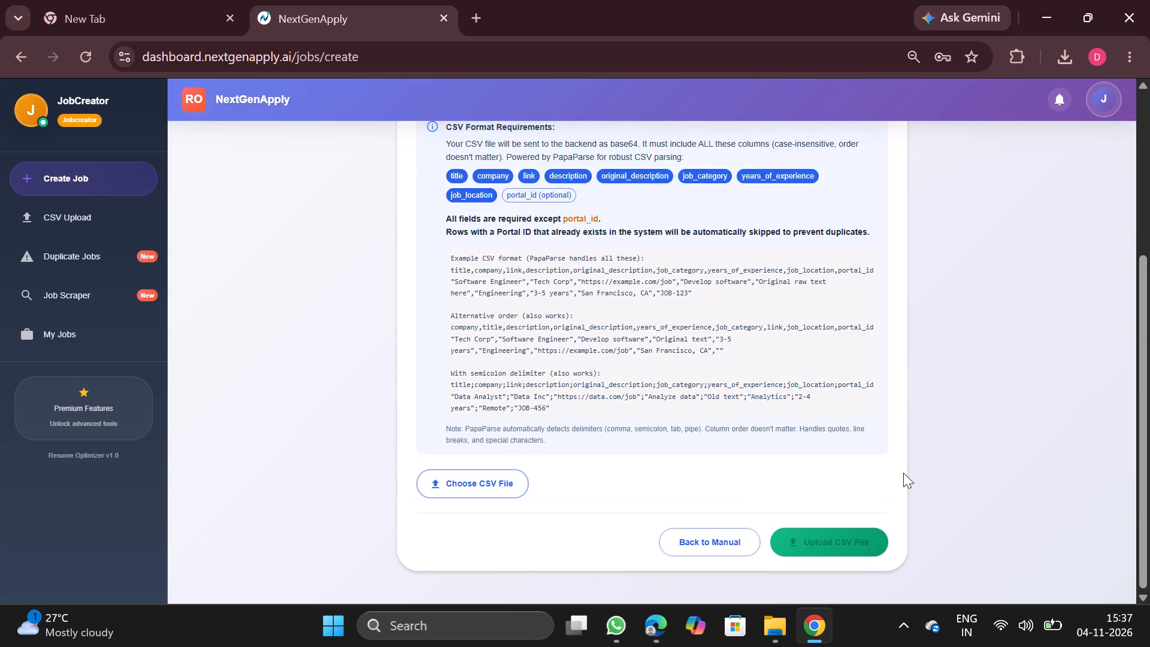
Download the processed AI Software Engineer CSV from NextGenApply's CSV upload history and open it in Excel.
scroll(710, 368, "up", 3)
left_click(146, 207)
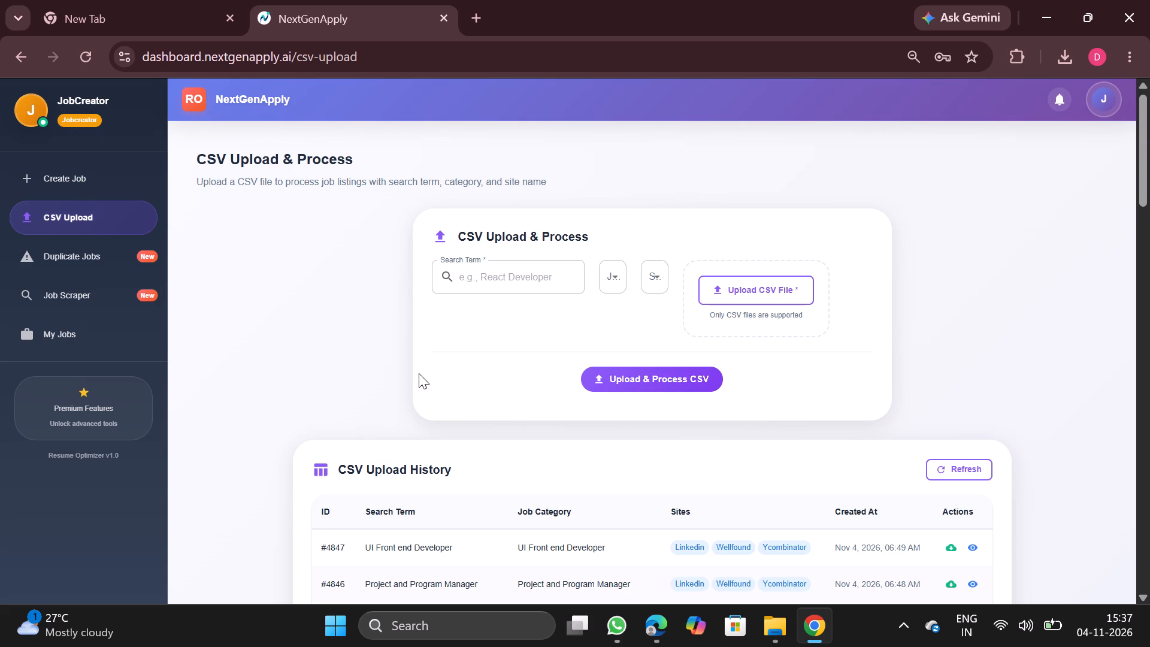
scroll(419, 373, "down", 1)
scroll(577, 453, "down", 1)
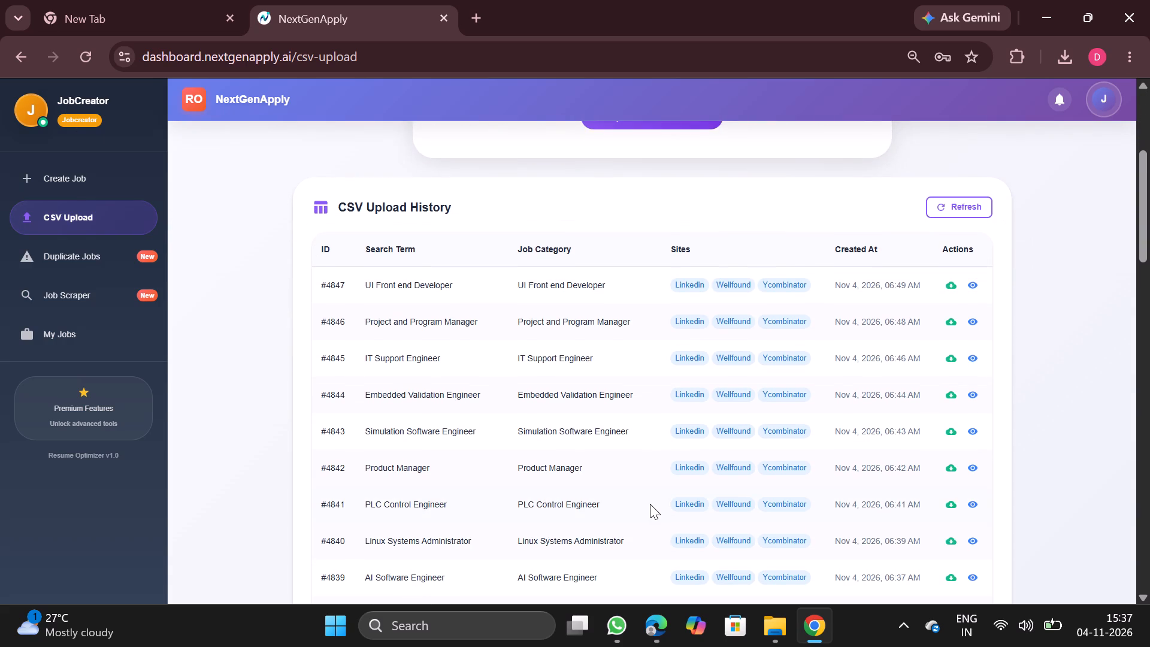
scroll(650, 504, "down", 1)
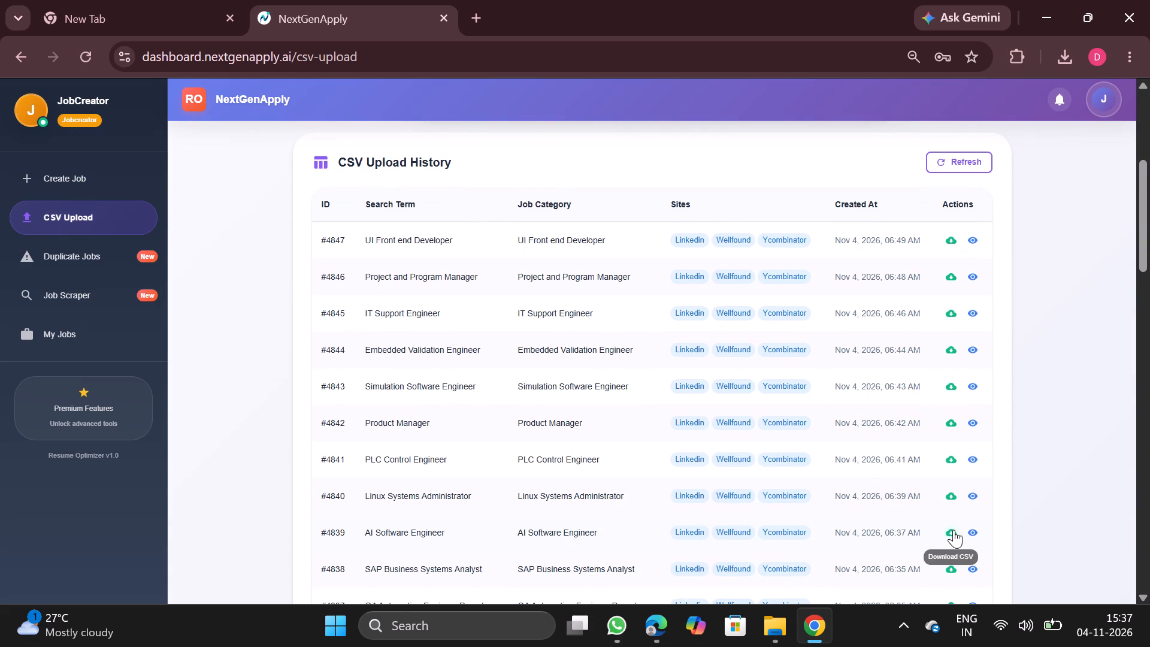
left_click(954, 530)
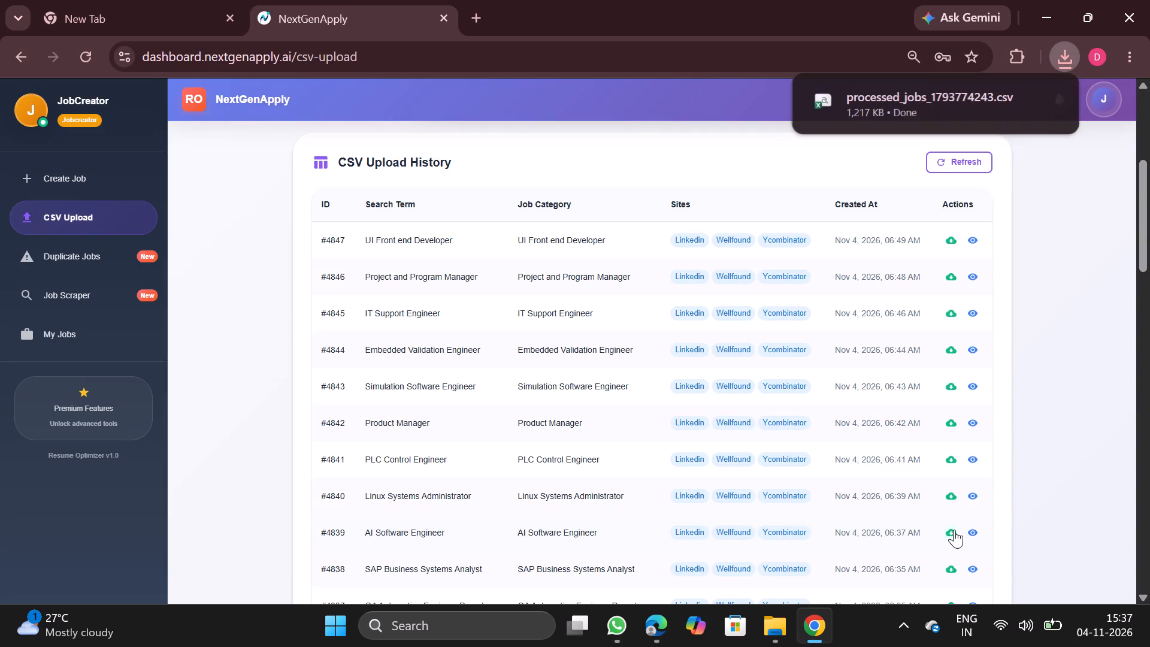
left_click(923, 108)
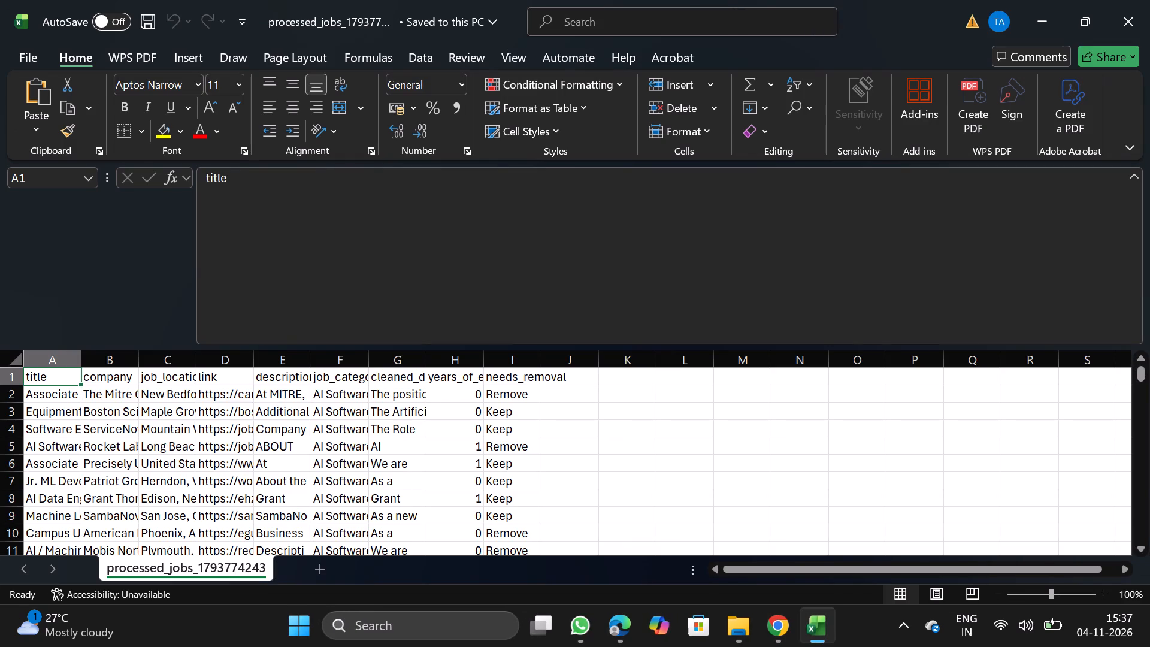
Remove duplicate rows from the whole data range, comparing only the company column.
left_click(183, 475)
key("ctrl+a")
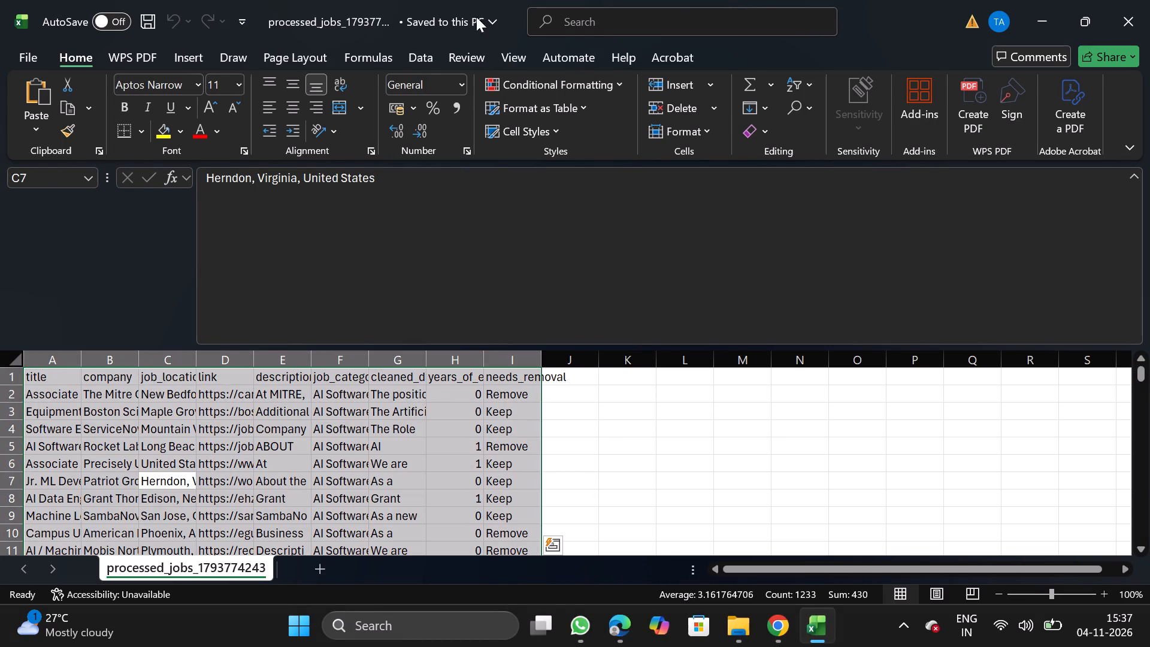
left_click_drag(422, 53, 765, 112)
left_click(765, 112)
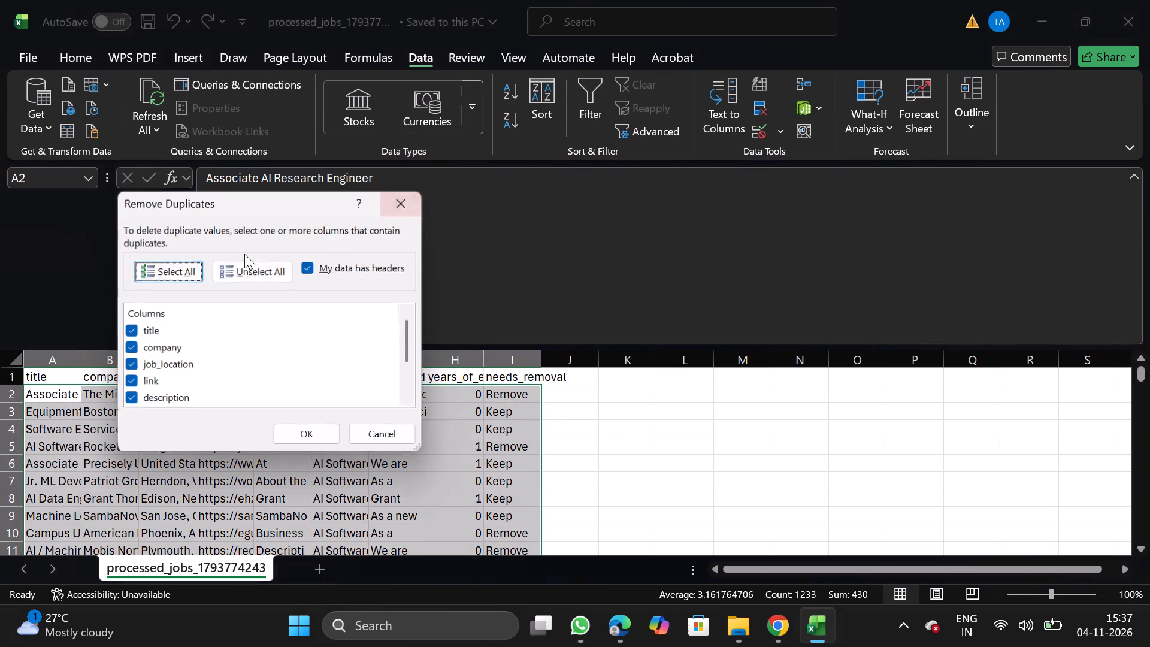
left_click(240, 261)
left_click(130, 352)
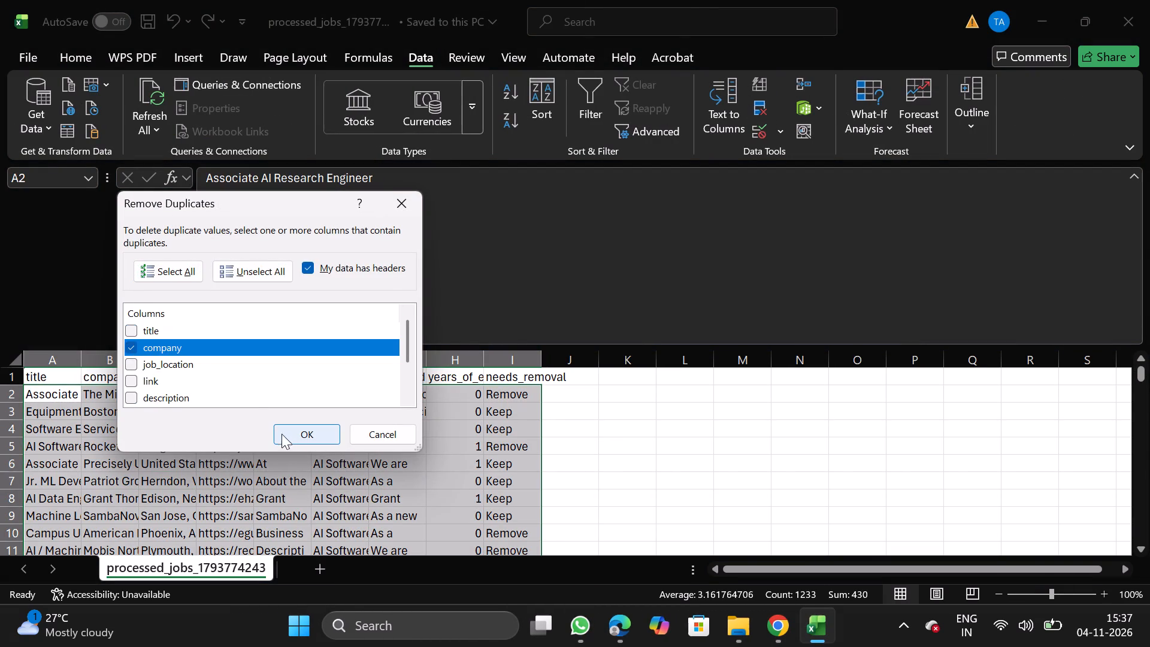
left_click(303, 436)
left_click(674, 358)
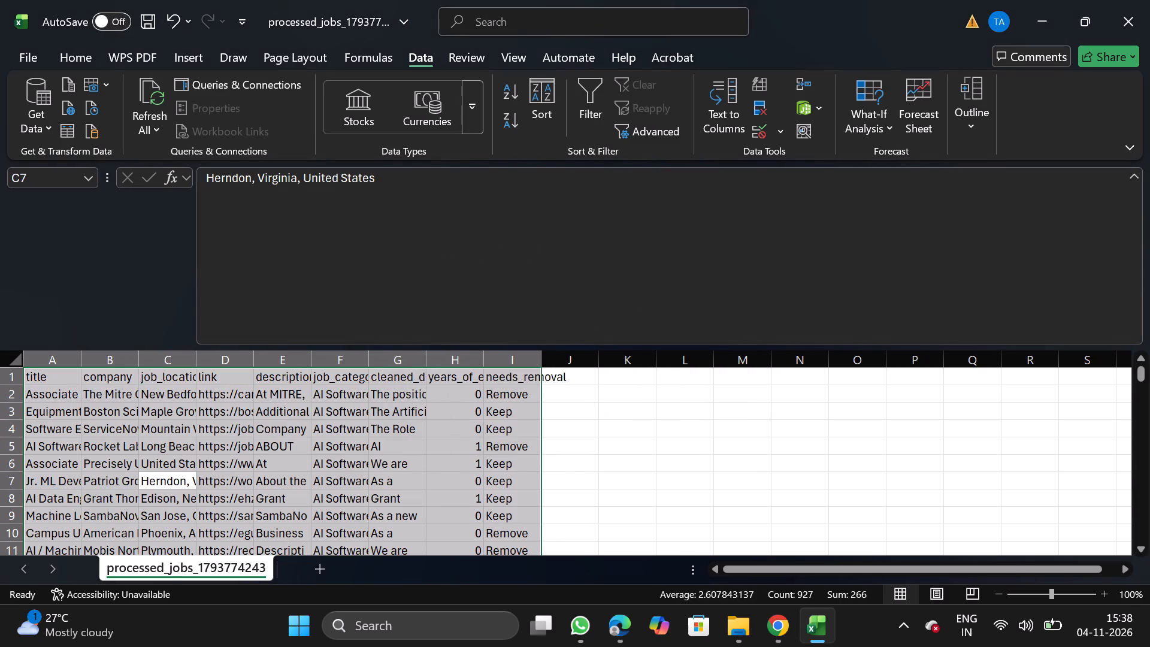
Filter the needs_removal column to show only Remove and delete all of the filtered rows.
left_click(504, 375)
left_click(592, 106)
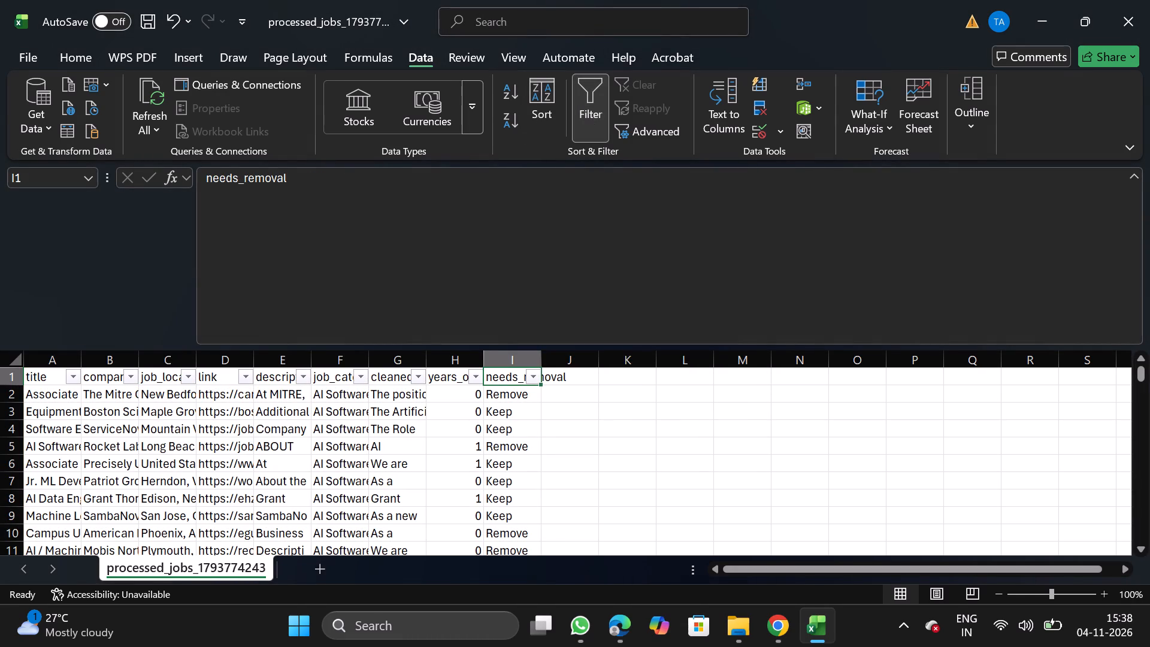
left_click(535, 379)
left_click_drag(344, 422, 414, 537)
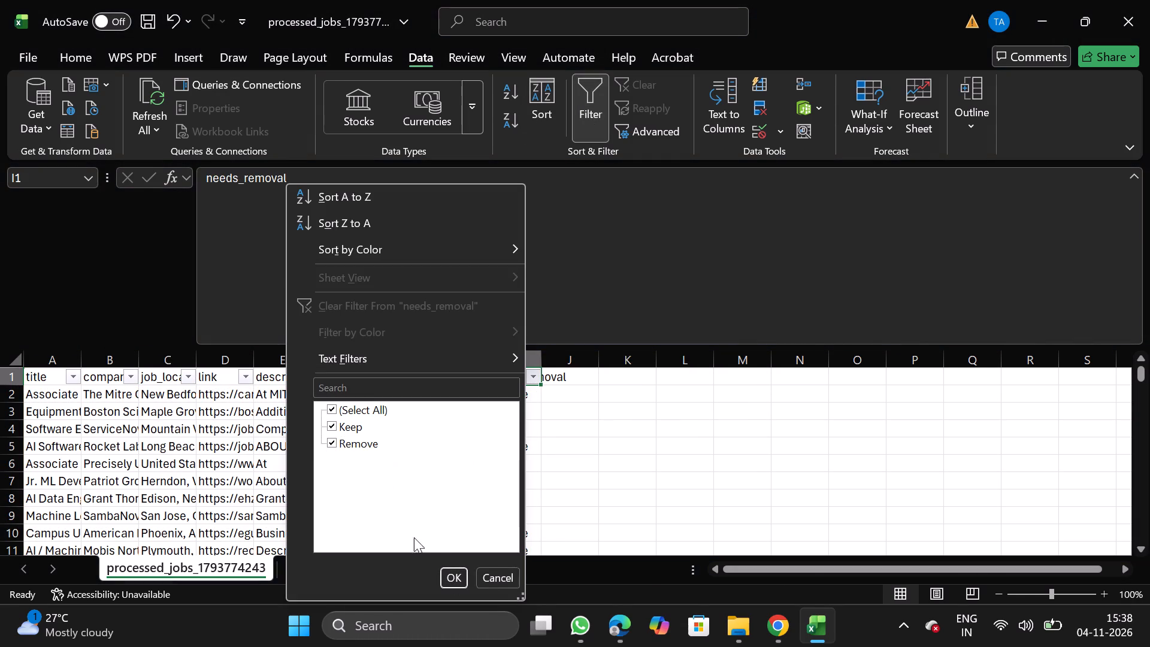
left_click_drag(414, 537, 338, 433)
left_click(338, 433)
left_click(450, 576)
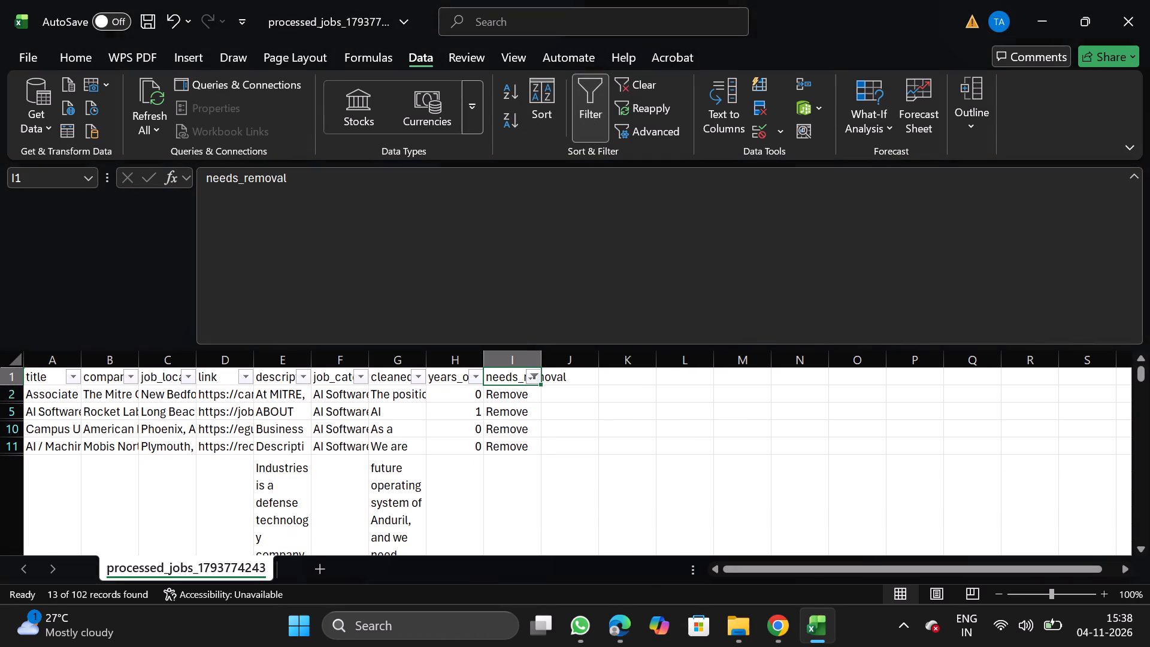
left_click(0, 394)
key("ctrl+shift+Down")
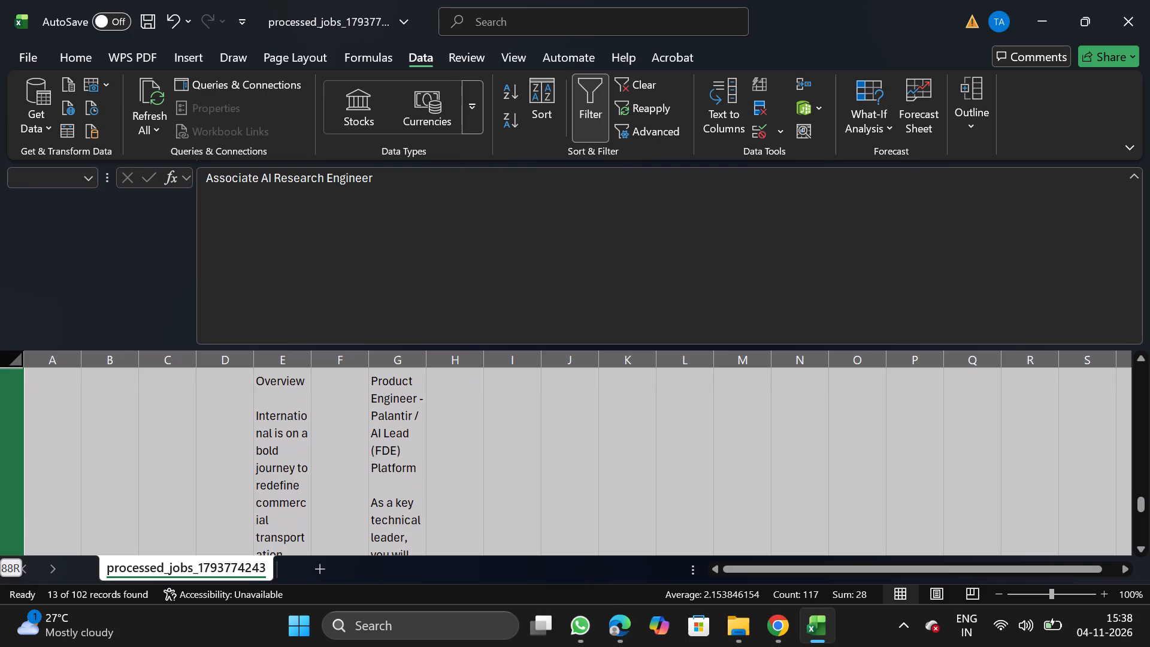
right_click(83, 419)
left_click(165, 265)
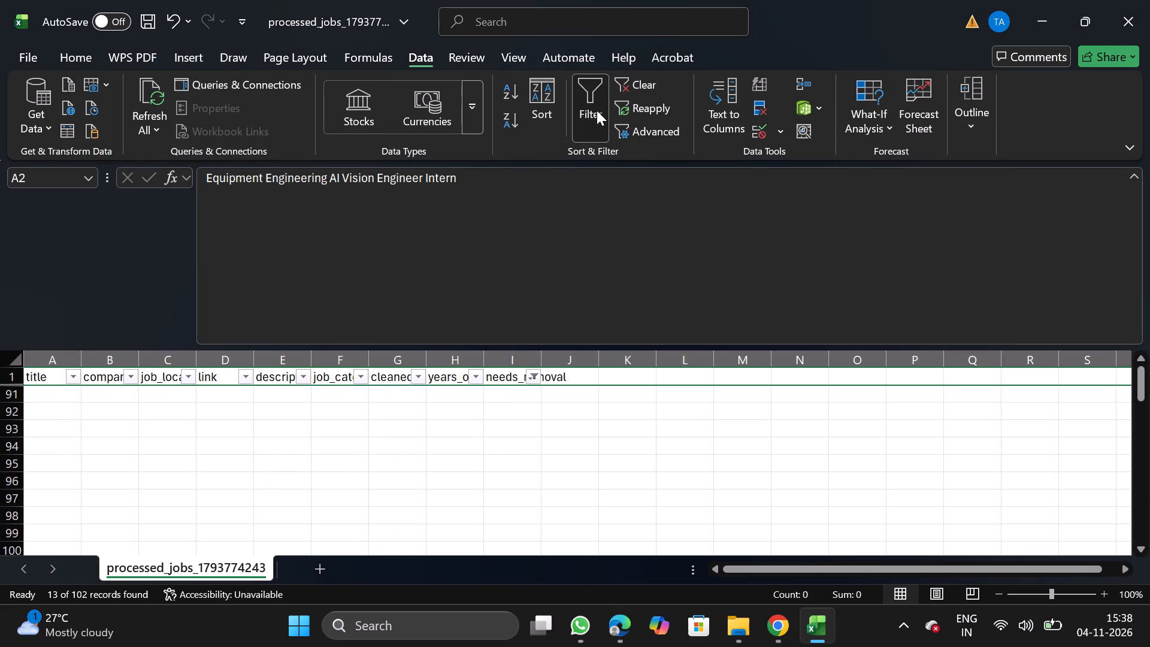
Clear the existing filter, filter years_of_experience to show only 8, delete all the filtered rows, and remove the filter.
left_click(597, 110)
left_click(459, 369)
left_click(584, 117)
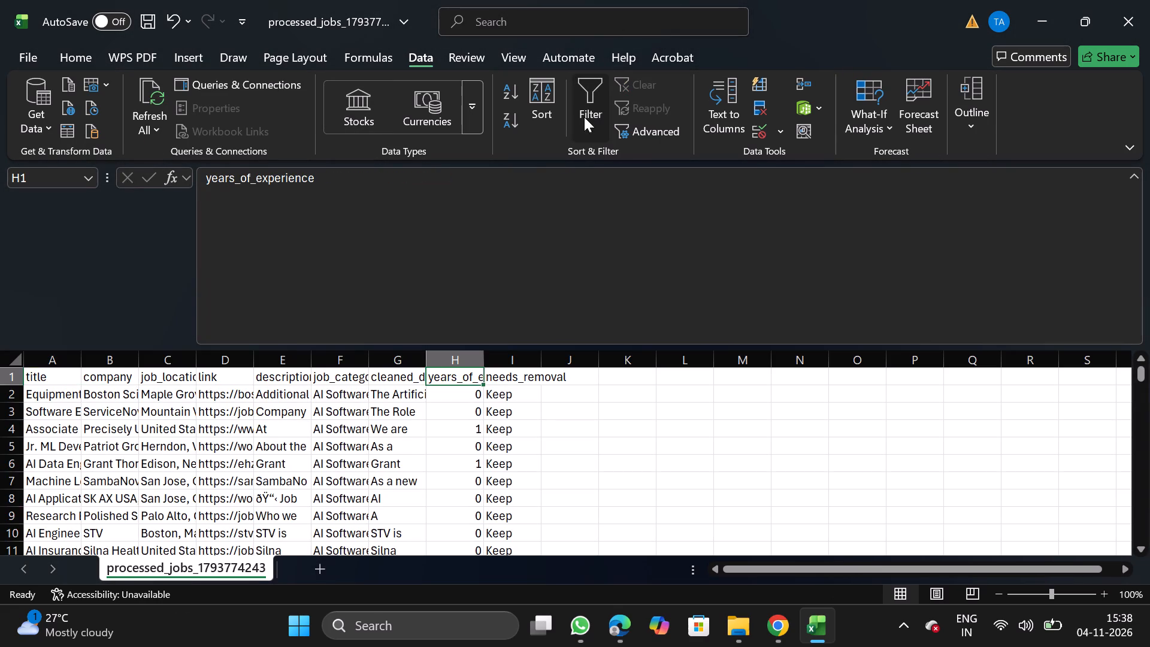
left_click(478, 380)
left_click(307, 412)
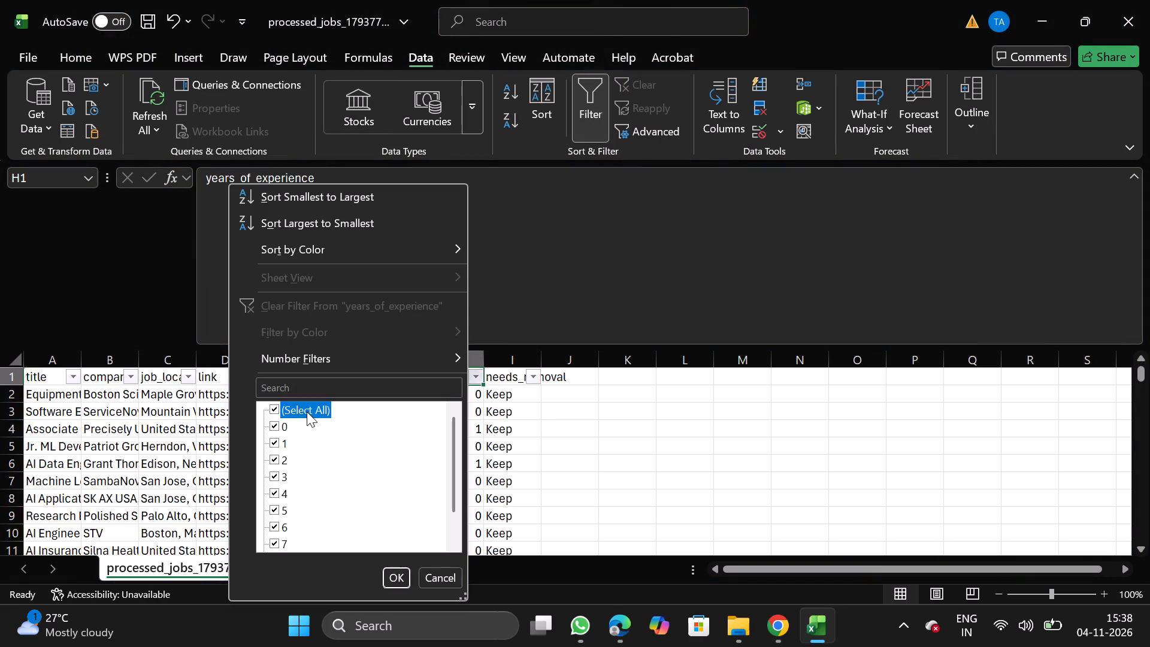
scroll(296, 530, "down", 1)
left_click(275, 526)
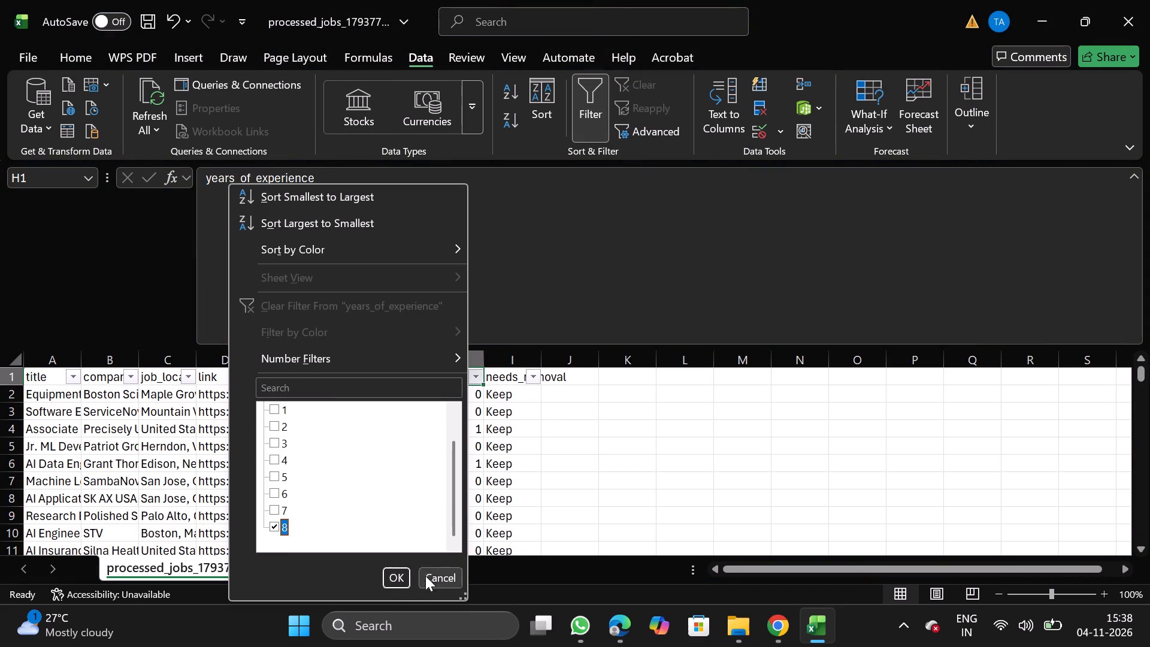
left_click(395, 583)
left_click(0, 413)
key("ctrl+shift+Down")
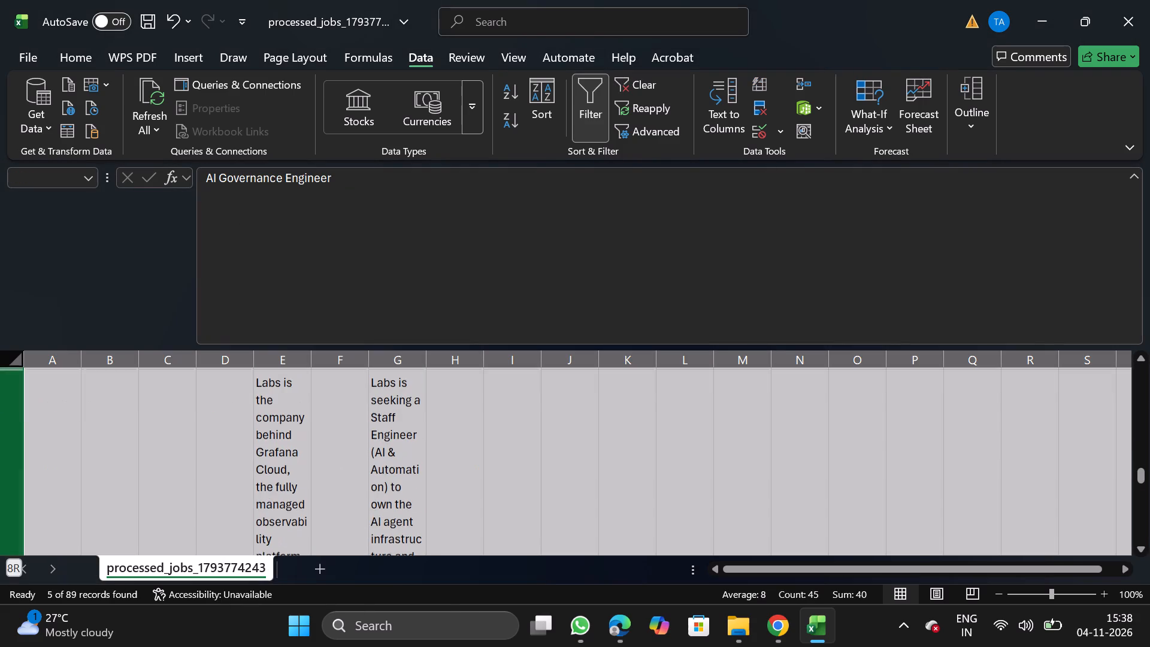
right_click(95, 456)
left_click(180, 303)
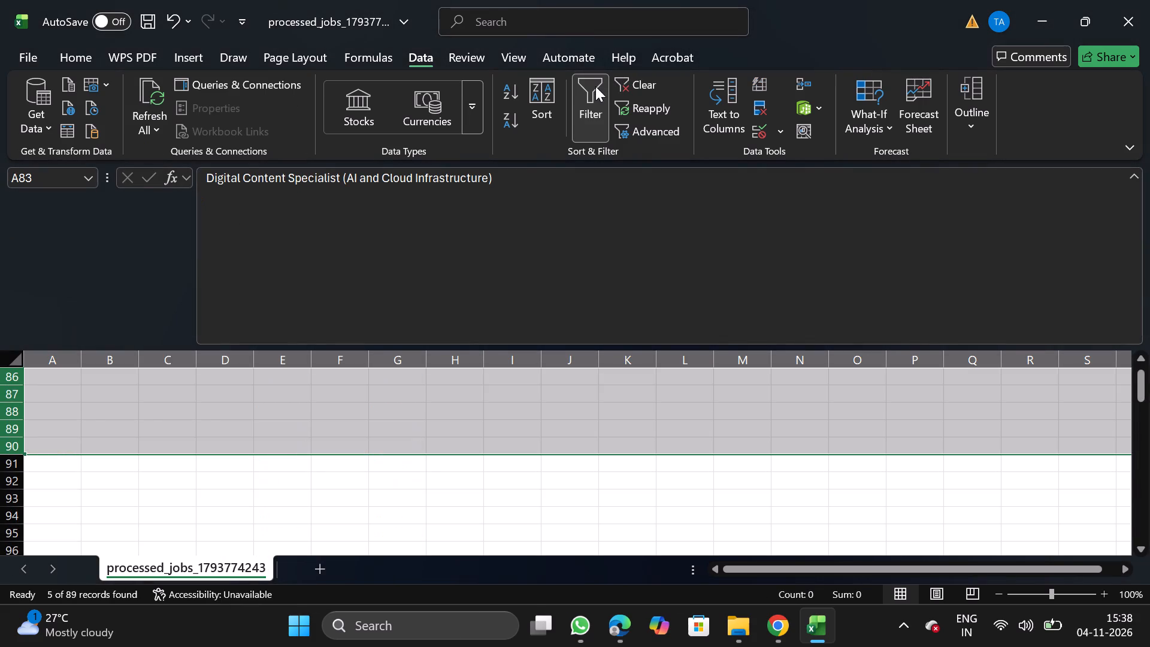
left_click(595, 86)
Delete the entire needs_removal column.
left_click_drag(1142, 529, 1093, 165)
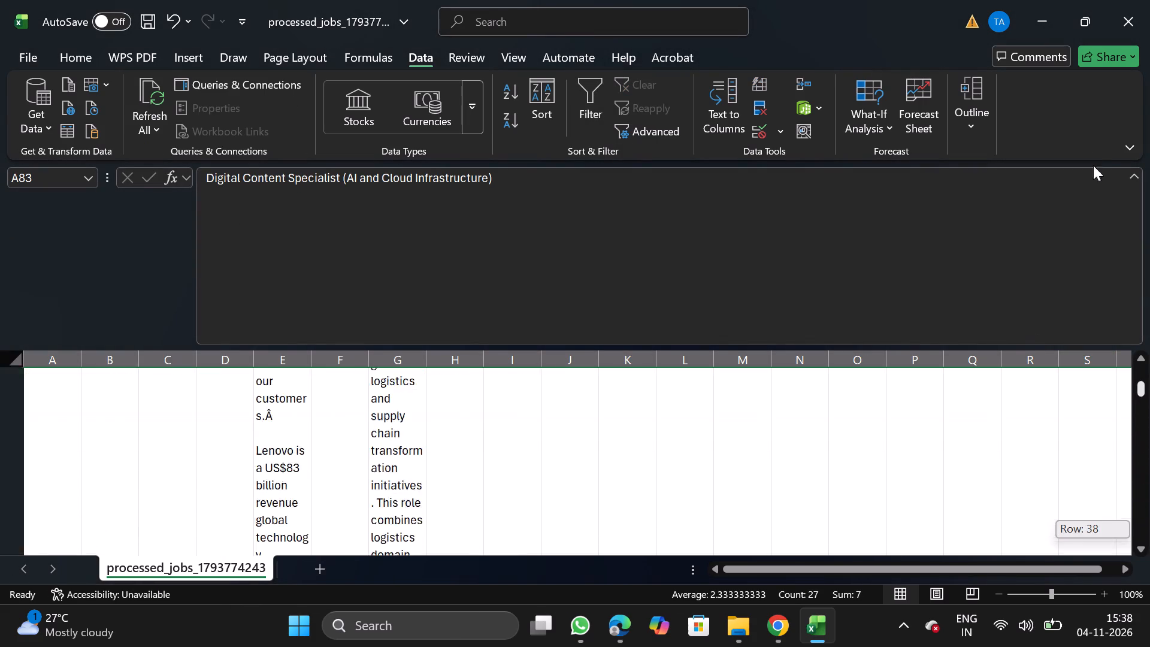
left_click_drag(1093, 165, 1093, 156)
left_click(528, 360)
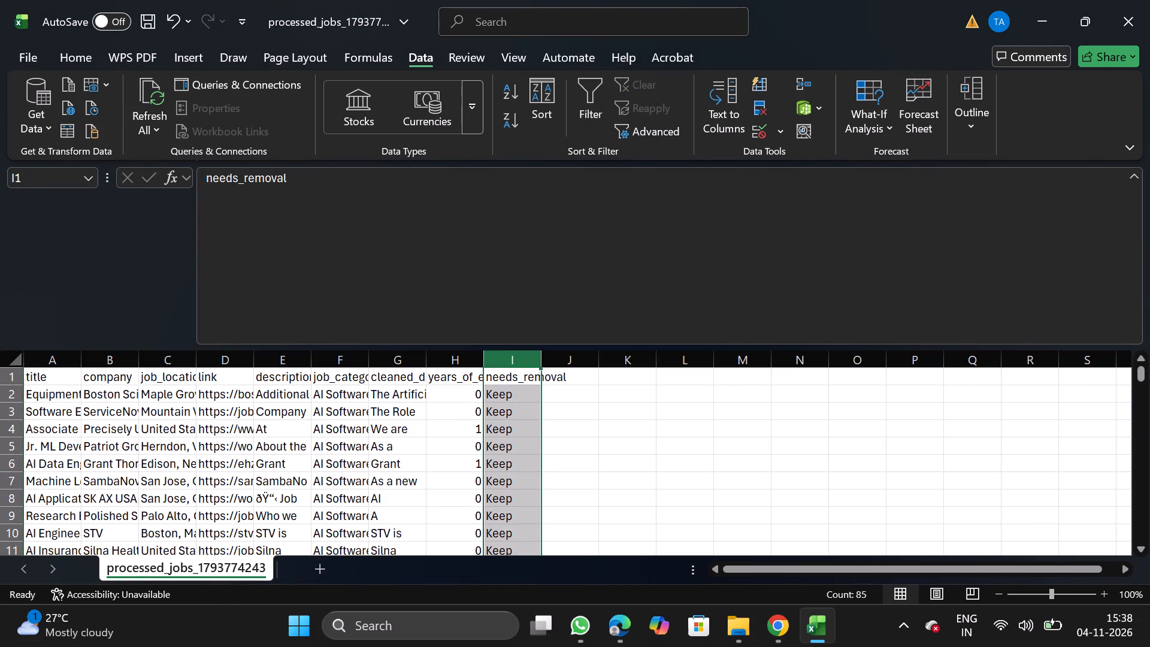
right_click(523, 431)
left_click(622, 286)
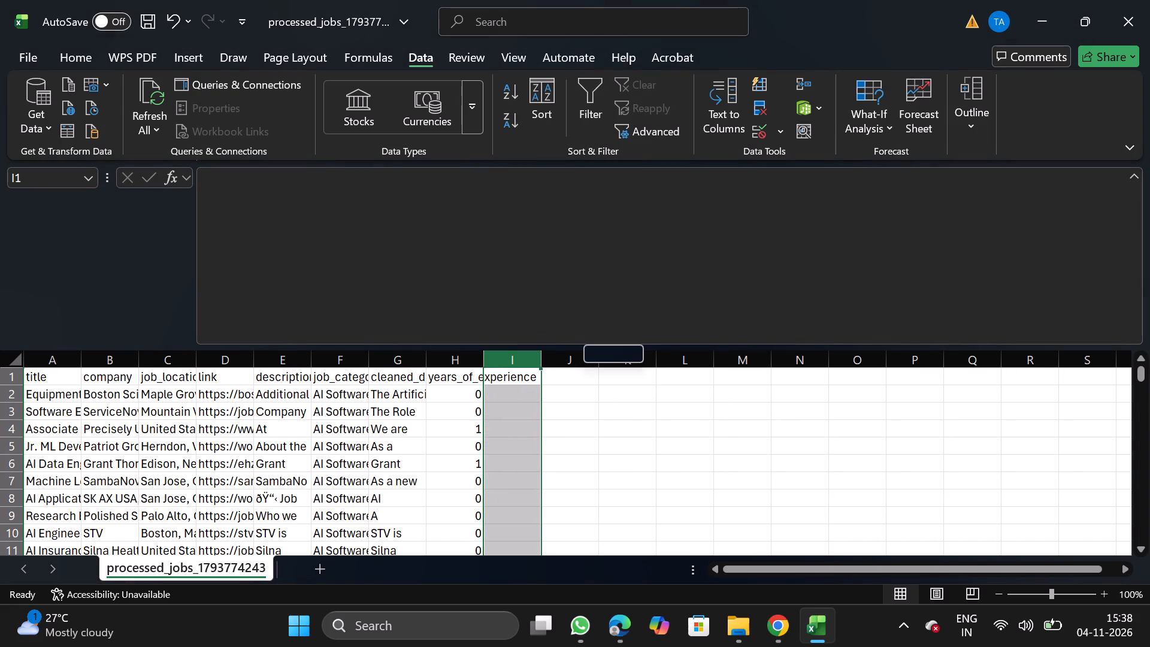
Move the link column to the end of the table, directly after years_of_experience.
left_click(231, 365)
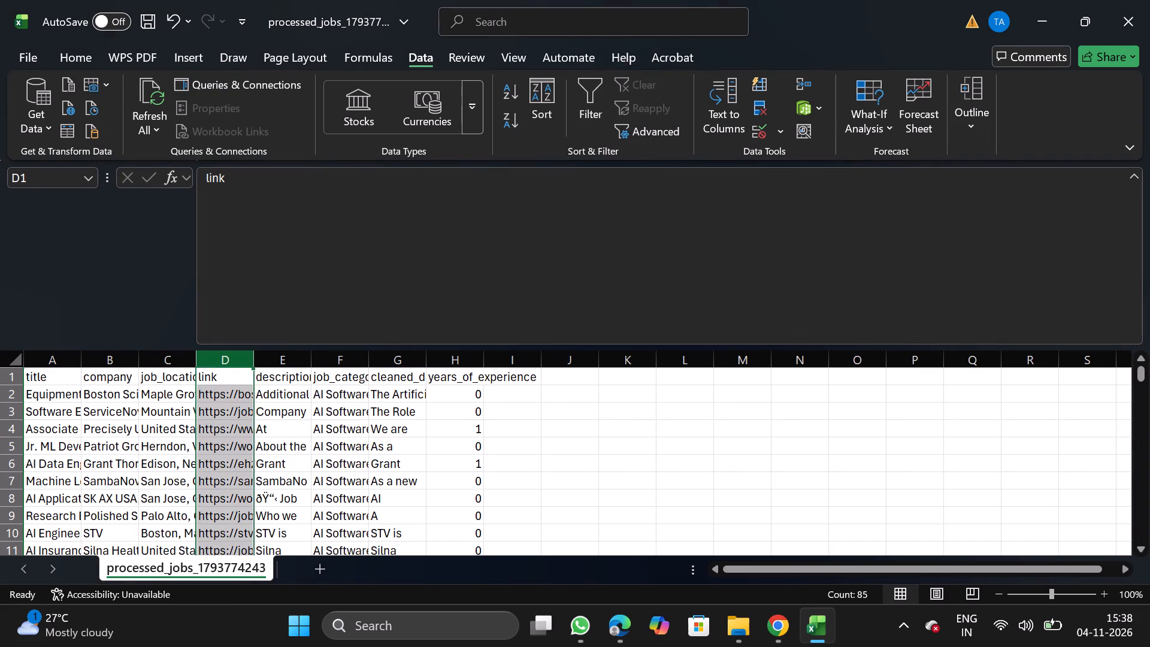
key("ctrl+x")
left_click_drag(517, 355, 541, 458)
right_click(541, 458)
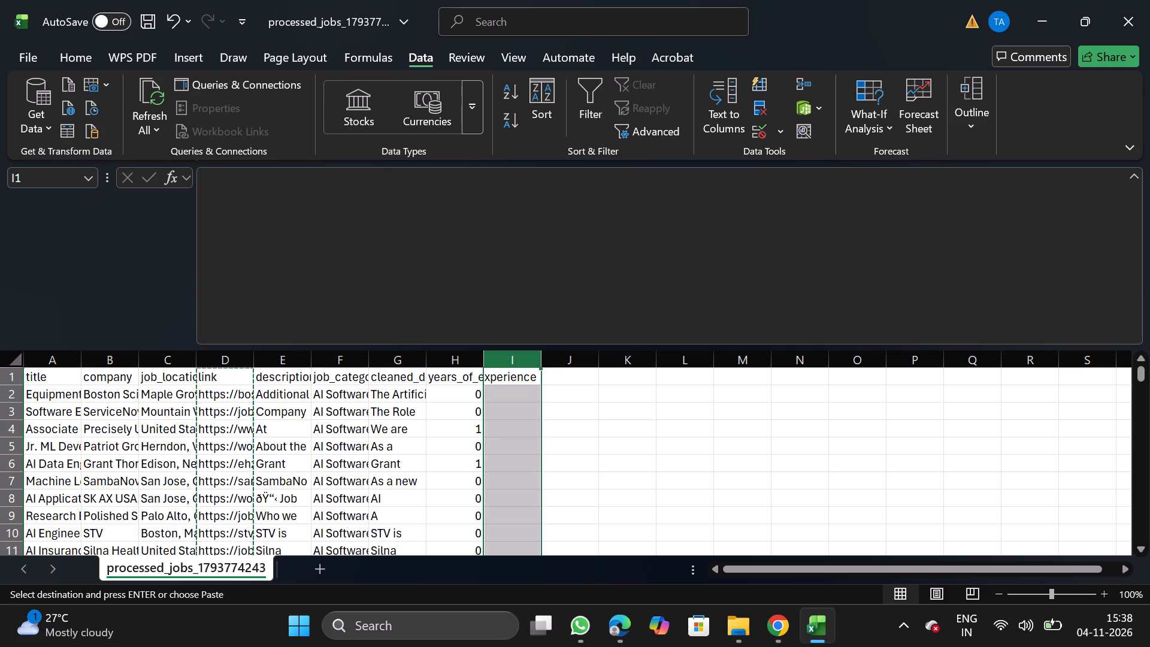
right_click(494, 441)
left_click(594, 269)
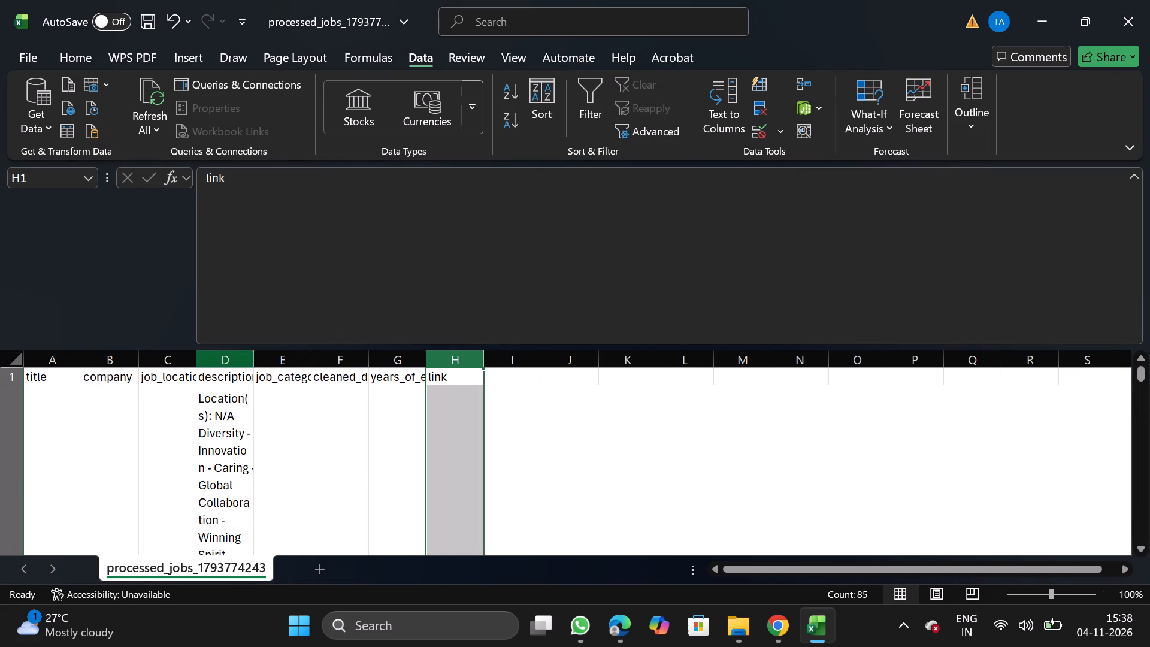
Move the job_category column to the start of the table, before title.
left_click(284, 361)
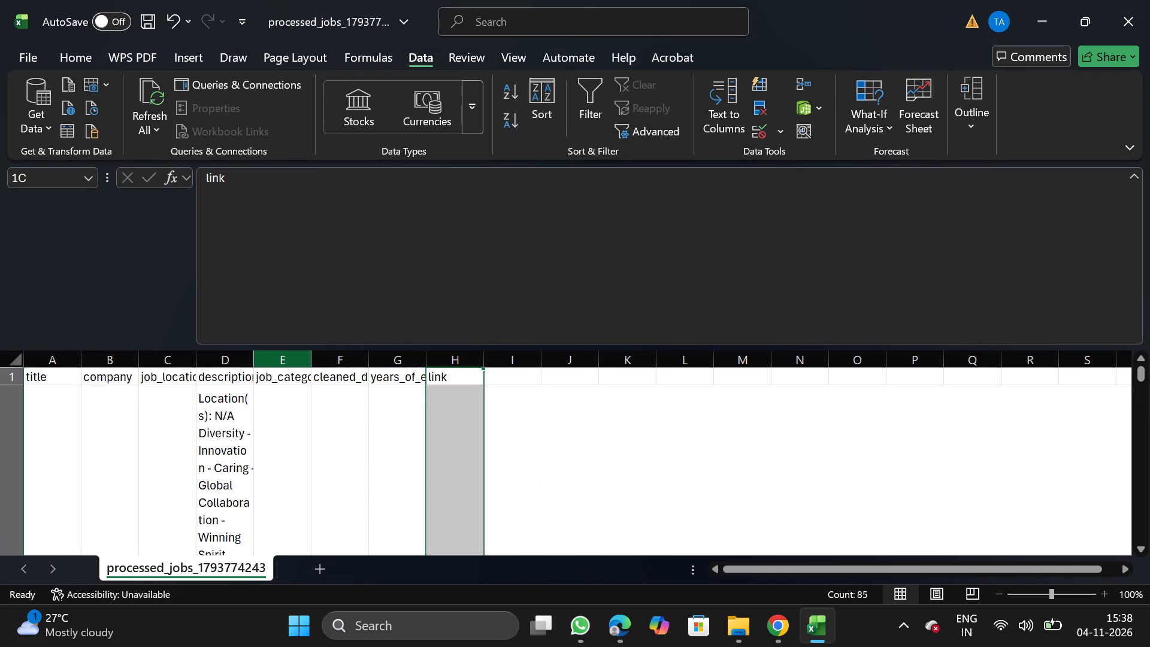
key("ctrl+x")
left_click(53, 361)
right_click(46, 427)
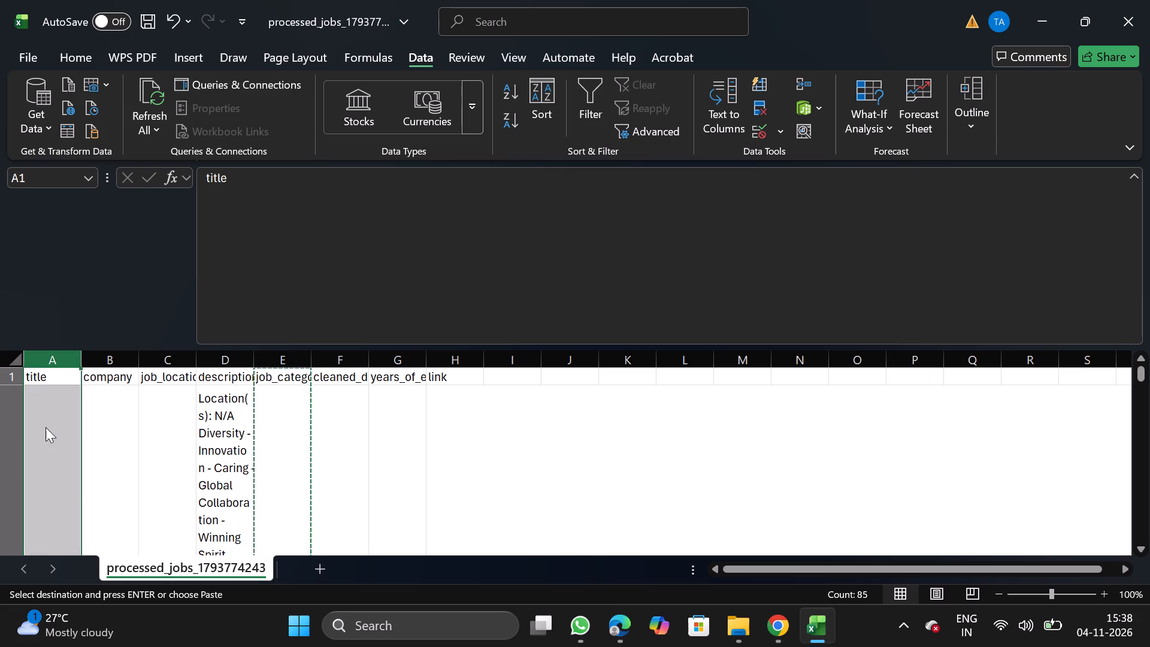
left_click(137, 247)
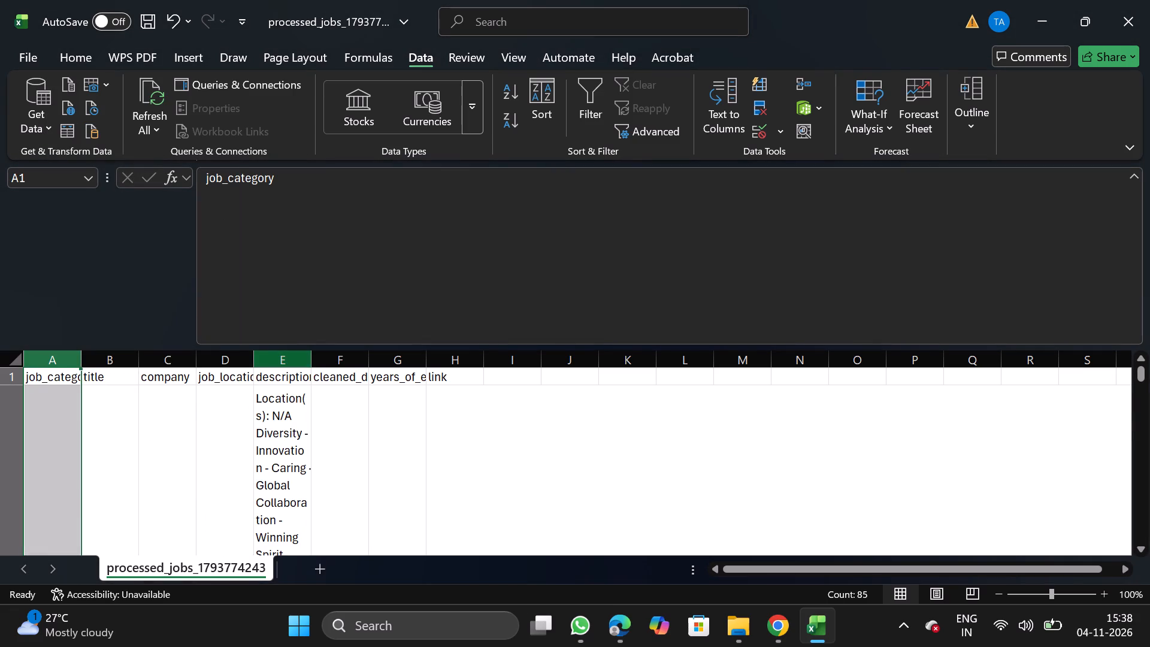
Turn off text wrapping for the description and cleaned_description columns.
left_click(285, 362)
key("shift+Right")
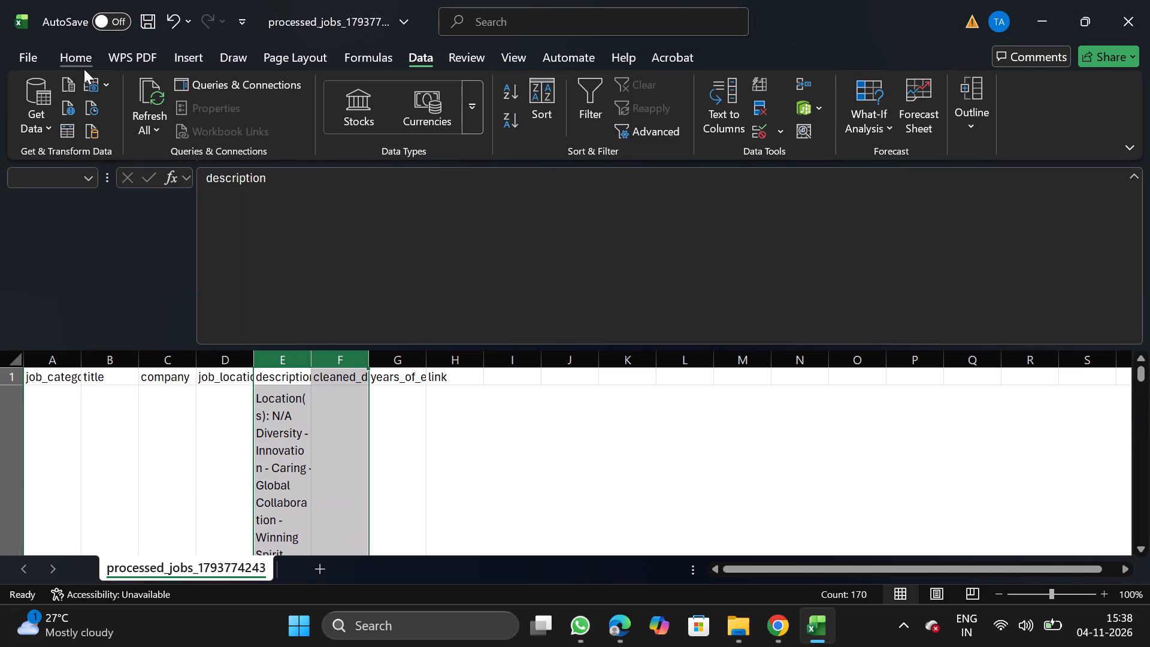
left_click(81, 65)
left_click(373, 152)
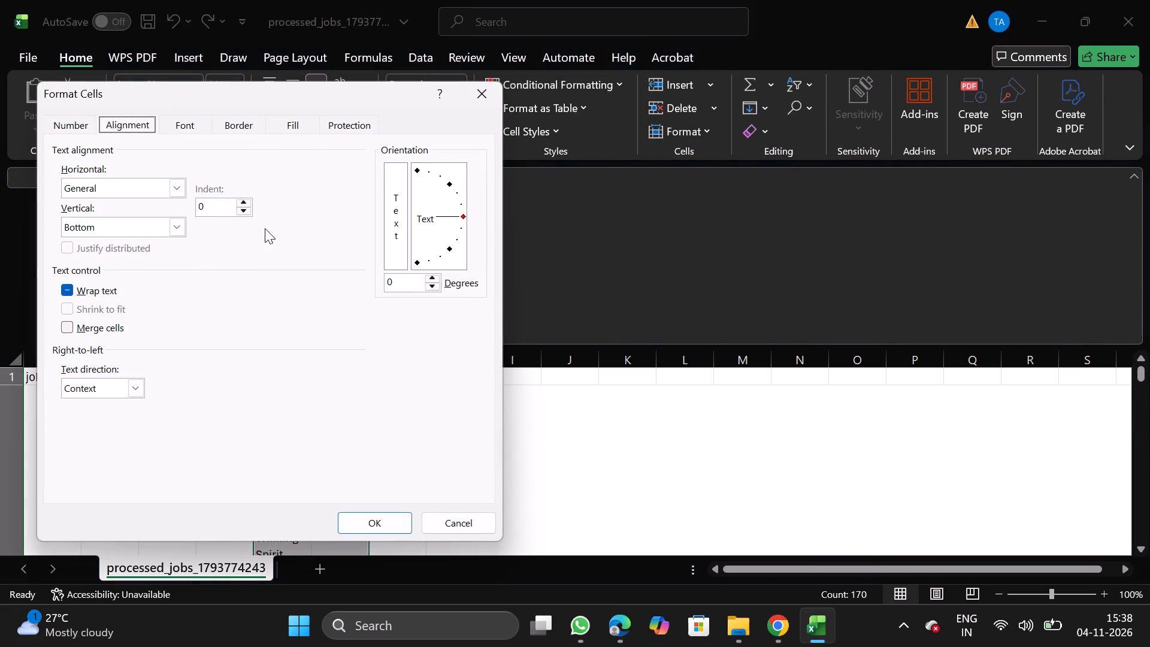
double_click(99, 292)
left_click(386, 519)
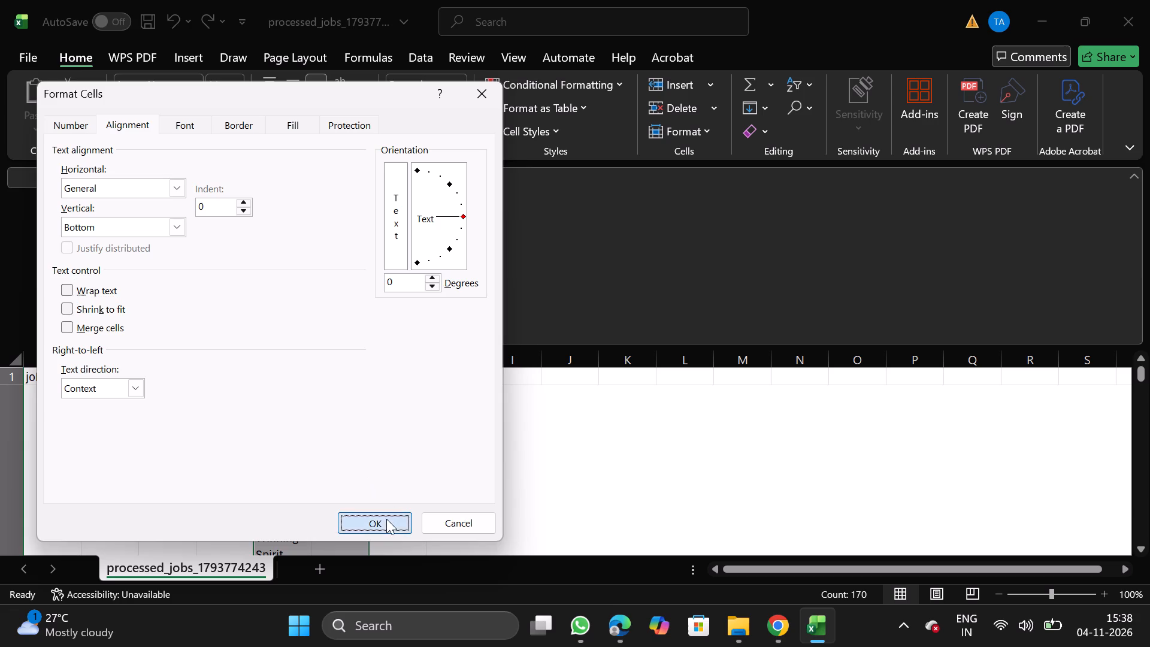
Move the years_of_experience column directly before the description column.
left_click_drag(384, 376, 399, 355)
left_click(399, 355)
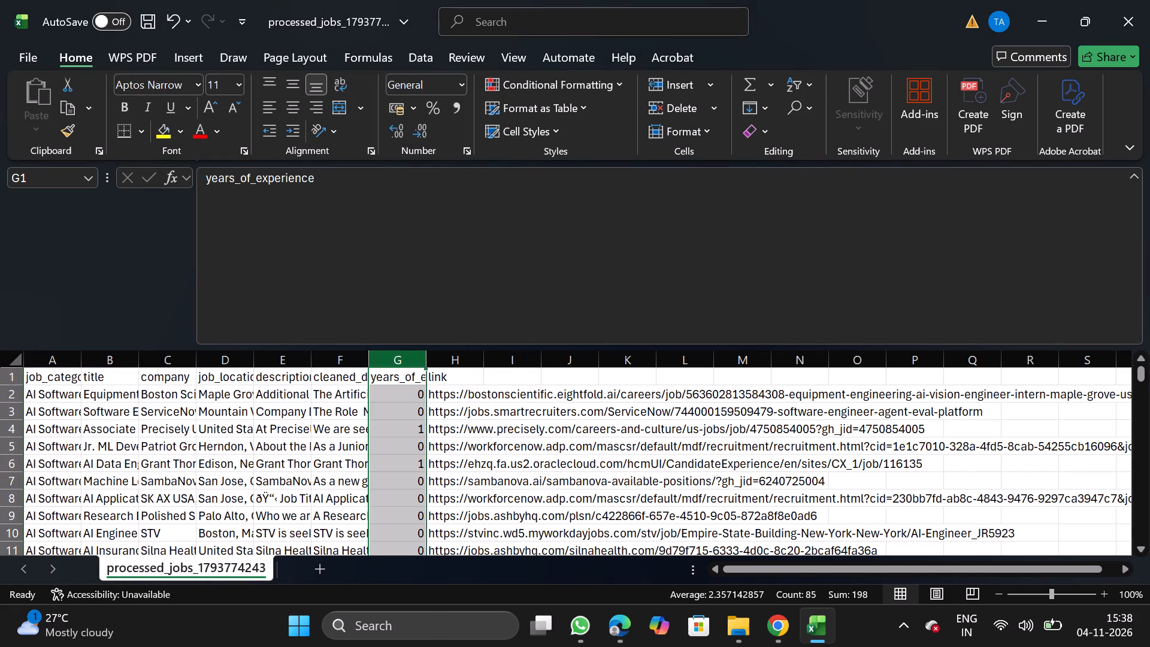
key("ctrl+x")
left_click(282, 359)
right_click(283, 430)
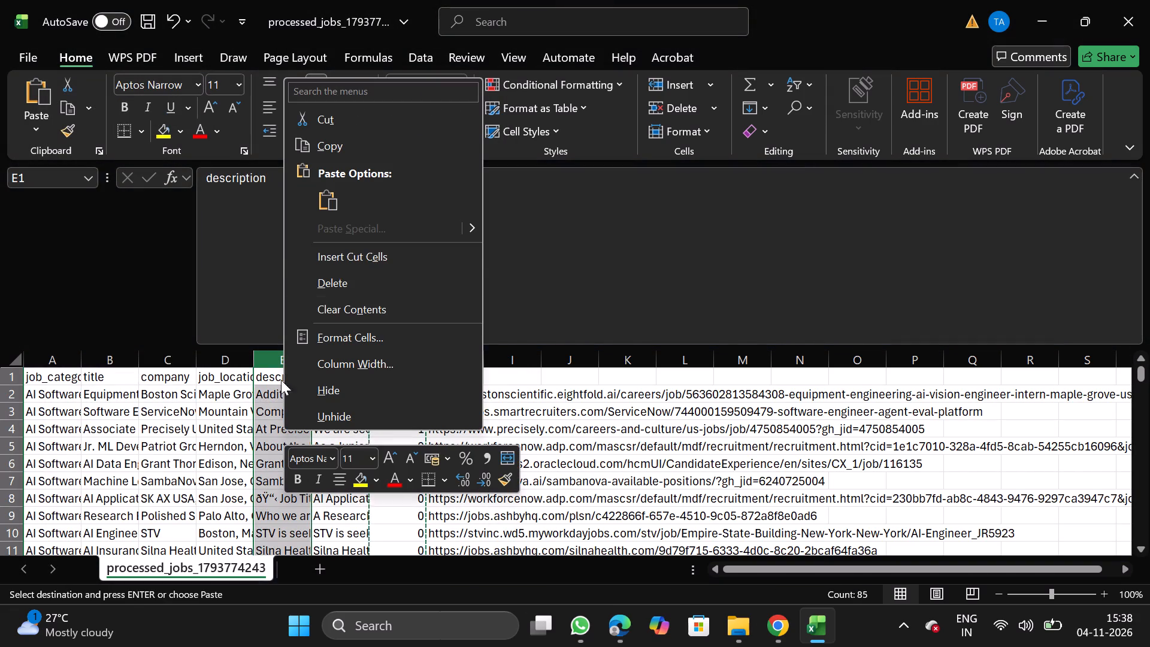
left_click(376, 259)
Rename the cleaned_description header as description, reusing the name copied from the neighbouring description header.
left_click(342, 372)
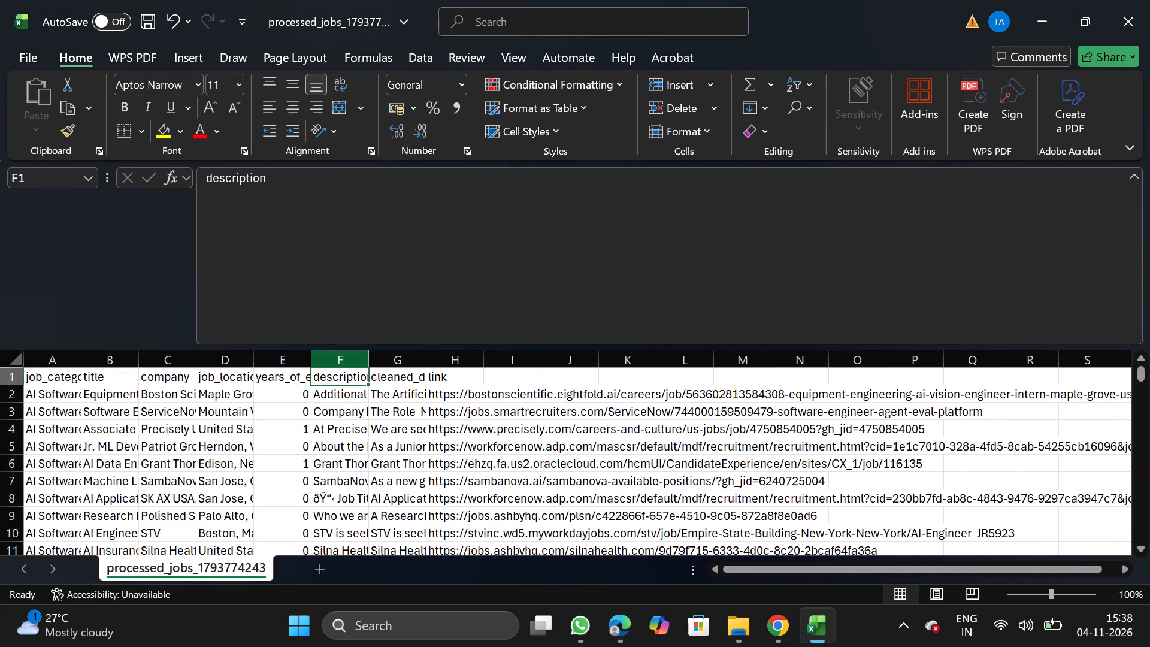
left_click_drag(207, 177, 289, 181)
key("ctrl+c")
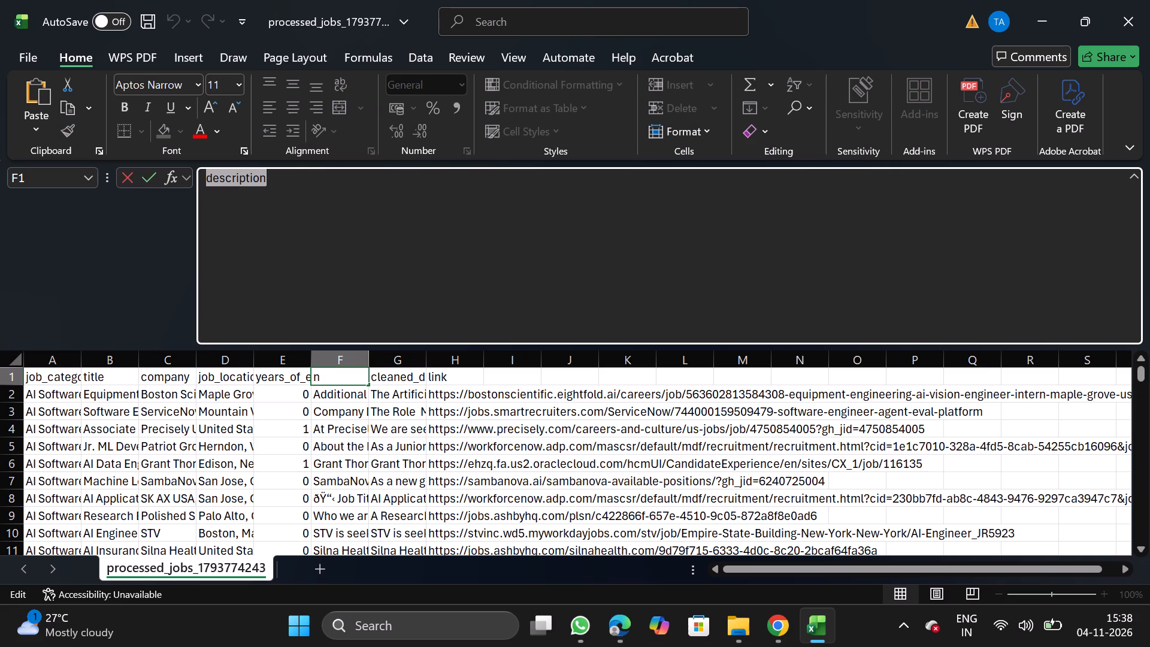
left_click(379, 368)
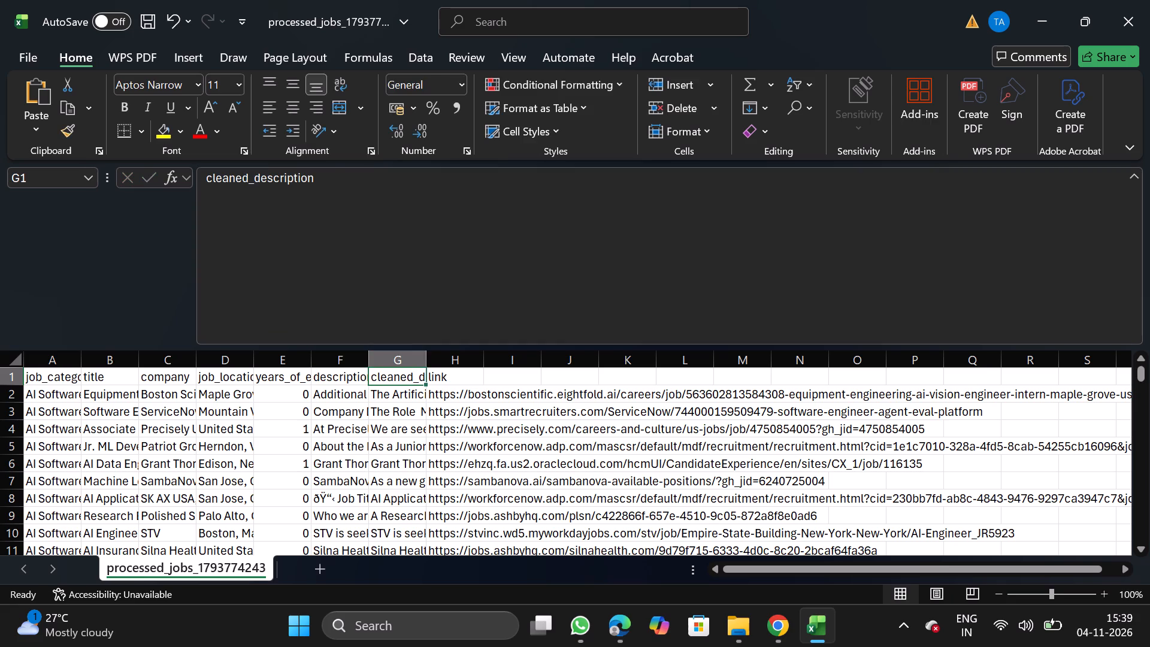
left_click(475, 289)
key("BackSpace")
key("BackSpace")
key("BackSpace")
key("BackSpace")
key("BackSpace")
key("BackSpace")
key("BackSpace")
key("BackSpace")
key("BackSpace")
key("BackSpace")
key("BackSpace")
key("BackSpace")
key("BackSpace")
key("BackSpace")
key("BackSpace")
key("BackSpace")
key("BackSpace")
key("BackSpace")
key("BackSpace")
key("BackSpace")
key("ctrl+v")
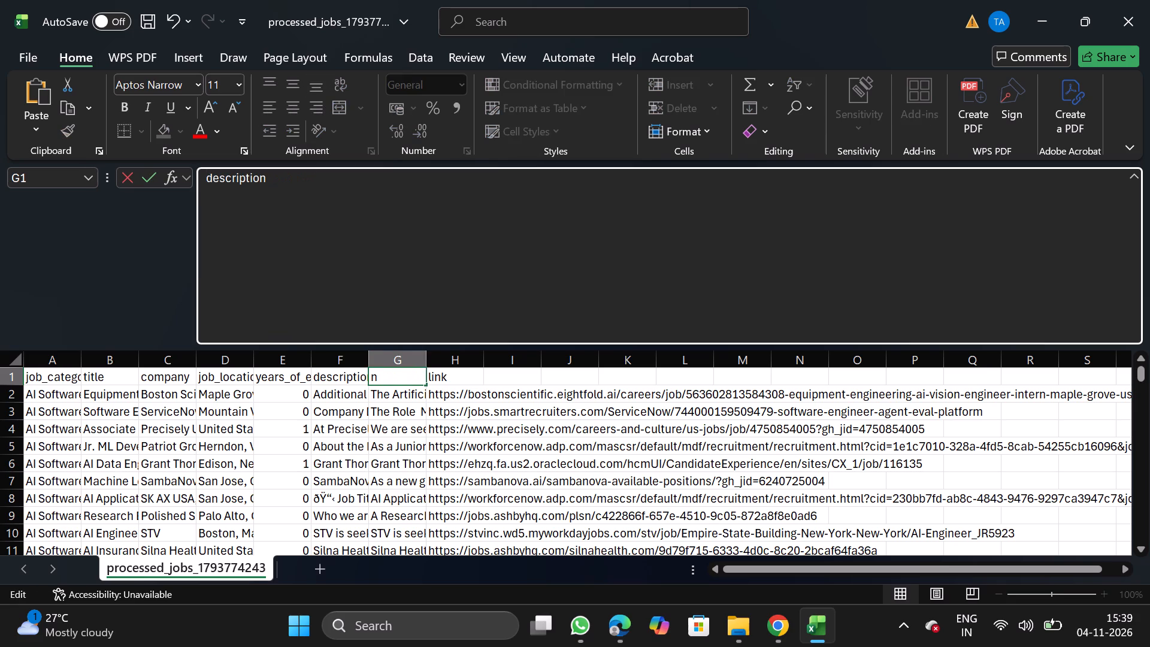
Rename the description header in F1 as original_description, copying the name from NextGenApply's bulk upload requirements in Chrome and returning to Excel.
left_click(338, 379)
left_click(450, 304)
key("BackSpace")
key("BackSpace")
key("BackSpace")
key("BackSpace")
key("BackSpace")
key("BackSpace")
key("BackSpace")
key("BackSpace")
key("BackSpace")
key("BackSpace")
key("BackSpace")
key("BackSpace")
key("BackSpace")
key("BackSpace")
key("BackSpace")
key("BackSpace")
key("BackSpace")
key("BackSpace")
key("BackSpace")
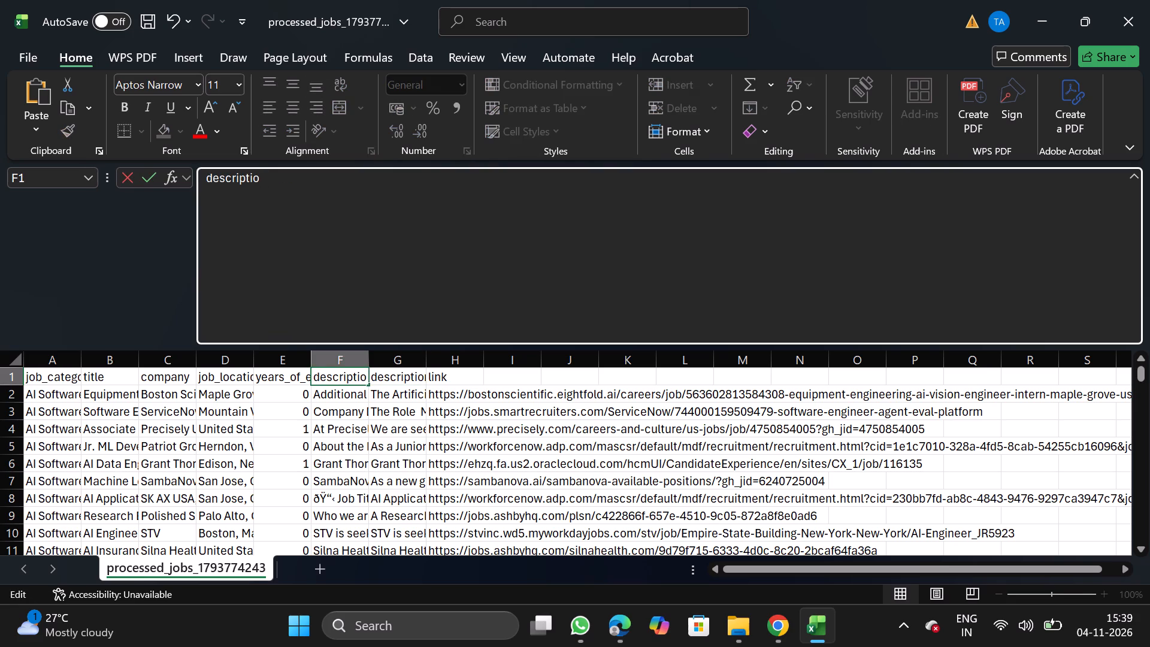
left_click(776, 621)
left_click(112, 181)
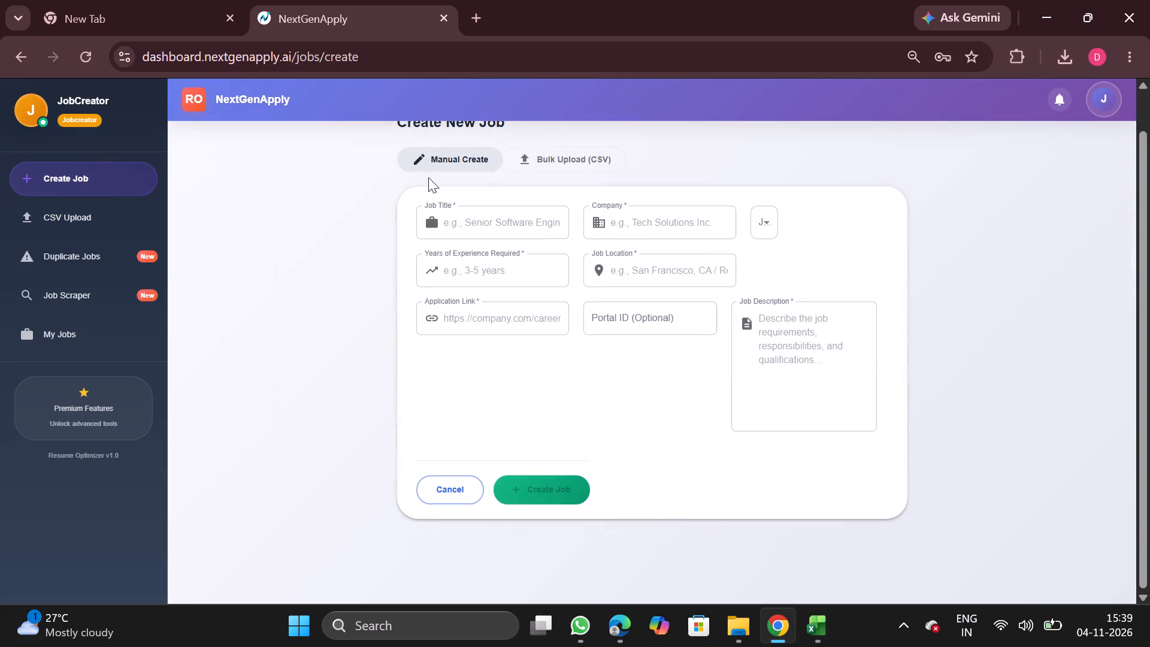
left_click(564, 156)
double_click(644, 292)
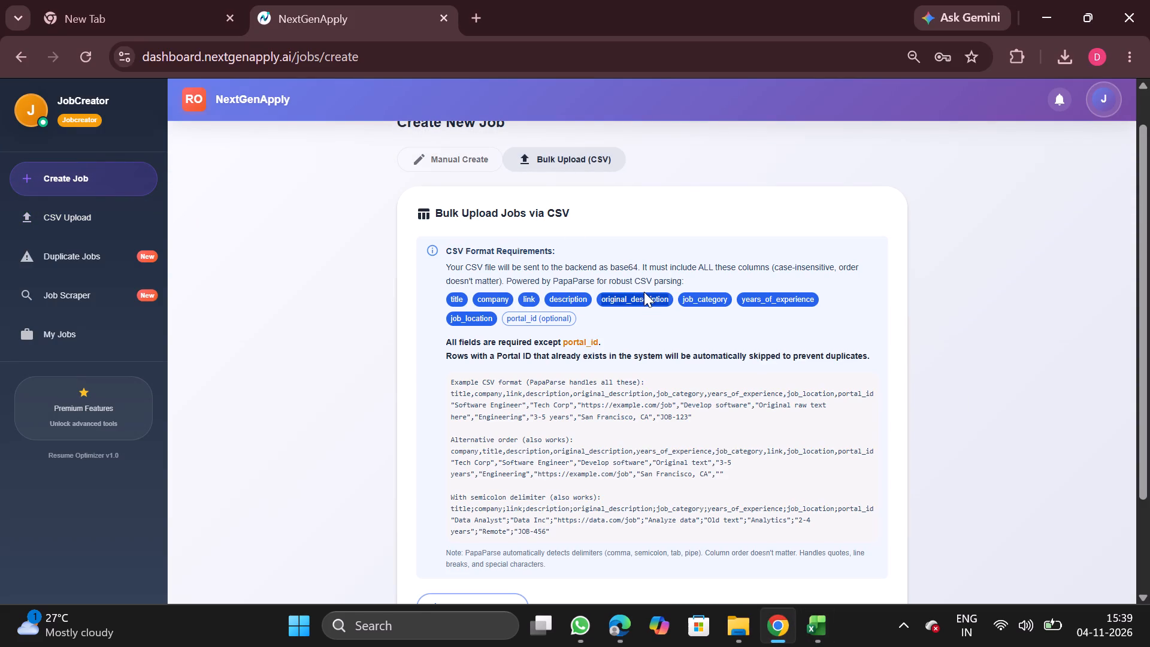
key("ctrl+c")
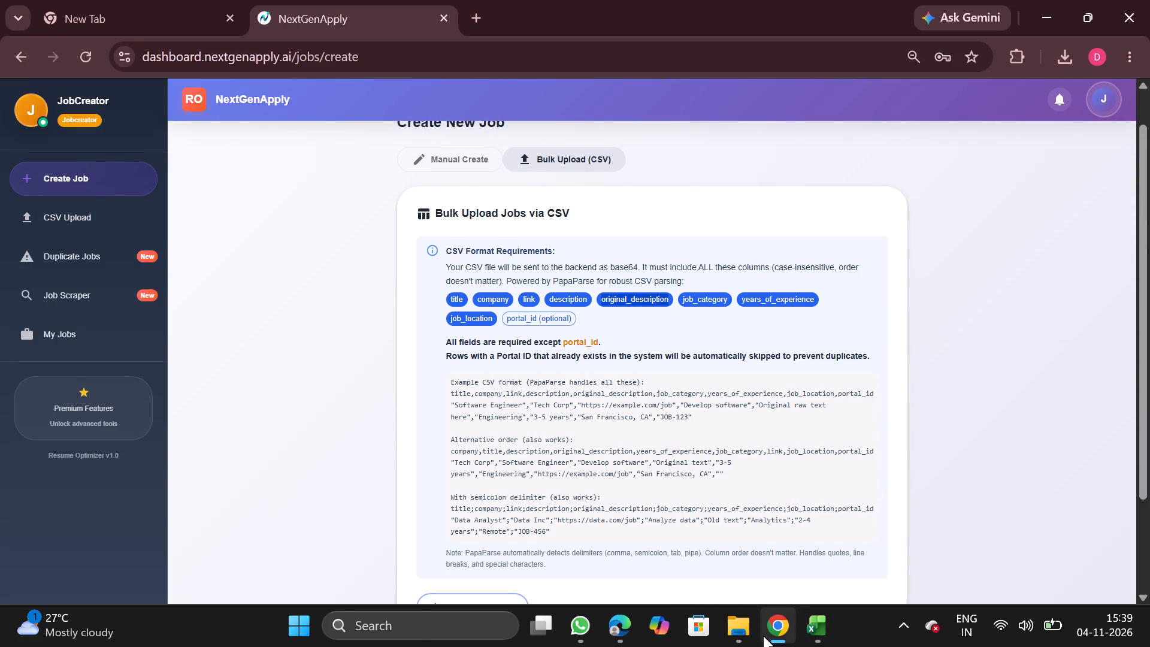
left_click(763, 636)
key("ctrl+v")
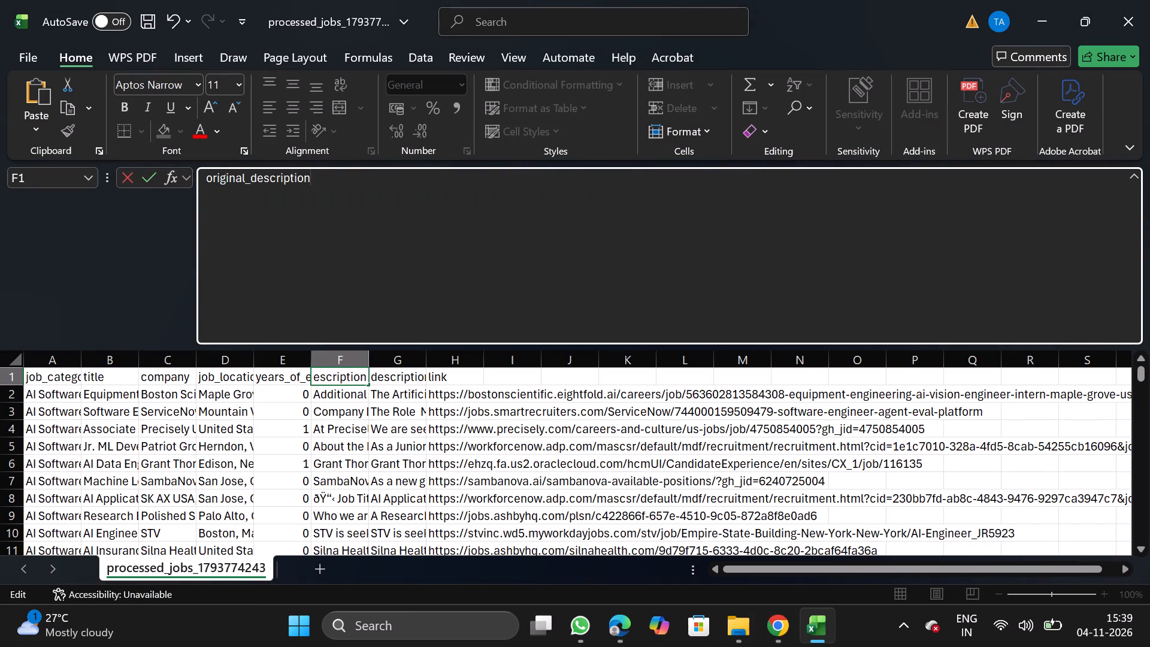
Replace all United States entries in the job_location column with Remote, matching entire cell contents.
left_click(229, 365)
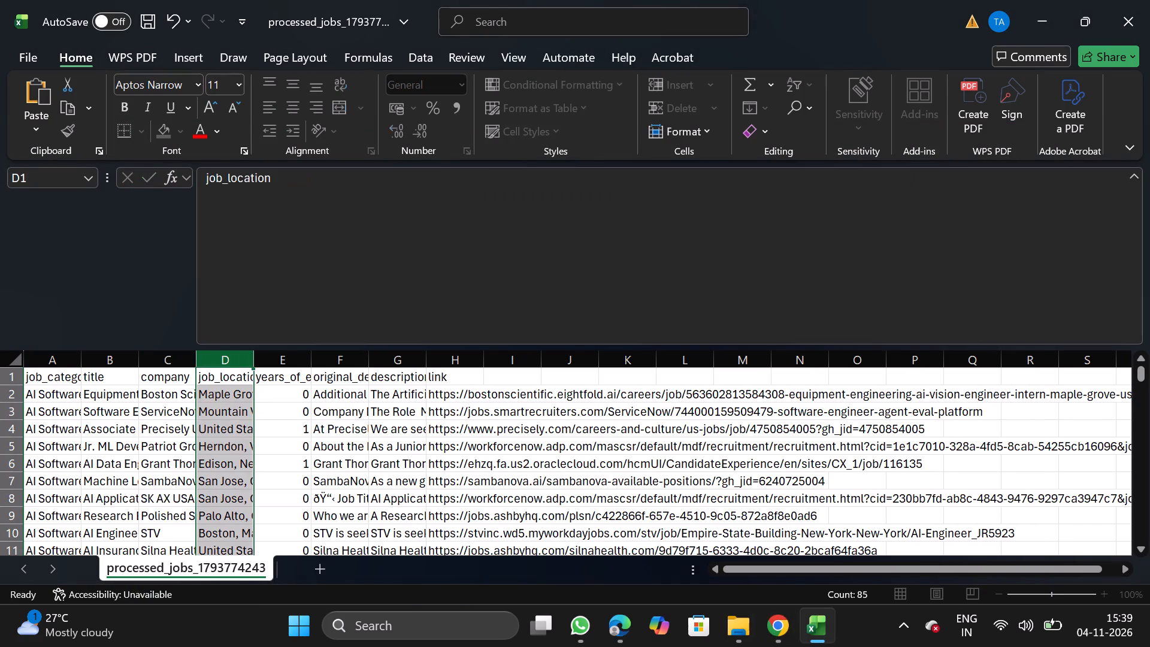
key("BackSpace")
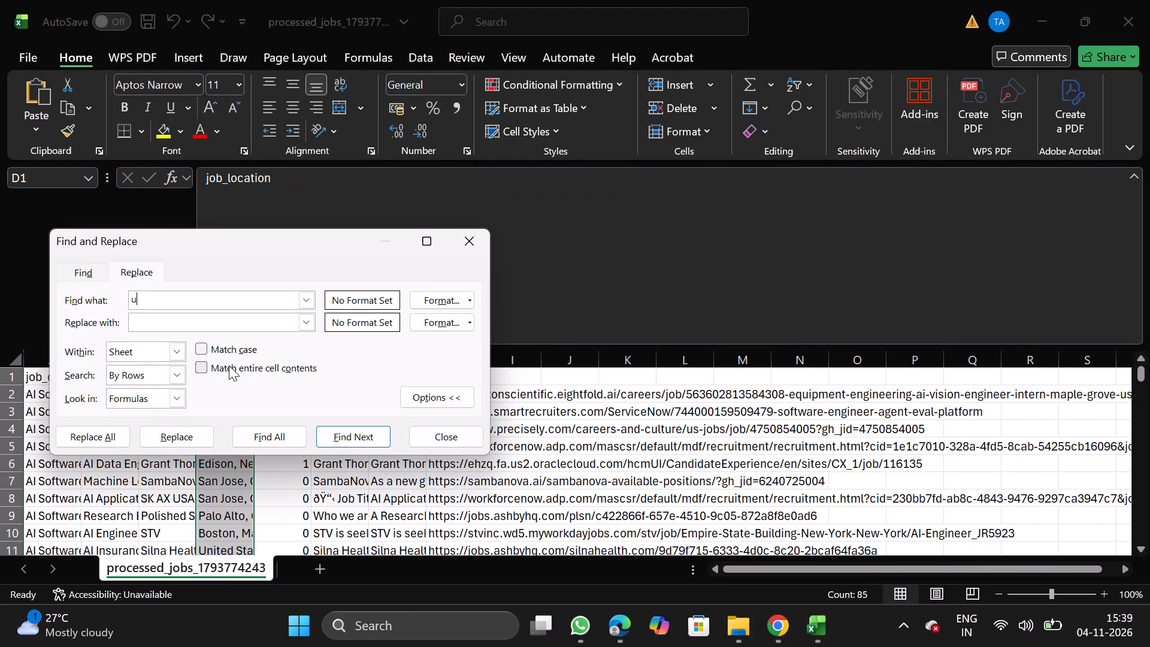
type("NI")
key("BackSpace")
key("BackSpace")
key("BackSpace")
key("u")
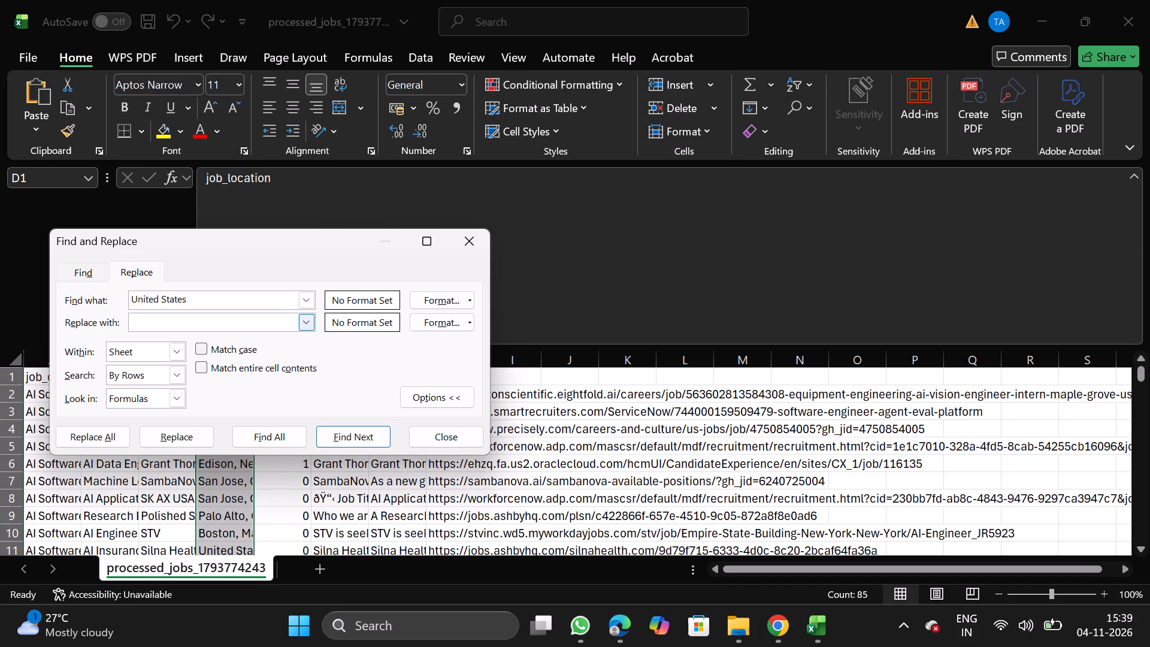
left_click(148, 322)
key("a")
key("r")
key("BackSpace")
key("BackSpace")
key("e")
type("mote")
left_click(207, 368)
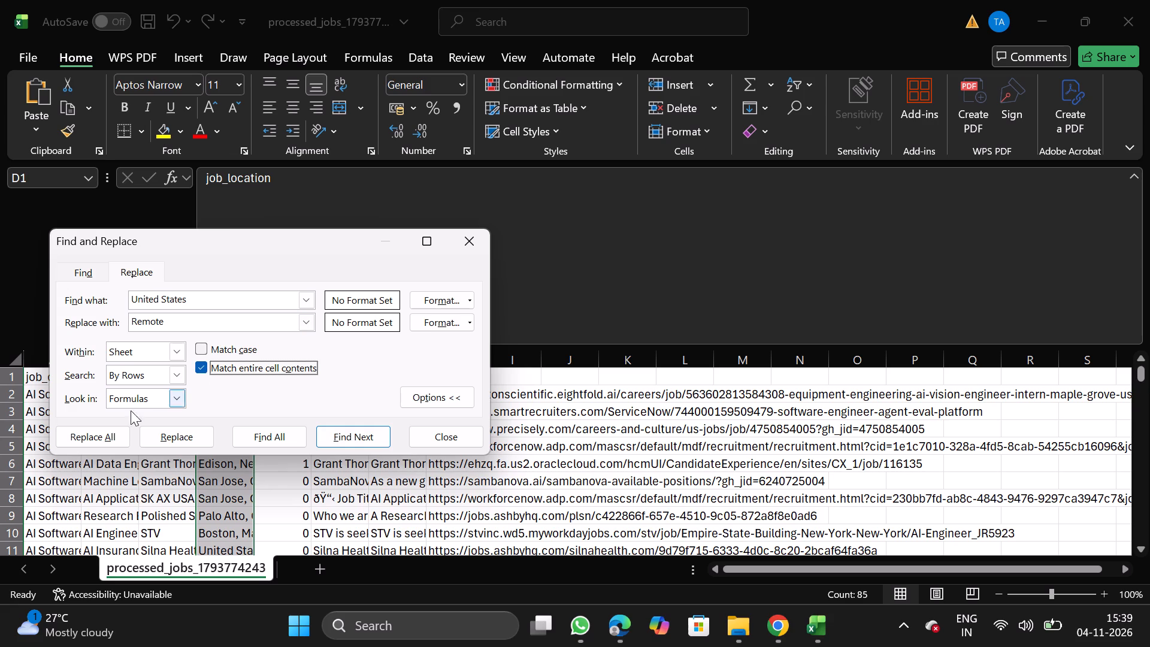
left_click(110, 437)
left_click(350, 392)
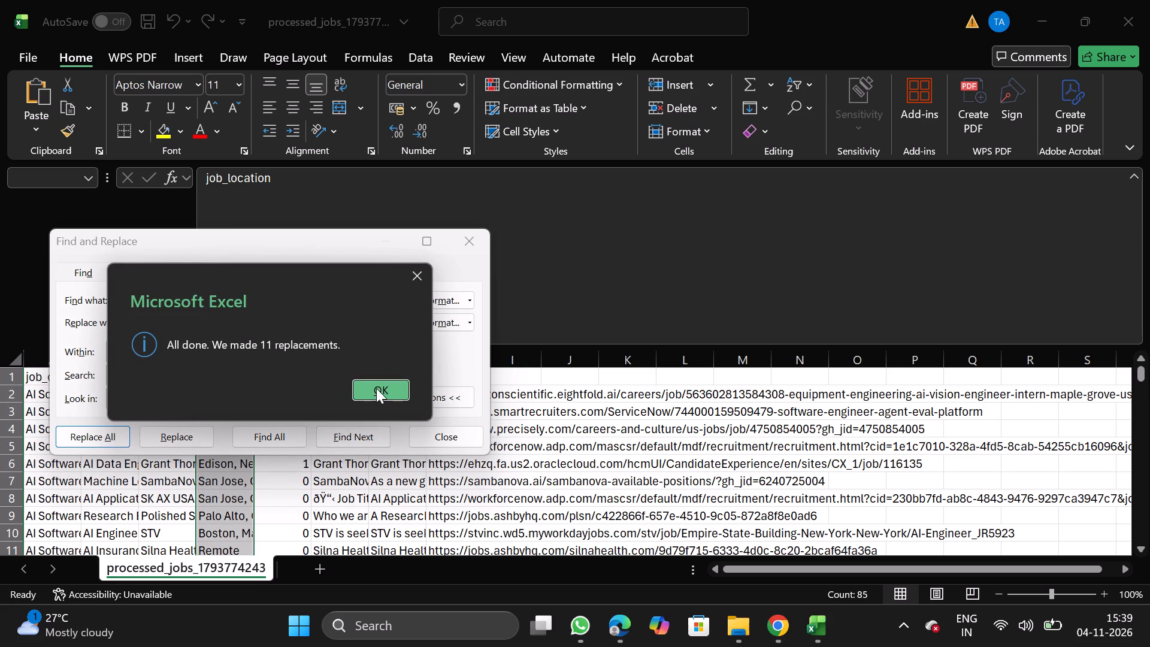
Finish the job_location replacement and close Find and Replace.
left_click(376, 388)
left_click(469, 245)
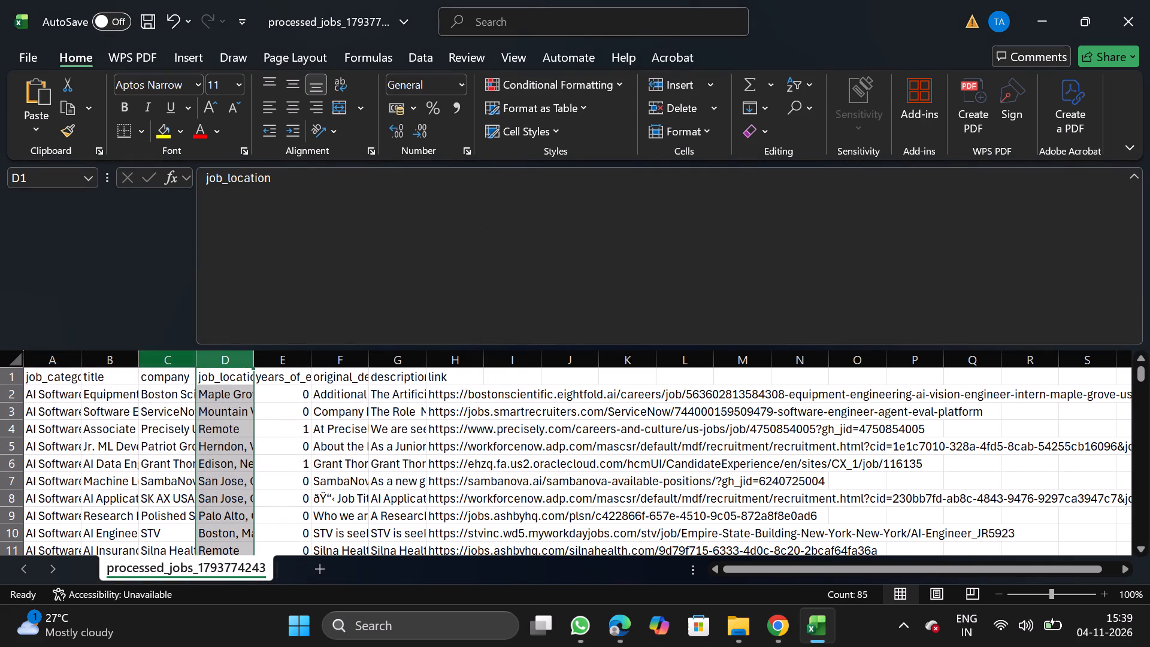
Add a filter to the title column and open its value list, enlarged enough to read the full job titles.
left_click(121, 361)
left_click(427, 62)
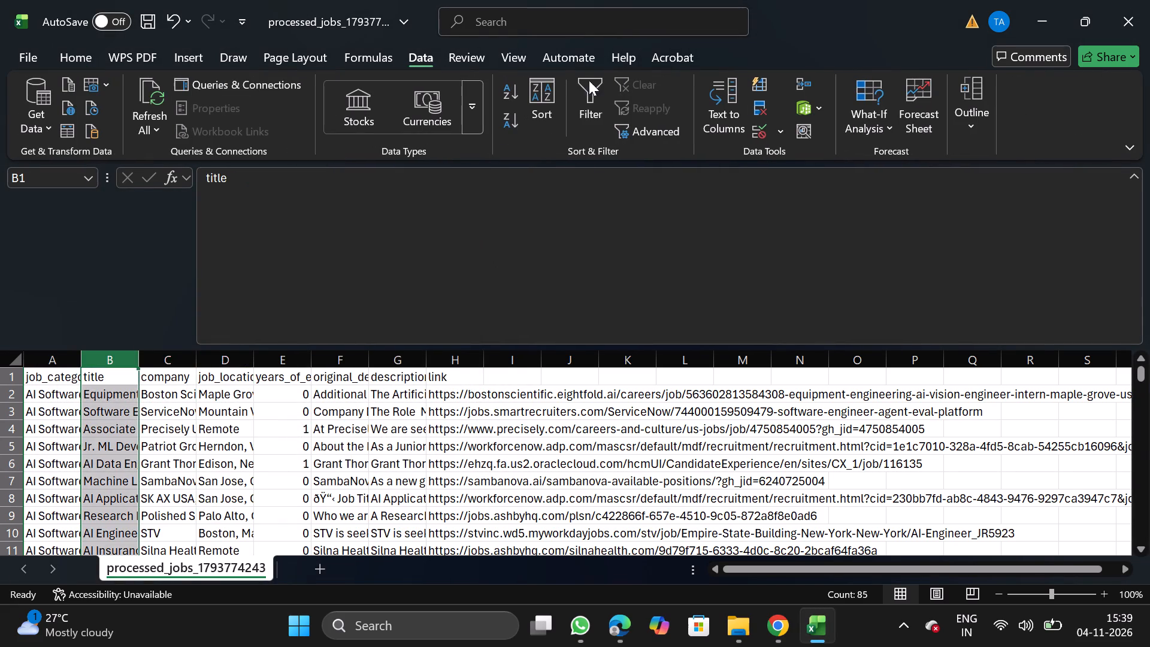
left_click(579, 99)
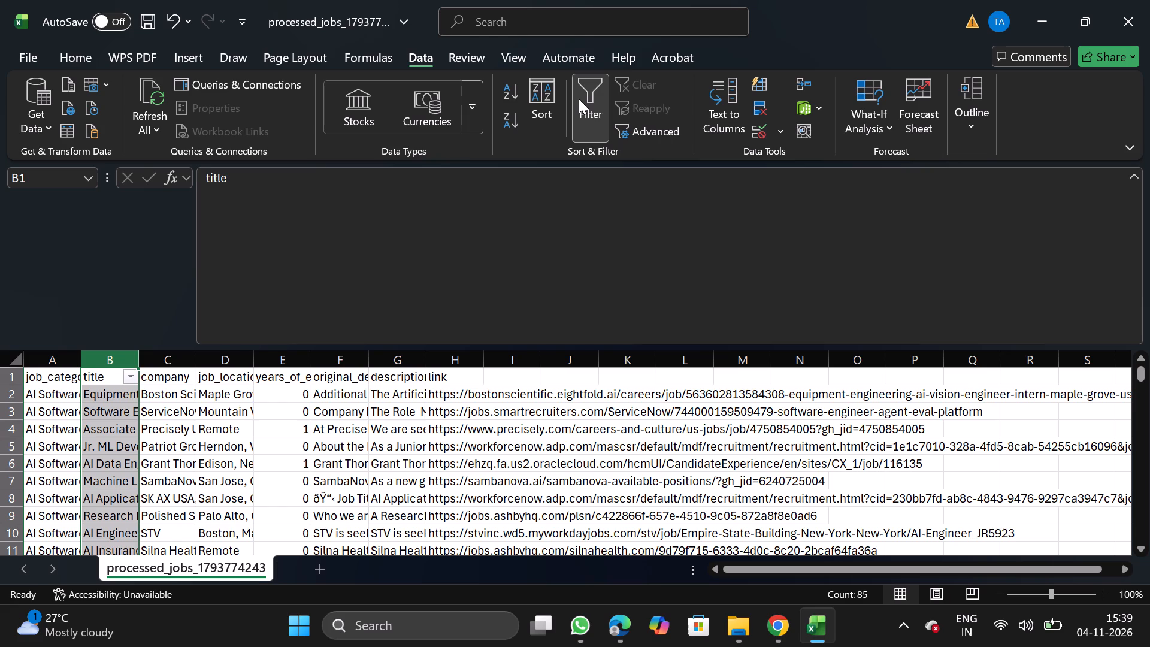
left_click(137, 374)
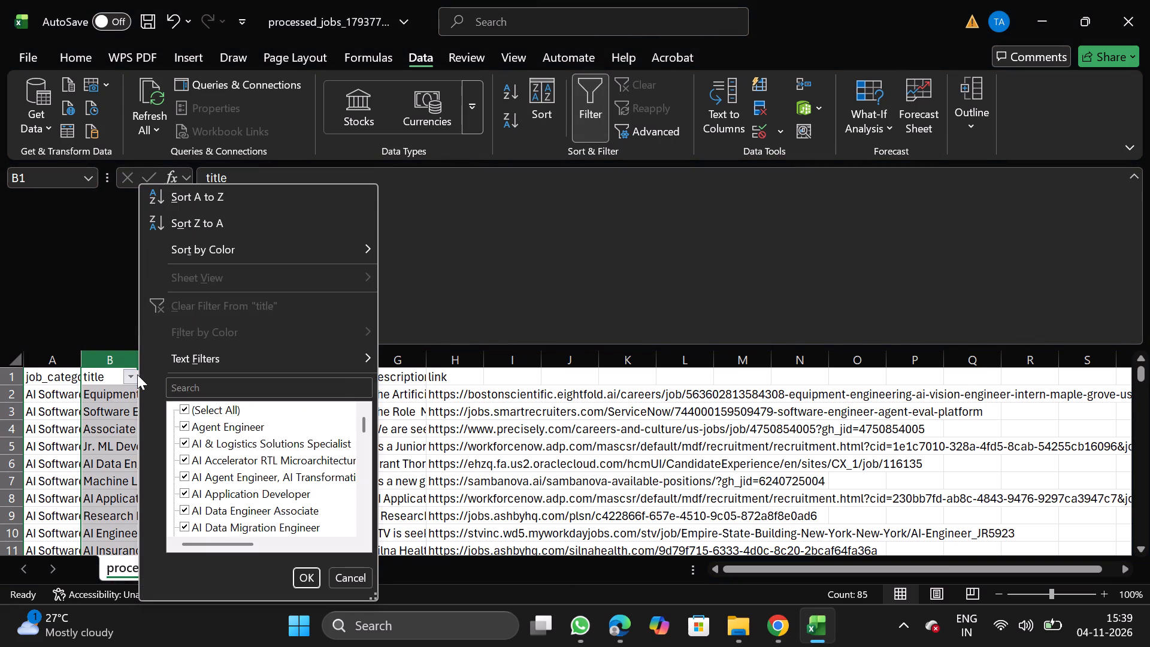
triple_click(375, 600)
left_click_drag(375, 600, 872, 646)
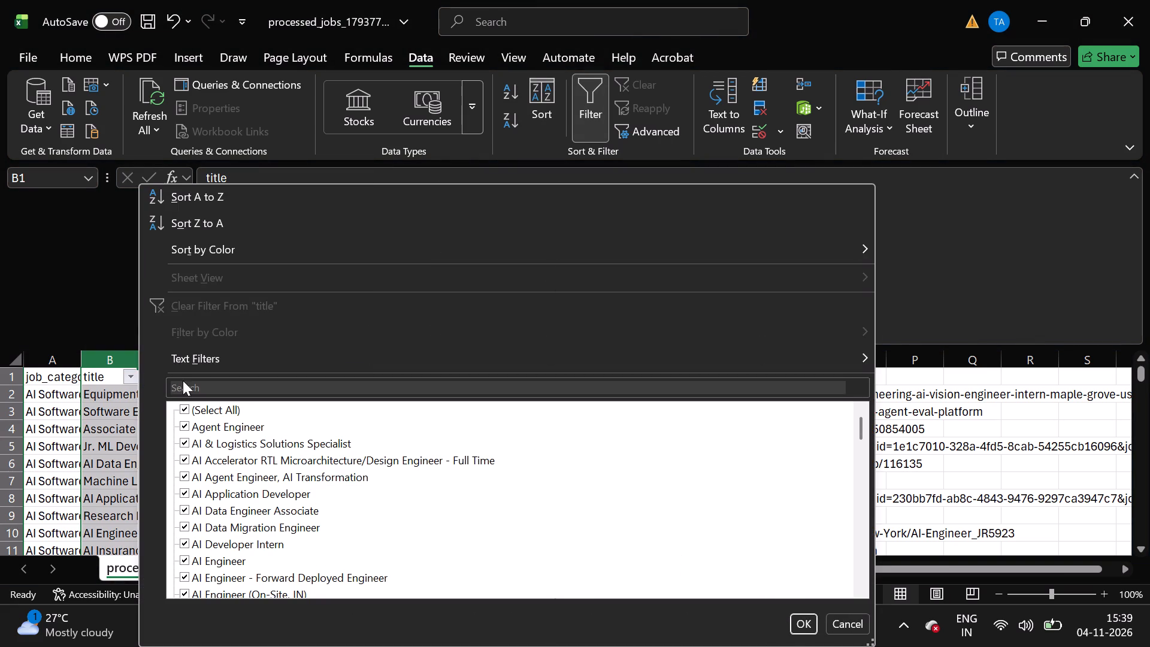
In the title filter, tick only AI Developer Intern, AI Governance Data Scientist - Remote, Data Governance & AI Governance Architect /Consultant, Equipment Engineering AI Vision Engineer Intern.
left_click(222, 409)
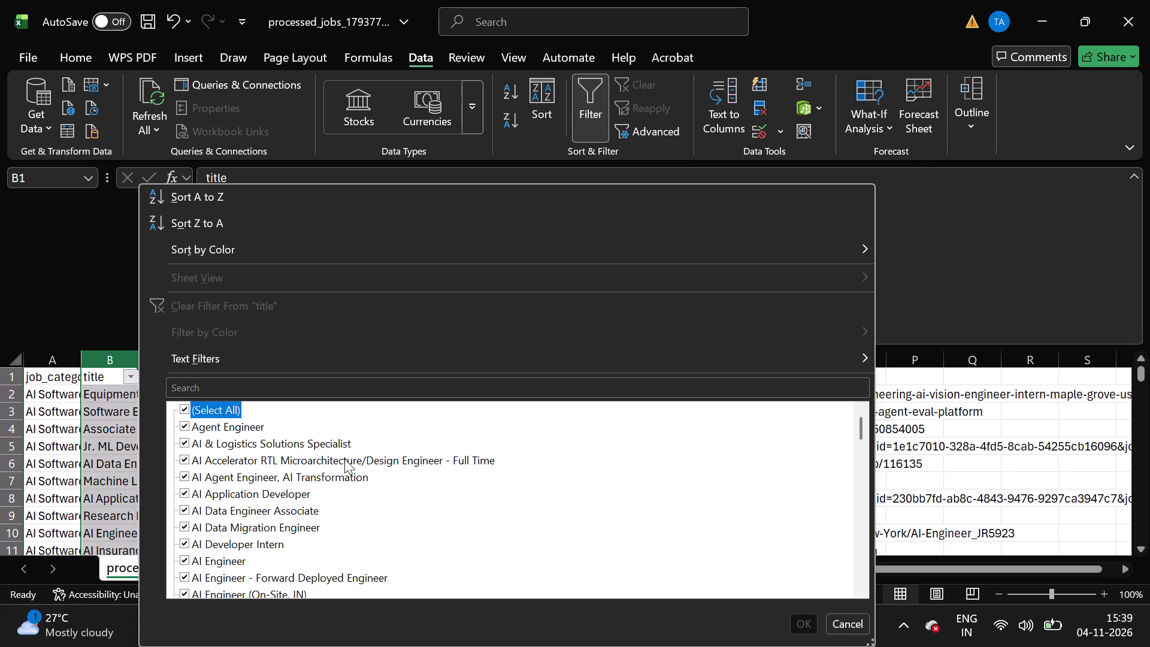
left_click(274, 546)
scroll(279, 582, "down", 1)
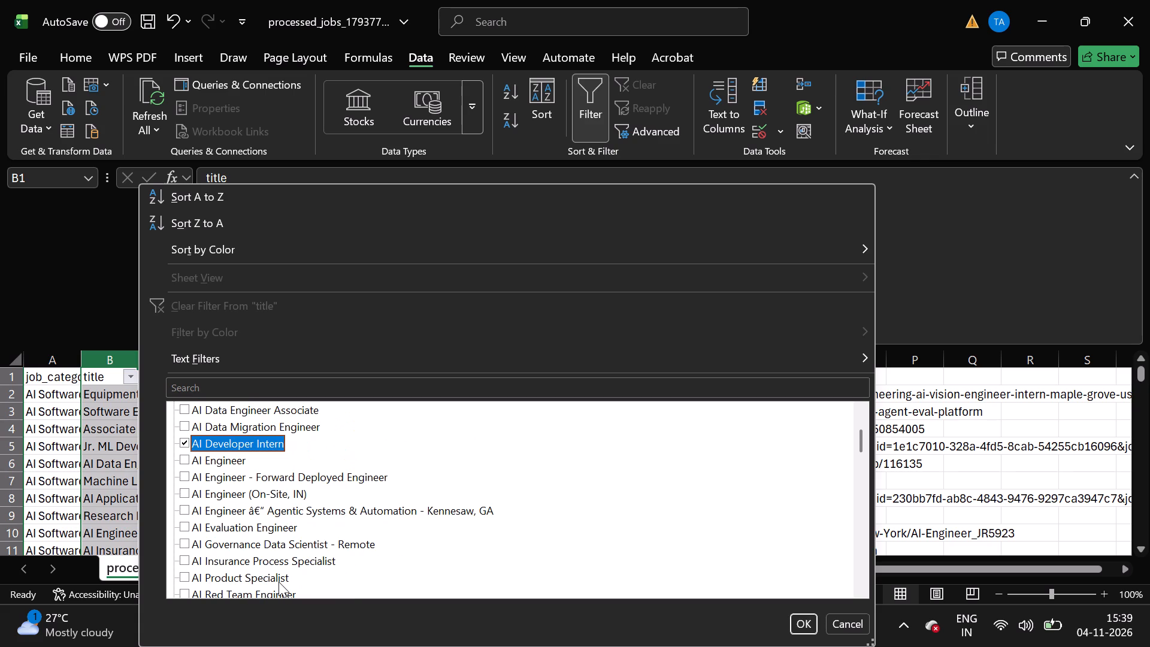
left_click(298, 546)
scroll(285, 563, "down", 1)
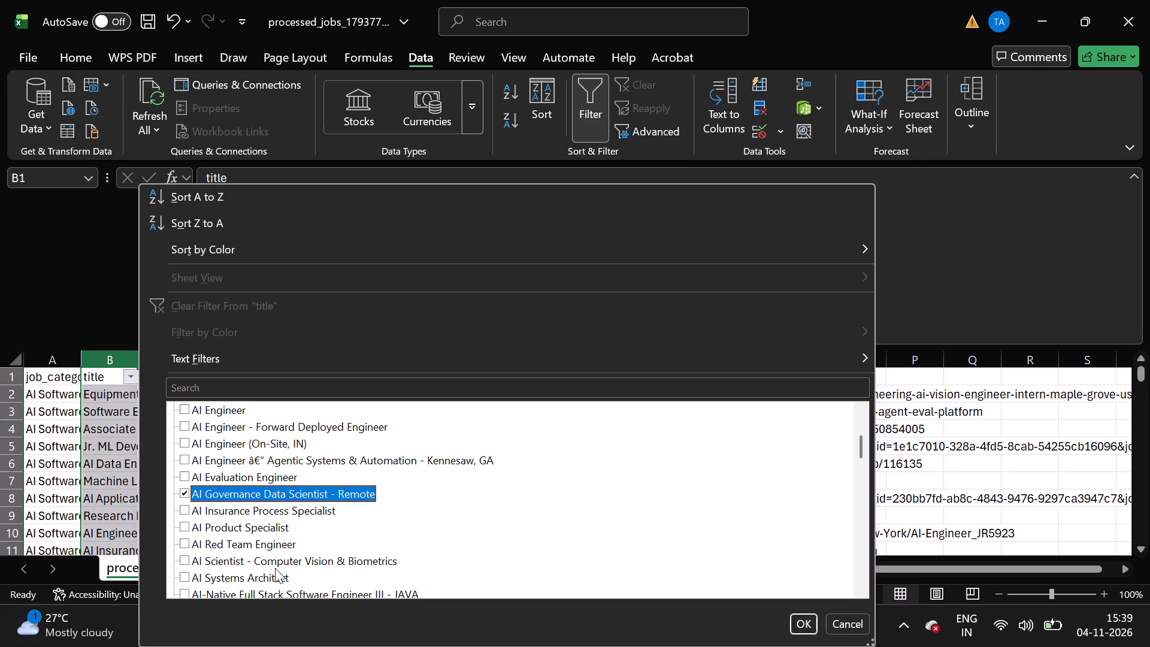
scroll(273, 569, "down", 1)
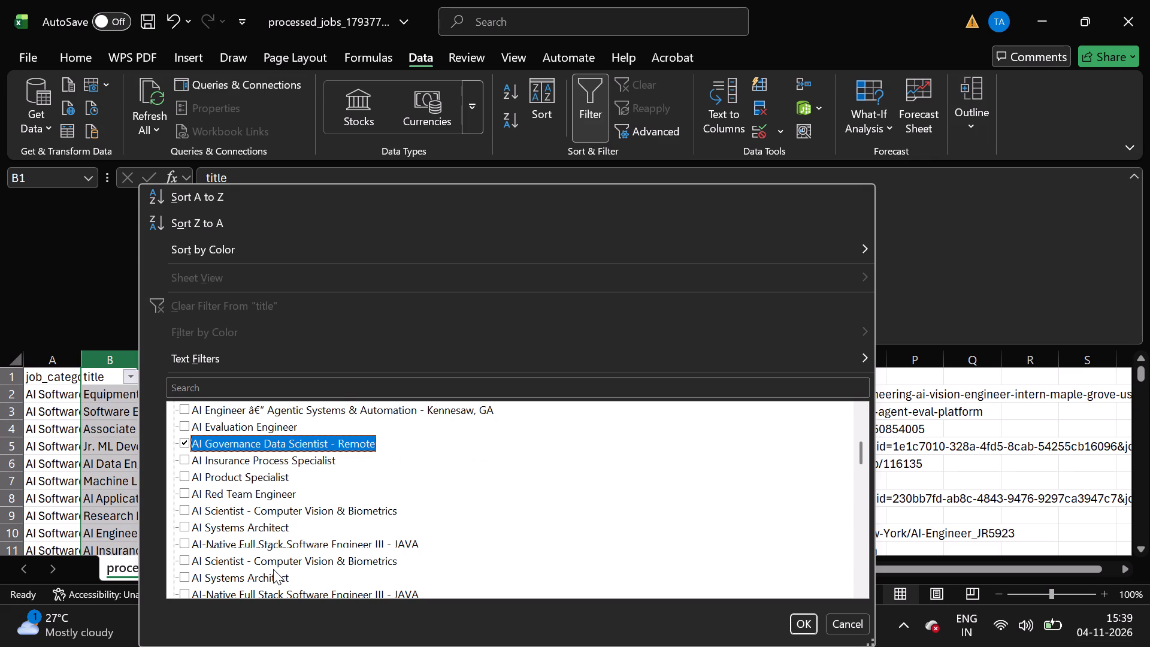
scroll(290, 576, "down", 1)
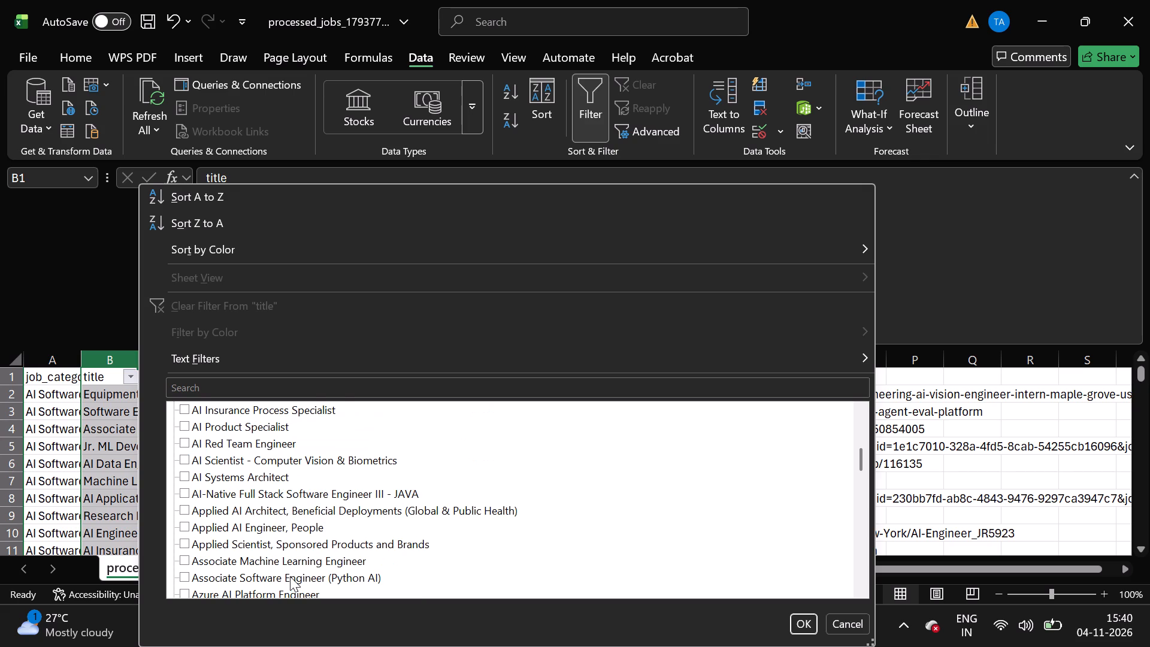
scroll(266, 581, "down", 1)
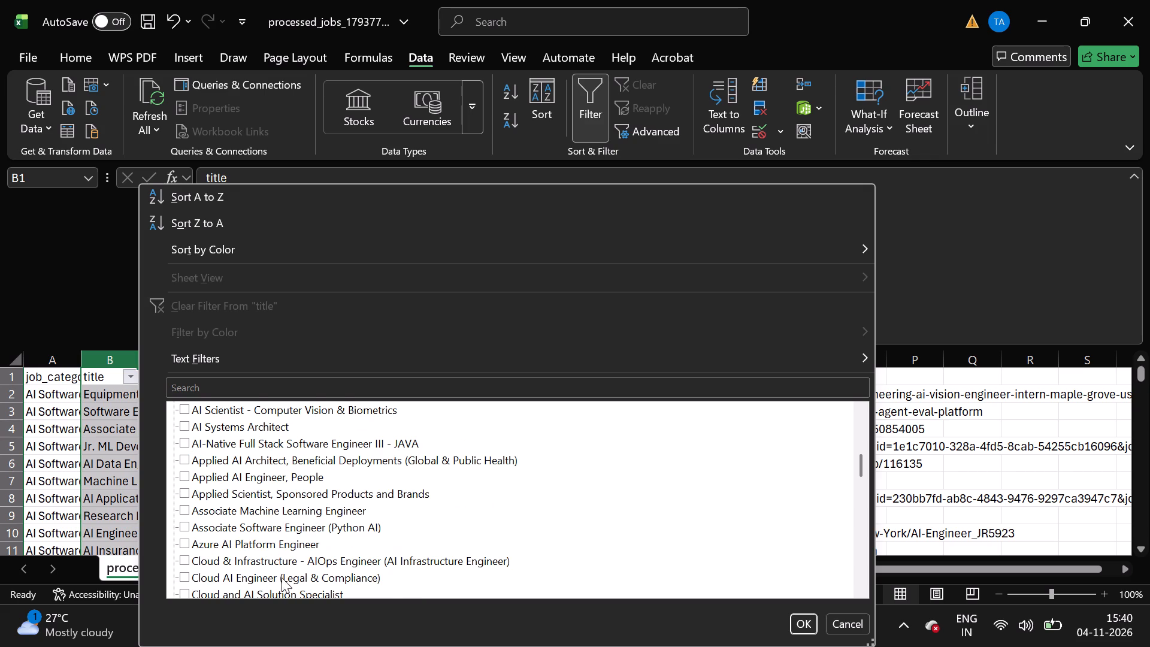
scroll(289, 576, "down", 1)
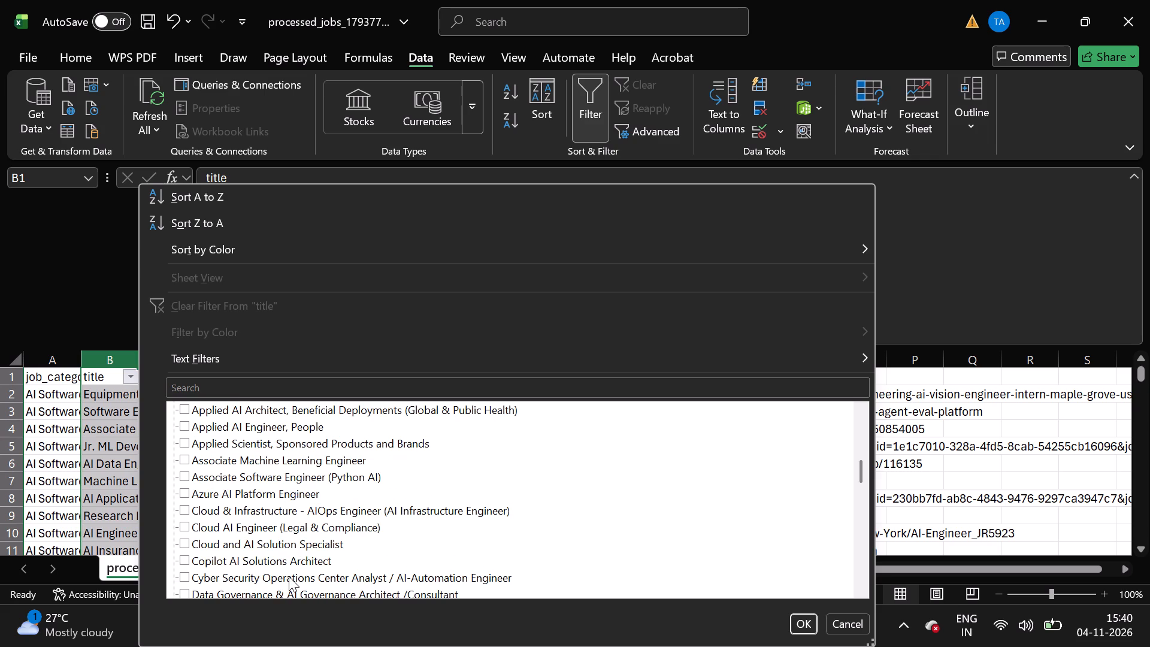
scroll(289, 576, "down", 1)
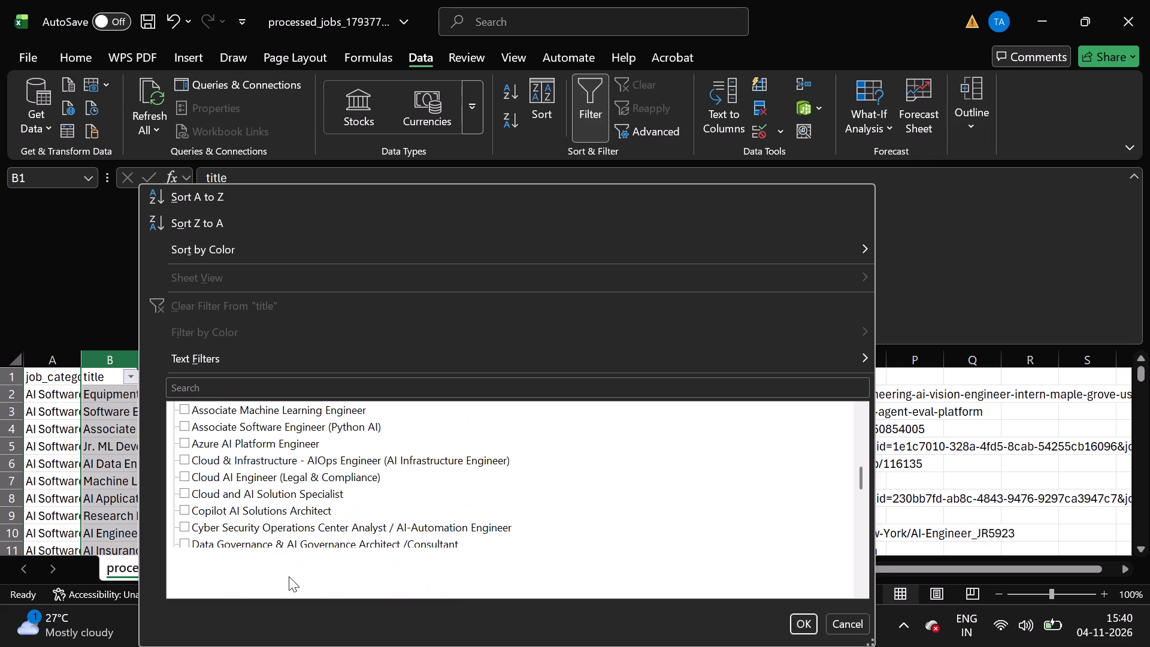
left_click(262, 545)
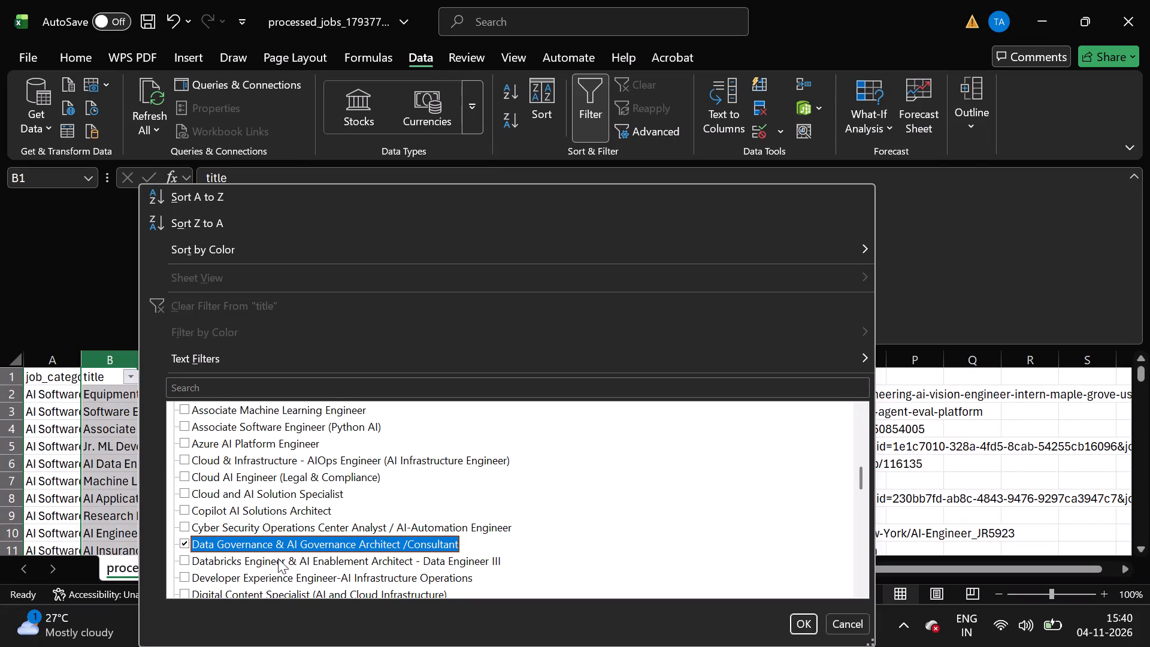
scroll(261, 576, "down", 1)
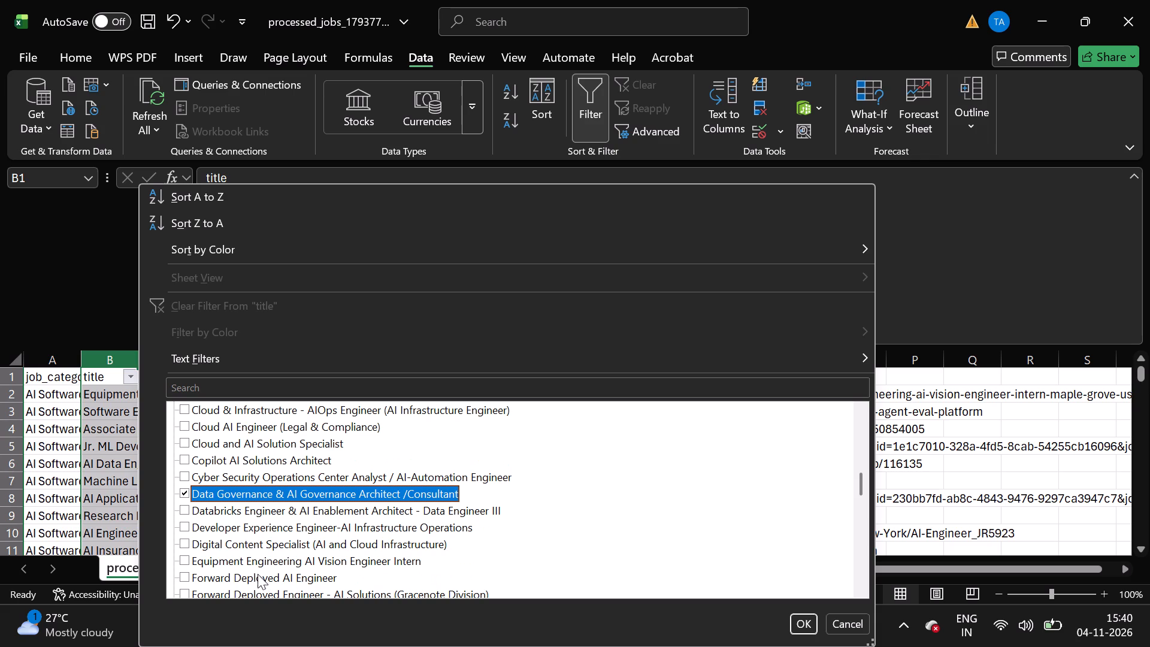
left_click(279, 558)
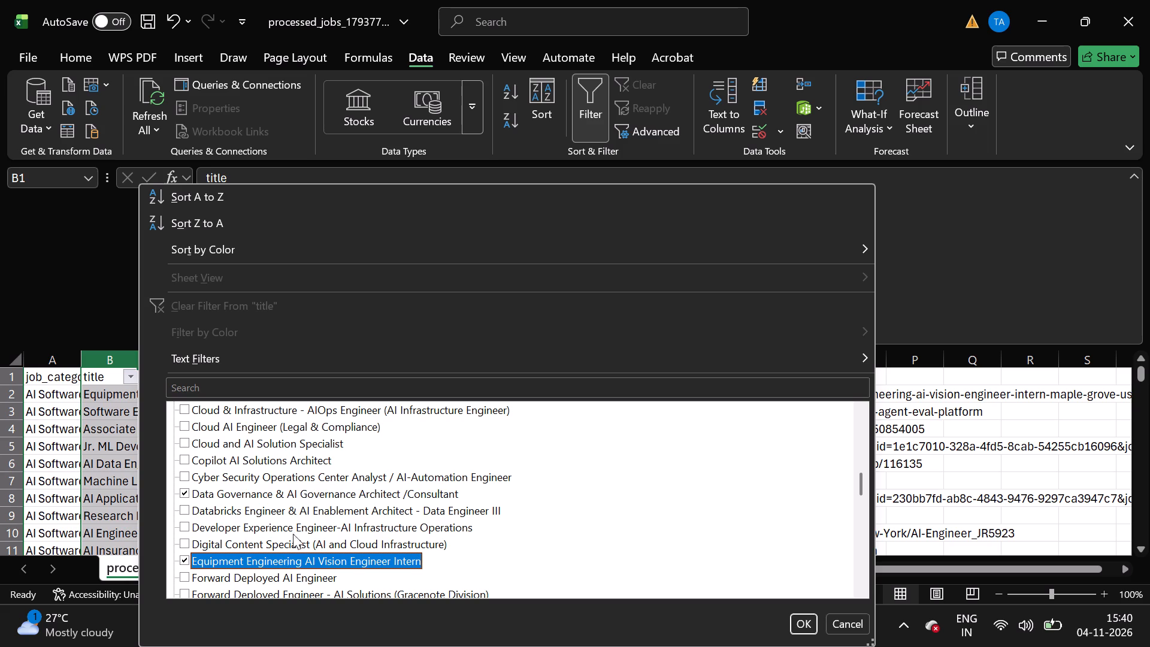
Also tick Machine Learning Engineer - New Grad, Machine Learning Engineer Intern, Presales Solution Engineer - Edge AI and (Blanks), and apply the title filter.
scroll(321, 578, "down", 1)
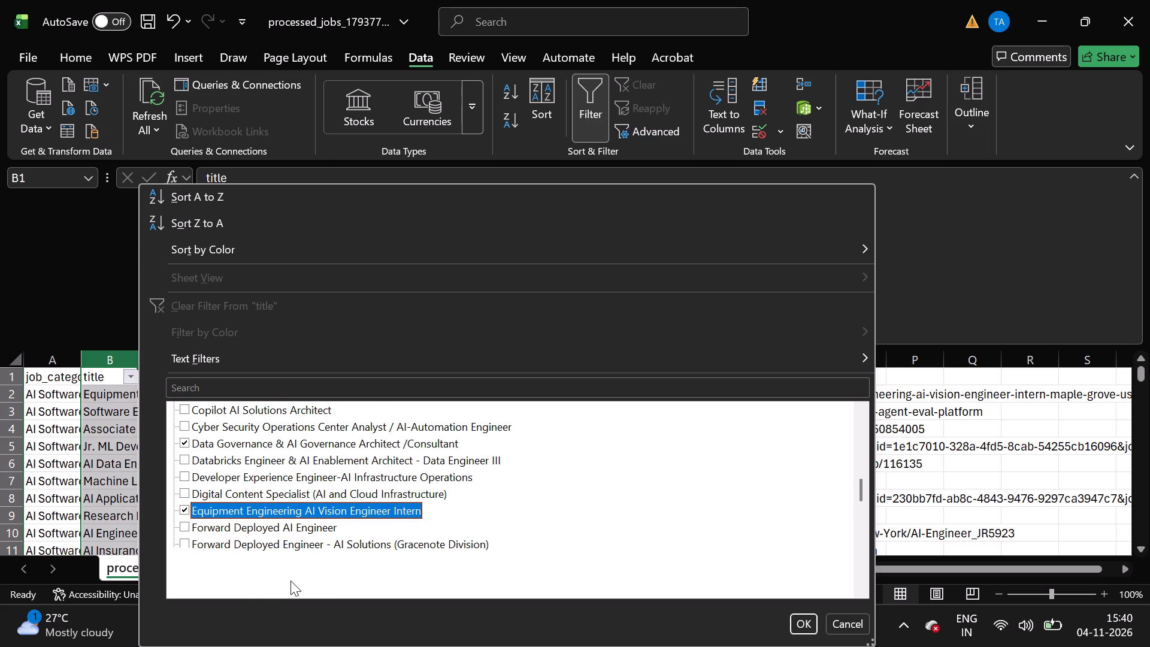
scroll(290, 581, "down", 1)
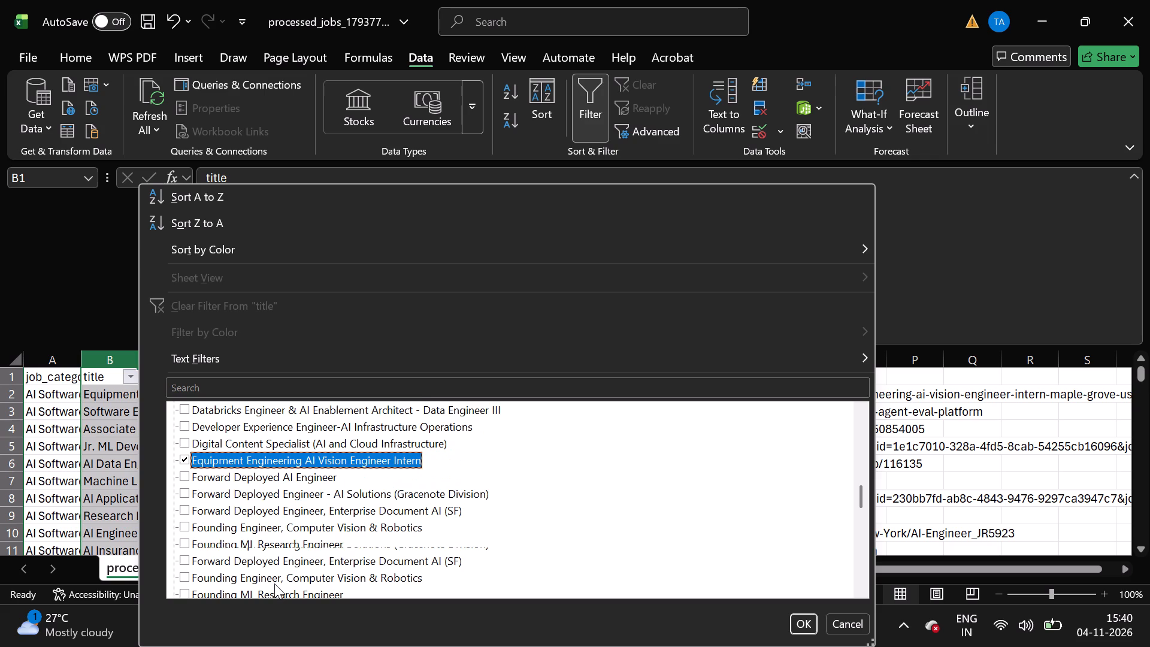
scroll(274, 583, "down", 1)
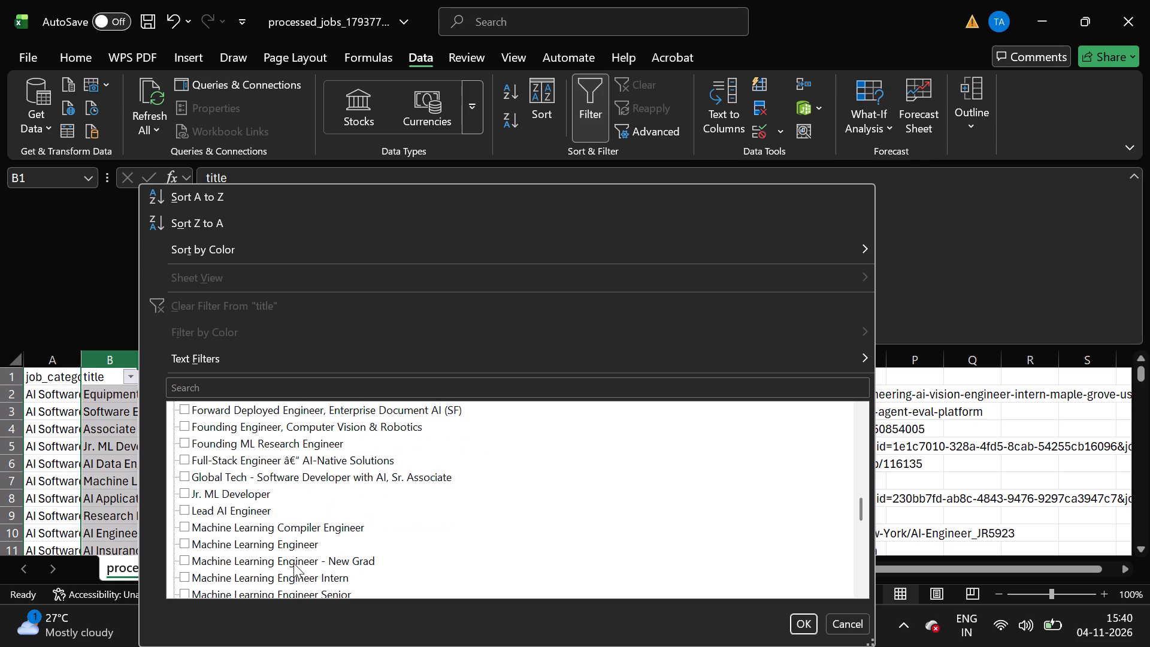
left_click(293, 563)
left_click(293, 579)
scroll(293, 579, "down", 1)
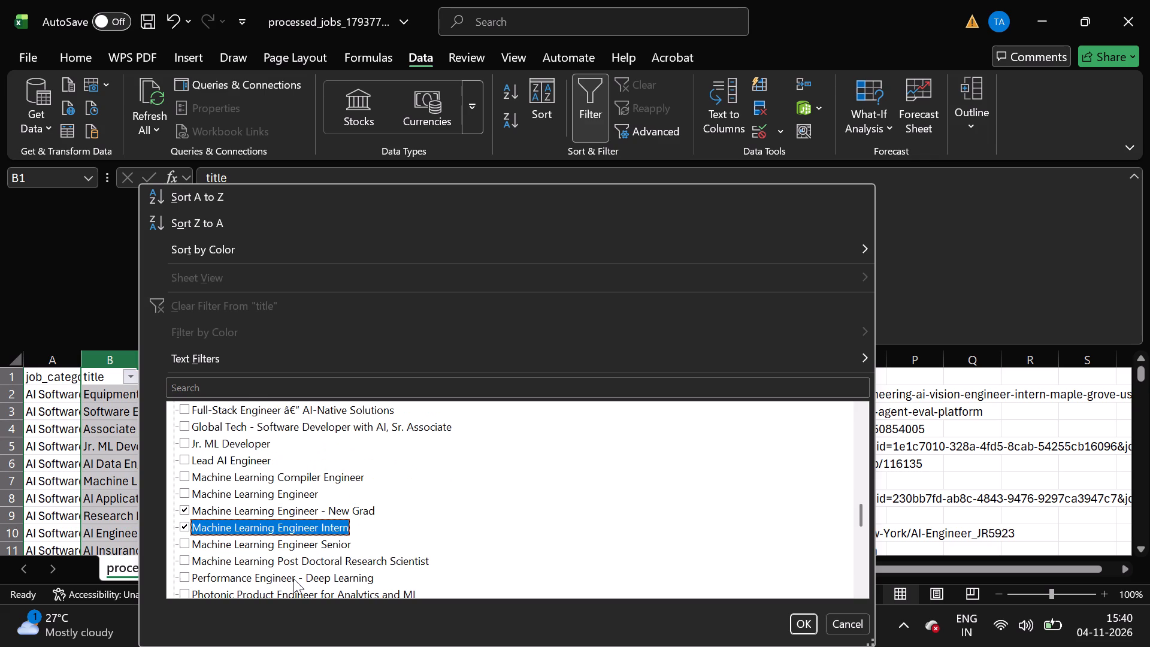
scroll(282, 586, "down", 1)
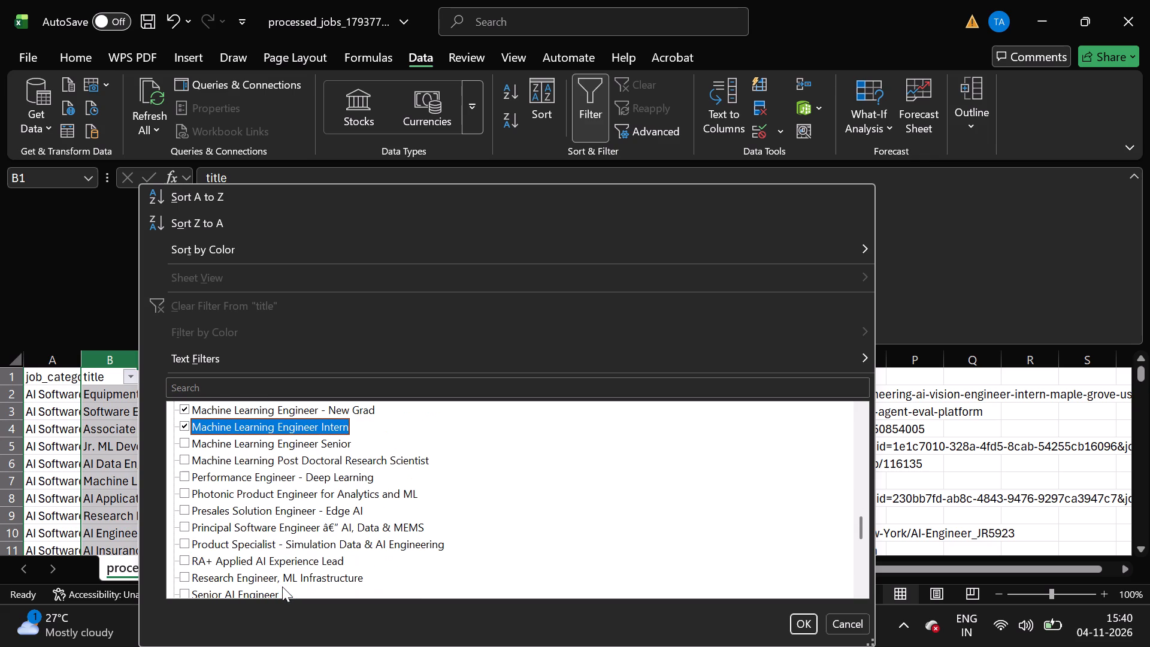
left_click(293, 518)
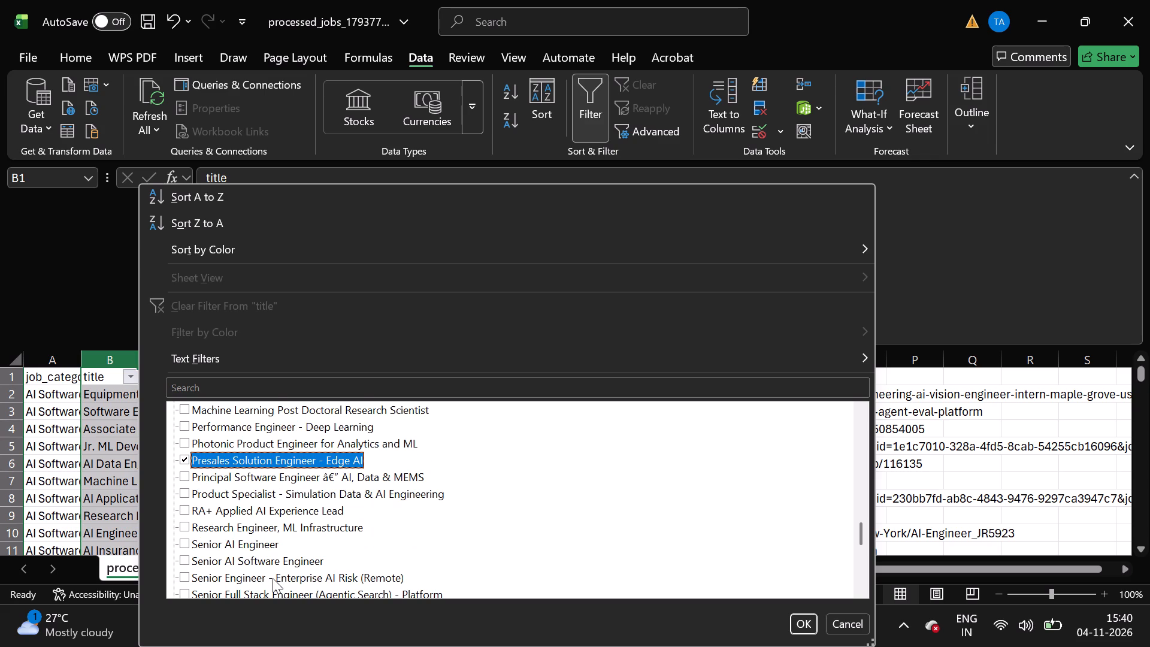
scroll(273, 578, "down", 1)
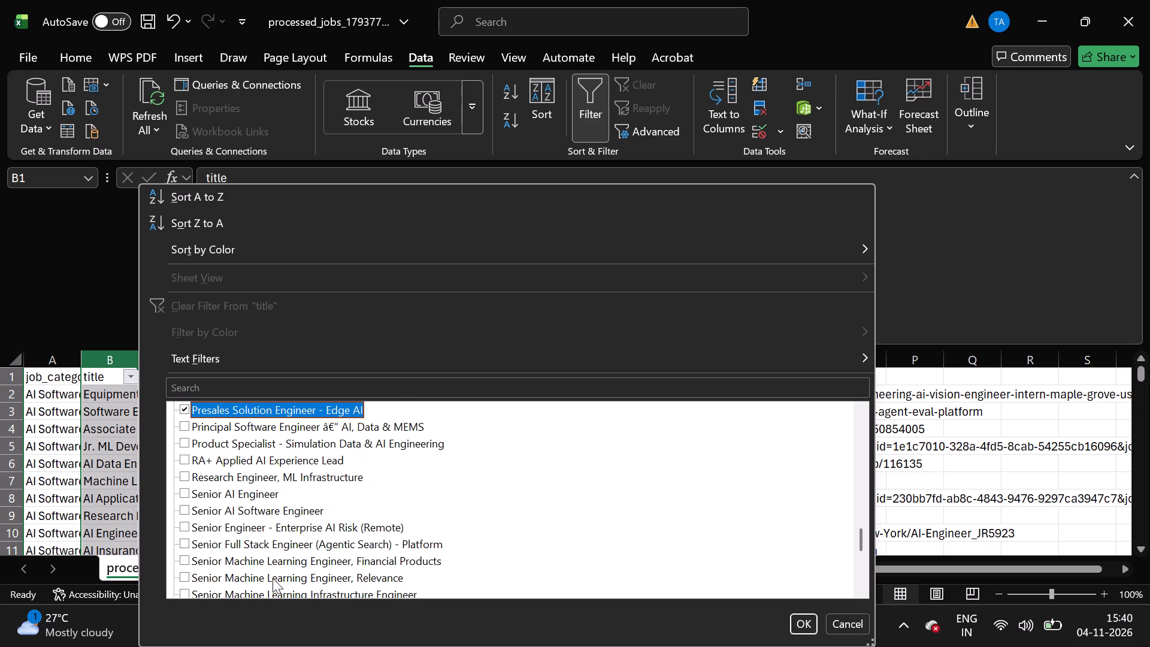
scroll(289, 586, "down", 1)
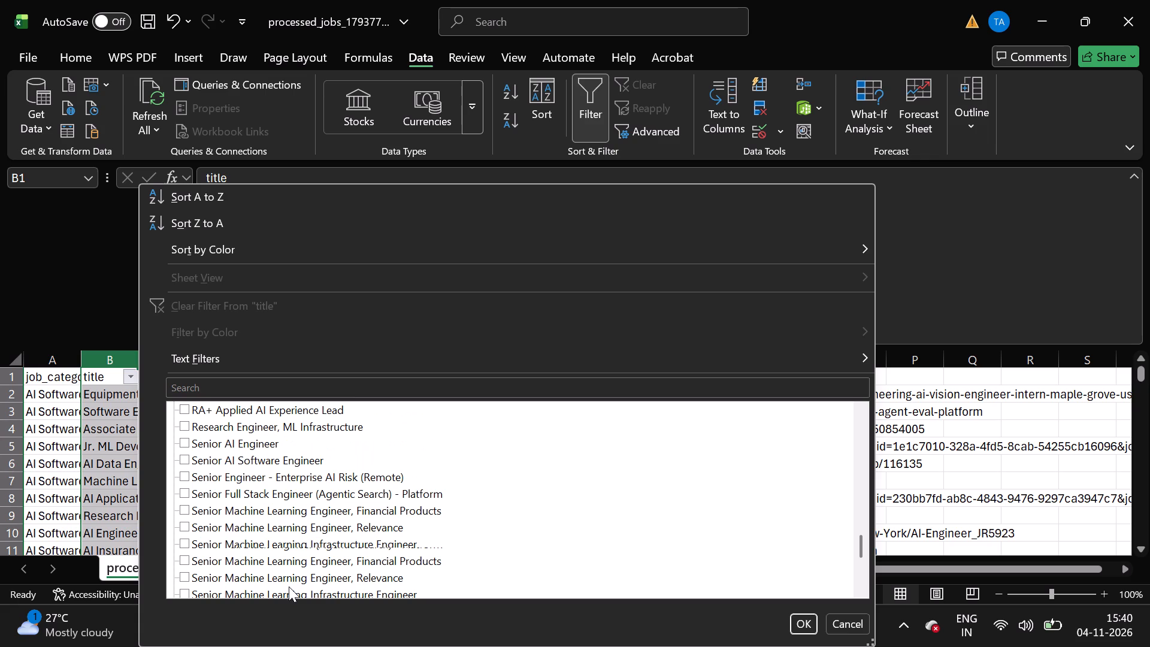
scroll(283, 588, "down", 1)
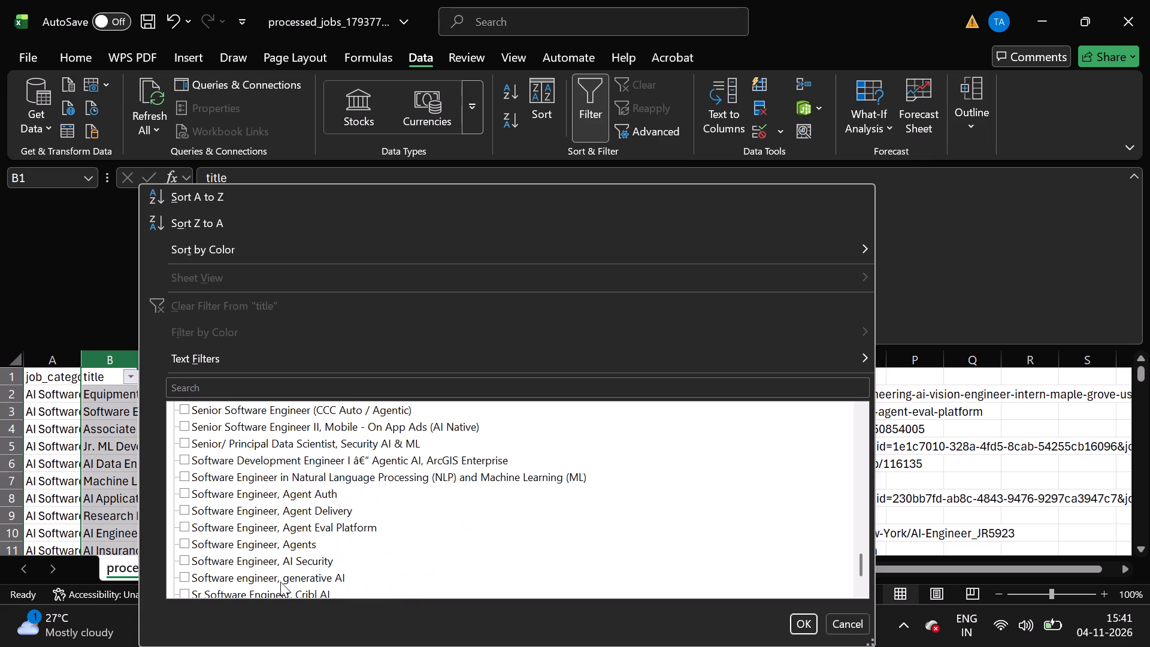
scroll(286, 579, "down", 1)
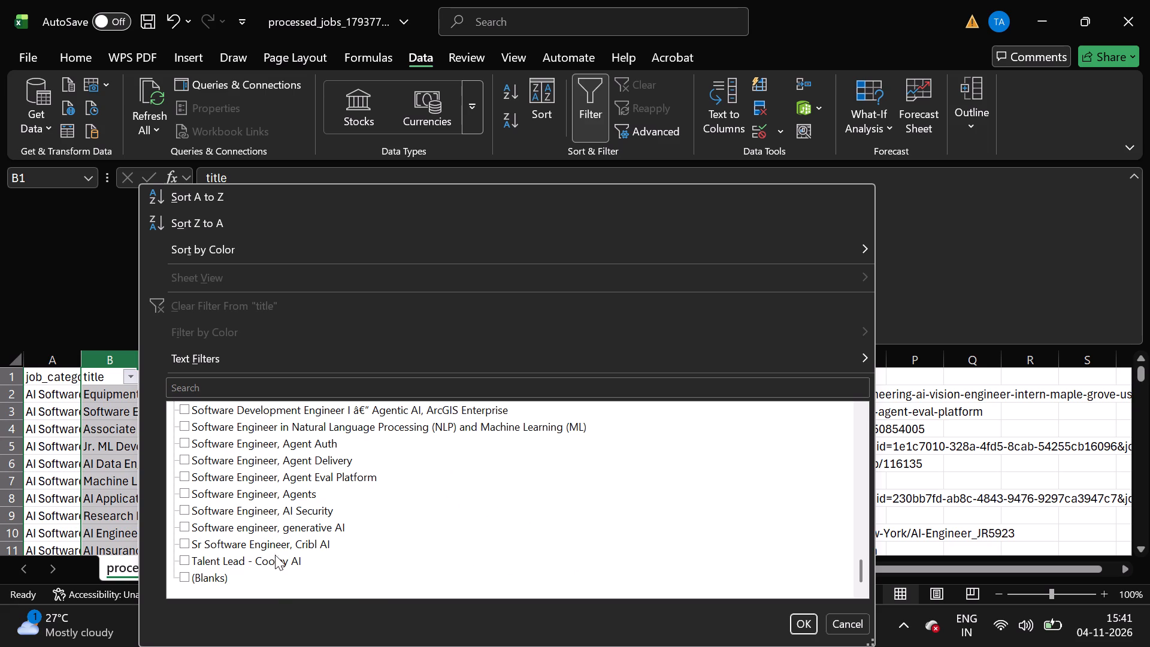
left_click(219, 577)
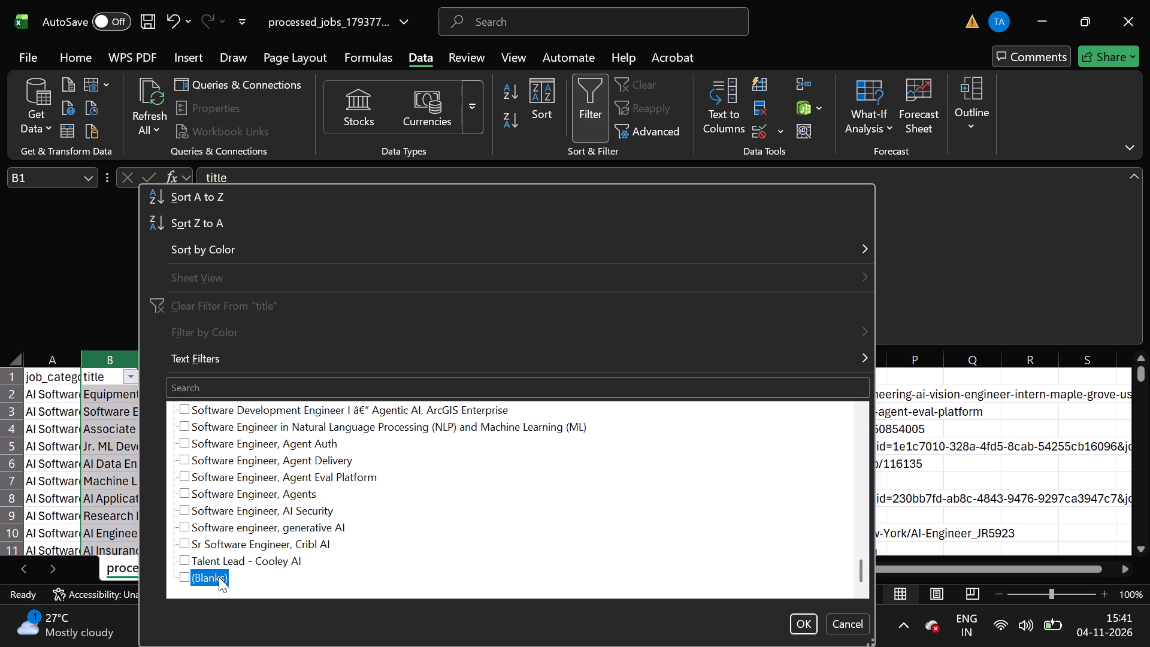
left_click(805, 624)
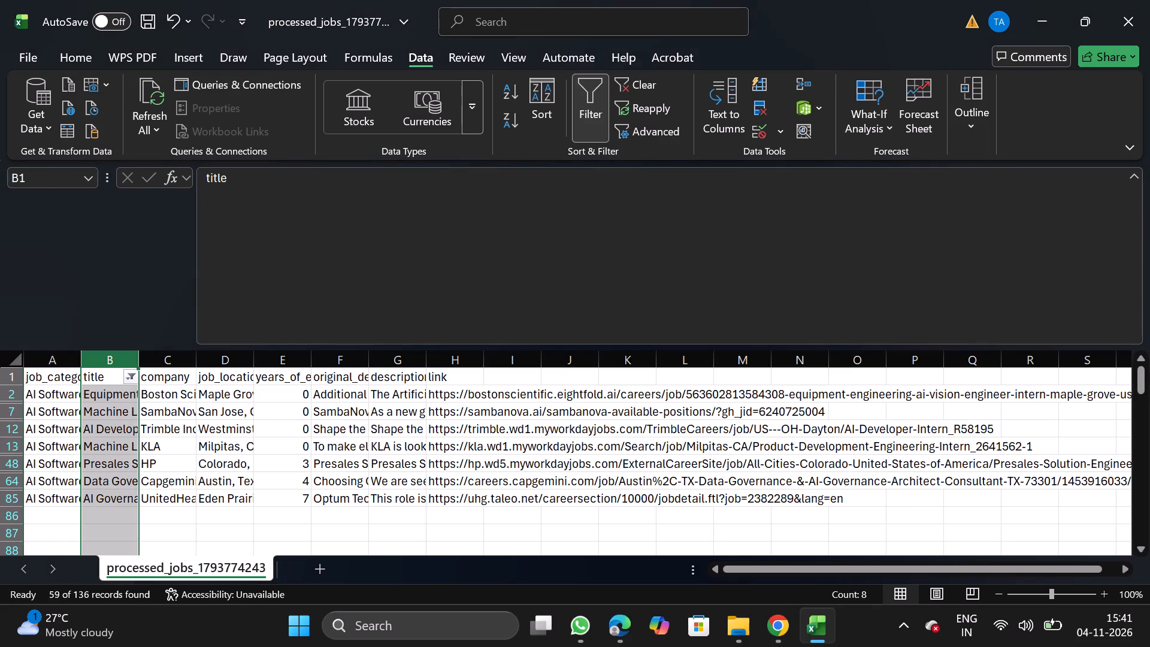
Delete all the filtered job rows below the header and remove the title filter.
left_click(4, 398)
key("ctrl+shift+Down")
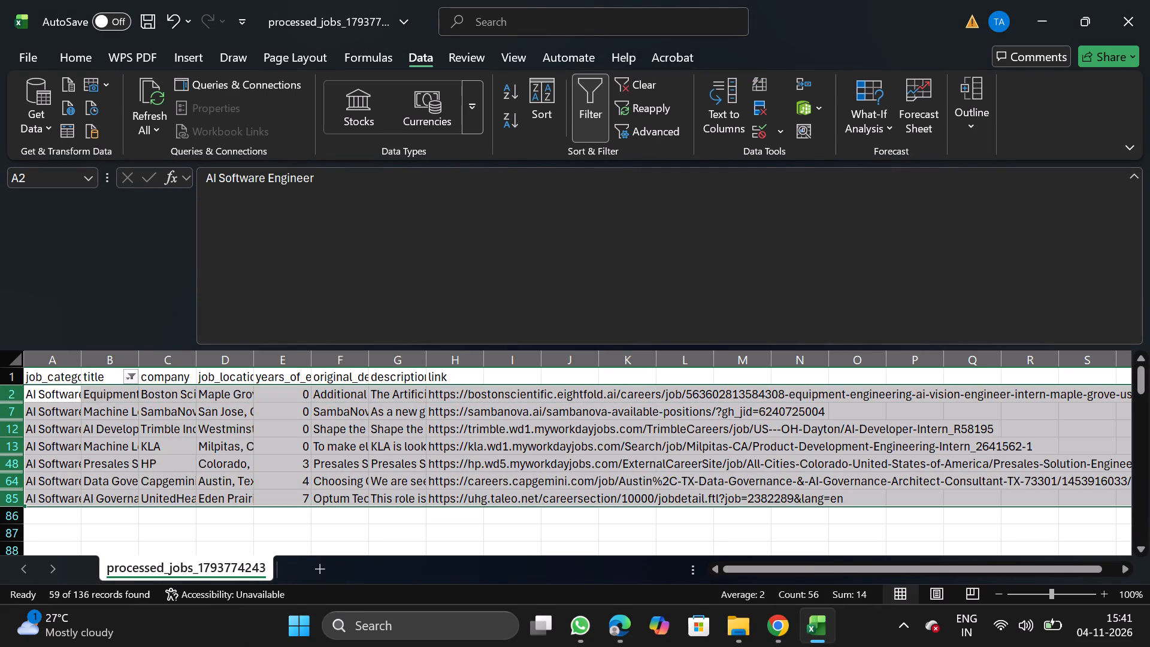
right_click(96, 421)
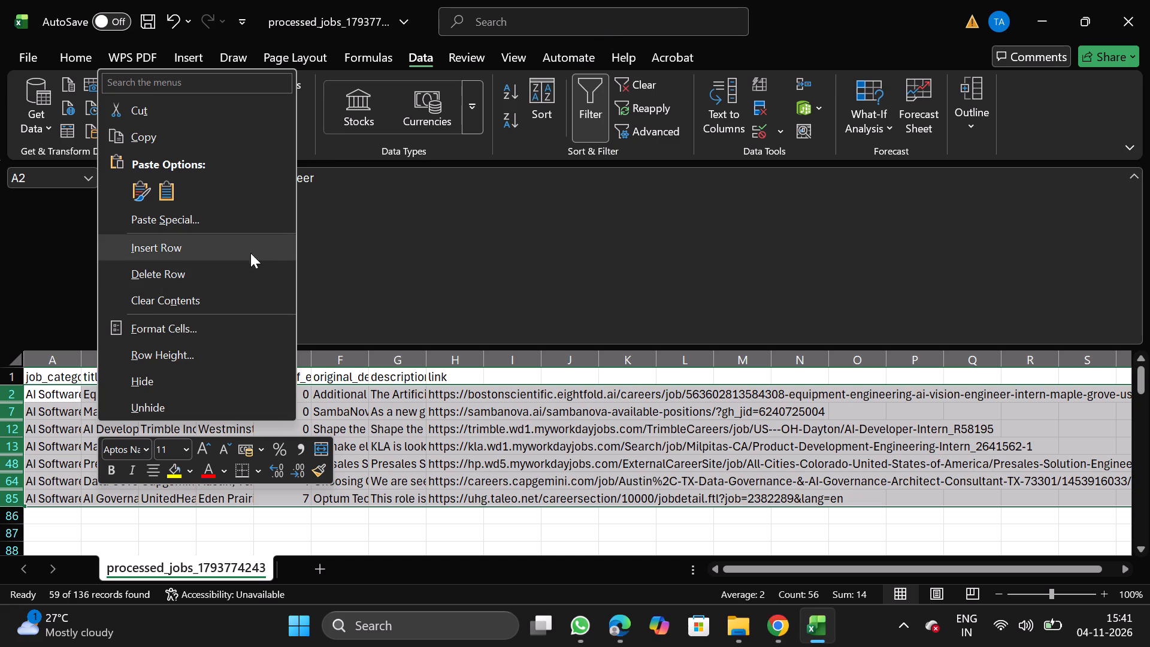
left_click(205, 274)
left_click(603, 95)
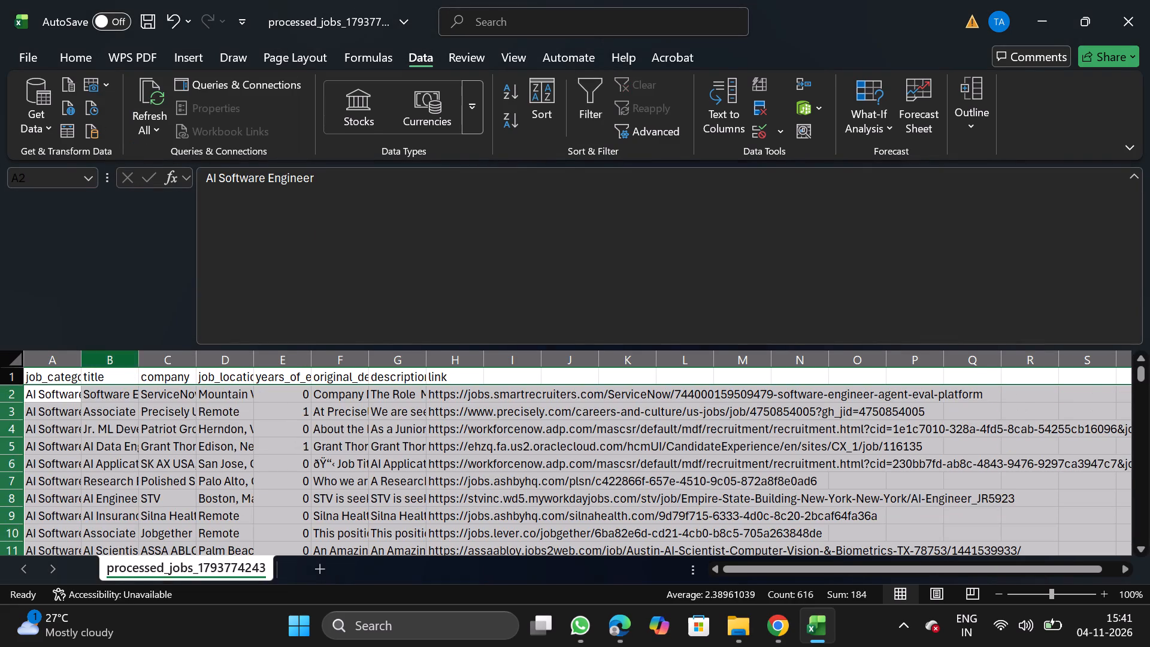
Add filters to the header row again and filter the title column for titles containing lead.
left_click(122, 376)
left_click(584, 102)
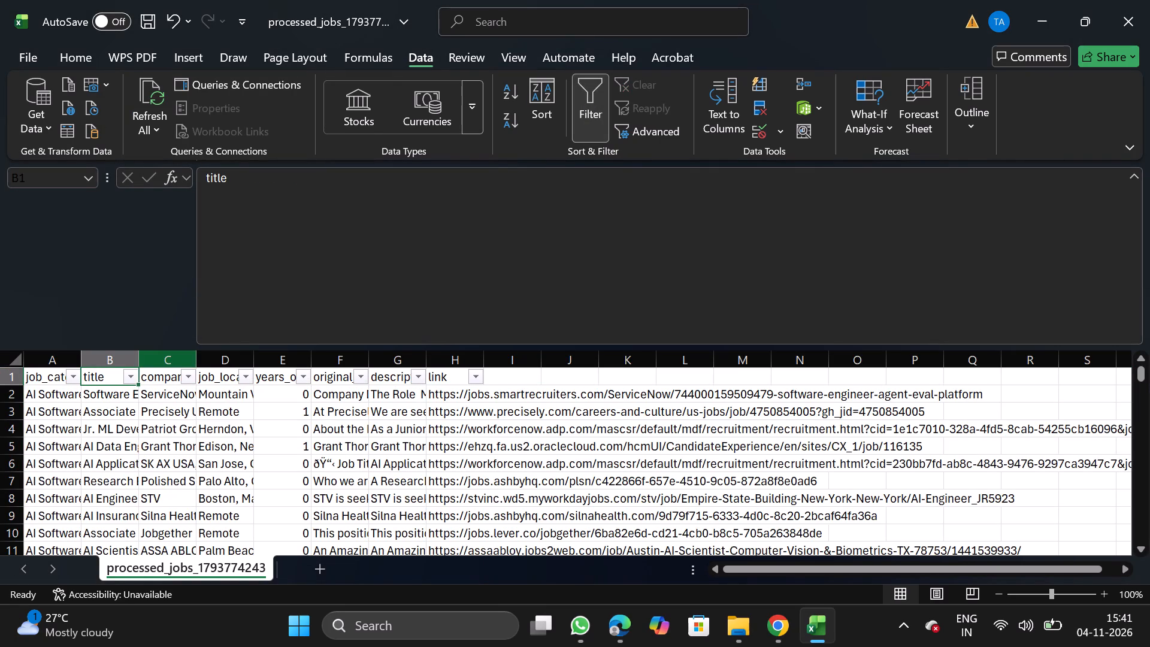
left_click(132, 377)
left_click(204, 385)
type("lead")
key("BackSpace")
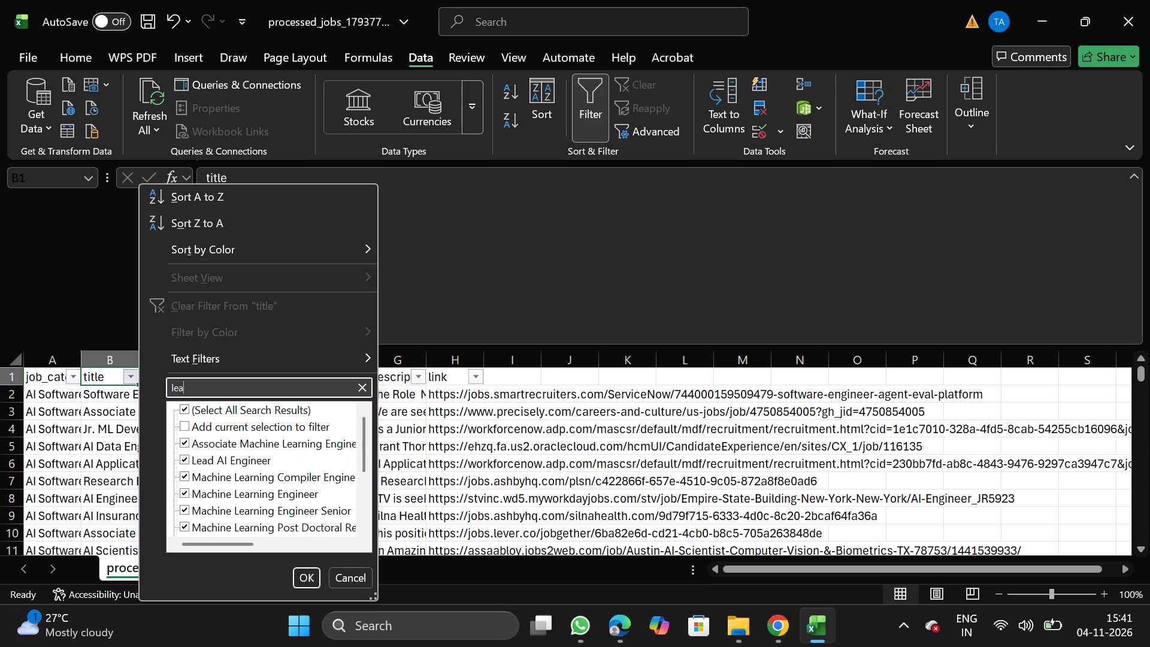
key("d")
left_click(304, 577)
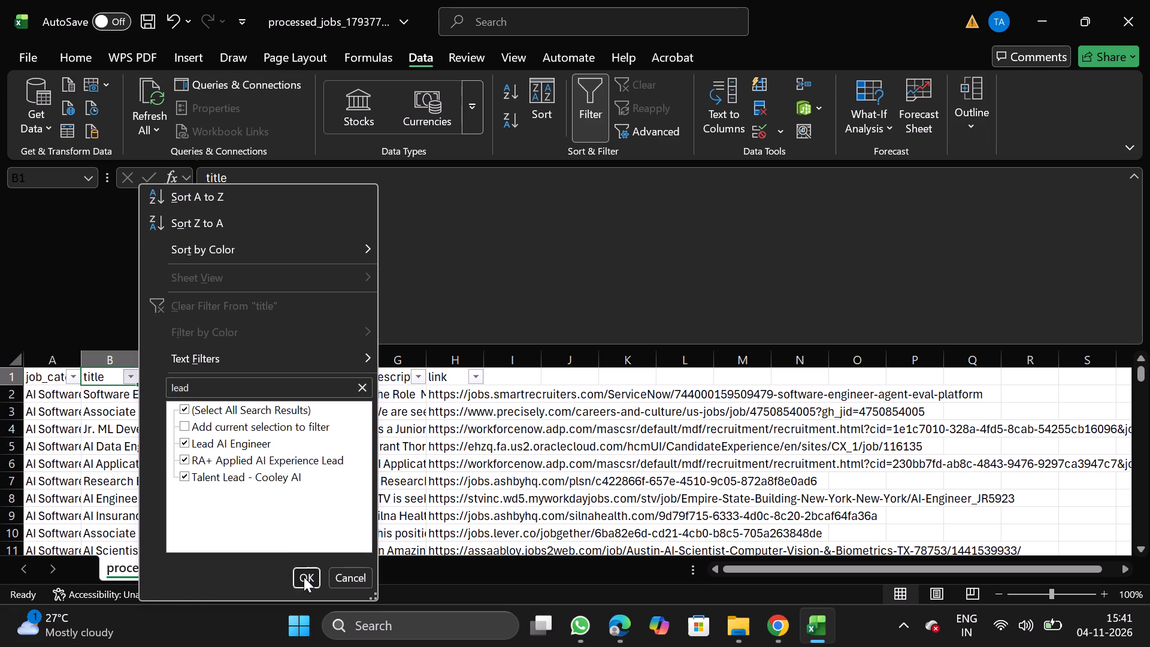
Delete the Schneider job row titled RA+ Applied AI Experience Lead and remove the title filter.
left_click_drag(11, 433, 27, 429)
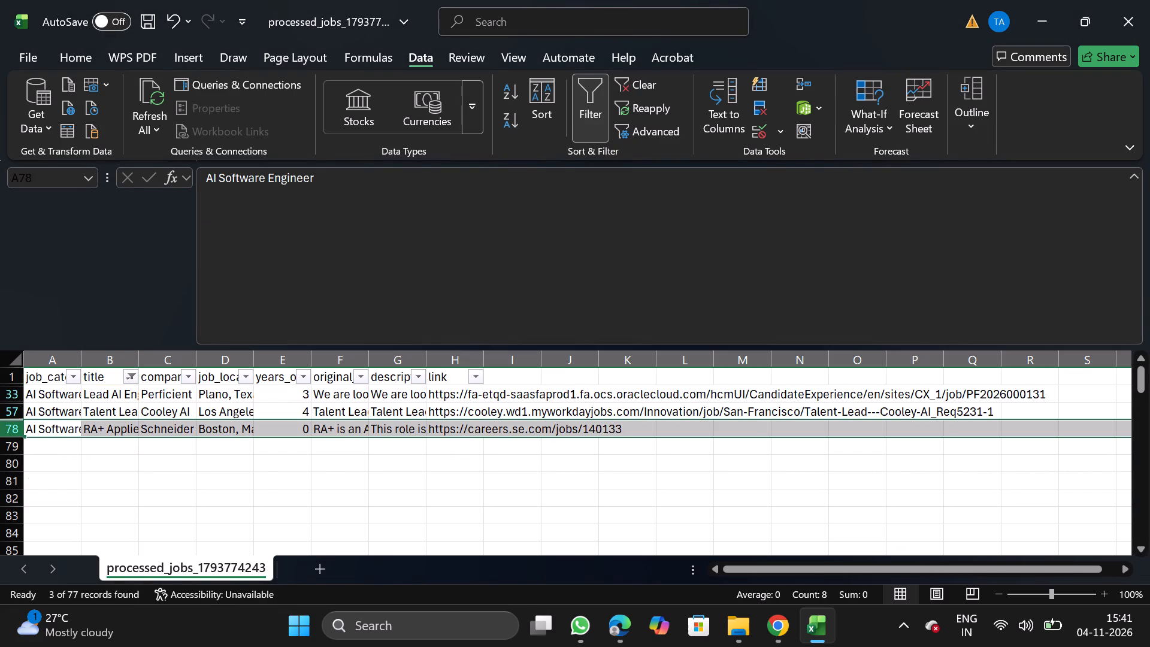
right_click(27, 429)
left_click(119, 283)
left_click(591, 93)
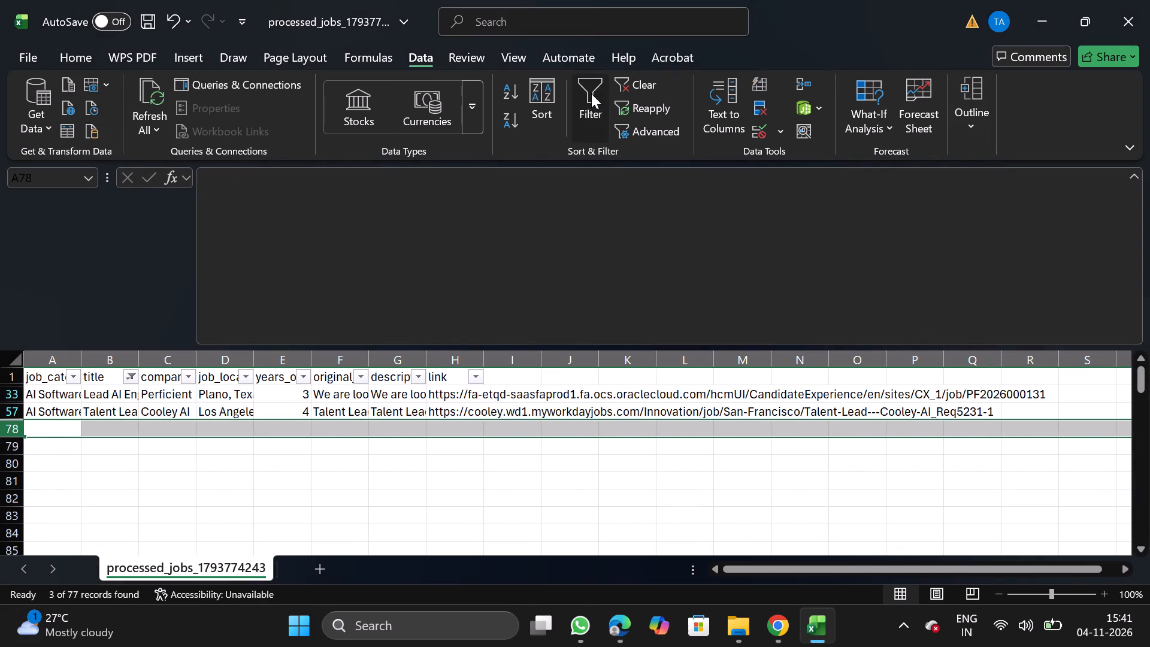
Add filters to the header row again and filter the title column for titles containing architect.
left_click(116, 377)
left_click(586, 92)
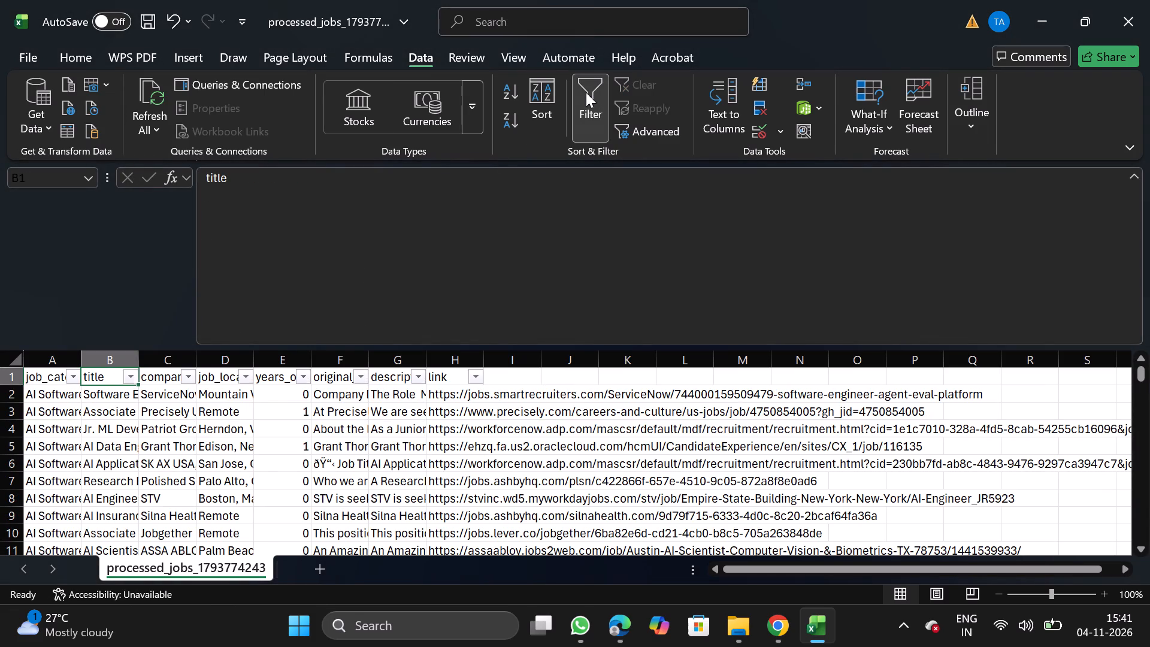
left_click(133, 382)
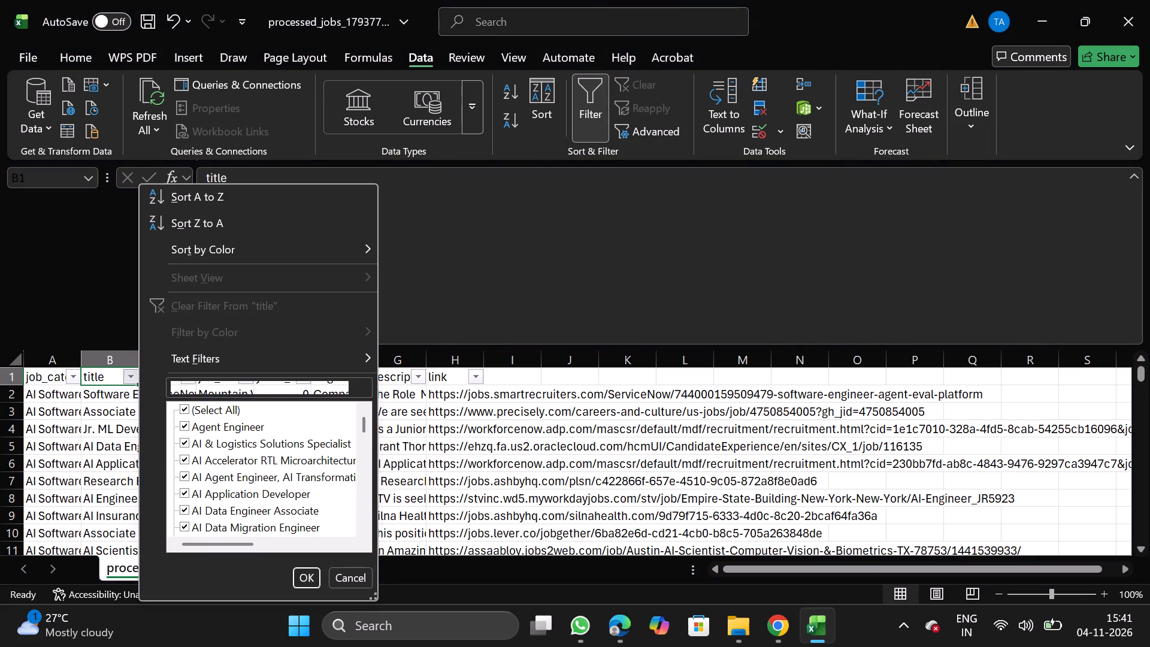
left_click(192, 385)
type("architect")
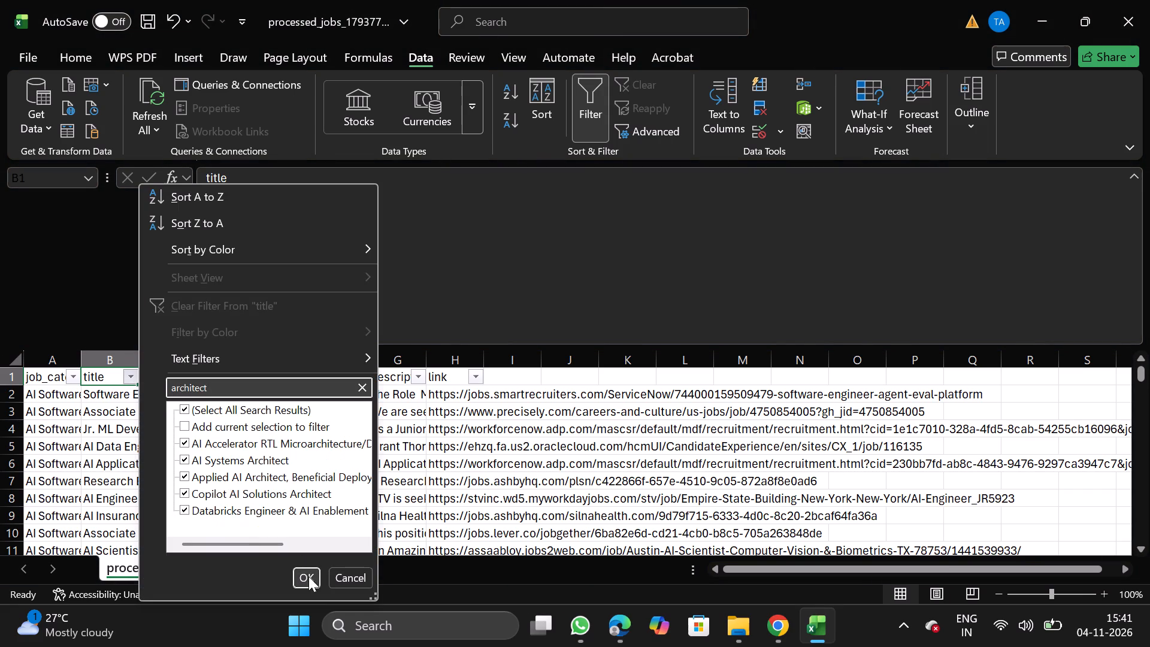
left_click(314, 579)
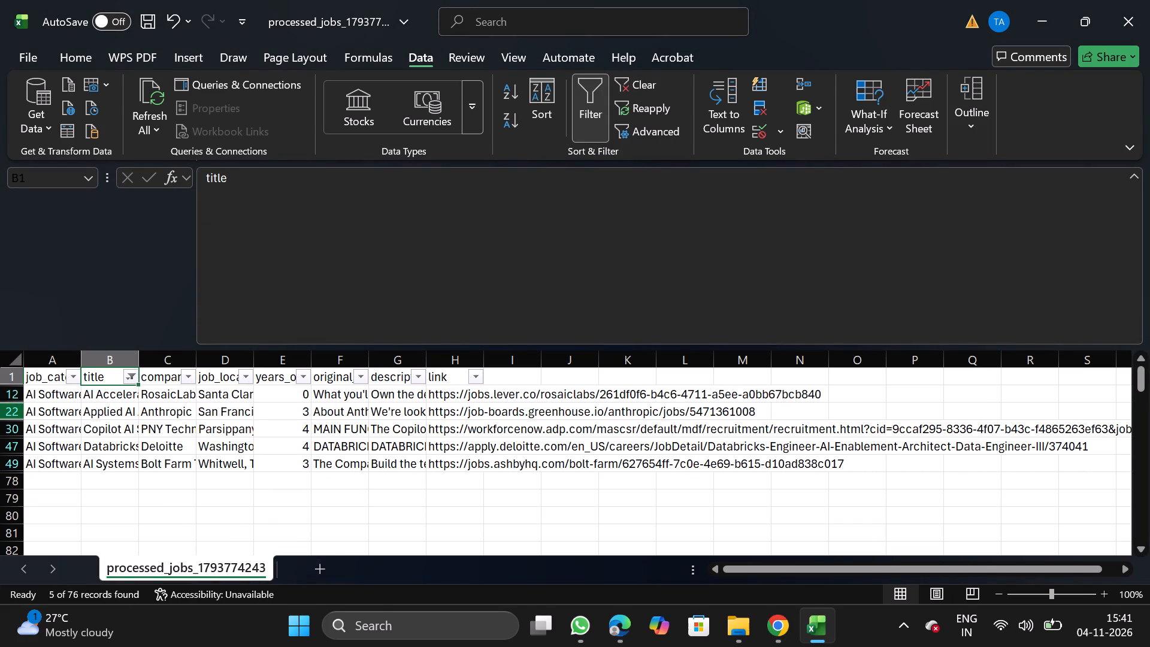
Delete the RosaicLabs AI Accelerator RTL Microarchitecture job row and remove the title filter.
left_click_drag(4, 397, 27, 398)
right_click(27, 398)
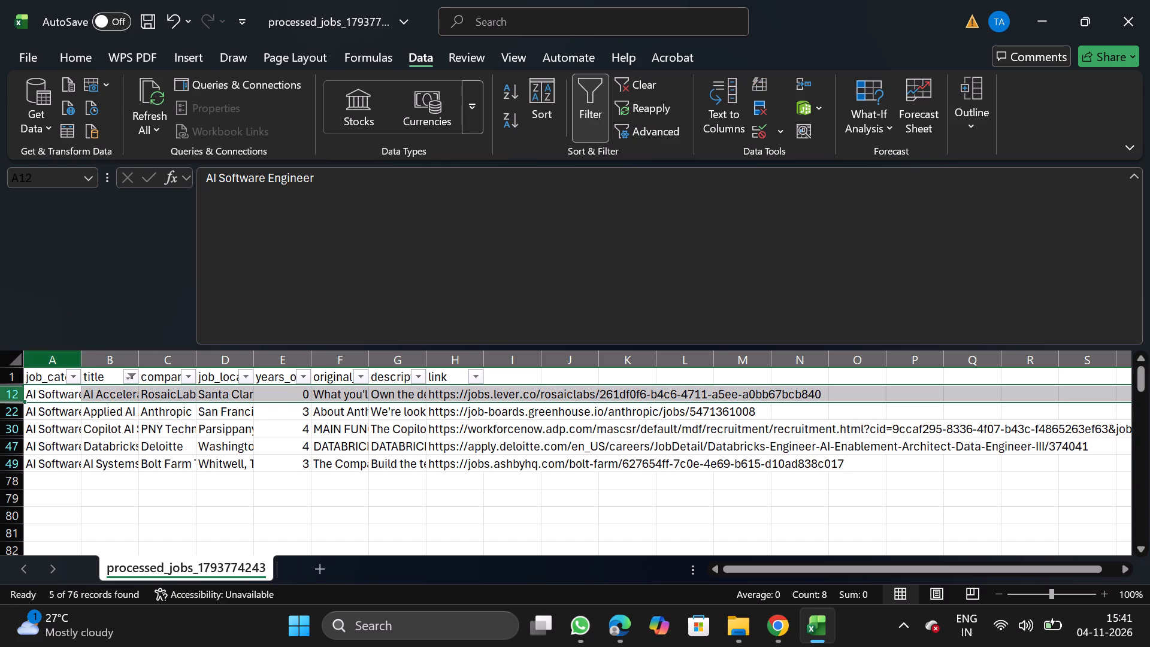
right_click(53, 395)
left_click(137, 252)
left_click(596, 104)
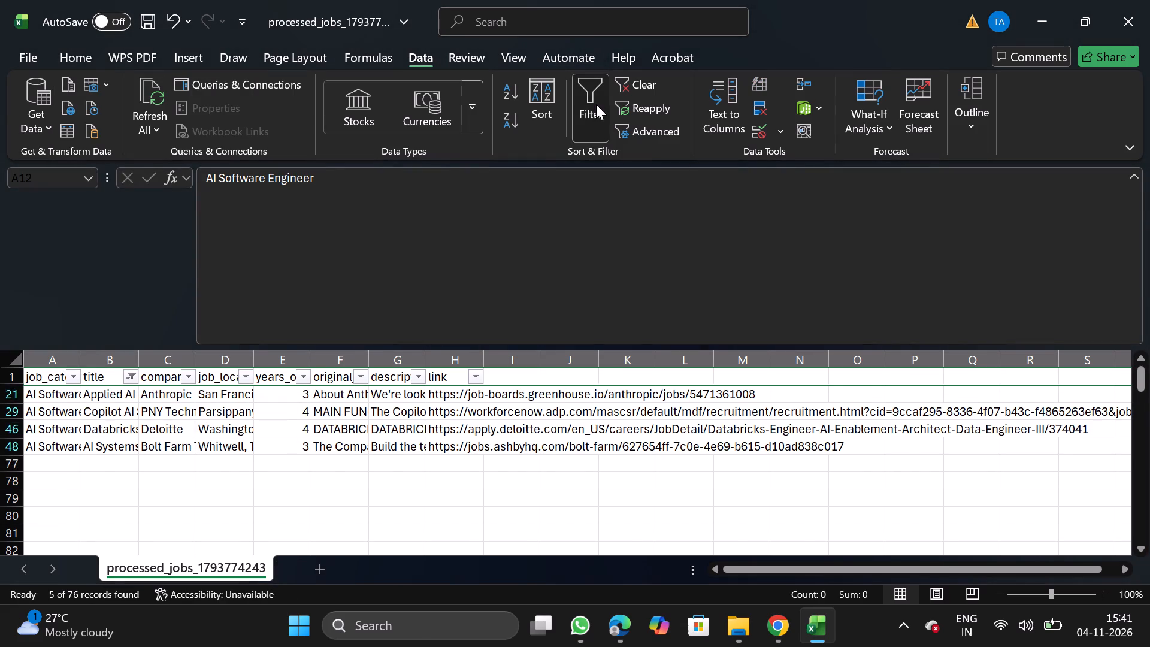
Add filters to the header row again and filter the title column for titles containing enterprise.
left_click(98, 375)
left_click(594, 96)
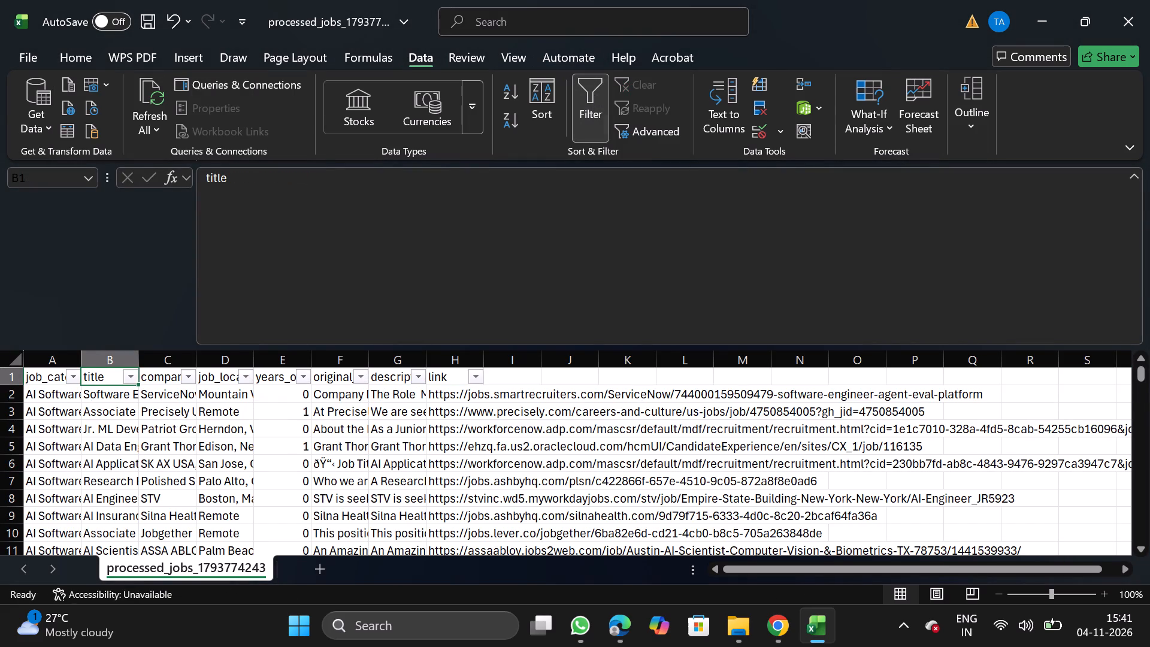
left_click(134, 375)
left_click(191, 390)
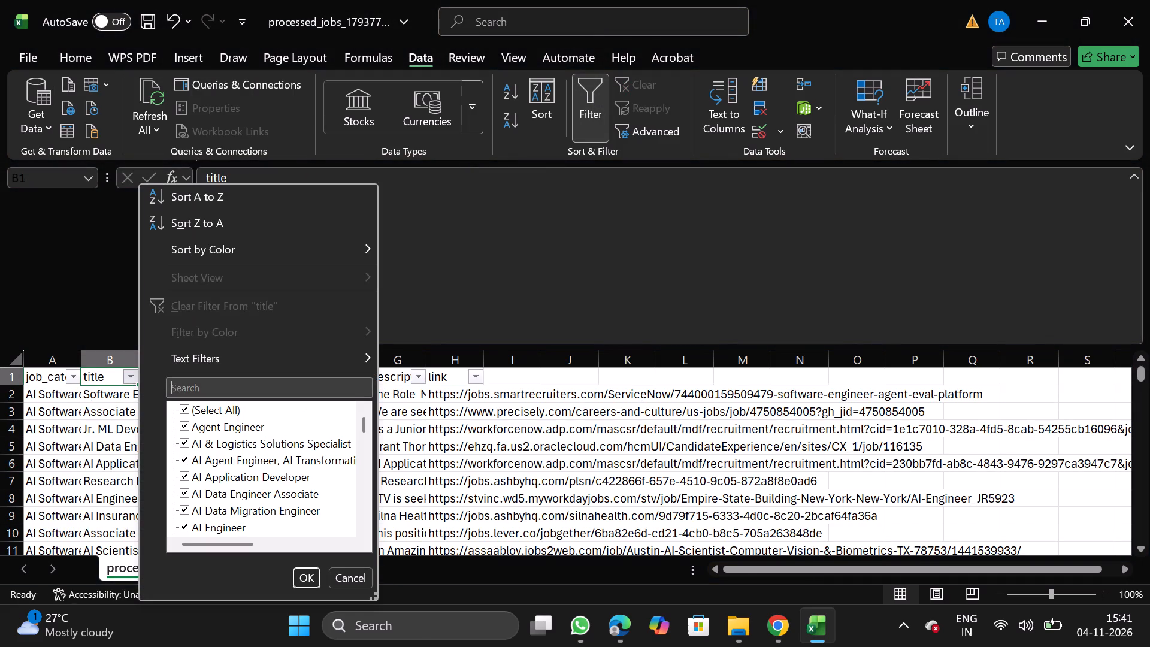
type("enterprise")
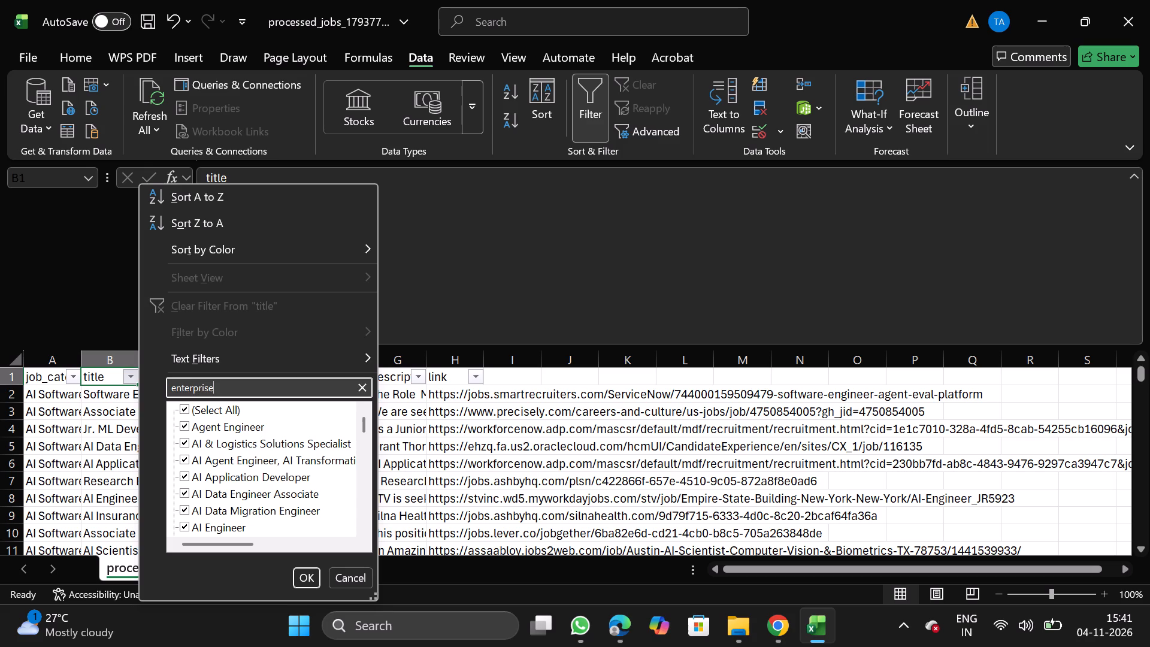
left_click(301, 572)
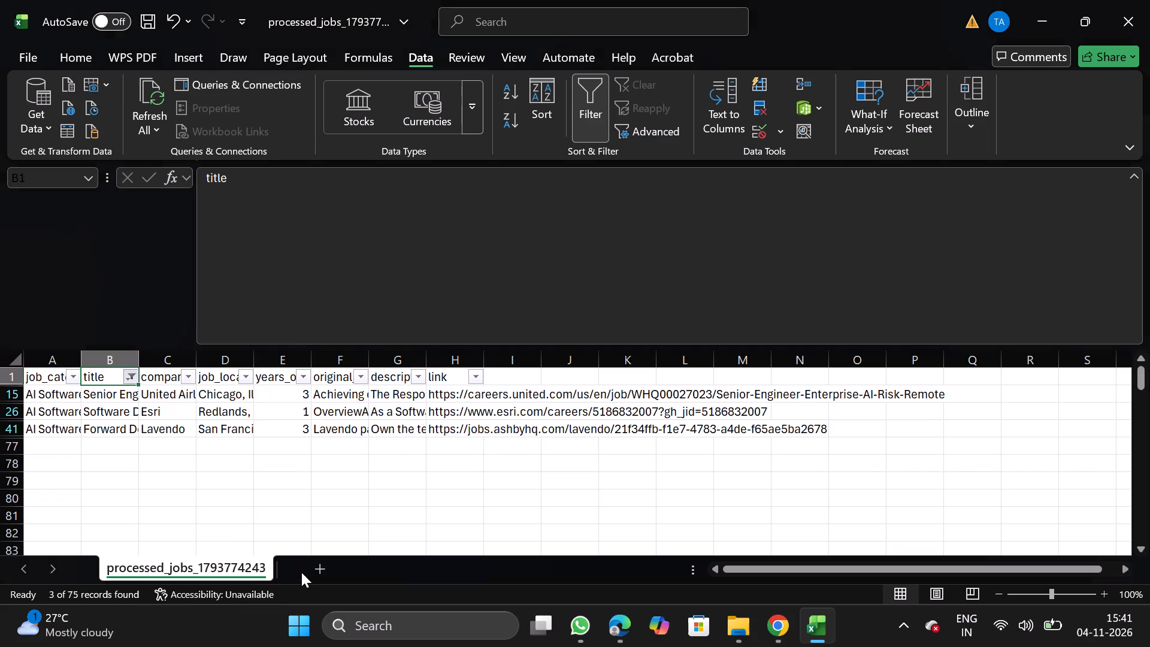
Delete the Esri job row from the filtered enterprise titles and remove the title filter.
left_click_drag(0, 410, 23, 410)
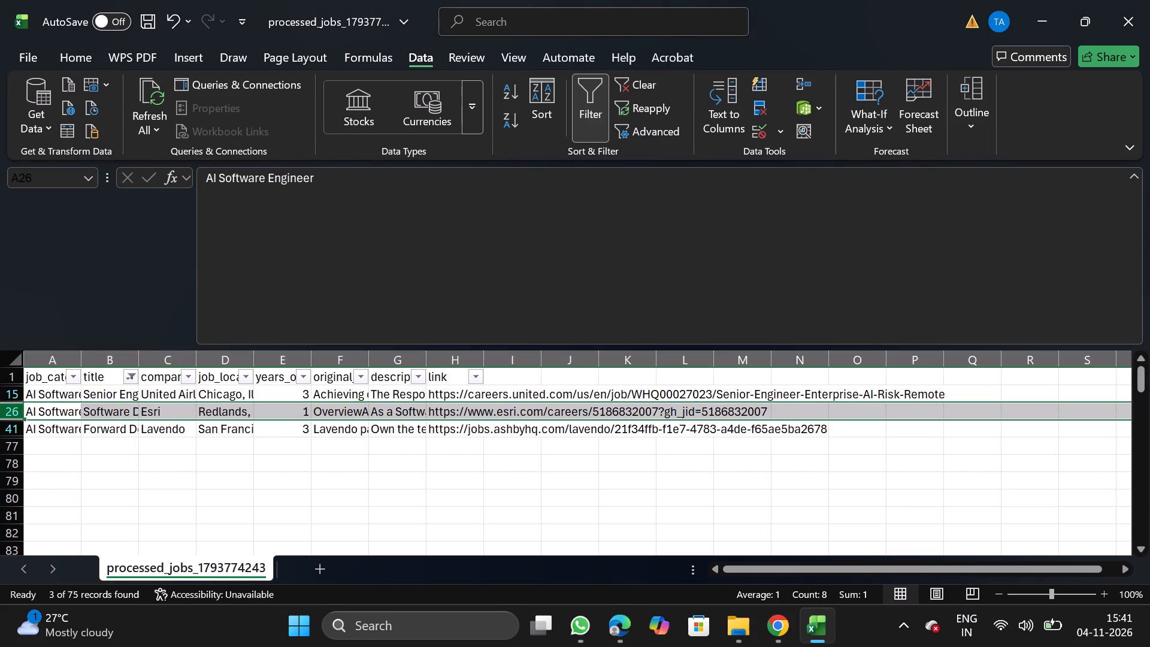
right_click(23, 410)
left_click(131, 260)
left_click(586, 97)
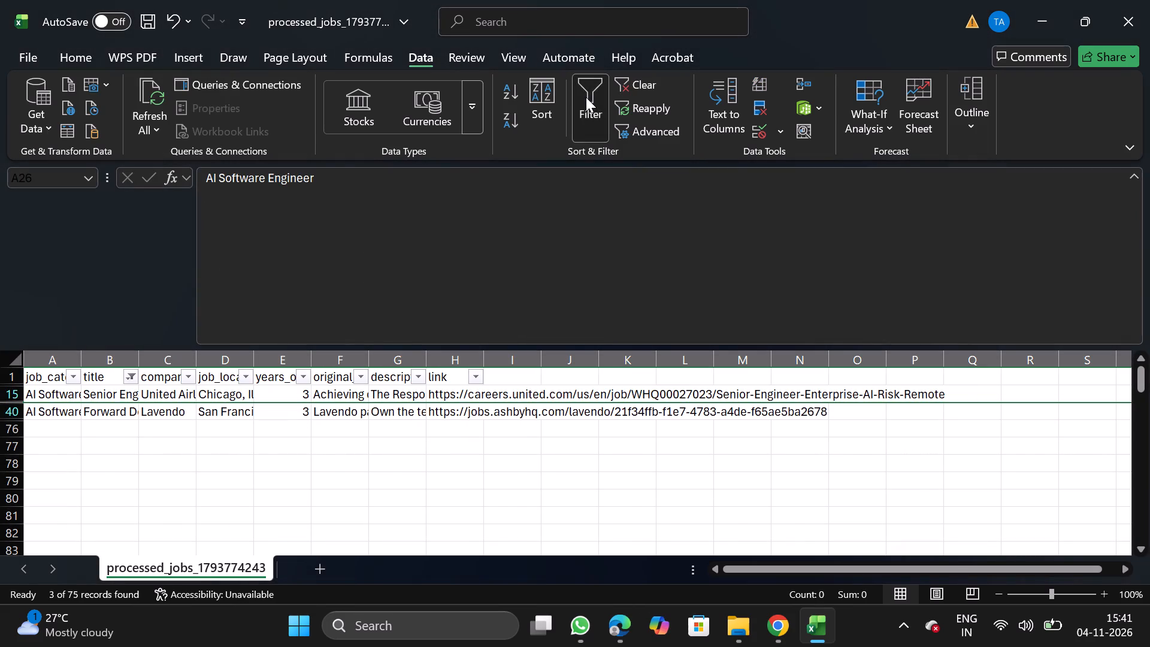
Add filters to the header row again, search the title filter values for consultant, and remove the filters.
left_click(101, 368)
left_click(580, 109)
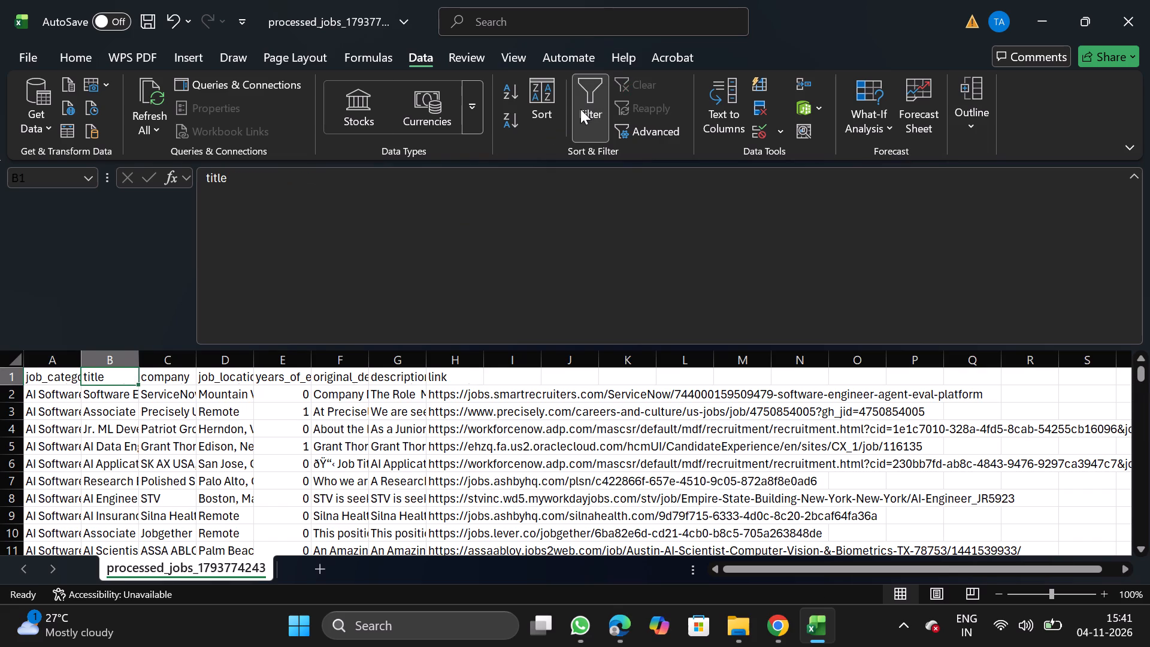
left_click(134, 377)
left_click(228, 391)
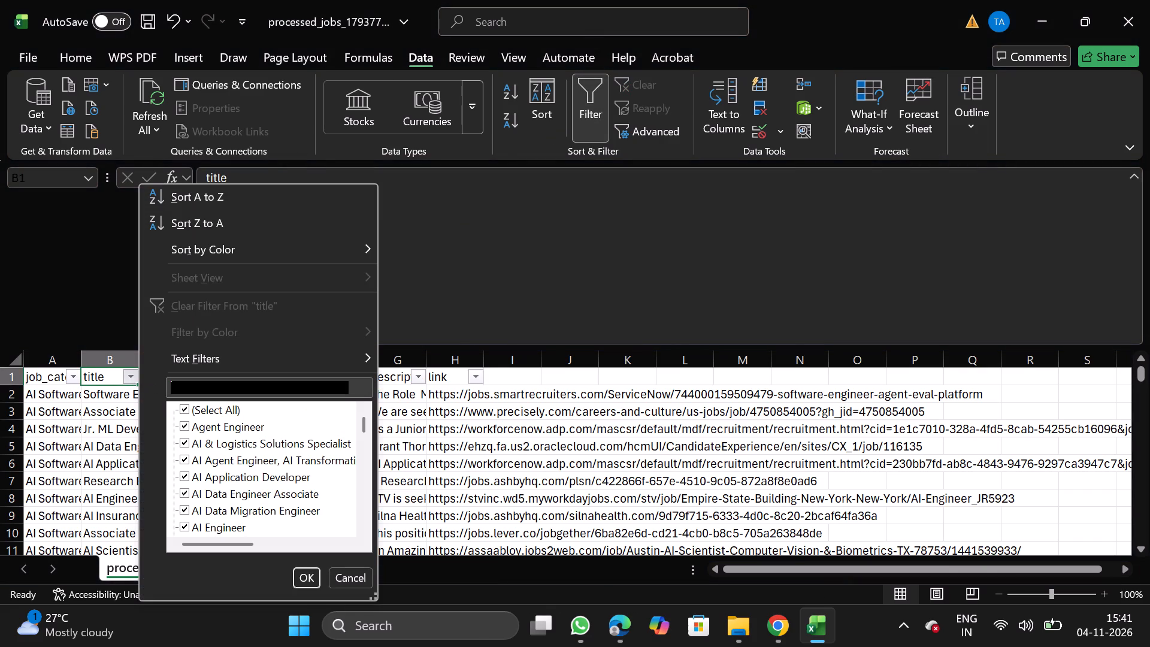
type("consultant")
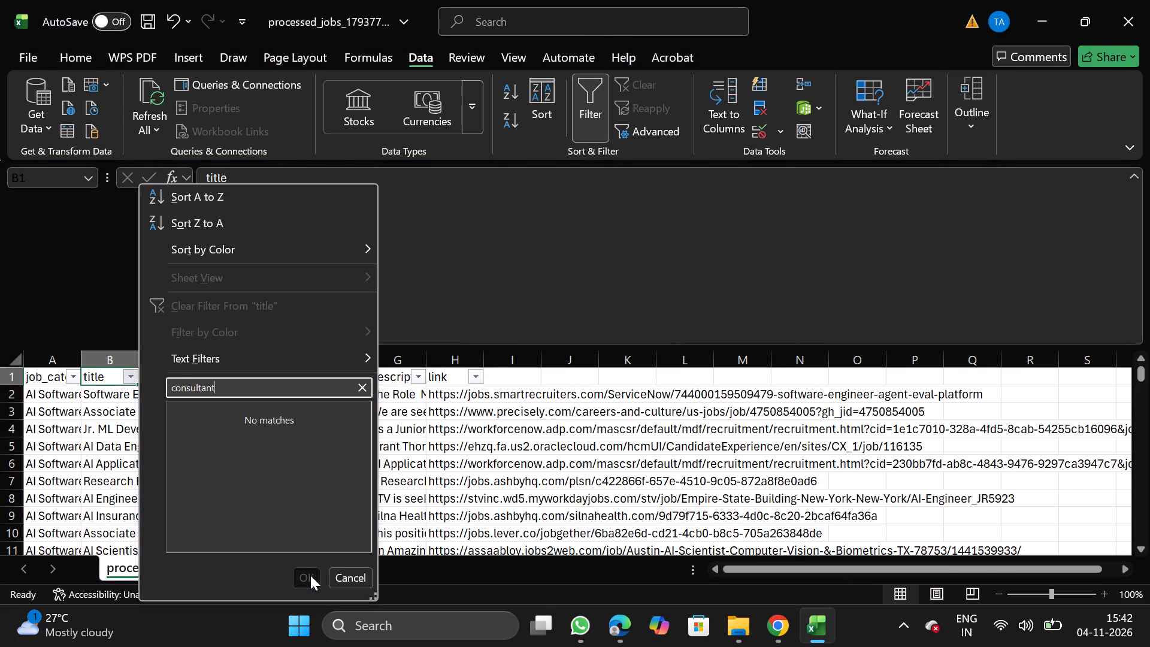
left_click(358, 572)
left_click(588, 99)
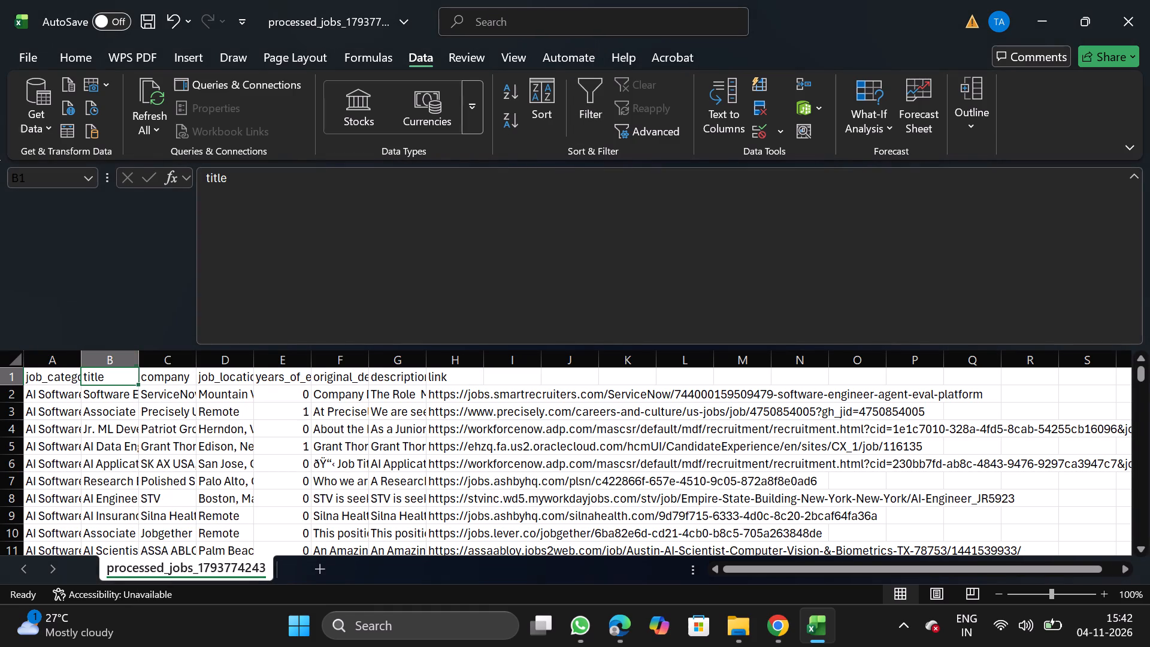
Filter the title column for titles containing lead again to check the matching jobs, and remove the filter.
left_click(581, 113)
left_click(137, 381)
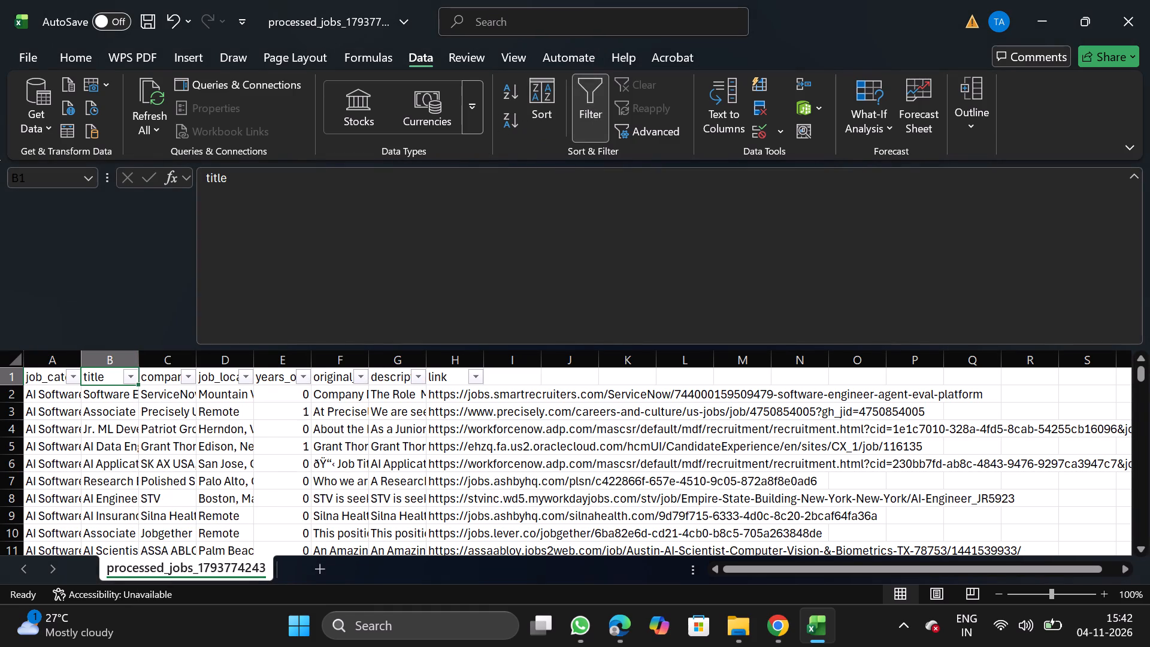
left_click(201, 391)
type("lead")
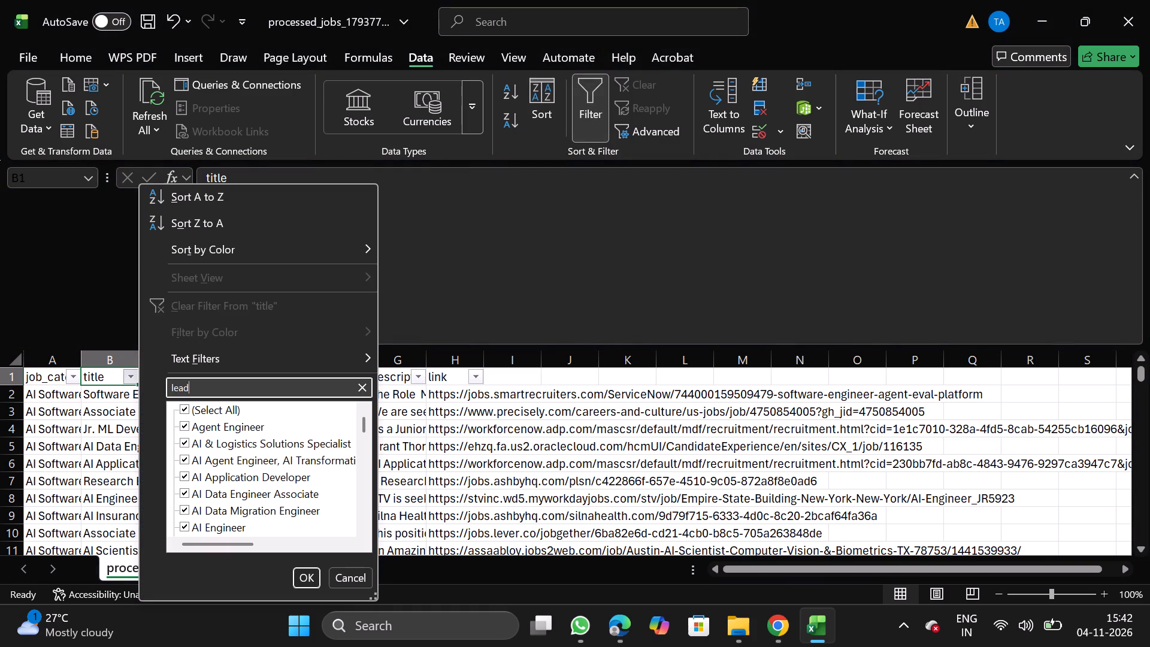
left_click(306, 573)
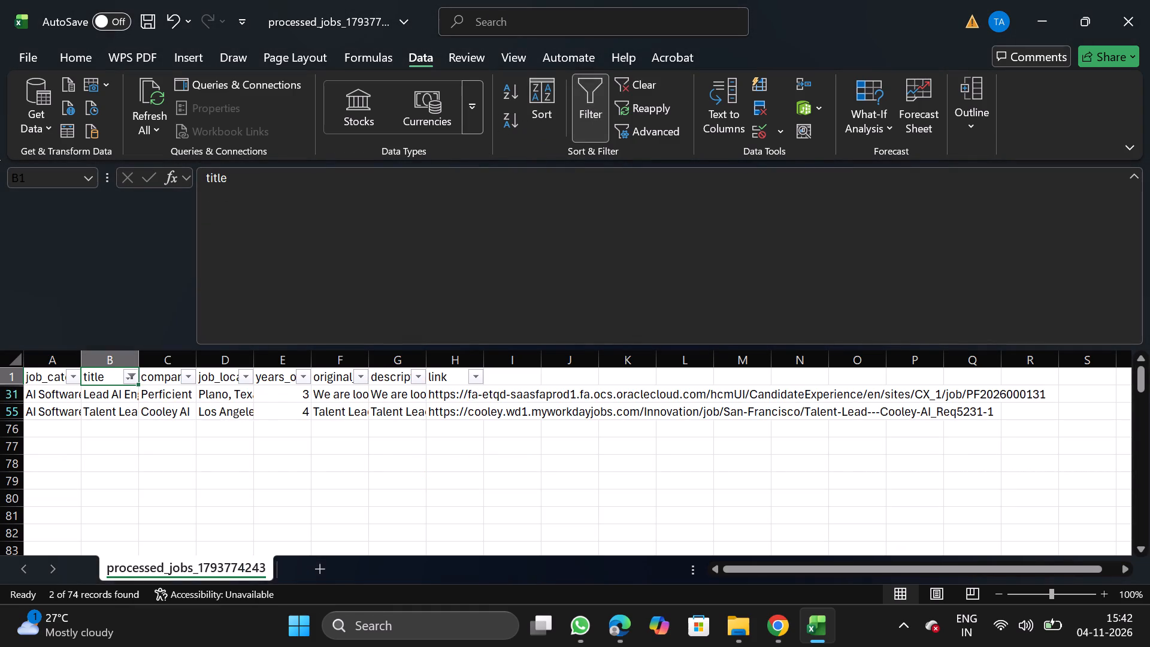
left_click(588, 111)
Add filters to the header row again and search the title filter values for staff.
left_click(577, 113)
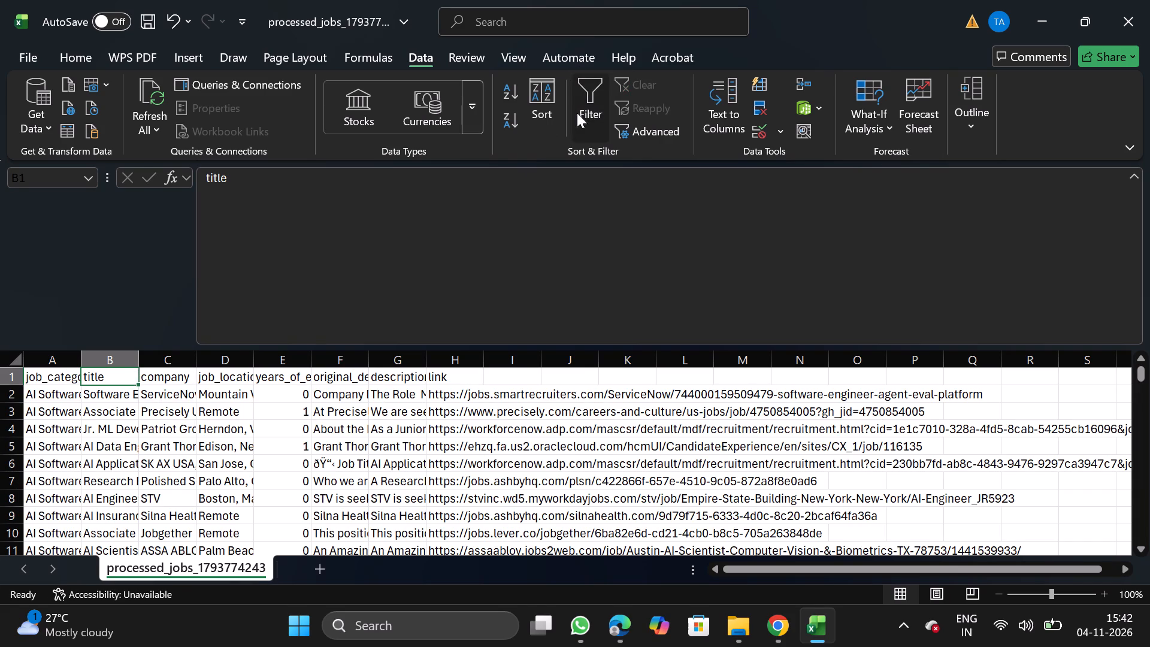
left_click(128, 379)
left_click(191, 385)
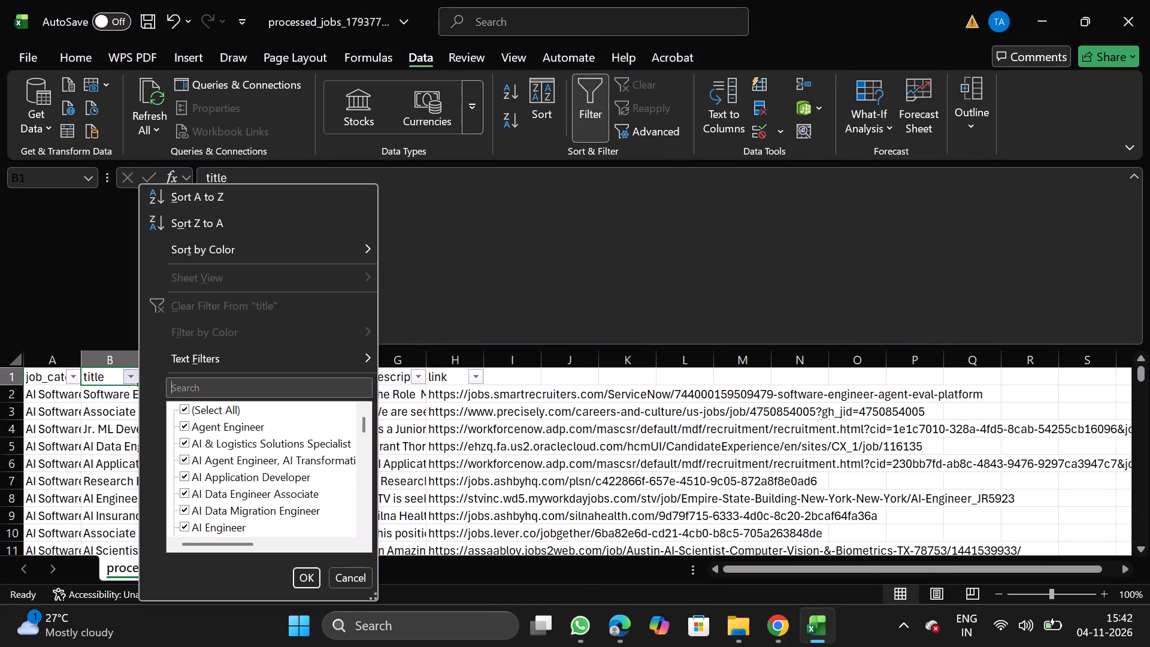
type("staff")
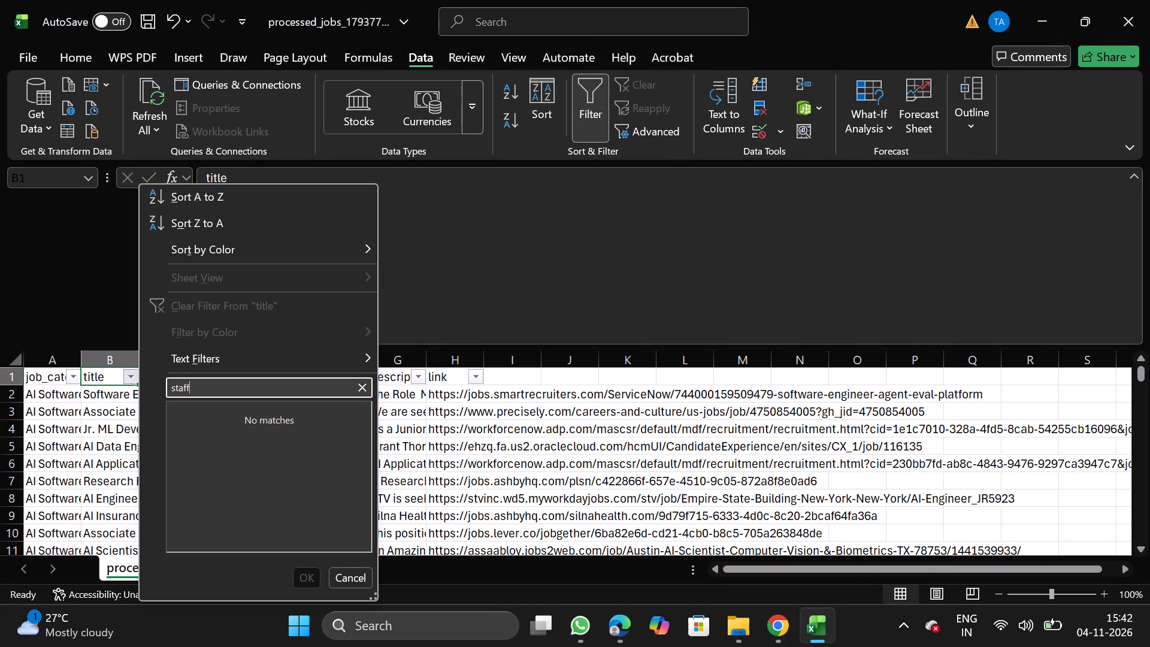
Filter the title column for entries containing "principal", and remove the filter after checking the matching rows.
key("BackSpace")
key("BackSpace")
key("BackSpace")
key("BackSpace")
key("BackSpace")
key("BackSpace")
key("BackSpace")
key("BackSpace")
key("BackSpace")
key("BackSpace")
key("BackSpace")
key("BackSpace")
key("BackSpace")
type("principal")
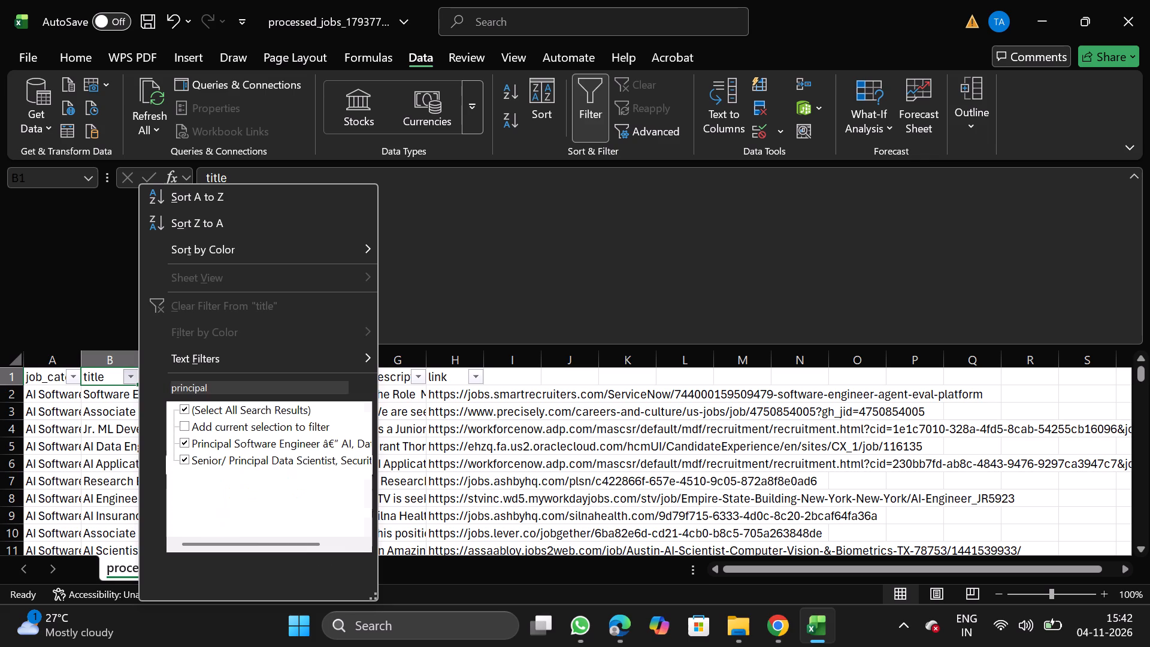
left_click(311, 576)
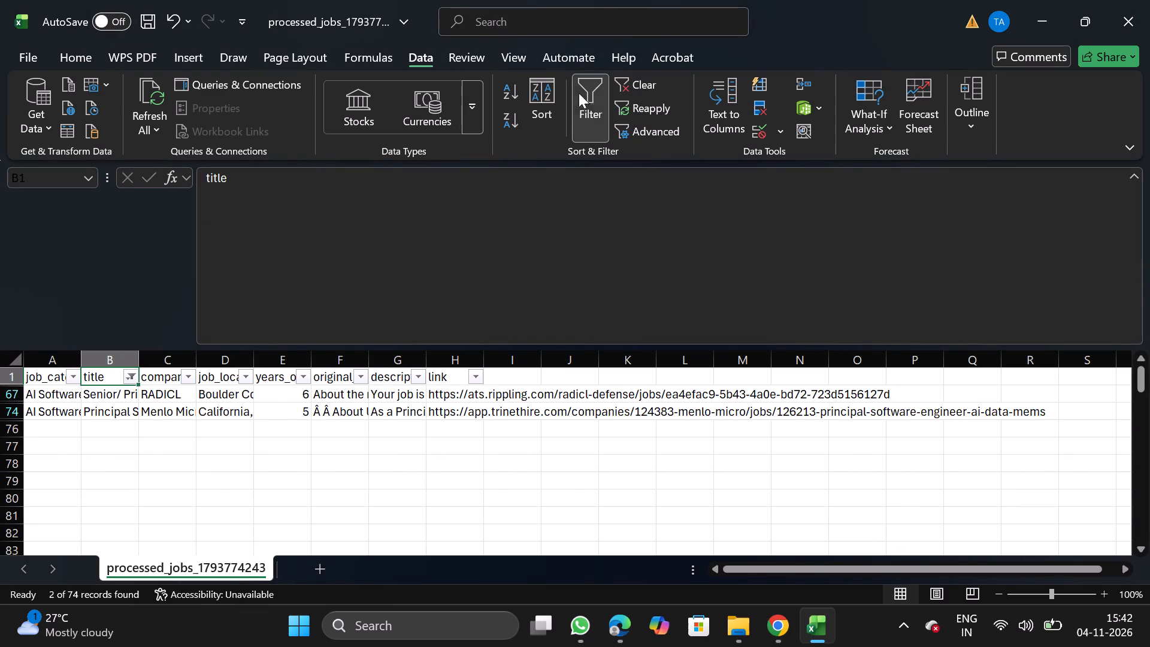
left_click(583, 104)
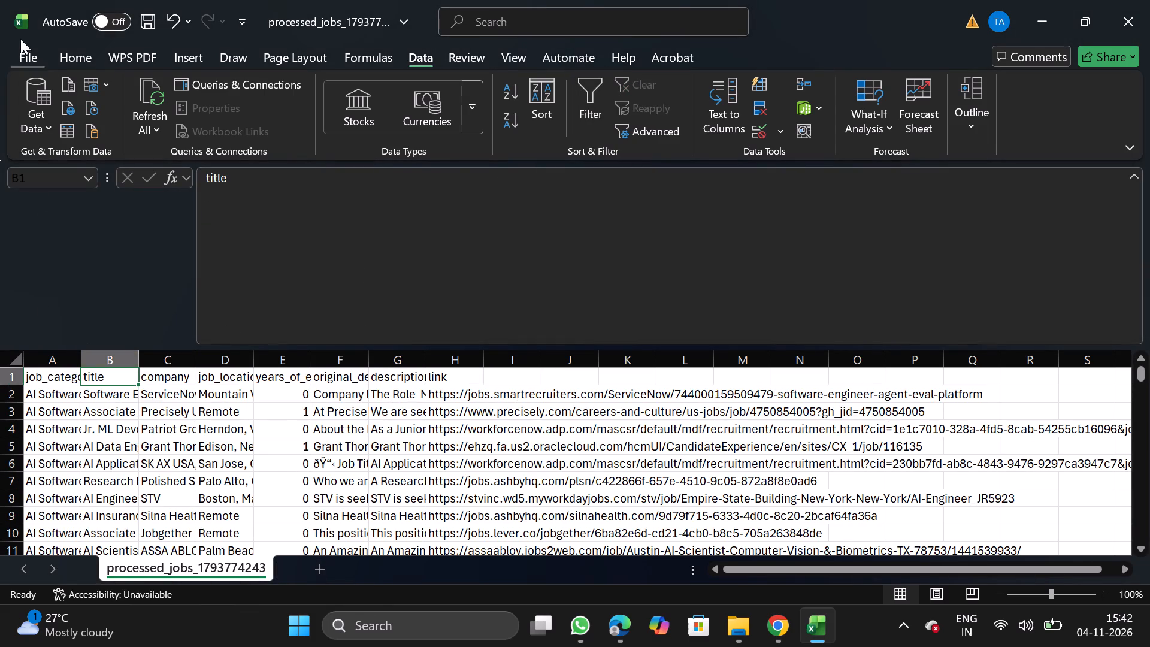
Add a filter to the company column and search its values for "walmart".
left_click(172, 357)
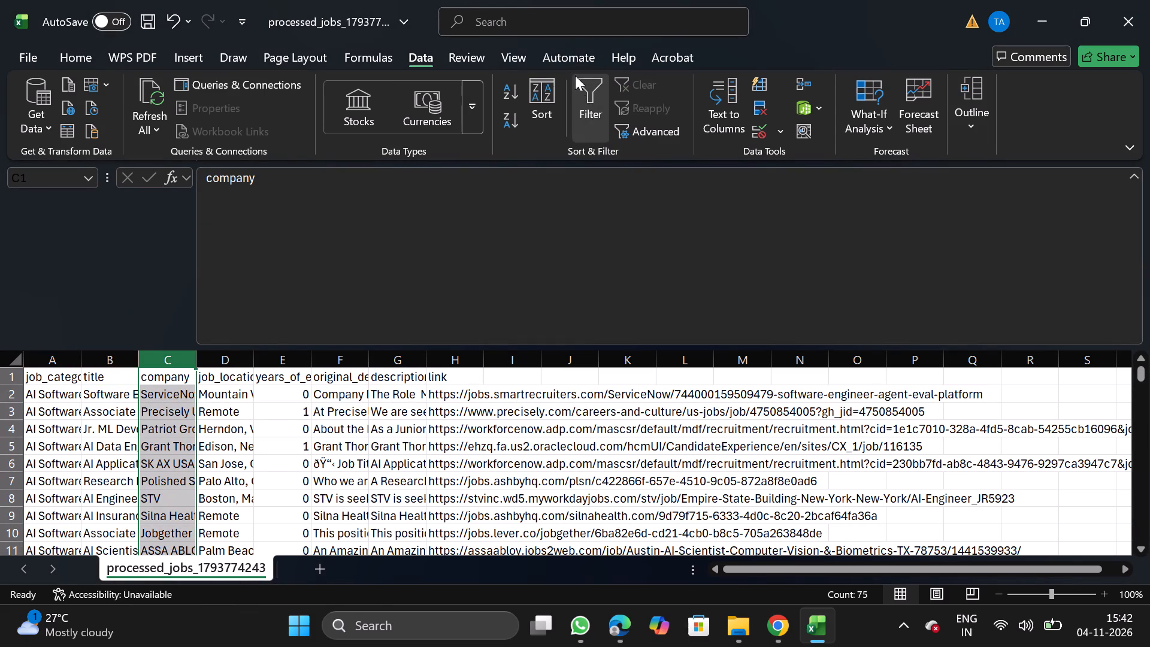
left_click(585, 102)
left_click(192, 374)
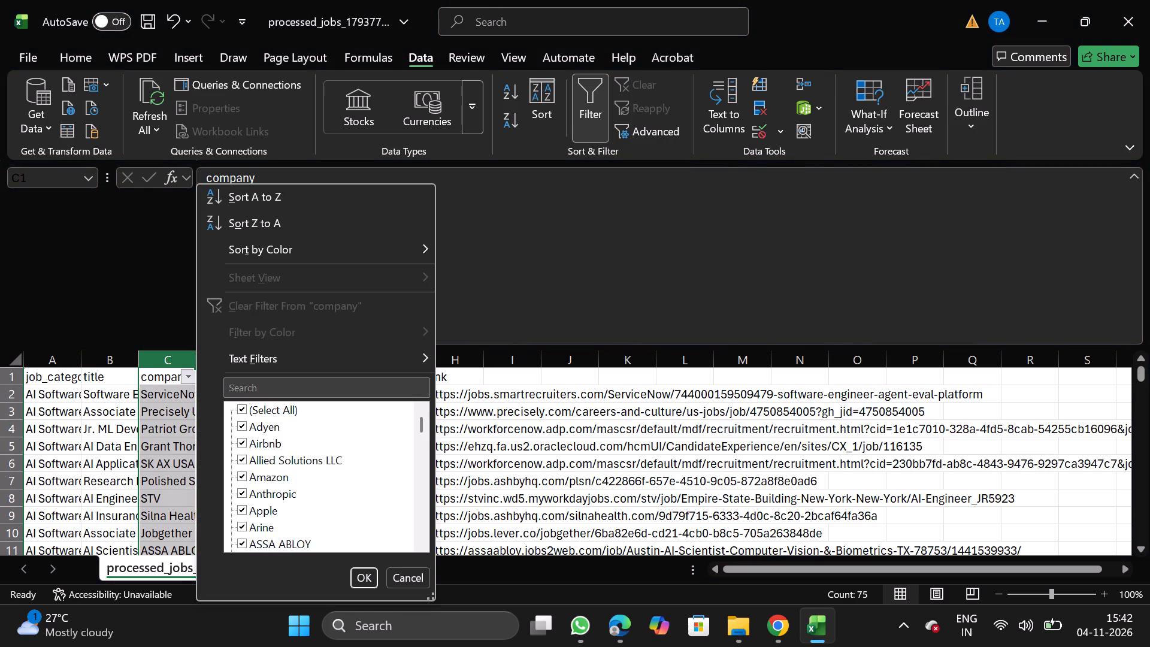
left_click(254, 393)
type("wal")
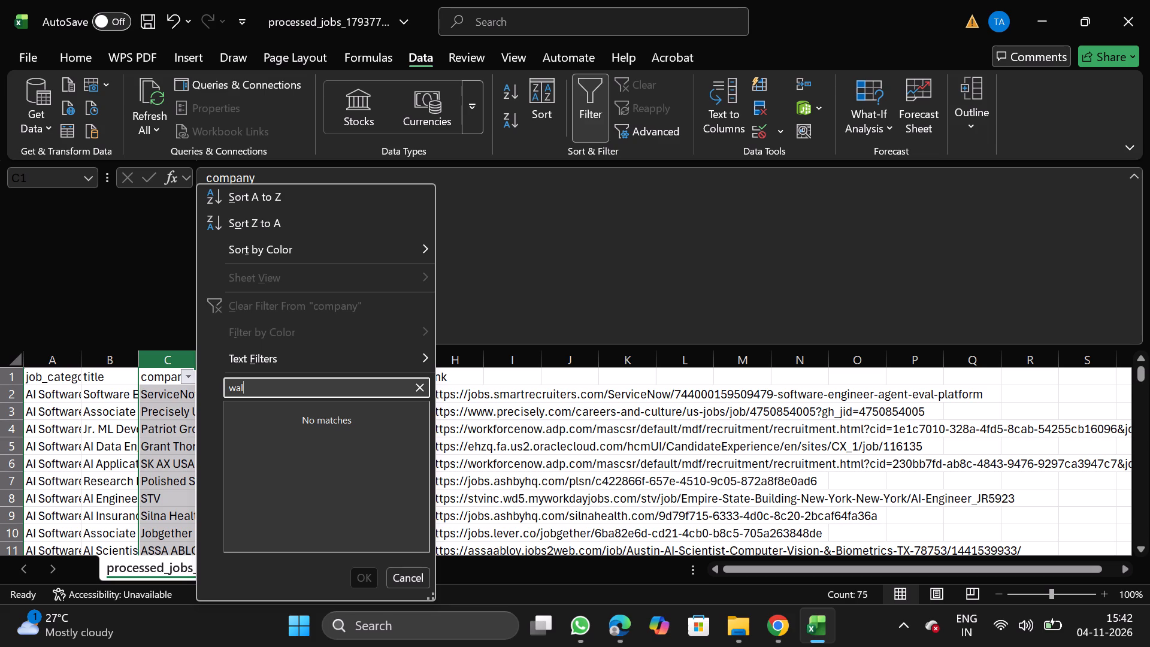
type("mart")
Replace the company filter's search term with "dried".
key("BackSpace")
key("BackSpace")
key("BackSpace")
key("BackSpace")
key("BackSpace")
key("BackSpace")
key("BackSpace")
key("BackSpace")
key("BackSpace")
key("BackSpace")
key("BackSpace")
key("BackSpace")
key("BackSpace")
key("BackSpace")
key("BackSpace")
key("BackSpace")
key("BackSpace")
type("dried")
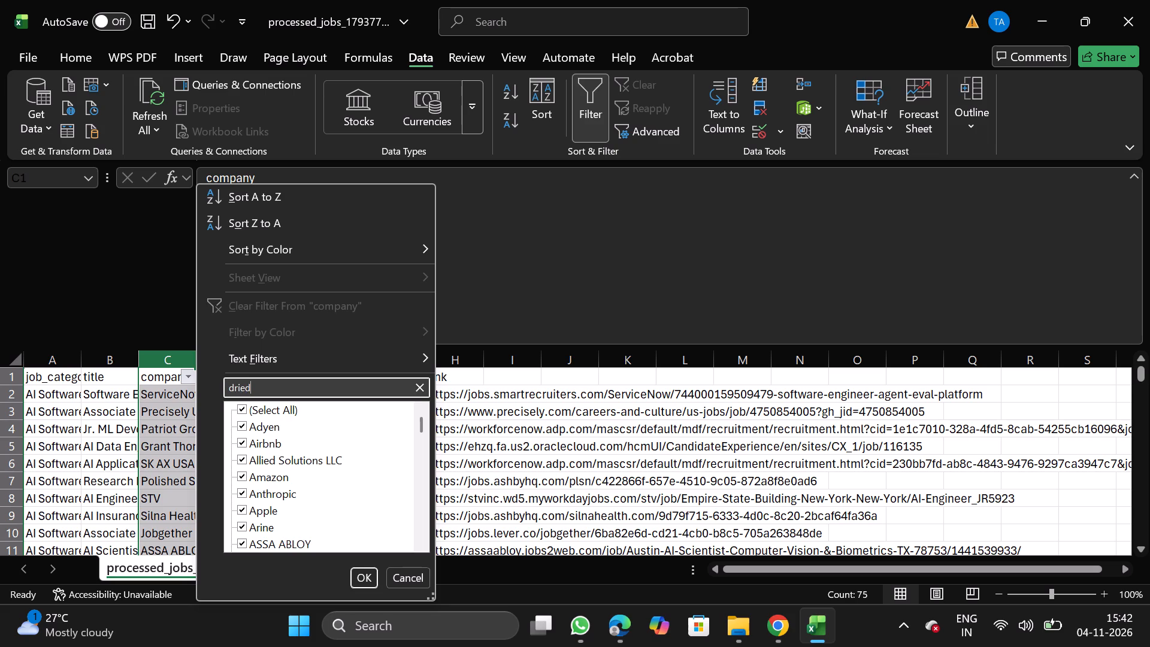
Search the company filter values for "capital" instead.
key("BackSpace")
key("BackSpace")
key("BackSpace")
key("BackSpace")
key("BackSpace")
key("BackSpace")
key("BackSpace")
key("BackSpace")
key("BackSpace")
key("BackSpace")
key("BackSpace")
type("capital")
Search the company filter values for "under" instead.
key("BackSpace")
key("BackSpace")
key("BackSpace")
key("BackSpace")
key("BackSpace")
key("BackSpace")
key("BackSpace")
key("BackSpace")
key("BackSpace")
key("BackSpace")
key("BackSpace")
key("BackSpace")
key("BackSpace")
key("BackSpace")
key("BackSpace")
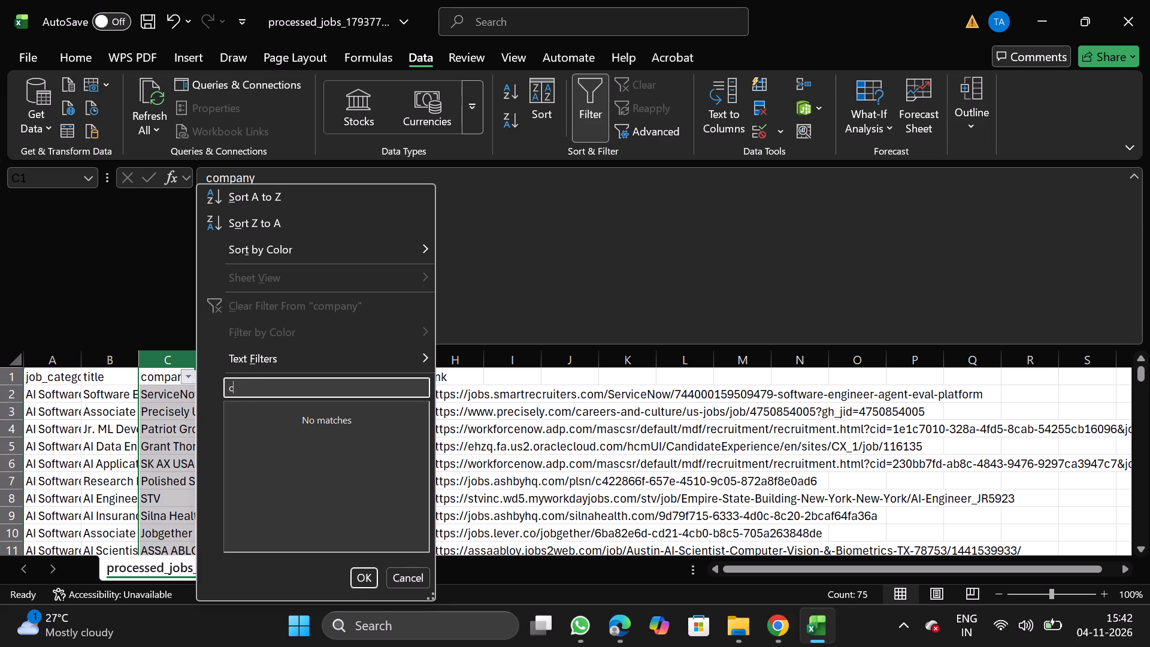
type("under")
Search the company filter values for "hunt" instead.
key("BackSpace")
key("BackSpace")
key("BackSpace")
key("BackSpace")
key("BackSpace")
key("BackSpace")
key("BackSpace")
key("BackSpace")
key("BackSpace")
key("BackSpace")
key("BackSpace")
key("BackSpace")
key("BackSpace")
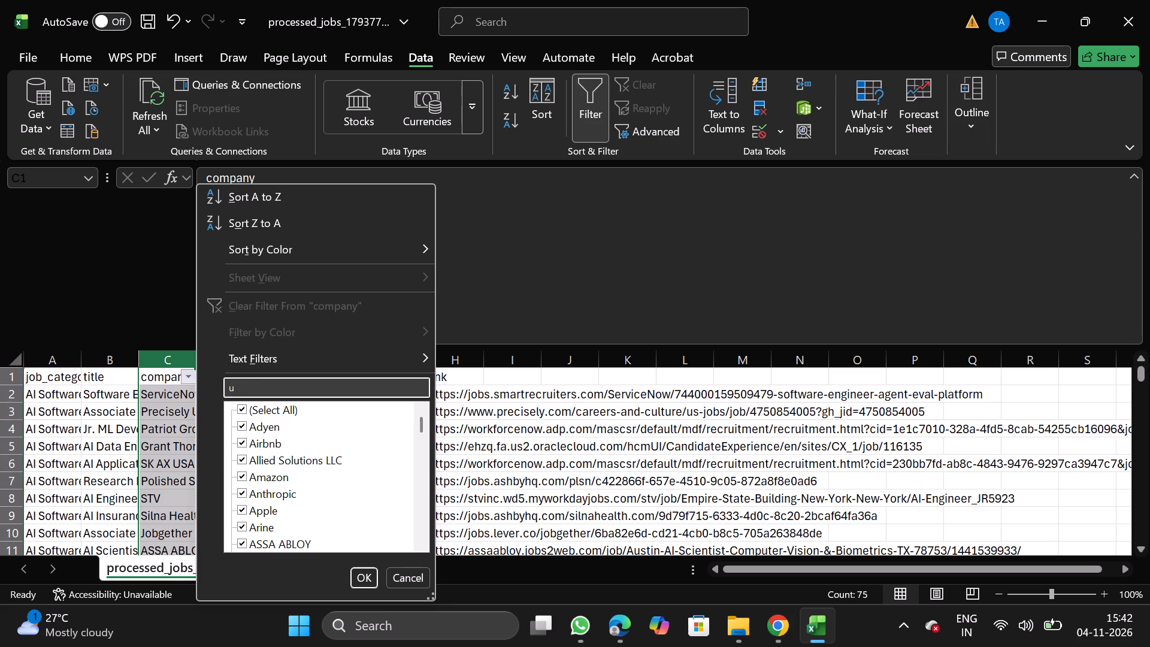
type("hunt")
Search the company filter values for "skim" instead.
key("BackSpace")
key("BackSpace")
key("BackSpace")
key("BackSpace")
key("BackSpace")
key("BackSpace")
key("BackSpace")
key("BackSpace")
key("BackSpace")
key("BackSpace")
key("BackSpace")
key("BackSpace")
key("BackSpace")
key("BackSpace")
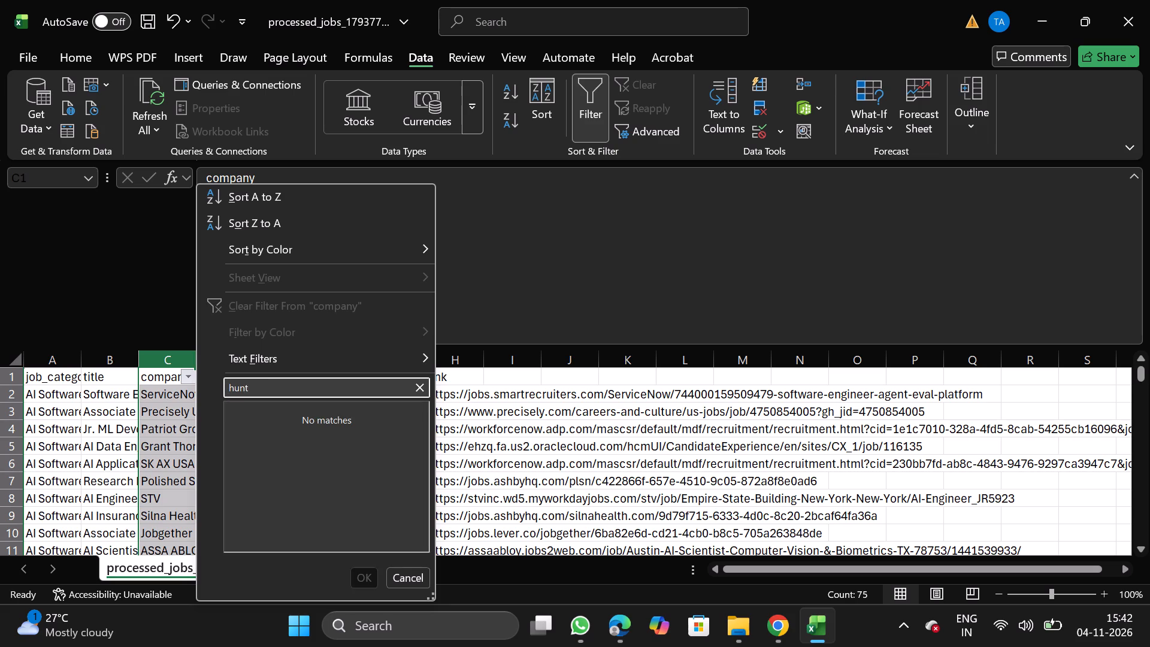
type("skim")
Search the company filter values for "ap" instead.
key("BackSpace")
key("BackSpace")
key("BackSpace")
key("BackSpace")
key("BackSpace")
key("BackSpace")
key("BackSpace")
key("BackSpace")
key("BackSpace")
key("BackSpace")
key("BackSpace")
key("BackSpace")
key("BackSpace")
key("BackSpace")
key("BackSpace")
type("ap")
Search the company filter values for "in landem", and remove the column filter without applying the search.
key("BackSpace")
key("BackSpace")
key("BackSpace")
key("BackSpace")
key("BackSpace")
key("BackSpace")
key("BackSpace")
key("BackSpace")
key("BackSpace")
key("BackSpace")
key("BackSpace")
key("BackSpace")
key("BackSpace")
key("BackSpace")
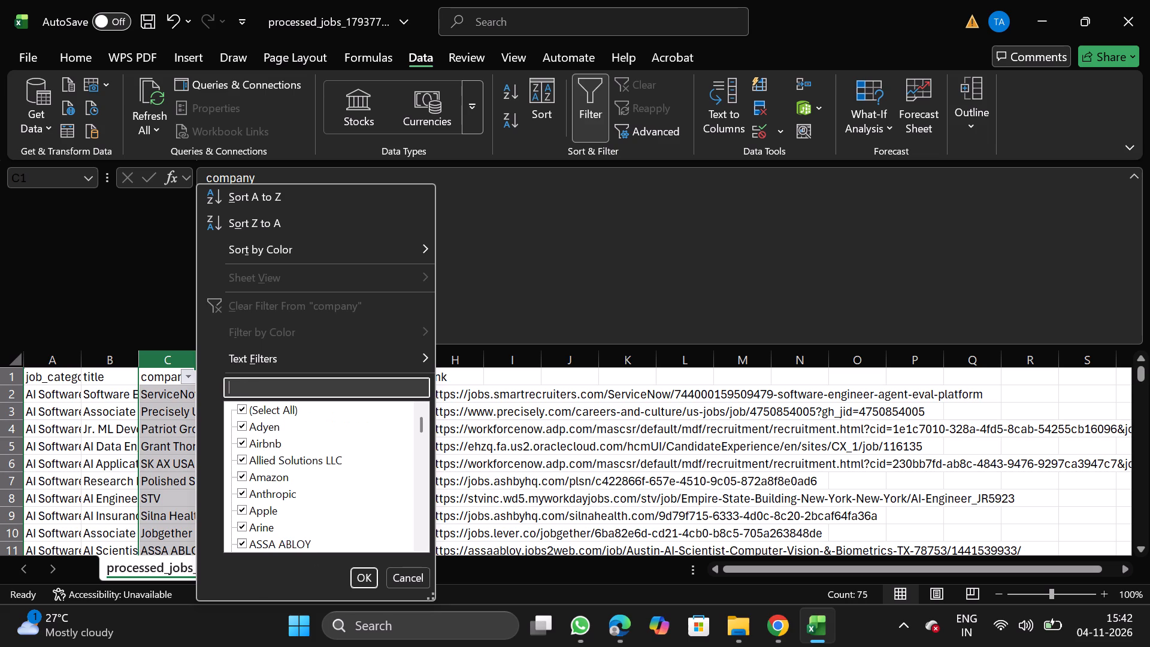
type("in landem")
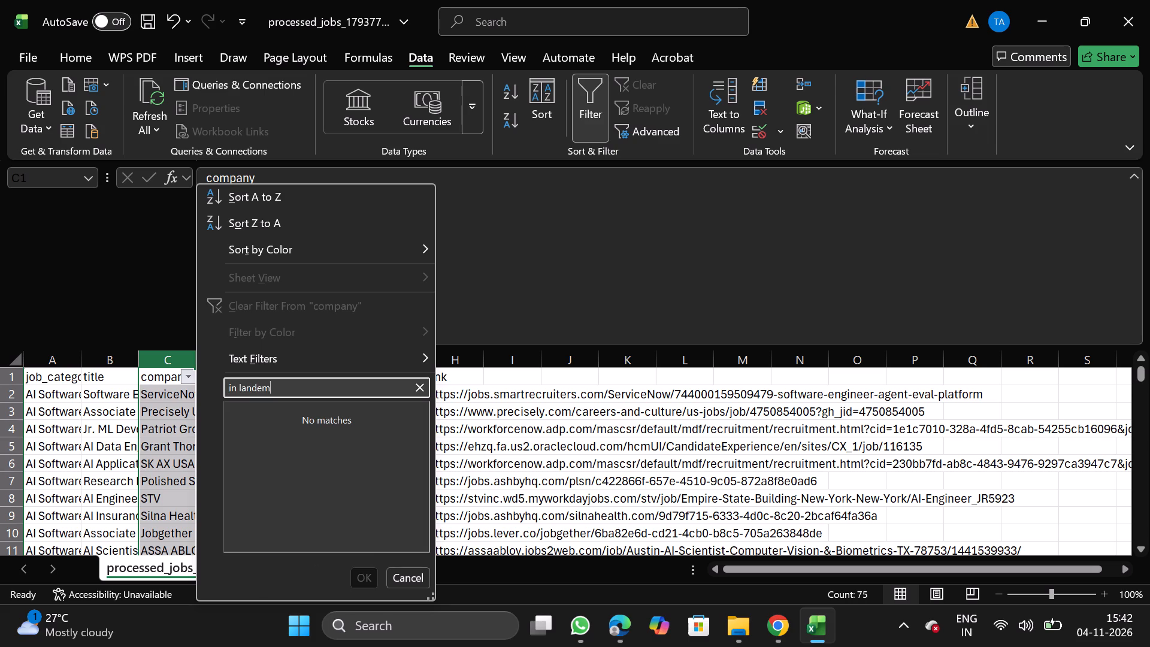
scroll(304, 450, "up", 1)
left_click(421, 585)
left_click(591, 114)
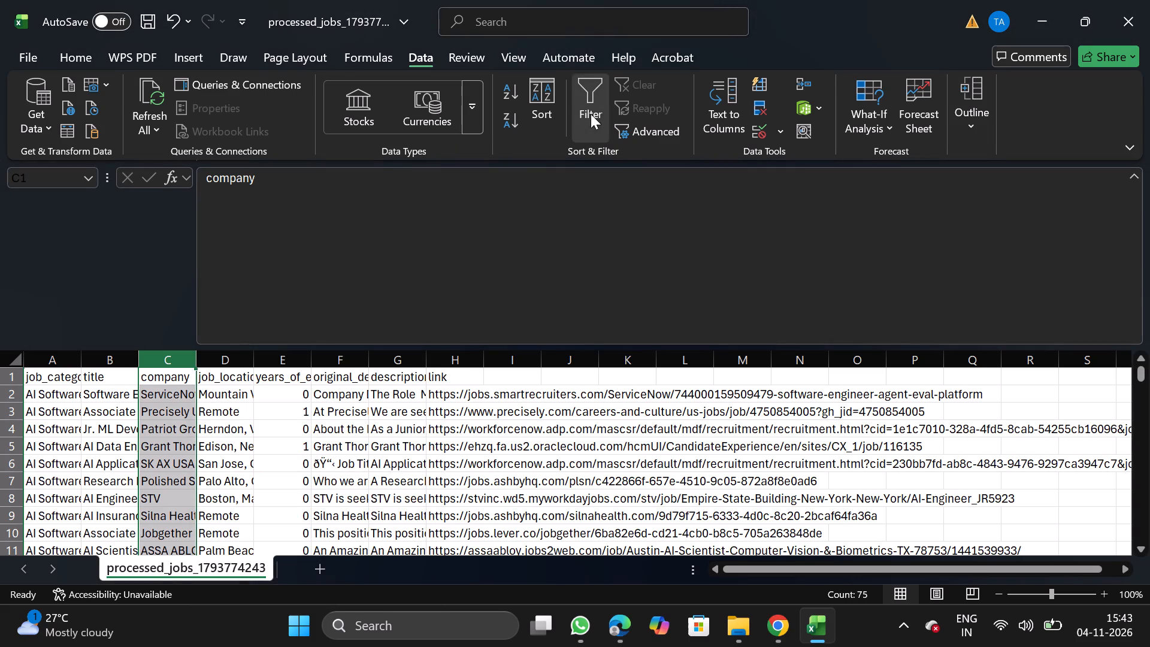
Save the workbook as a comma-delimited CSV named AI S_11_04 in the Daily Scraping jobs folder under Documents.
left_click(13, 59)
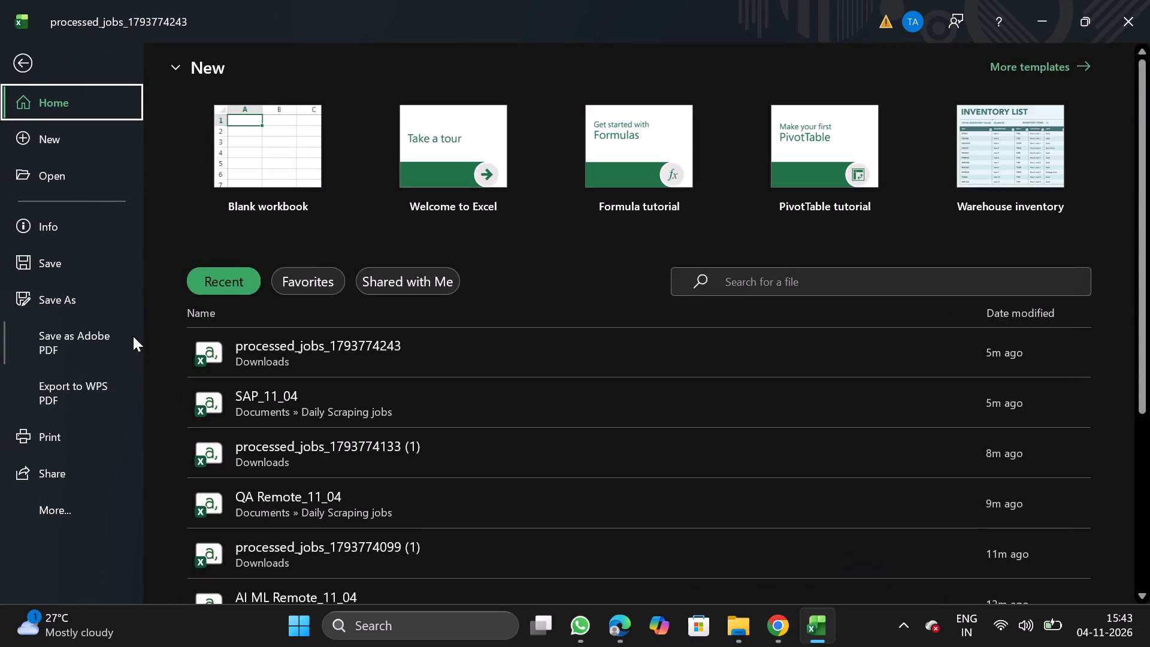
double_click(60, 306)
triple_click(288, 497)
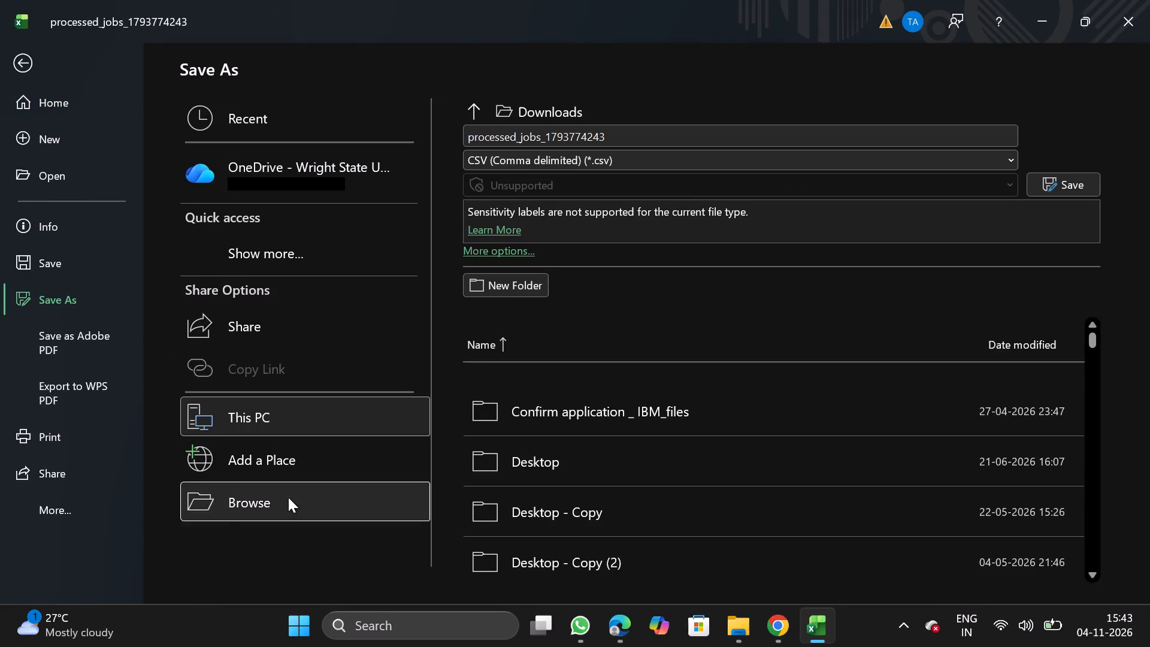
double_click(288, 497)
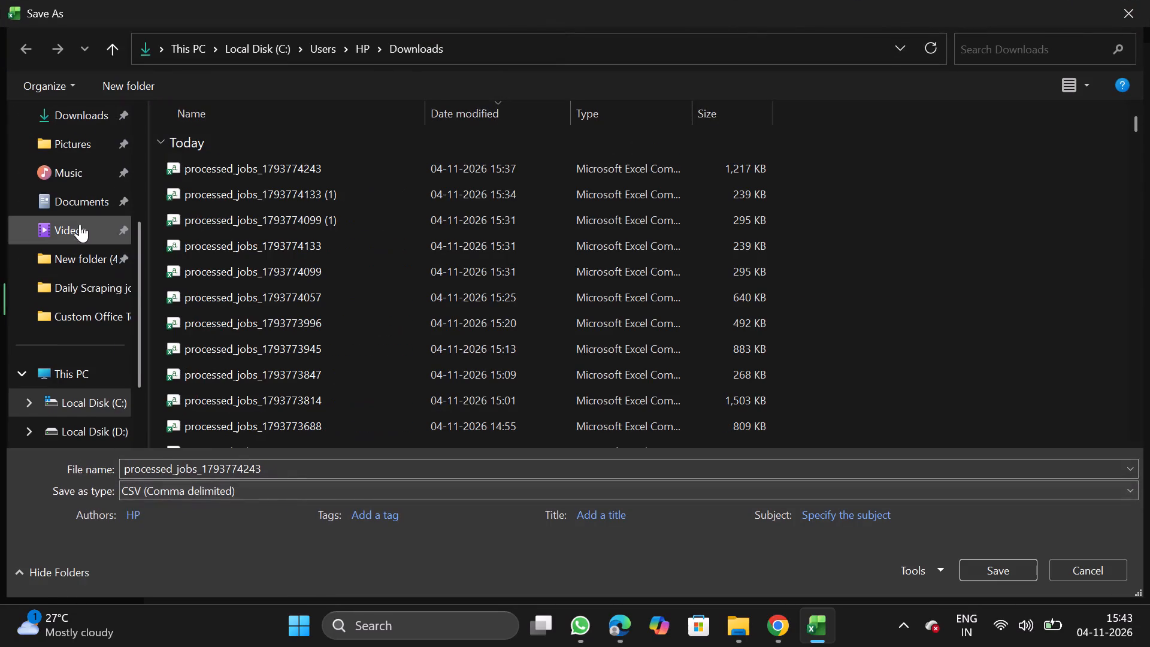
double_click(88, 193)
double_click(259, 200)
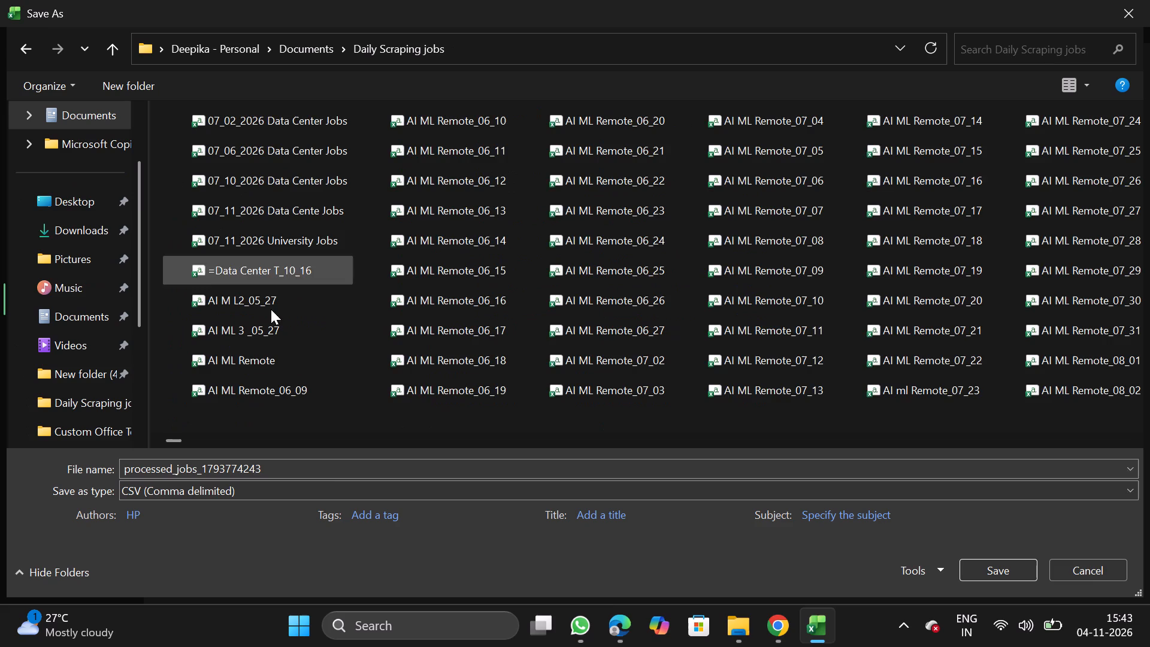
left_click(327, 477)
type("AI S_11_04")
left_click(984, 577)
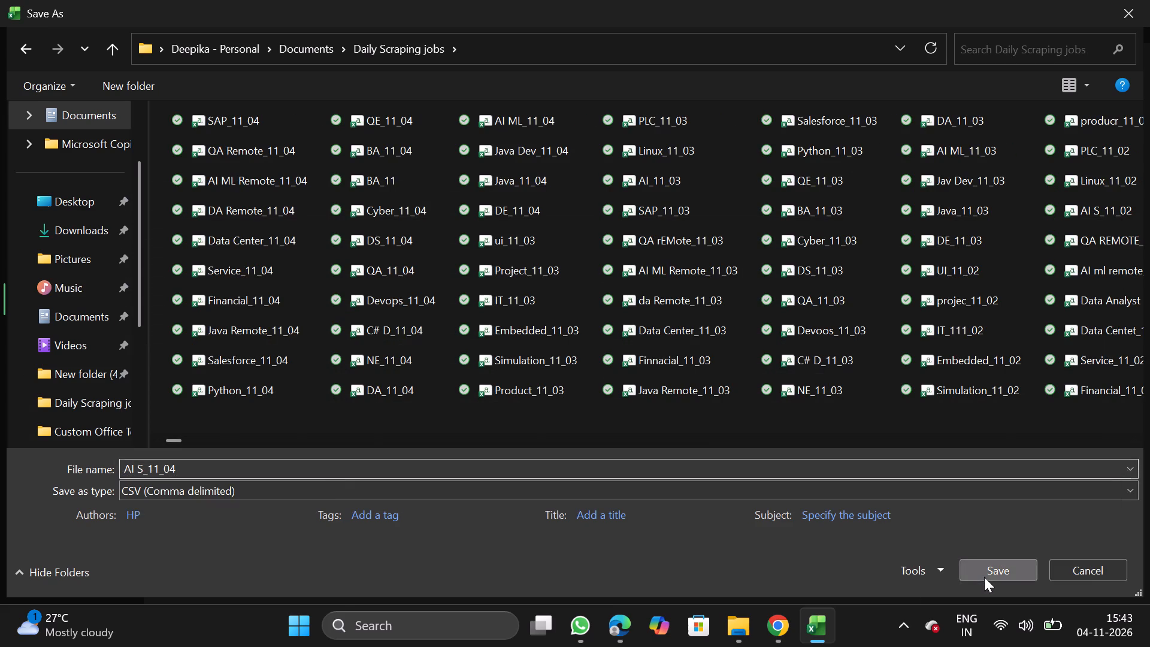
Switch to Chrome and choose AI S_11_04 as the CSV file for the NextGenApply bulk job upload.
left_click(770, 640)
scroll(560, 495, "down", 2)
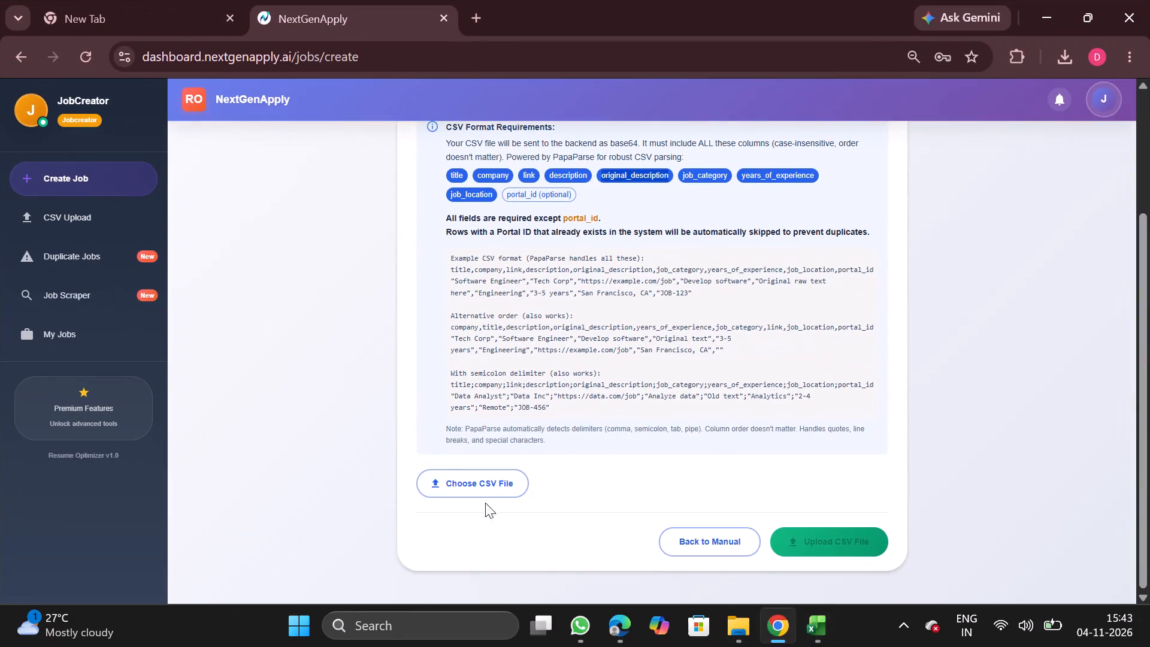
left_click(478, 496)
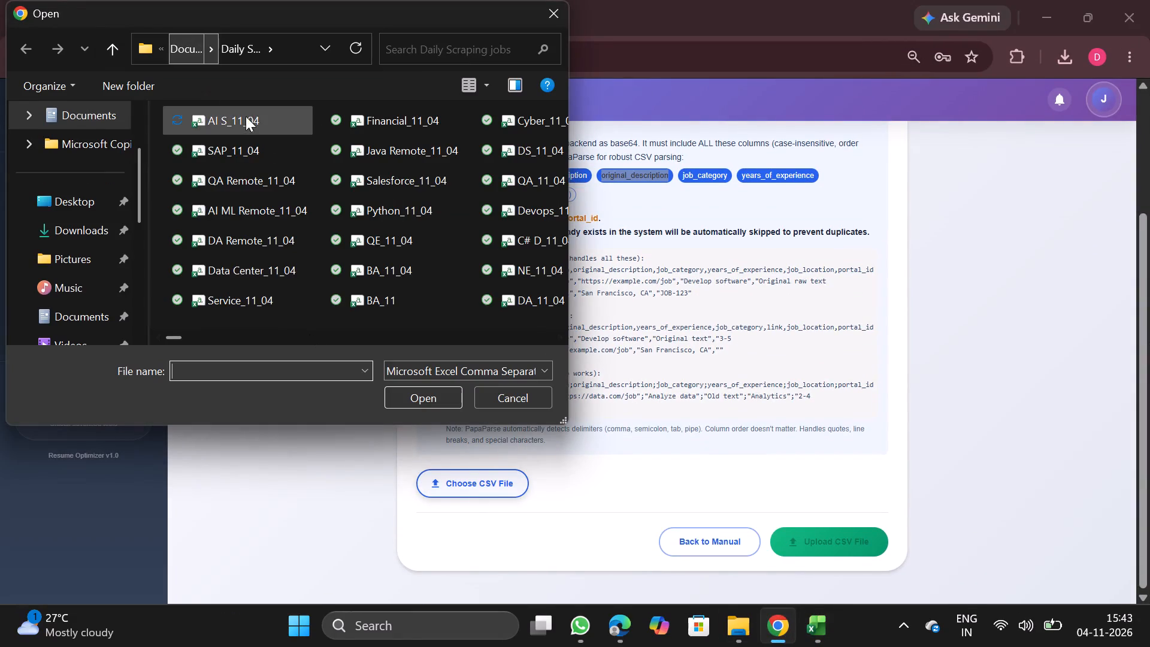
double_click(252, 120)
Look through the data preview of AI S_11_04.csv and upload the file to create the jobs.
scroll(612, 408, "down", 2)
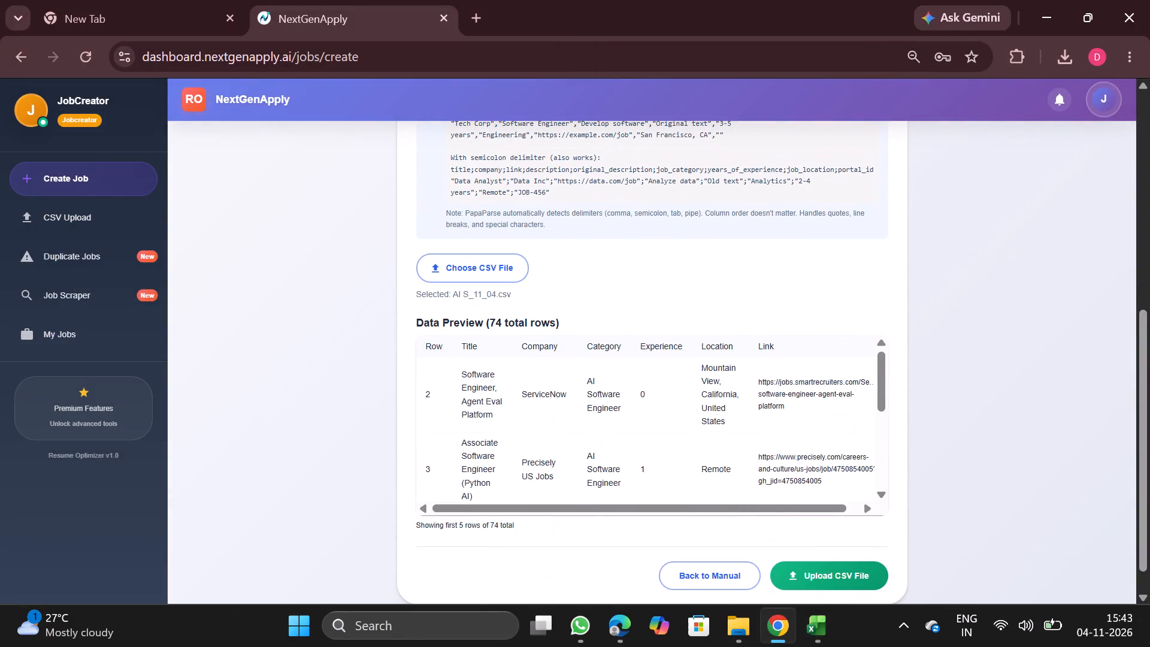
scroll(712, 410, "down", 2)
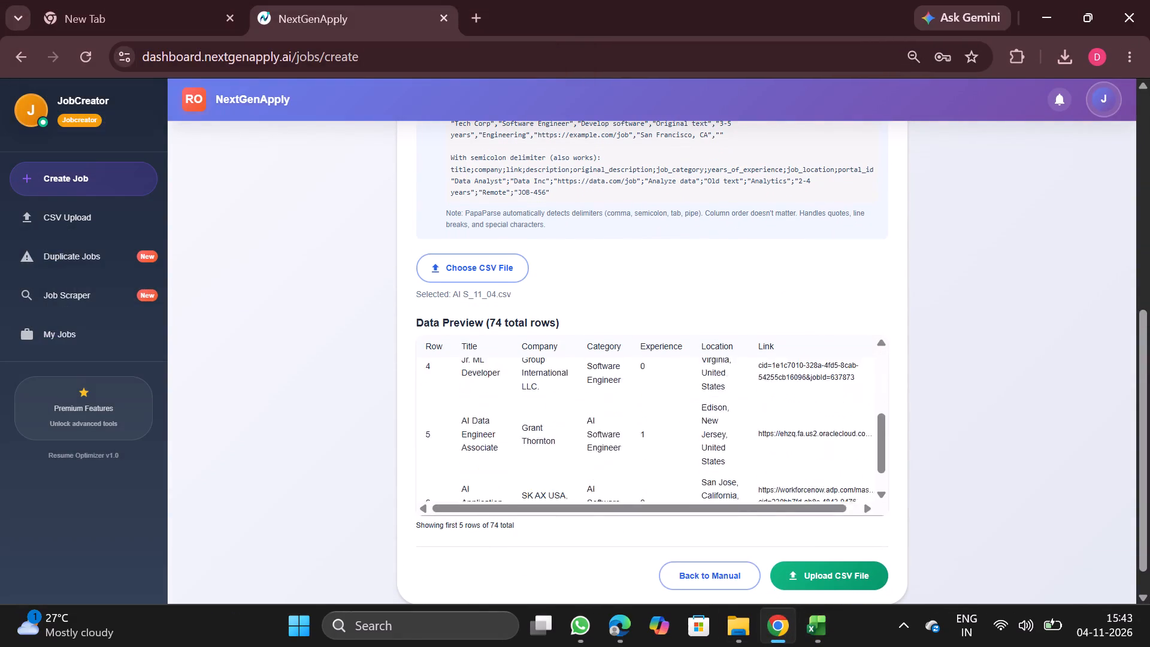
scroll(712, 410, "down", 1)
left_click(712, 410)
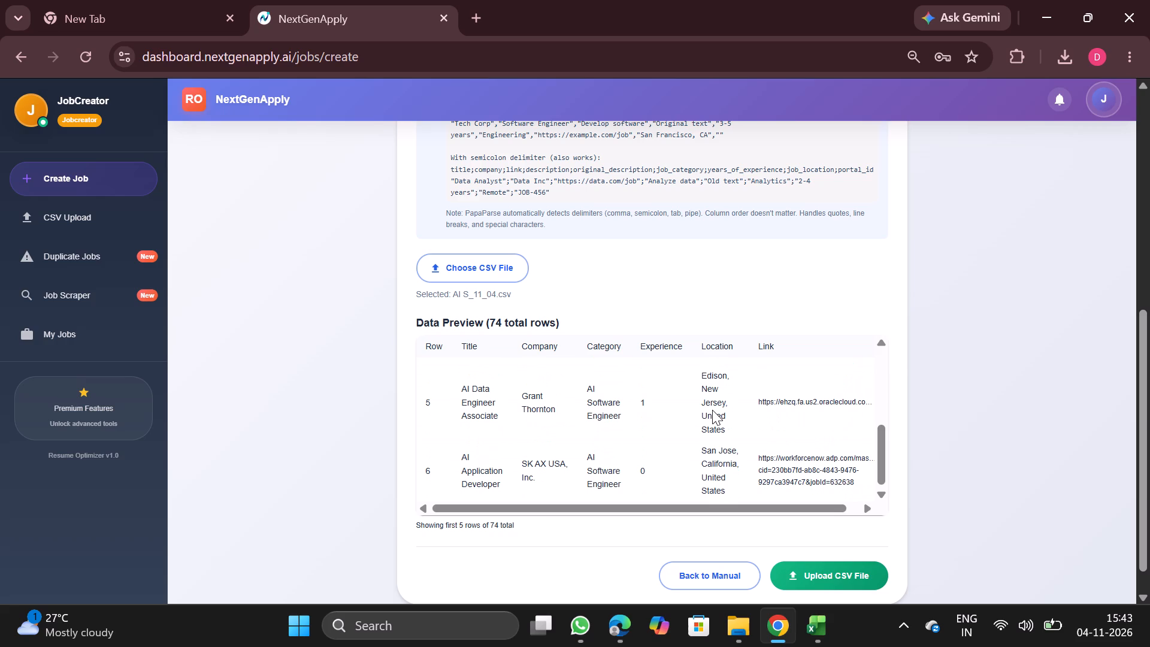
scroll(712, 410, "down", 1)
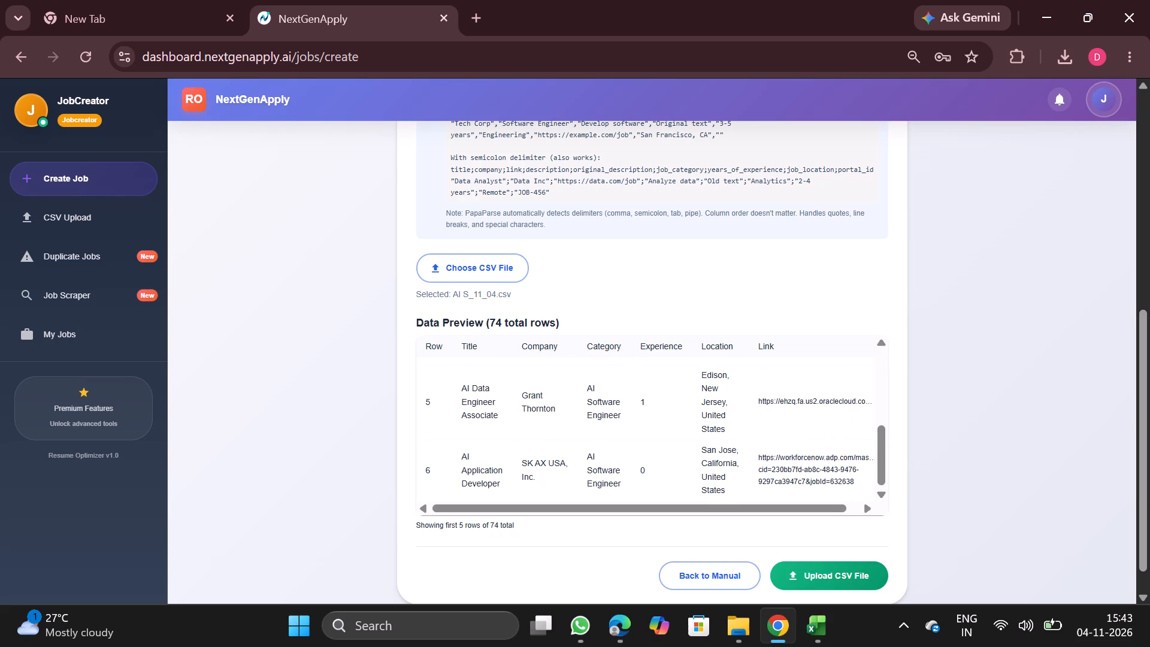
scroll(712, 410, "down", 1)
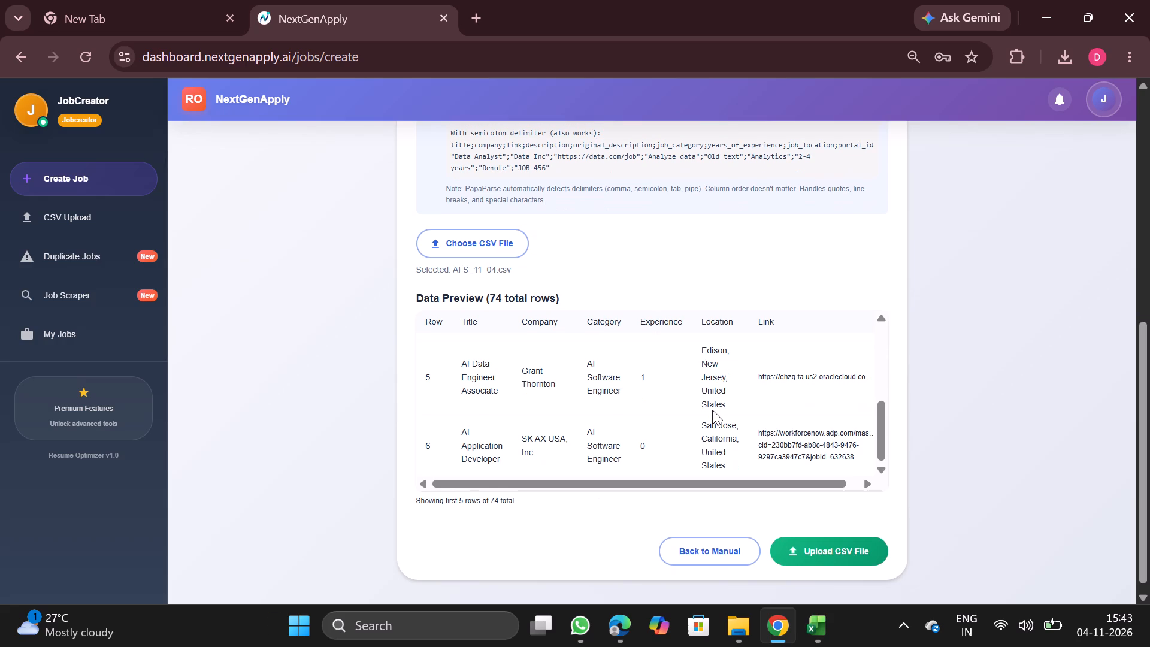
left_click(827, 541)
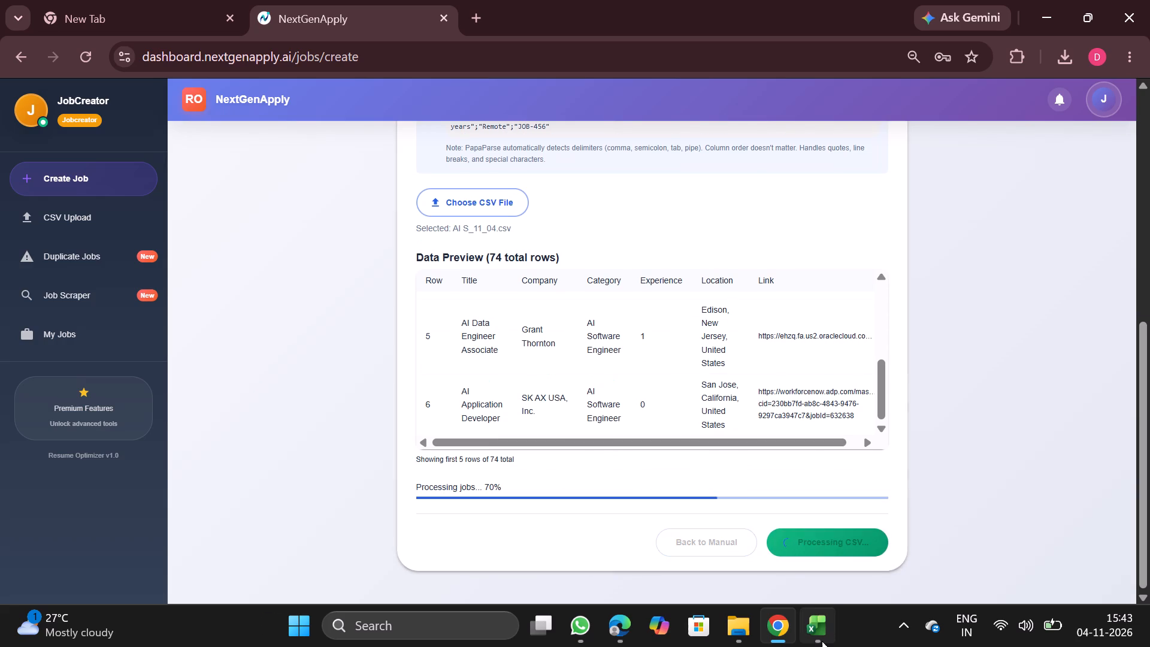
Close the Excel window of the uploaded workbook.
left_click(894, 477)
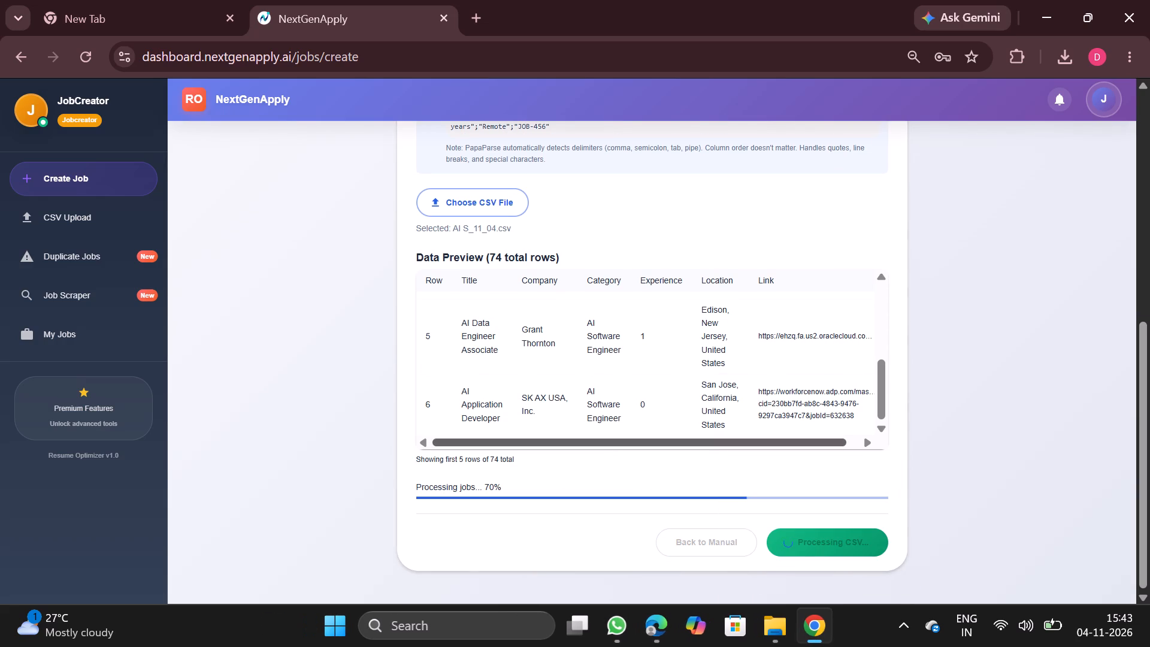
Download the processed Linux Systems Administrator CSV, #4840, from the CSV upload history and open it in Excel.
scroll(787, 404, "up", 4)
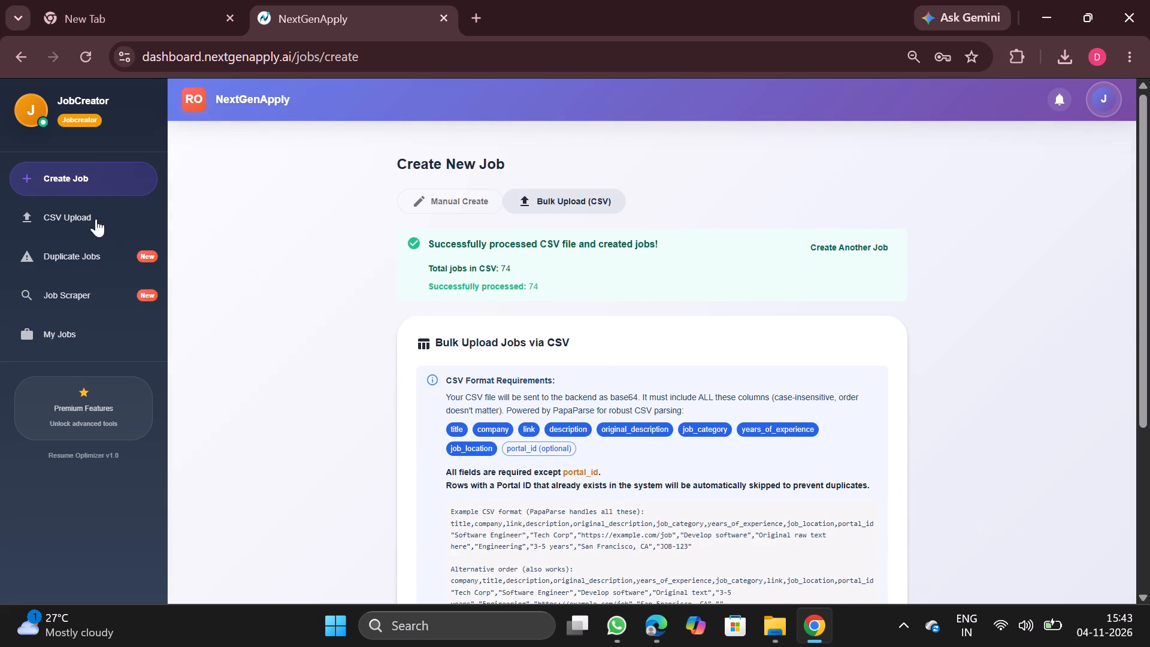
left_click(97, 209)
scroll(486, 277, "up", 5)
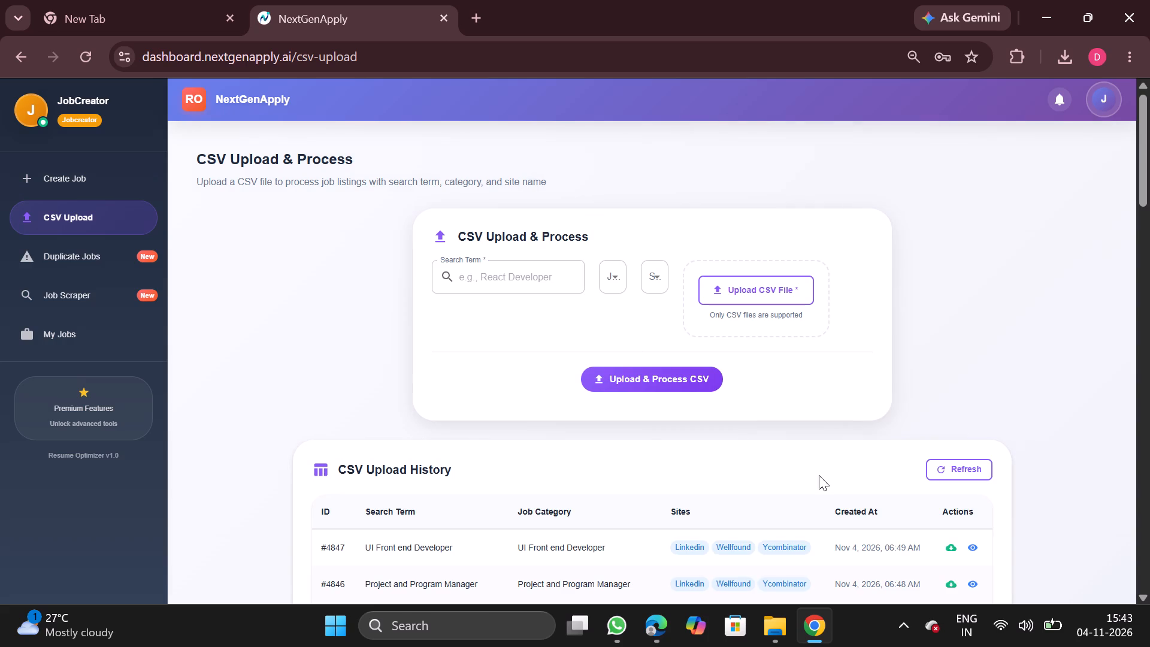
scroll(819, 475, "down", 1)
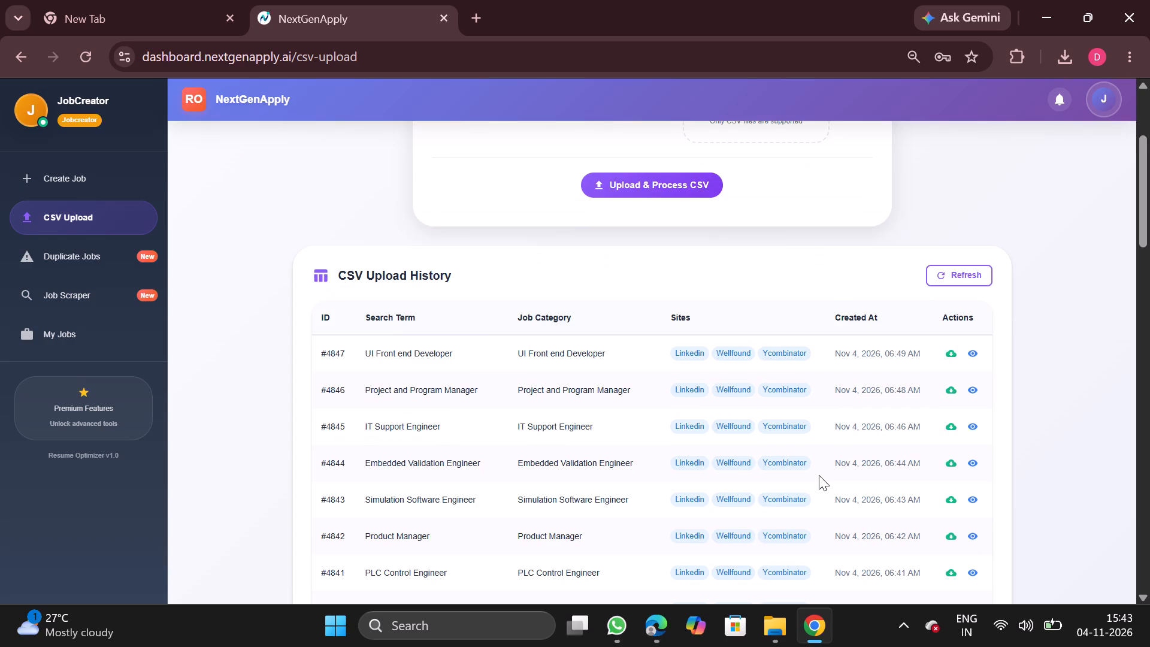
scroll(819, 475, "down", 1)
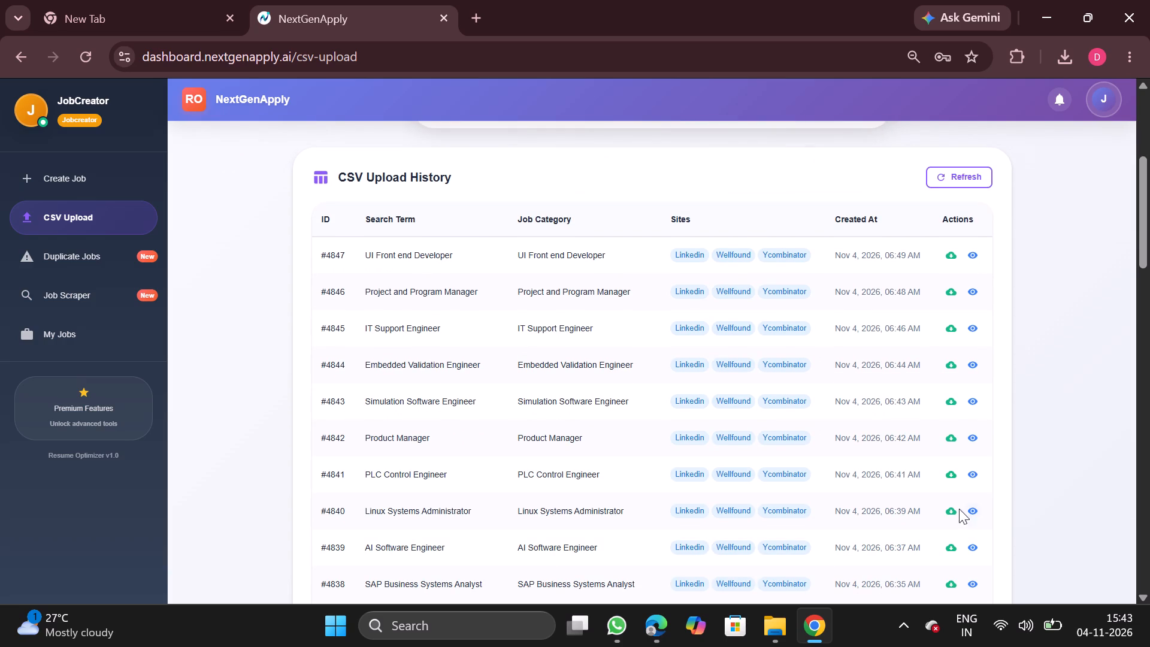
left_click(951, 509)
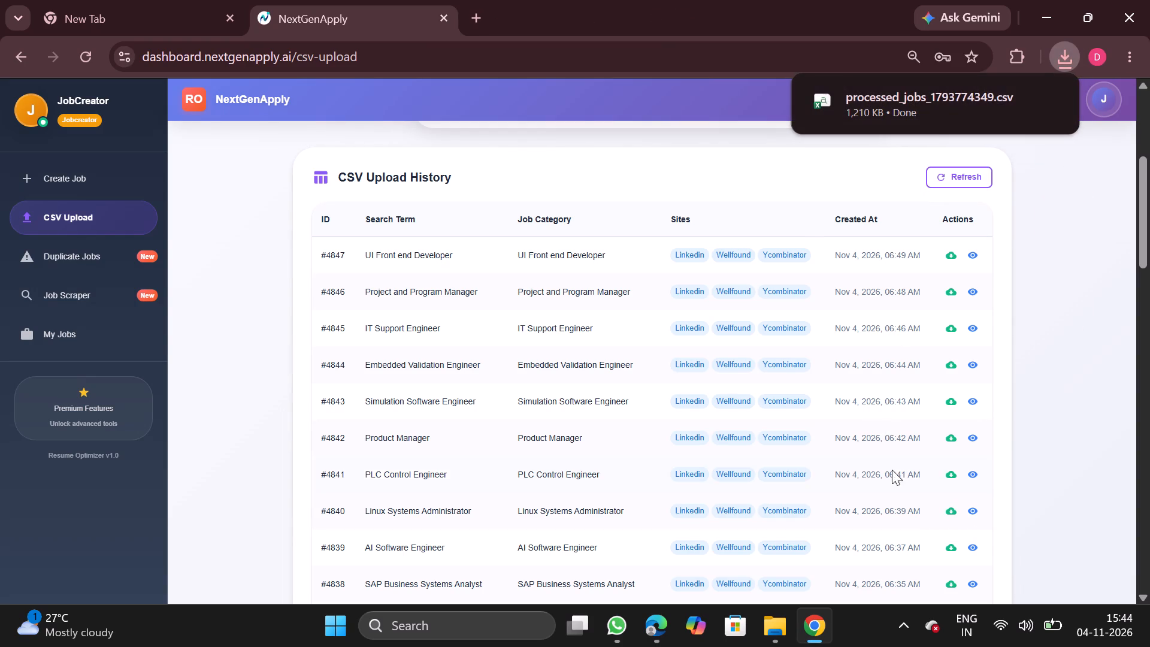
left_click(919, 107)
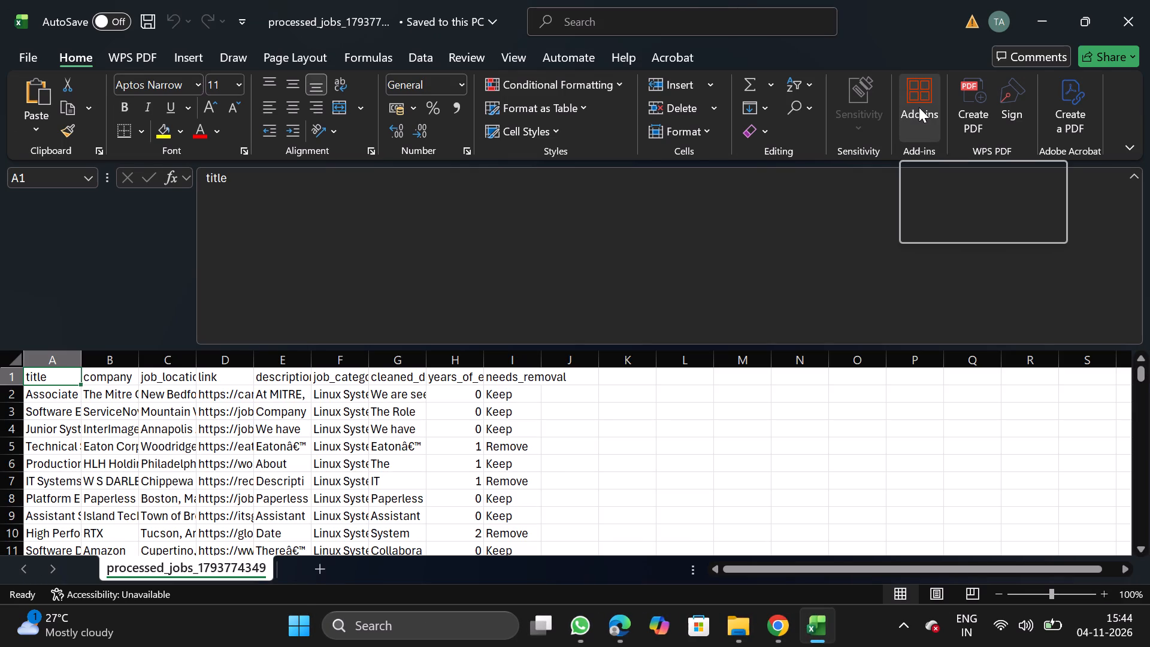
Remove duplicate rows from the whole Linux Systems Administrator table, comparing only the company column.
left_click(183, 474)
key("ctrl+a")
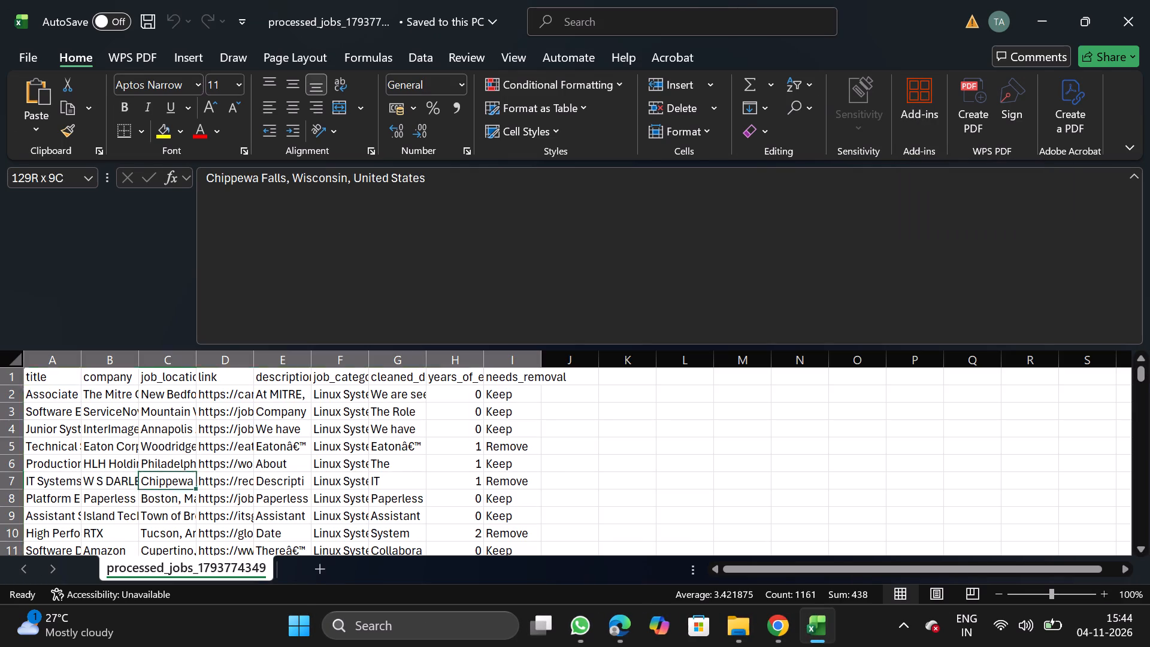
left_click(419, 50)
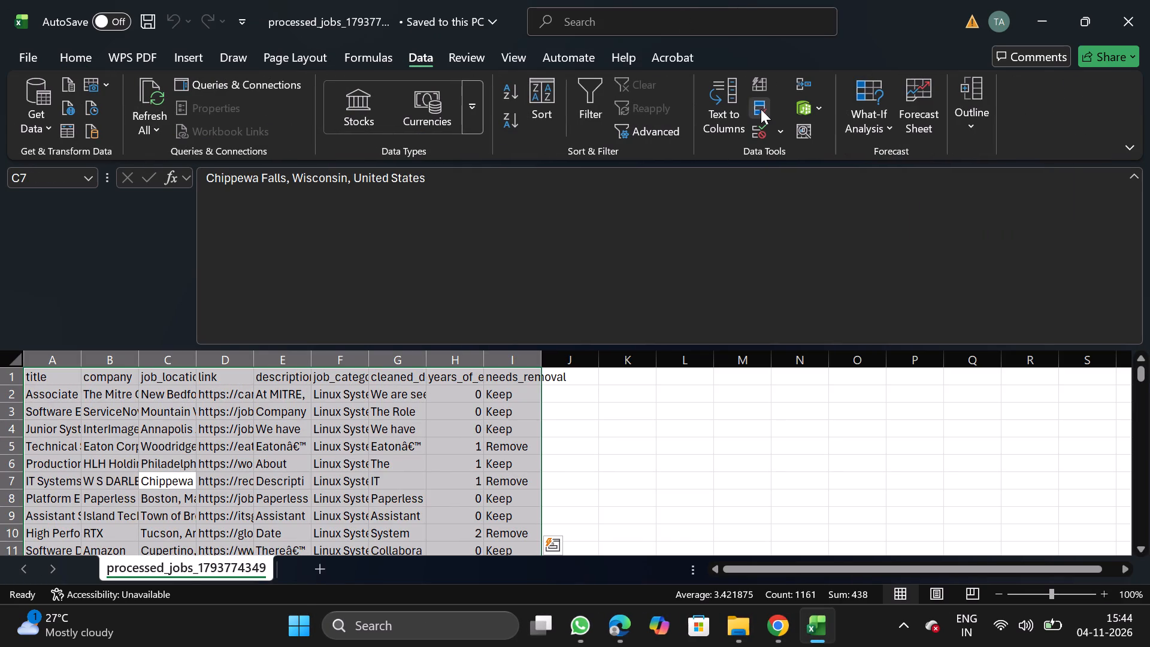
left_click(761, 109)
left_click(260, 274)
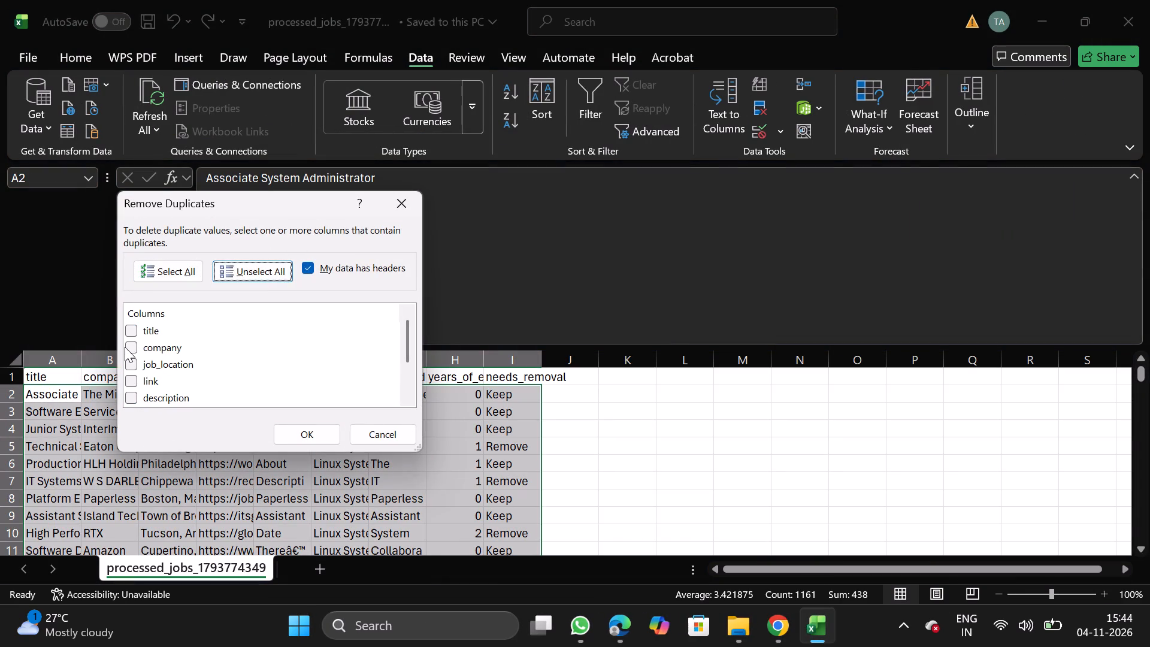
left_click(125, 347)
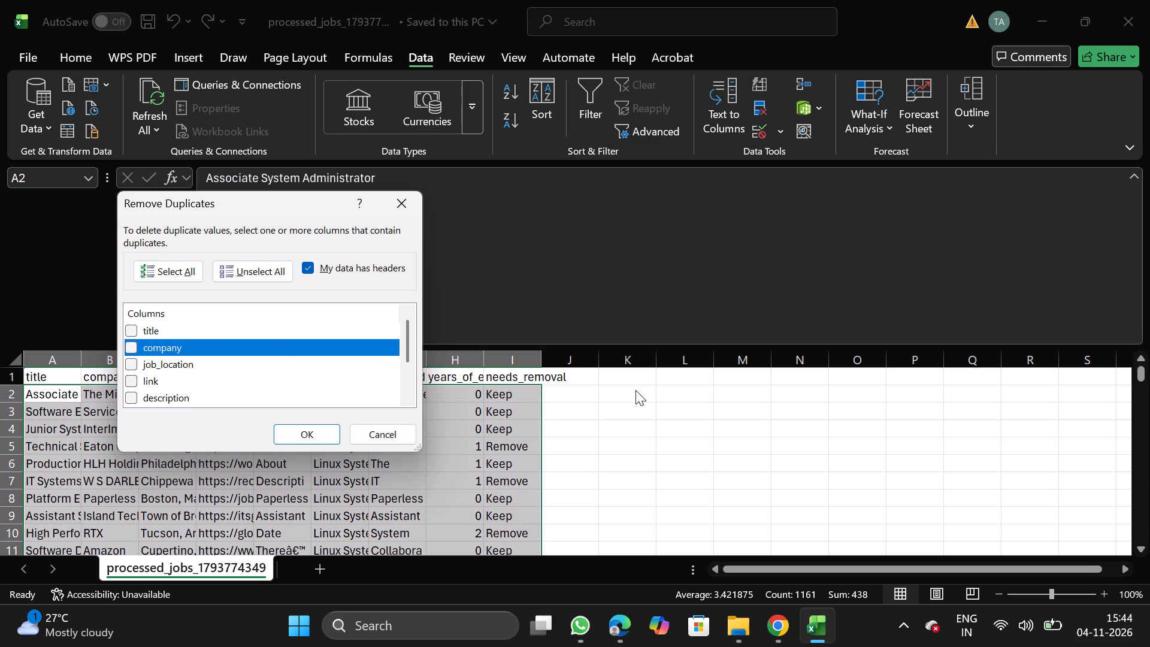
left_click(135, 348)
left_click(297, 439)
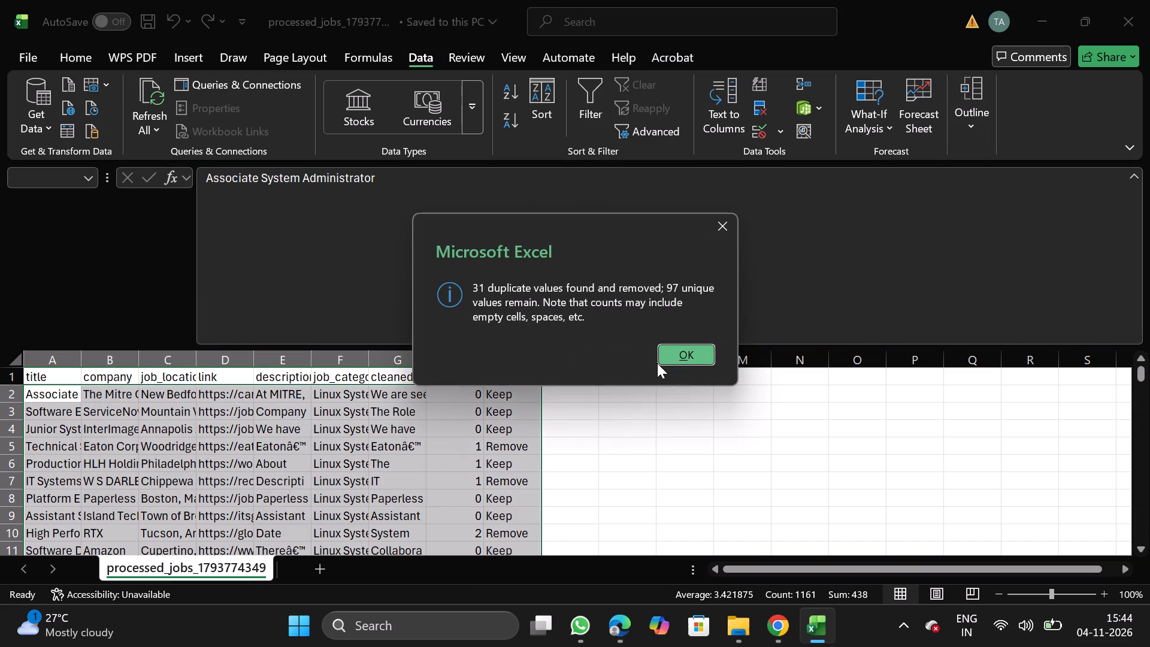
left_click(685, 353)
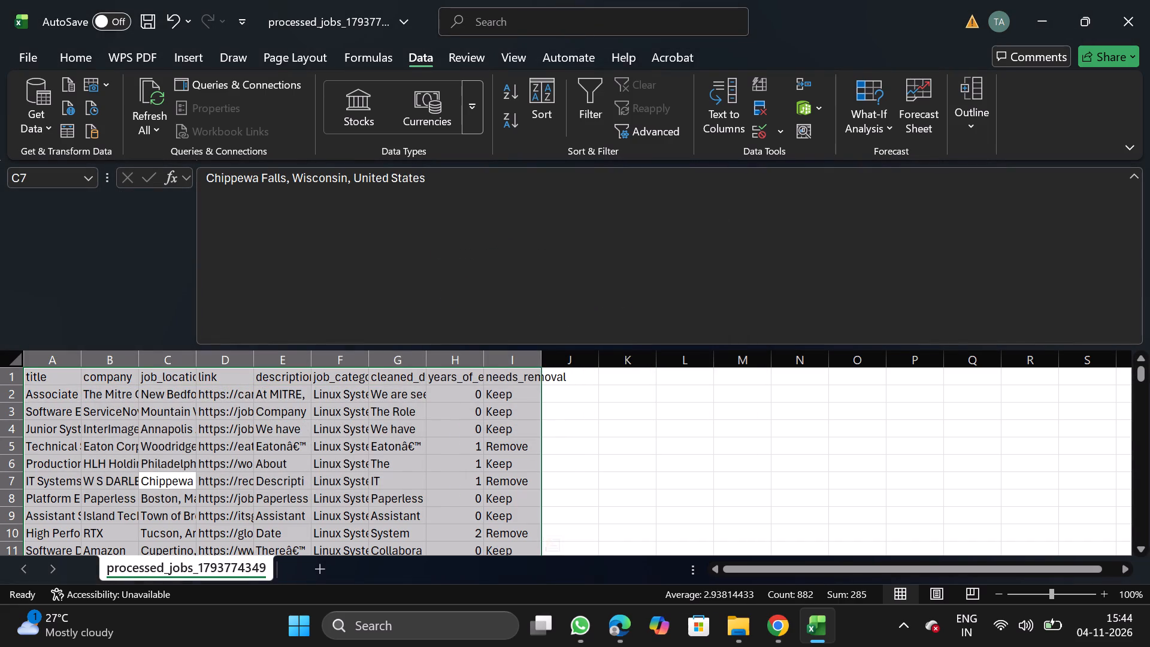
Filter needs_removal to exclude Keep, delete all the remaining Remove and blank rows, and turn the filter off.
left_click(522, 360)
left_click(587, 92)
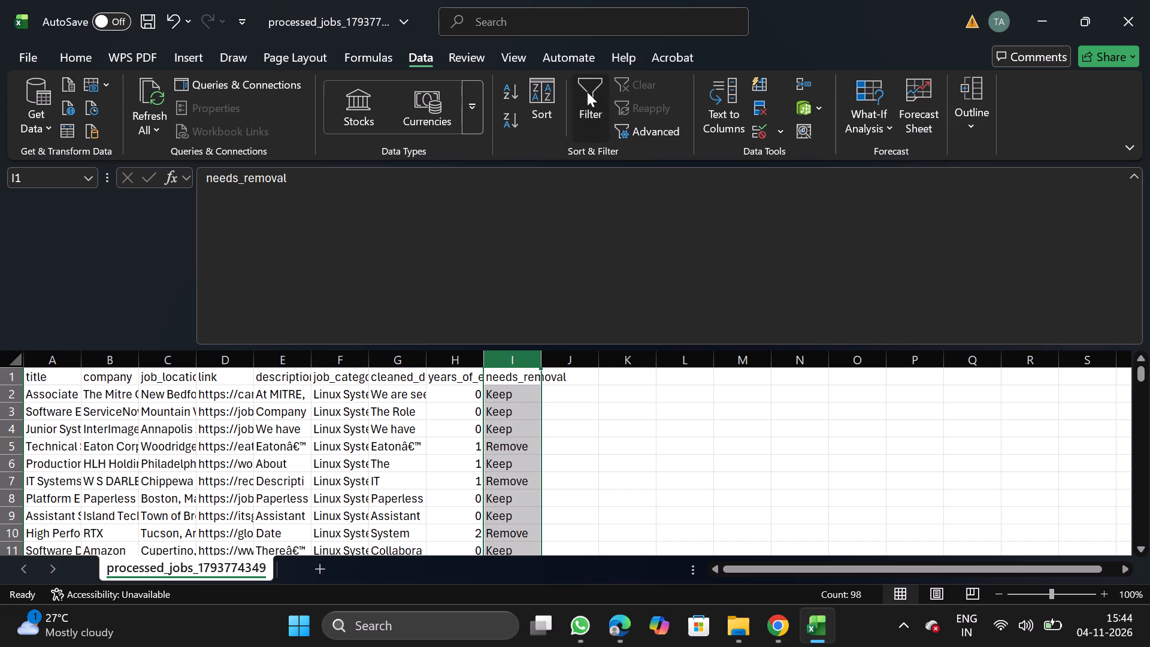
left_click(529, 380)
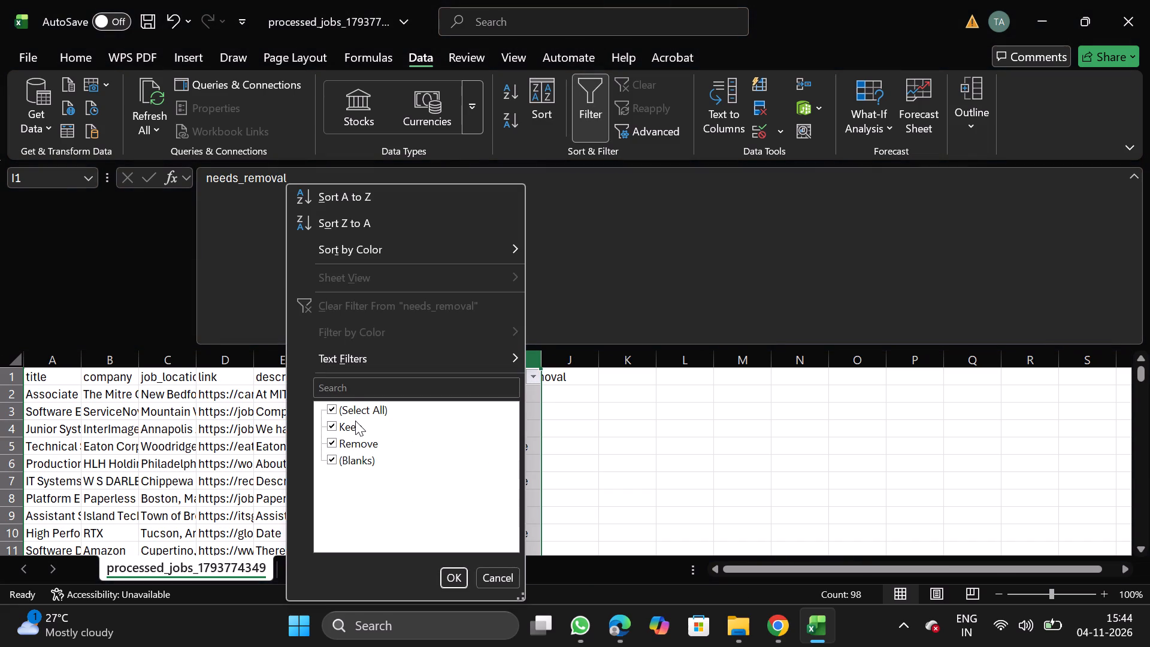
left_click(355, 422)
left_click(446, 578)
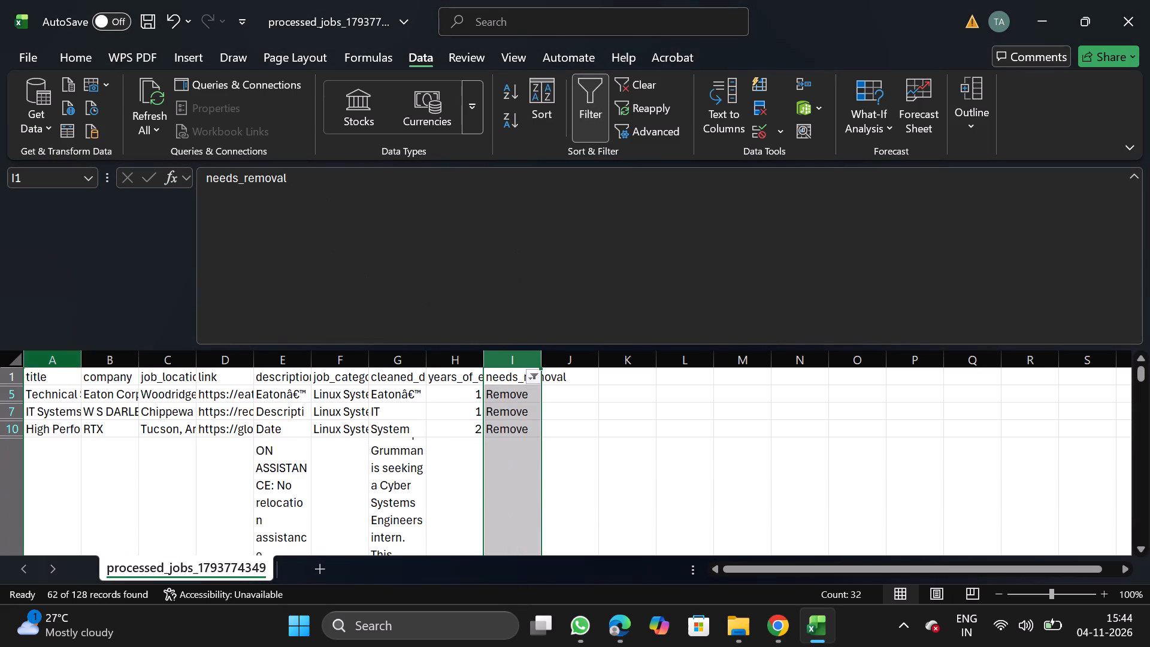
left_click(1, 394)
key("ctrl+shift+Down")
right_click(105, 426)
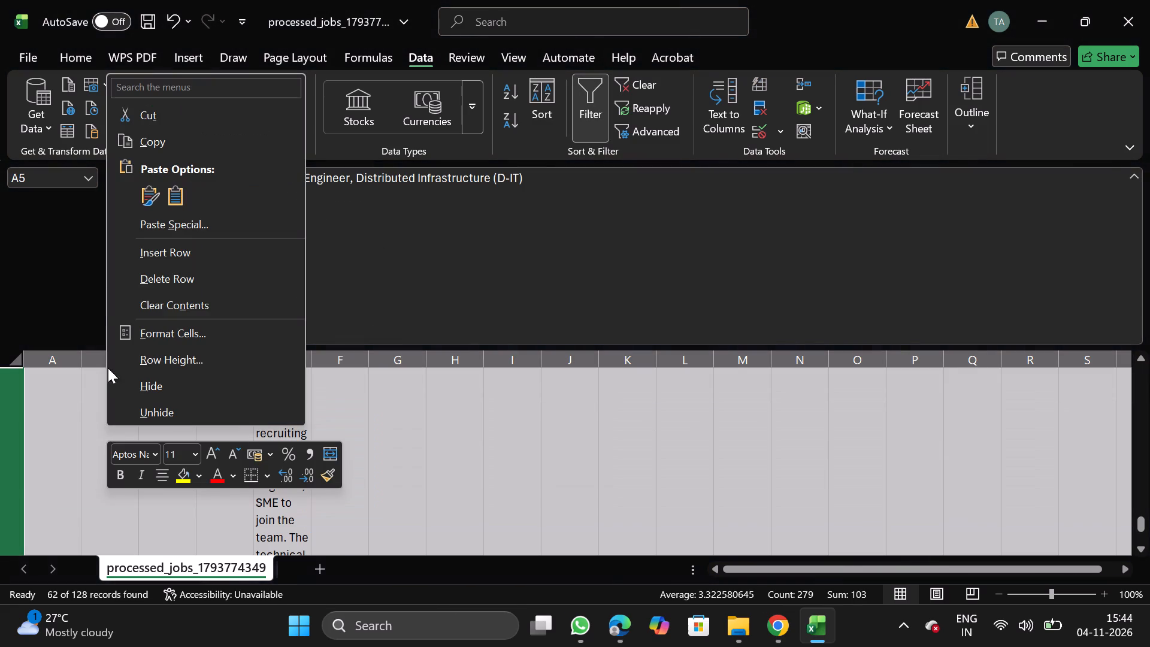
left_click(204, 275)
left_click(588, 117)
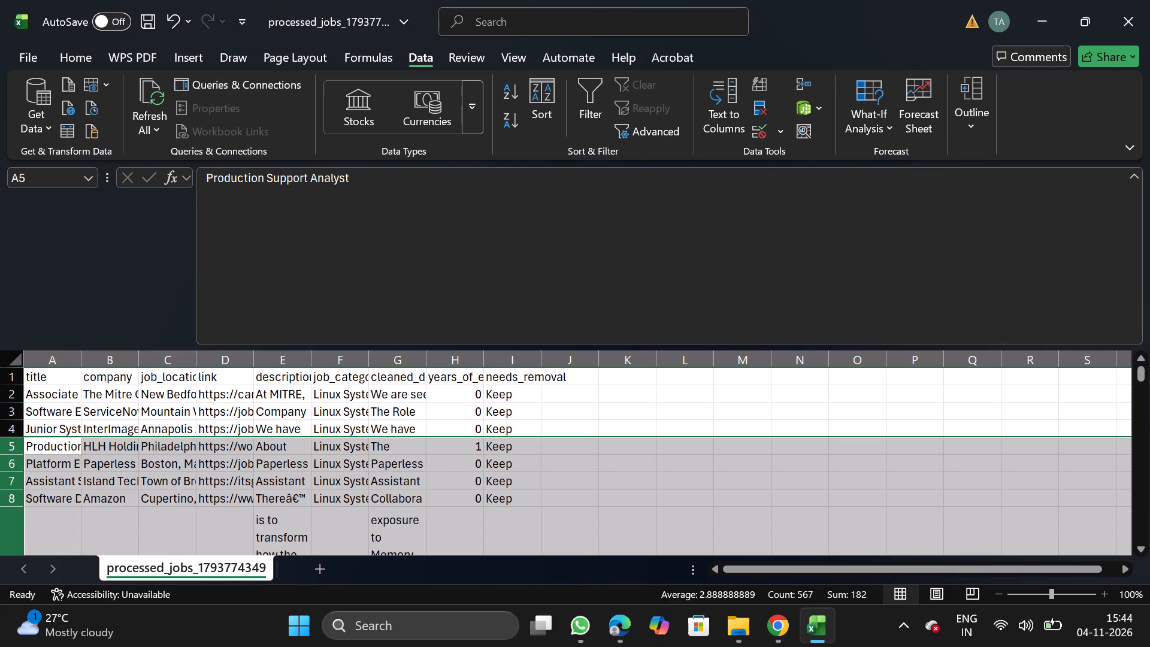
Filter years_of_experience to 8, 10 and blanks, delete those rows, and turn the filter off.
left_click(449, 367)
left_click(589, 122)
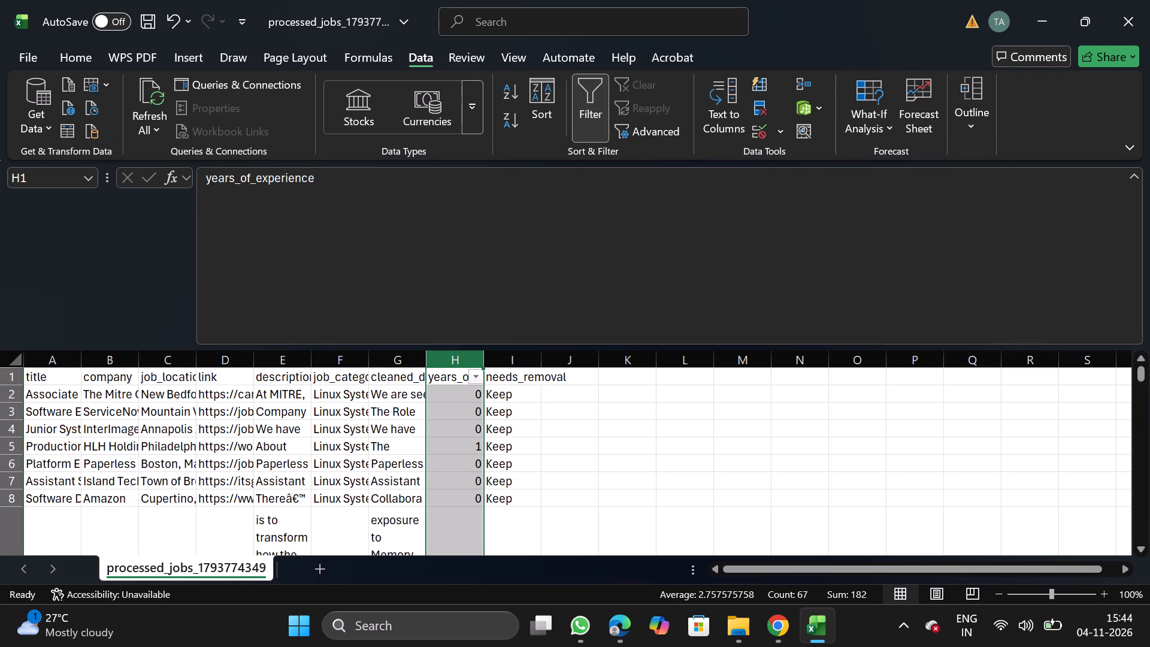
left_click(475, 388)
left_click(478, 378)
left_click(325, 411)
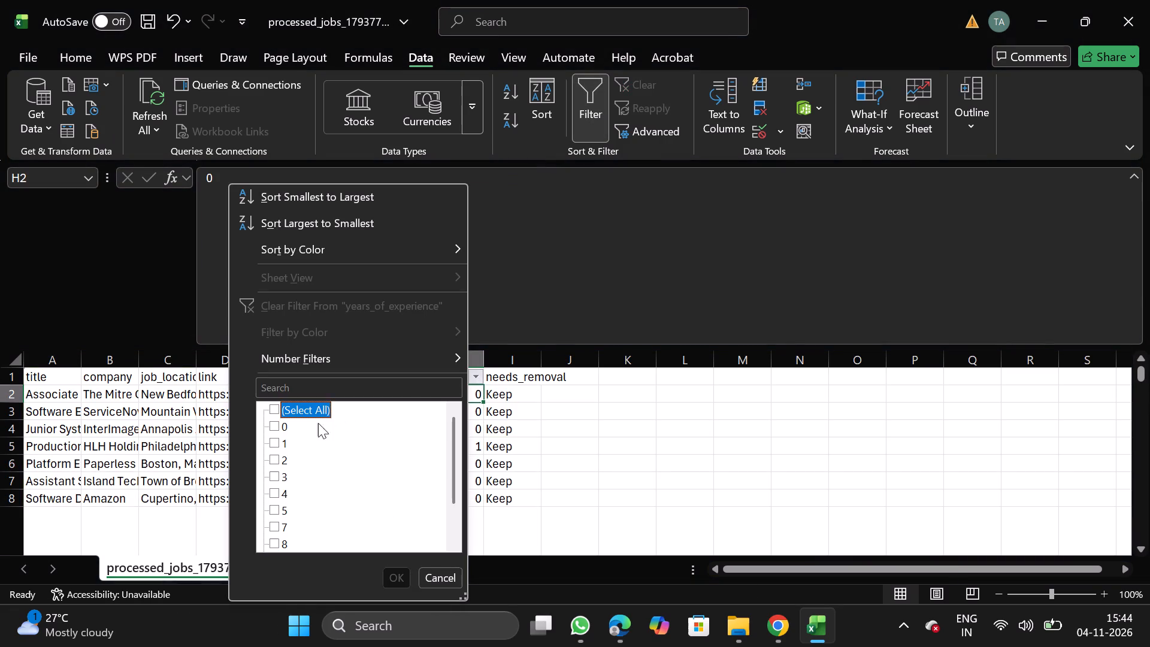
left_click(277, 543)
scroll(277, 543, "down", 1)
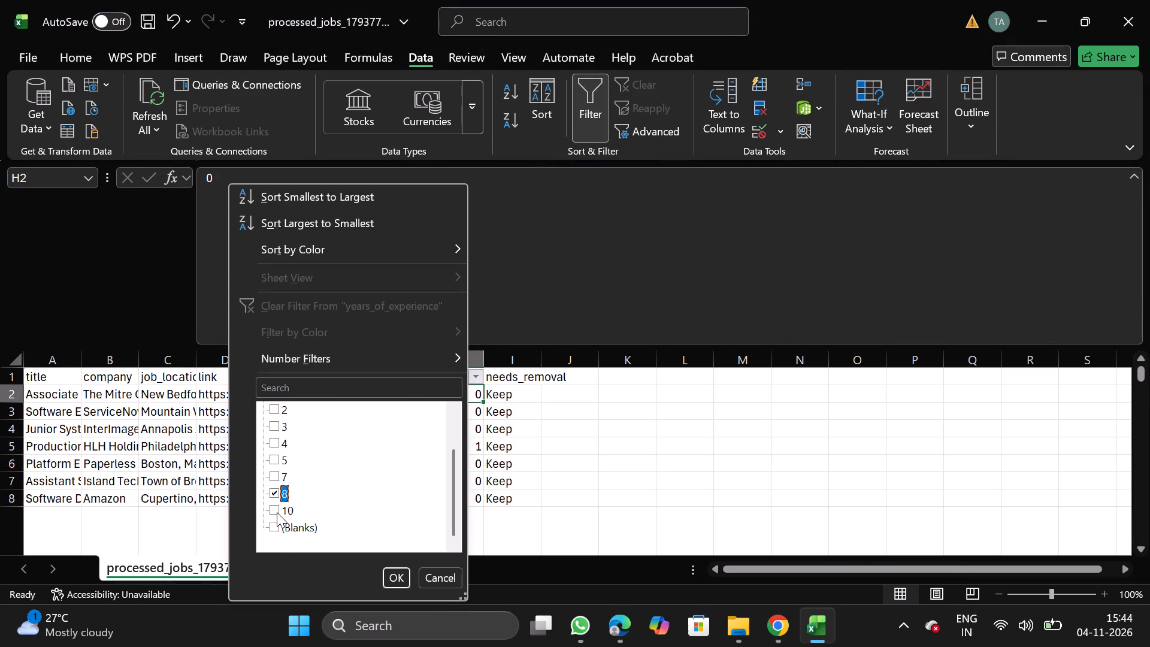
left_click(277, 512)
left_click(273, 528)
left_click(394, 575)
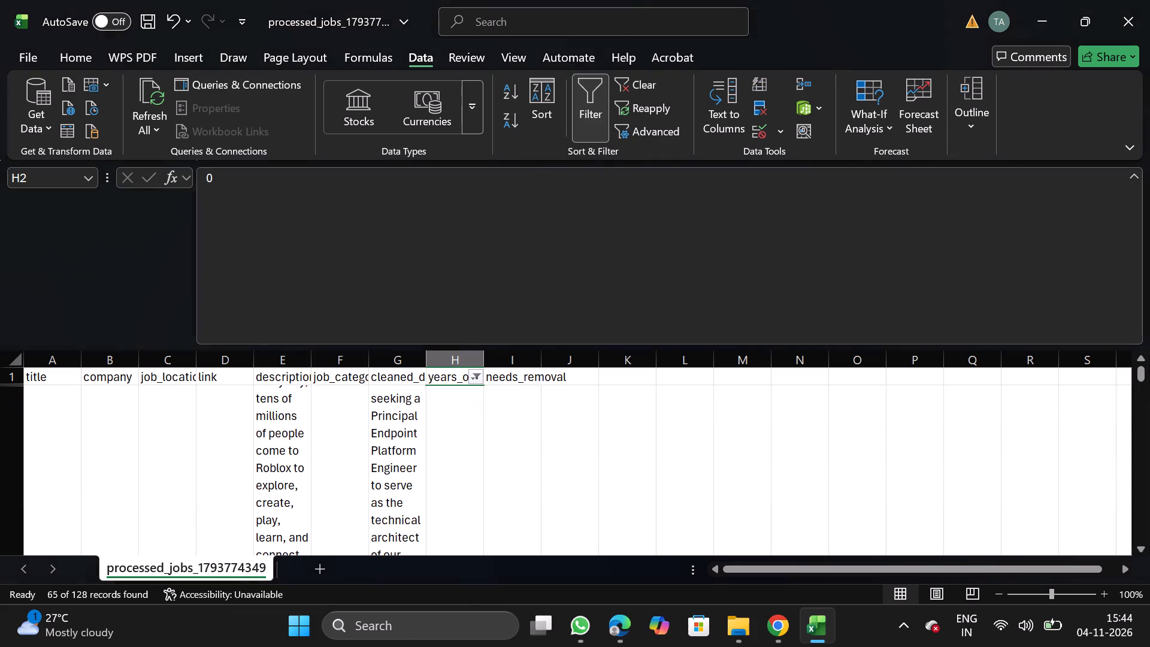
left_click(0, 437)
key("ctrl+shift+Down")
right_click(111, 460)
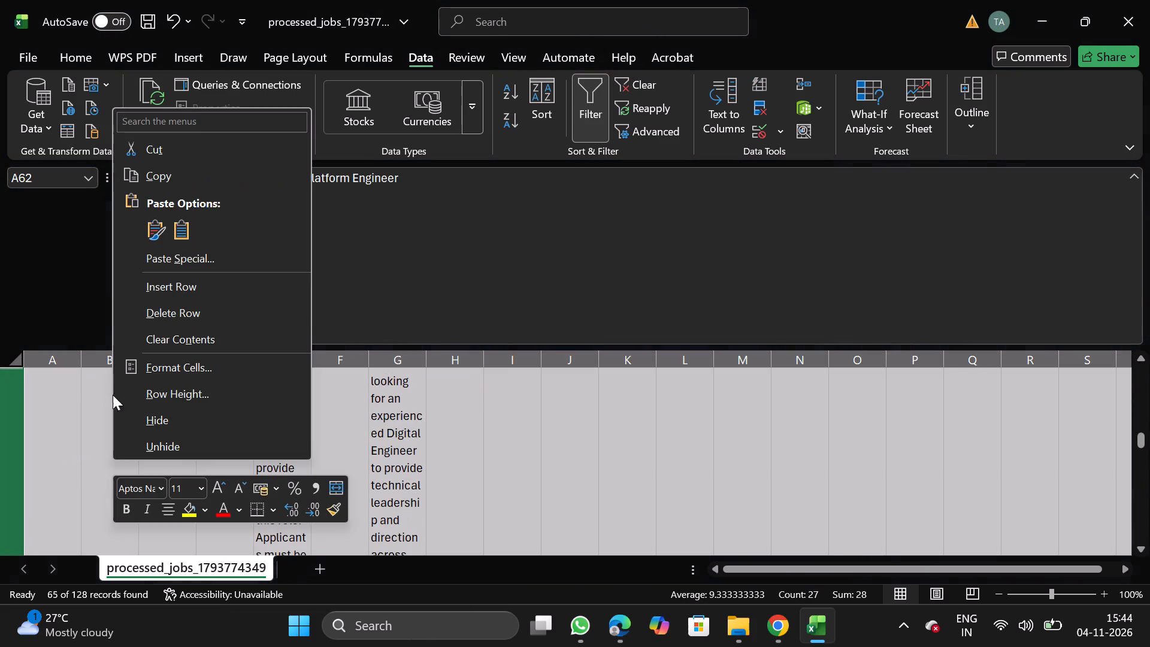
left_click(205, 312)
left_click(598, 98)
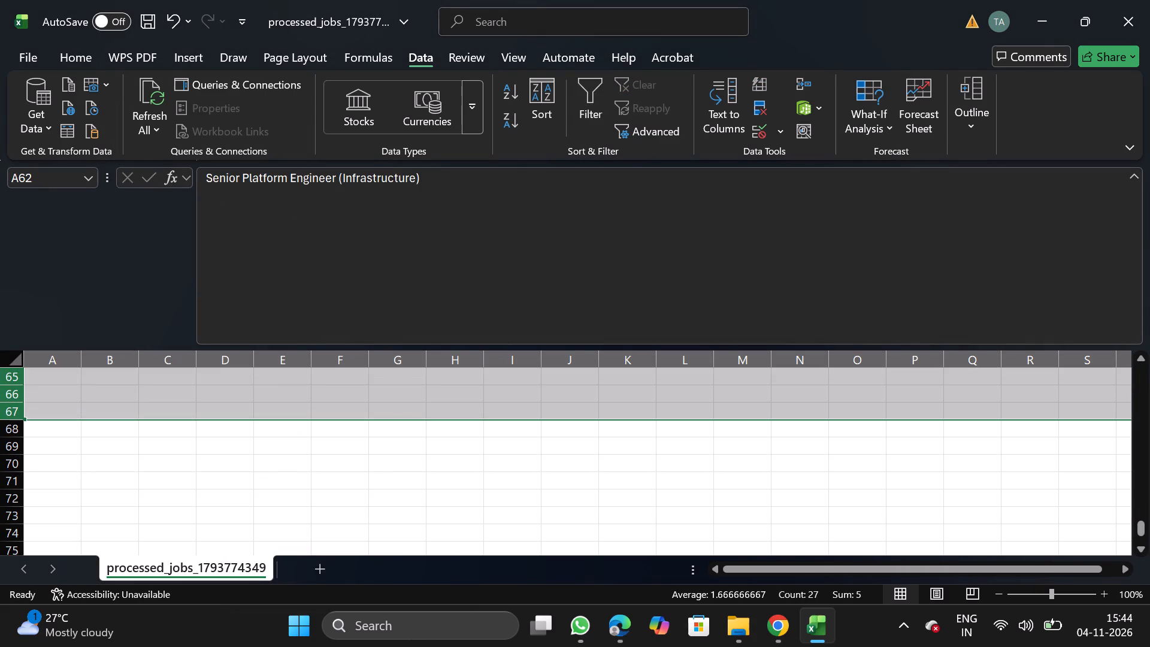
Delete the needs_removal column.
left_click_drag(1136, 530, 1110, 207)
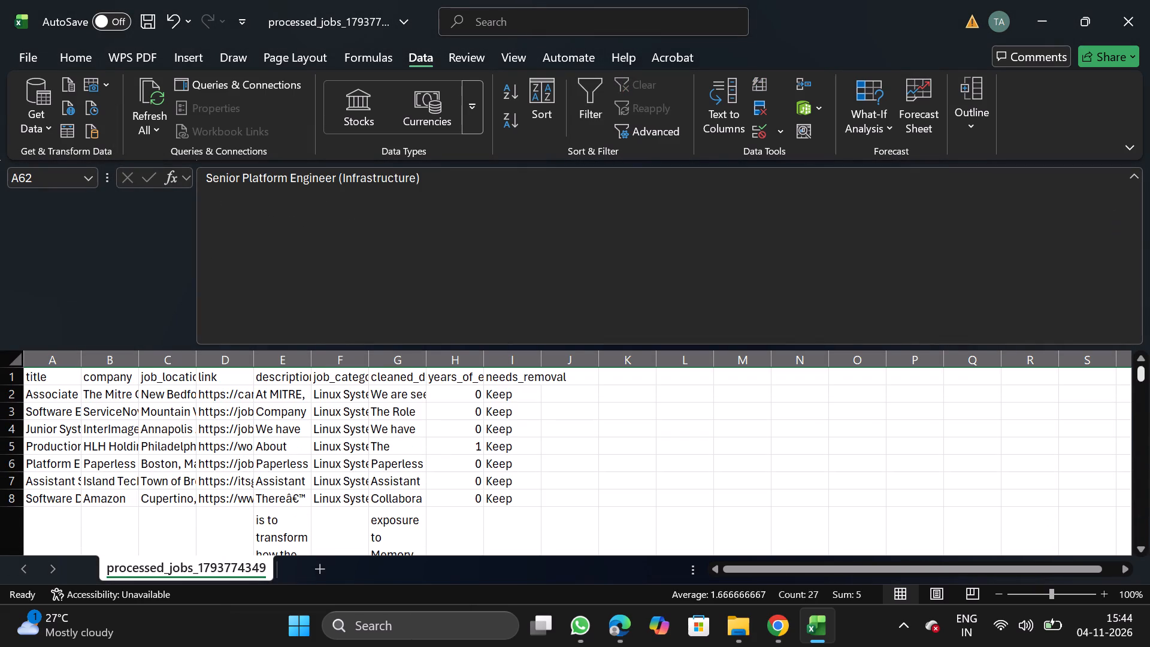
left_click(523, 366)
right_click(520, 425)
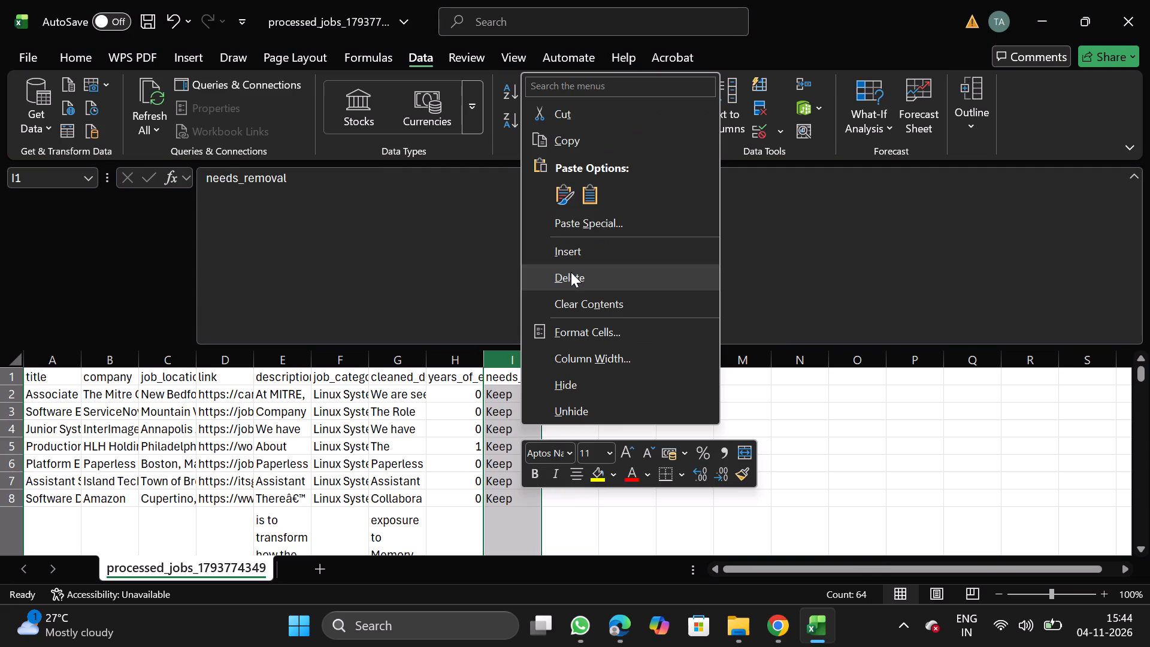
left_click(571, 272)
Move the job_category column to the front of the table, before title.
left_click(322, 362)
key("ctrl+x")
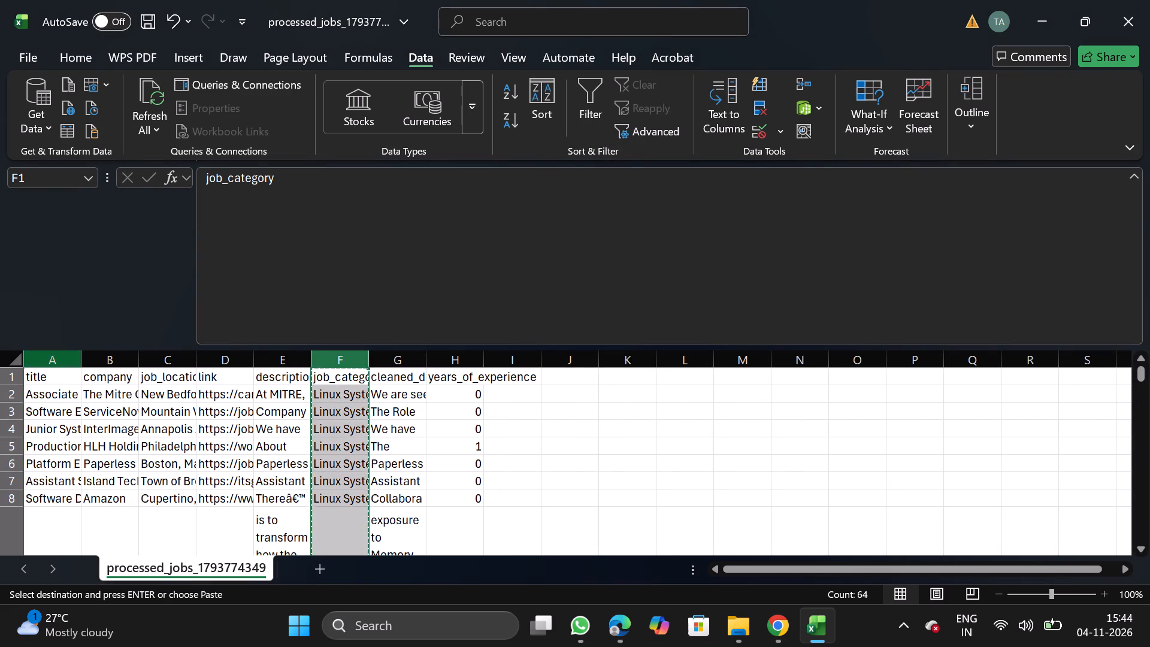
left_click(56, 359)
right_click(71, 475)
left_click(181, 306)
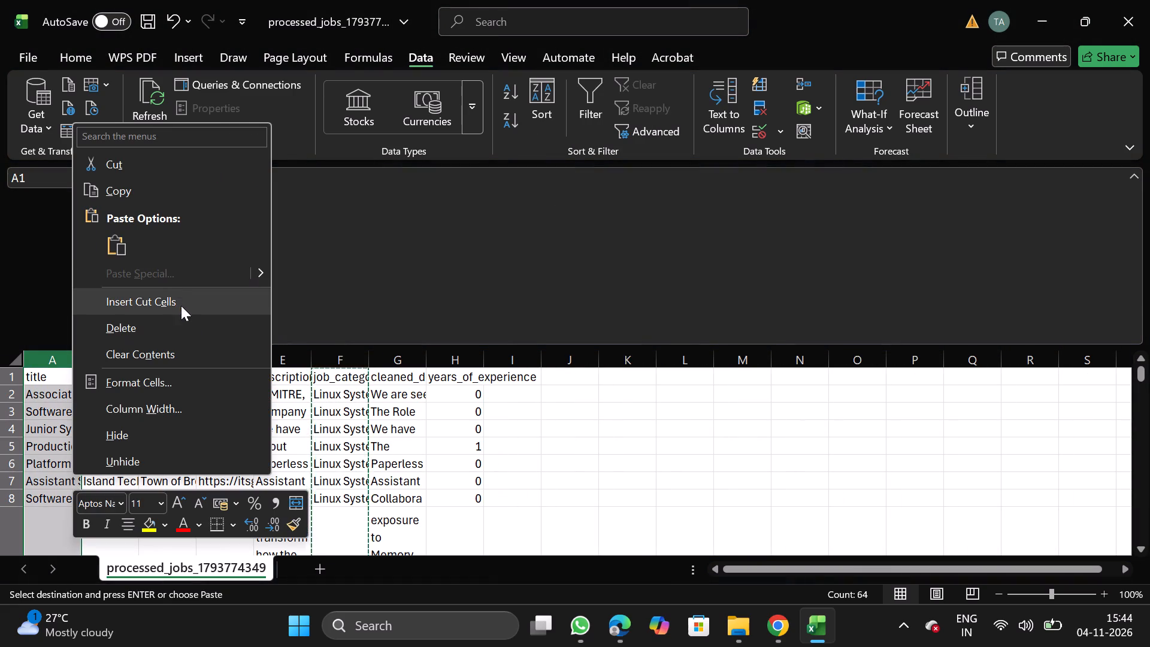
Turn off text wrapping for the description and cleaned_description columns.
left_click(339, 351)
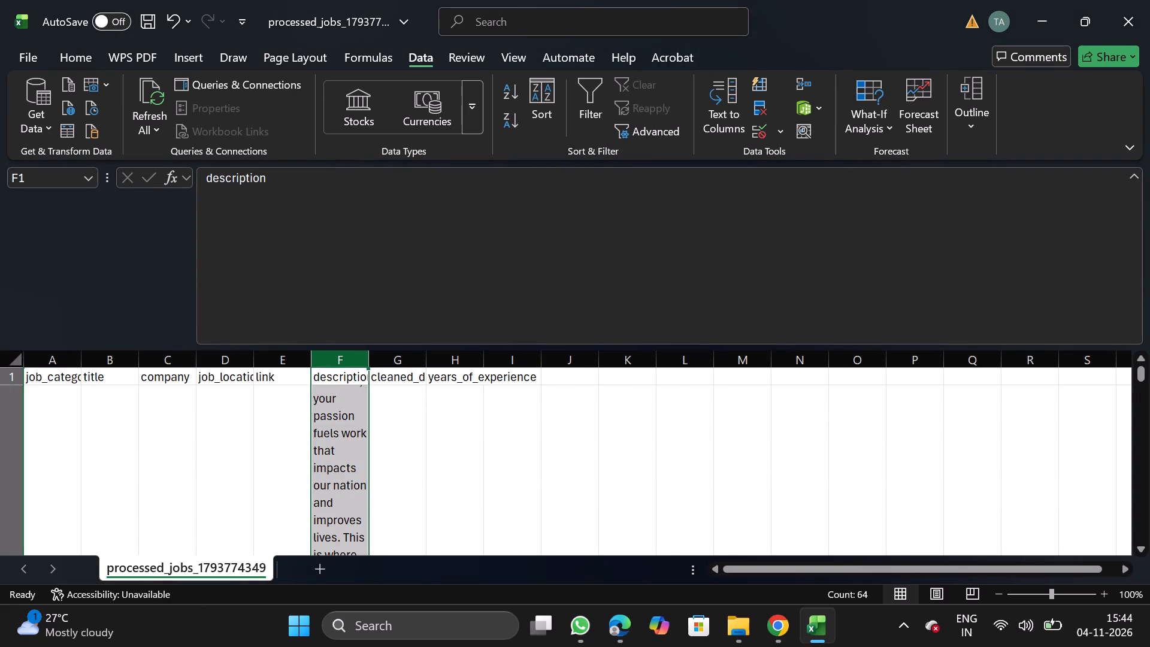
key("shift+Right")
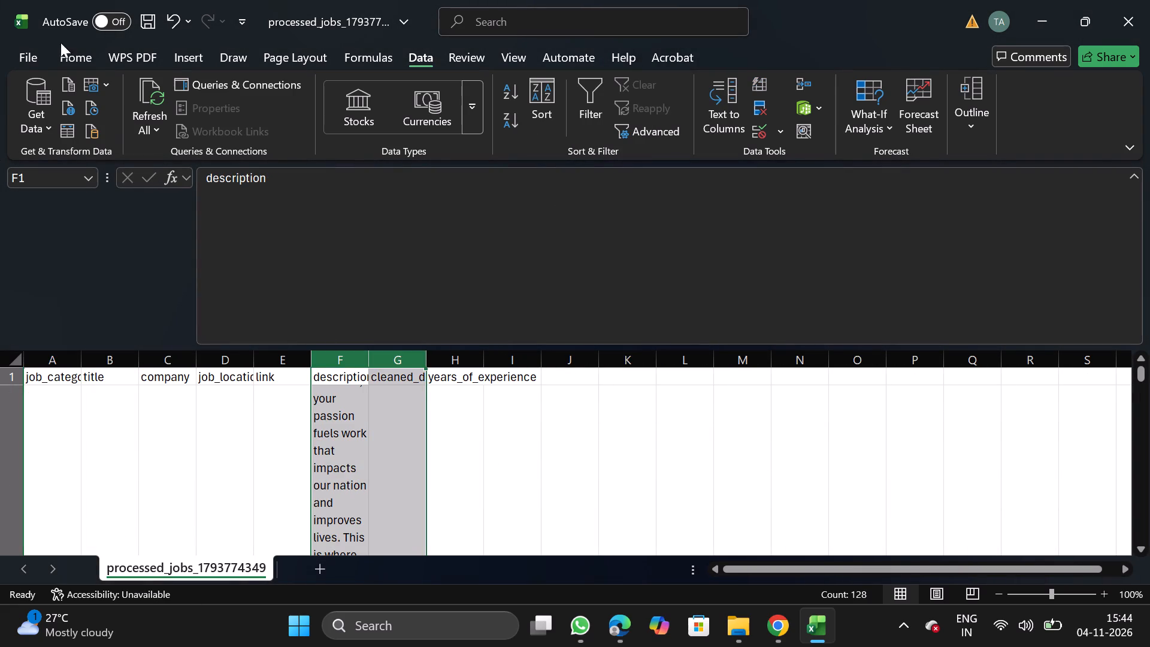
left_click(70, 53)
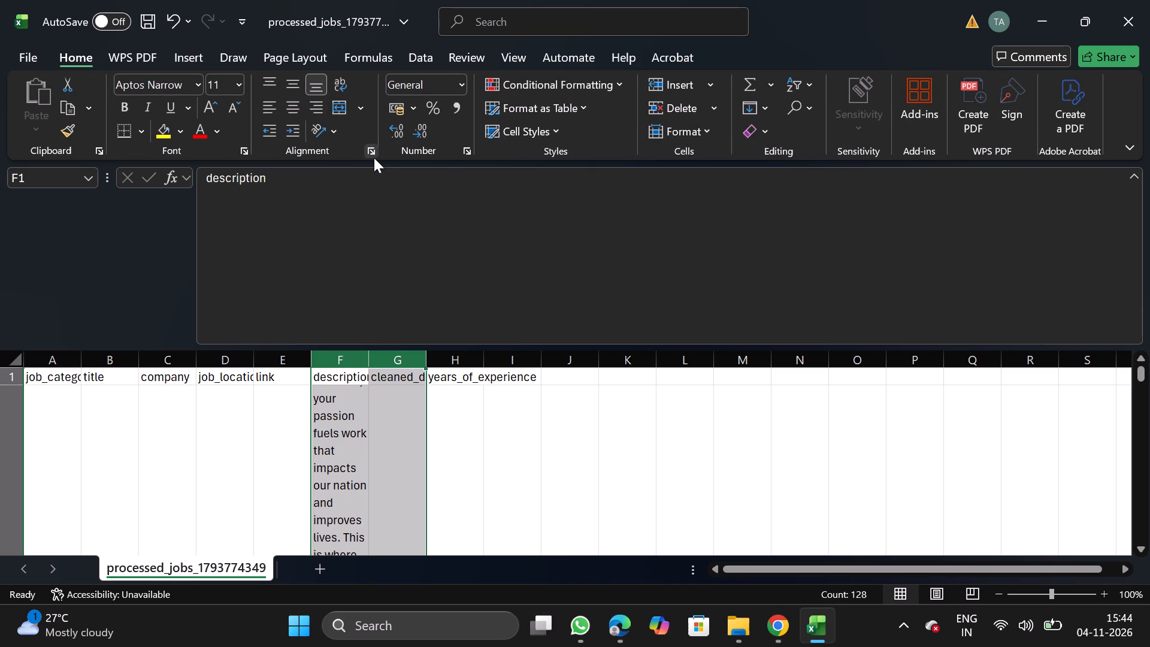
left_click(374, 158)
double_click(90, 291)
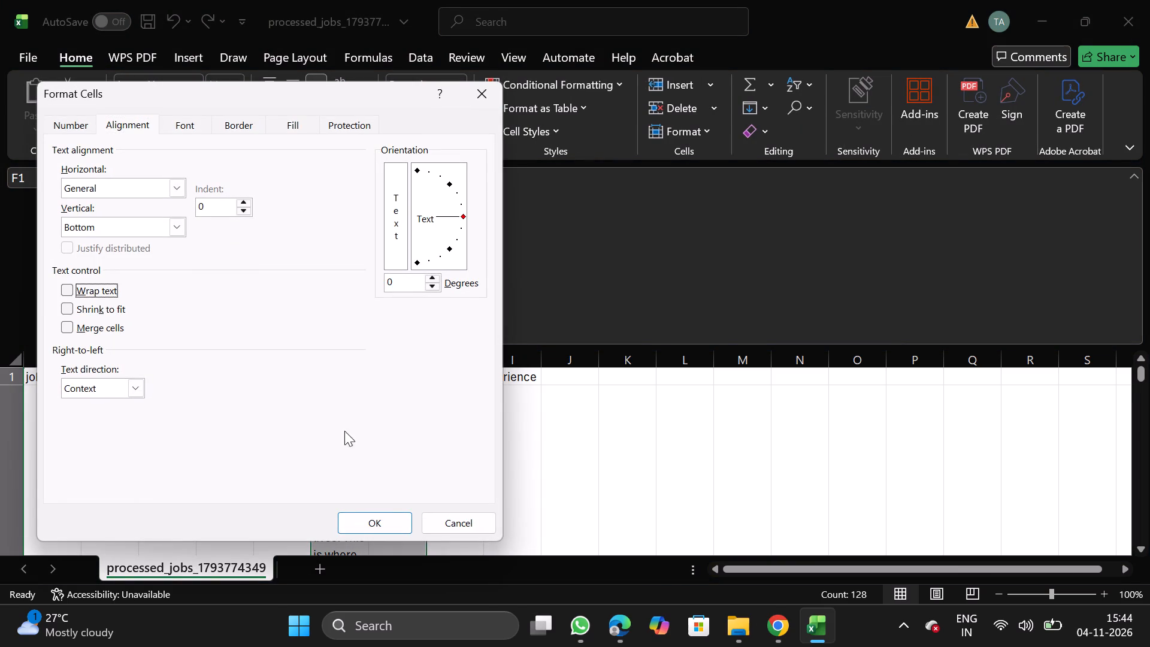
left_click(381, 518)
Move the link column to the end of the table, after years_of_experience.
left_click(264, 357)
key("ctrl+x")
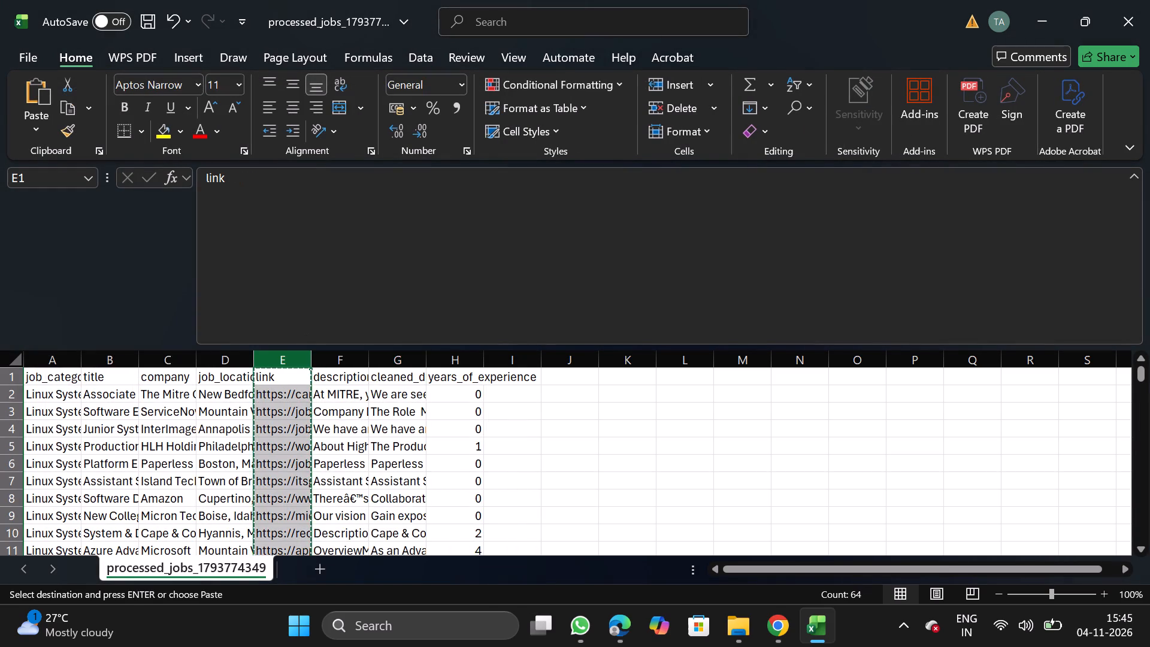
left_click_drag(519, 364, 516, 442)
right_click(516, 442)
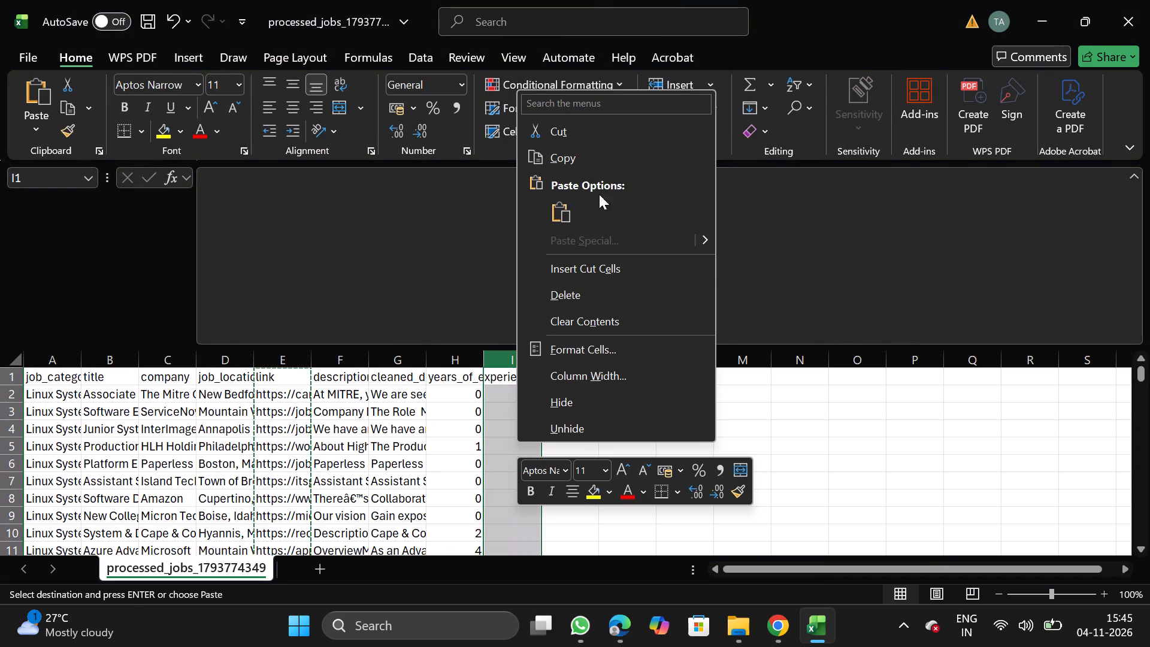
left_click(604, 268)
Move the years_of_experience column between job_location and description.
left_click(382, 353)
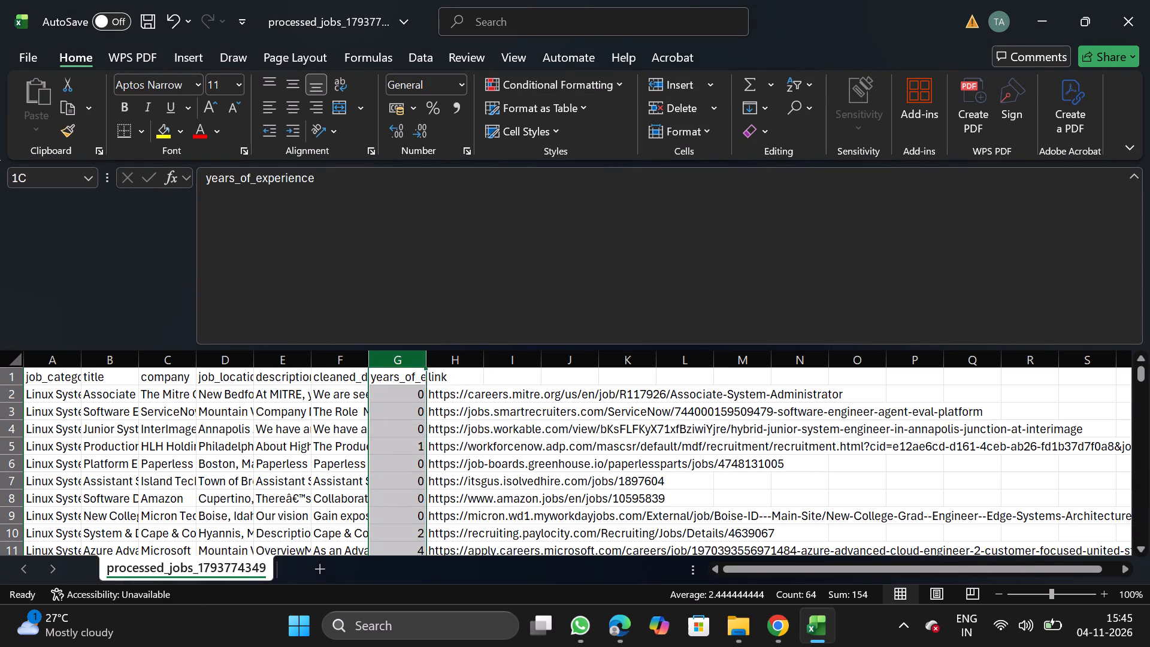
key("ctrl+x")
left_click_drag(303, 356, 292, 427)
right_click(292, 427)
left_click(395, 247)
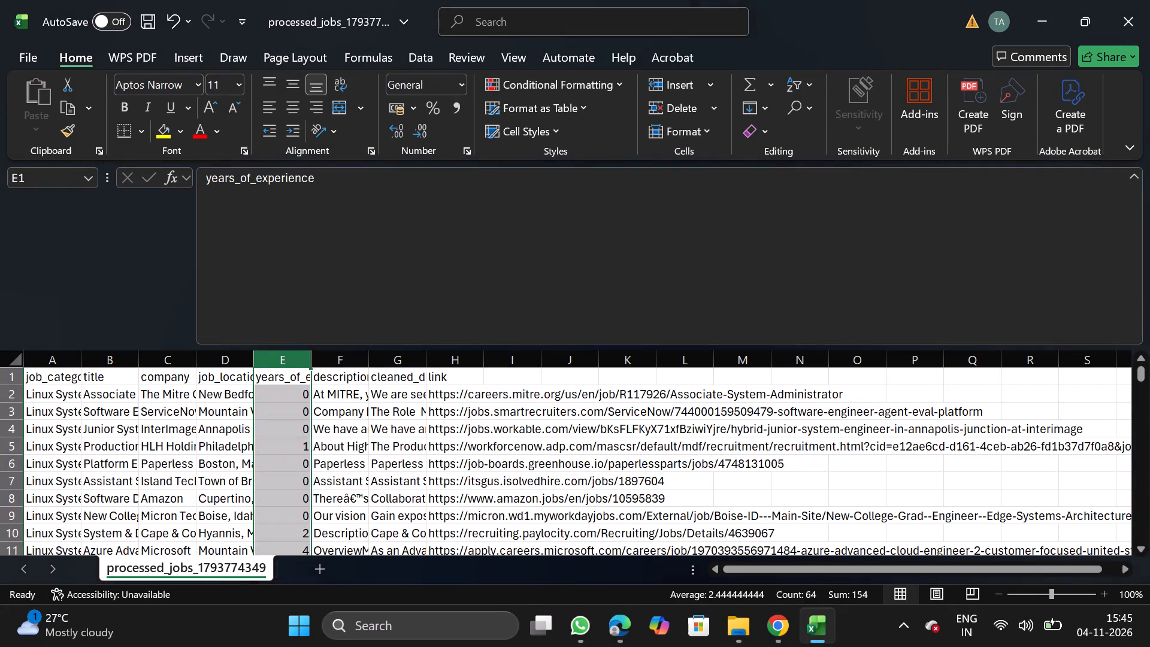
Rename the cleaned_description header in G1 to description, copying the text from the header in F1.
left_click(345, 369)
left_click_drag(206, 183, 295, 186)
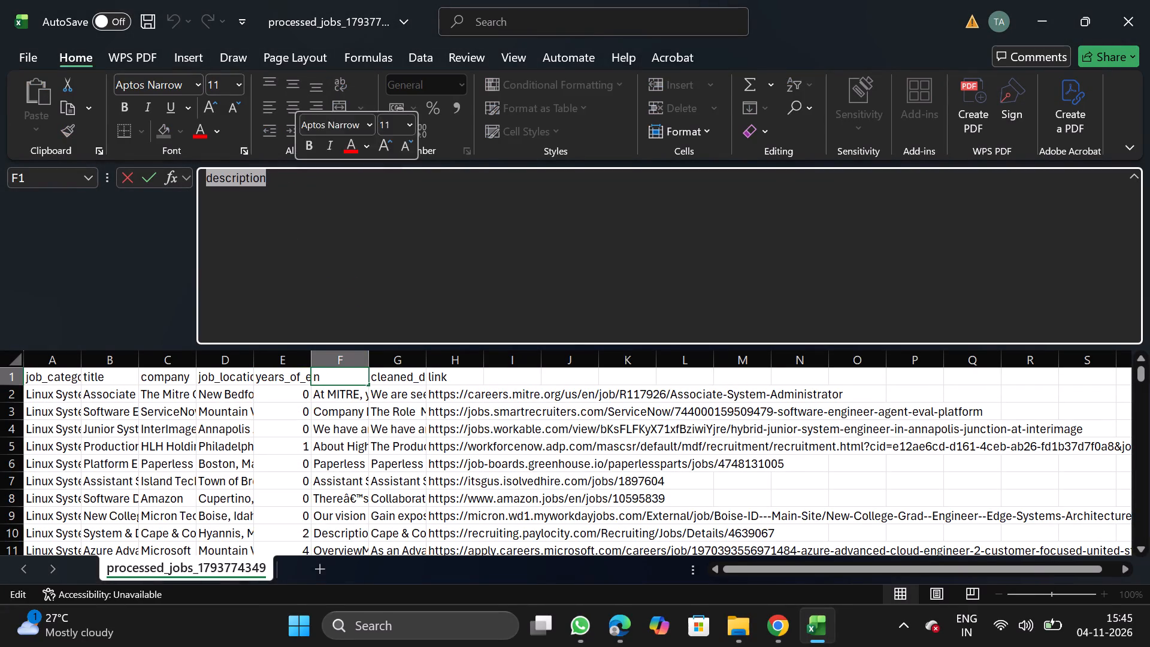
key("ctrl+c")
left_click(421, 370)
left_click(544, 281)
key("BackSpace")
key("BackSpace")
key("BackSpace")
key("BackSpace")
key("BackSpace")
key("BackSpace")
key("BackSpace")
key("BackSpace")
key("BackSpace")
key("BackSpace")
key("BackSpace")
key("BackSpace")
key("BackSpace")
key("BackSpace")
key("BackSpace")
key("BackSpace")
key("BackSpace")
key("BackSpace")
key("BackSpace")
key("BackSpace")
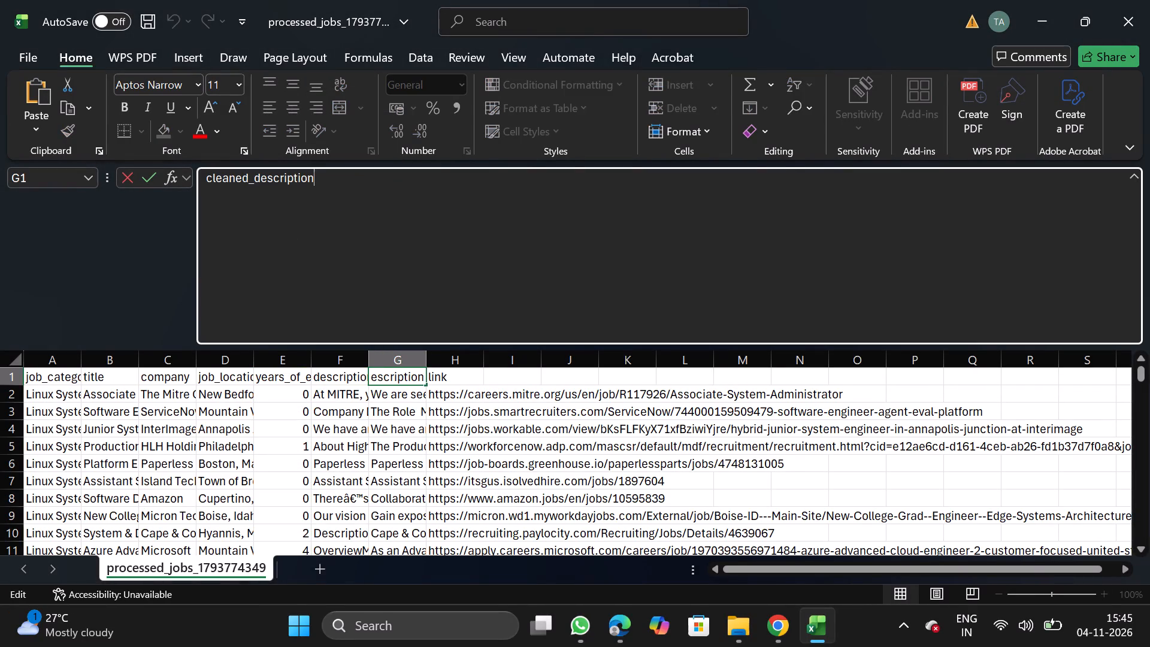
key("ctrl+v")
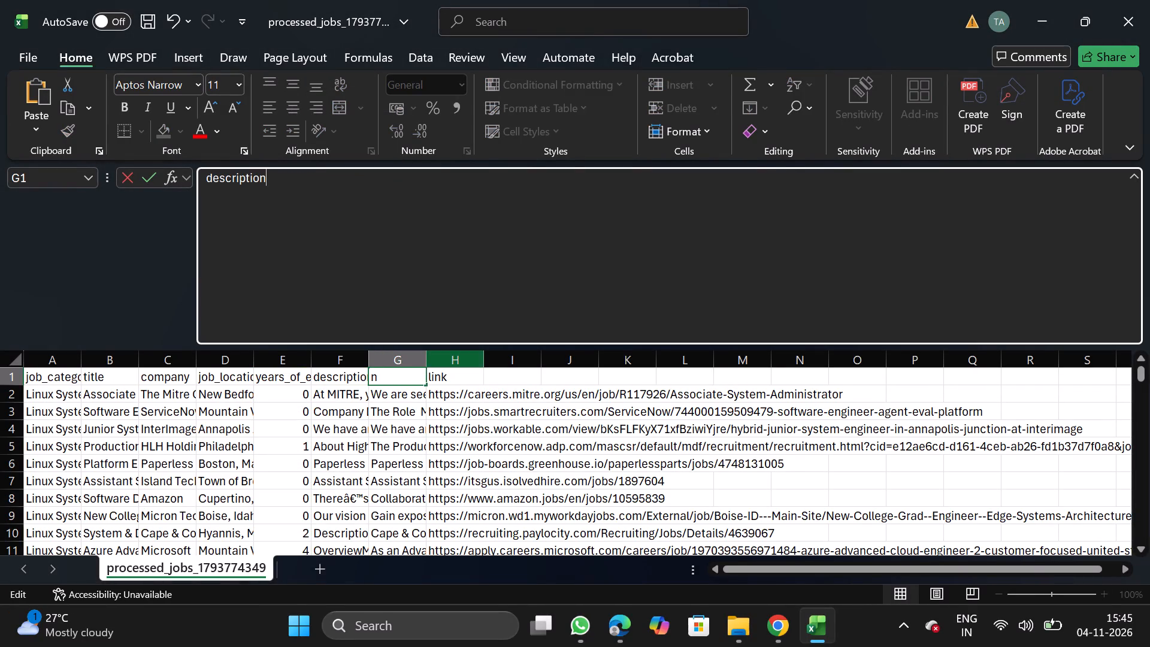
Clear the description header text in F1.
left_click(340, 367)
left_click(445, 294)
key("BackSpace")
key("BackSpace")
key("BackSpace")
key("BackSpace")
key("BackSpace")
key("BackSpace")
key("BackSpace")
key("BackSpace")
key("BackSpace")
key("BackSpace")
key("BackSpace")
key("BackSpace")
key("BackSpace")
key("BackSpace")
key("BackSpace")
key("BackSpace")
key("BackSpace")
key("BackSpace")
key("BackSpace")
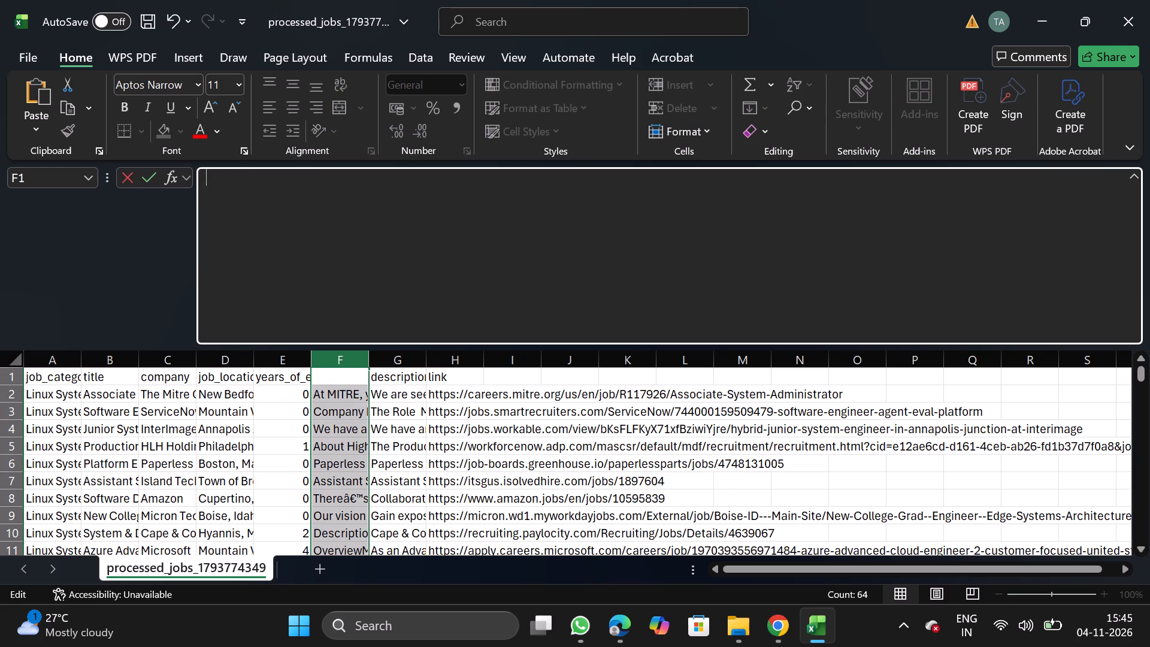
Fill the empty F1 header with original_description, copied from the required column names on the NextGenApply bulk CSV upload page.
left_click(773, 645)
left_click(111, 179)
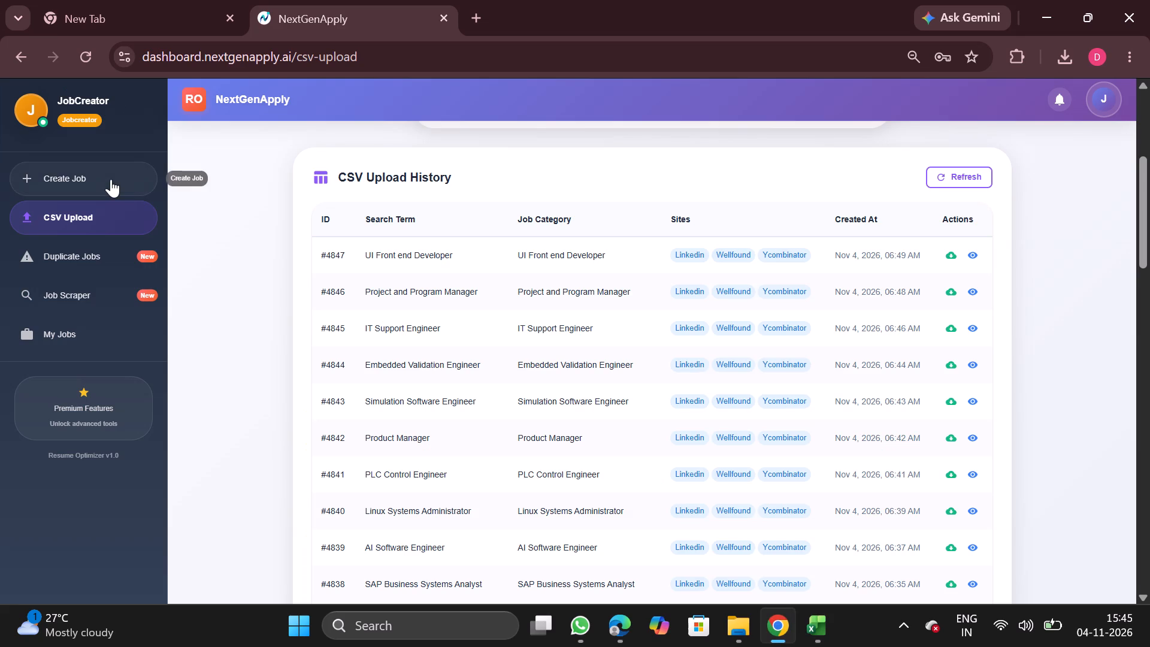
left_click(567, 156)
double_click(658, 301)
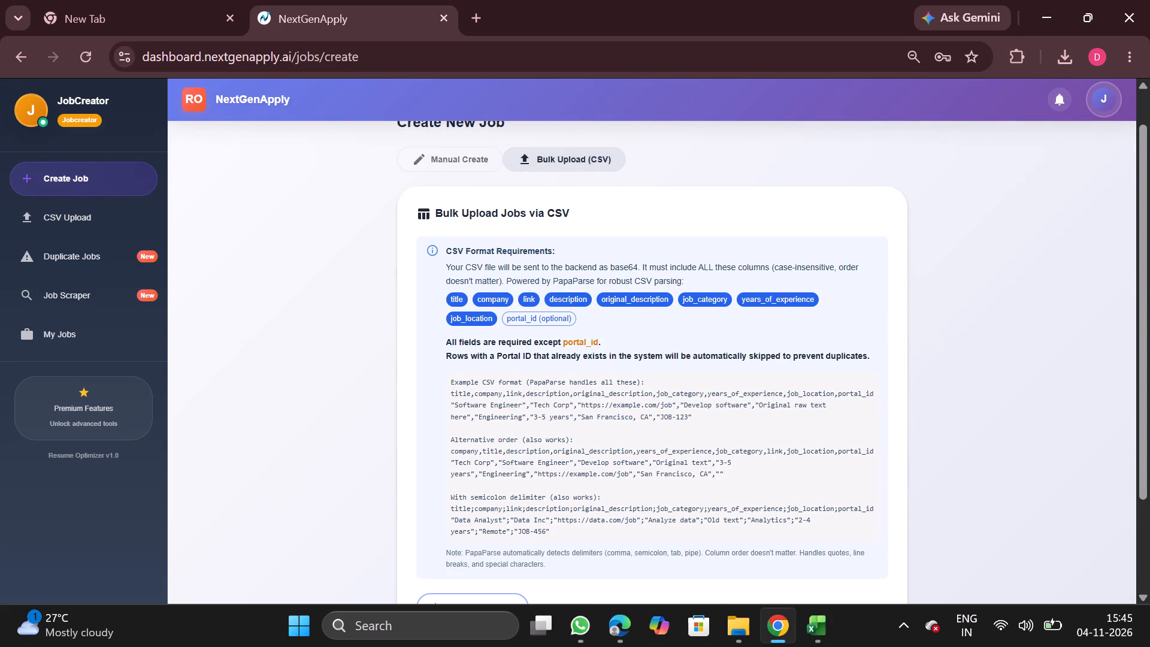
key("ctrl+c")
left_click(803, 632)
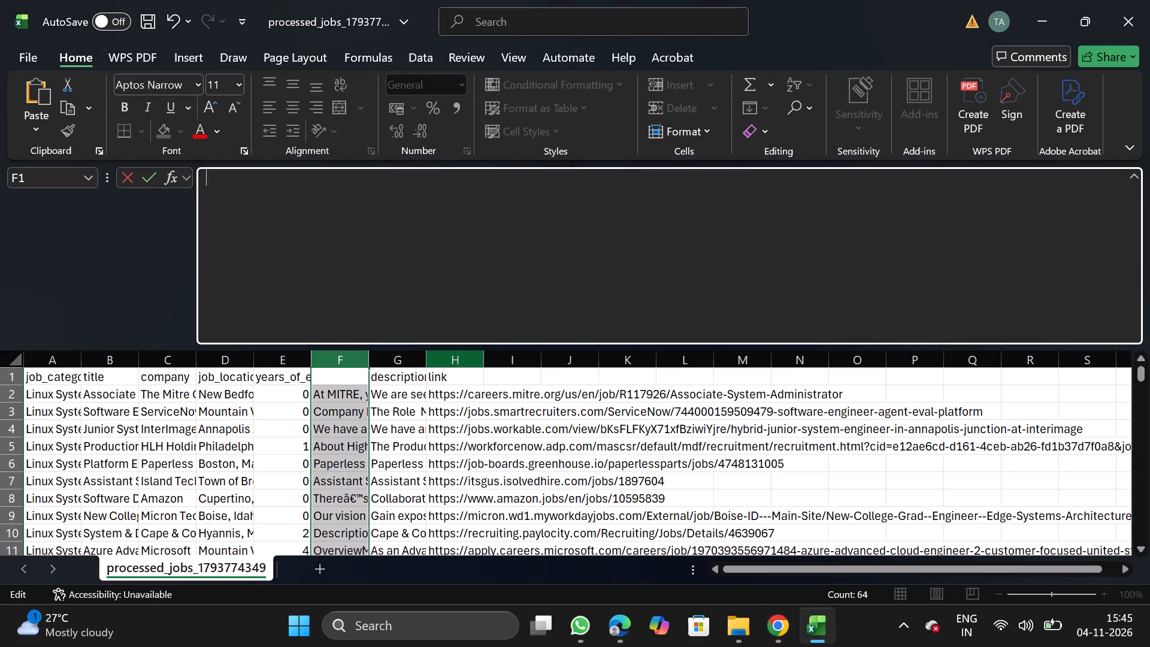
key("ctrl+v")
Replace United States with Remote throughout the job_location column, matching entire cell contents only.
left_click(239, 361)
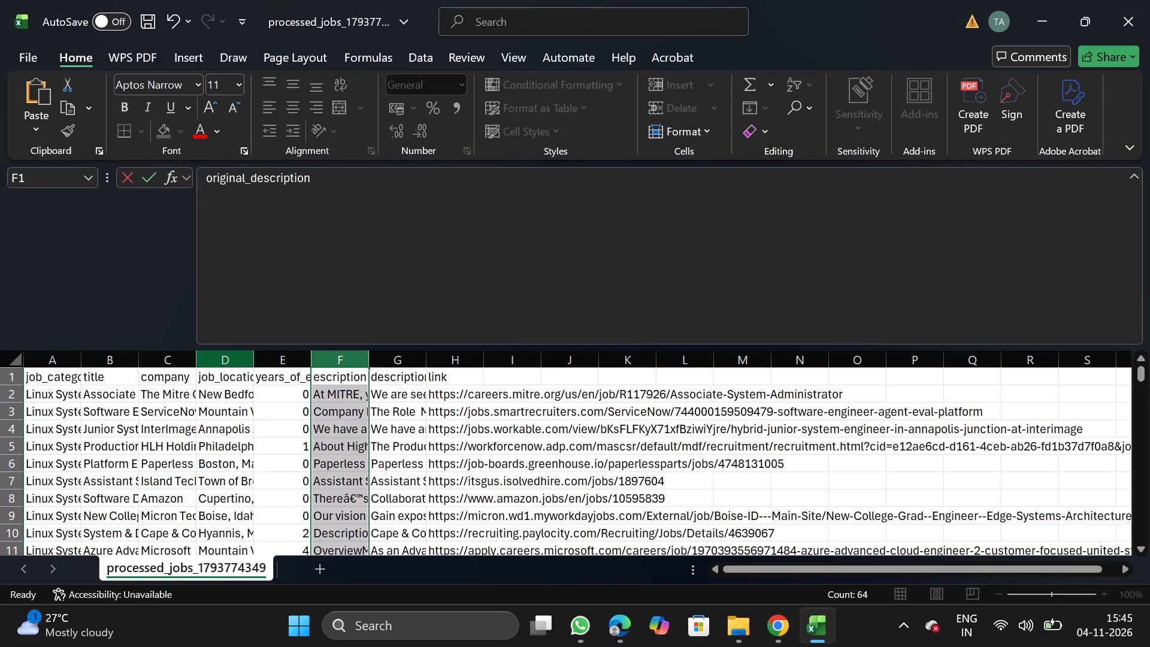
key("ctrl+h")
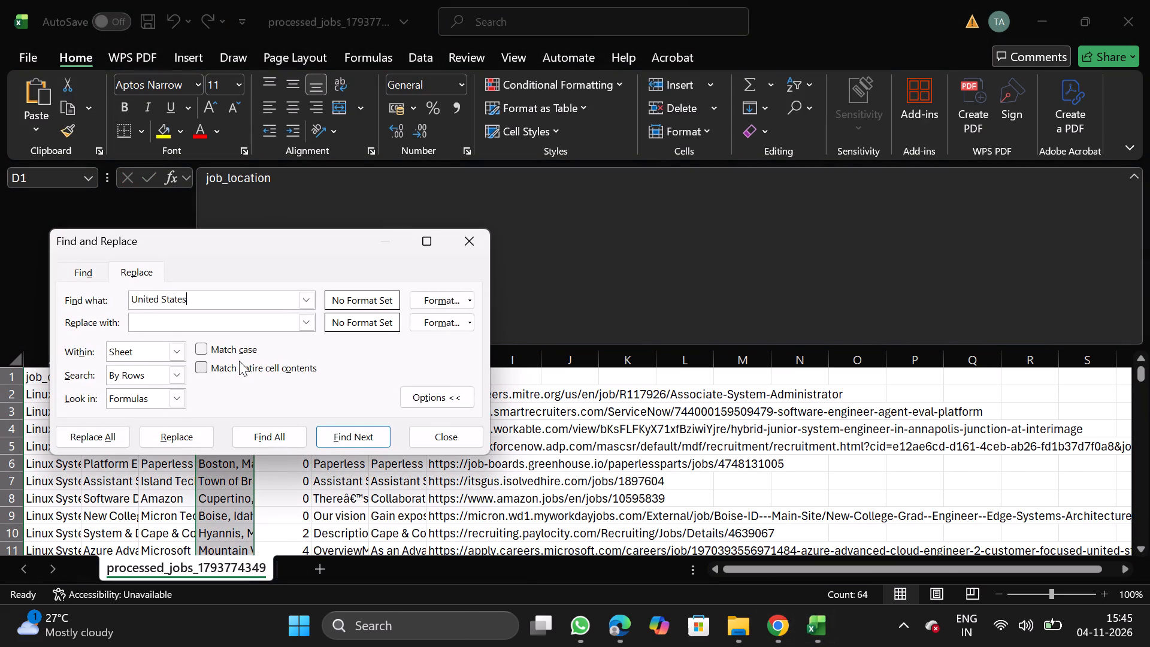
type("emote")
left_click(205, 366)
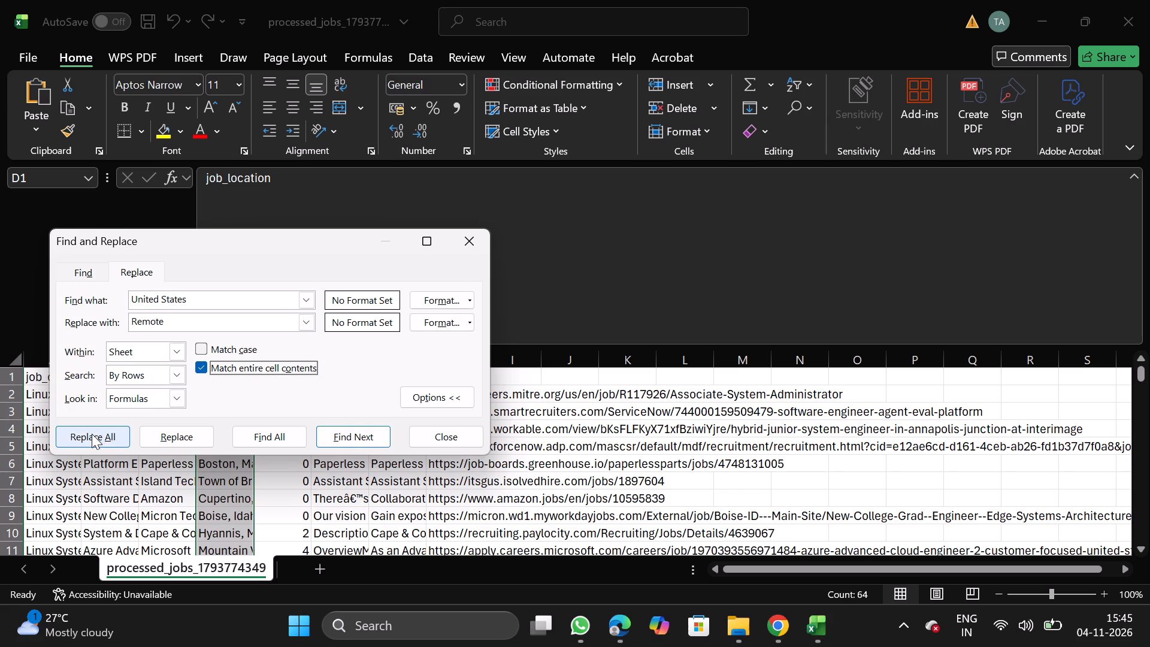
left_click(92, 434)
left_click(396, 380)
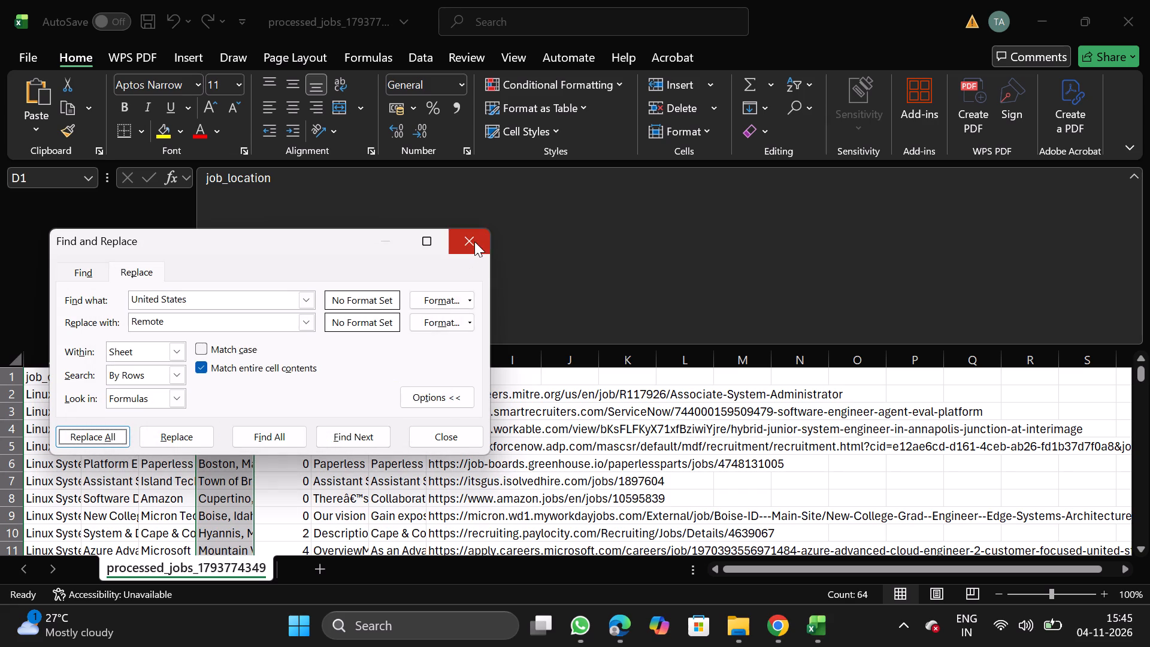
left_click(474, 241)
Add a filter to the title column and open its list of titles.
left_click(130, 362)
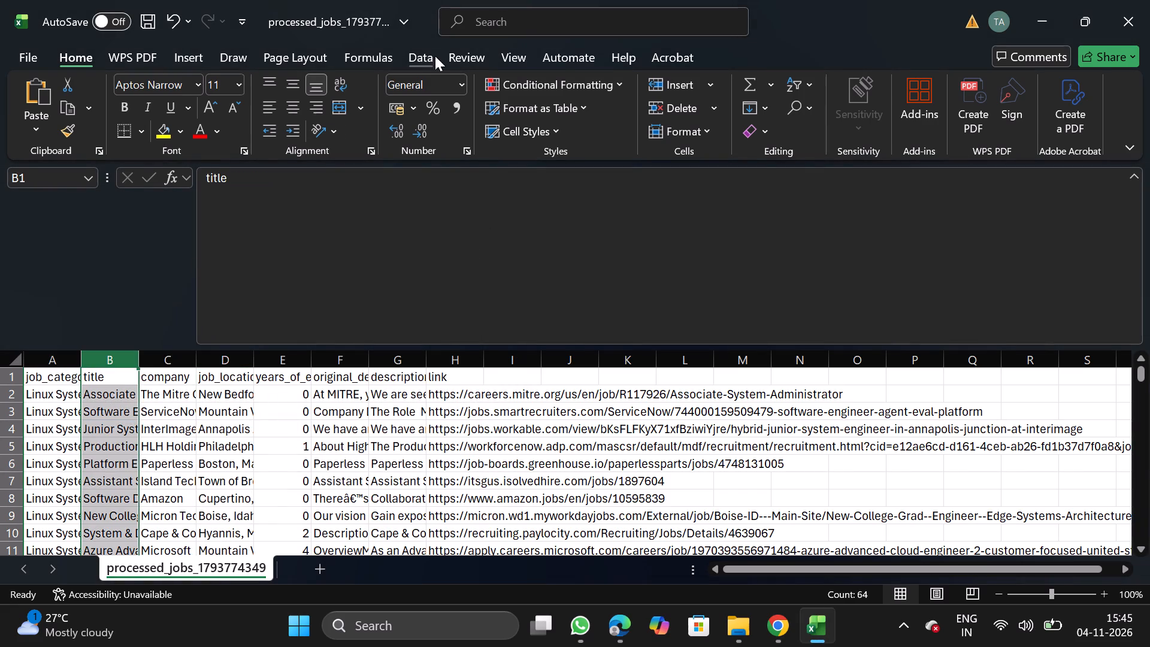
left_click(419, 62)
left_click(591, 101)
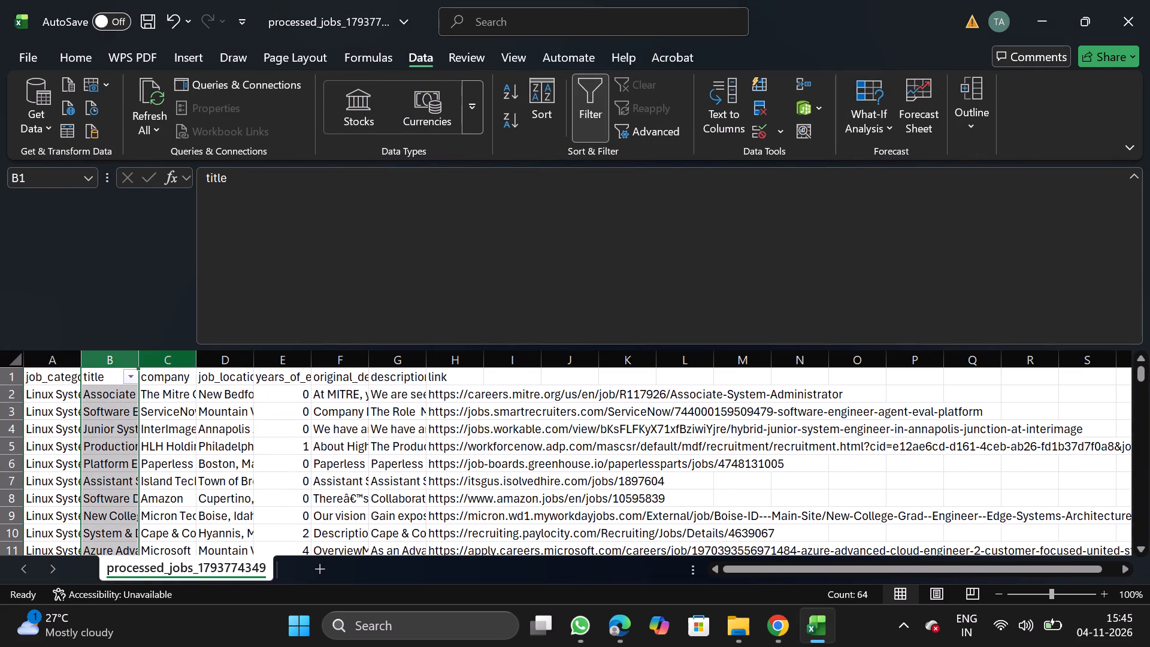
left_click(132, 383)
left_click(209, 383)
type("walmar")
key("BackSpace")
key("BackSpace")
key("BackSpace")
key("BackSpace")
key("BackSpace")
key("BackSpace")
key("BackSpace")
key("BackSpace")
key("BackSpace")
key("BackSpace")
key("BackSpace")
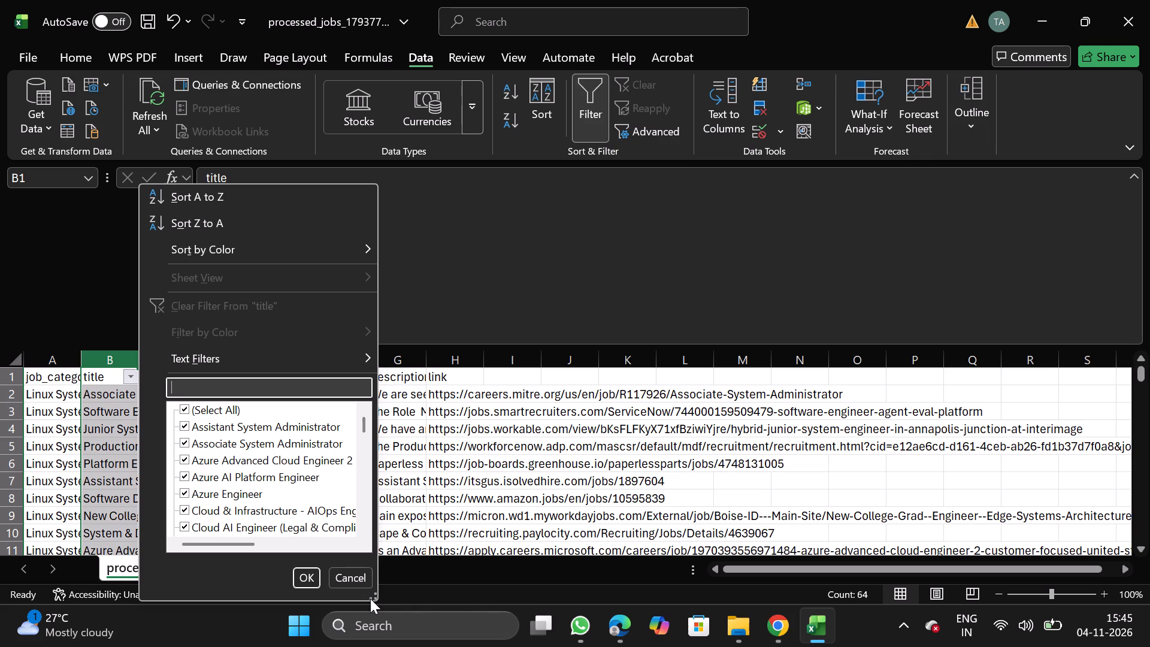
Deselect all titles in the filter, then select New College Grad: Engineer, Edge Systems Architecture and Plant Systems Engineer.
triple_click(374, 598)
left_click_drag(374, 598, 945, 646)
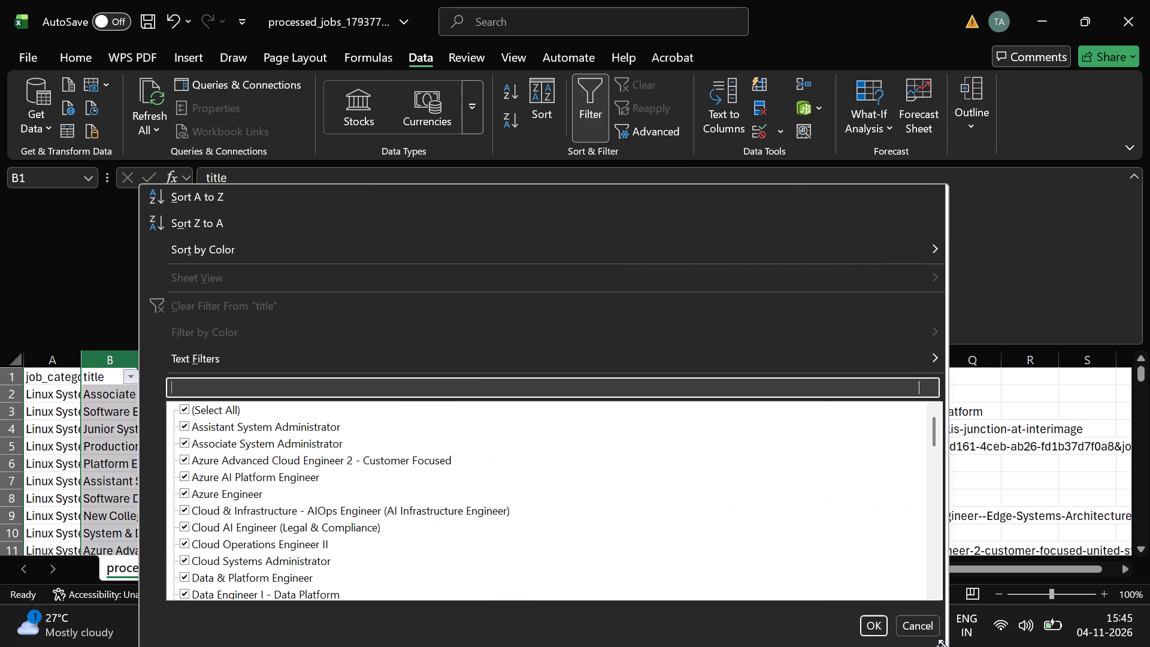
left_click(215, 418)
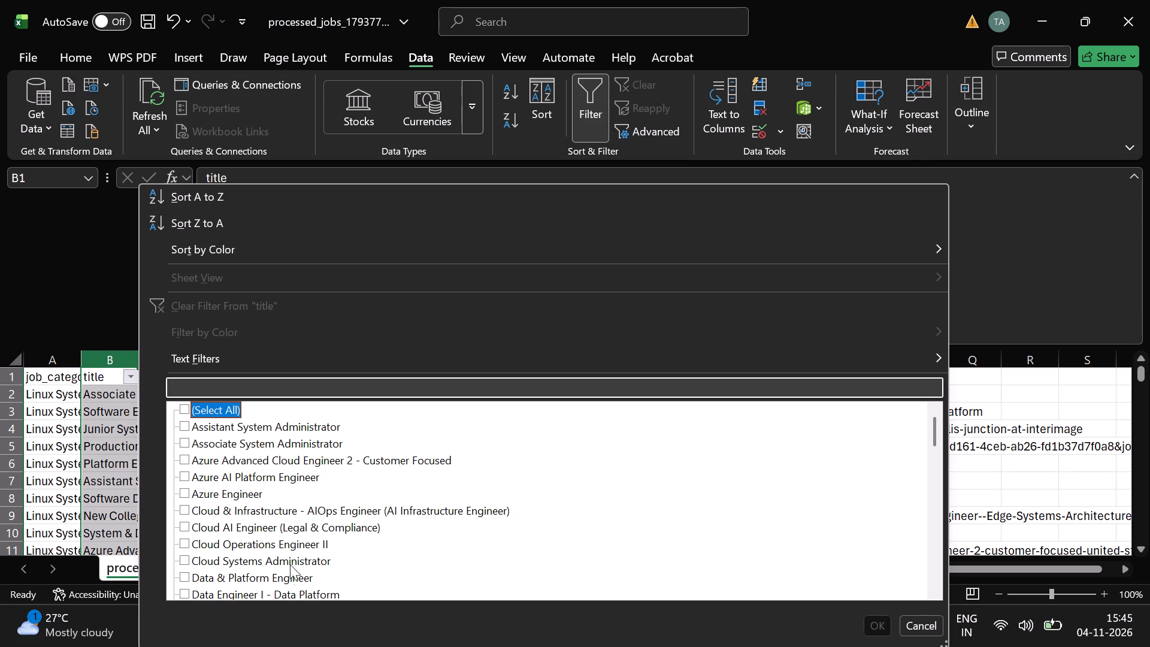
scroll(284, 582, "down", 1)
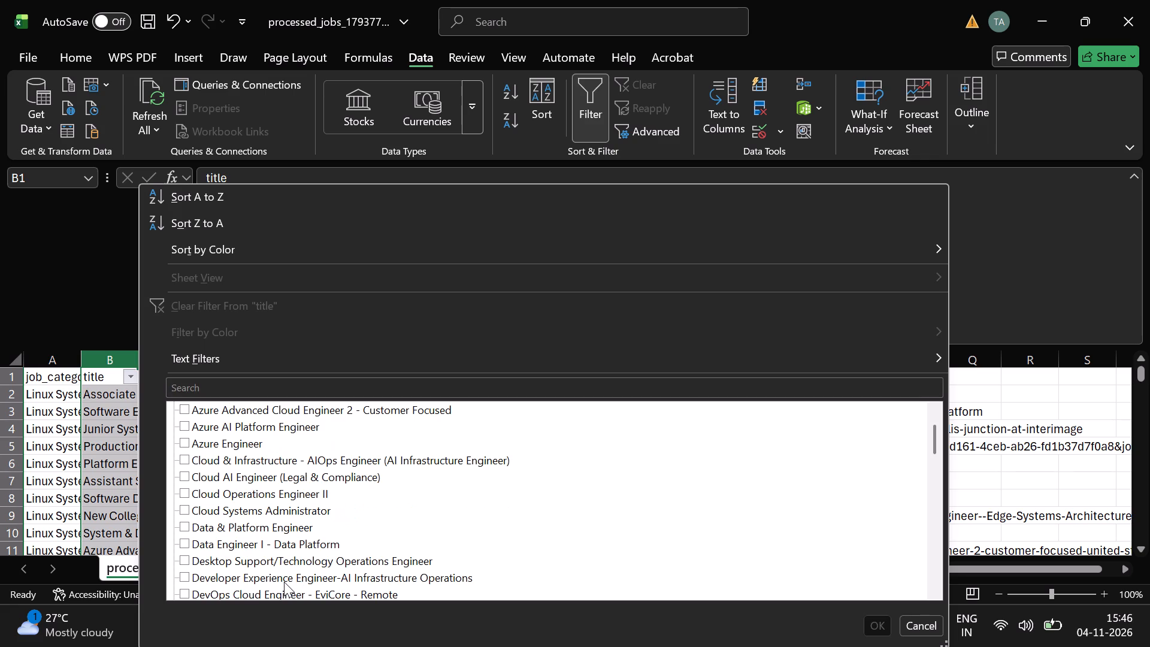
scroll(284, 582, "down", 1)
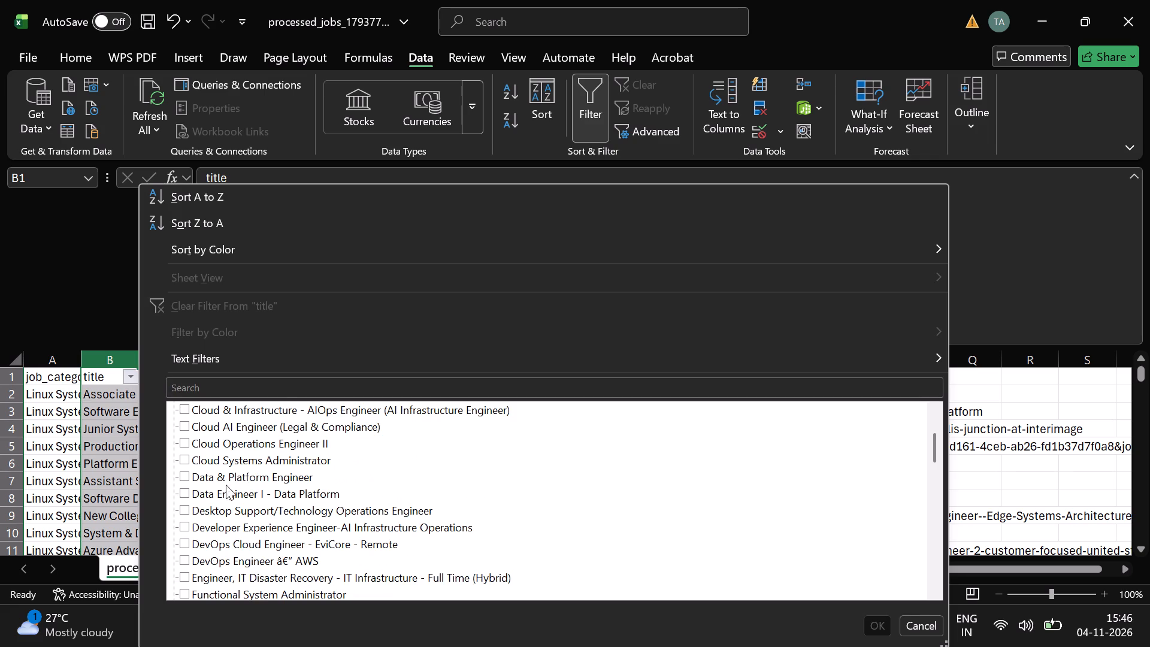
scroll(243, 454, "up", 1)
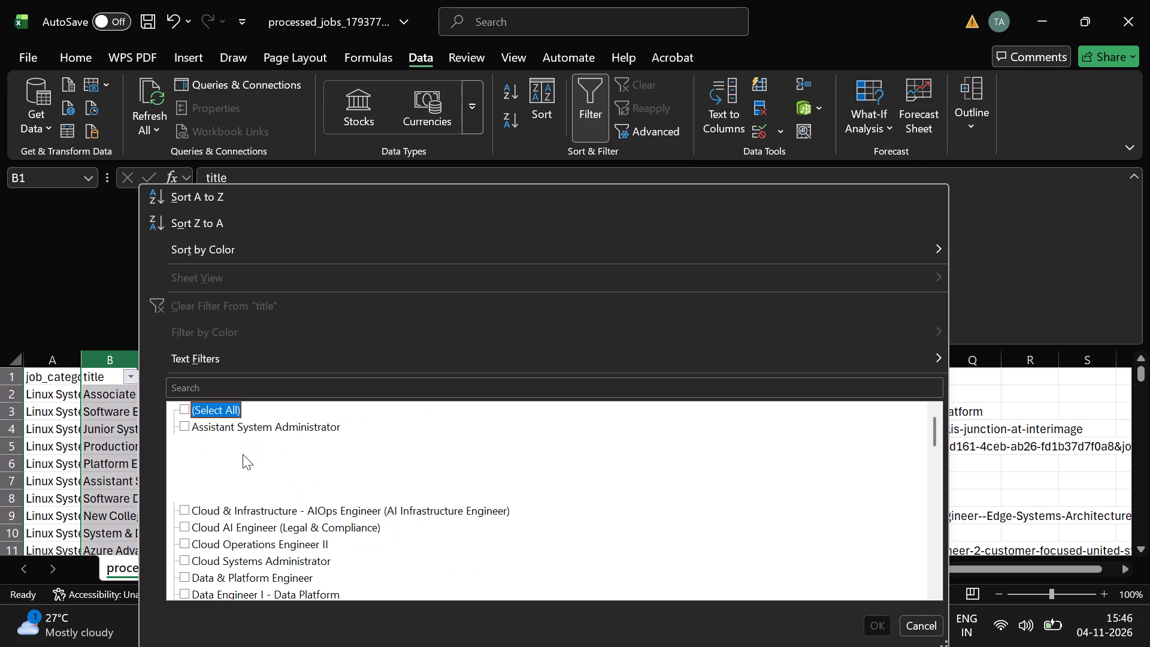
left_click(243, 454)
left_click(249, 453)
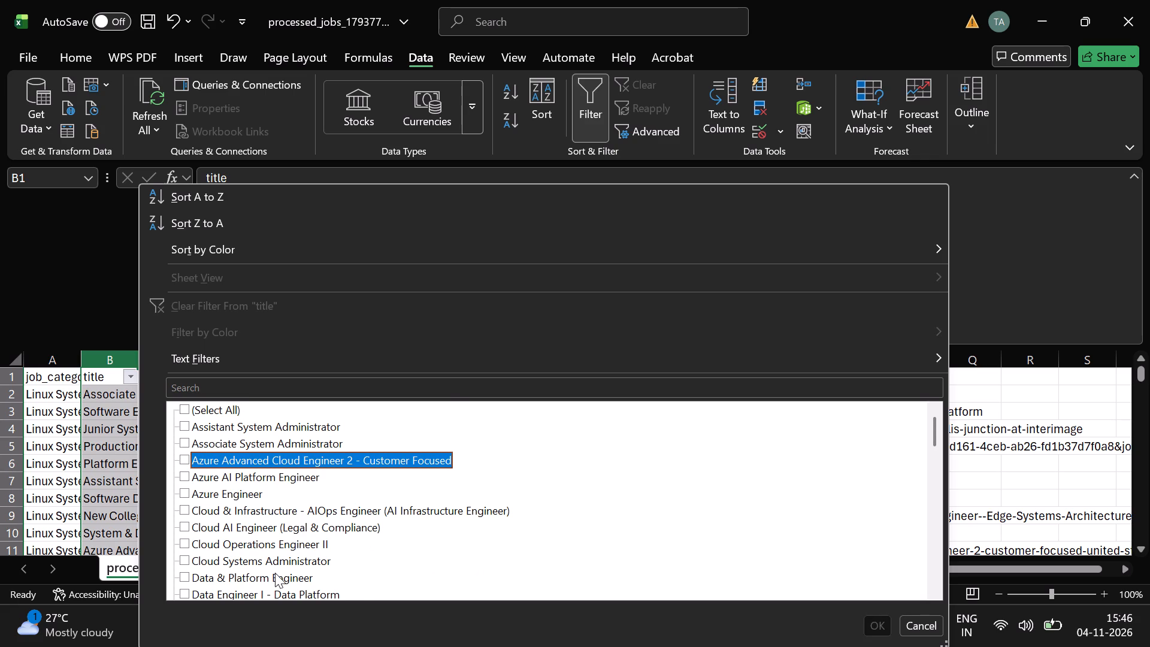
scroll(275, 573, "down", 1)
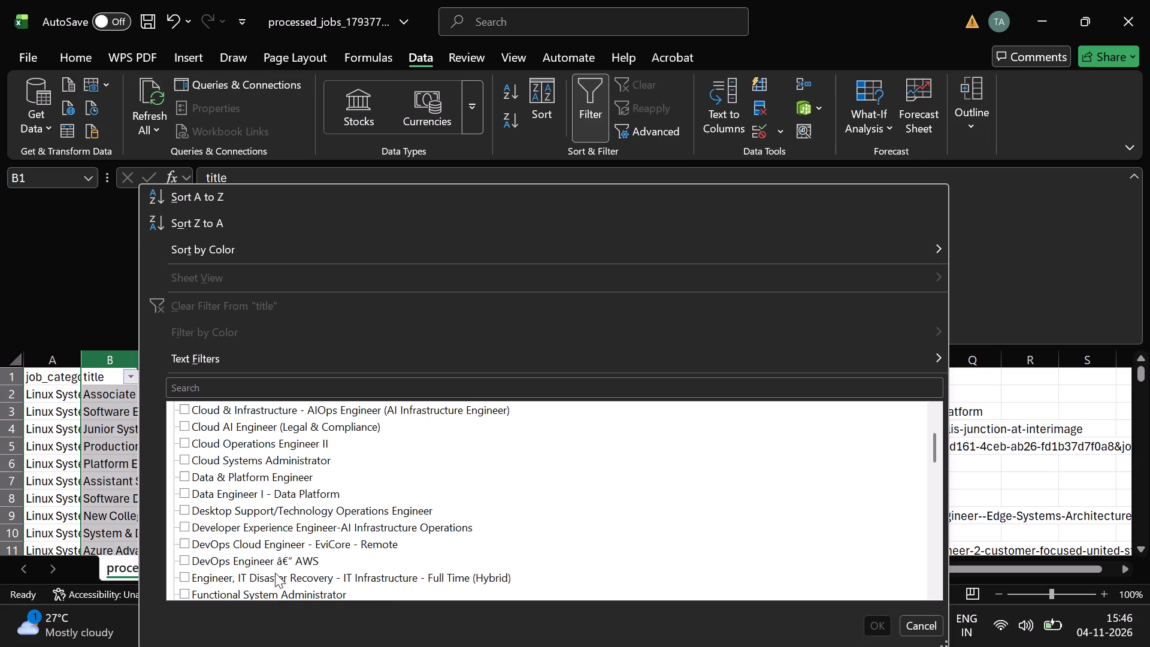
scroll(316, 579, "down", 1)
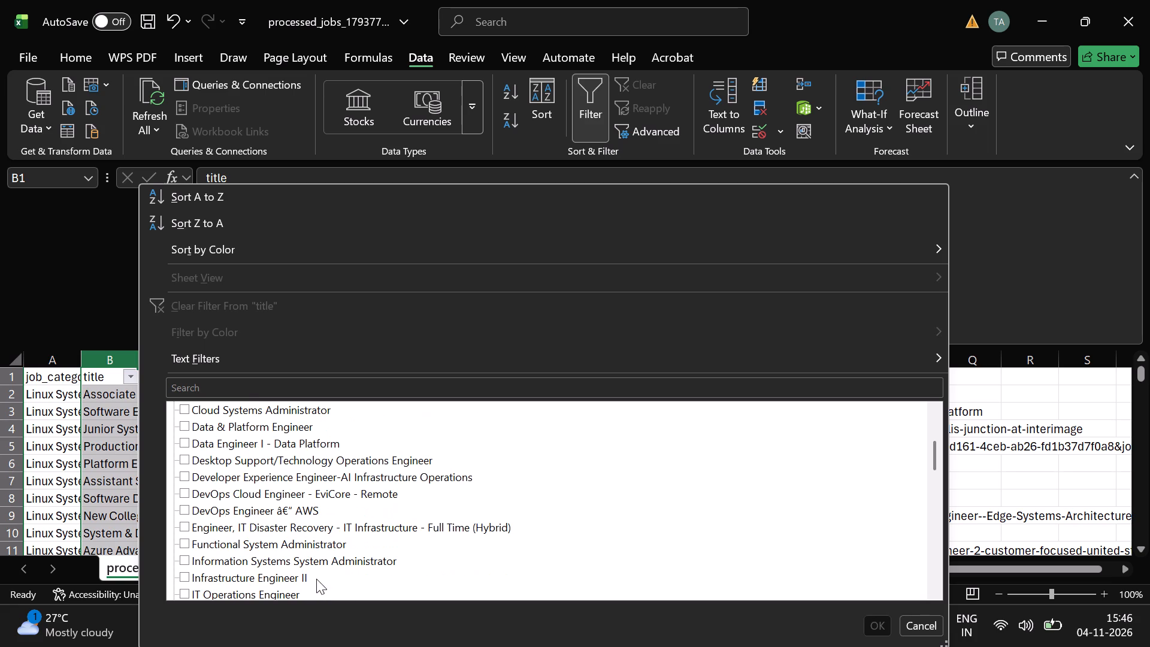
scroll(316, 579, "down", 2)
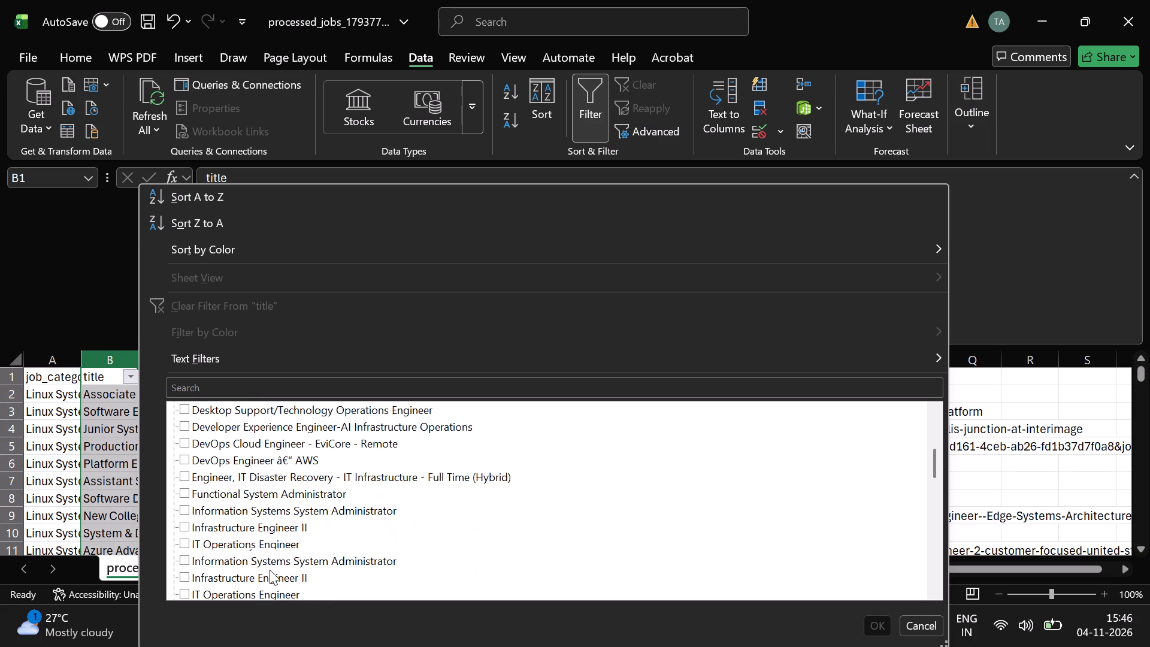
scroll(270, 570, "down", 1)
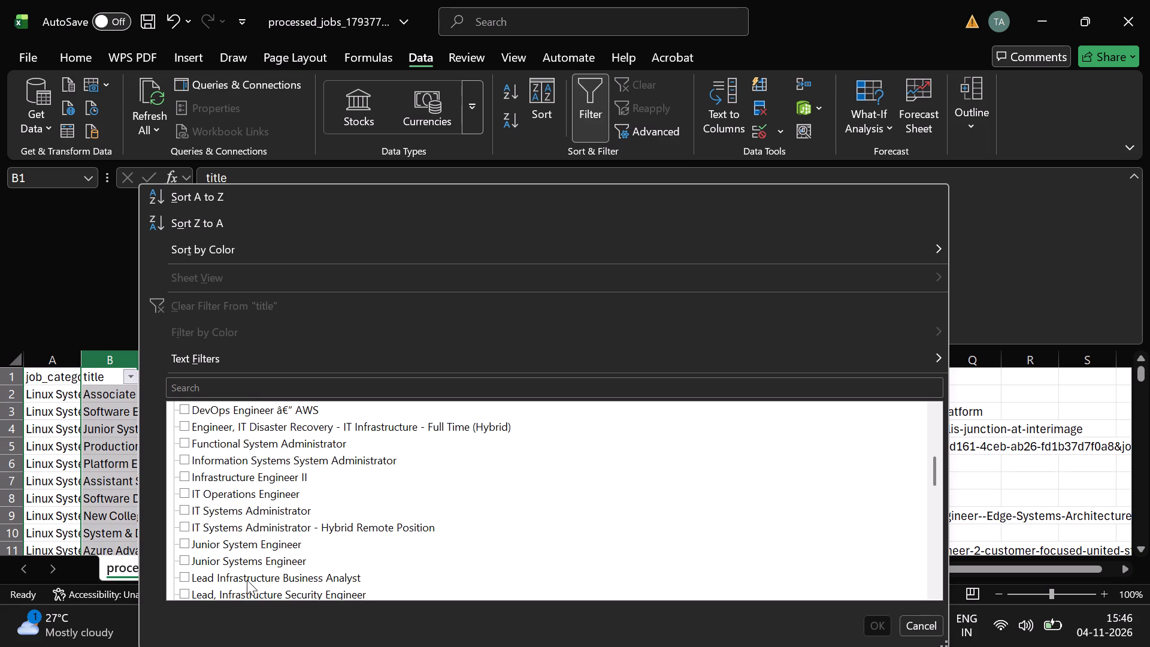
left_click(247, 580)
left_click(247, 580)
scroll(247, 580, "down", 1)
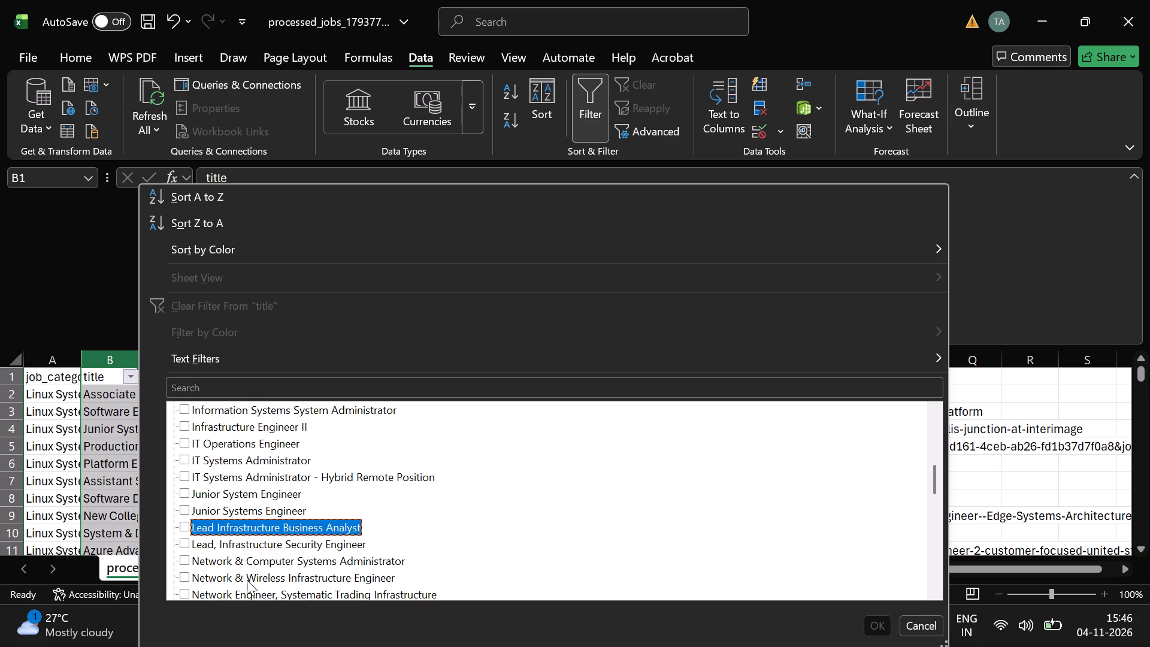
scroll(247, 580, "down", 2)
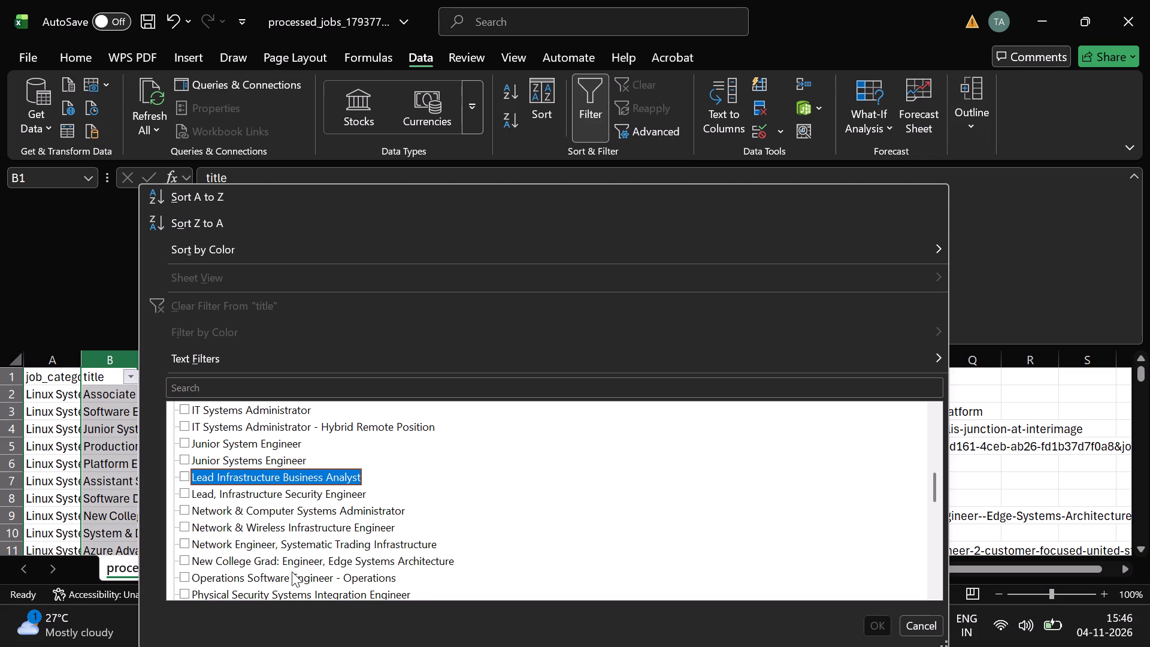
left_click(254, 566)
scroll(254, 566, "down", 1)
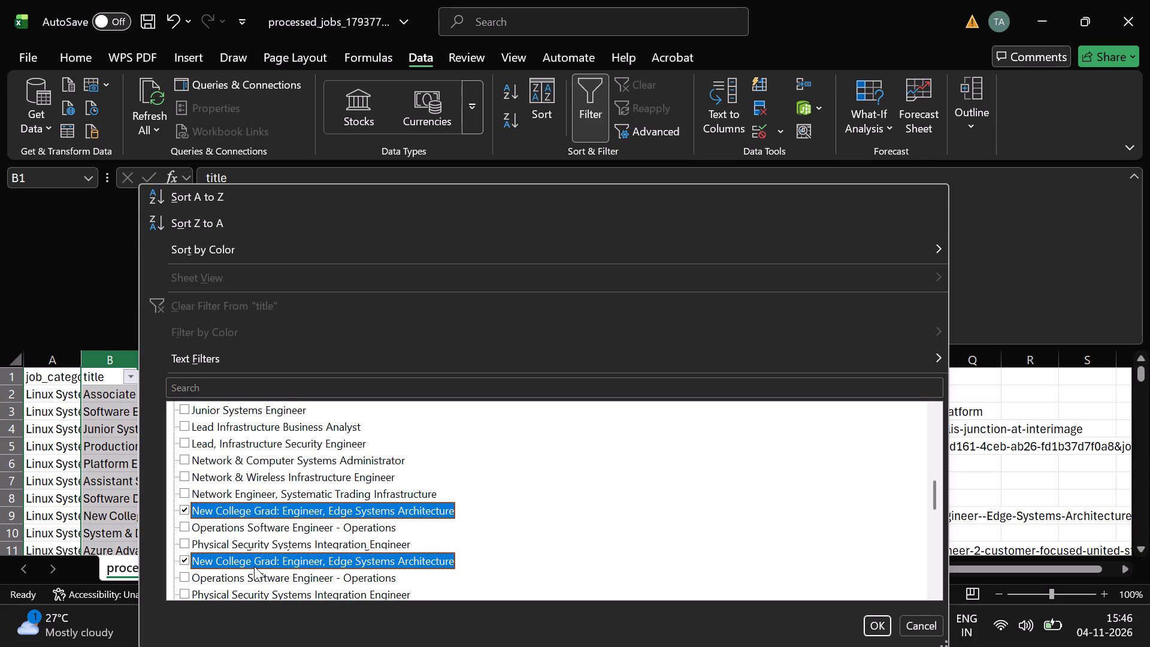
left_click(247, 563)
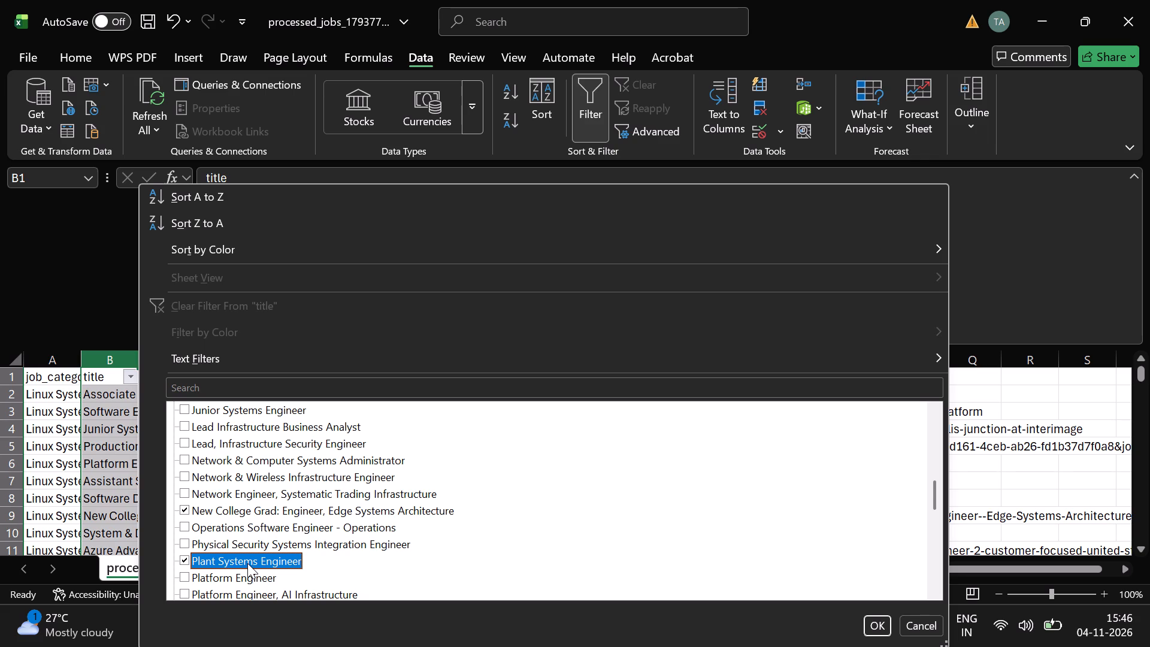
Add Snr Platform Engineer - Salesforce & Integrations, the embedded systems, C++ Systems and TSMC Arizona titles and blanks to the title filter, and apply it.
scroll(247, 563, "down", 1)
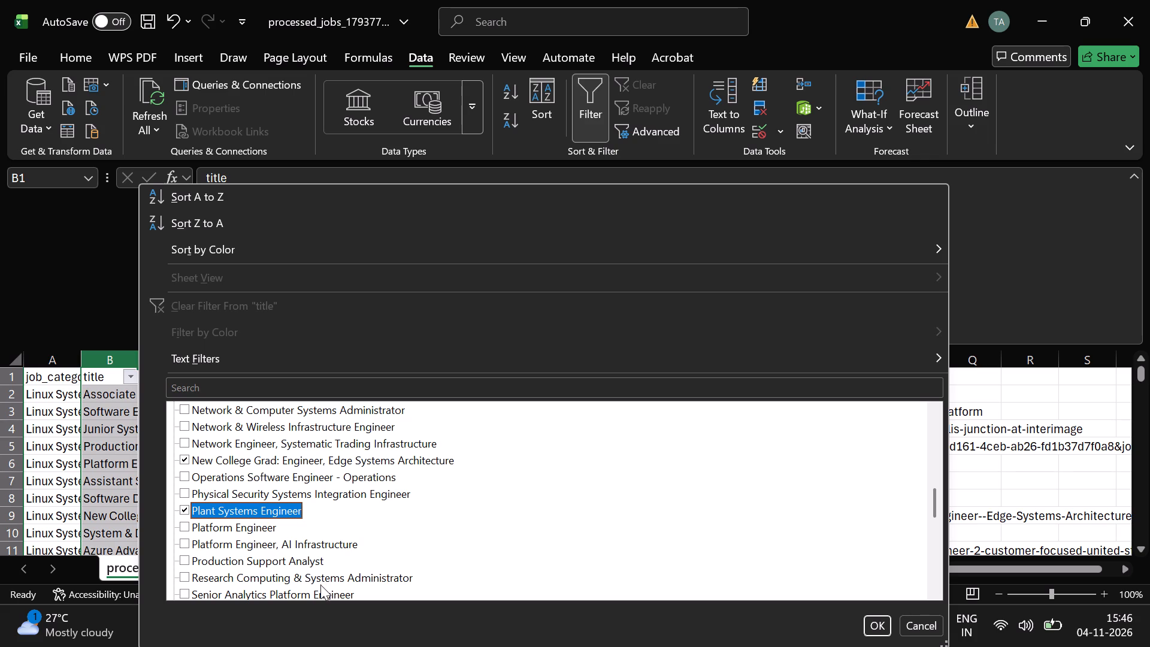
scroll(318, 586, "down", 1)
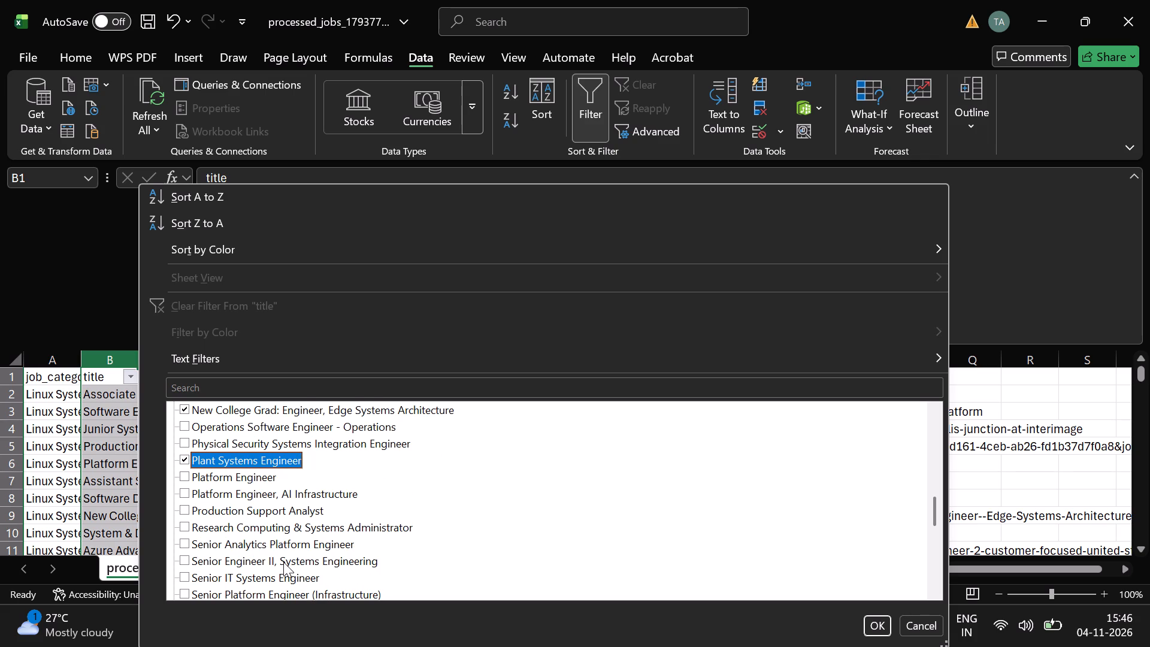
scroll(283, 562, "down", 2)
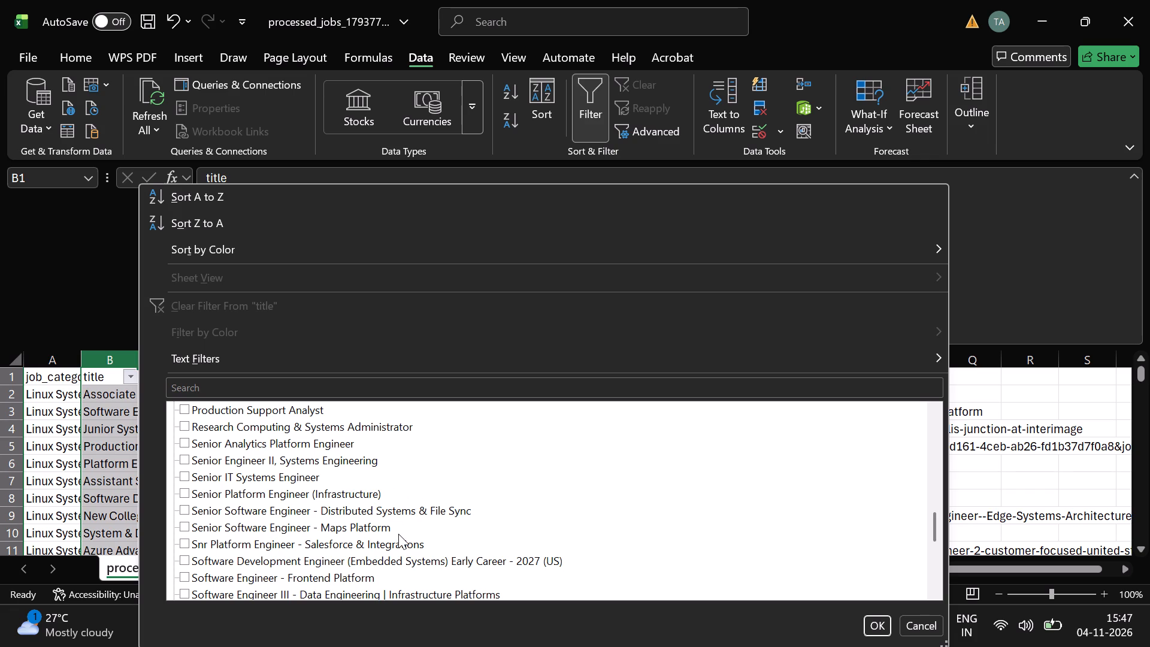
left_click(382, 546)
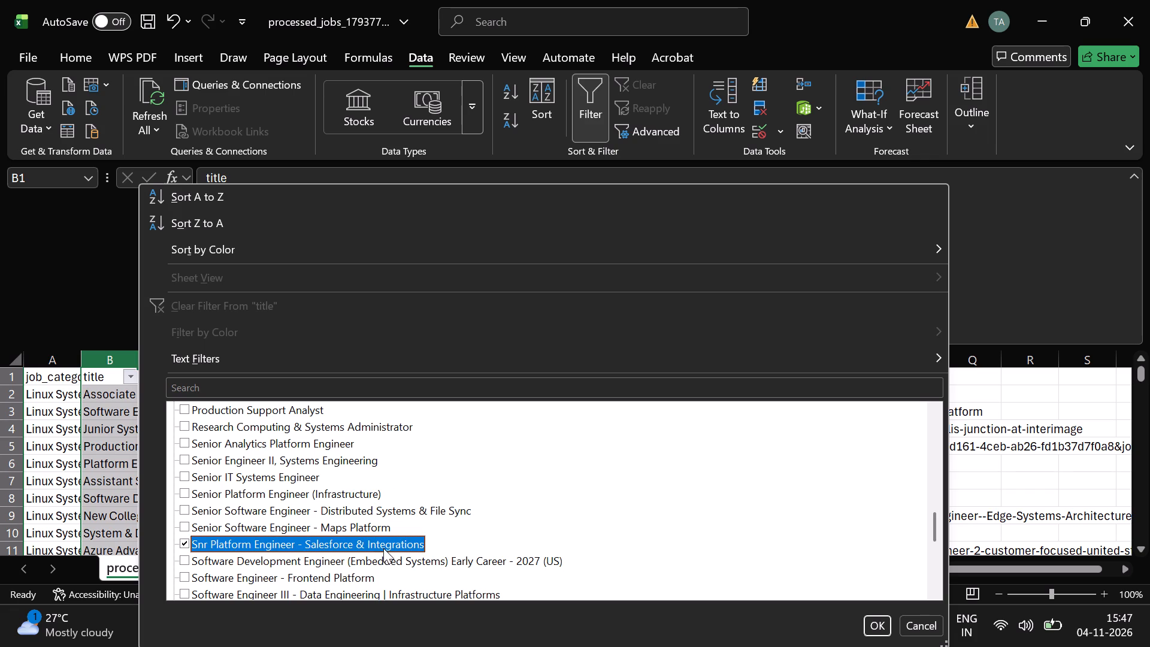
left_click(398, 561)
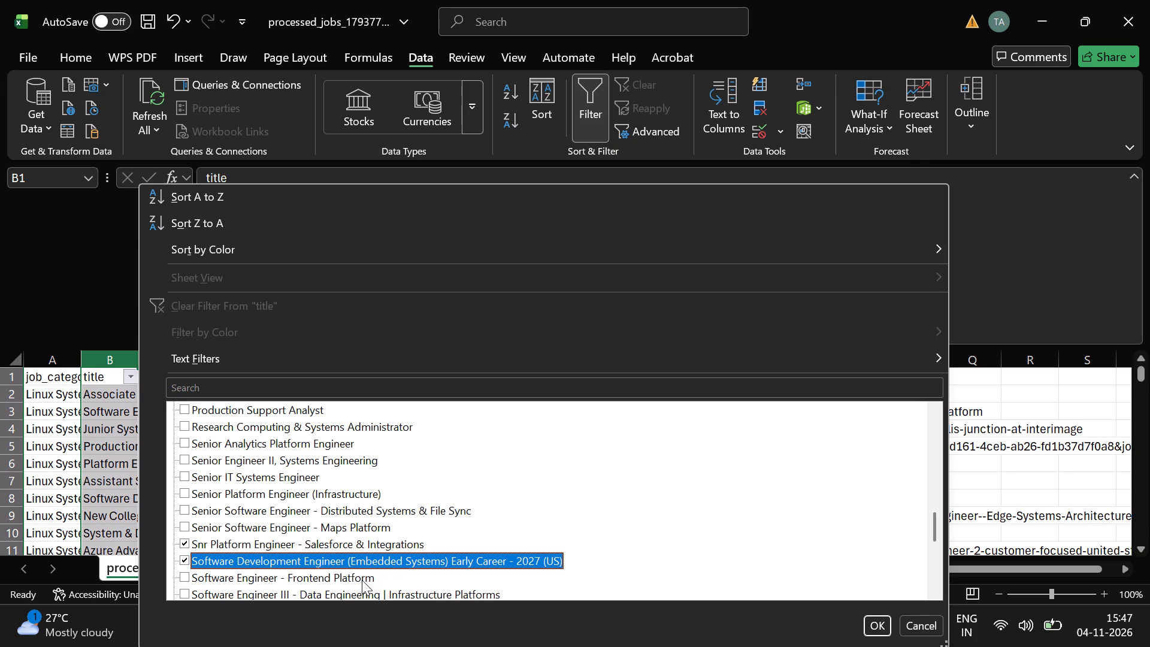
scroll(362, 580, "down", 1)
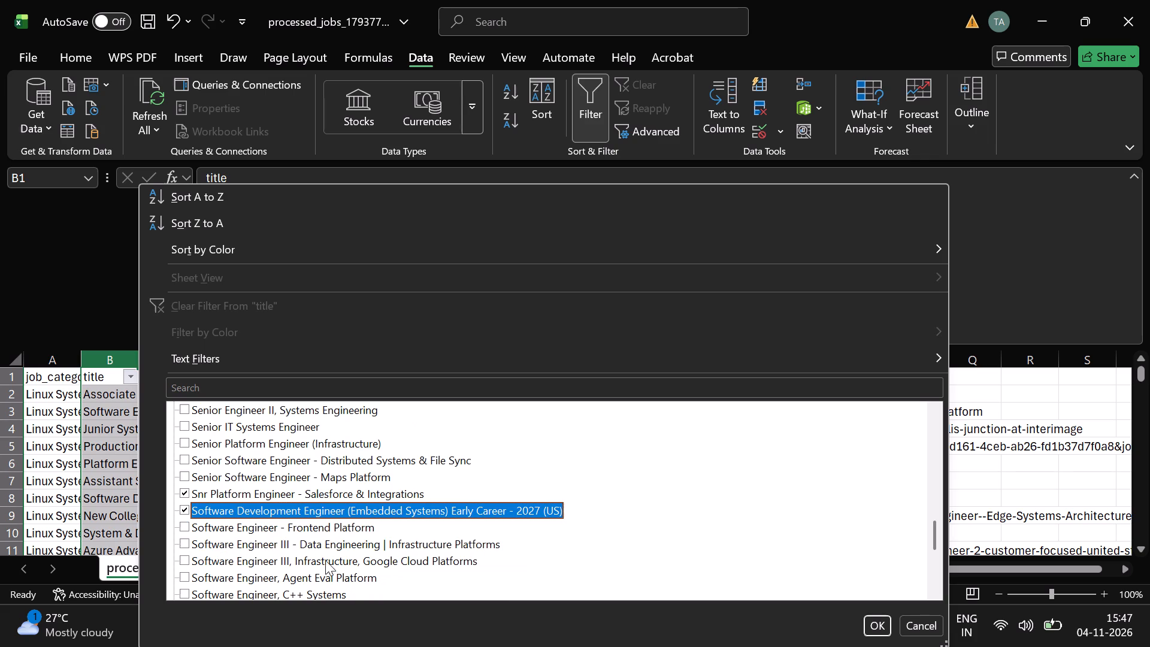
scroll(305, 577, "down", 1)
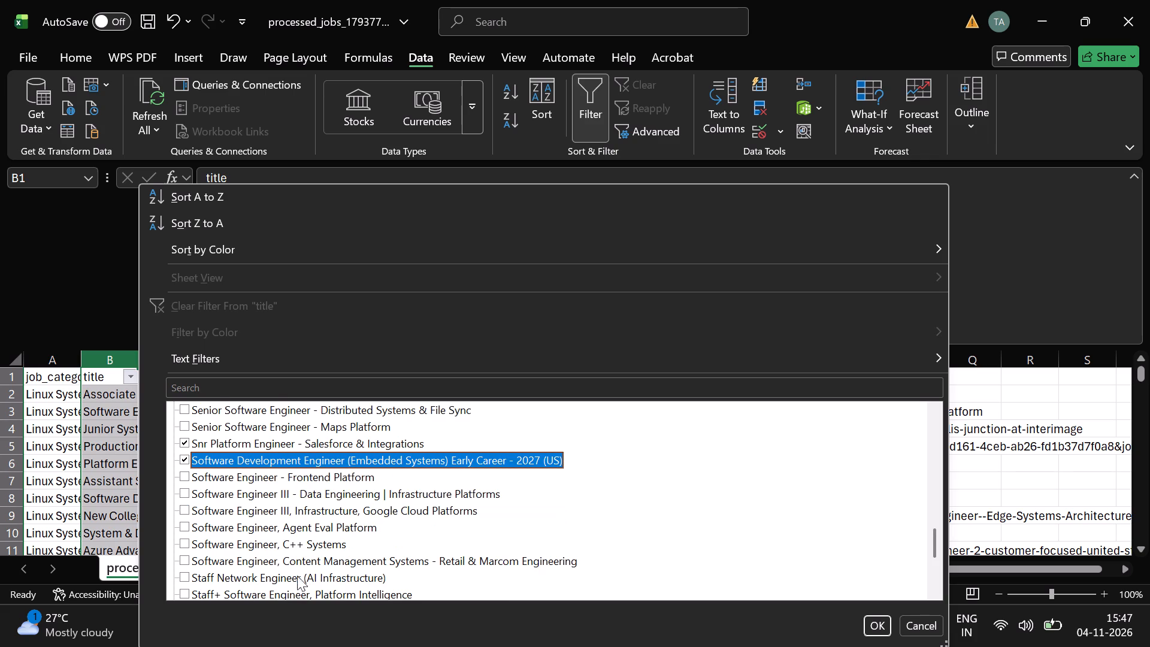
left_click(312, 545)
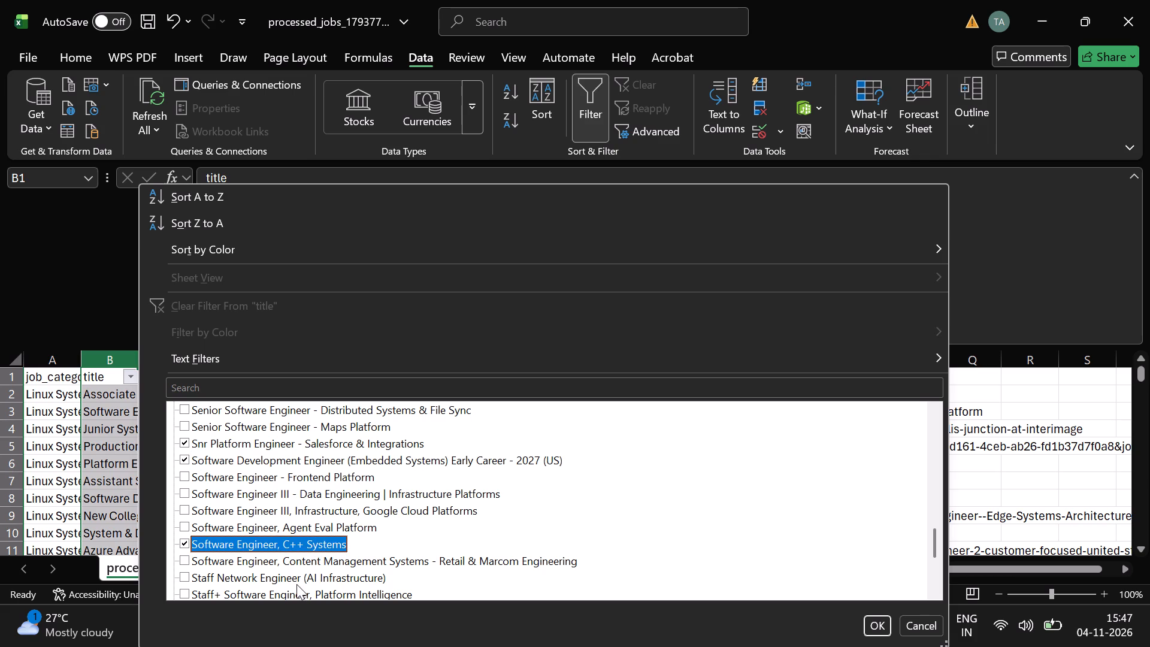
scroll(296, 584, "down", 2)
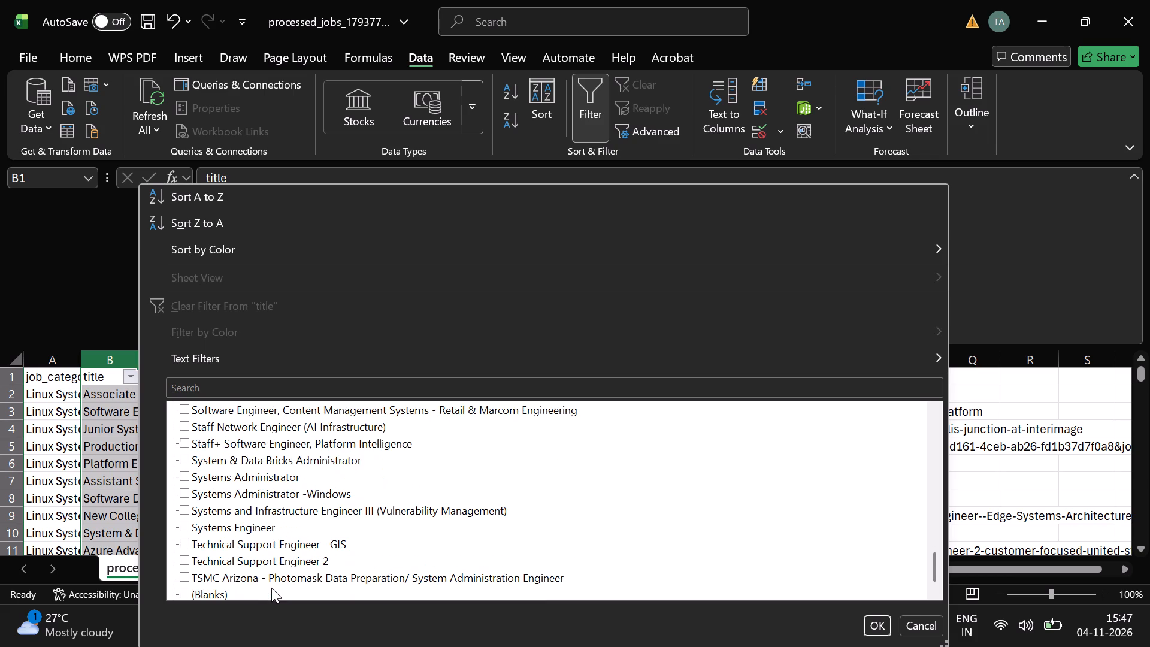
left_click(273, 578)
scroll(273, 578, "down", 1)
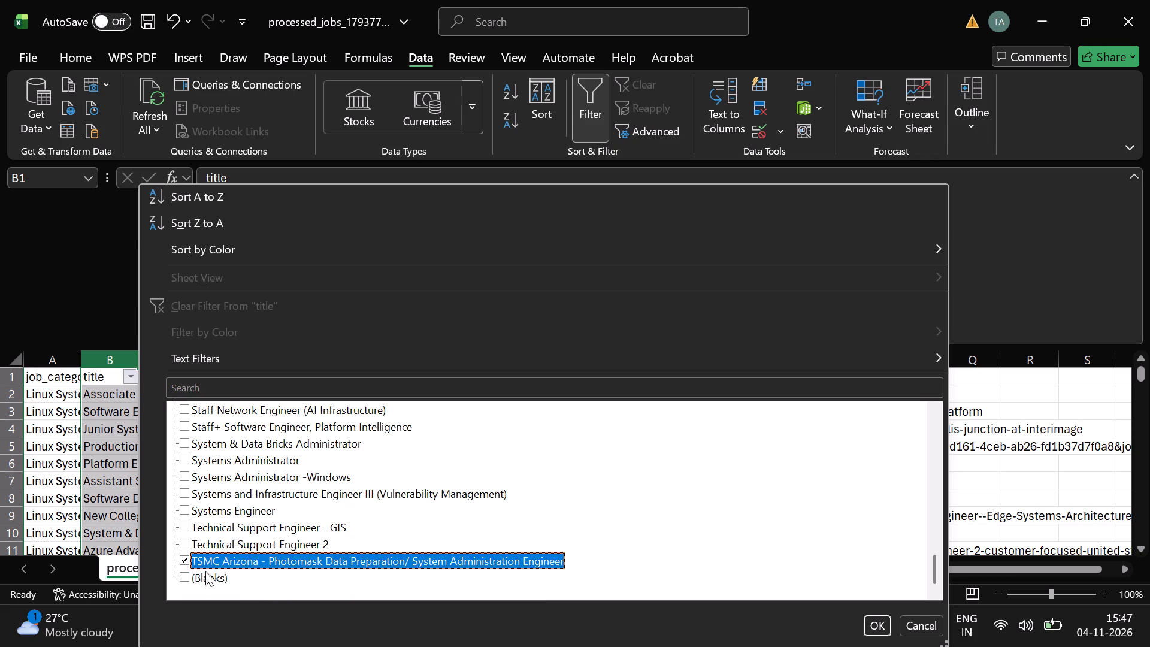
left_click(194, 574)
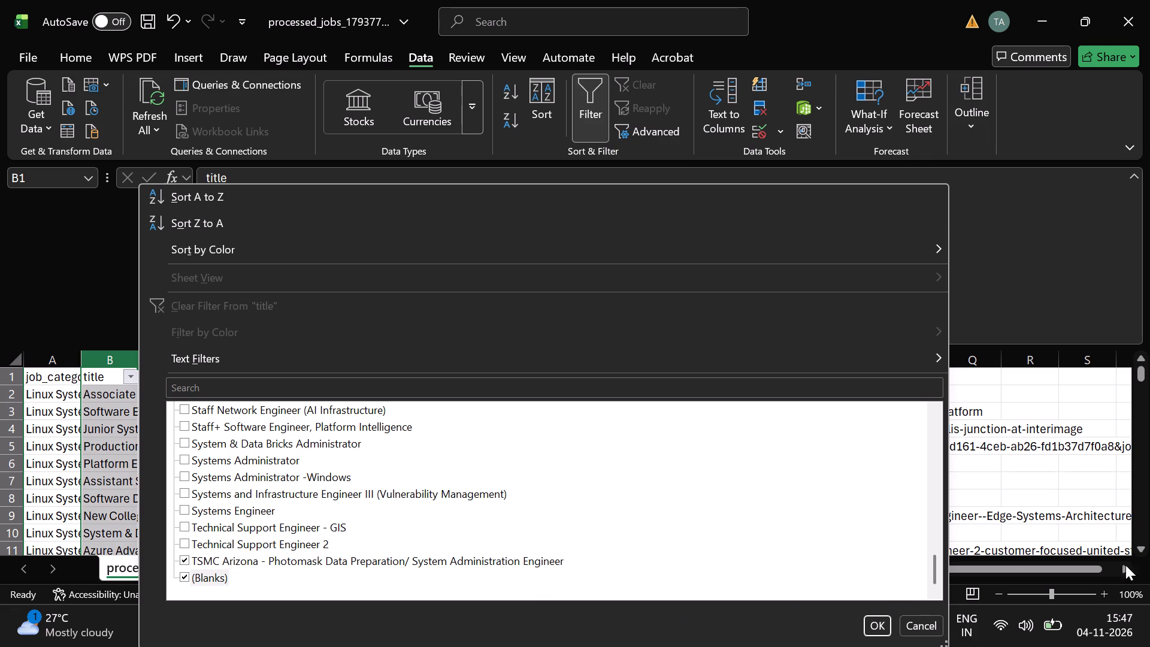
left_click(882, 625)
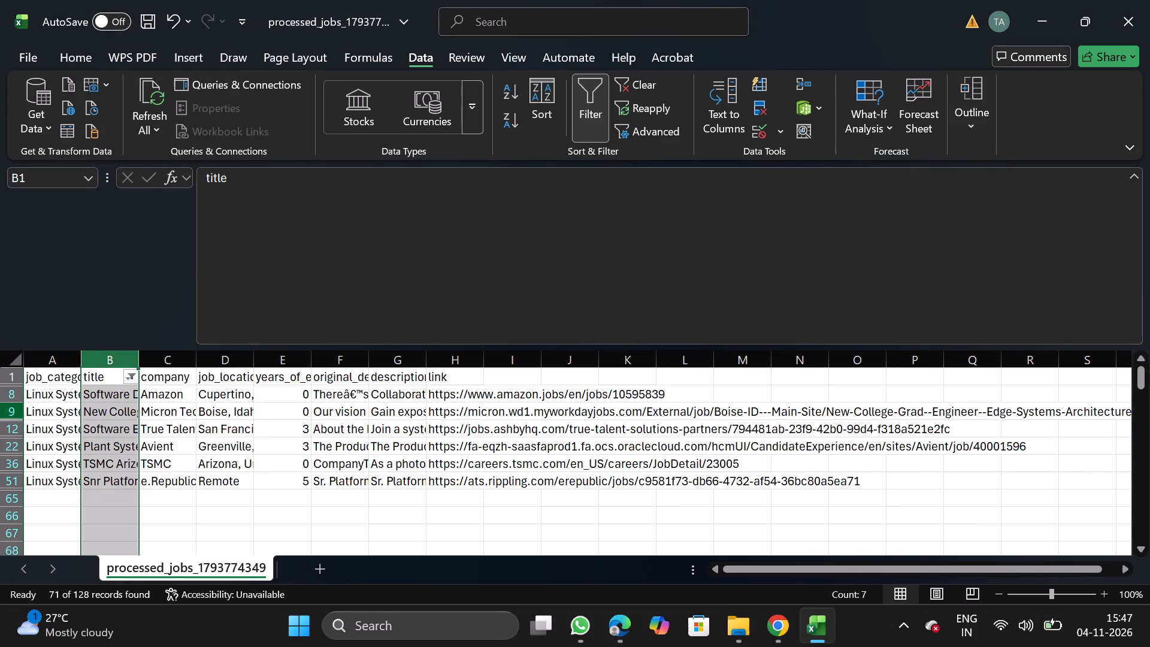
Delete all the job rows left by the title filter and remove the filter.
left_click(2, 395)
key("ctrl+shift+Down")
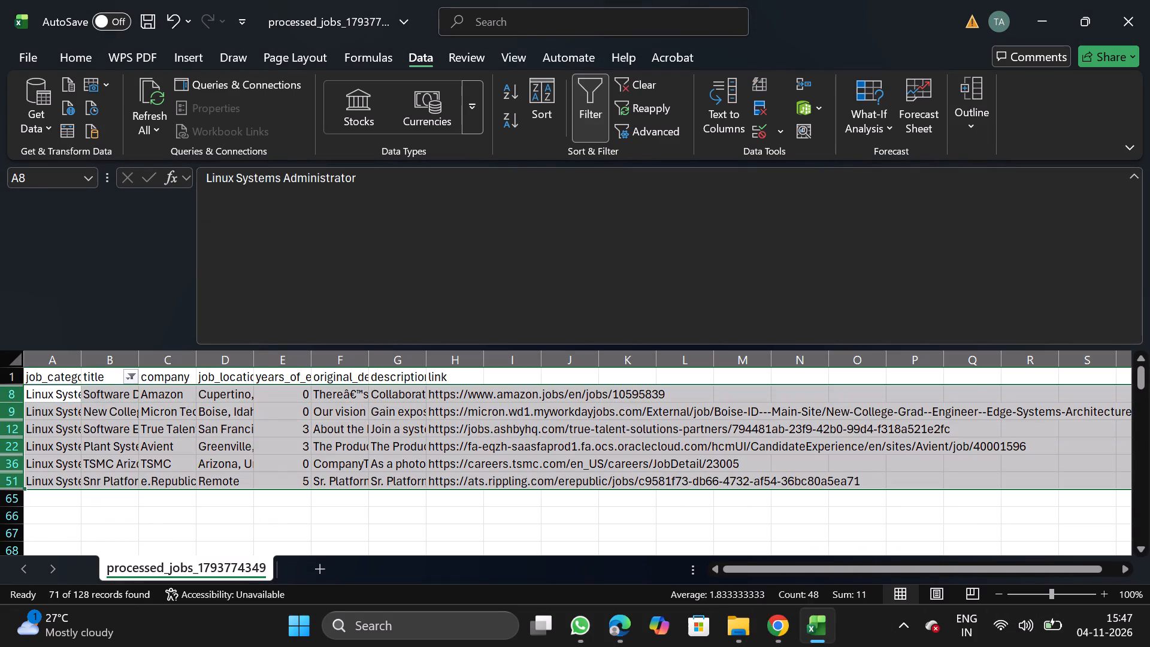
right_click(67, 406)
left_click(177, 257)
left_click(588, 96)
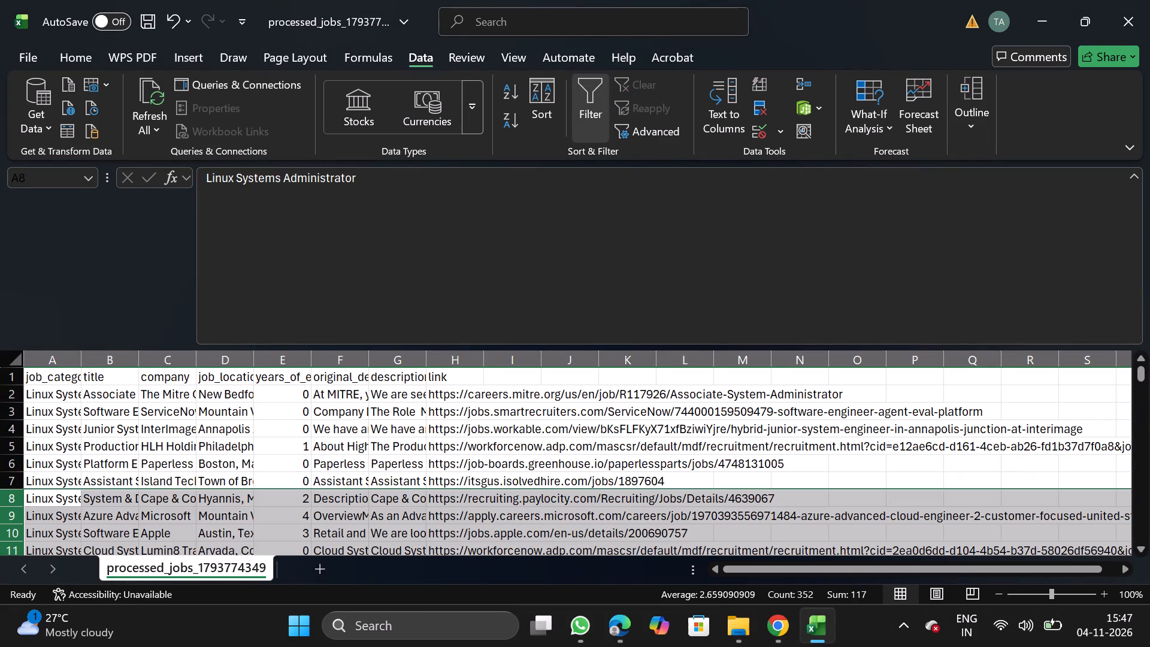
Filter the title column by "staf", delete the matching job rows, and remove the filter.
left_click(105, 374)
left_click(581, 91)
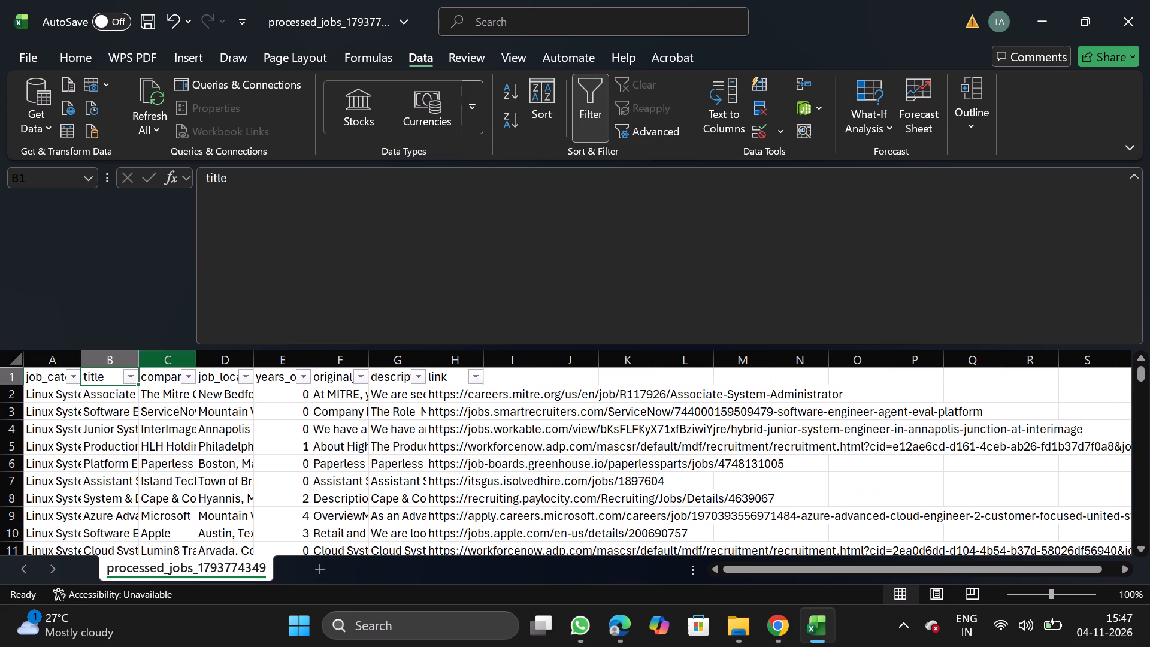
left_click(130, 381)
left_click(196, 382)
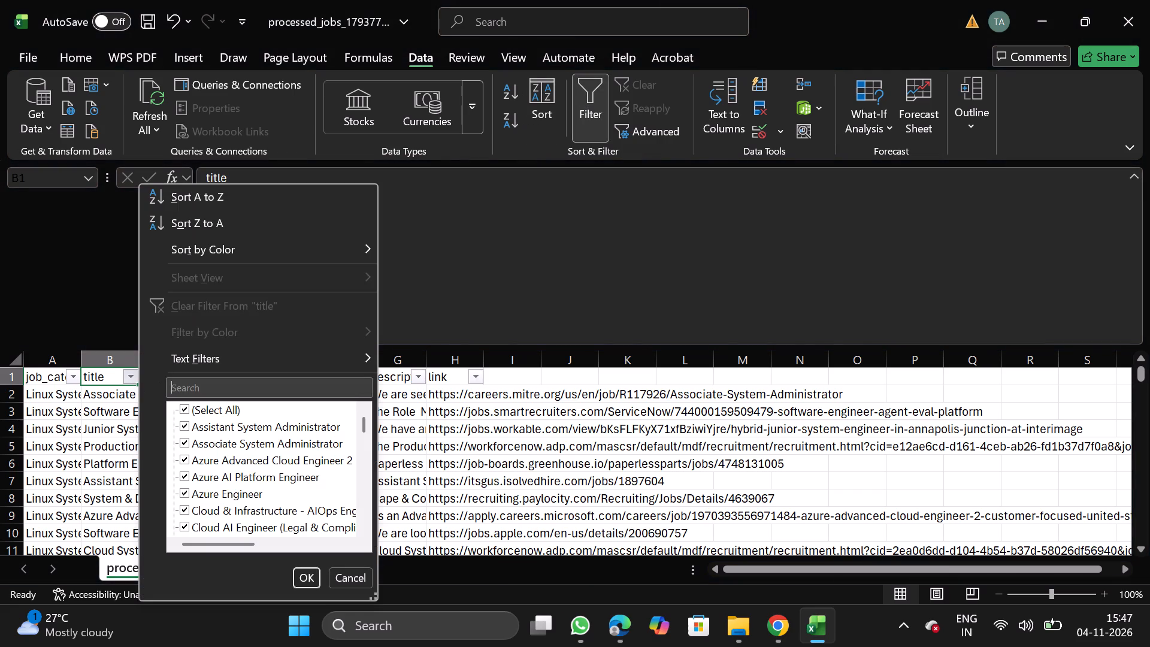
type("staff")
key("BackSpace")
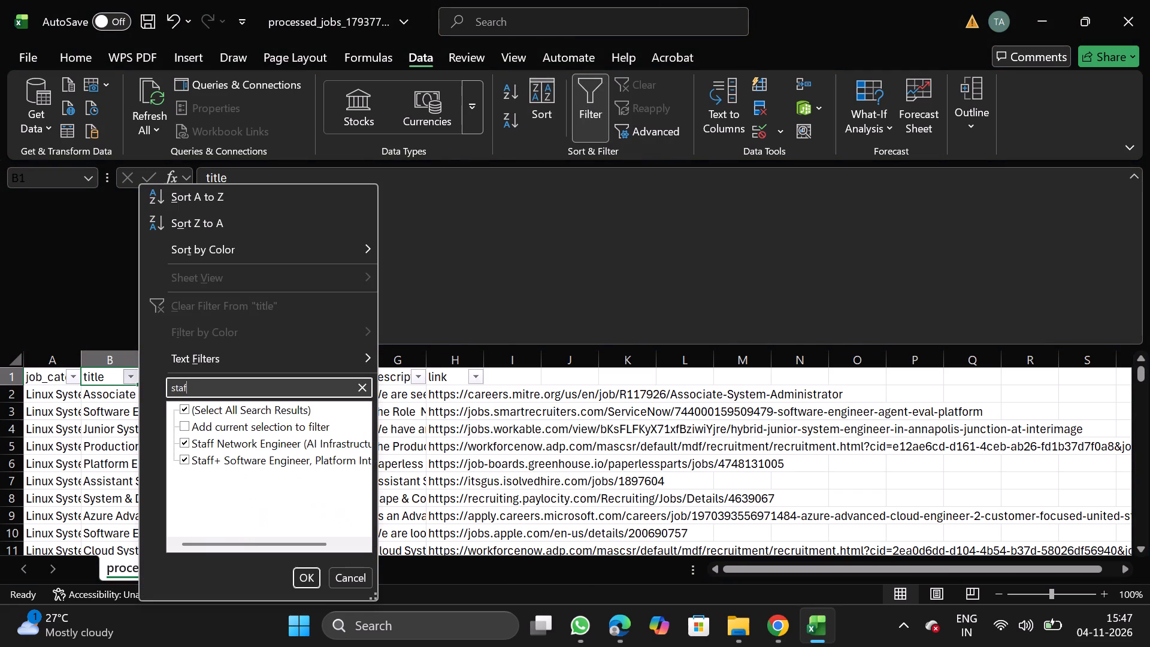
left_click(311, 573)
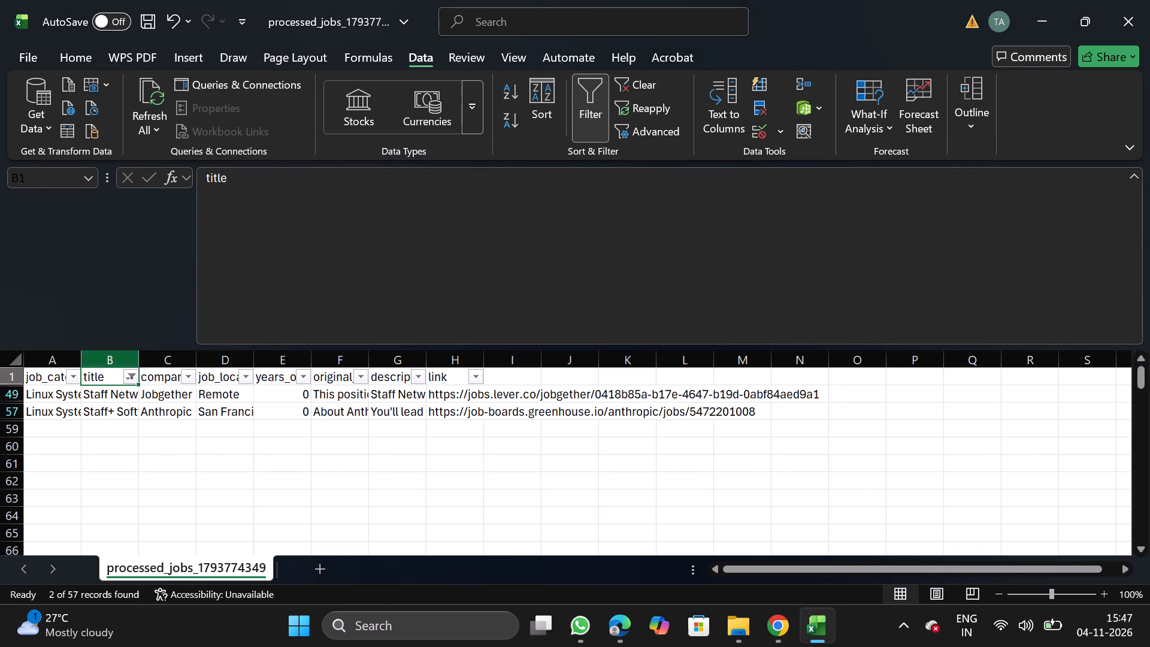
left_click(9, 392)
key("shift+Down")
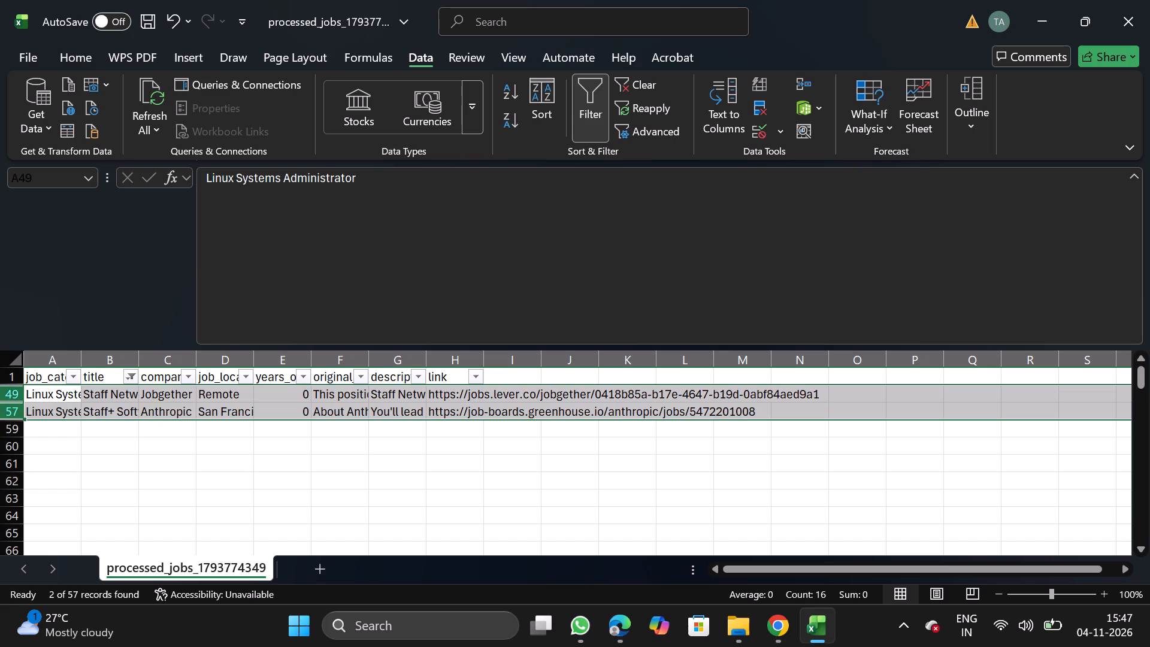
right_click(55, 409)
left_click(124, 265)
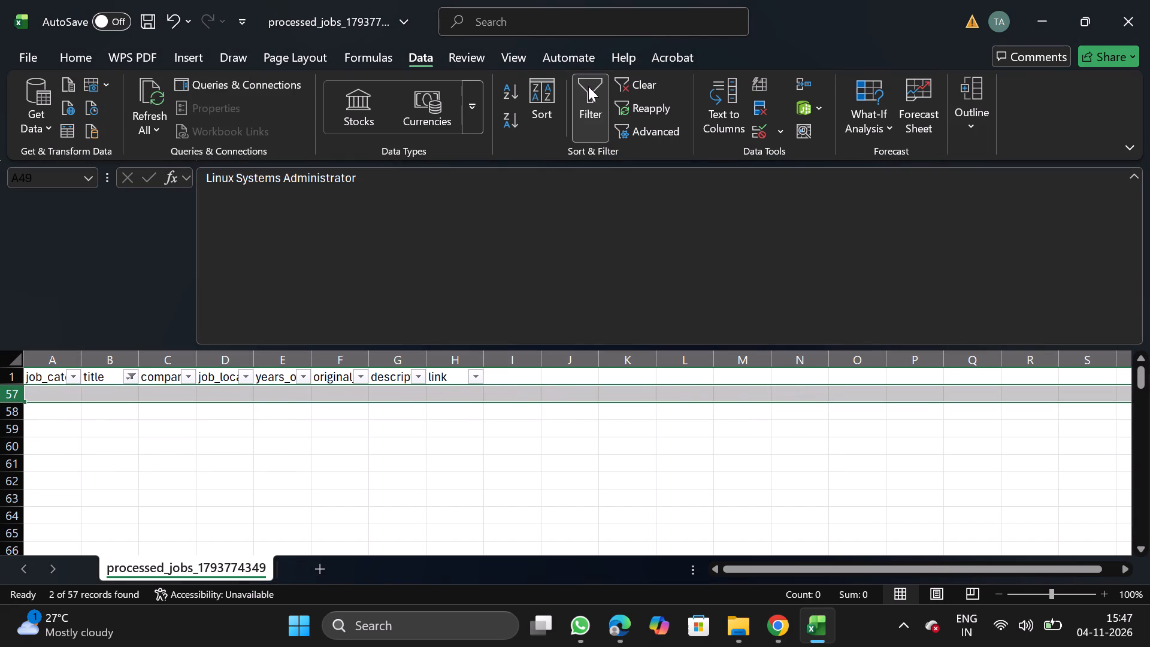
left_click(588, 86)
Filter the title column by "lead" to view the matching jobs, and remove the filter.
left_click(117, 368)
left_click(595, 104)
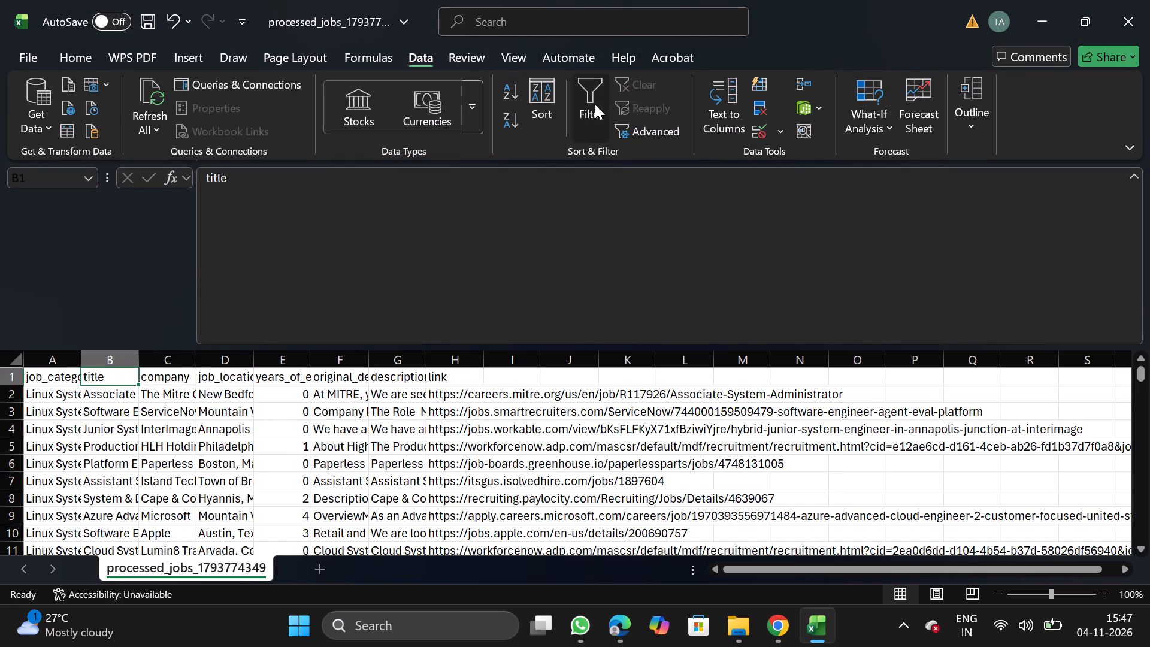
left_click(123, 374)
left_click(202, 391)
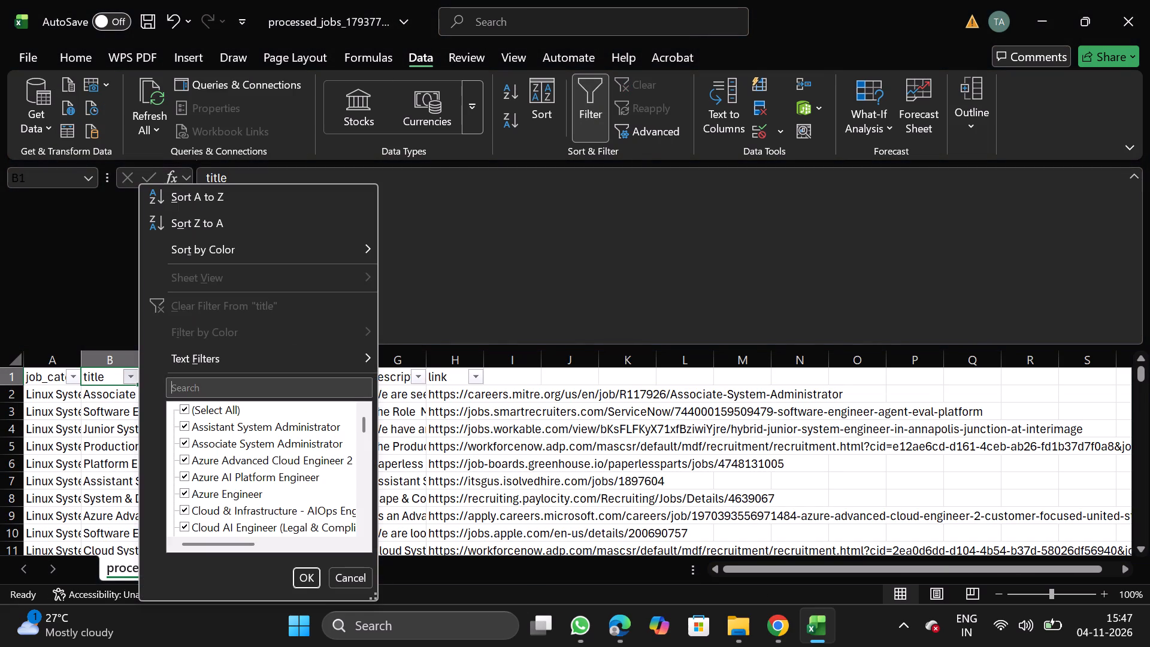
type("lead")
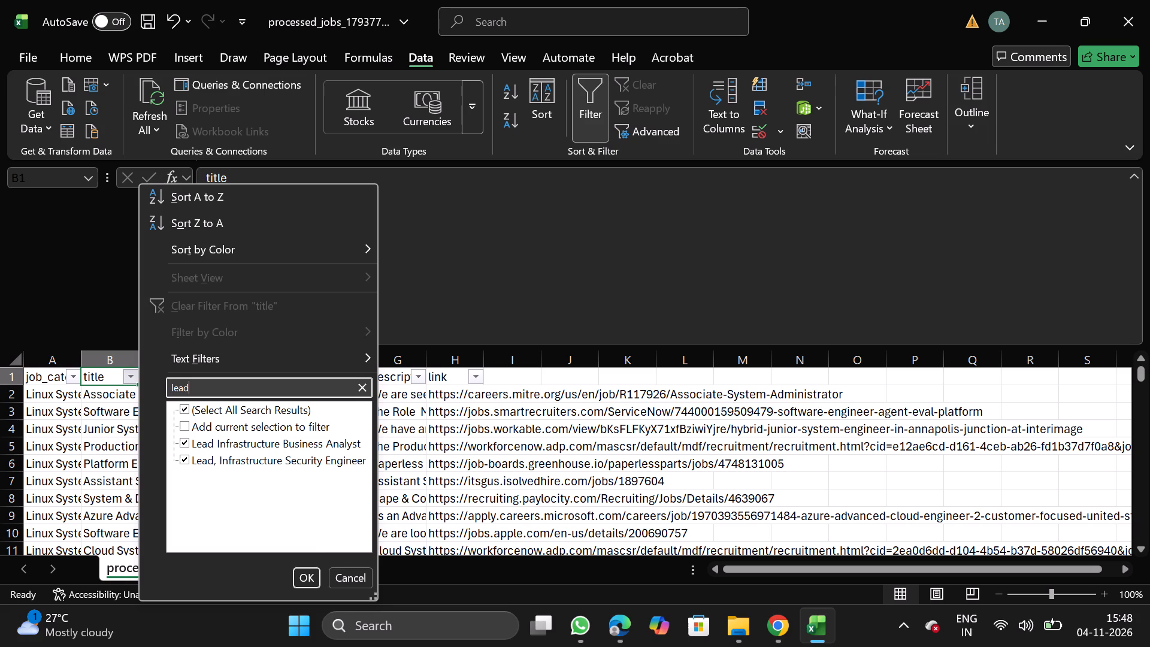
left_click(305, 576)
left_click(581, 91)
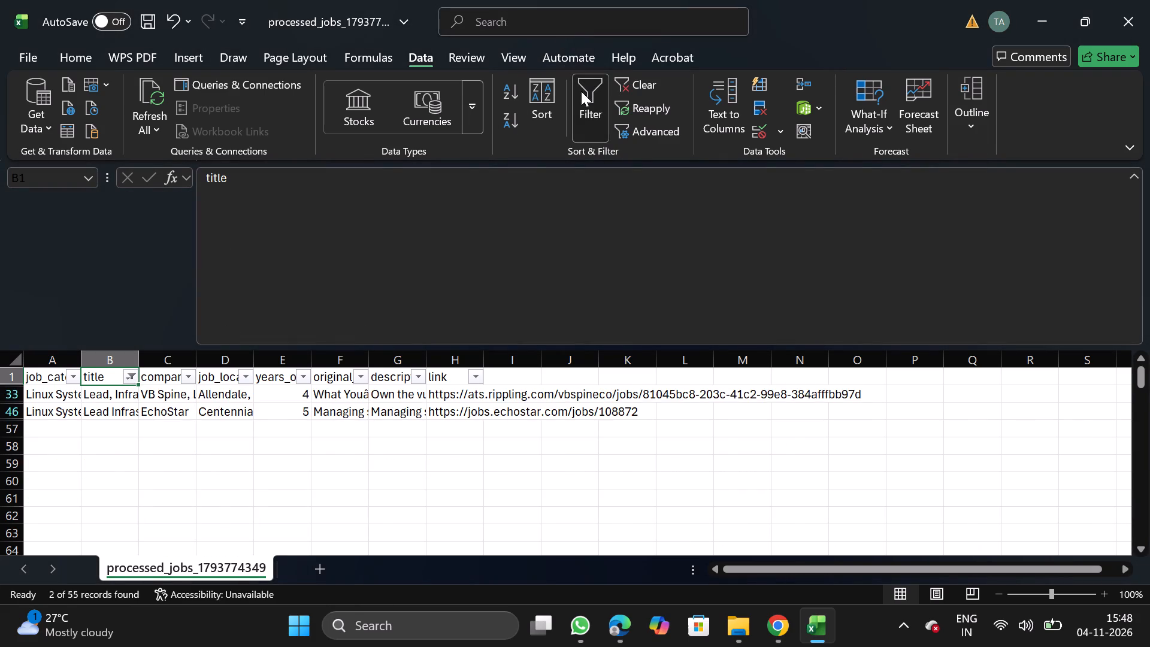
left_click_drag(580, 91, 612, 108)
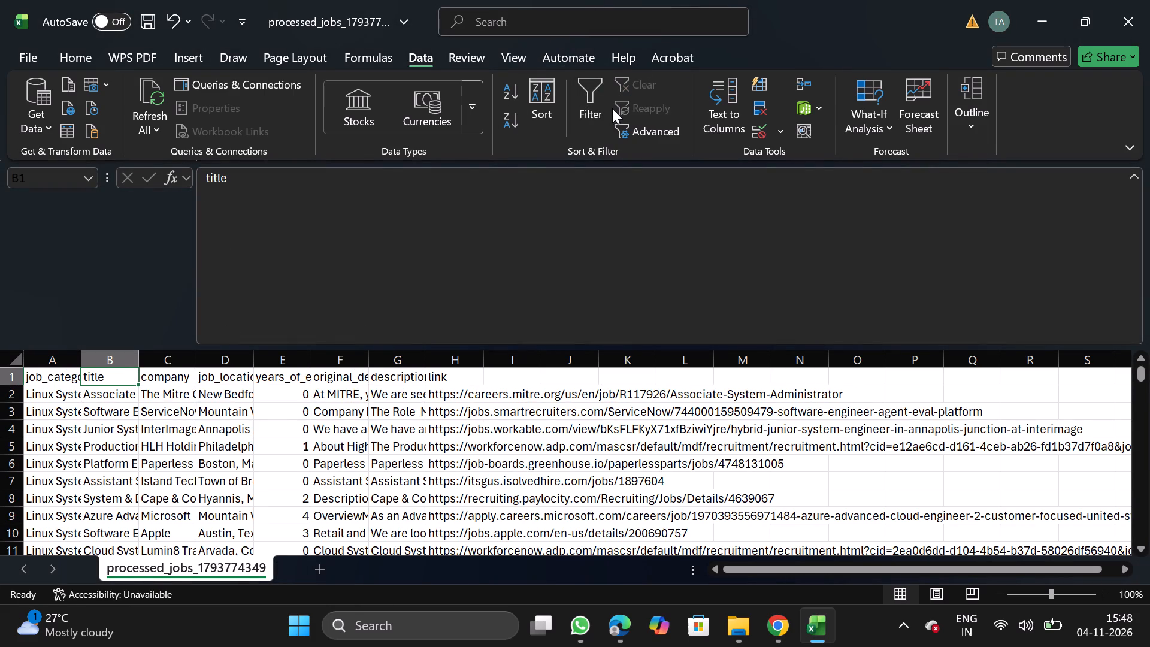
Add the header filters again and search the title column's filter list for "principal".
left_click_drag(612, 108, 592, 111)
left_click_drag(592, 111, 126, 374)
left_click(126, 374)
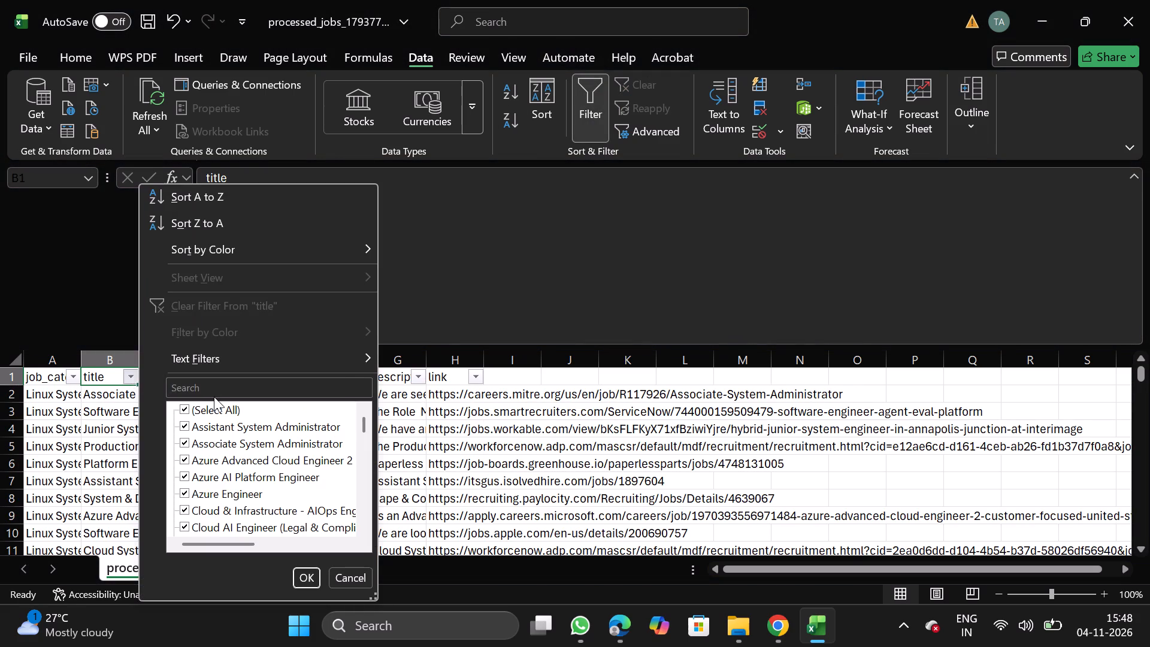
left_click(214, 394)
left_click(213, 393)
type("principal")
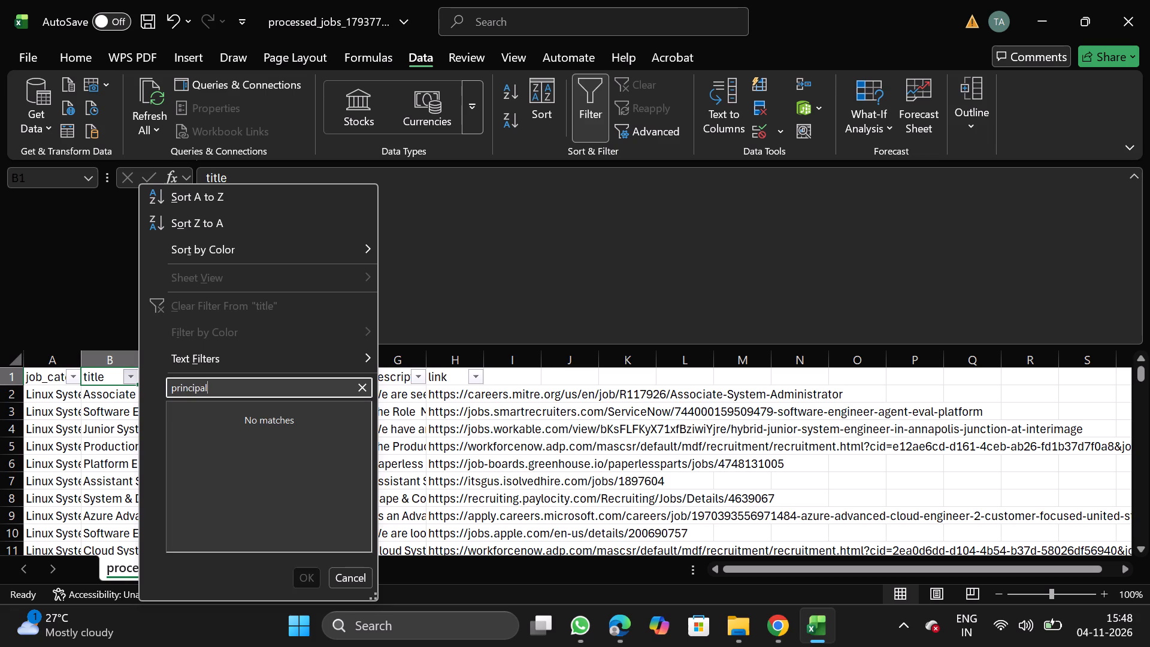
Search the title column's filter list for "architect".
key("BackSpace")
key("BackSpace")
key("BackSpace")
key("BackSpace")
key("BackSpace")
key("BackSpace")
key("BackSpace")
key("BackSpace")
key("BackSpace")
key("BackSpace")
key("BackSpace")
key("BackSpace")
key("BackSpace")
key("BackSpace")
key("BackSpace")
key("BackSpace")
key("BackSpace")
key("BackSpace")
key("BackSpace")
key("BackSpace")
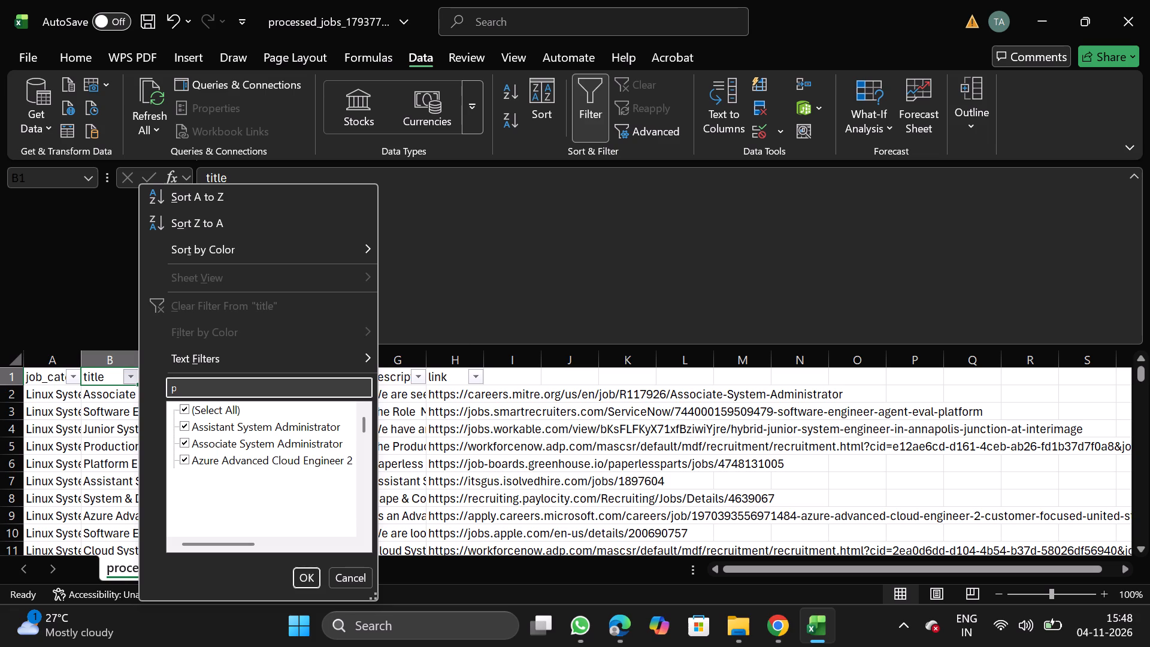
type("architect")
Search the title column's filter list for "enterprise".
key("BackSpace")
key("BackSpace")
key("BackSpace")
key("BackSpace")
key("BackSpace")
key("BackSpace")
key("BackSpace")
key("BackSpace")
key("BackSpace")
key("BackSpace")
key("BackSpace")
key("BackSpace")
key("BackSpace")
key("BackSpace")
key("BackSpace")
key("BackSpace")
key("BackSpace")
key("BackSpace")
key("BackSpace")
key("BackSpace")
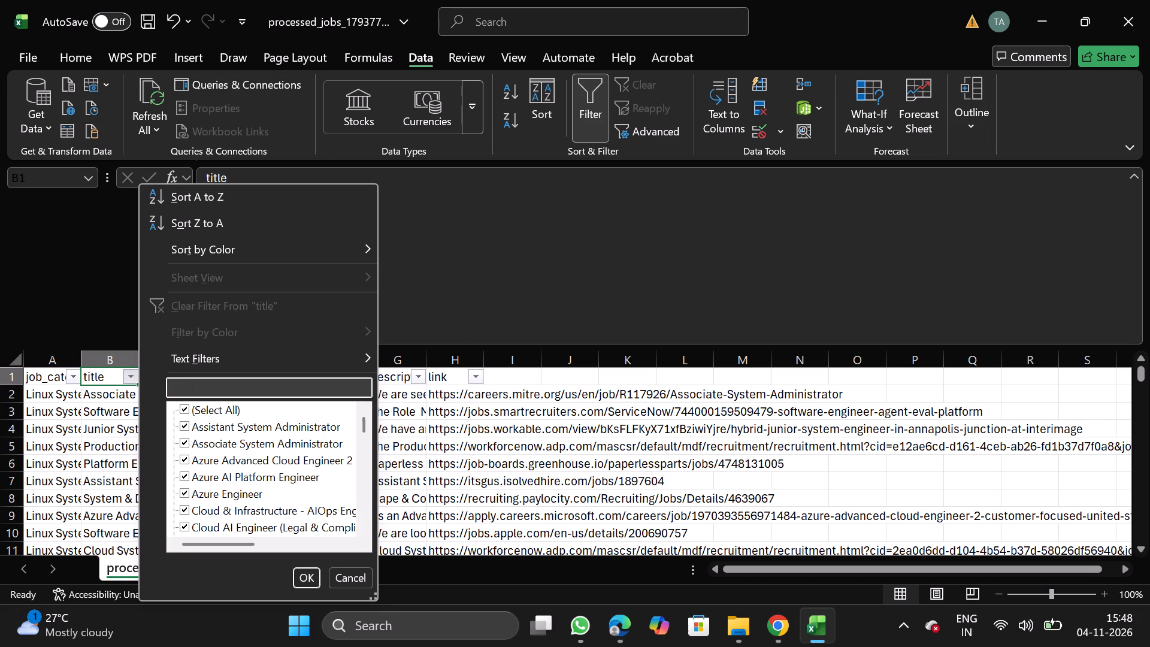
type("enterprise")
Search the title column's filter list for "consultant", then close the list without applying it and remove the filter.
key("BackSpace")
key("BackSpace")
key("BackSpace")
key("BackSpace")
key("BackSpace")
key("BackSpace")
key("BackSpace")
key("BackSpace")
key("BackSpace")
key("BackSpace")
key("BackSpace")
key("BackSpace")
key("BackSpace")
key("BackSpace")
key("BackSpace")
key("BackSpace")
key("BackSpace")
key("BackSpace")
type("consultant")
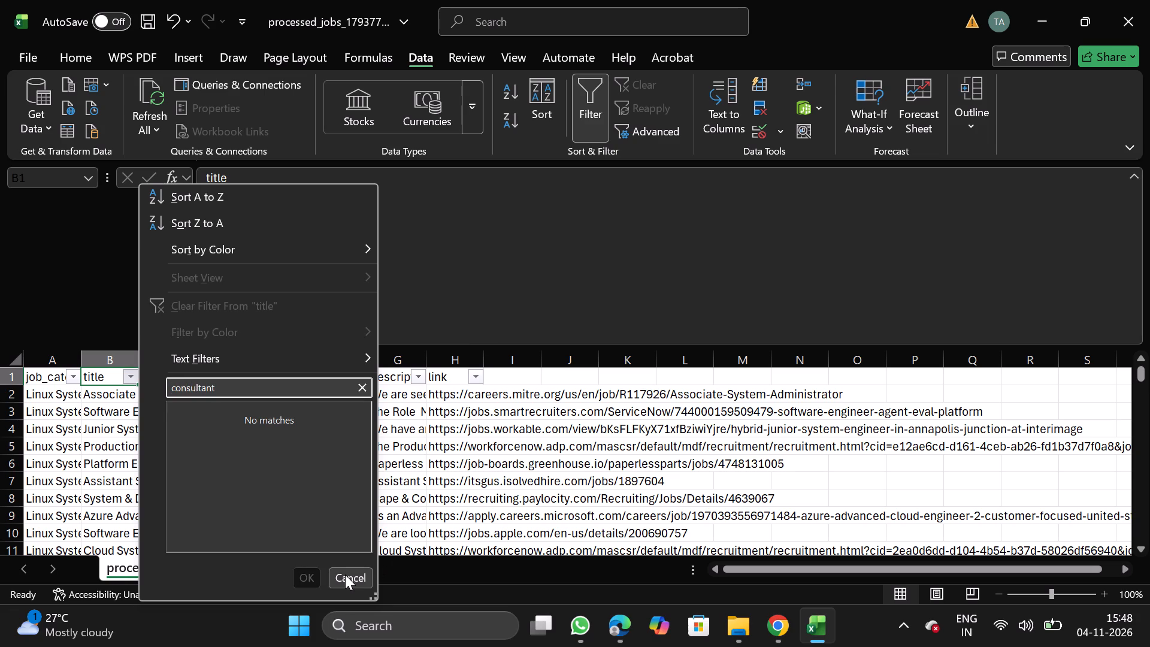
left_click(345, 575)
left_click(603, 120)
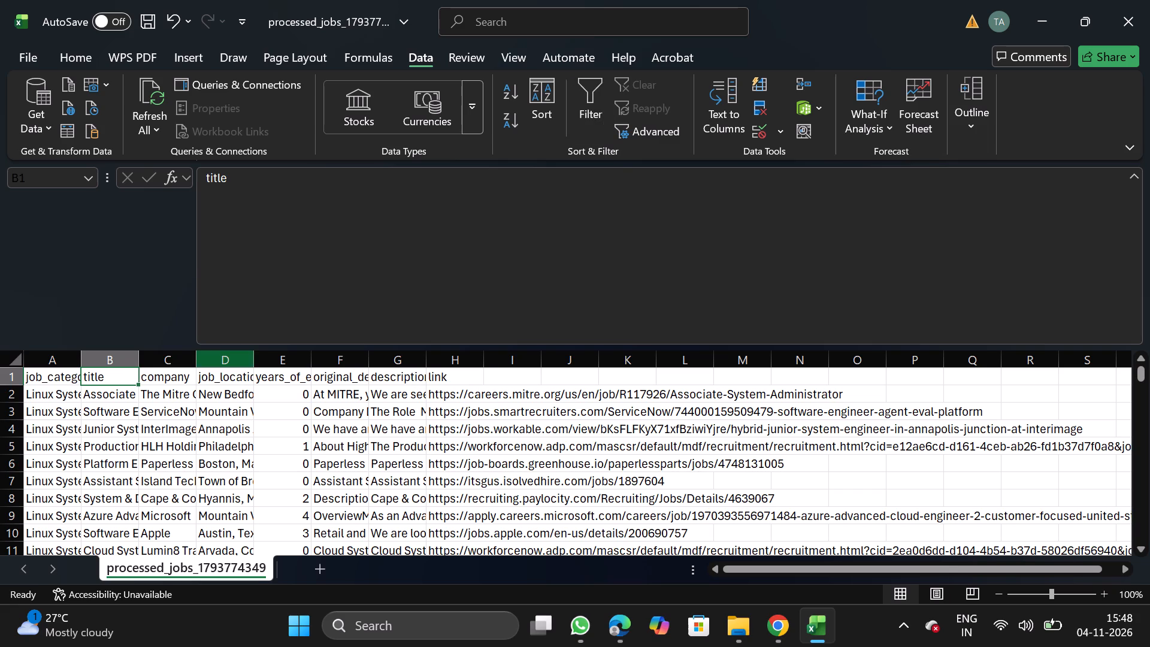
Add the header filters again and search the company column's filter list for "lead".
left_click(178, 379)
left_click(576, 93)
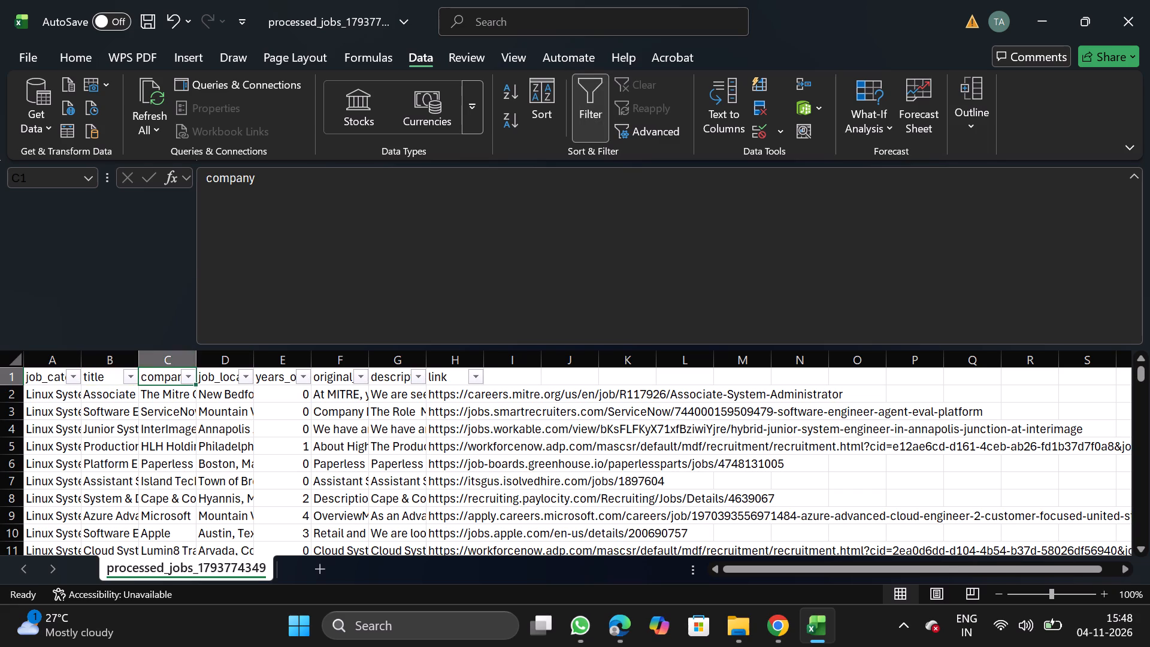
left_click(188, 383)
left_click(265, 391)
type("lead")
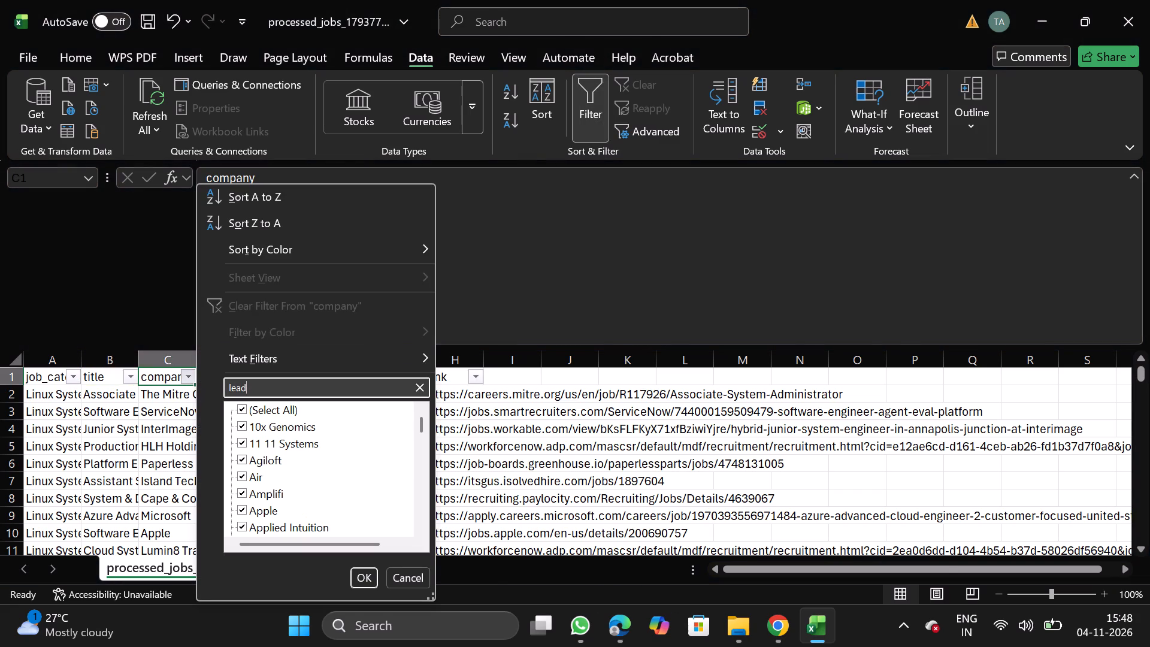
key("BackSpace")
key("BackSpace")
key("BackSpace")
key("BackSpace")
key("BackSpace")
key("BackSpace")
key("BackSpace")
key("BackSpace")
key("BackSpace")
key("BackSpace")
key("BackSpace")
key("BackSpace")
key("BackSpace")
key("BackSpace")
key("BackSpace")
Search the company column's filter list for "walnart".
type("walnart")
key("BackSpace")
key("BackSpace")
key("BackSpace")
key("BackSpace")
key("BackSpace")
key("BackSpace")
key("BackSpace")
key("BackSpace")
key("BackSpace")
key("BackSpace")
key("BackSpace")
key("BackSpace")
key("BackSpace")
key("BackSpace")
key("BackSpace")
key("BackSpace")
key("BackSpace")
key("BackSpace")
key("BackSpace")
Search the company column's filter list for "dried".
type("dried")
key("BackSpace")
key("BackSpace")
key("BackSpace")
key("BackSpace")
key("BackSpace")
key("BackSpace")
key("BackSpace")
key("BackSpace")
key("BackSpace")
key("BackSpace")
key("BackSpace")
key("BackSpace")
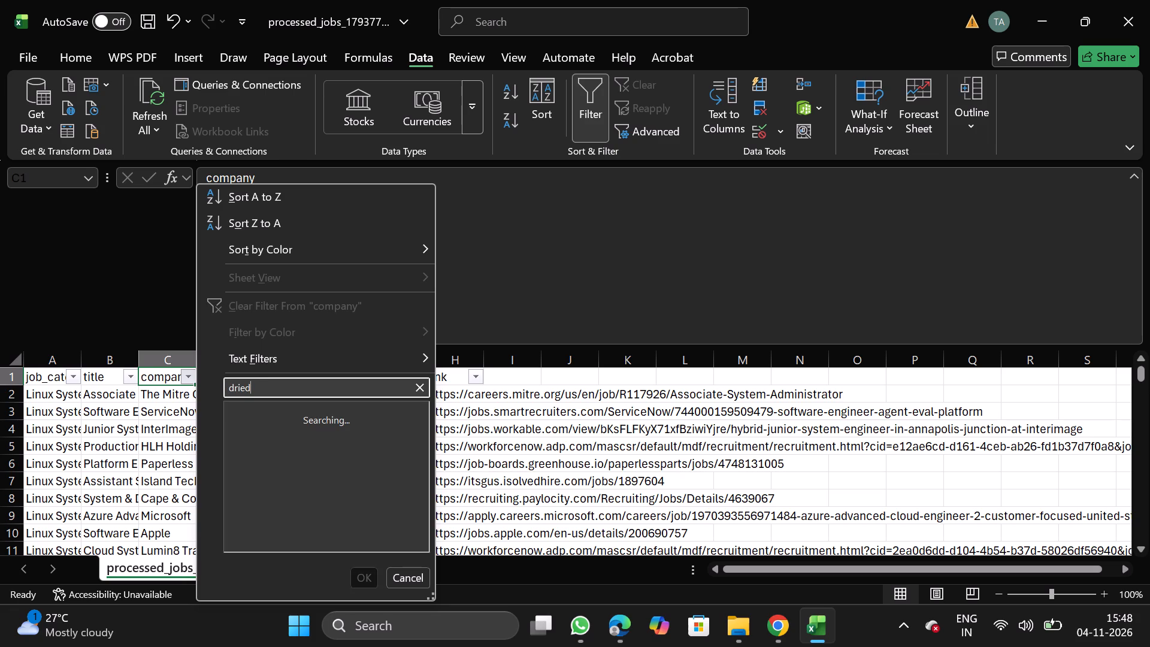
Search the company column's filter list for "capital".
type("capital")
key("BackSpace")
key("BackSpace")
key("BackSpace")
key("BackSpace")
key("BackSpace")
key("BackSpace")
key("BackSpace")
key("BackSpace")
key("BackSpace")
key("BackSpace")
key("BackSpace")
key("BackSpace")
key("BackSpace")
key("BackSpace")
key("BackSpace")
key("BackSpace")
Search the company column's filter list for "under".
type("under")
key("BackSpace")
key("BackSpace")
key("BackSpace")
key("BackSpace")
key("BackSpace")
key("BackSpace")
key("BackSpace")
key("BackSpace")
key("BackSpace")
key("BackSpace")
key("BackSpace")
key("BackSpace")
key("BackSpace")
key("BackSpace")
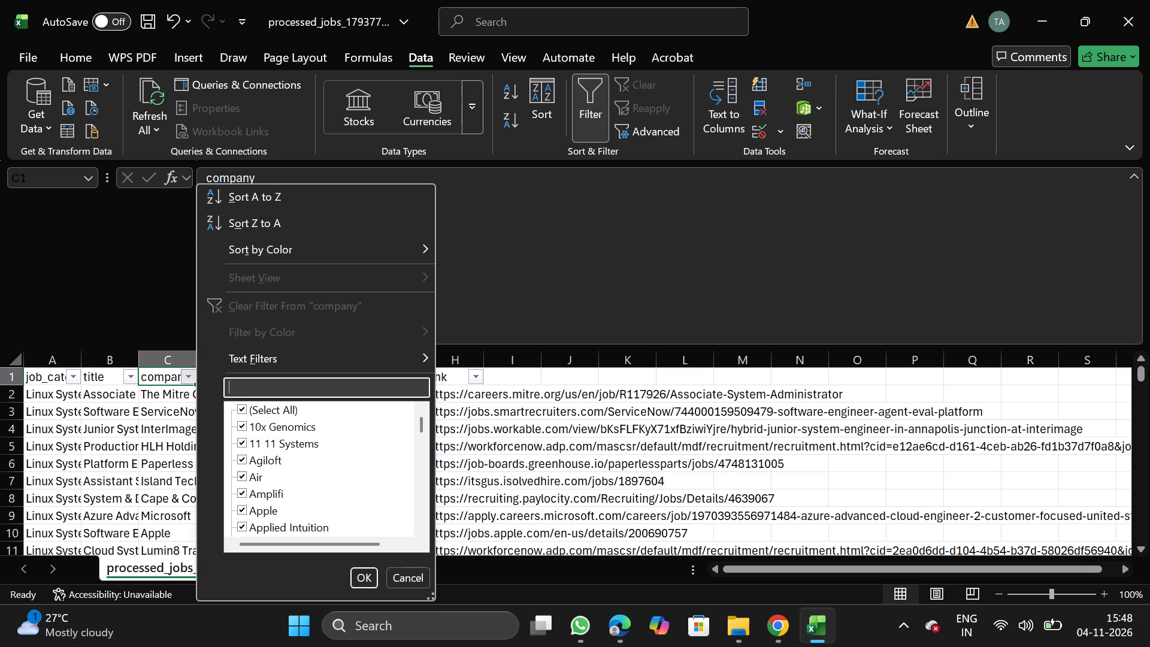
Search the company column's filter list for "hunt".
type("hunt")
key("BackSpace")
key("BackSpace")
key("BackSpace")
key("BackSpace")
key("BackSpace")
key("BackSpace")
key("BackSpace")
key("BackSpace")
key("BackSpace")
key("BackSpace")
key("BackSpace")
key("BackSpace")
key("BackSpace")
key("BackSpace")
key("BackSpace")
key("BackSpace")
key("BackSpace")
Search the company column's filter list for "skim".
type("skim")
key("BackSpace")
key("BackSpace")
key("BackSpace")
key("BackSpace")
key("BackSpace")
key("BackSpace")
key("BackSpace")
key("BackSpace")
key("BackSpace")
key("BackSpace")
key("BackSpace")
key("BackSpace")
key("BackSpace")
key("BackSpace")
key("BackSpace")
Search the company column's filter list for "ape".
type("ape")
key("BackSpace")
key("BackSpace")
key("BackSpace")
key("BackSpace")
key("BackSpace")
key("BackSpace")
key("BackSpace")
key("BackSpace")
key("BackSpace")
key("BackSpace")
key("BackSpace")
key("BackSpace")
key("BackSpace")
key("BackSpace")
Search the company column's filter list for "in landem", then close the list without applying it and remove the filter.
type("in landem")
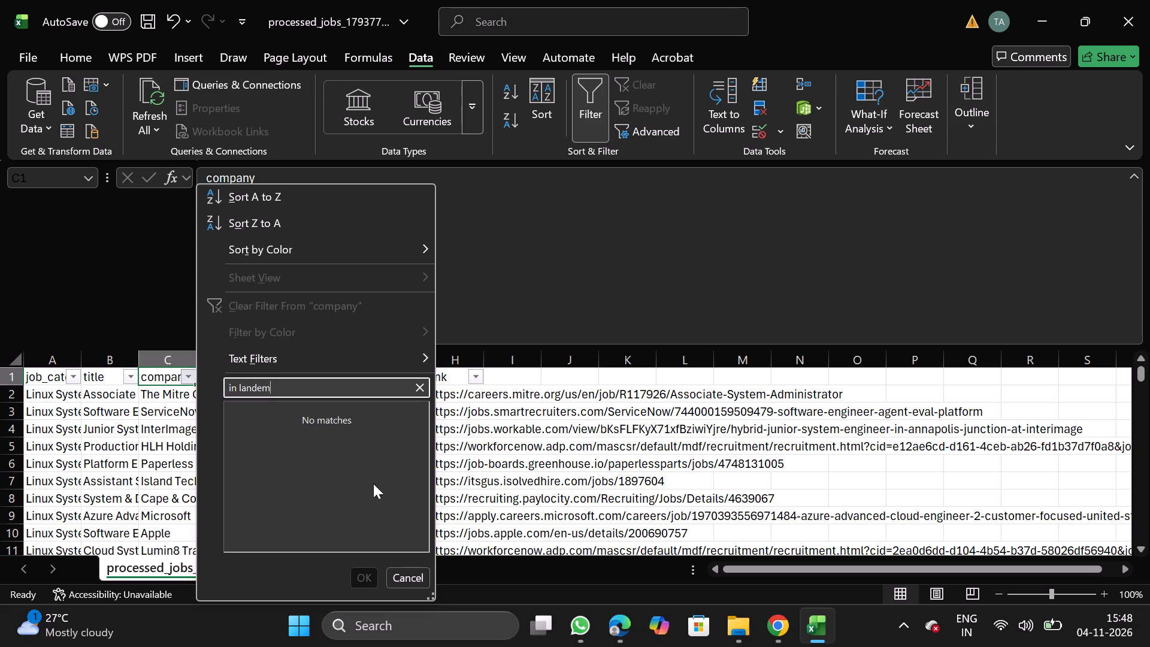
left_click(412, 584)
left_click(585, 117)
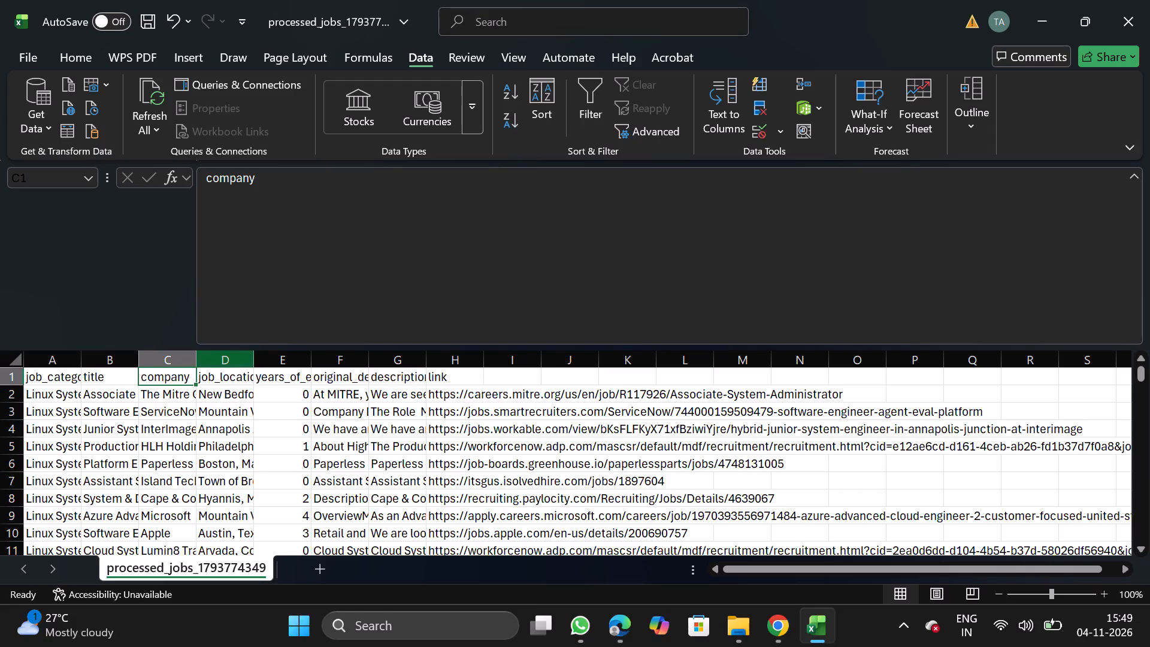
Save the cleaned file as the comma-delimited CSV Linux_11_04 in the Daily Scraping jobs folder under Documents.
left_click(22, 53)
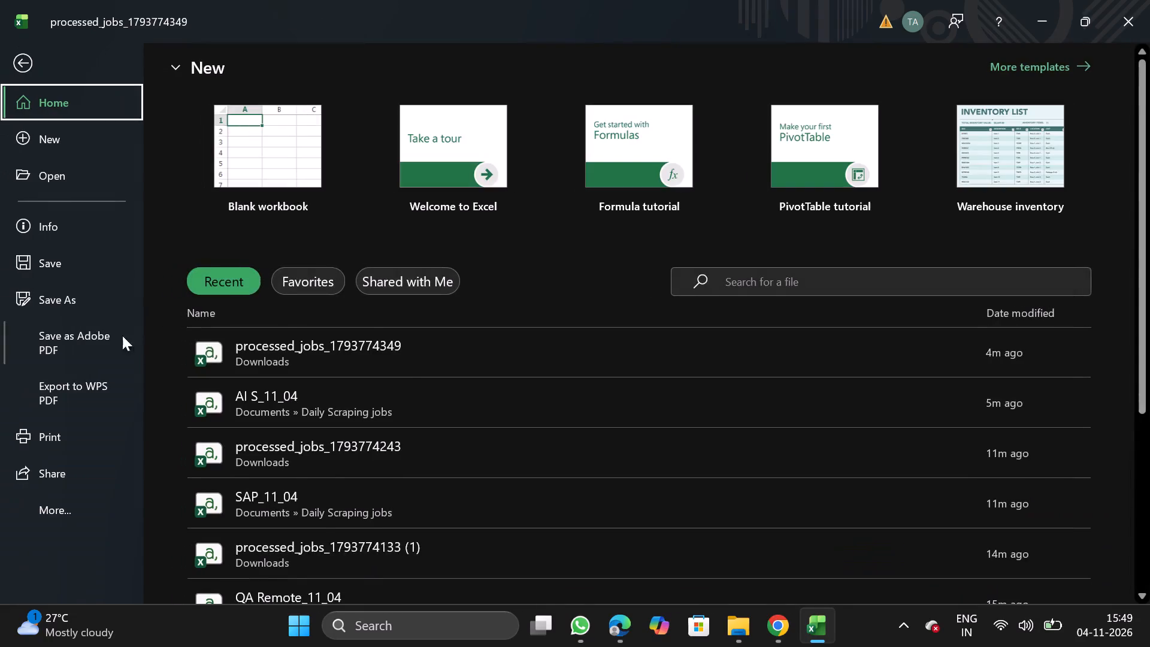
double_click(83, 305)
triple_click(292, 495)
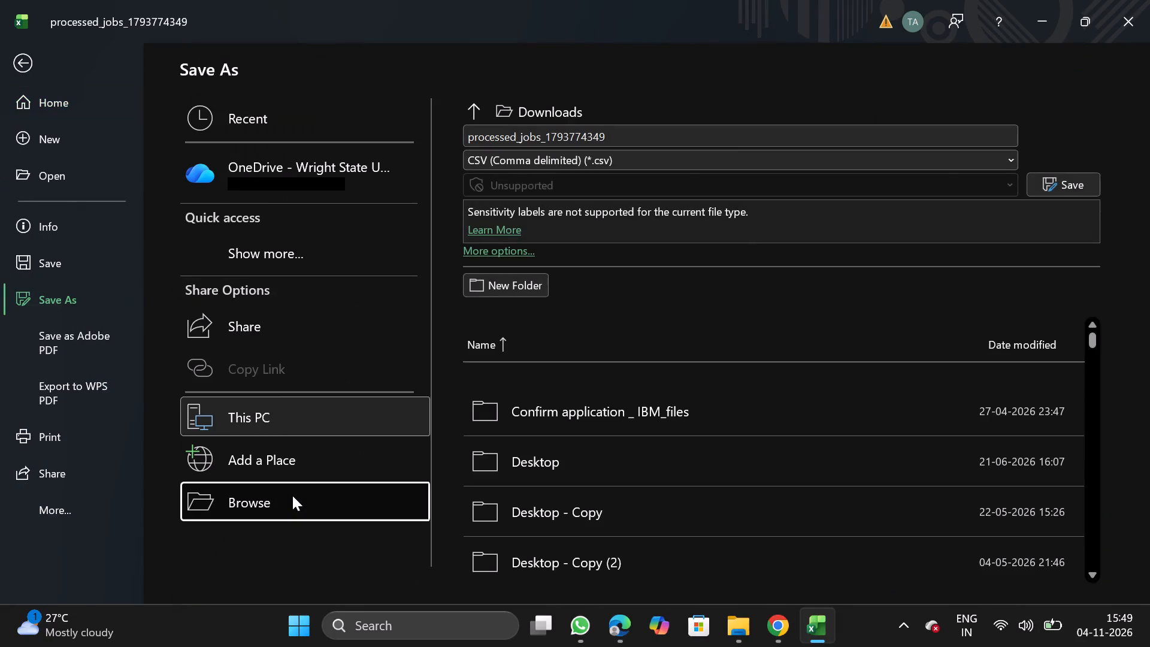
left_click(292, 495)
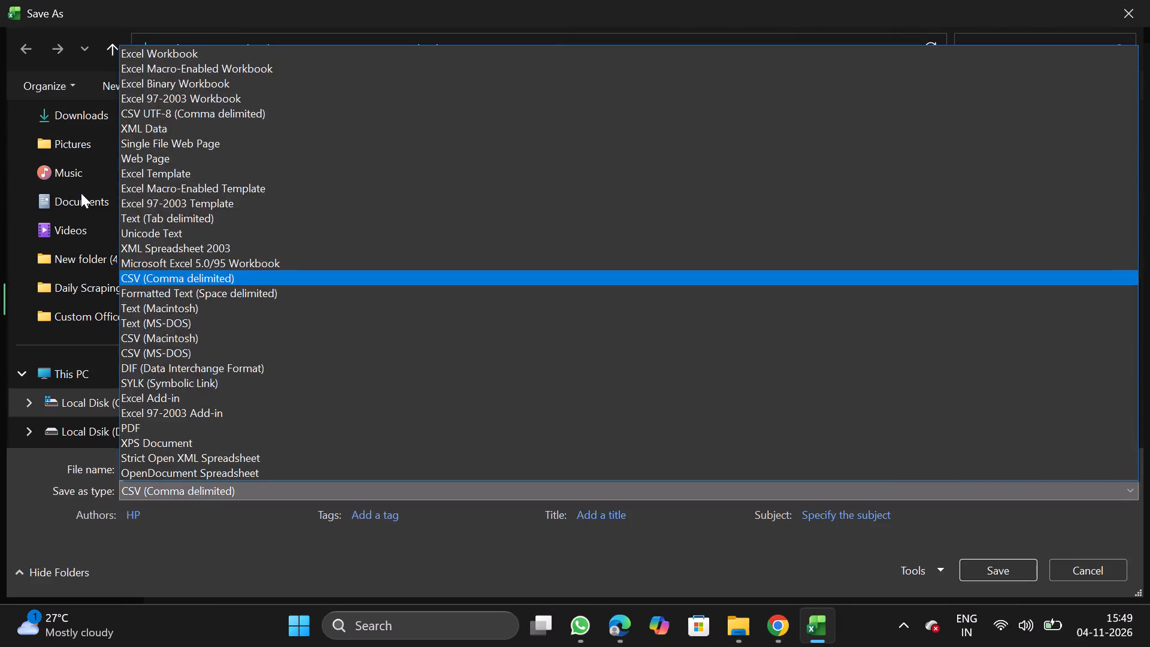
double_click(81, 193)
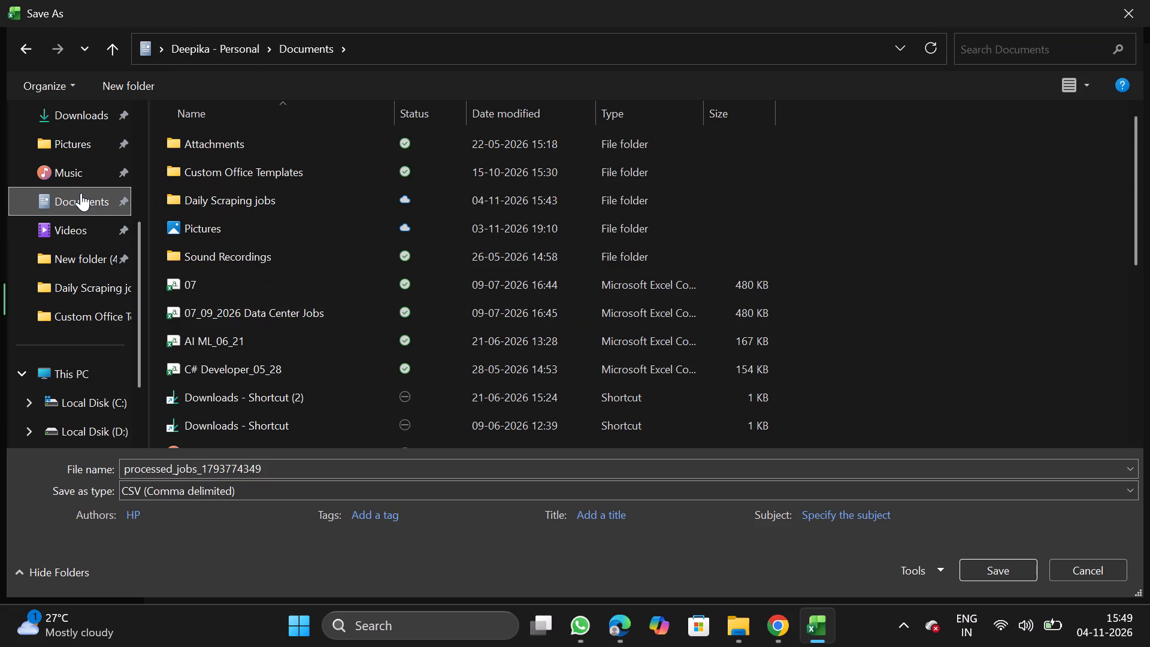
double_click(260, 209)
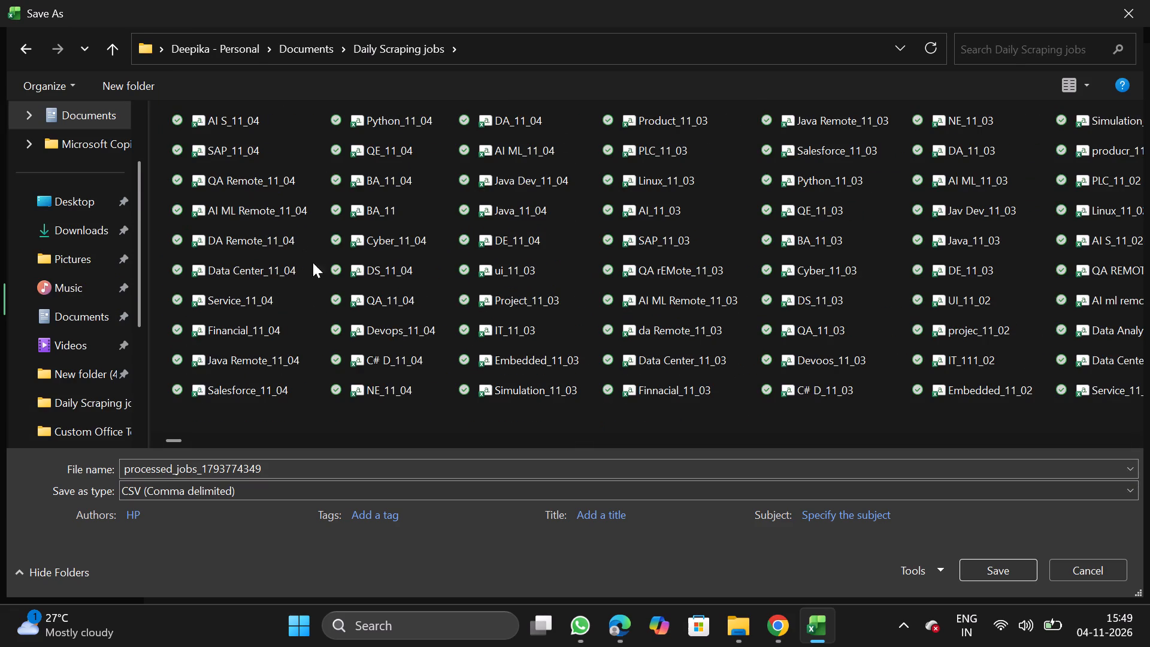
left_click(330, 464)
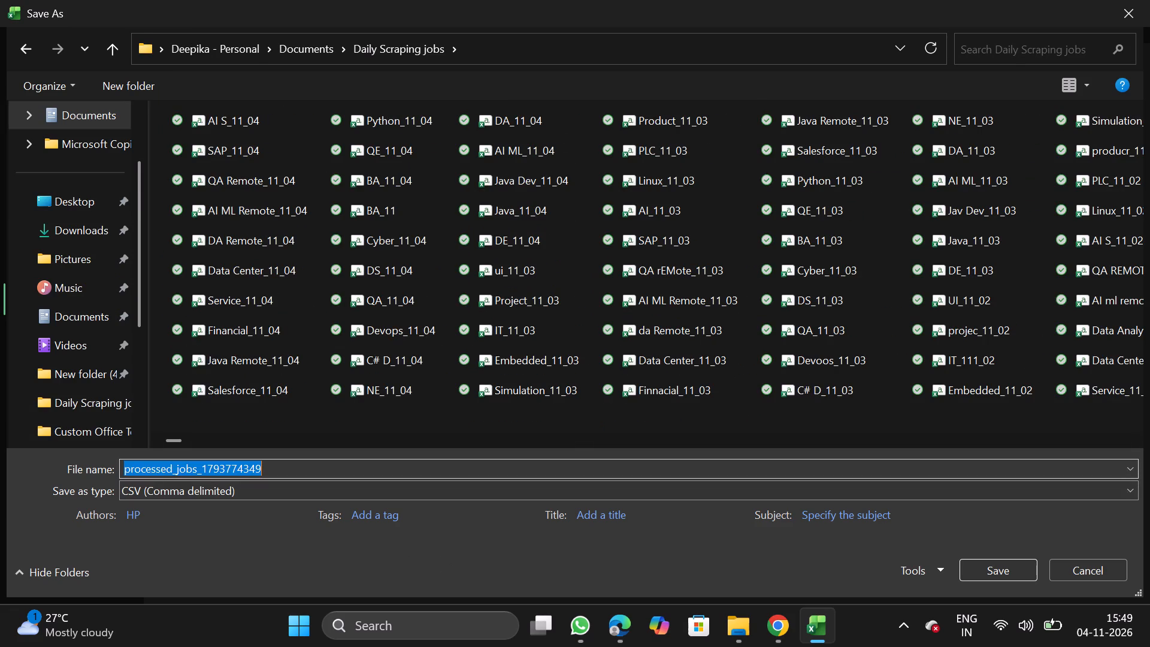
key("BackSpace")
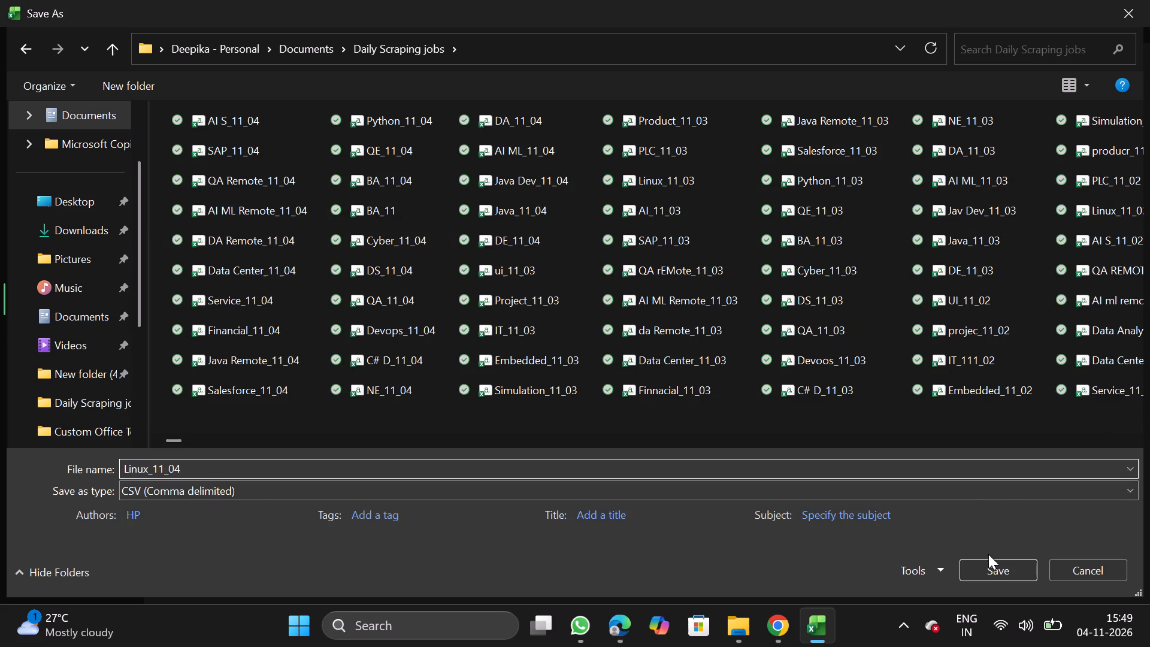
left_click(990, 570)
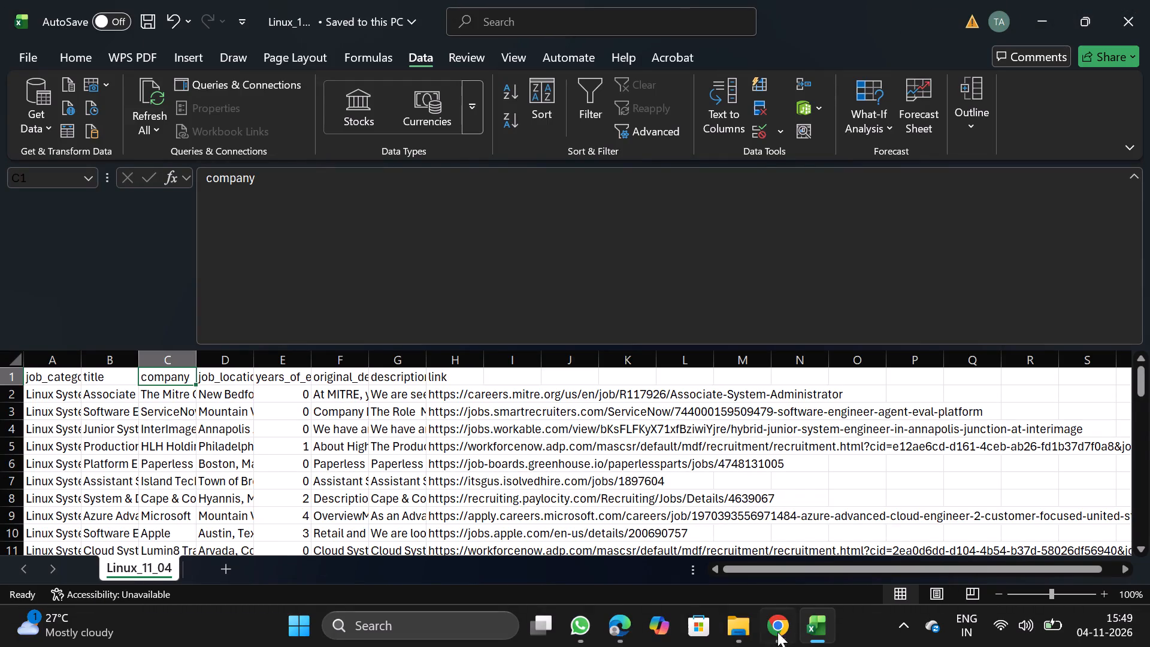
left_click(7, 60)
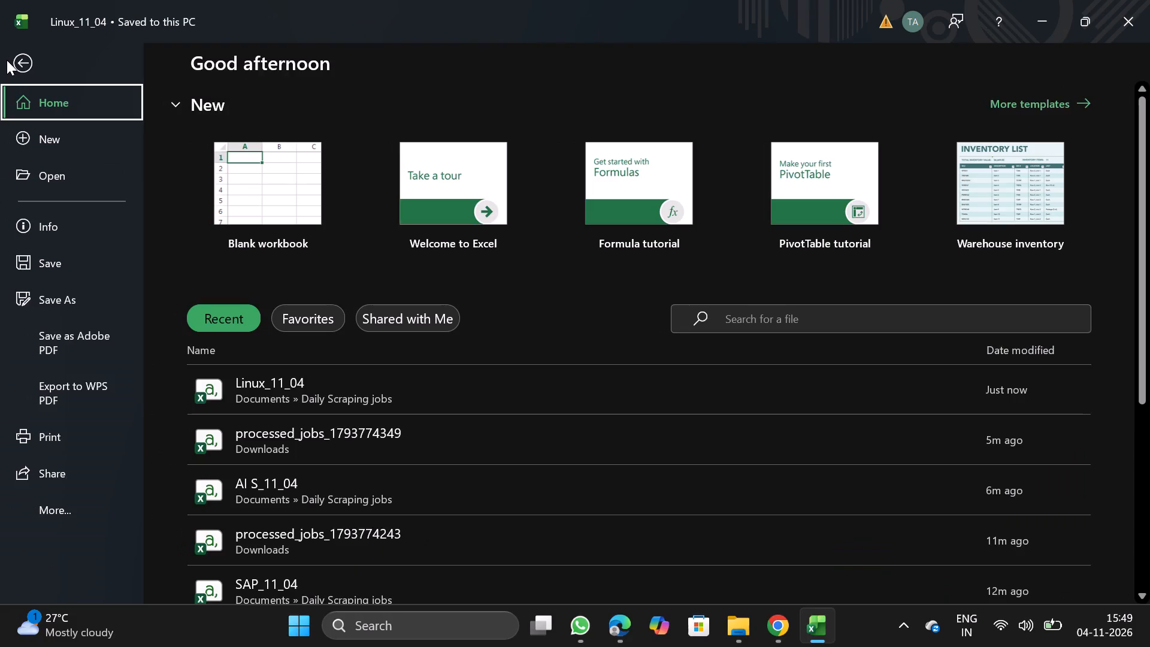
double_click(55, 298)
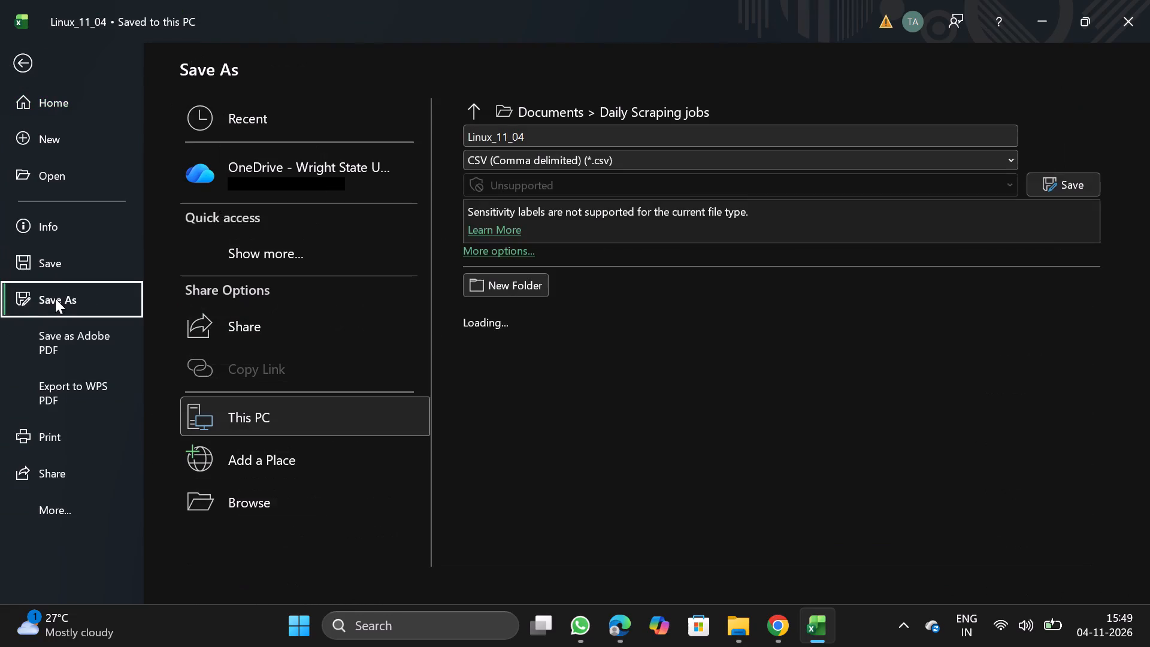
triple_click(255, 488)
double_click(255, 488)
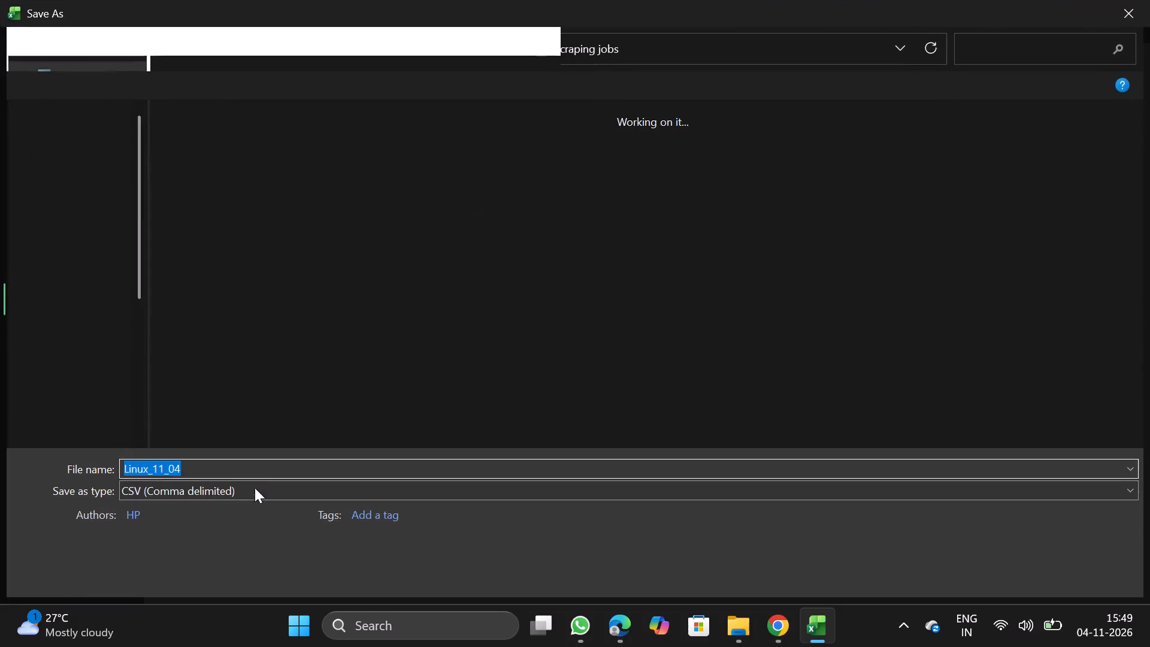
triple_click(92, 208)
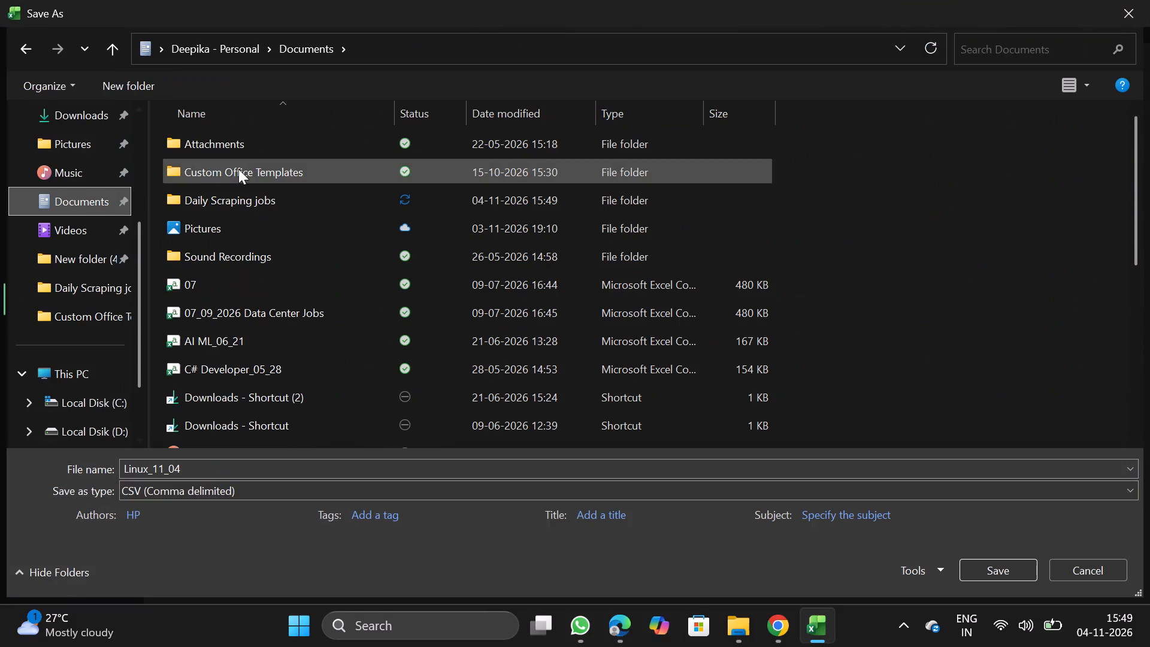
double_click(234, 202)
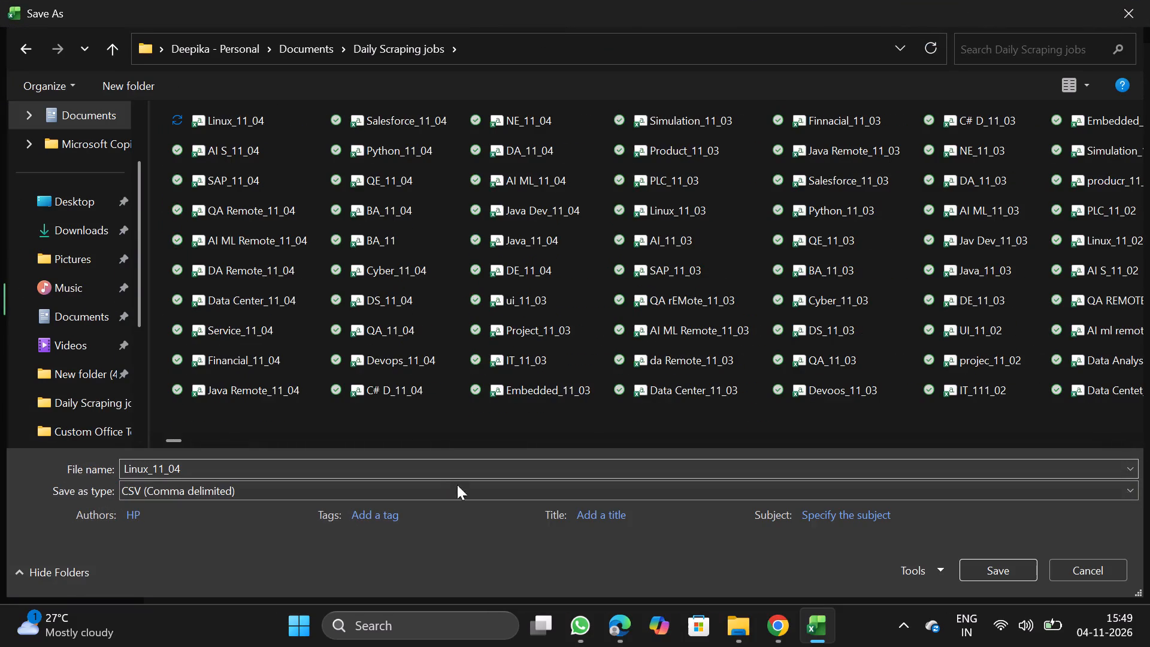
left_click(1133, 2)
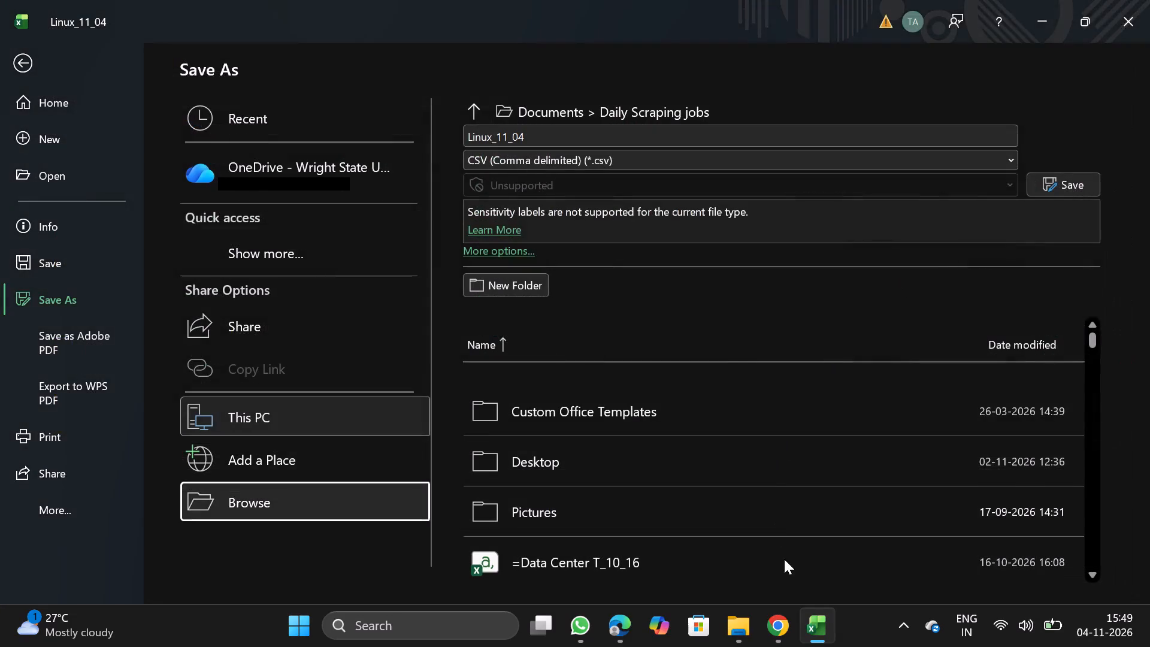
Bulk-upload Linux_11_04.csv to NextGenApply in Chrome, and close the Linux_11_04 workbook.
left_click(779, 645)
scroll(507, 510, "down", 2)
left_click(466, 494)
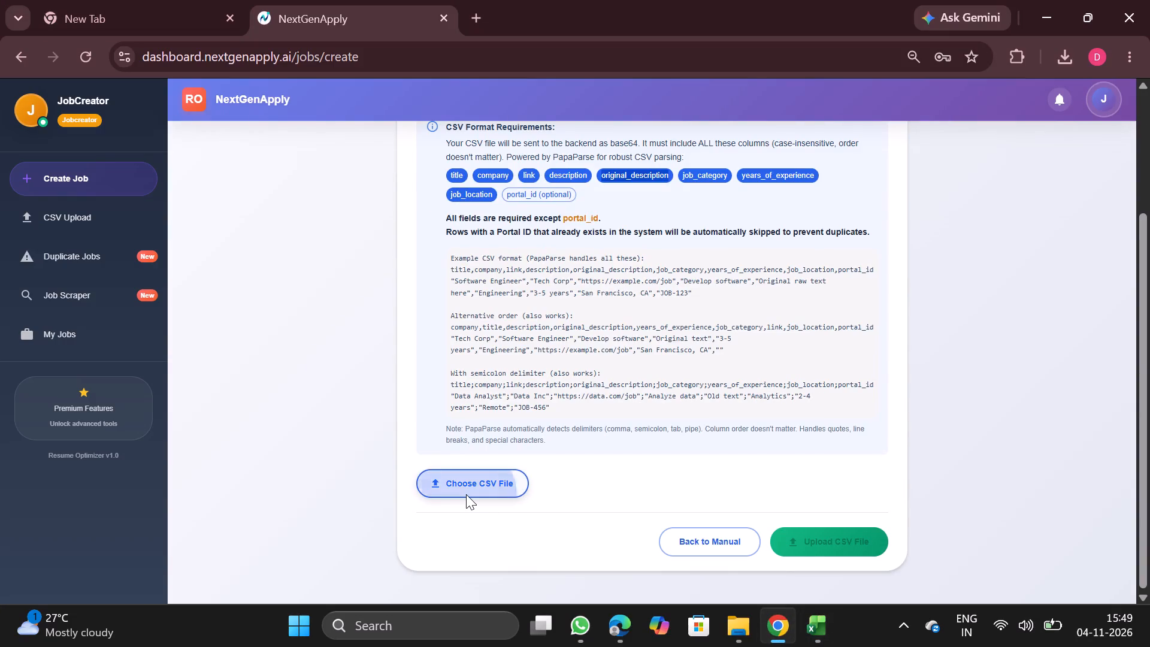
double_click(252, 117)
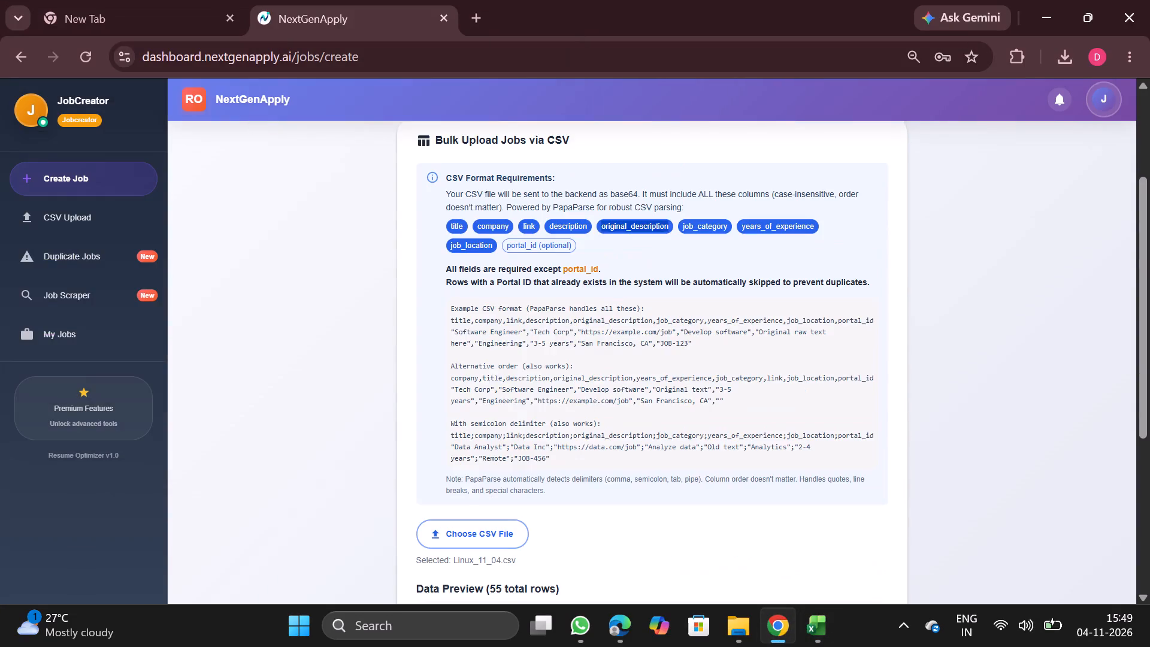
scroll(573, 413, "down", 1)
scroll(690, 485, "down", 2)
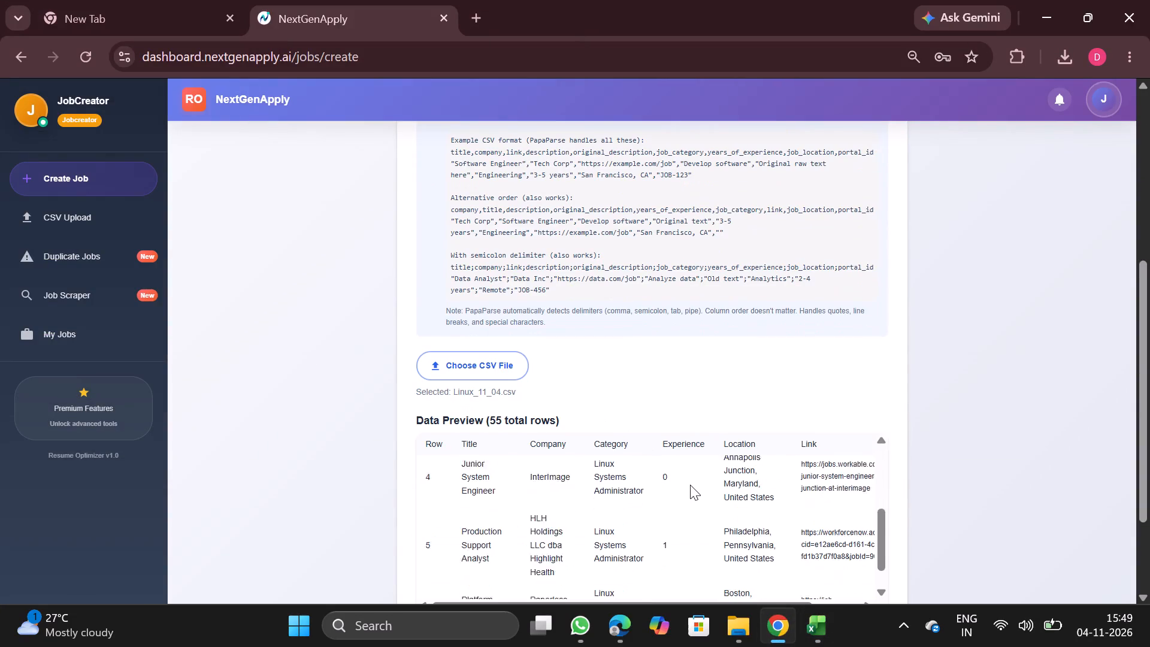
scroll(690, 485, "down", 3)
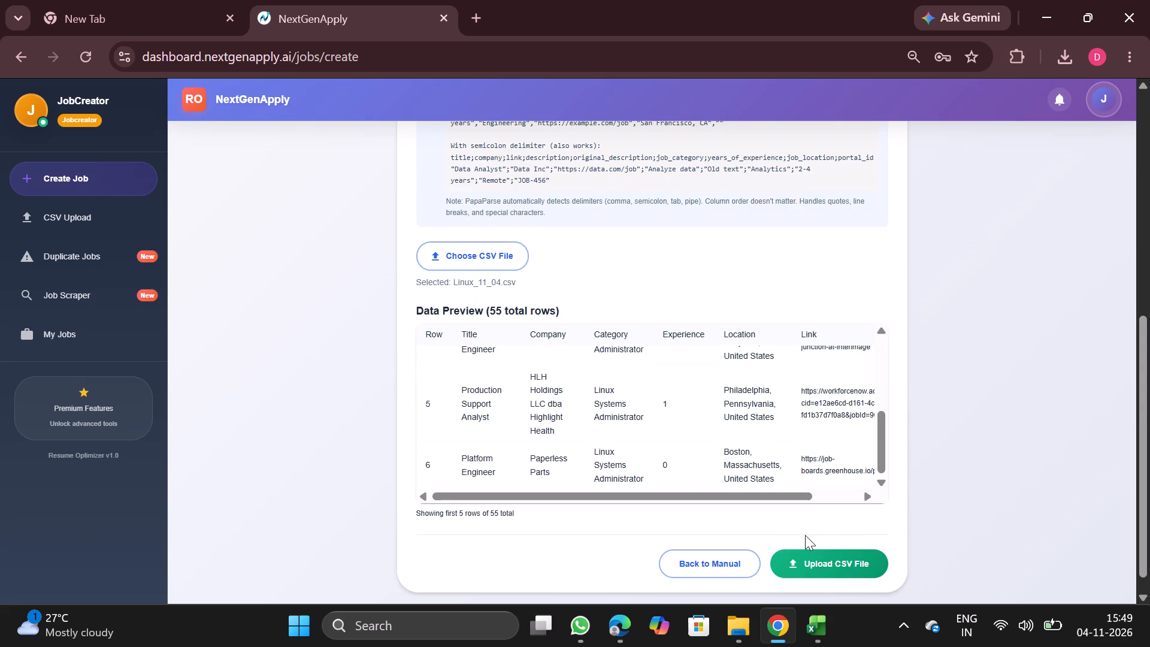
left_click(827, 573)
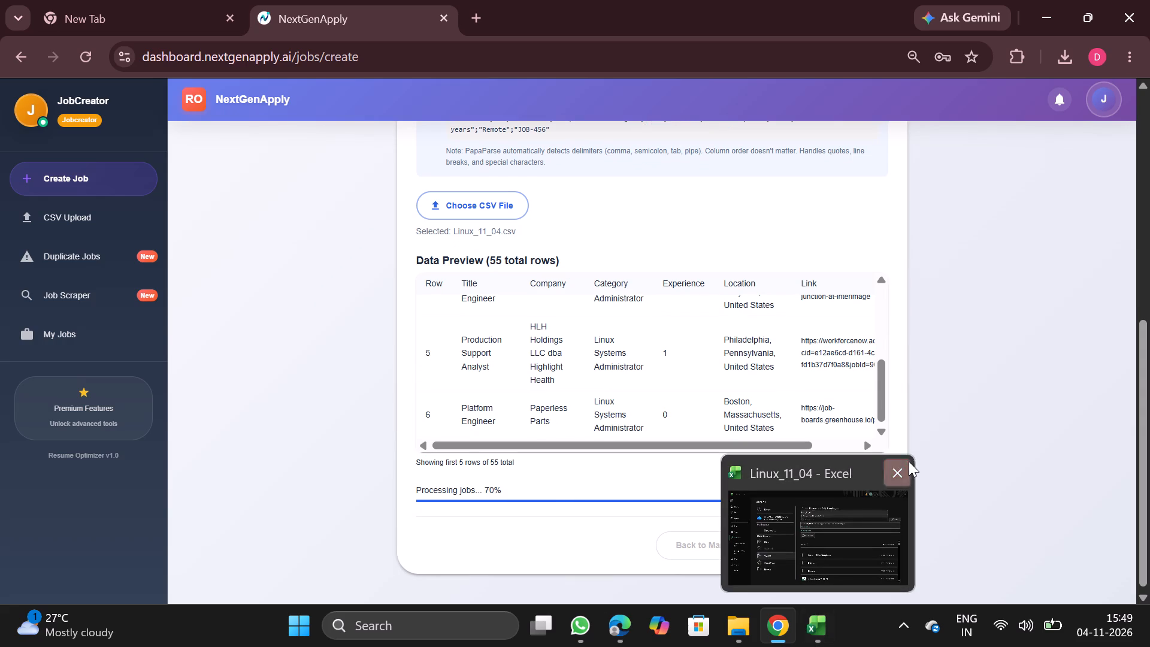
left_click(911, 461)
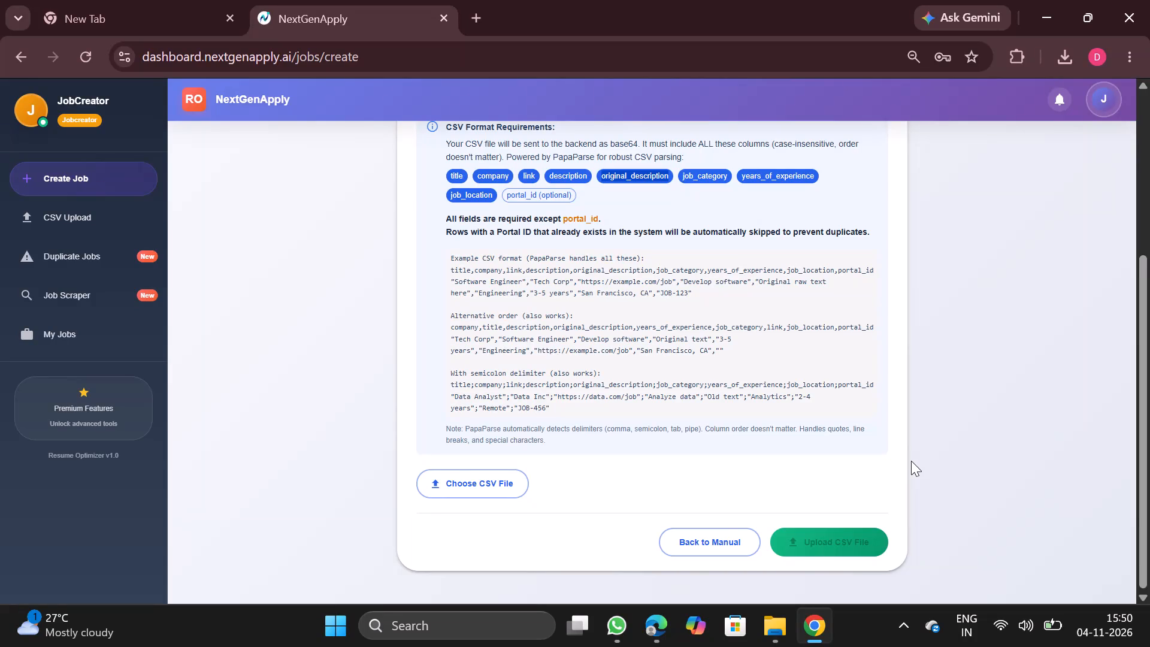
Review the upload result, the CSV upload history and the per-category job counts of the created jobs.
scroll(888, 392, "up", 3)
left_click(119, 220)
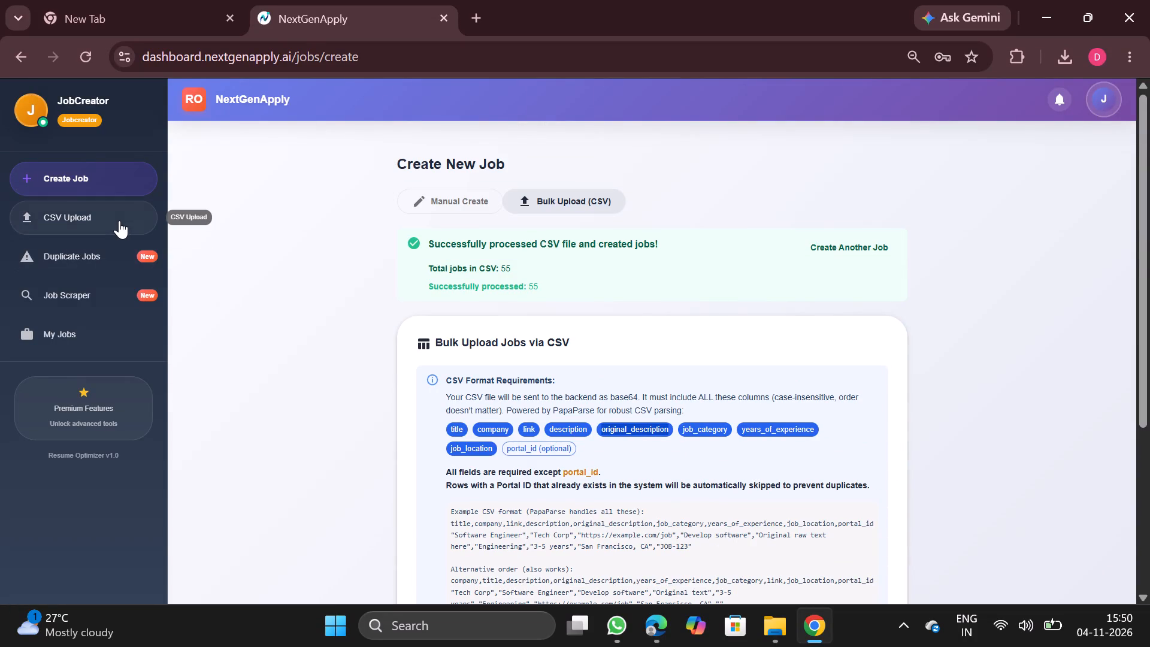
scroll(568, 397, "down", 1)
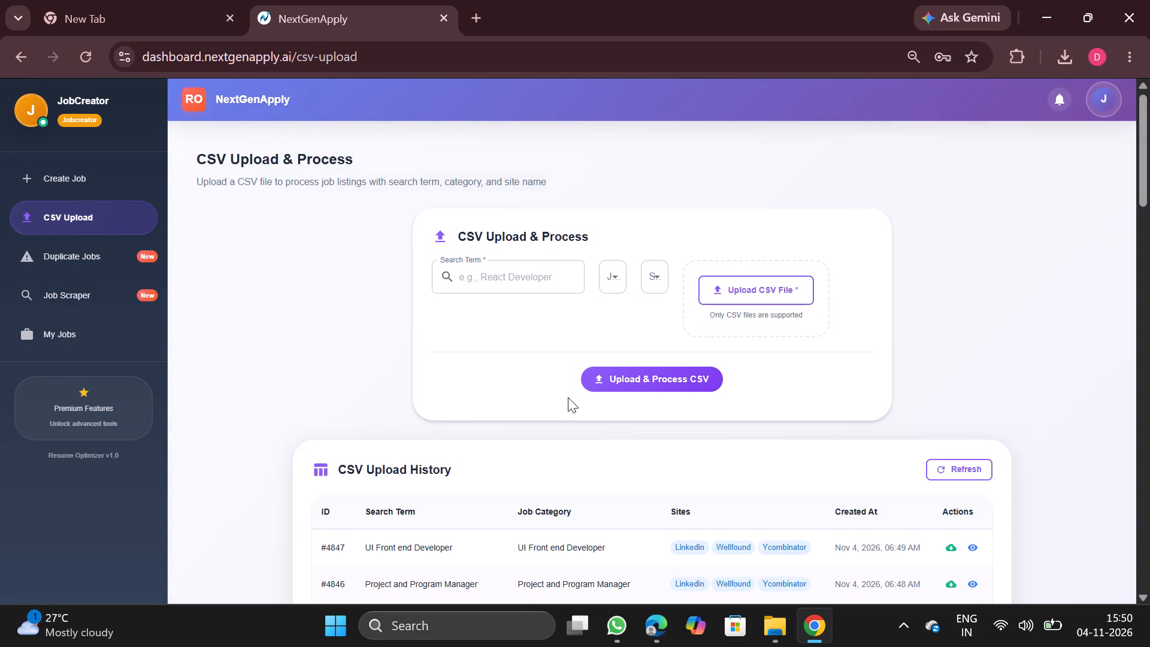
scroll(568, 397, "down", 3)
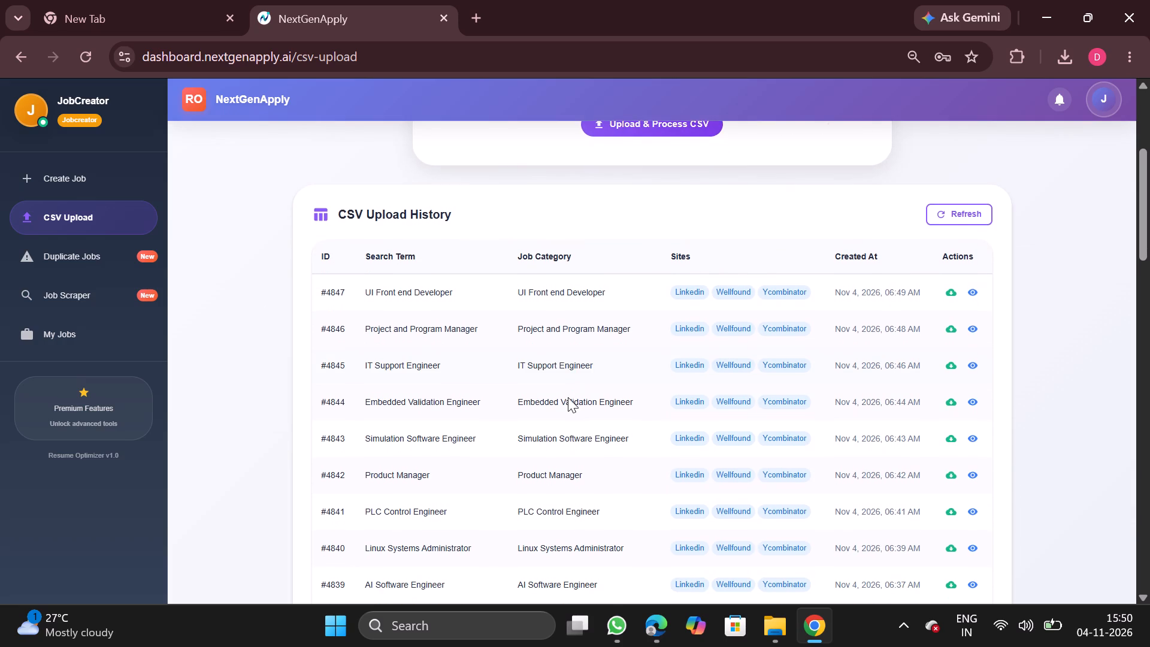
scroll(568, 397, "down", 1)
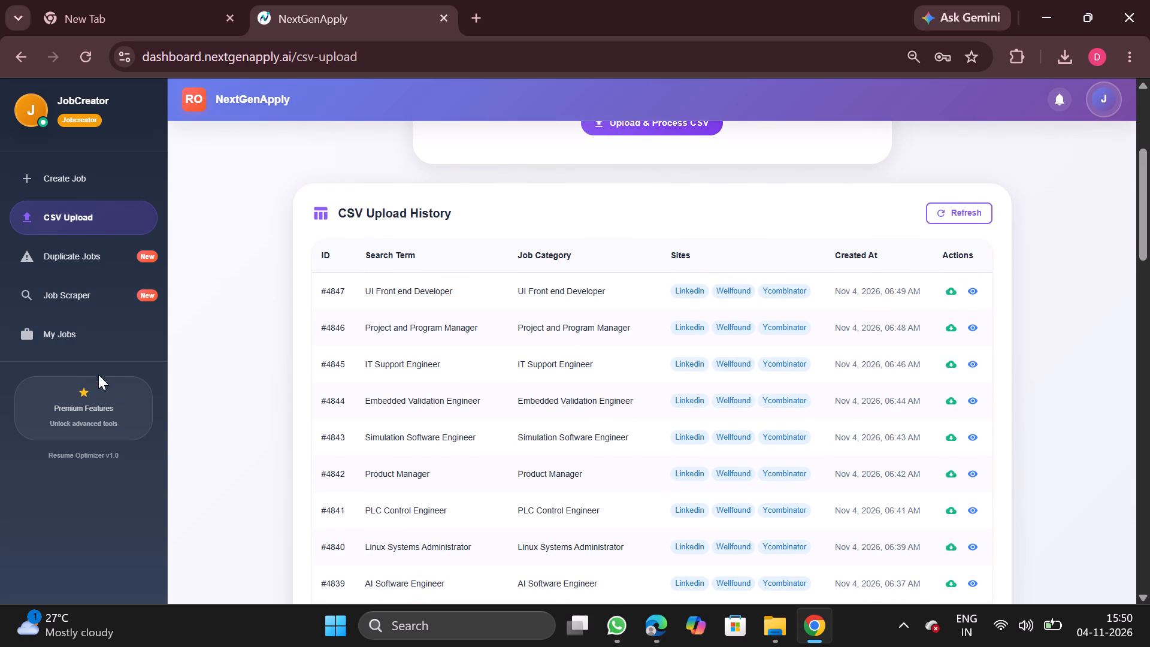
left_click(117, 337)
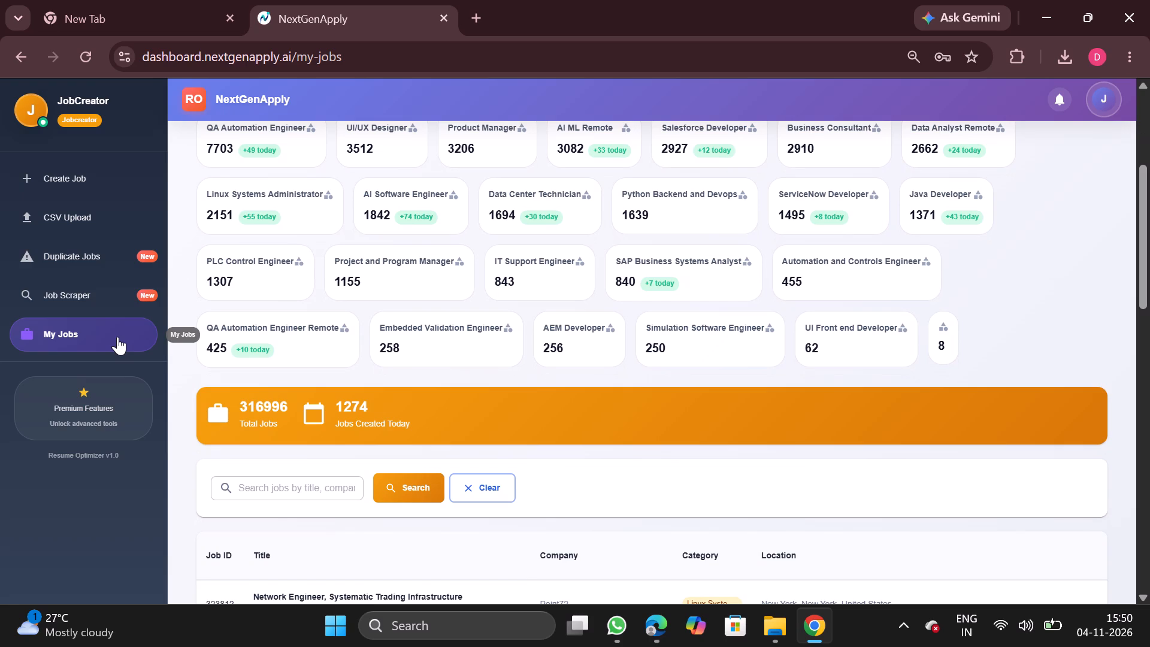
scroll(363, 470, "down", 1)
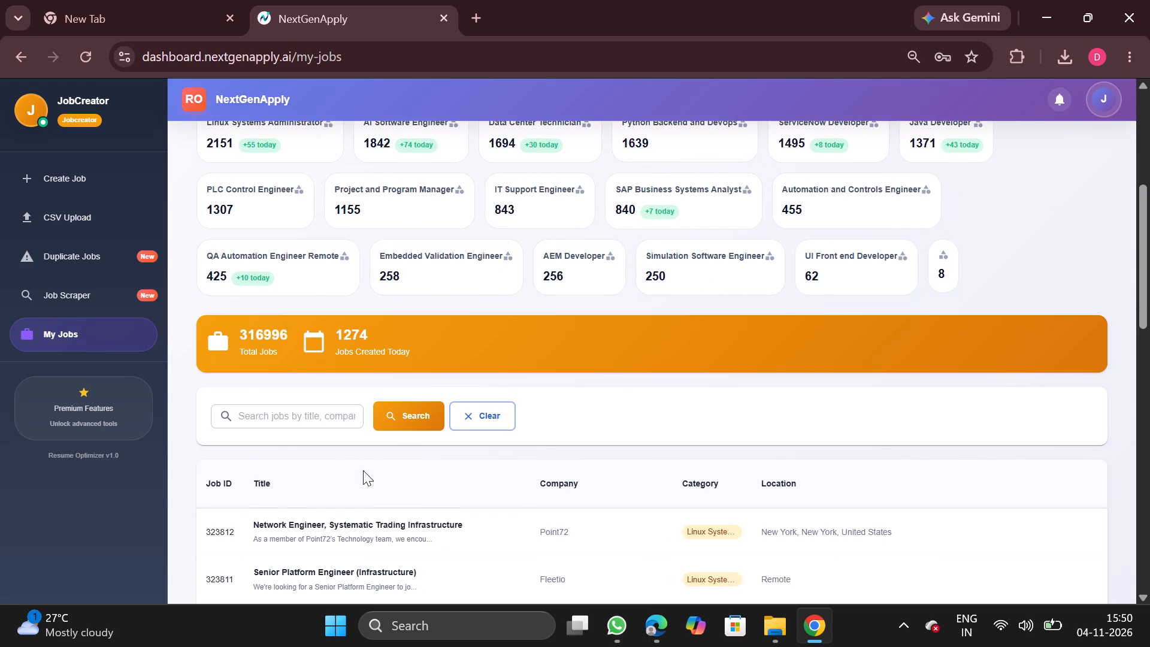
scroll(363, 470, "up", 3)
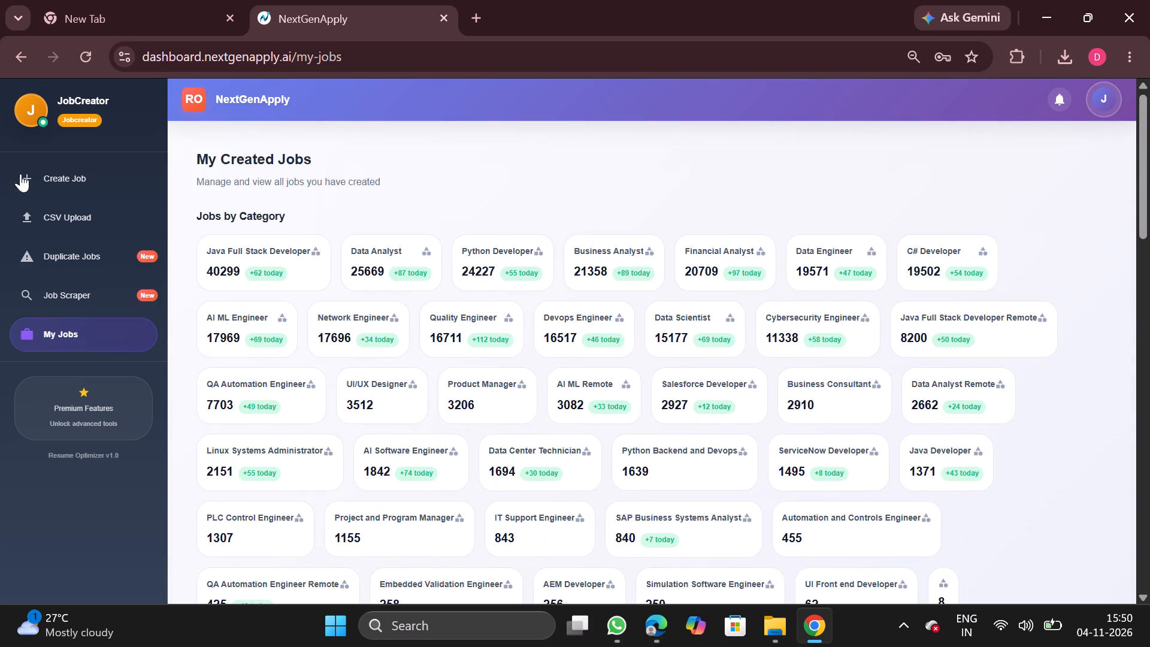
Download the PLC Control Engineer CSV from the upload history and open it in Excel.
left_click(71, 205)
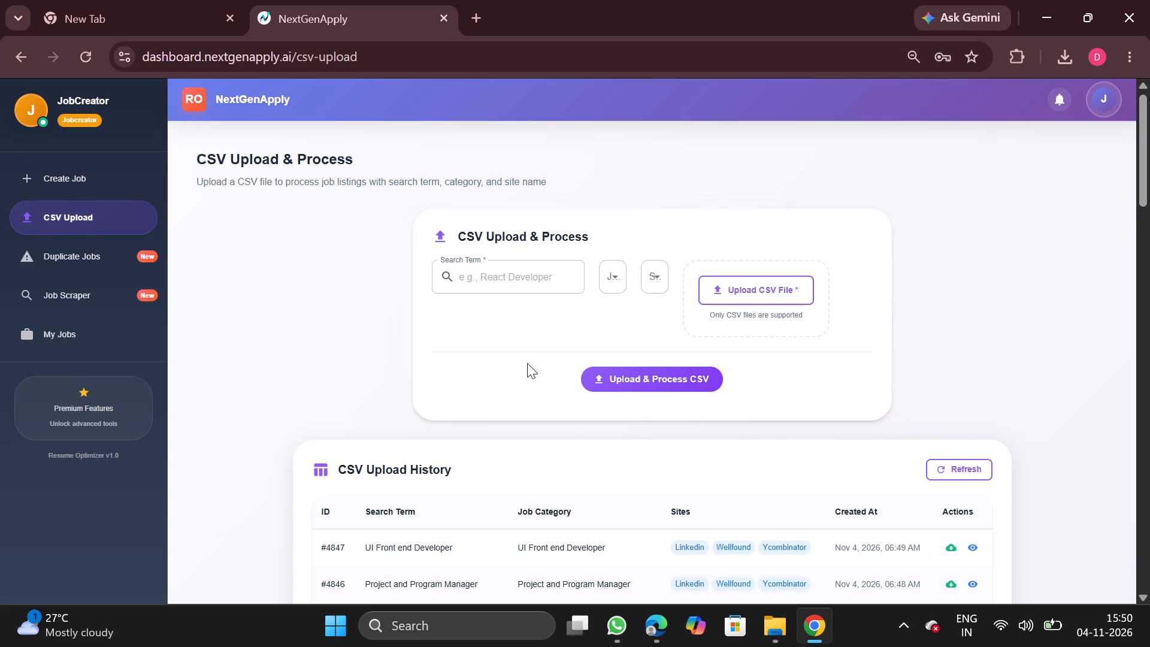
scroll(527, 365, "down", 2)
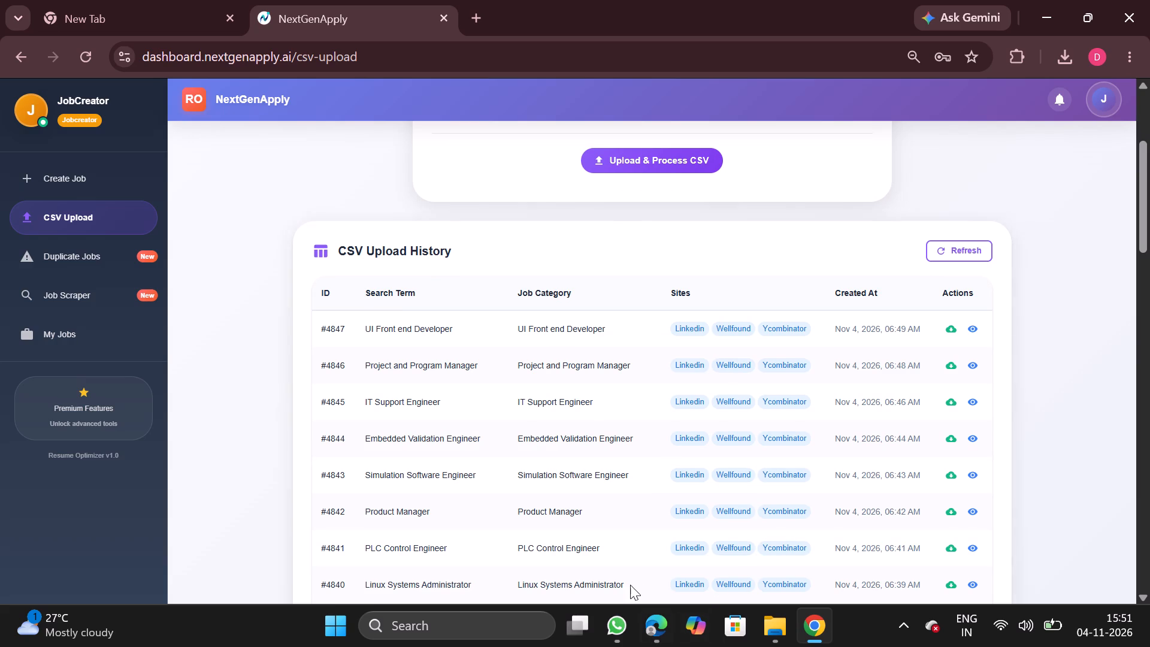
left_click(957, 542)
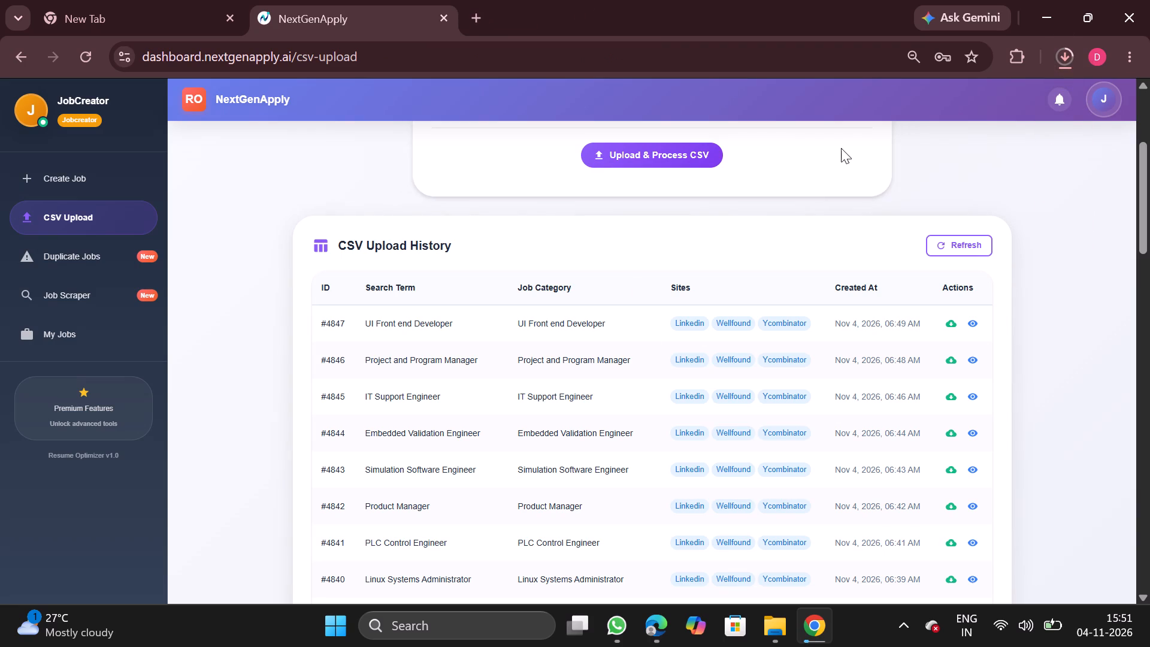
left_click(933, 95)
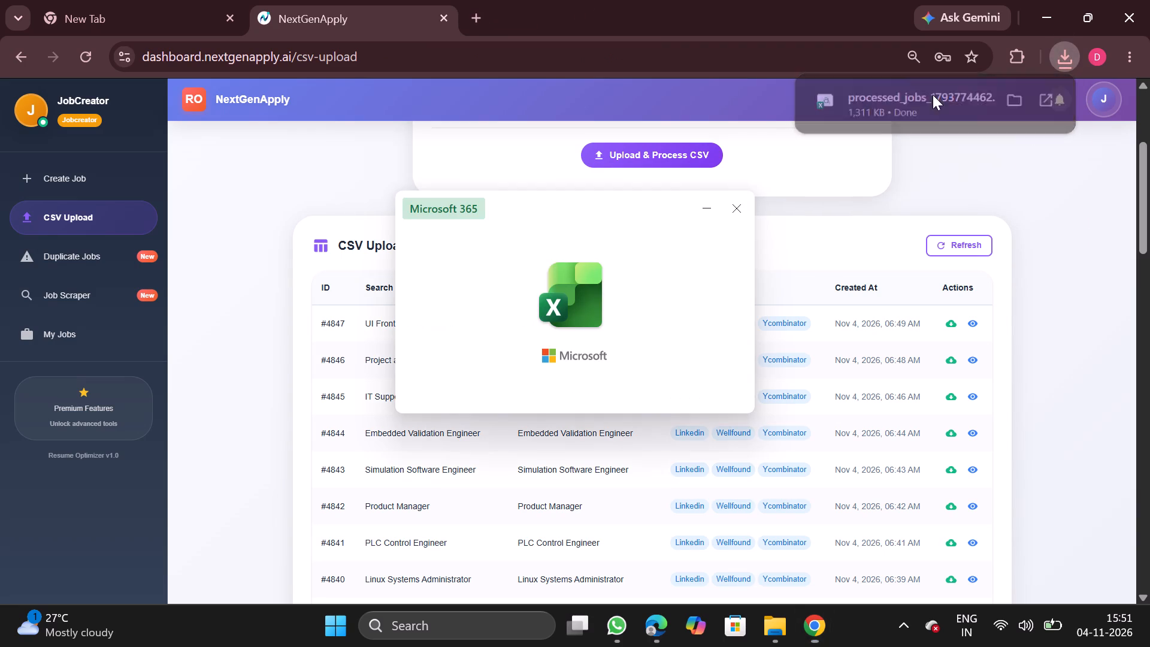
Remove duplicate rows from the whole data set, comparing only the company column.
left_click(318, 421)
key("ctrl+a")
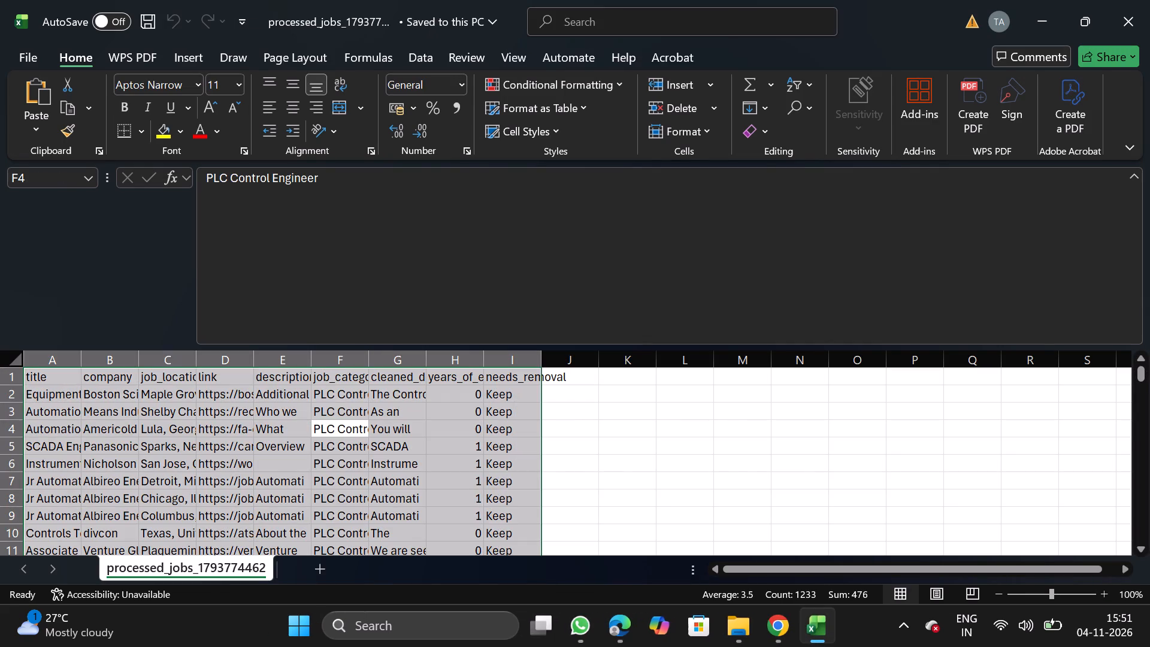
left_click(428, 66)
left_click(754, 102)
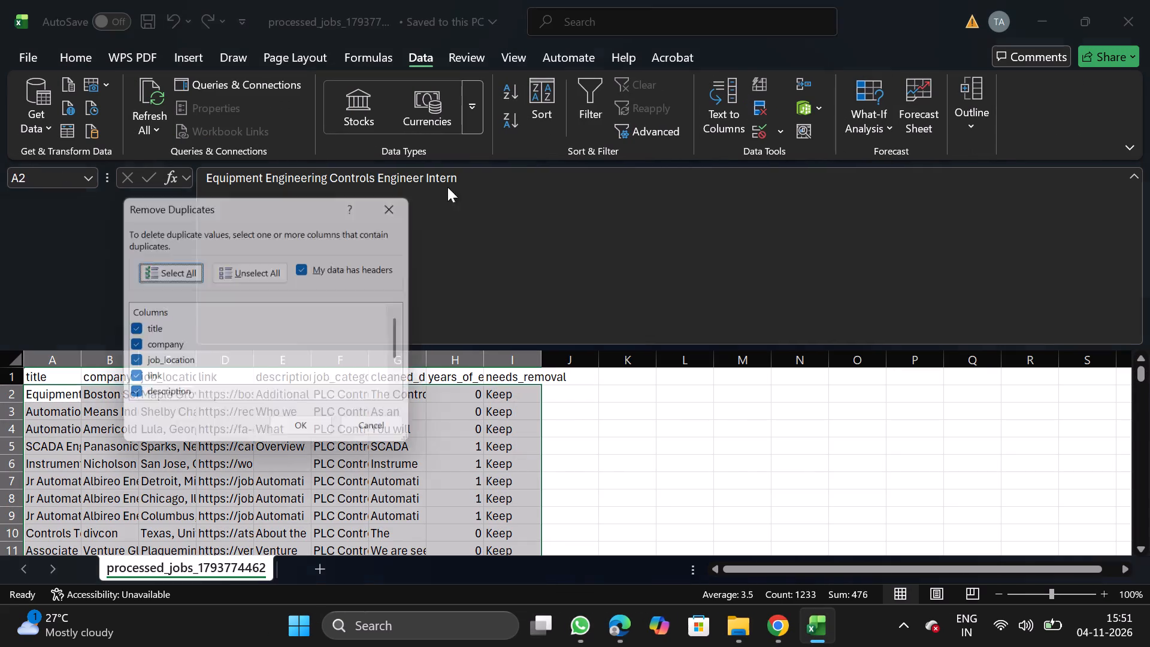
left_click(264, 271)
left_click(125, 354)
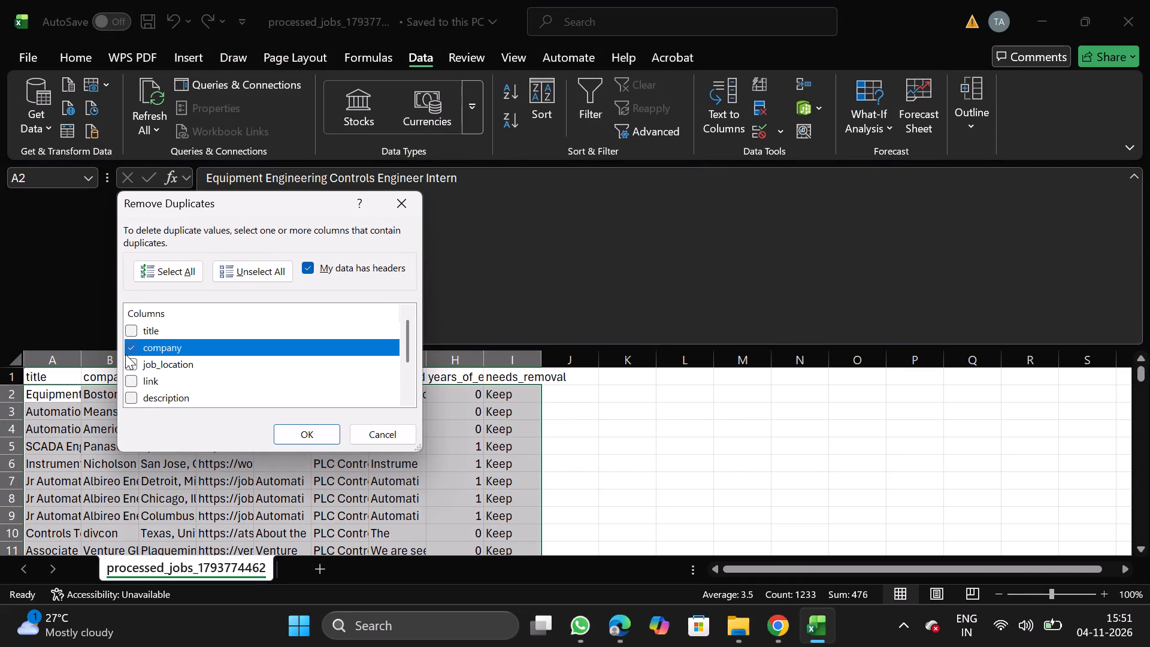
left_click(310, 436)
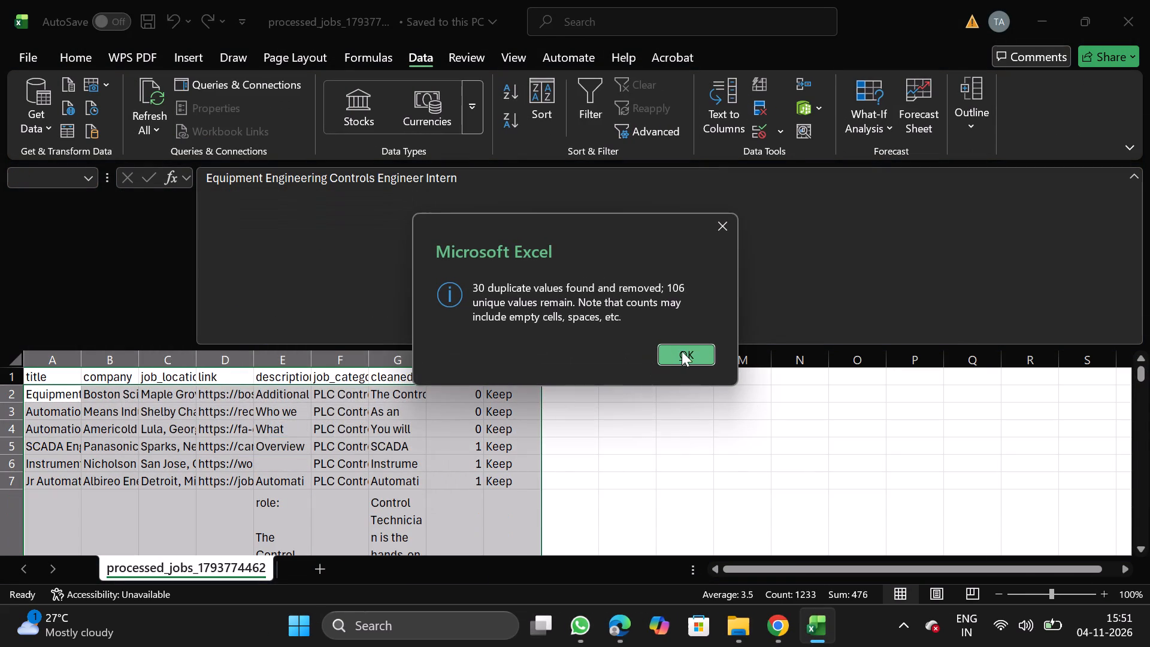
left_click(682, 351)
Filter the needs_removal column to Remove, delete all the filtered rows, and turn the filter off.
left_click(504, 374)
left_click(592, 122)
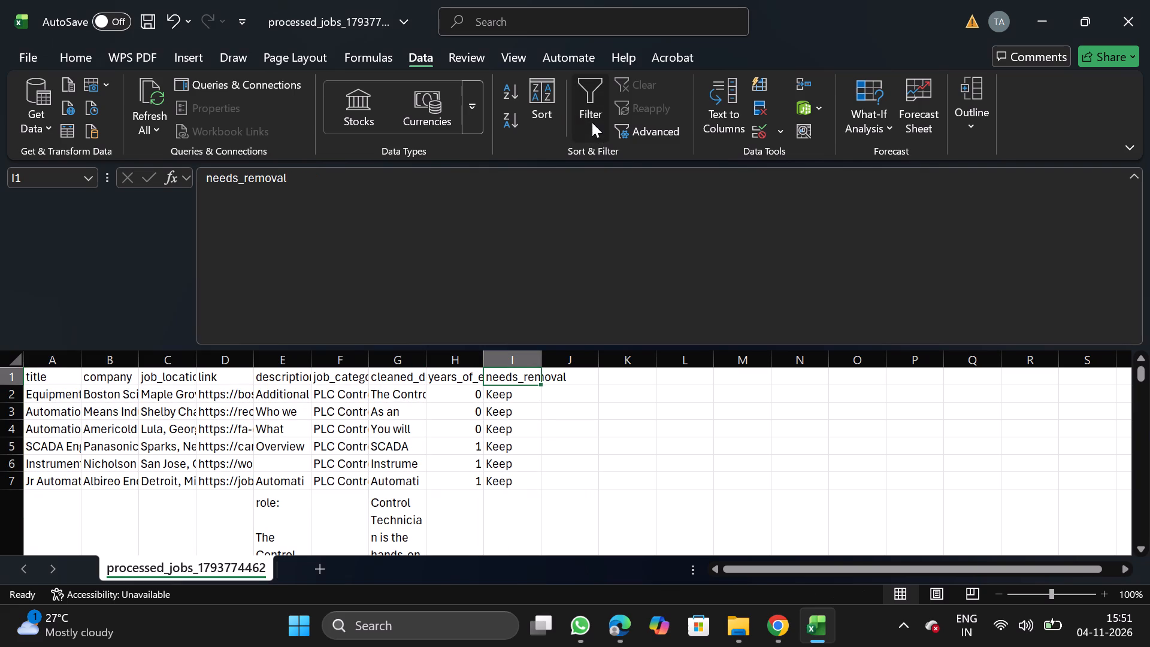
left_click(531, 376)
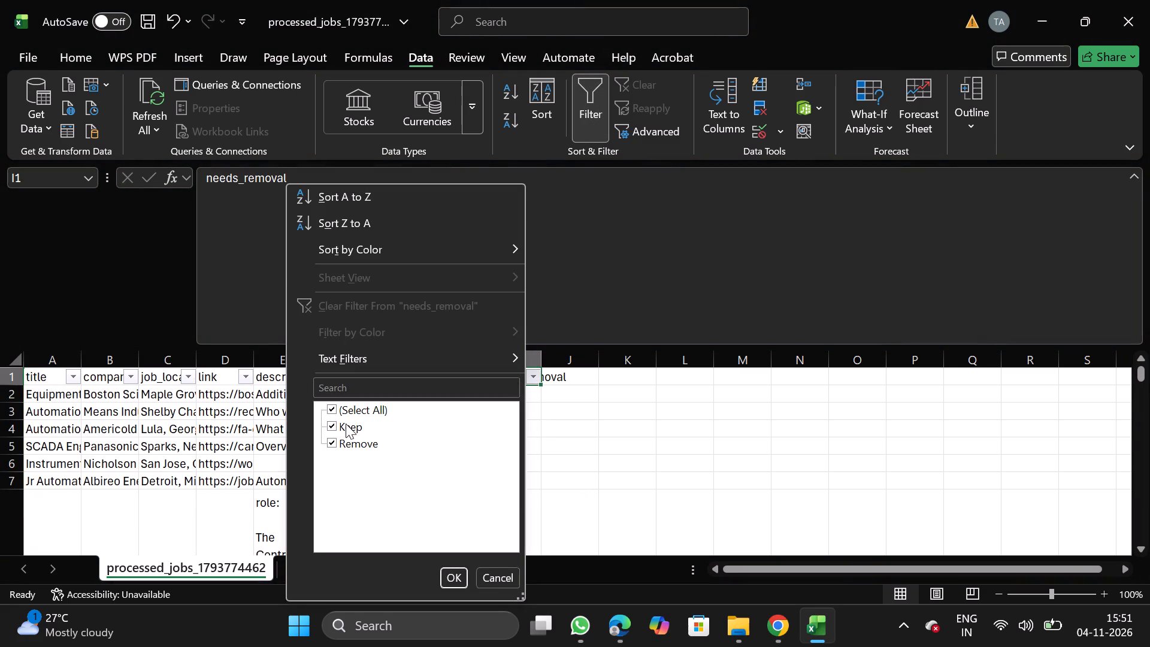
left_click(346, 424)
left_click(450, 583)
left_click(0, 424)
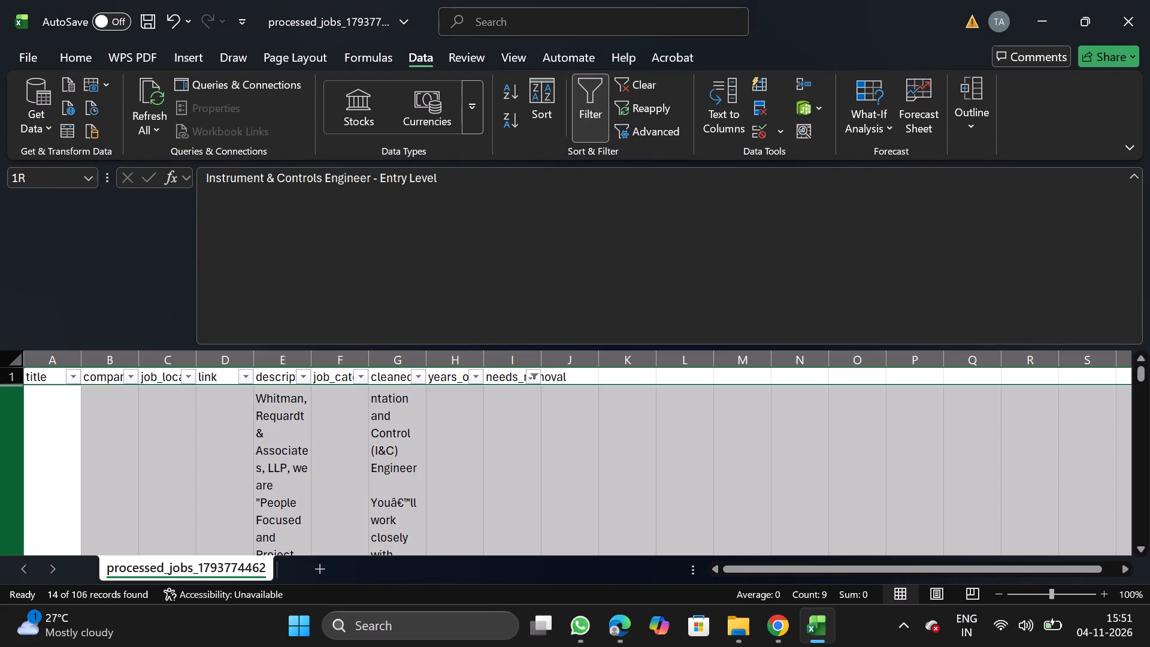
key("ctrl+shift+Down")
right_click(138, 451)
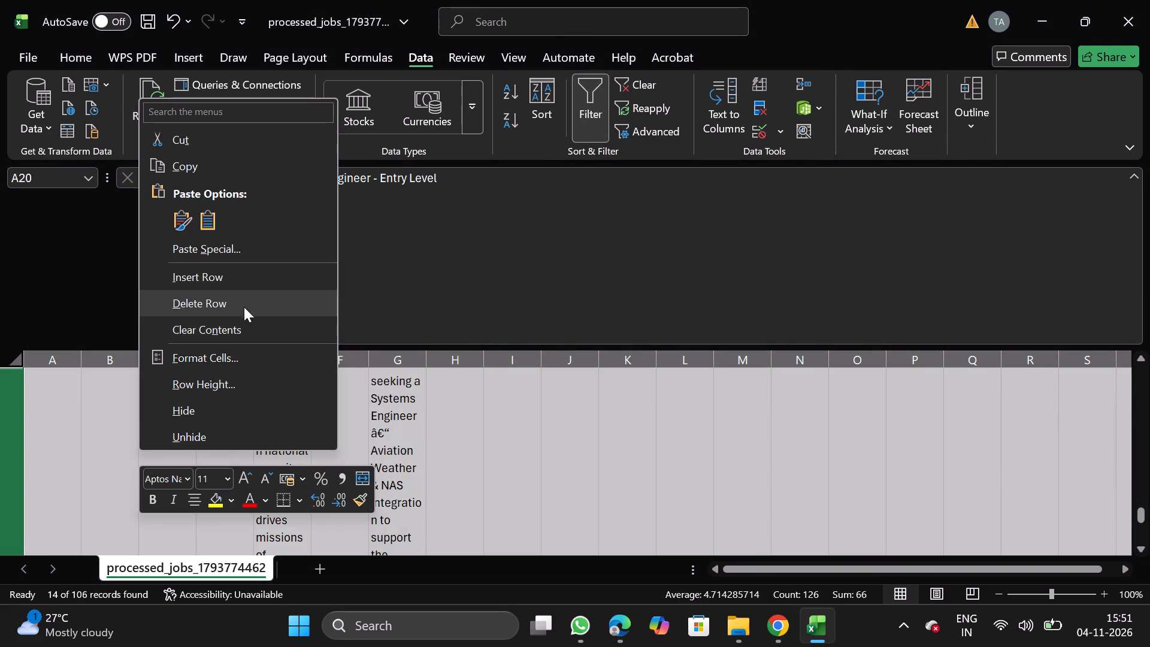
left_click(247, 306)
left_click(596, 97)
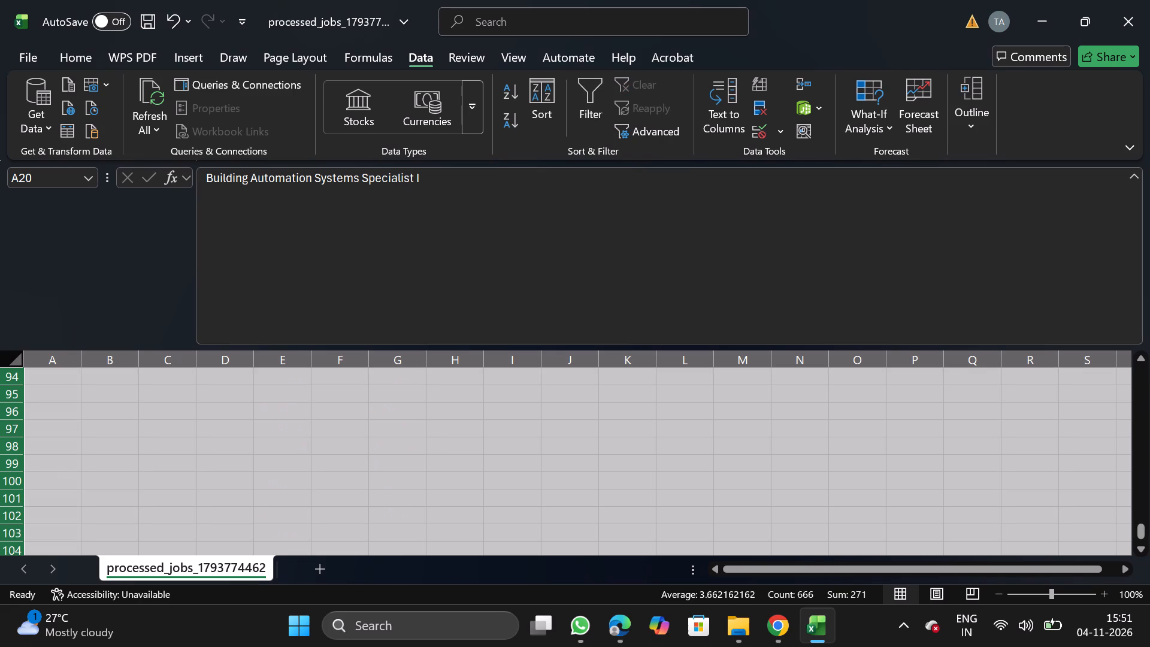
Delete the needs_removal column.
left_click_drag(1136, 531, 1112, 286)
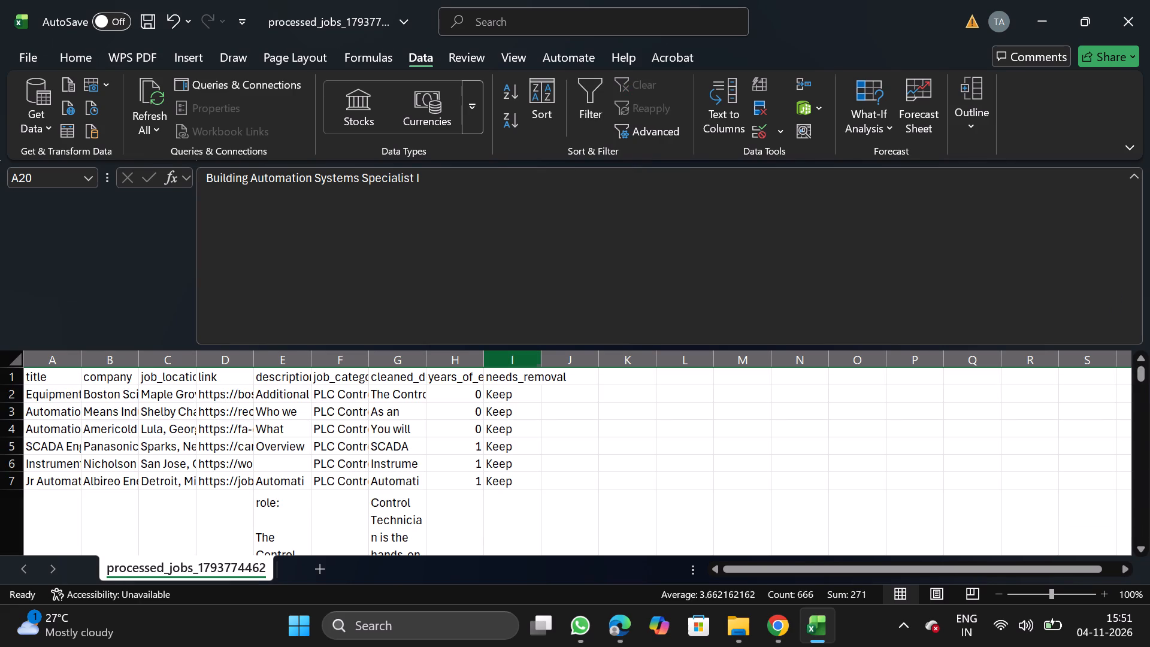
left_click(495, 361)
right_click(499, 434)
left_click(588, 291)
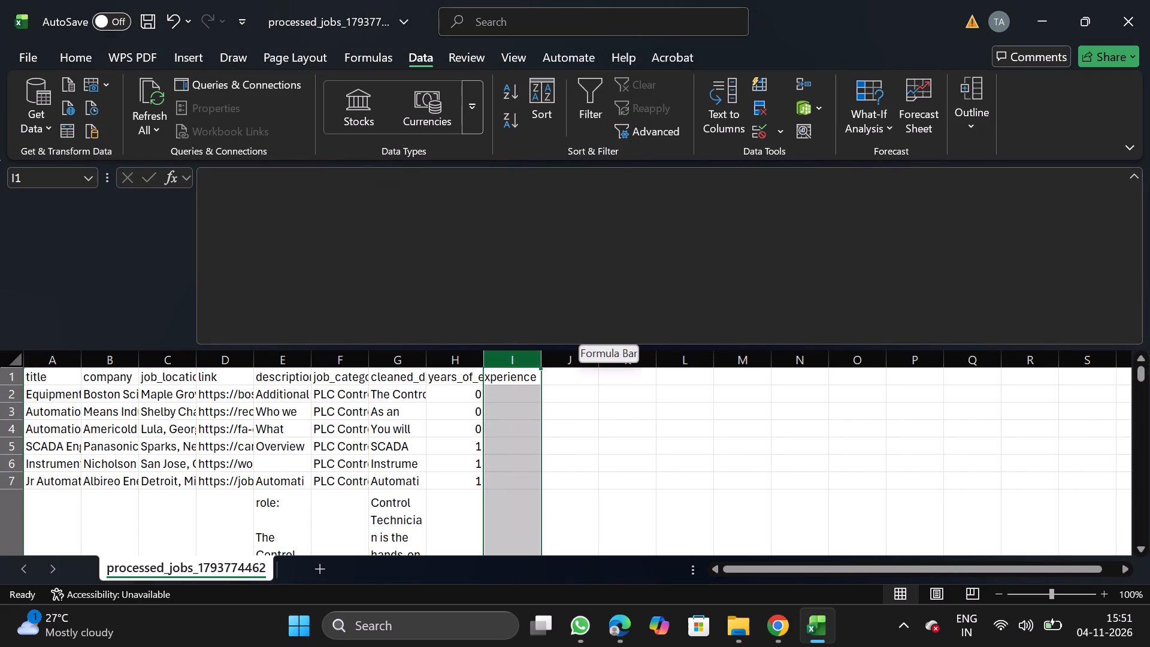
Move the job category column in front of the title column as the first column.
left_click(336, 364)
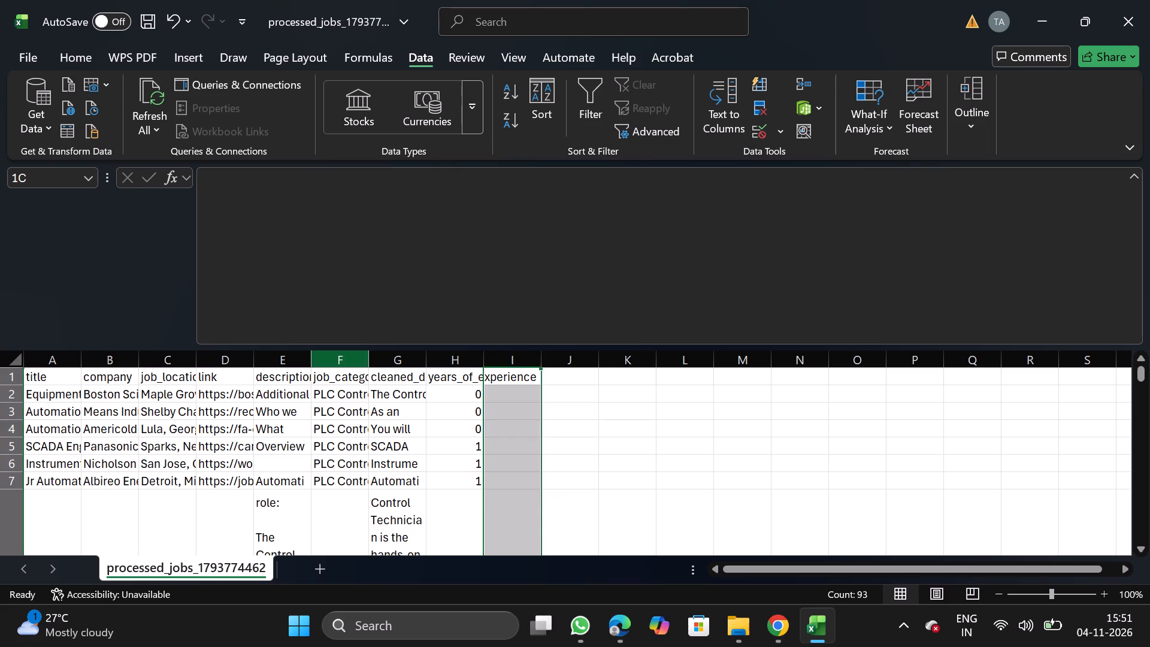
key("ctrl+x")
left_click(59, 355)
right_click(59, 436)
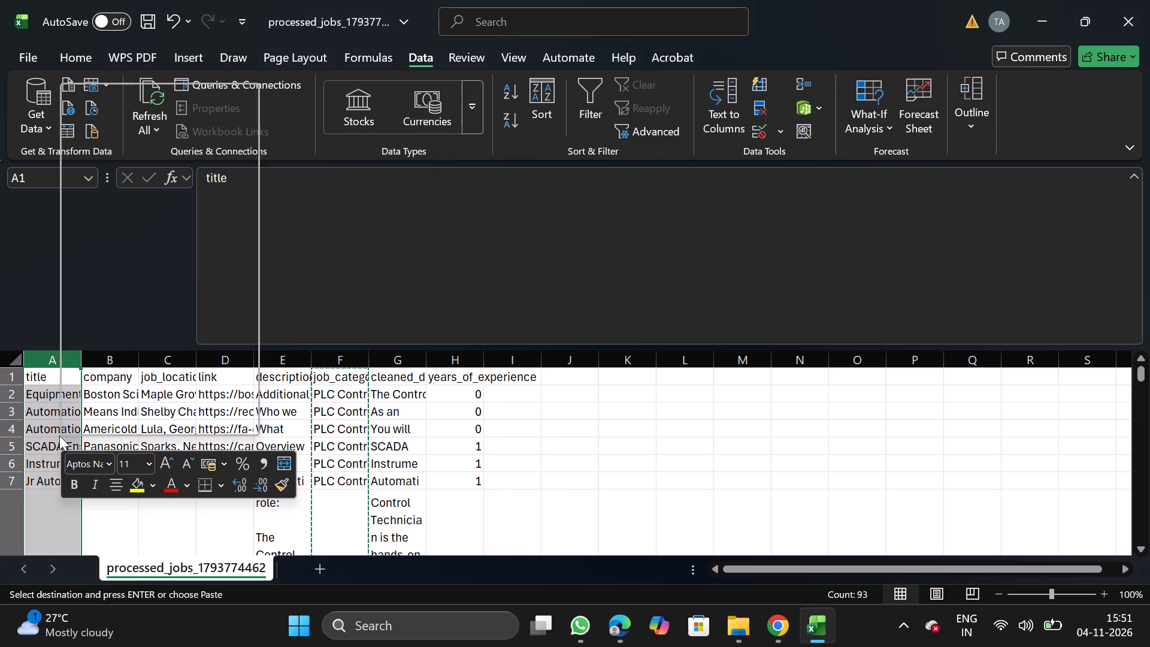
left_click(171, 261)
Turn off text wrapping for the description and cleaned description columns.
left_click(337, 364)
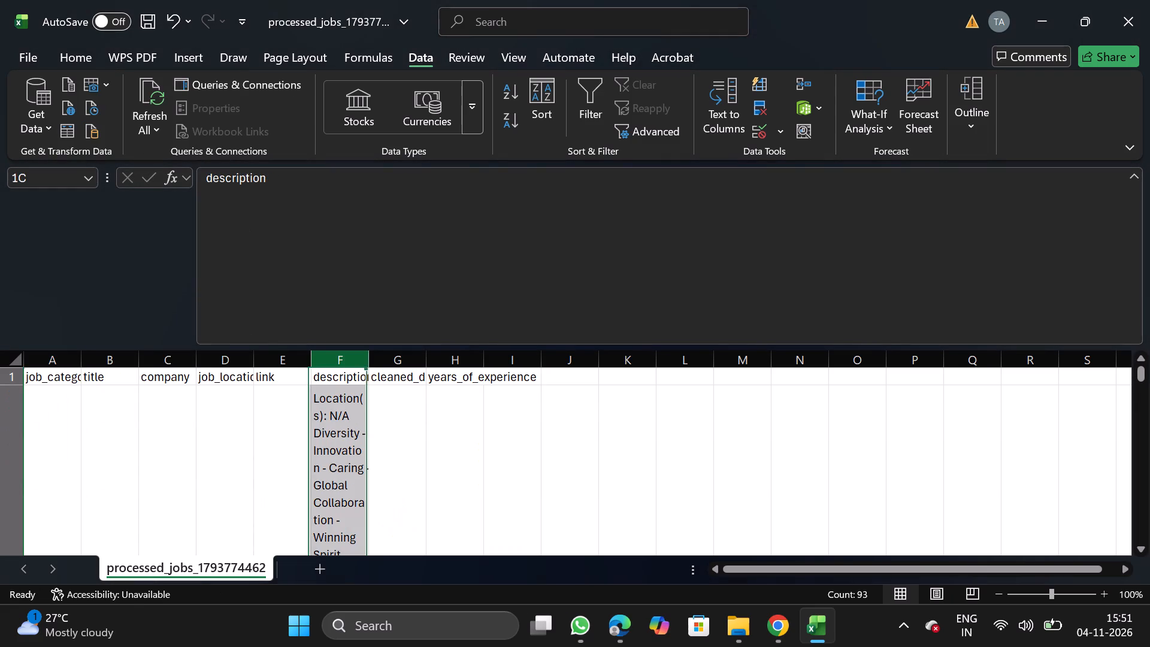
key("shift+Right")
left_click_drag(84, 62, 377, 149)
left_click(377, 149)
double_click(91, 289)
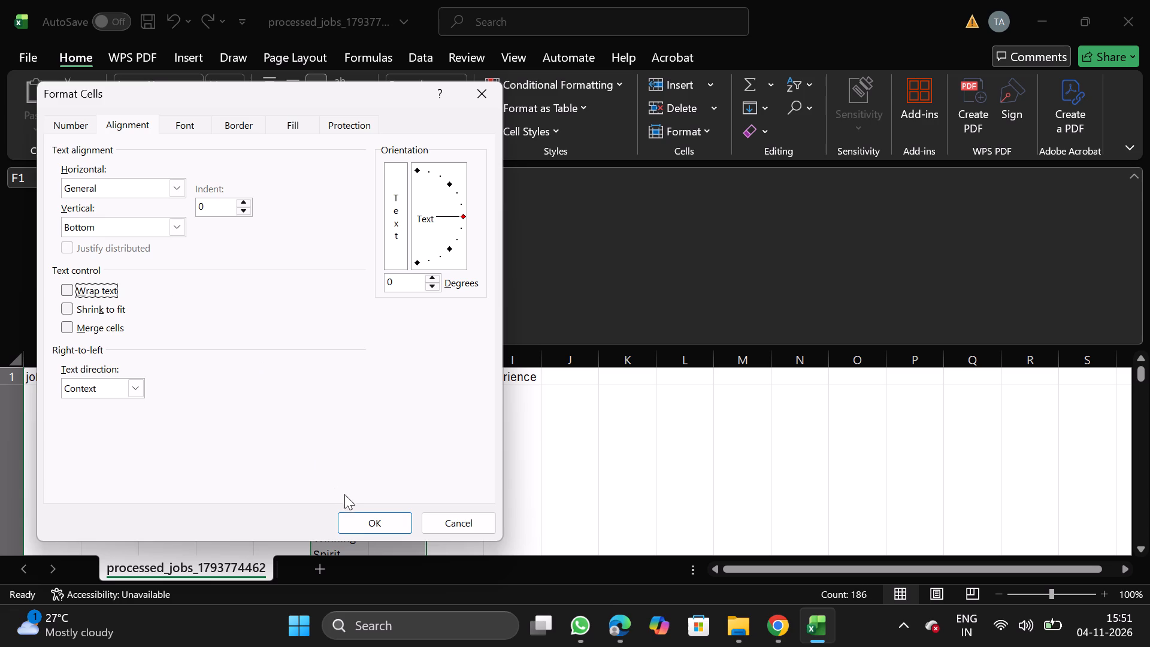
left_click(367, 527)
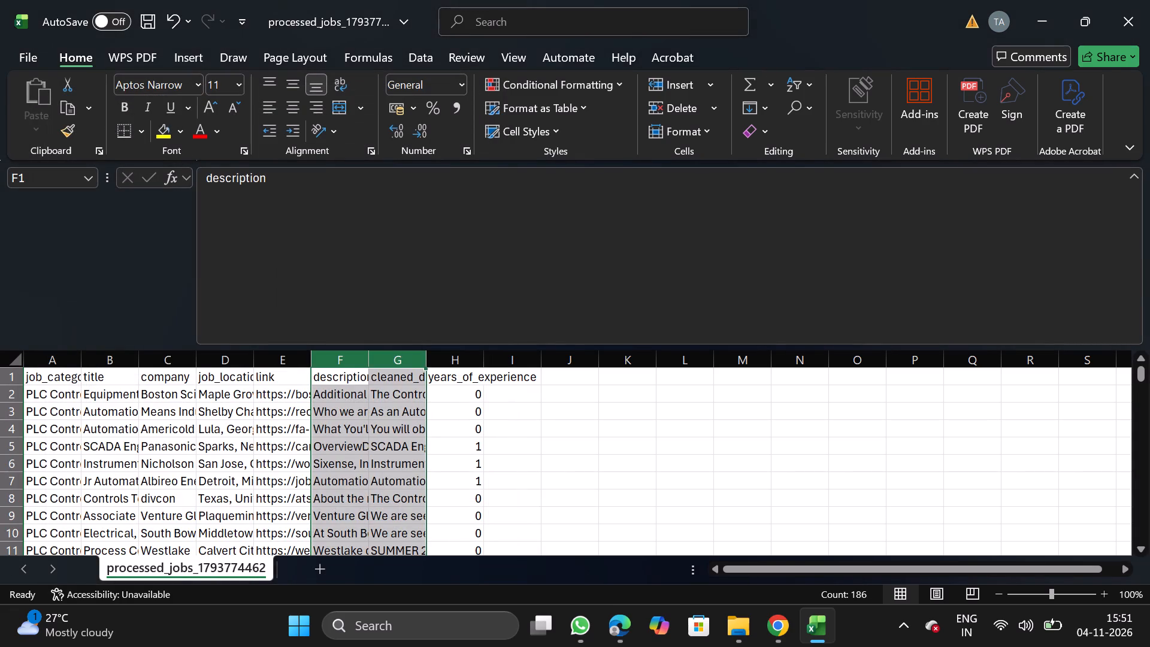
Move the link column to the end of the data, after years_of_experience.
left_click(268, 365)
key("ctrl+x")
left_click(509, 355)
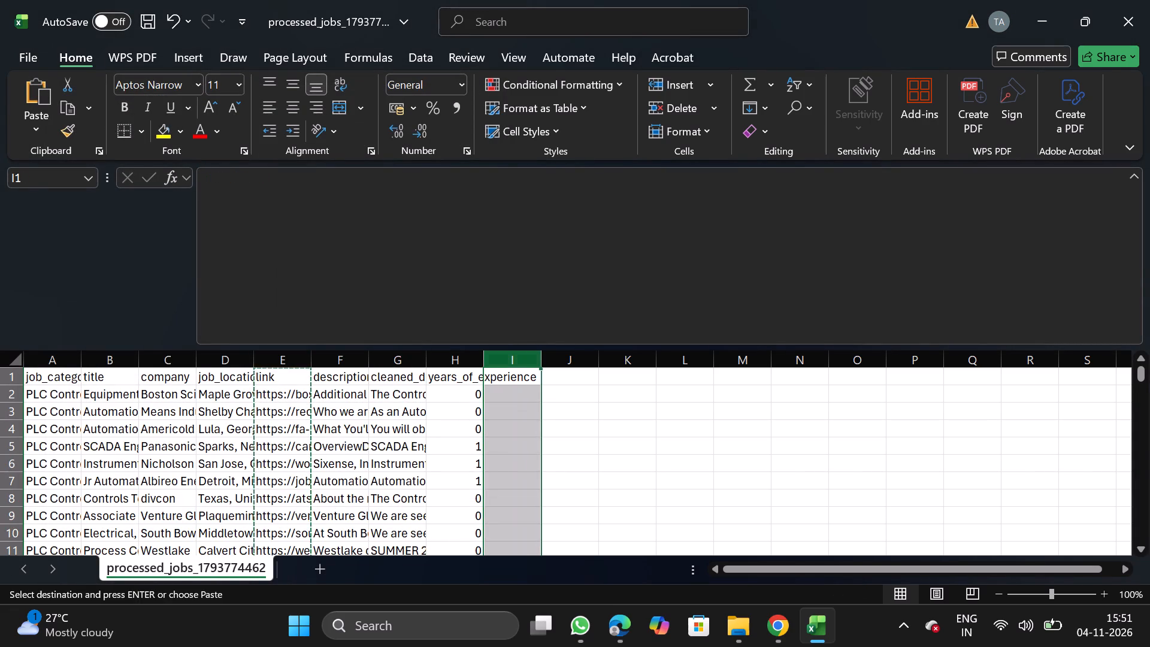
right_click(504, 423)
left_click(545, 250)
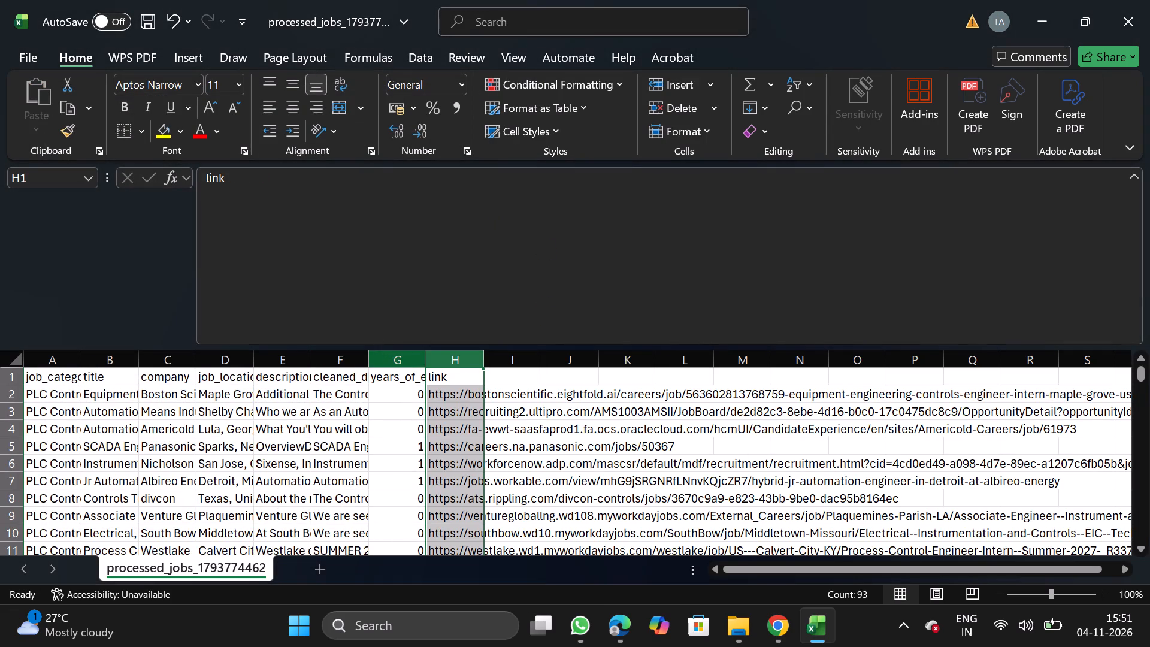
Move the years_of_experience column in front of the description column, right after job_location.
left_click(373, 352)
left_click(384, 358)
key("ctrl+x")
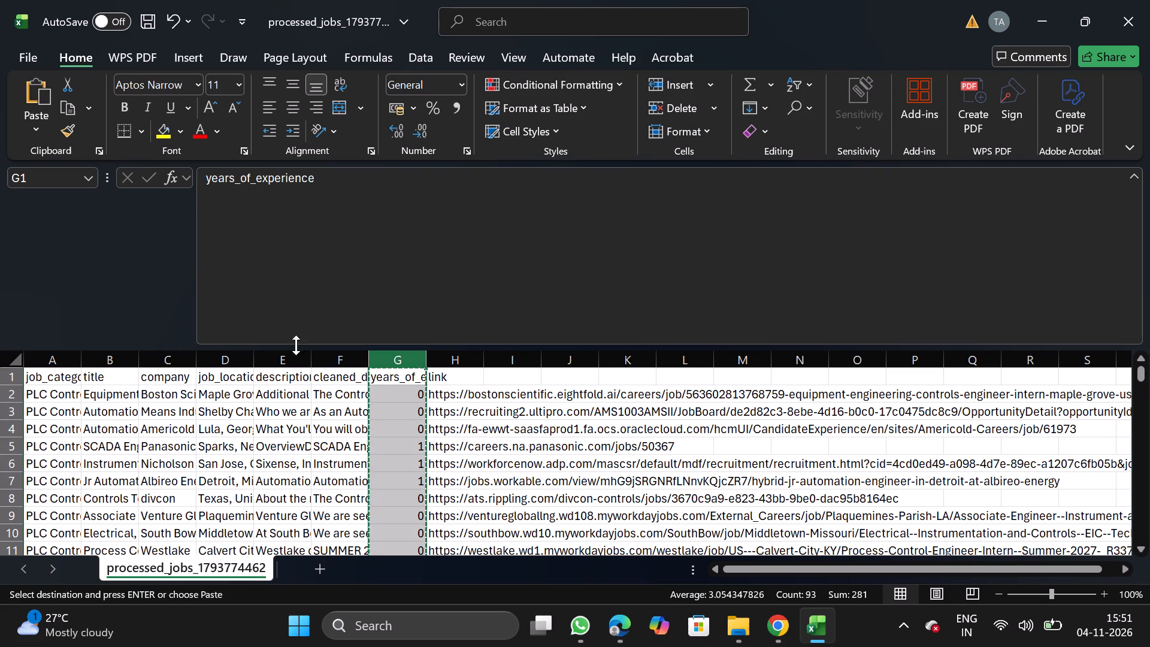
left_click_drag(274, 364, 281, 433)
right_click(281, 433)
left_click(368, 259)
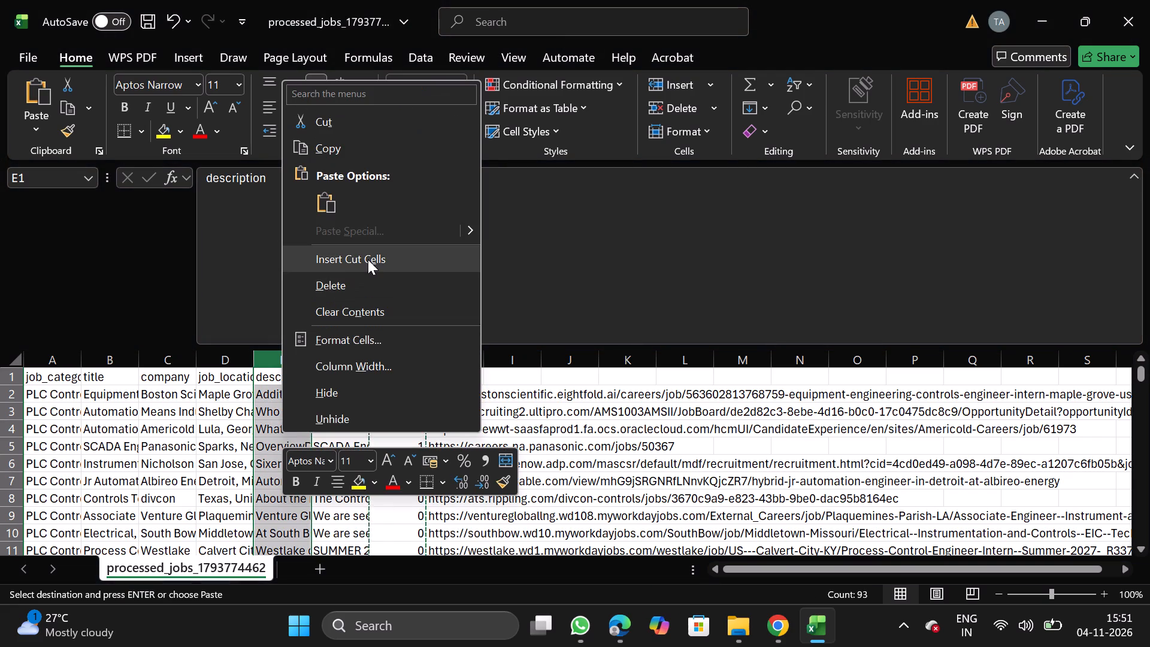
Rename the cleaned_description header as description, copying the text from the existing description header.
left_click(324, 371)
left_click_drag(204, 181, 300, 176)
key("ctrl+c")
left_click(383, 377)
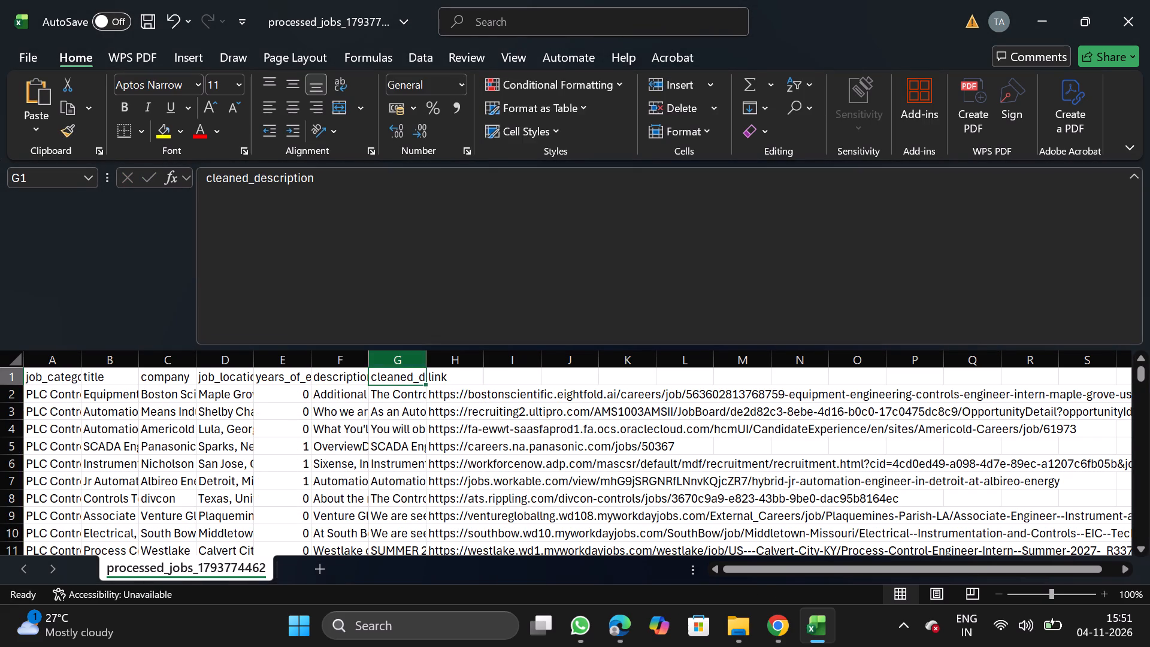
left_click(504, 291)
key("BackSpace")
key("BackSpace")
key("BackSpace")
key("BackSpace")
key("BackSpace")
key("BackSpace")
key("BackSpace")
key("BackSpace")
key("BackSpace")
key("BackSpace")
key("BackSpace")
key("BackSpace")
key("BackSpace")
key("BackSpace")
key("BackSpace")
key("BackSpace")
key("BackSpace")
key("BackSpace")
key("BackSpace")
key("BackSpace")
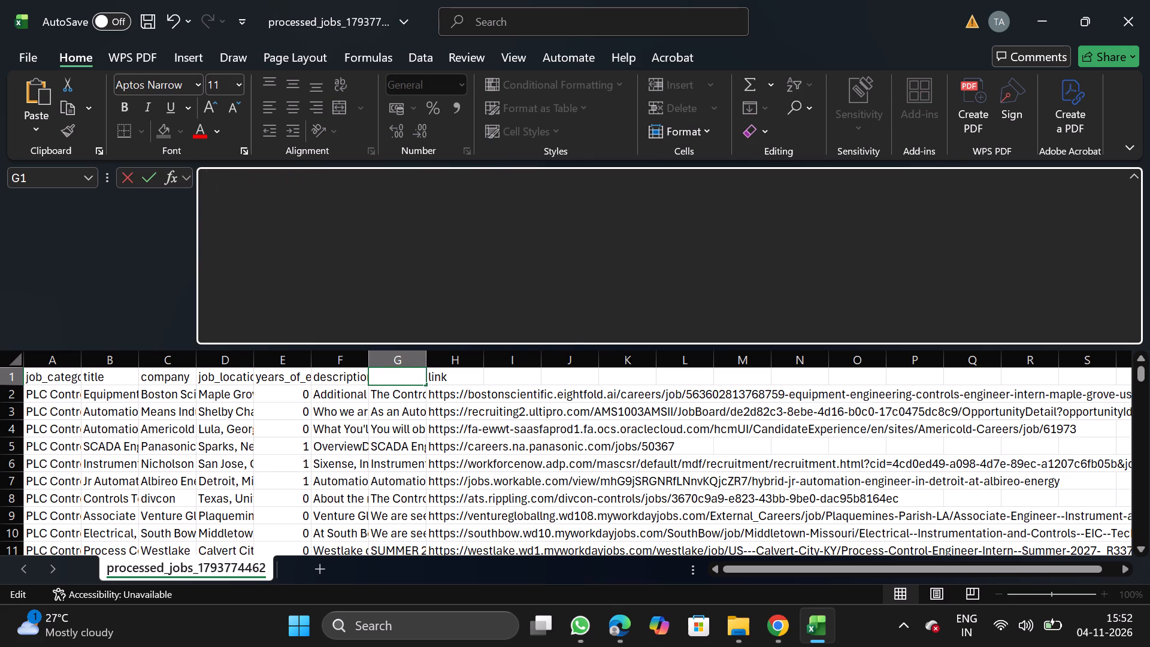
key("ctrl+v")
Rename the raw description column's header in F1 as original_description, copied from the column requirements on NextGenApply's CSV bulk upload page.
left_click(350, 378)
left_click(460, 296)
key("BackSpace")
key("BackSpace")
key("BackSpace")
key("BackSpace")
key("BackSpace")
key("BackSpace")
key("BackSpace")
key("BackSpace")
key("BackSpace")
key("BackSpace")
key("BackSpace")
key("BackSpace")
key("BackSpace")
key("BackSpace")
key("BackSpace")
key("BackSpace")
key("BackSpace")
key("BackSpace")
key("BackSpace")
key("BackSpace")
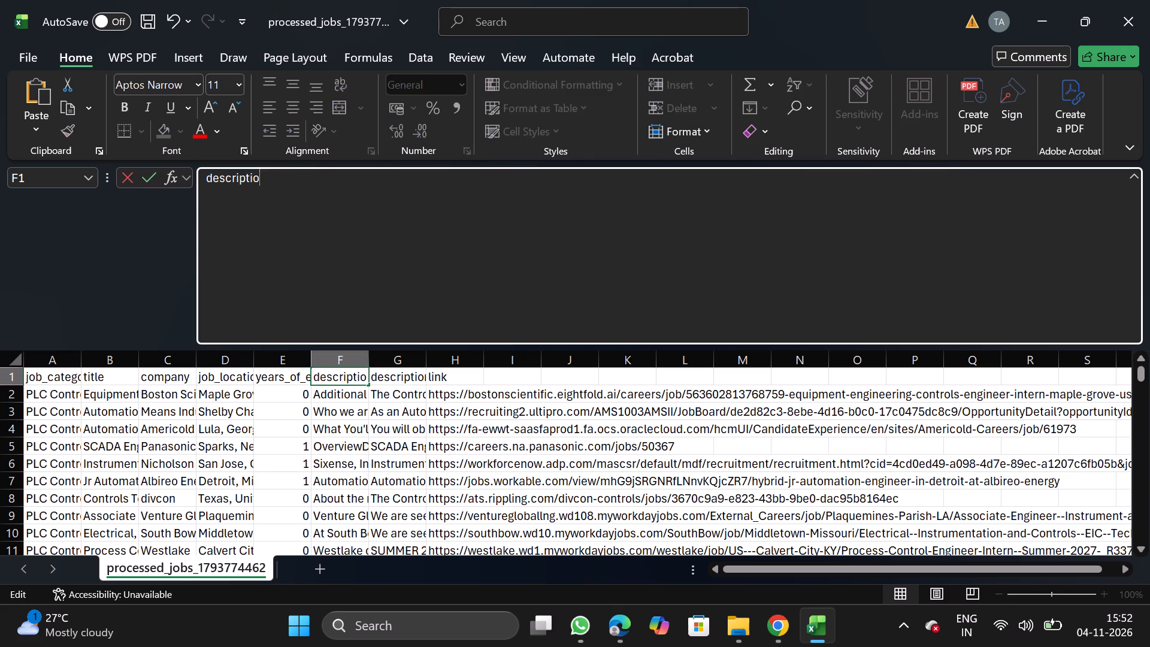
left_click(771, 641)
left_click(98, 170)
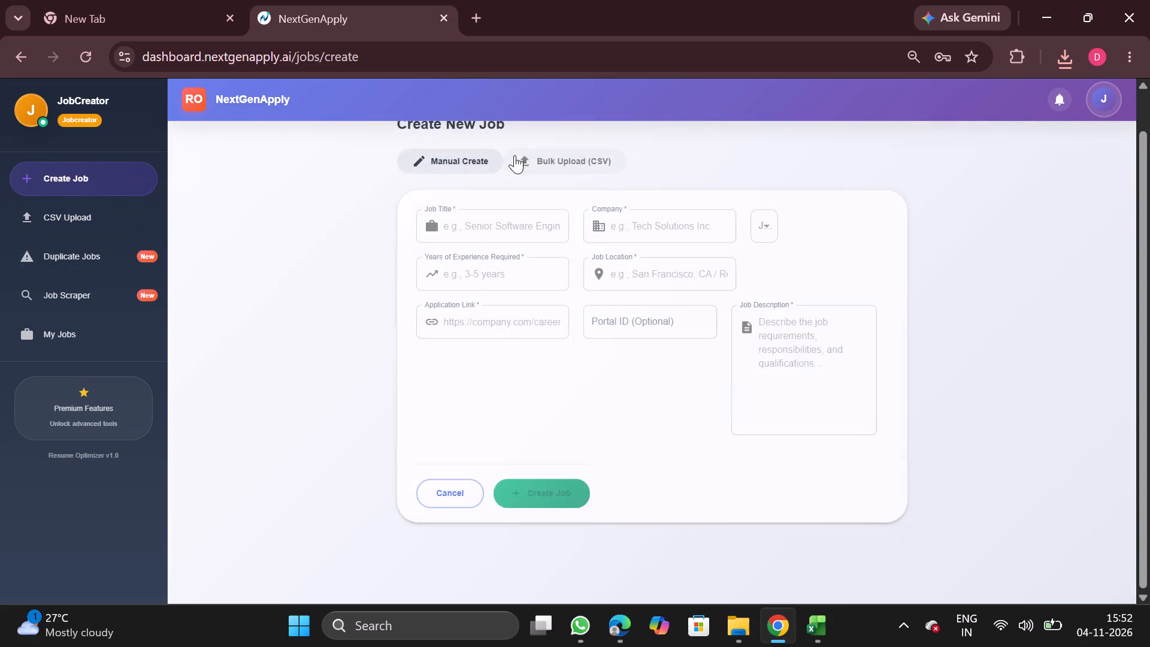
left_click(544, 157)
double_click(615, 301)
key("ctrl+c")
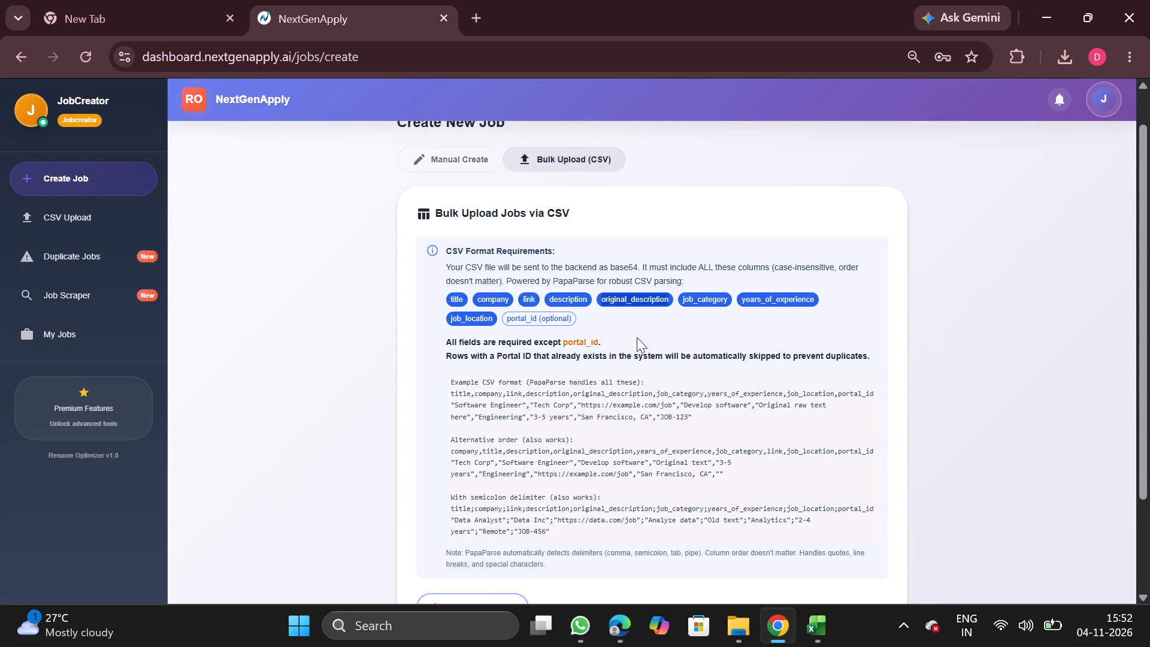
left_click(823, 630)
key("ctrl+v")
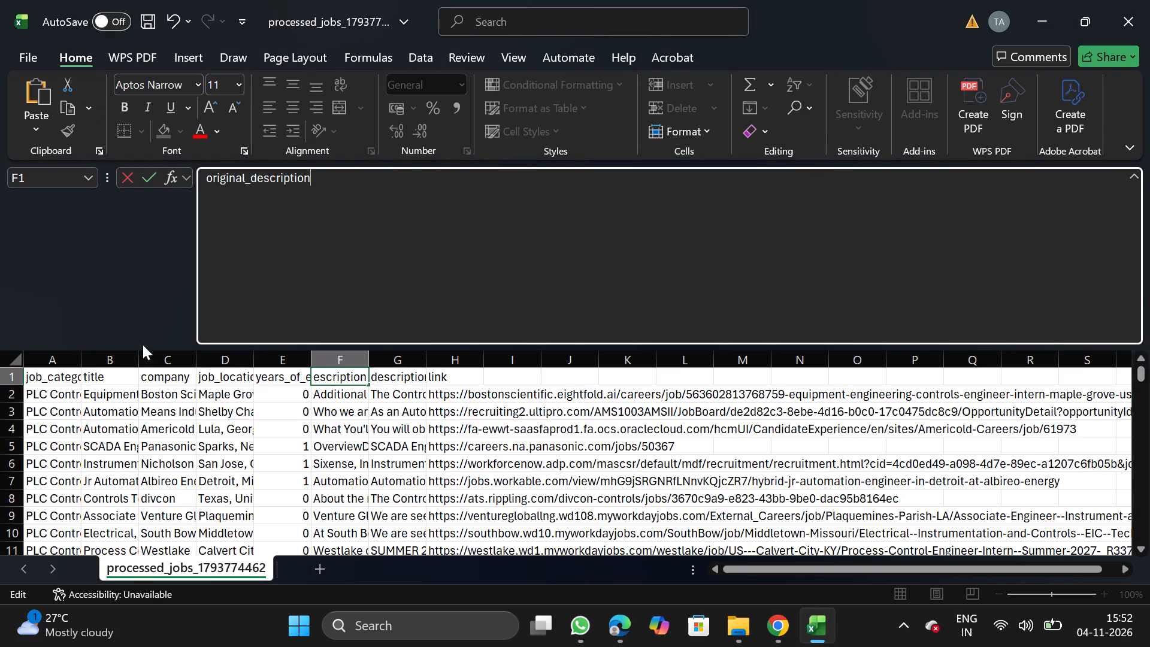
left_click(90, 350)
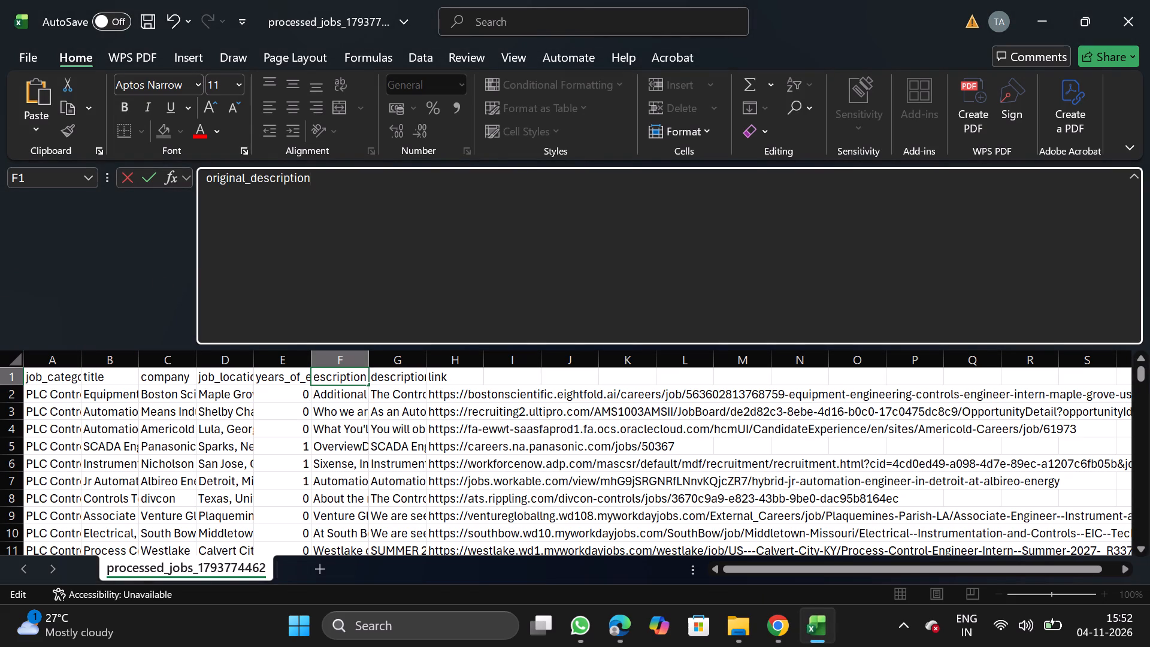
left_click(121, 376)
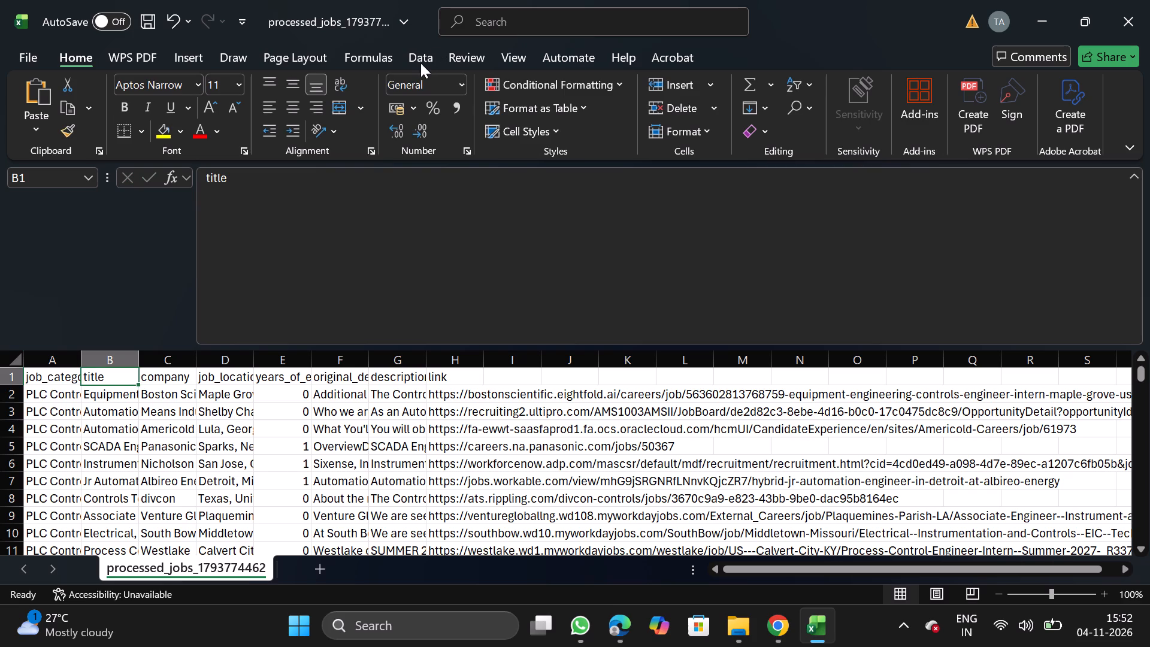
Turn on filters for the header row.
left_click(420, 63)
left_click(593, 105)
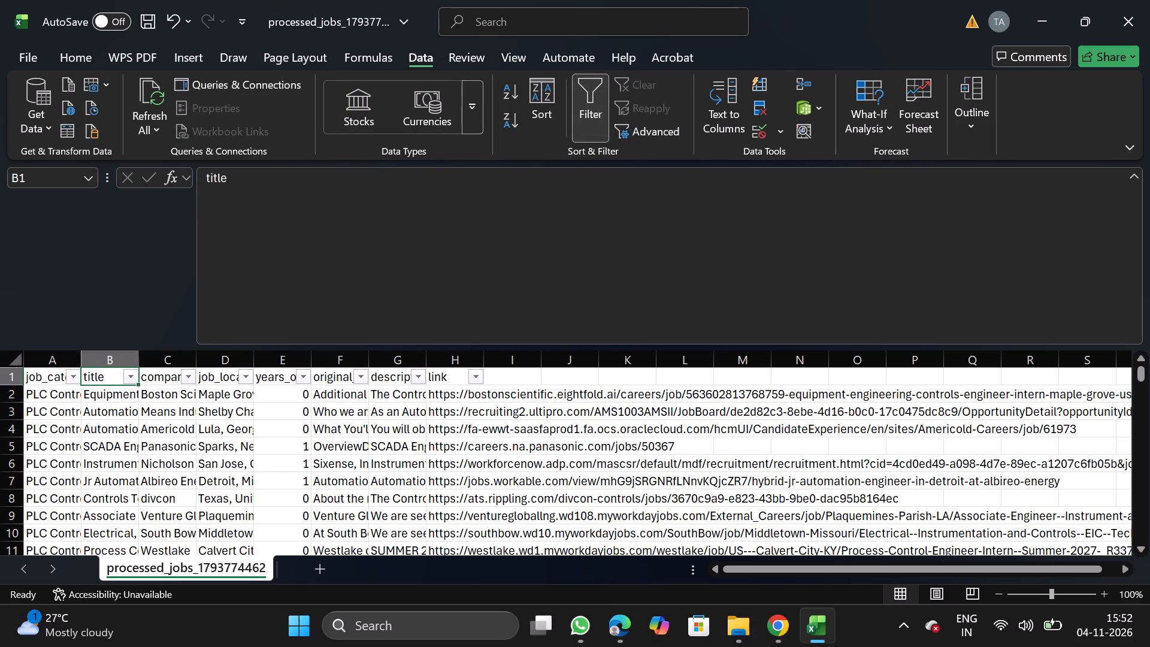
Deselect all titles in the title column's filter and include Controls Engineer (New Graduate/Early Career).
left_click(128, 383)
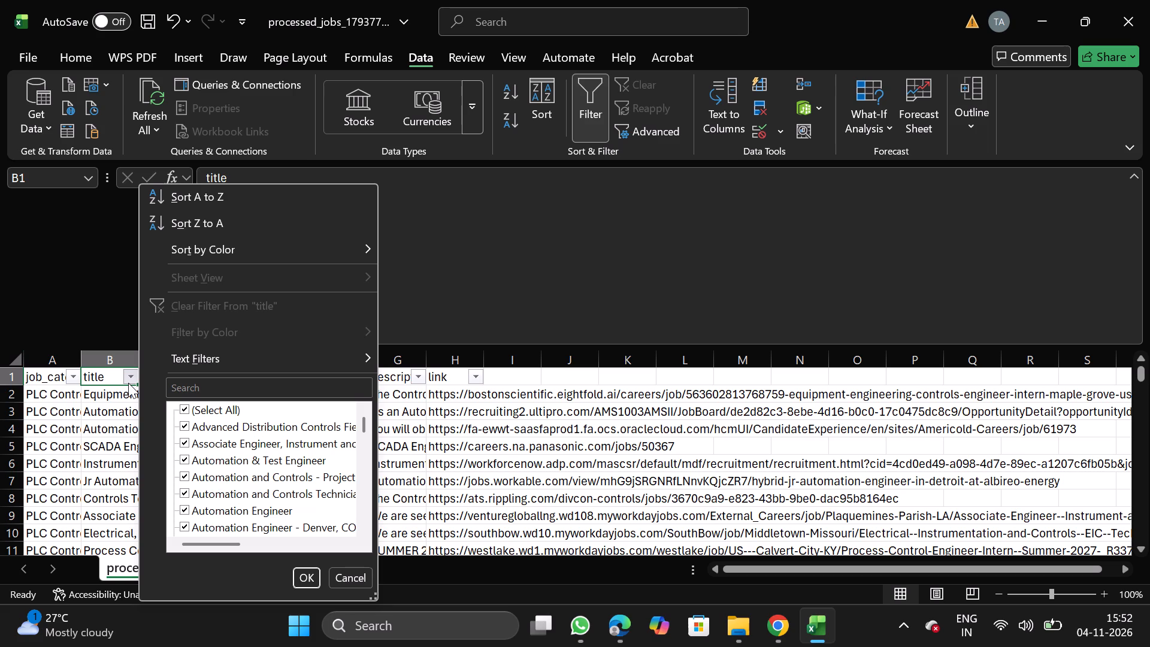
triple_click(376, 597)
left_click_drag(376, 597, 877, 646)
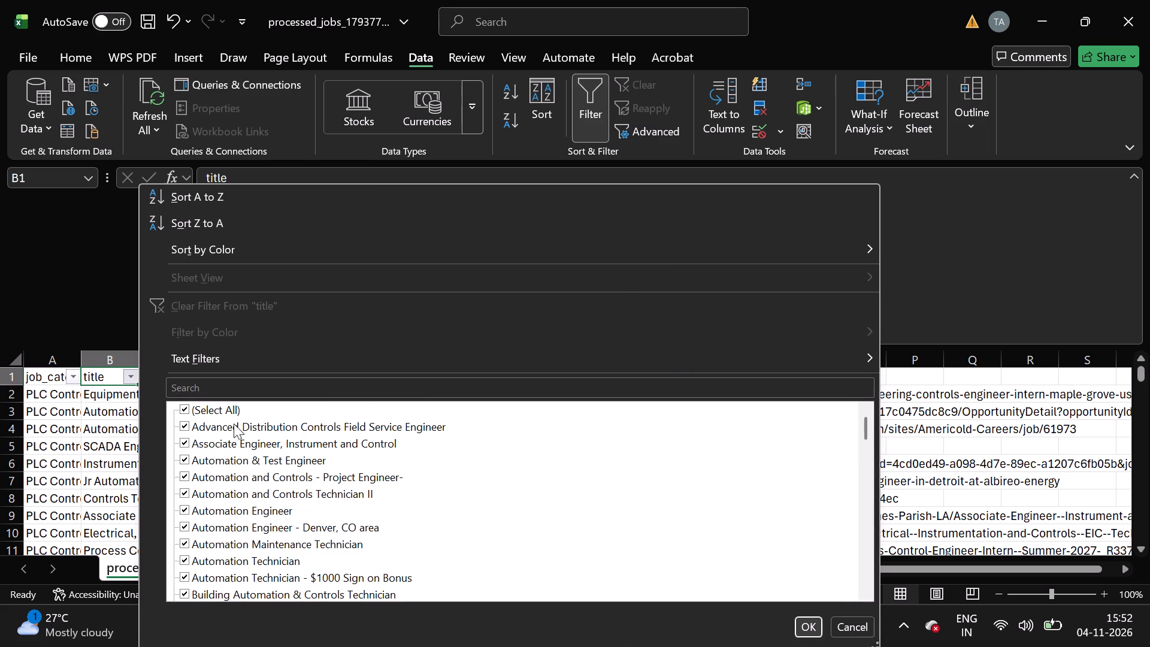
left_click(220, 411)
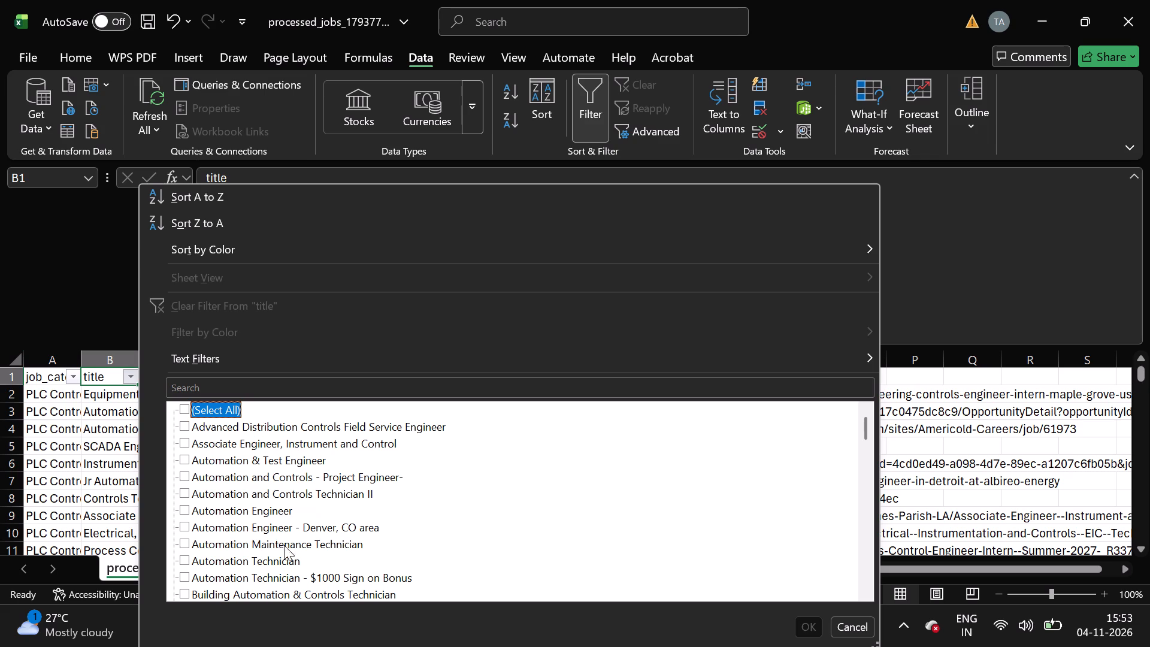
scroll(292, 572, "down", 1)
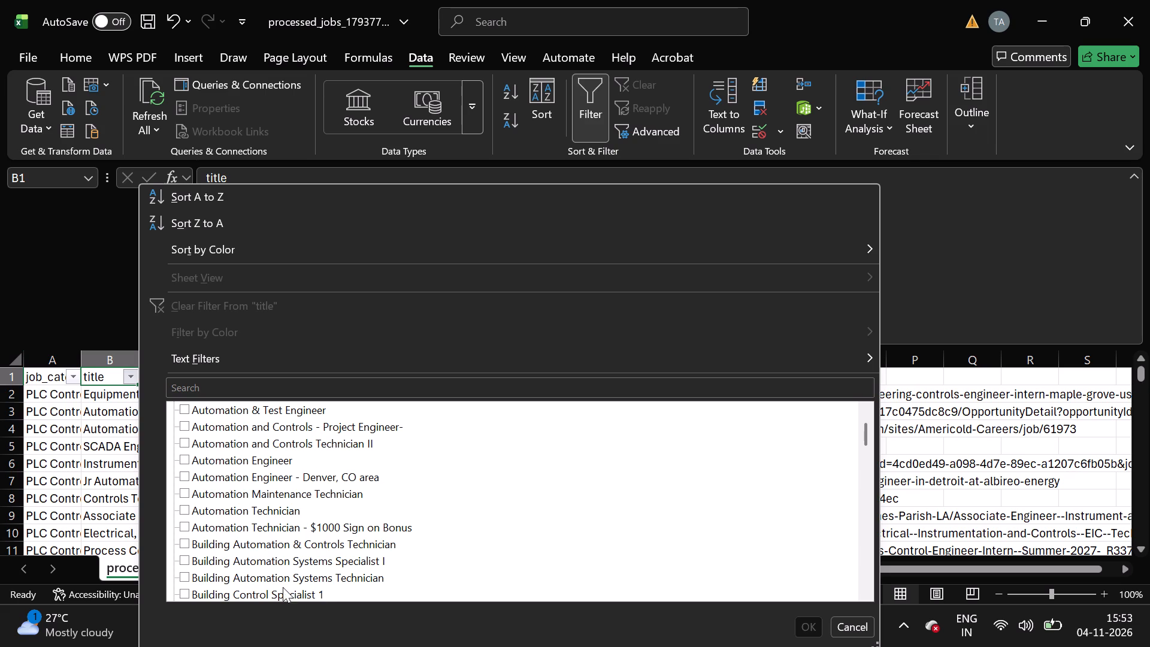
scroll(282, 589, "down", 2)
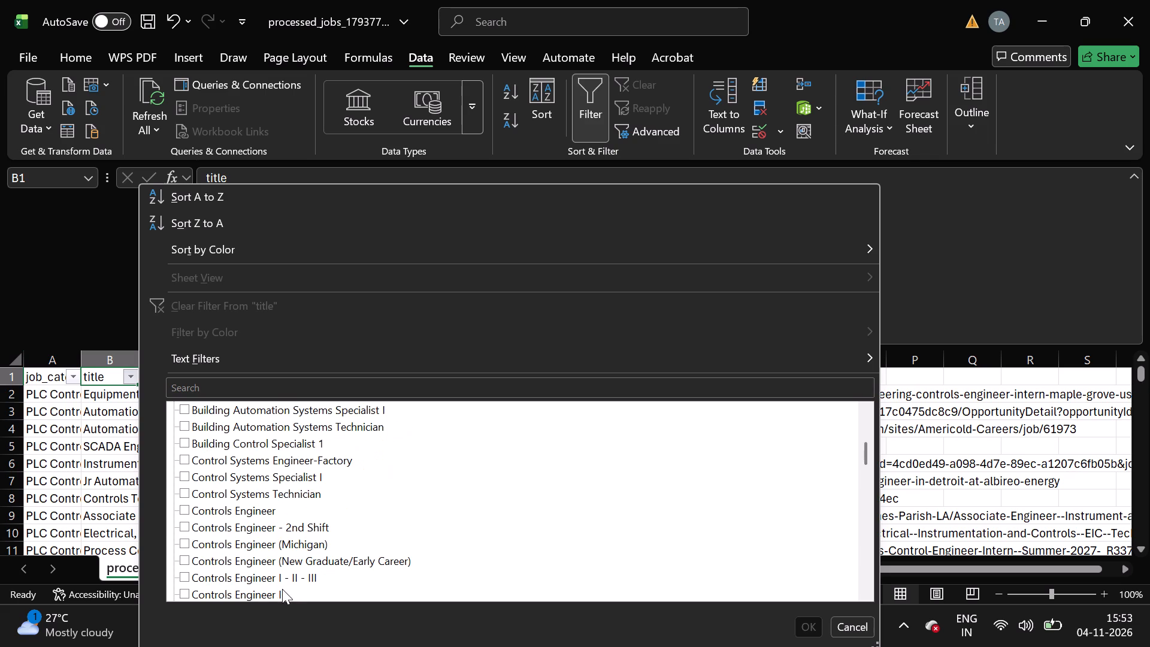
left_click(322, 554)
Include the Electrical & Instrumentation, Electrical Controls, Electrical Systems, EIC and Electronic Instrumentation Technician titles in the title filter.
scroll(305, 575, "down", 1)
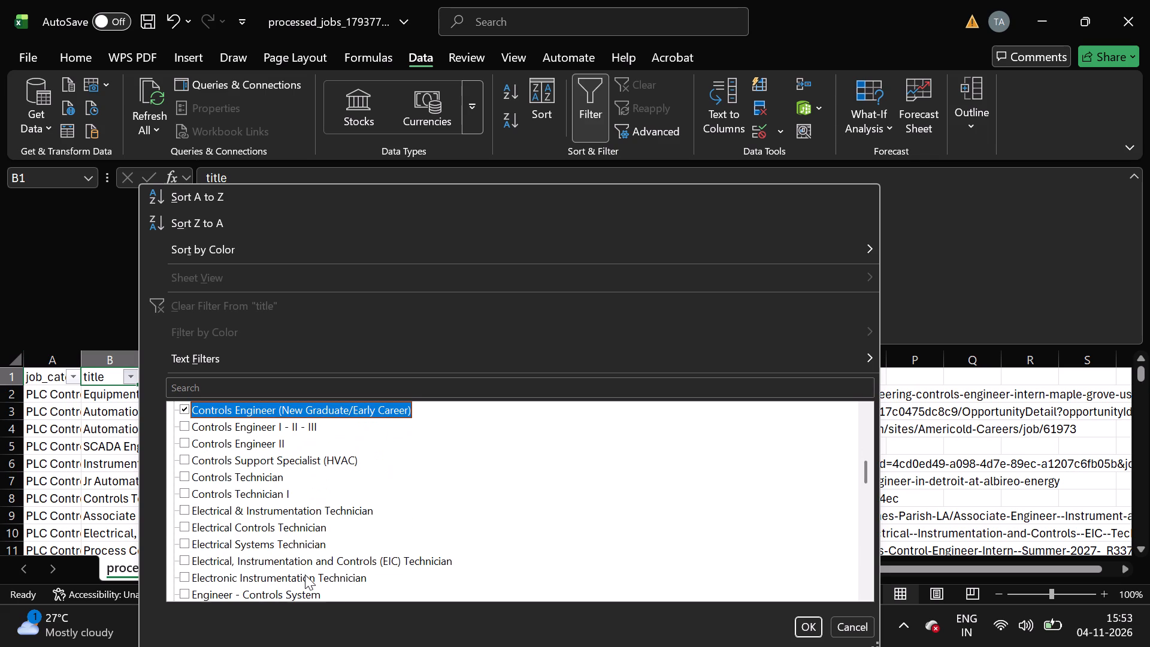
scroll(305, 575, "down", 1)
left_click(263, 511)
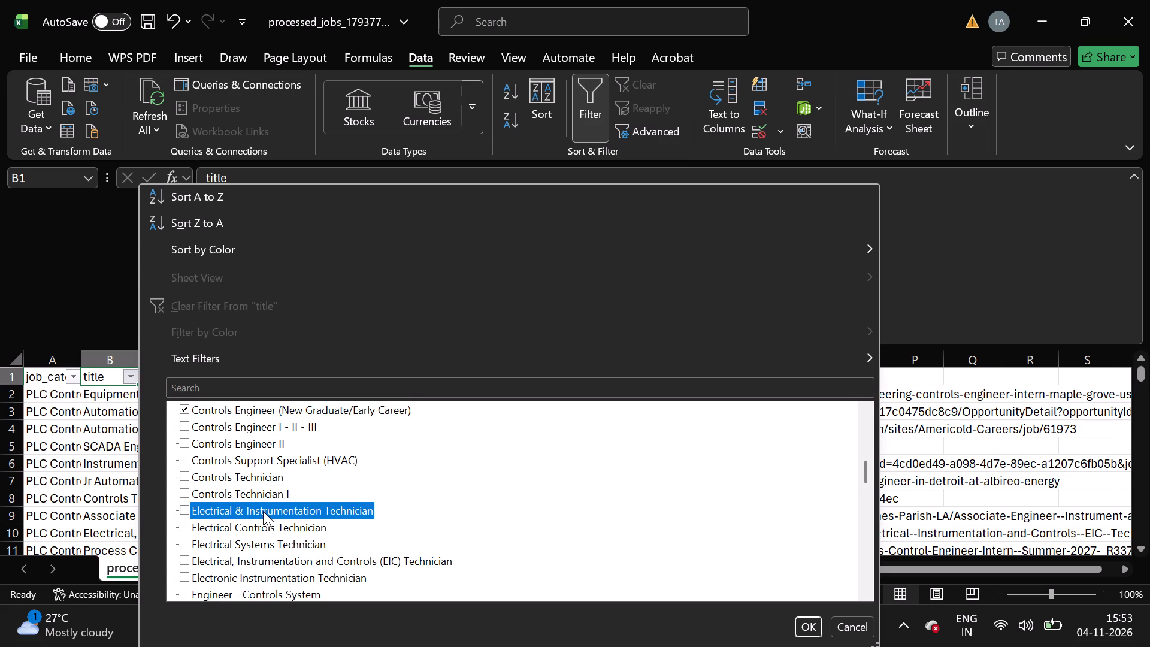
left_click(263, 533)
left_click(272, 549)
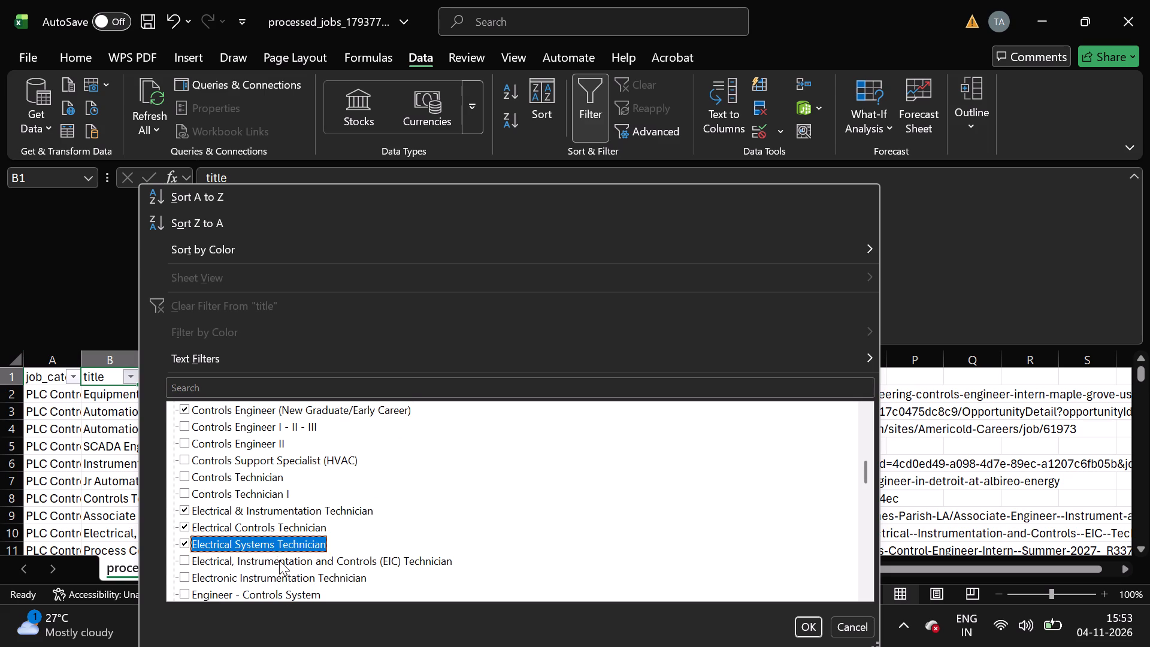
left_click(279, 560)
left_click(276, 577)
Include Equipment Engineering Controls Engineer Intern and Ice Cream Automation & Controls Engineer in the title filter.
scroll(276, 577, "down", 1)
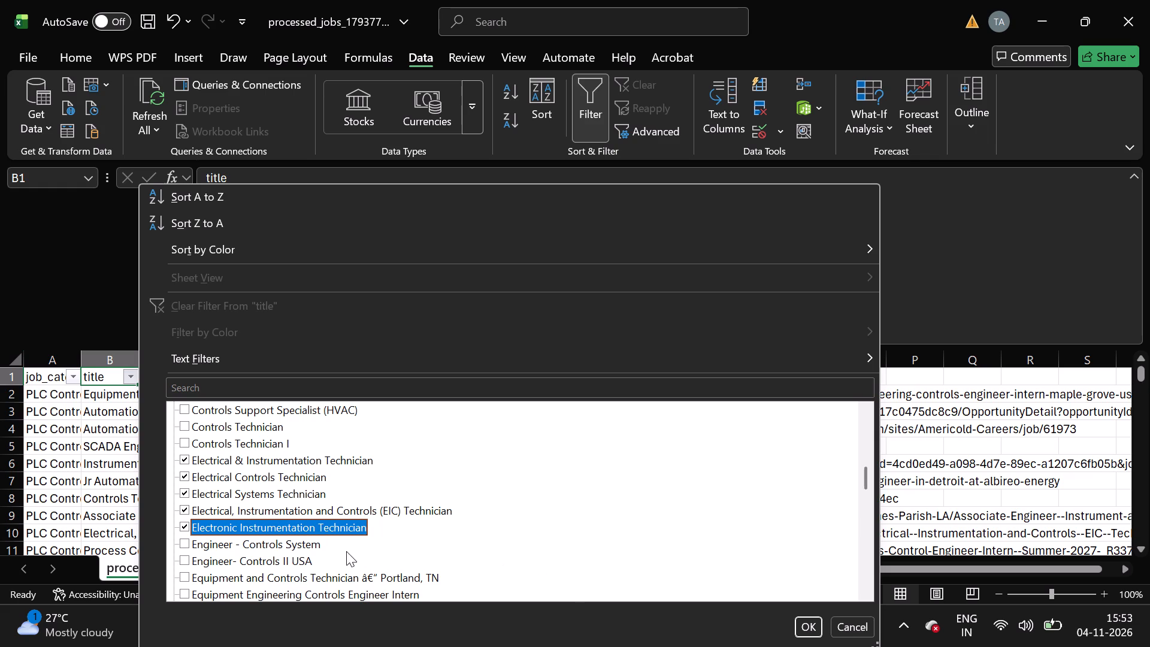
scroll(335, 557, "down", 1)
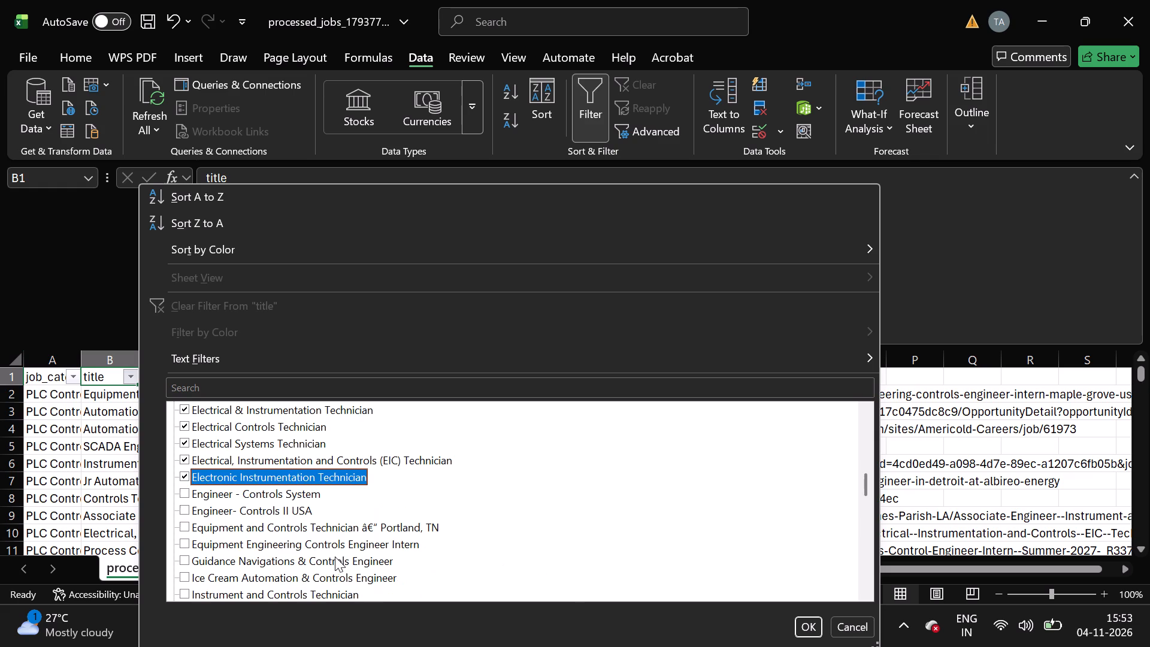
scroll(335, 557, "down", 1)
left_click(372, 543)
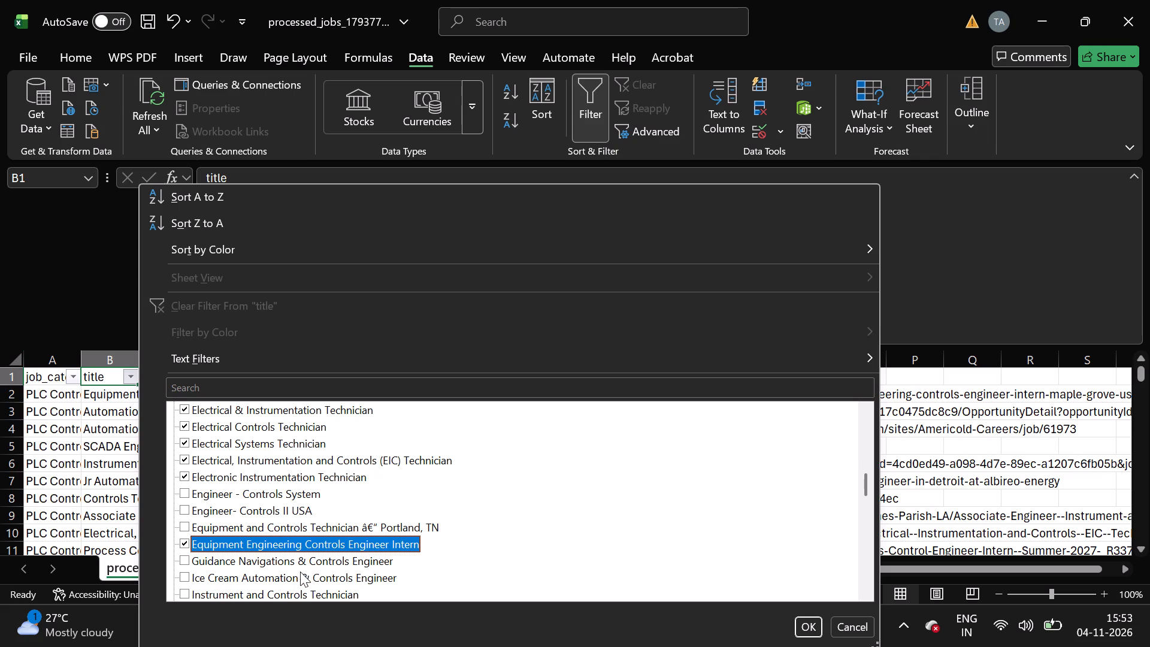
left_click(300, 572)
Include Instrument, Controls, & Electrical Technician; Instrumentation & Controls QA/QC Specialist (Mechanical); and Instrumentation, Controls and Electrical (IC&E) Technician in the title filter.
scroll(300, 572, "down", 1)
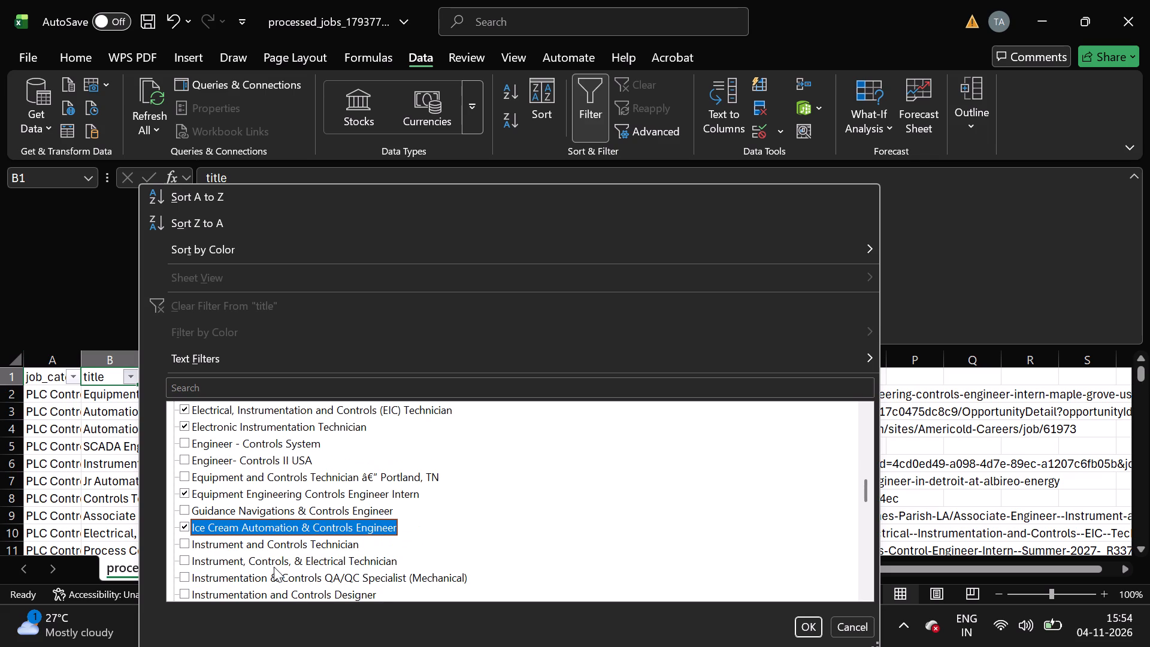
left_click(293, 563)
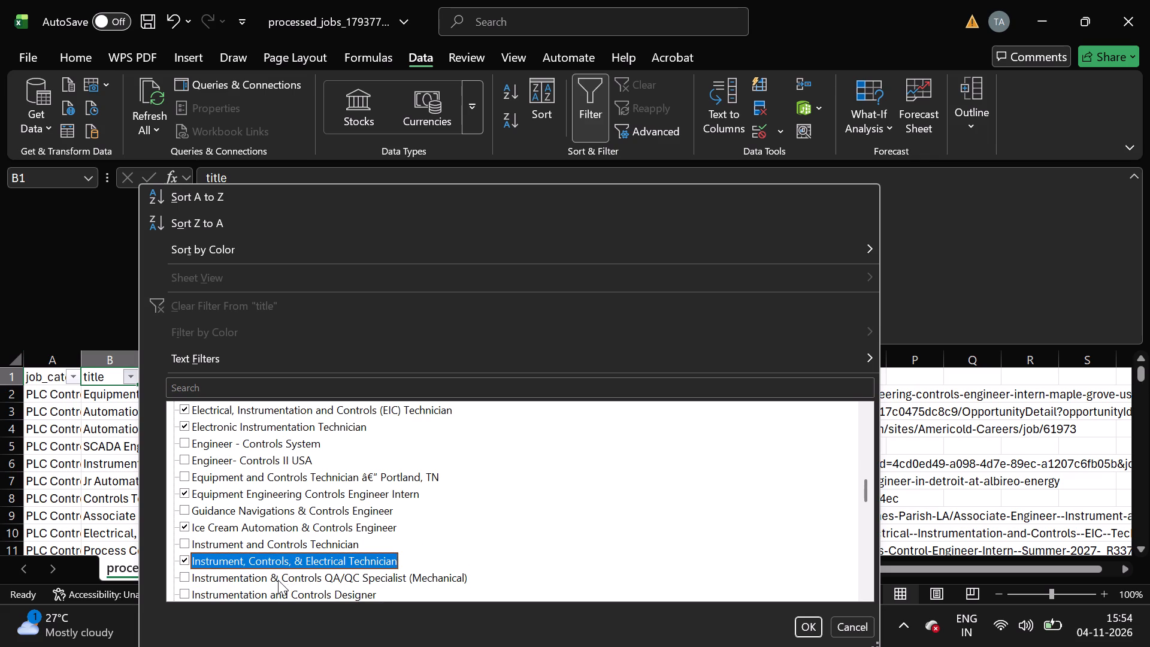
left_click(278, 580)
scroll(278, 580, "down", 1)
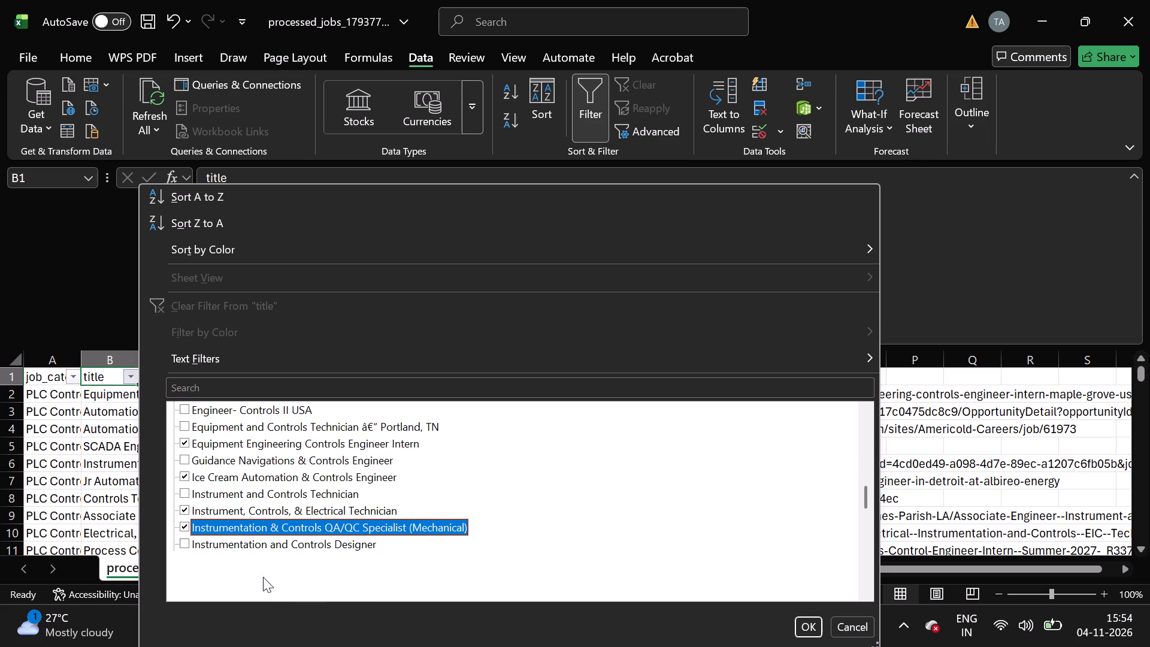
left_click(258, 581)
Include Mechatronics Repair Technician - 1st shift and NextGen Hardware Engineer- Controls in the title filter, leaving Lead Instrumentation Engineer out.
scroll(258, 581, "down", 1)
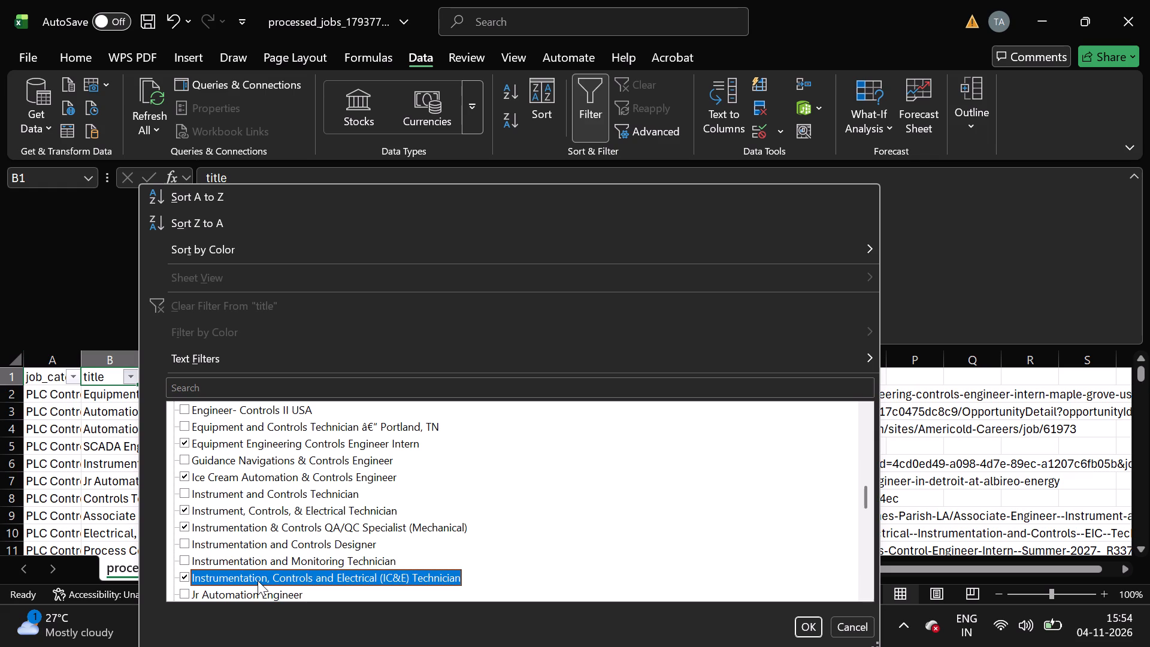
scroll(258, 581, "down", 2)
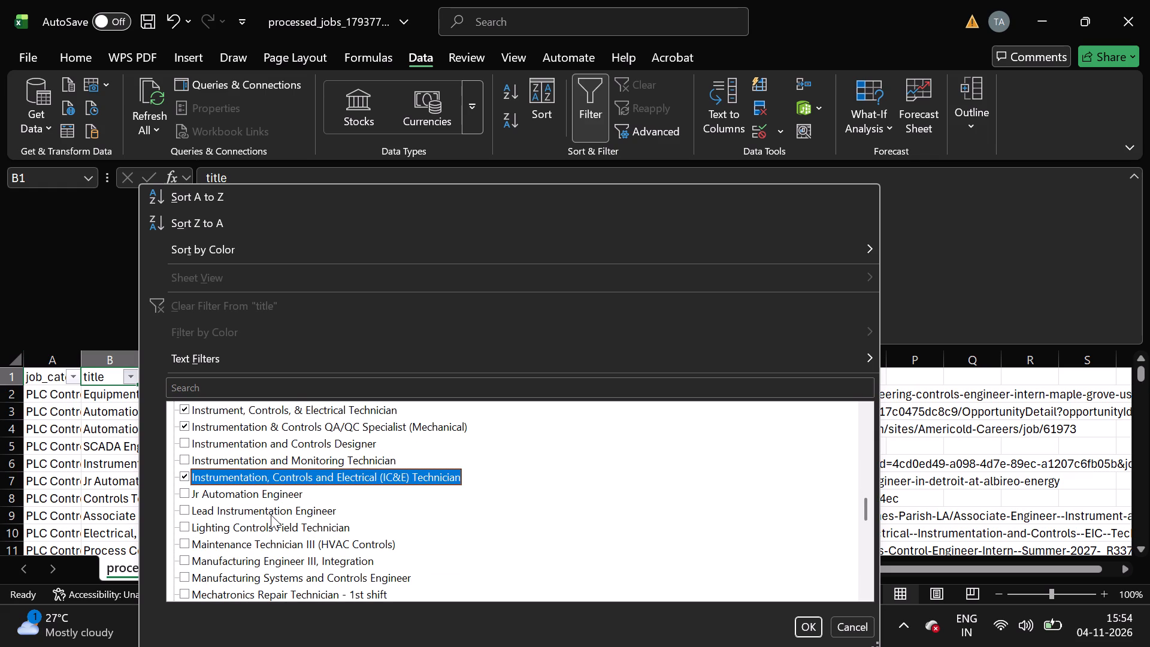
left_click(271, 515)
left_click(271, 515)
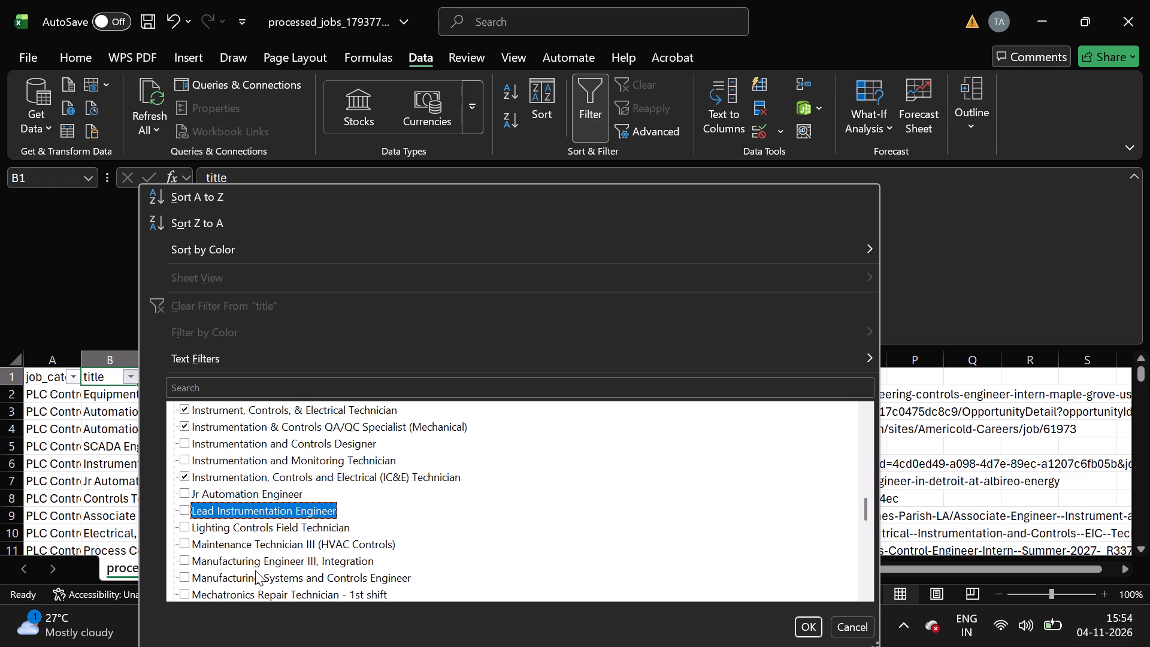
scroll(255, 570, "down", 2)
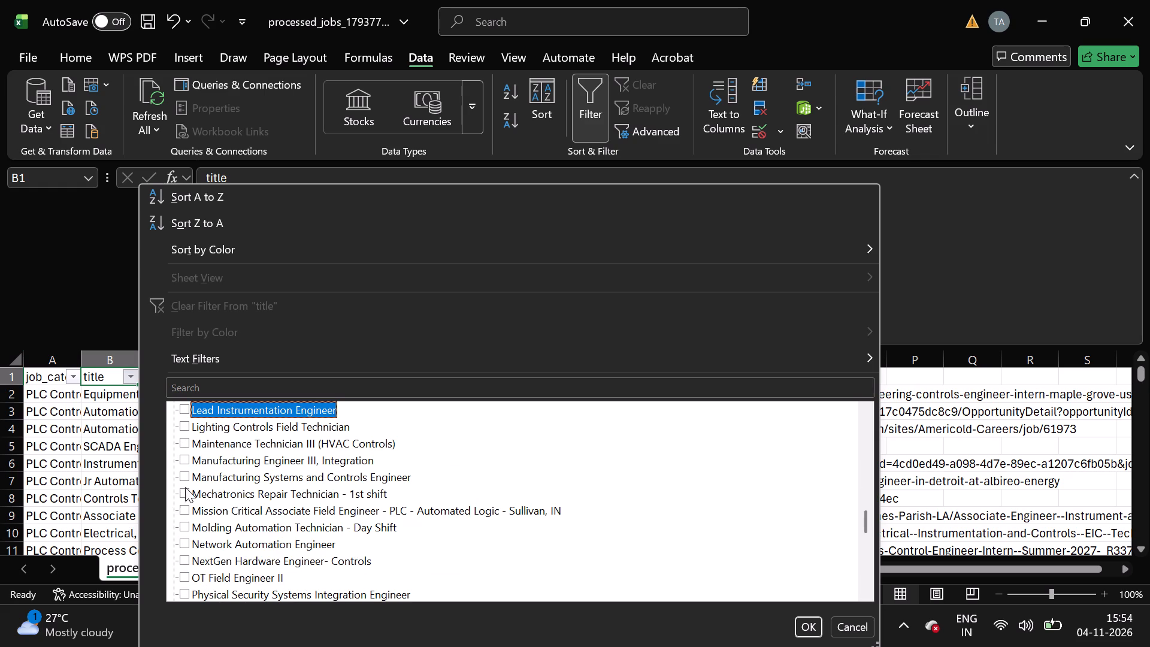
left_click(219, 494)
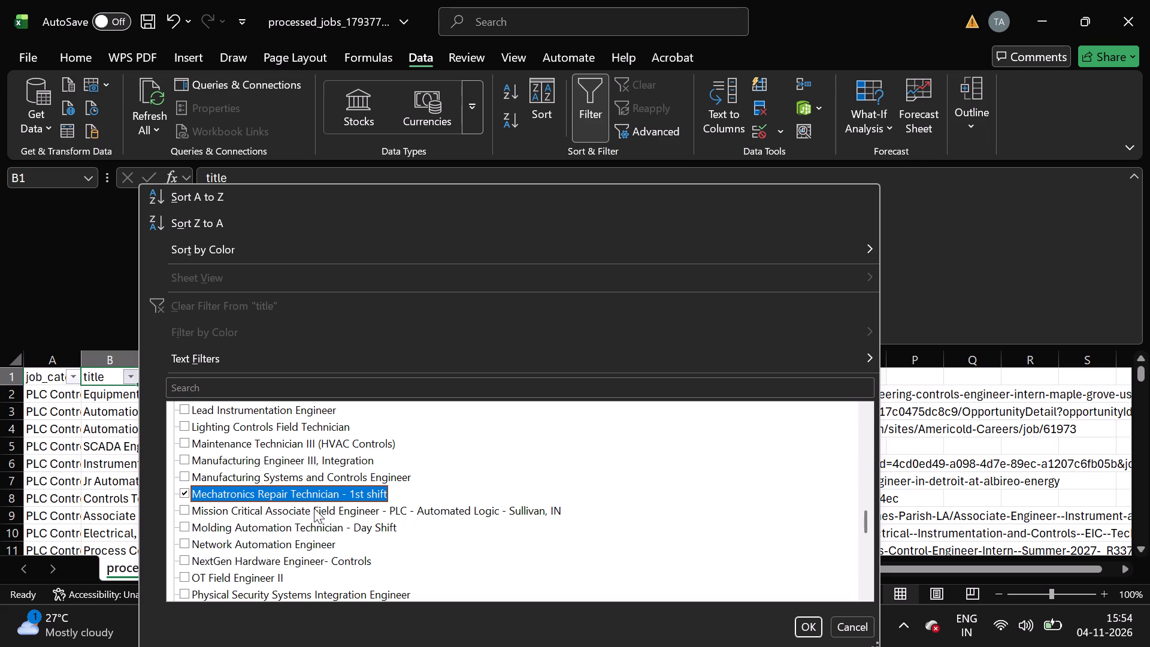
left_click(272, 563)
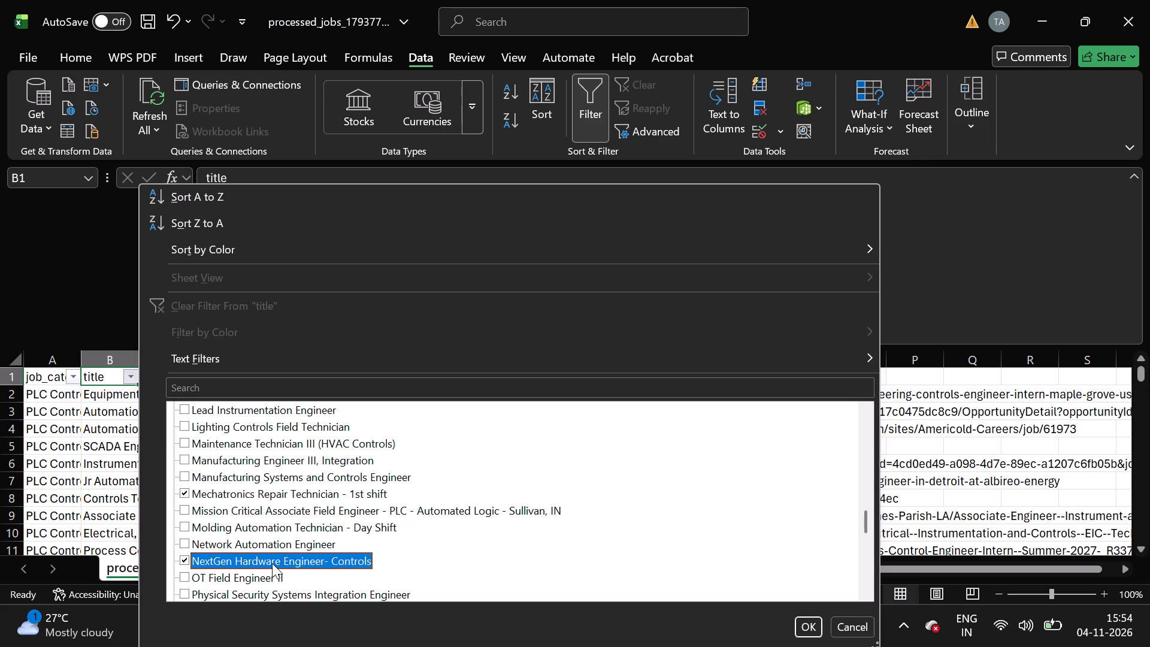
Include Power Electronics Controls Engineer; Principal Engineer, Security AI Tooling and Automation; and Process Control Engineer Intern (Summer 2027) in the title filter.
scroll(234, 589, "down", 4)
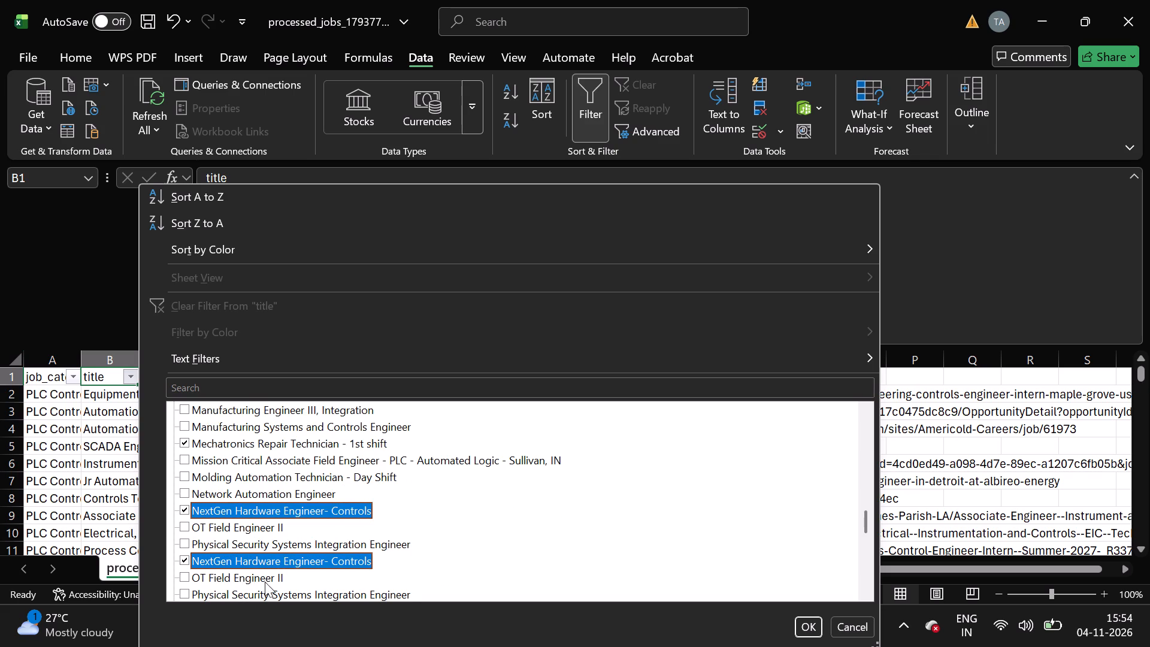
scroll(265, 582, "down", 1)
left_click(277, 543)
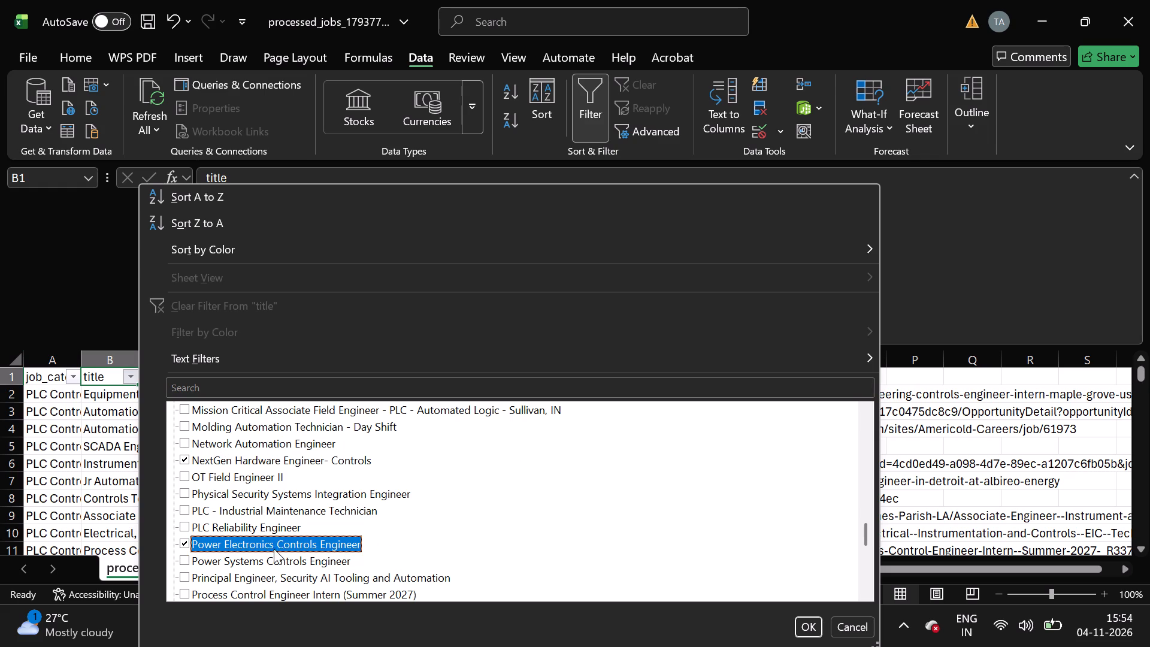
left_click(258, 576)
scroll(258, 576, "down", 1)
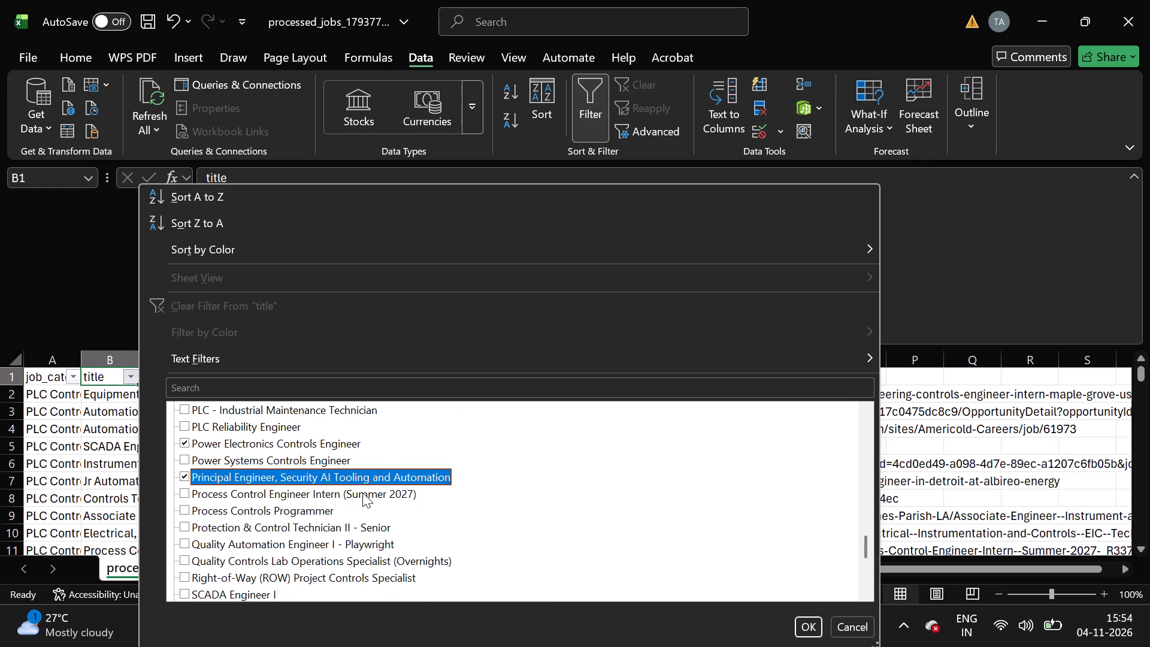
left_click(365, 491)
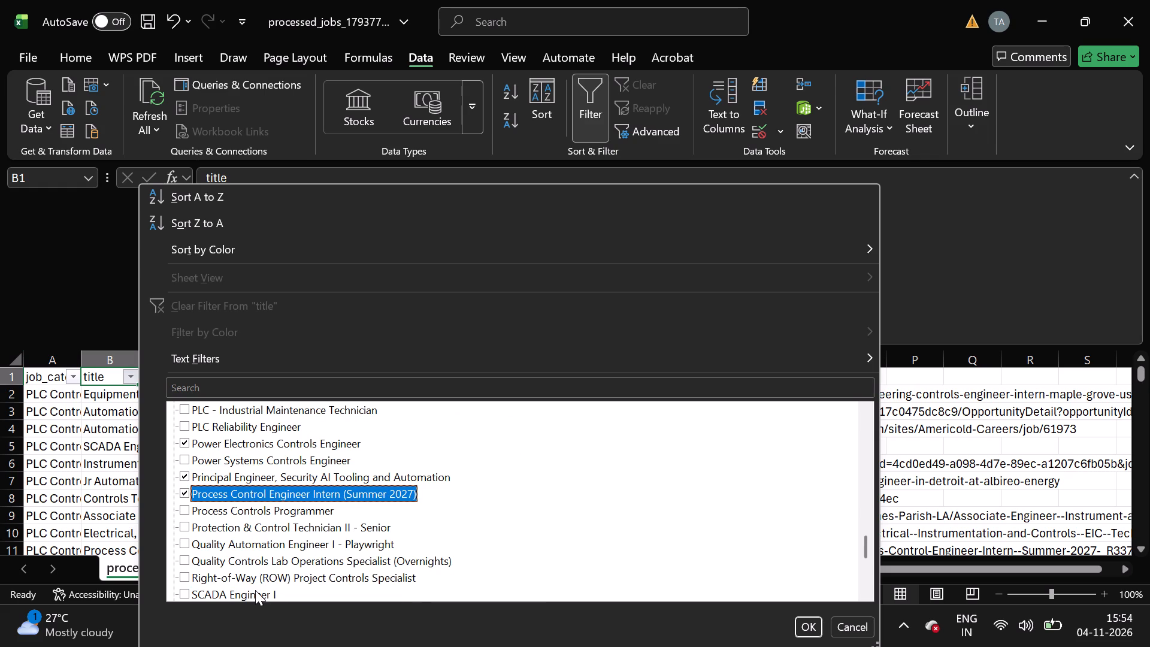
Include Senior Mechatronics & Robotics Technician and Technical Specialist, Motion Controls Architecture in the title filter, and apply it.
scroll(255, 590, "down", 1)
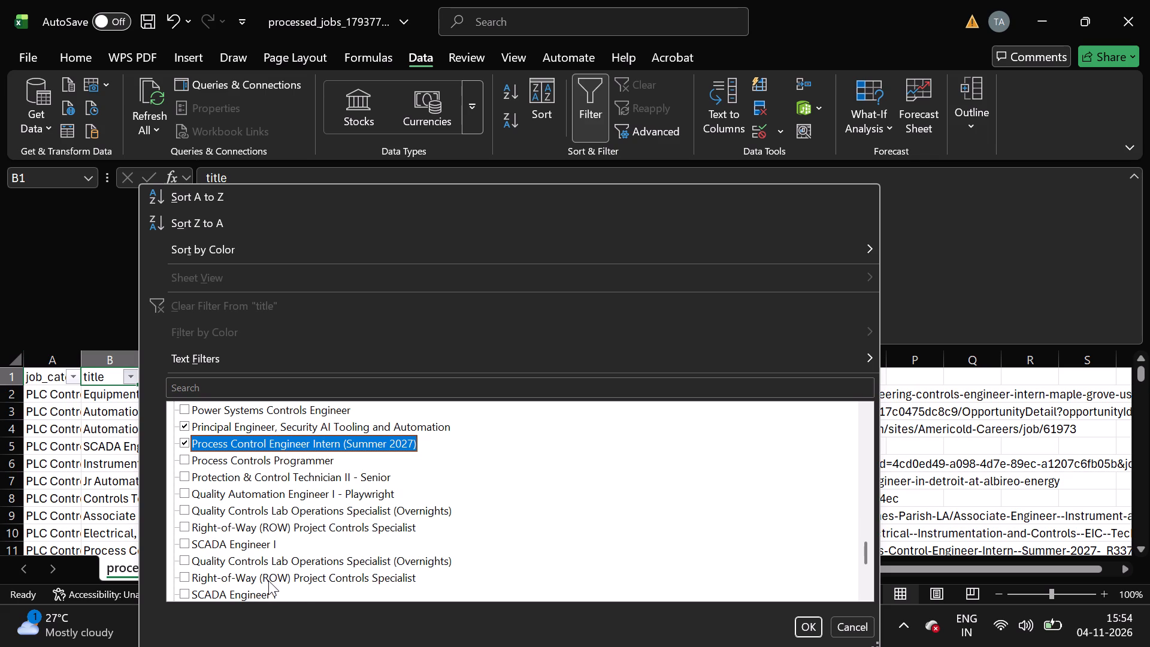
scroll(268, 581, "down", 2)
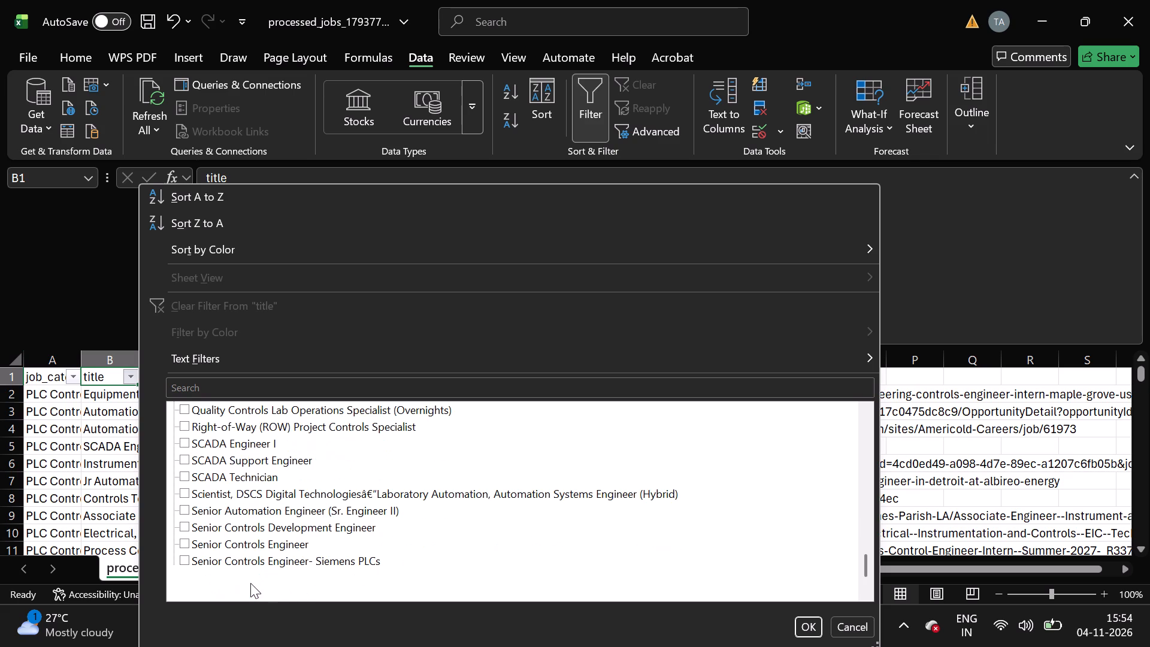
scroll(273, 581, "down", 1)
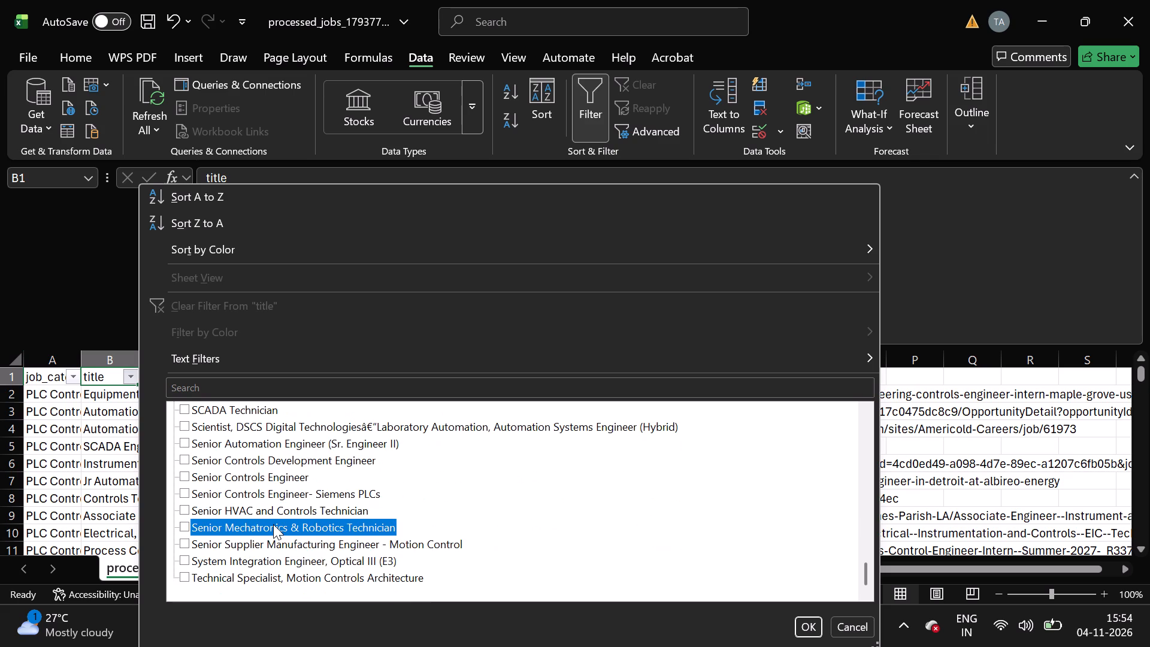
left_click(273, 524)
left_click(287, 573)
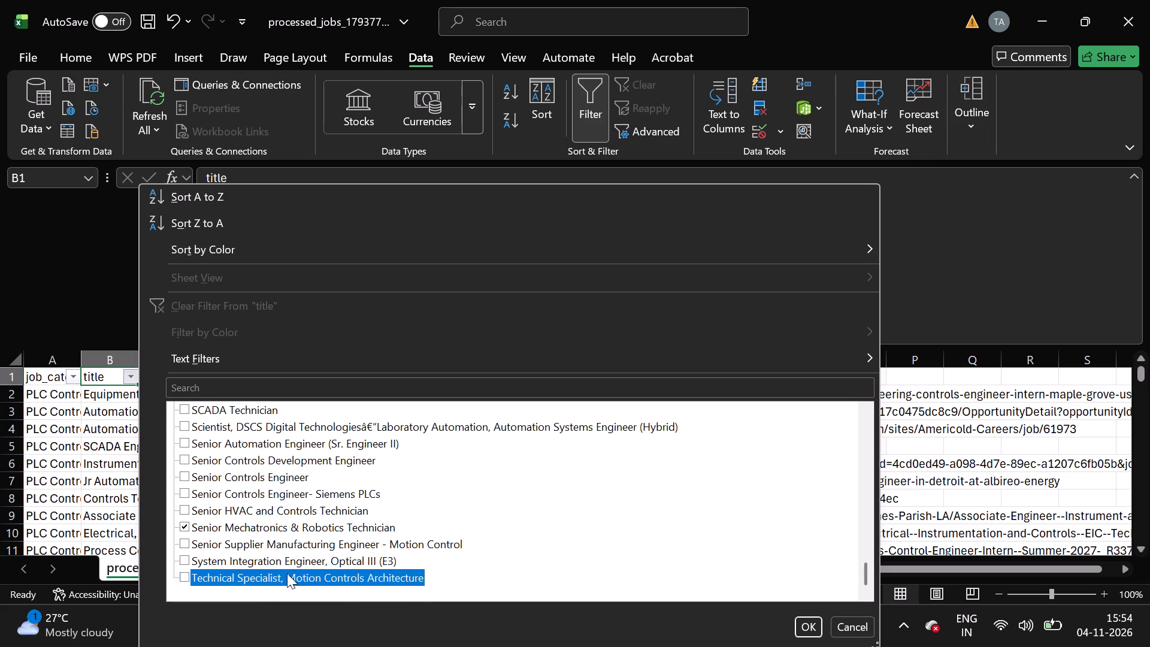
left_click(810, 623)
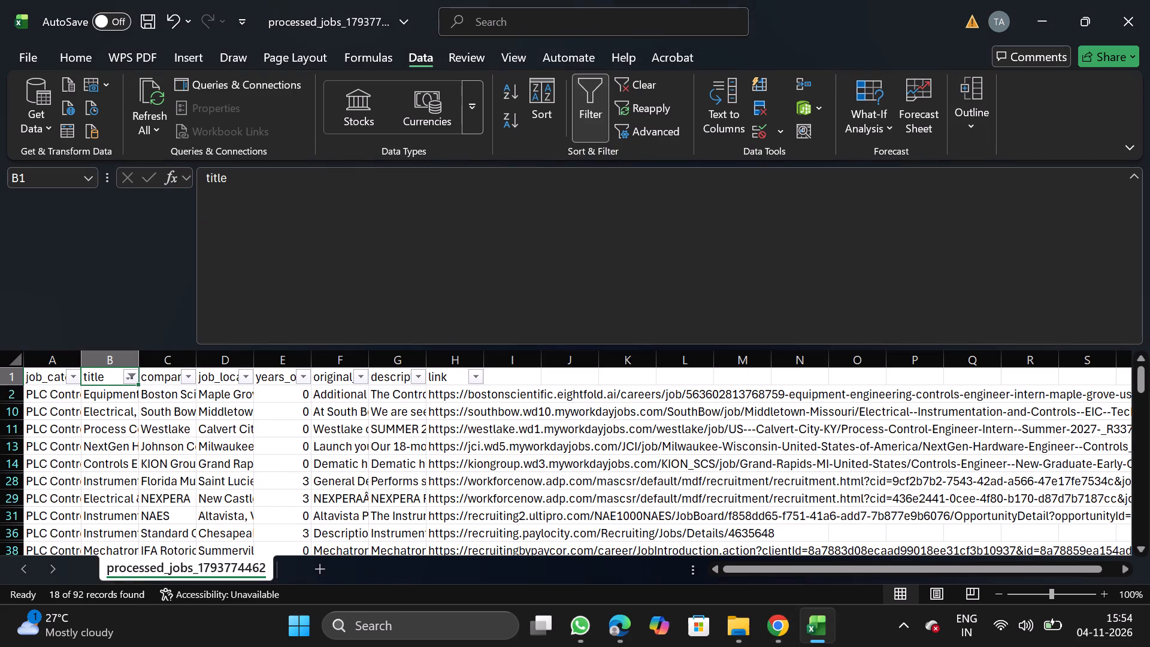
Delete all rows shown by the title filter and remove the filter to bring back the remaining jobs.
left_click(2, 398)
key("ctrl+shift+Down")
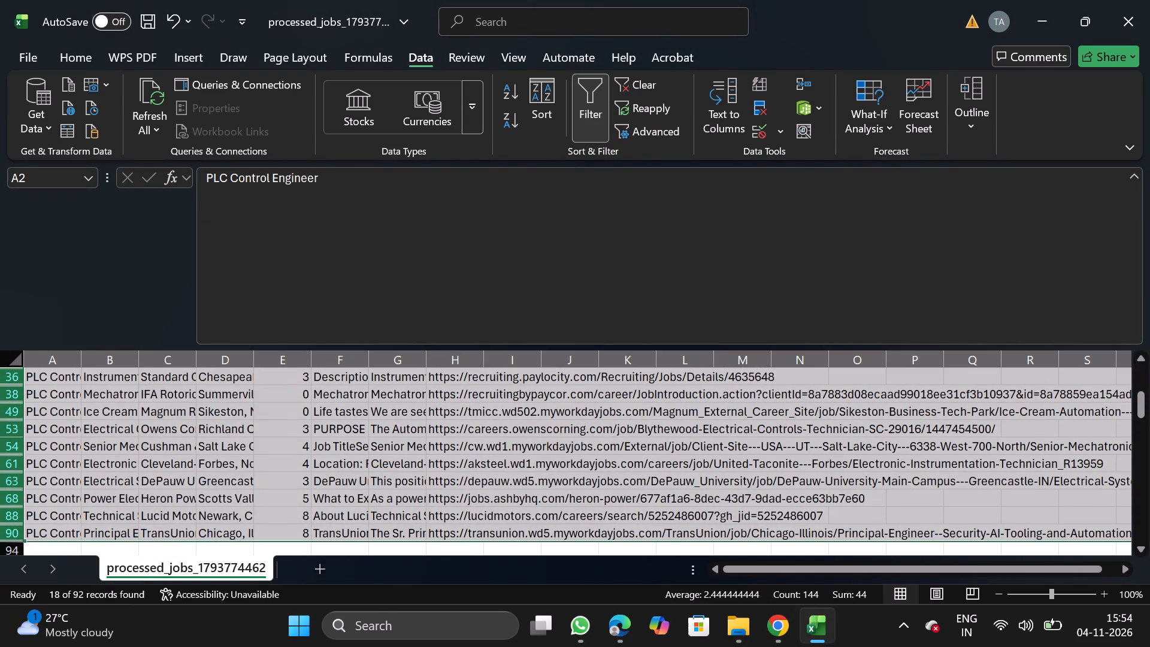
right_click(104, 424)
left_click(176, 268)
left_click(583, 128)
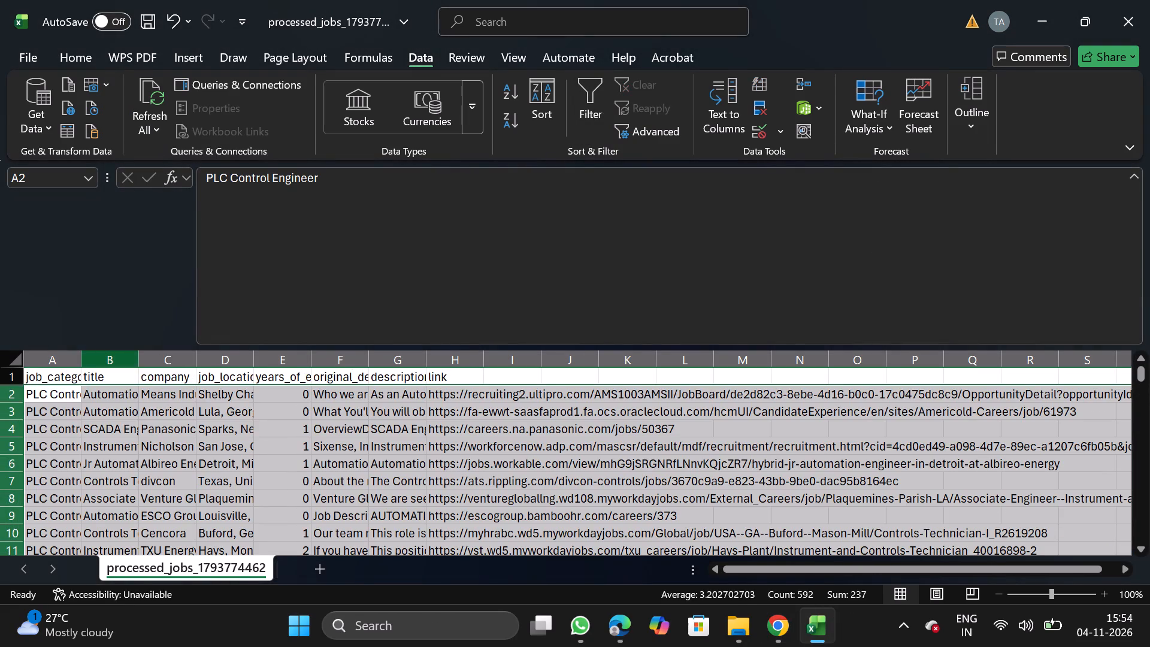
Filter the title column by "lead" to check for lead roles, and reset the filter without deleting anything.
left_click(112, 373)
left_click(585, 98)
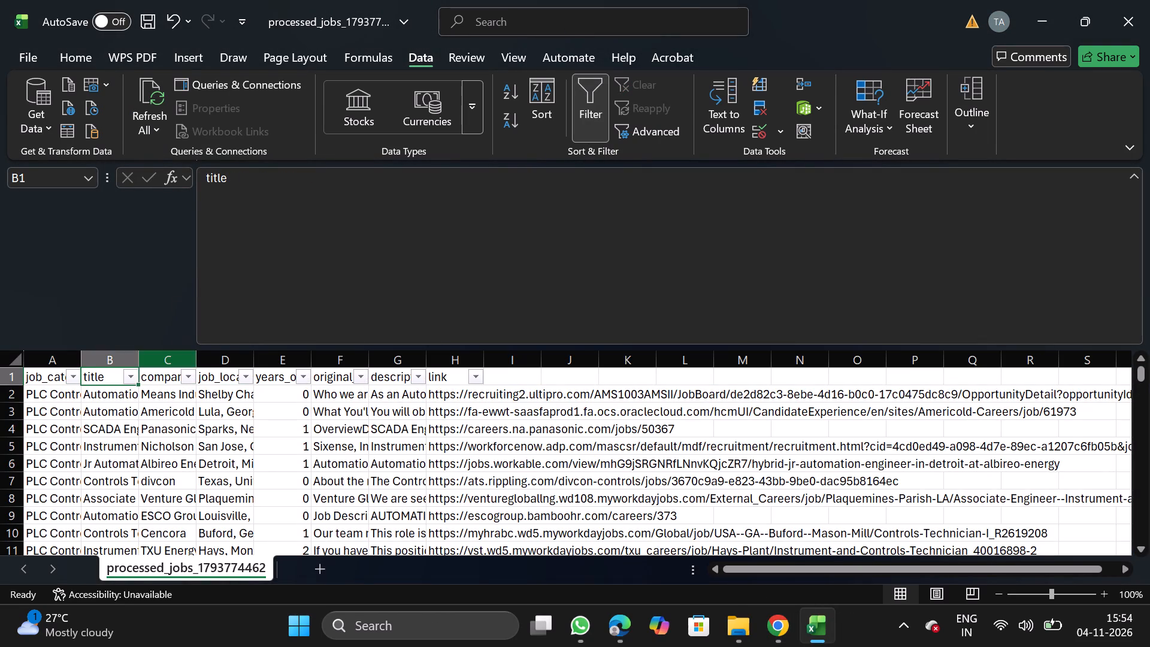
left_click(131, 378)
left_click(202, 391)
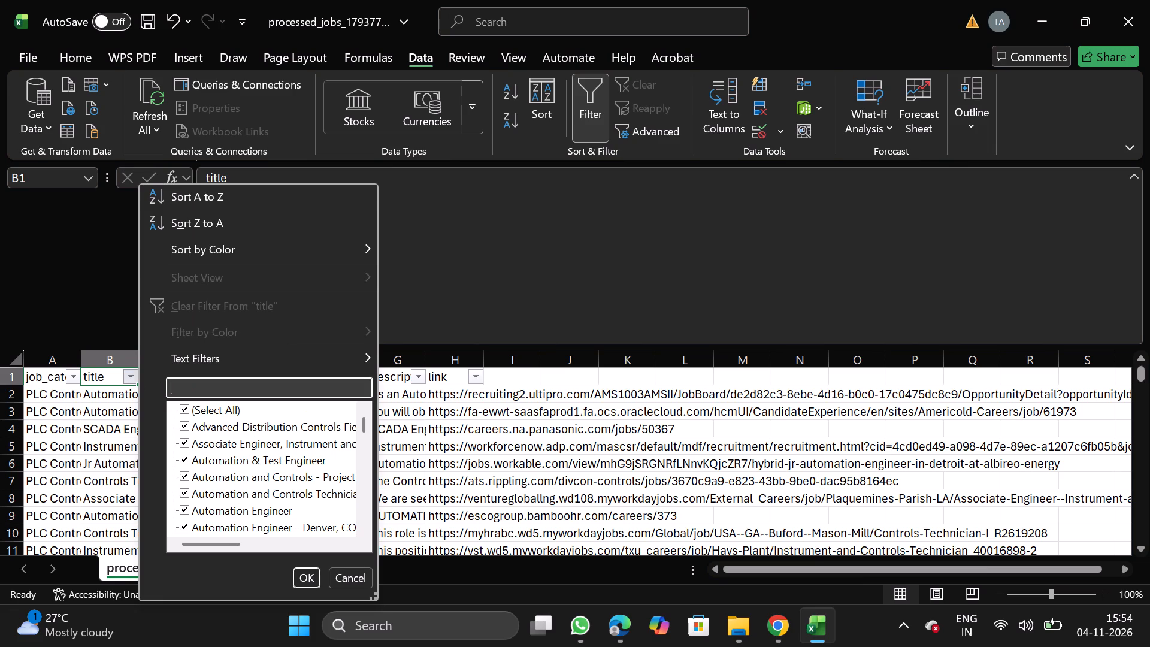
type("lead")
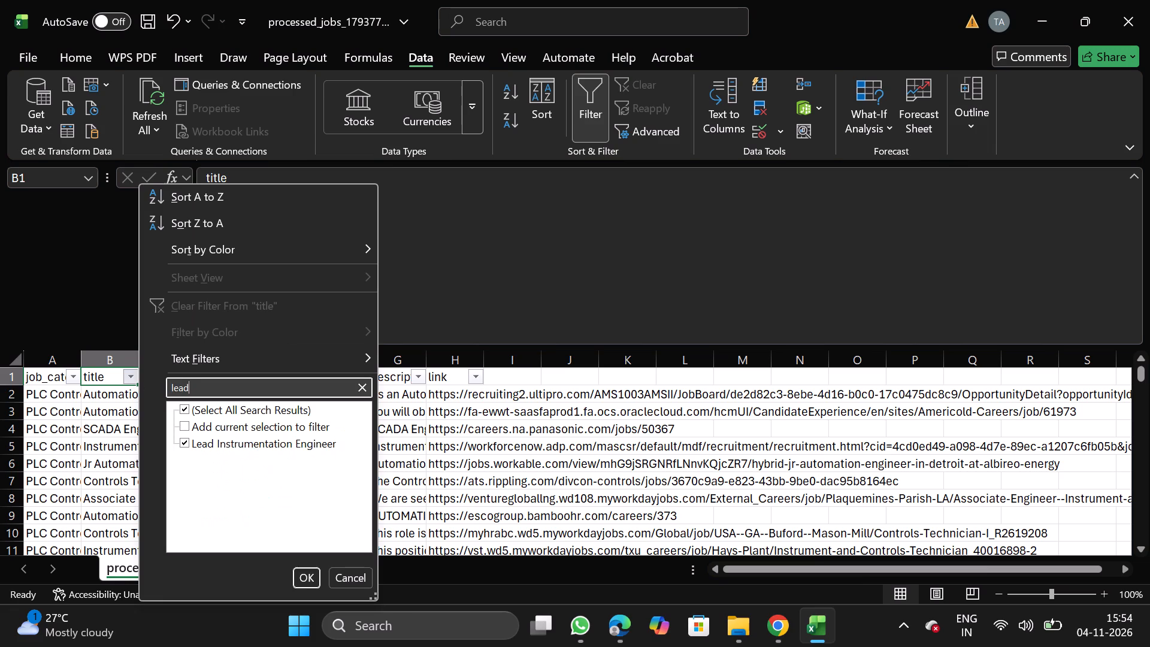
left_click(291, 565)
left_click(294, 568)
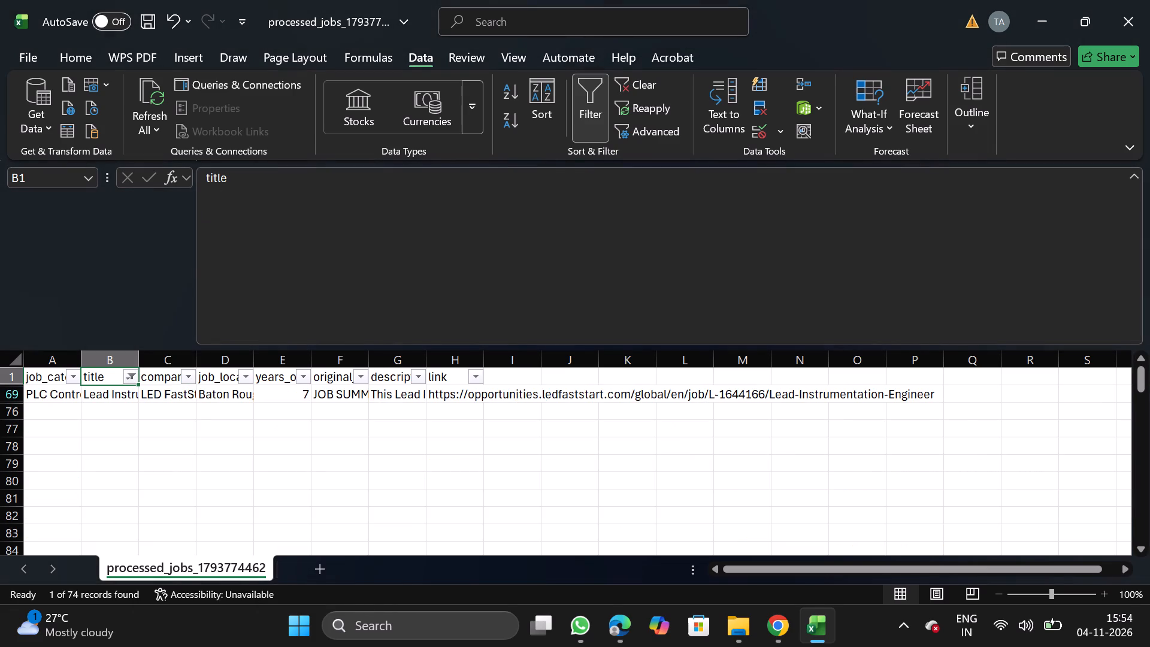
left_click(592, 128)
left_click(592, 128)
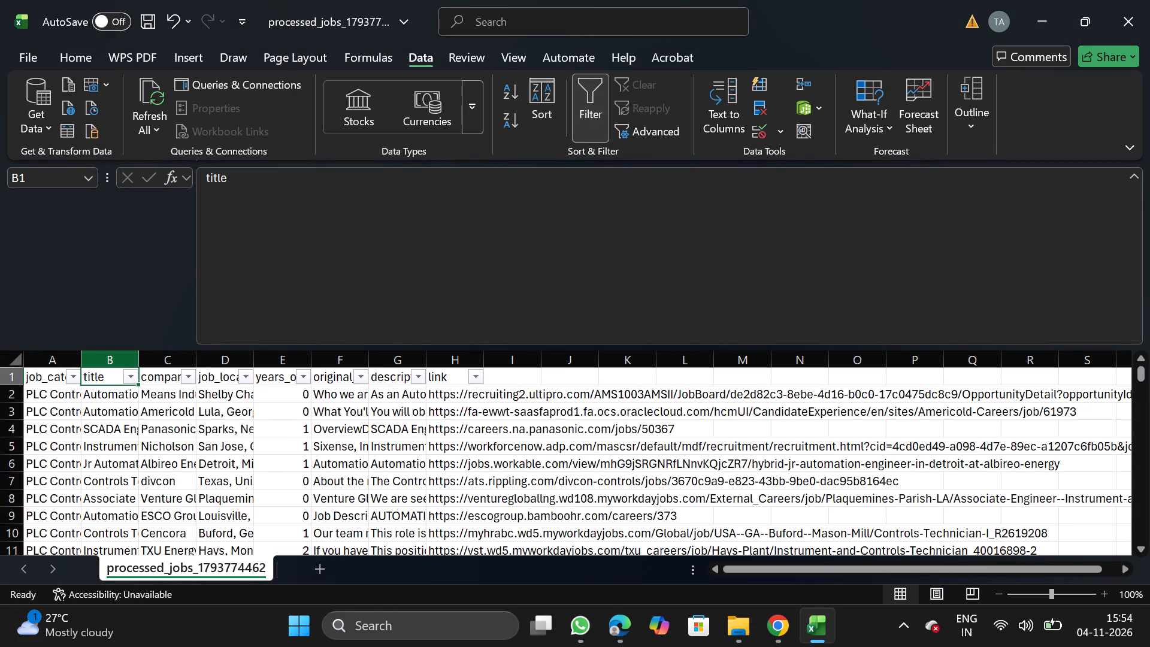
Search the title filter values for "staff" and "principal".
left_click(125, 373)
left_click(192, 388)
type("staff")
key("BackSpace")
key("BackSpace")
key("BackSpace")
key("BackSpace")
key("BackSpace")
key("BackSpace")
key("BackSpace")
key("BackSpace")
key("BackSpace")
key("BackSpace")
key("BackSpace")
key("BackSpace")
key("BackSpace")
key("BackSpace")
key("BackSpace")
key("BackSpace")
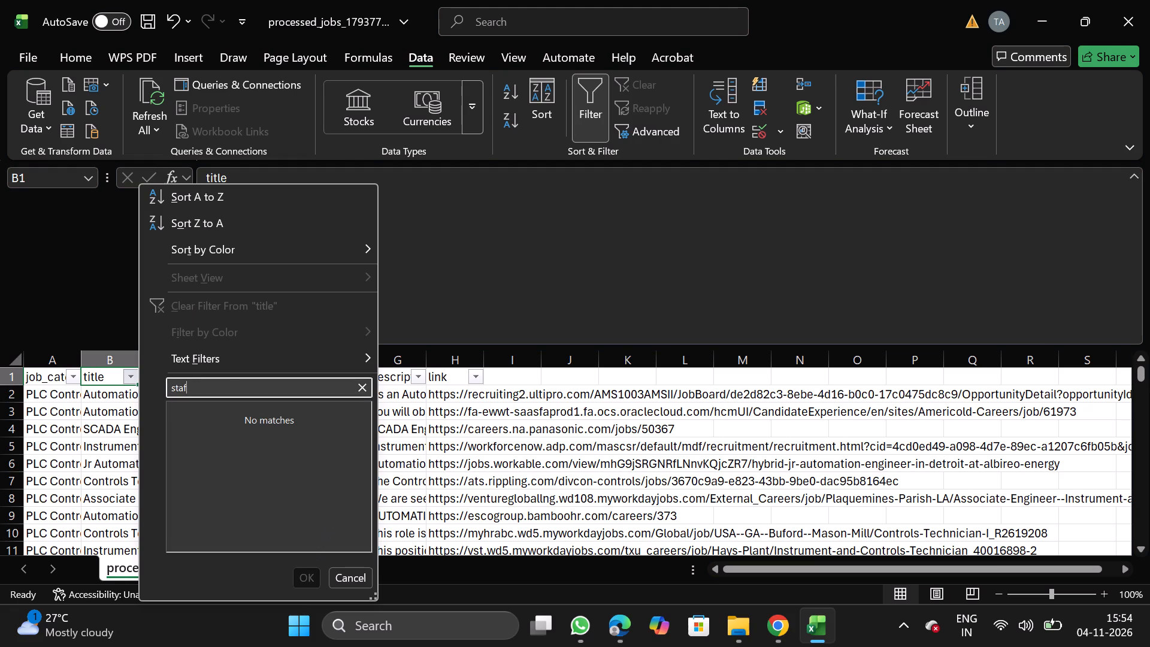
type("principal")
Search the title filter values for "architect" and "enterprise".
key("BackSpace")
key("BackSpace")
key("BackSpace")
key("BackSpace")
key("BackSpace")
key("BackSpace")
key("BackSpace")
key("BackSpace")
key("BackSpace")
key("BackSpace")
key("BackSpace")
key("BackSpace")
key("BackSpace")
key("BackSpace")
key("BackSpace")
key("BackSpace")
key("BackSpace")
key("BackSpace")
type("architect")
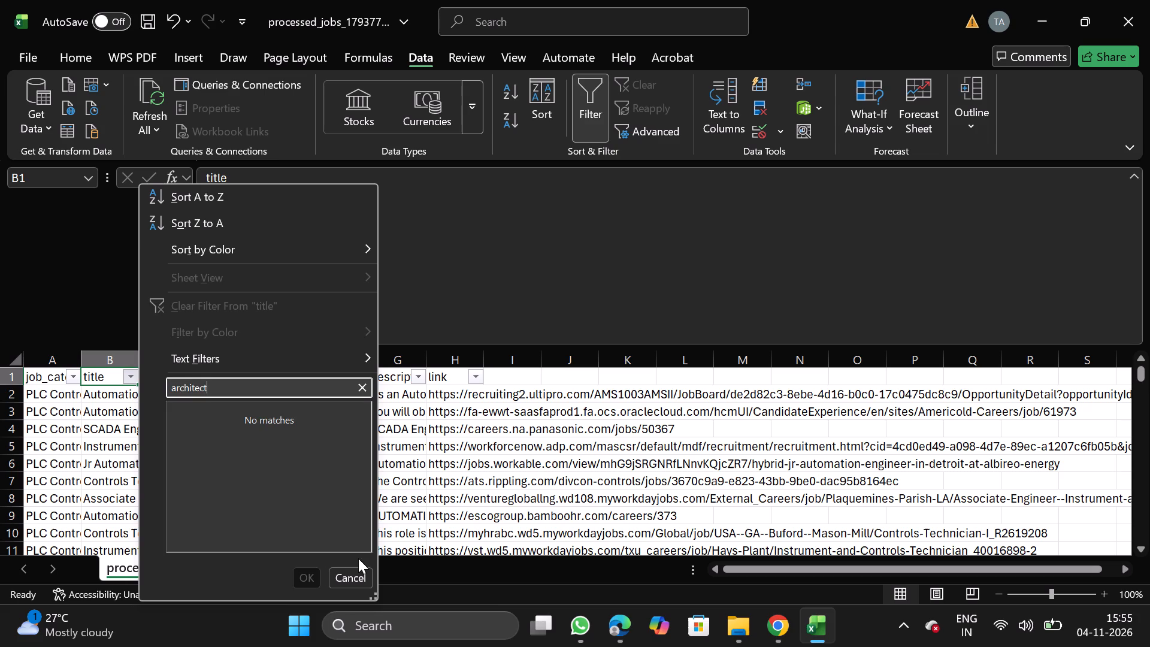
key("BackSpace")
key("BackSpace")
key("BackSpace")
key("BackSpace")
key("BackSpace")
key("BackSpace")
key("BackSpace")
key("BackSpace")
key("BackSpace")
key("BackSpace")
key("BackSpace")
key("BackSpace")
key("BackSpace")
key("BackSpace")
key("BackSpace")
key("BackSpace")
key("BackSpace")
type("enterprise")
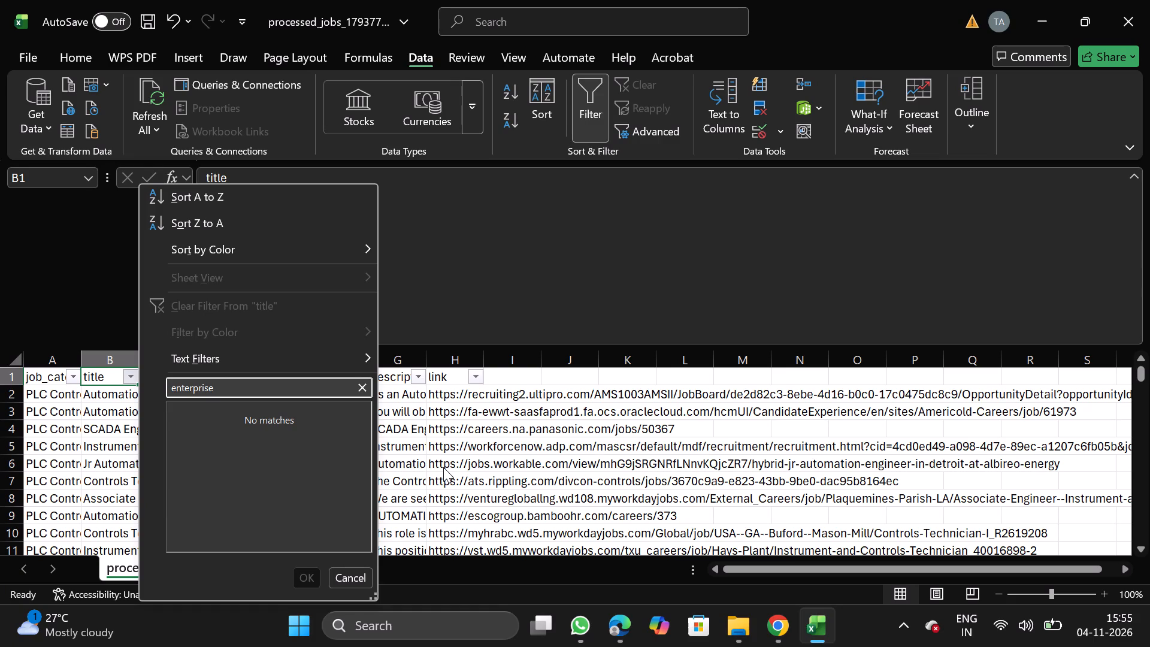
Search the title filter values for "consultant" and "embedded", and close the filter without applying it.
key("BackSpace")
key("BackSpace")
key("BackSpace")
key("BackSpace")
key("BackSpace")
key("BackSpace")
key("BackSpace")
key("BackSpace")
key("BackSpace")
key("BackSpace")
key("BackSpace")
key("BackSpace")
key("BackSpace")
key("BackSpace")
key("BackSpace")
key("BackSpace")
key("BackSpace")
key("BackSpace")
type("consultant")
key("BackSpace")
key("BackSpace")
key("BackSpace")
key("BackSpace")
key("BackSpace")
key("BackSpace")
key("BackSpace")
key("BackSpace")
key("BackSpace")
key("BackSpace")
key("BackSpace")
key("BackSpace")
key("BackSpace")
key("BackSpace")
key("BackSpace")
key("BackSpace")
key("BackSpace")
key("BackSpace")
key("BackSpace")
key("BackSpace")
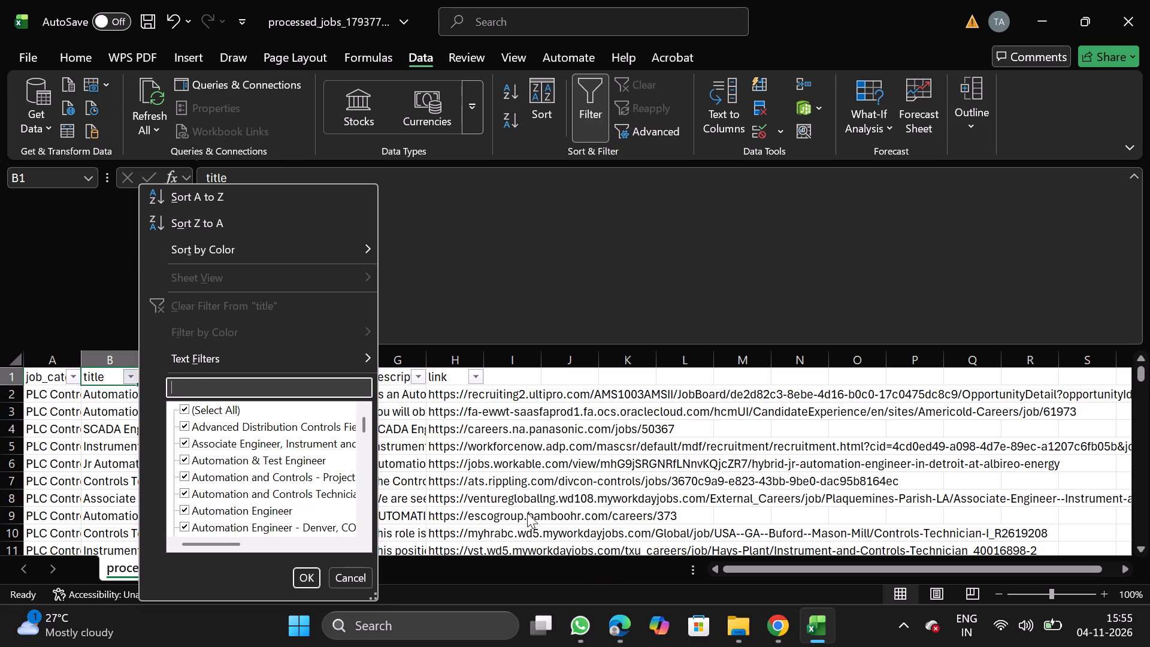
type("embedded")
left_click(358, 578)
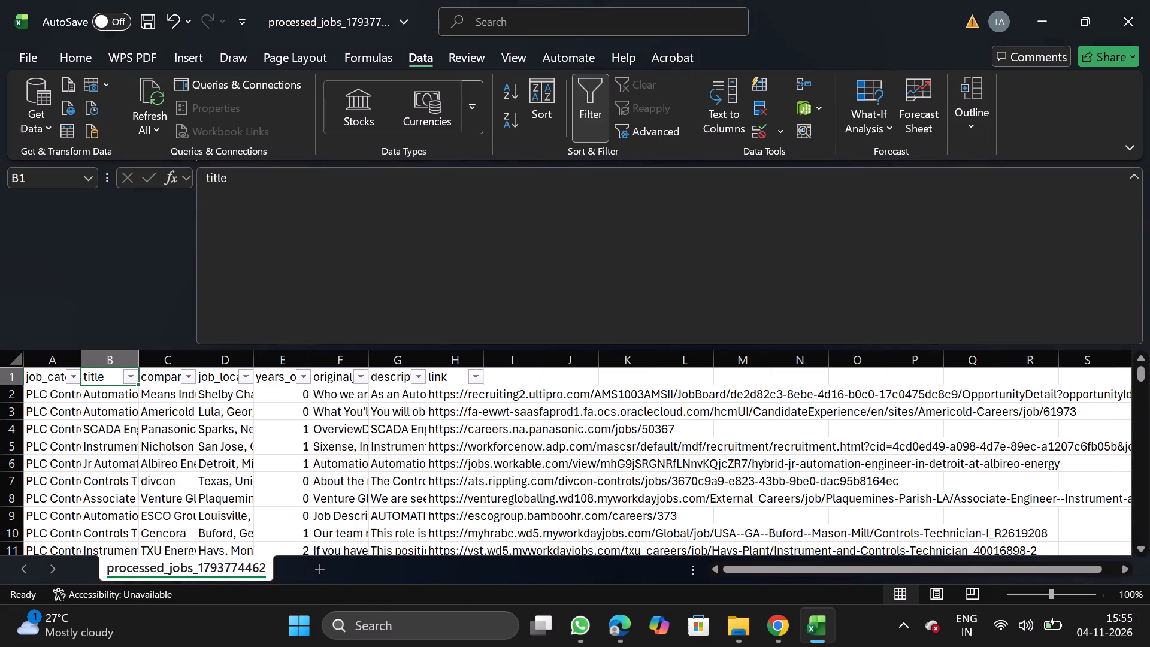
Search the company filter values for "walmart" and "dried".
left_click(191, 380)
left_click(253, 390)
type("walmart")
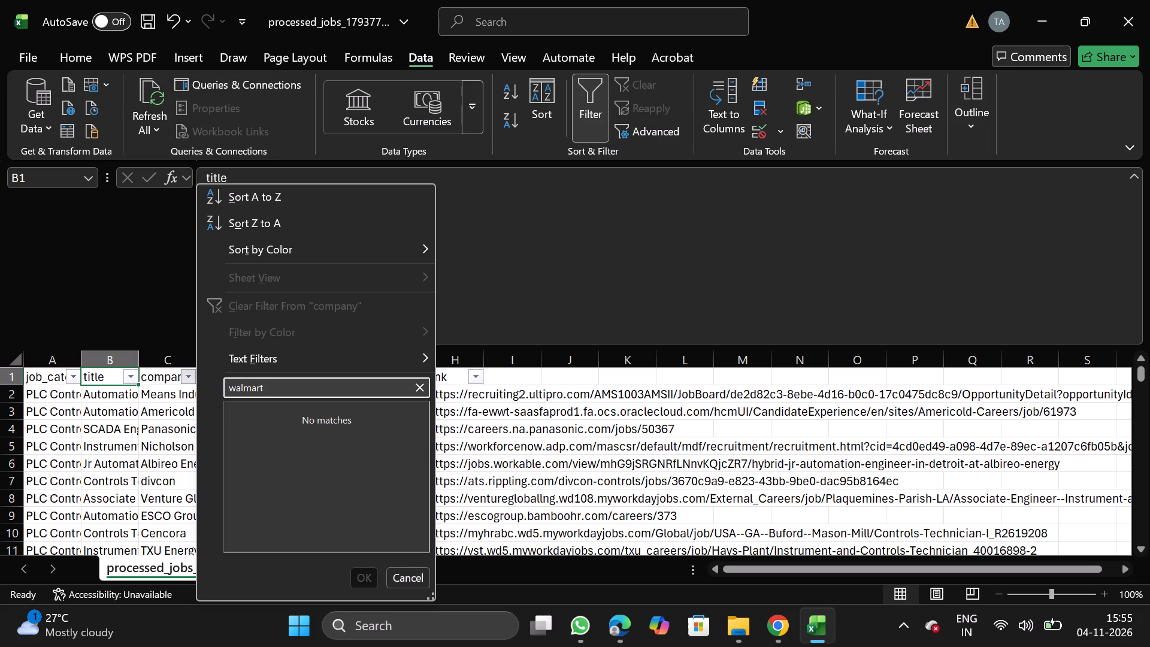
key("equal")
key("BackSpace")
key("BackSpace")
key("BackSpace")
key("BackSpace")
key("BackSpace")
key("BackSpace")
key("BackSpace")
key("BackSpace")
key("BackSpace")
key("BackSpace")
key("BackSpace")
key("BackSpace")
key("BackSpace")
key("BackSpace")
key("BackSpace")
key("BackSpace")
key("BackSpace")
key("BackSpace")
key("BackSpace")
type("dried")
key("BackSpace")
key("BackSpace")
key("BackSpace")
key("BackSpace")
key("BackSpace")
key("BackSpace")
key("BackSpace")
key("BackSpace")
key("BackSpace")
key("BackSpace")
key("BackSpace")
key("BackSpace")
key("BackSpace")
key("BackSpace")
key("BackSpace")
key("BackSpace")
Search the company filter values for "caoita" and "under".
type("caoita")
key("BackSpace")
key("BackSpace")
key("BackSpace")
key("BackSpace")
key("BackSpace")
key("BackSpace")
key("BackSpace")
key("BackSpace")
key("BackSpace")
key("BackSpace")
key("BackSpace")
key("BackSpace")
key("BackSpace")
key("BackSpace")
key("BackSpace")
type("under")
key("BackSpace")
key("BackSpace")
key("BackSpace")
key("BackSpace")
key("BackSpace")
key("BackSpace")
key("BackSpace")
key("BackSpace")
key("BackSpace")
key("BackSpace")
key("BackSpace")
key("BackSpace")
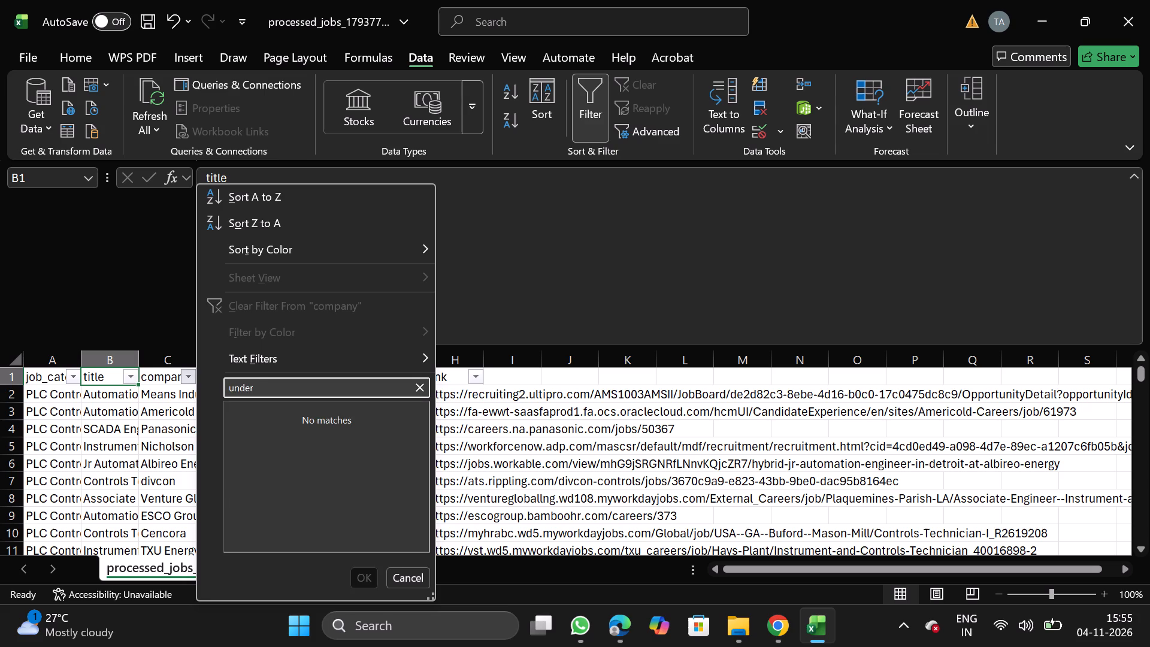
Search the company filter values for "hunt" and "skim".
type("hunt")
key("BackSpace")
key("BackSpace")
key("BackSpace")
key("BackSpace")
key("BackSpace")
key("BackSpace")
key("BackSpace")
key("BackSpace")
key("BackSpace")
key("BackSpace")
key("BackSpace")
key("BackSpace")
key("BackSpace")
key("BackSpace")
key("BackSpace")
key("BackSpace")
type("skim")
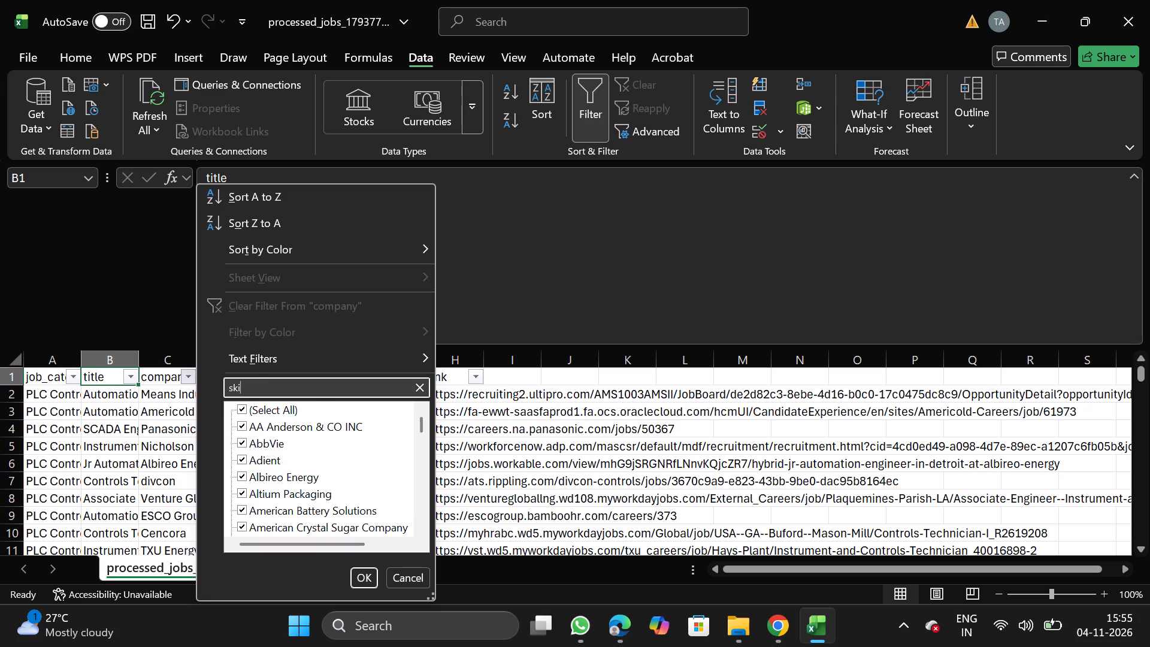
key("BackSpace")
key("BackSpace")
key("BackSpace")
key("BackSpace")
key("BackSpace")
key("BackSpace")
key("BackSpace")
key("BackSpace")
key("BackSpace")
key("BackSpace")
key("BackSpace")
key("BackSpace")
key("BackSpace")
key("BackSpace")
Filter the company column by "apex", delete the APEX Controls, LLC row, and remove the filter.
type("apex")
left_click(363, 577)
left_click_drag(8, 394, 28, 394)
right_click(28, 394)
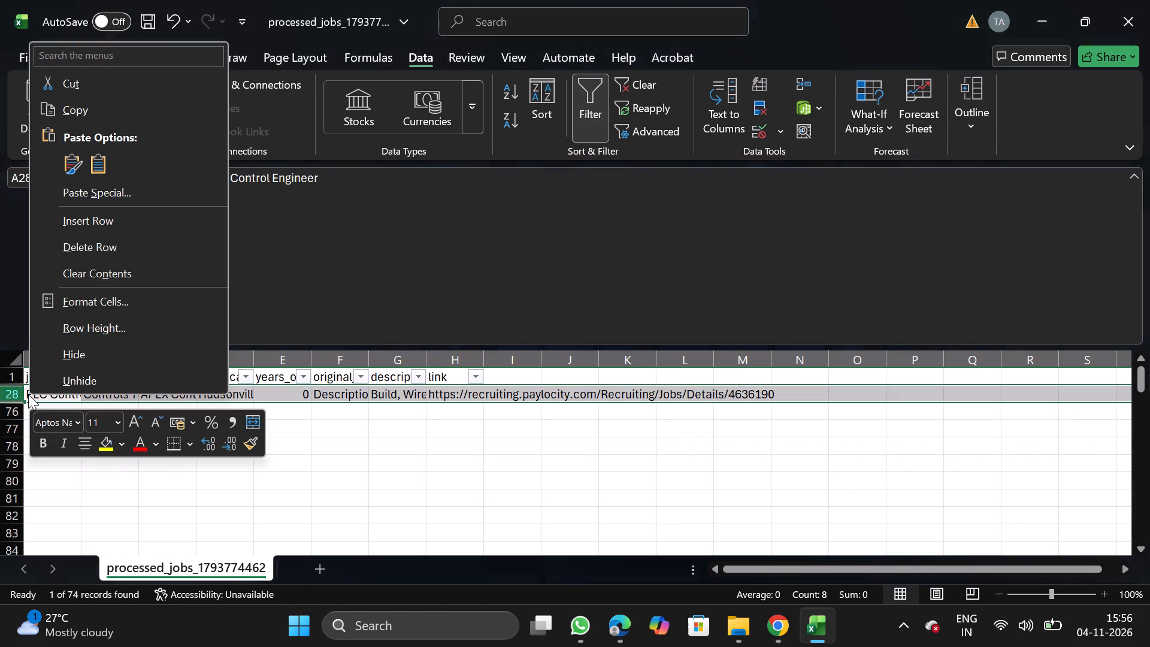
left_click(86, 258)
left_click(598, 110)
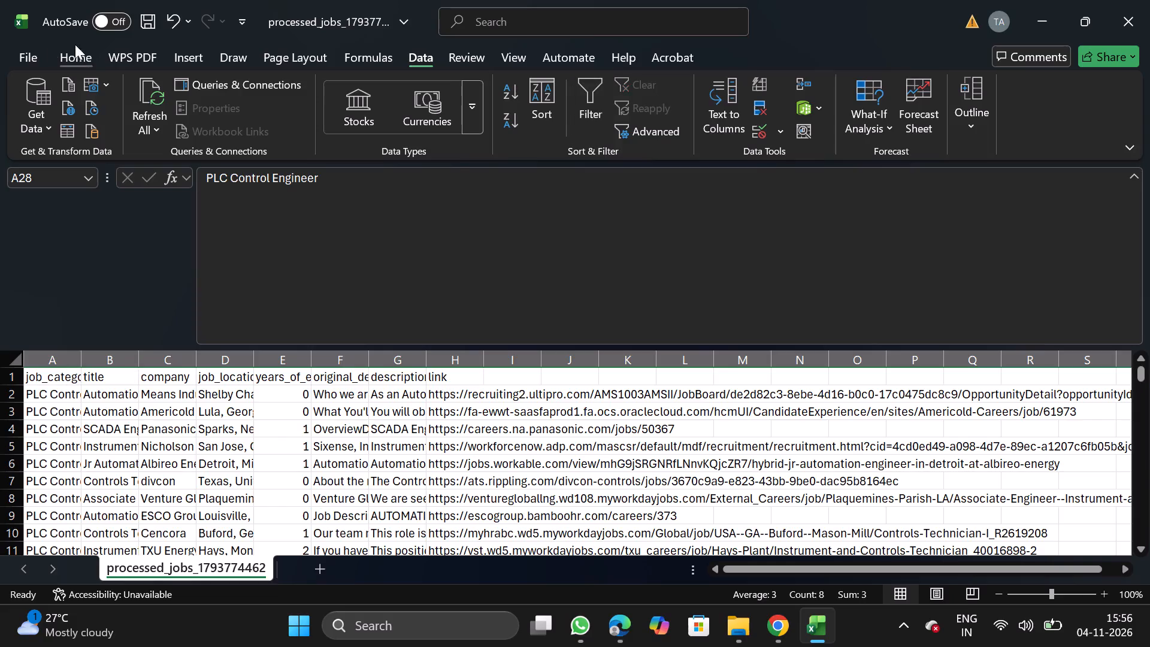
Save the cleaned file as a CSV named PLC_11_04 in the Daily Scraping jobs folder under Documents.
left_click(29, 52)
double_click(91, 304)
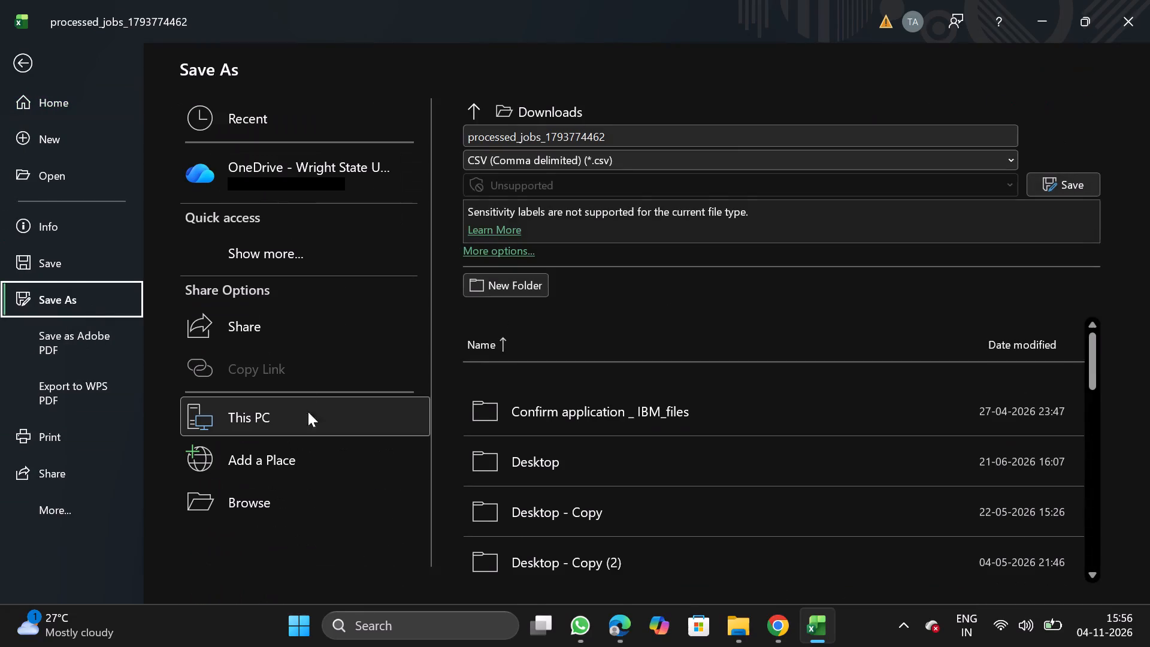
triple_click(297, 498)
left_click(297, 498)
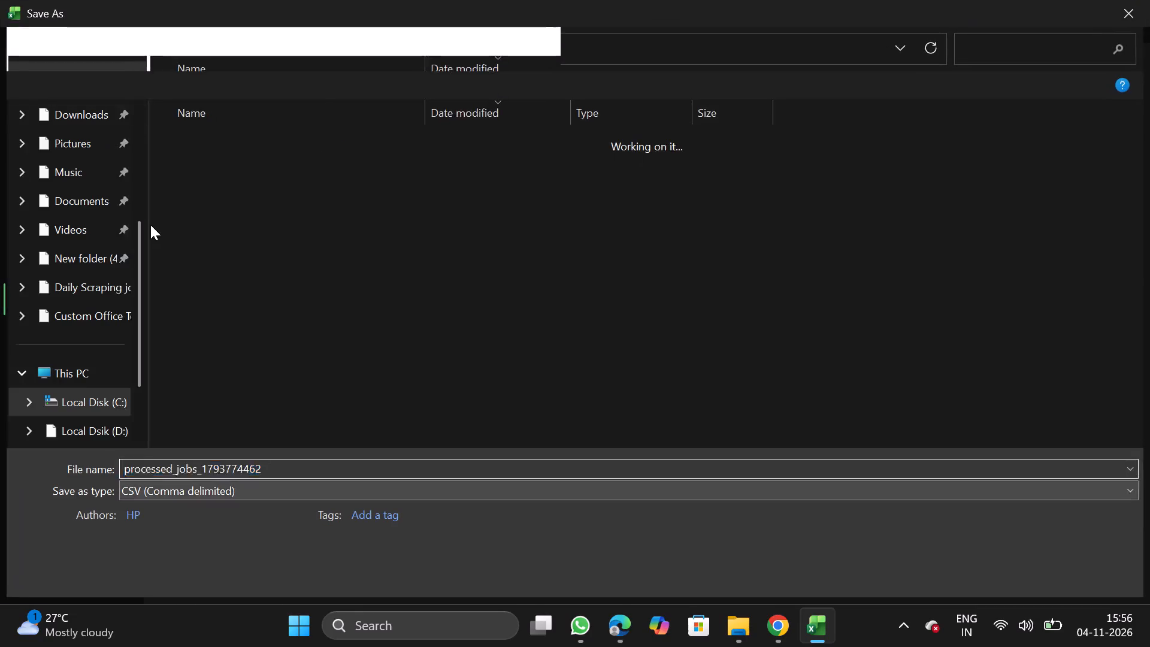
double_click(89, 195)
double_click(249, 199)
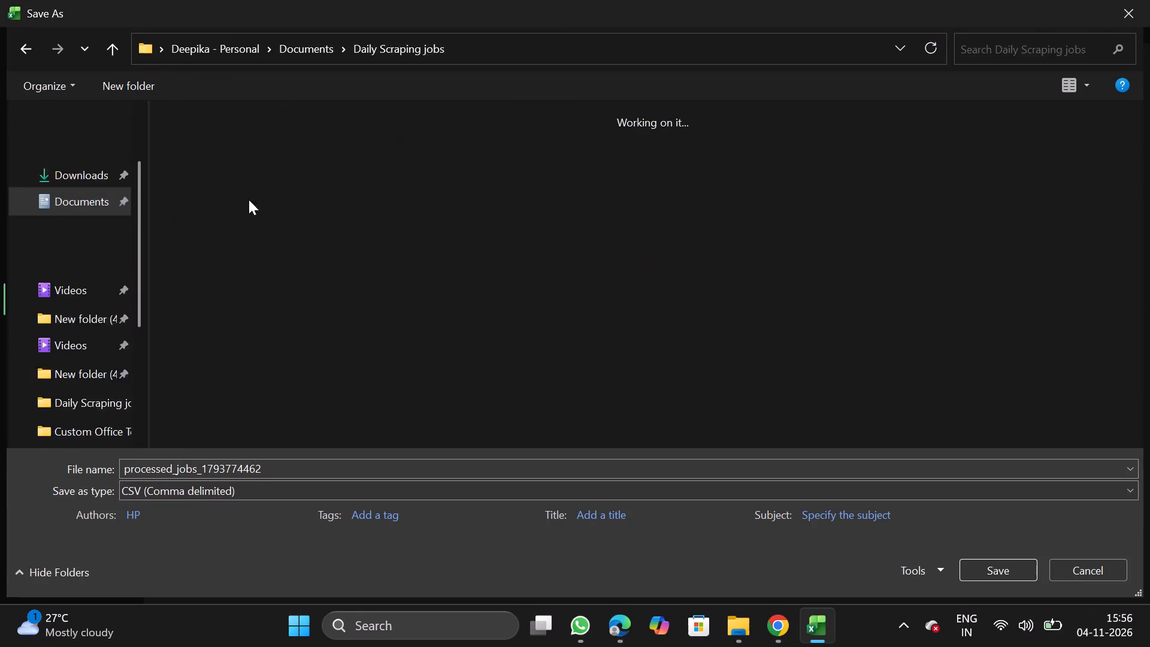
left_click(289, 467)
key("BackSpace")
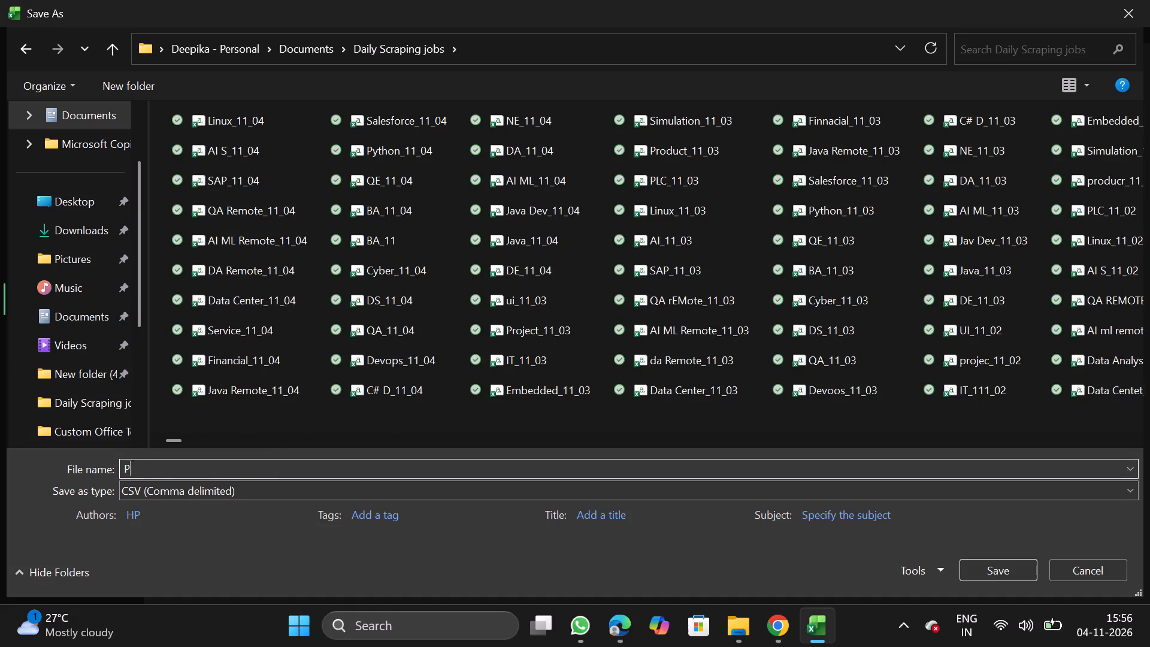
type("LC_11_04")
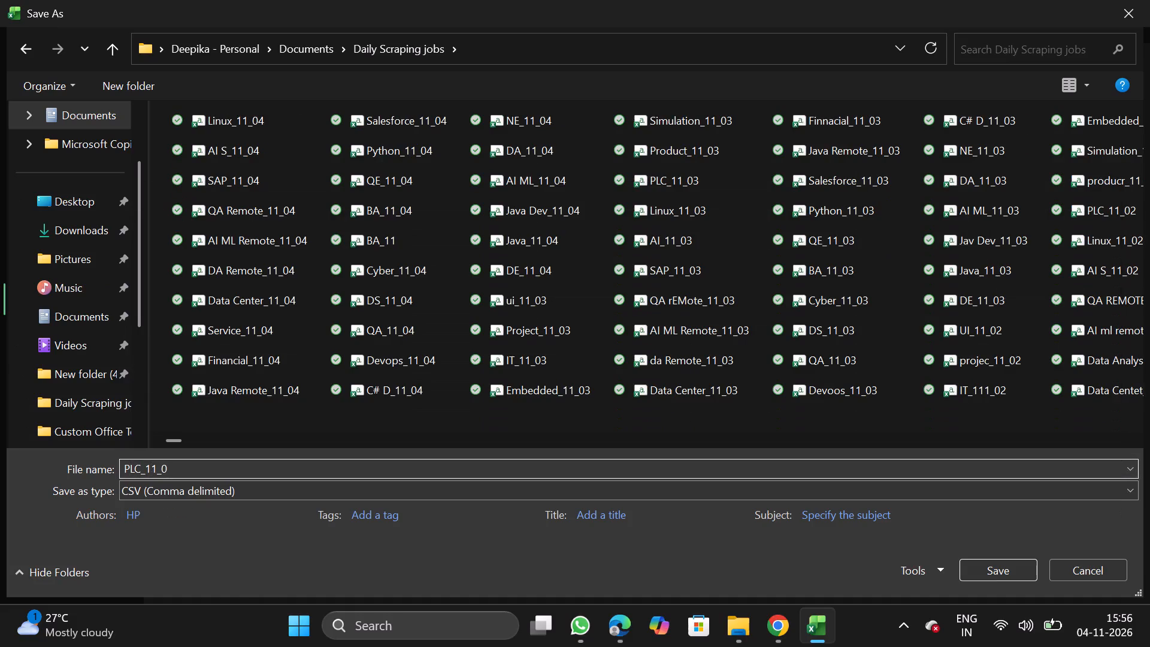
left_click_drag(1016, 596, 997, 567)
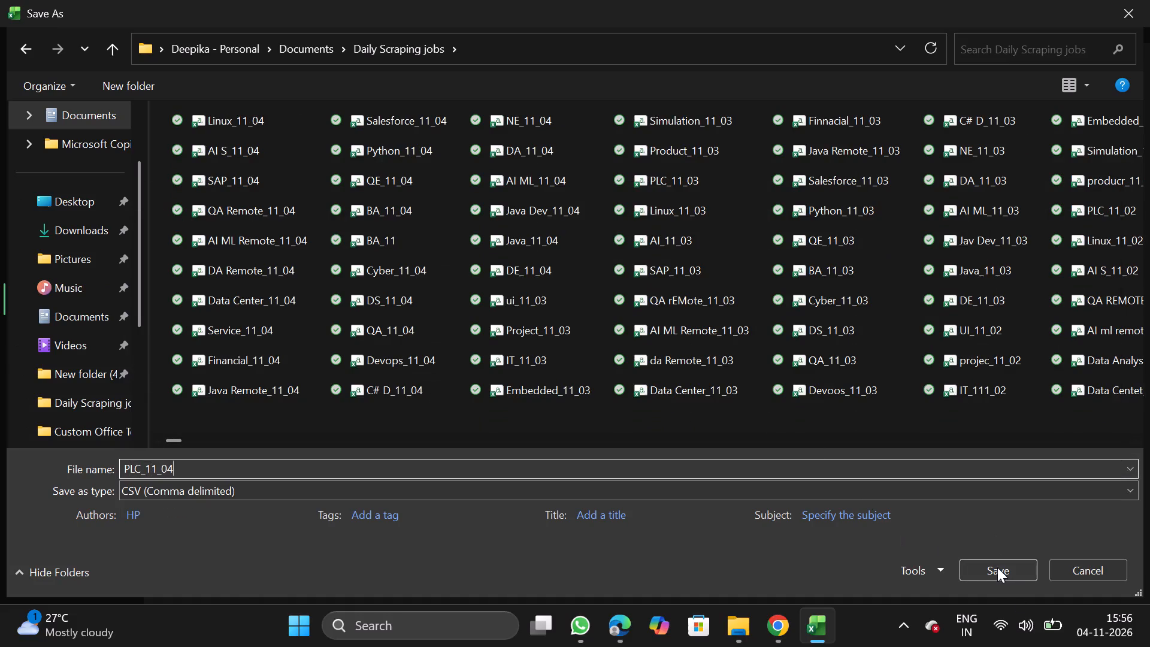
left_click(997, 567)
Switch to NextGenApply in Chrome and upload PLC_11_04.csv as the job-creation file.
left_click(784, 630)
scroll(636, 524, "down", 1)
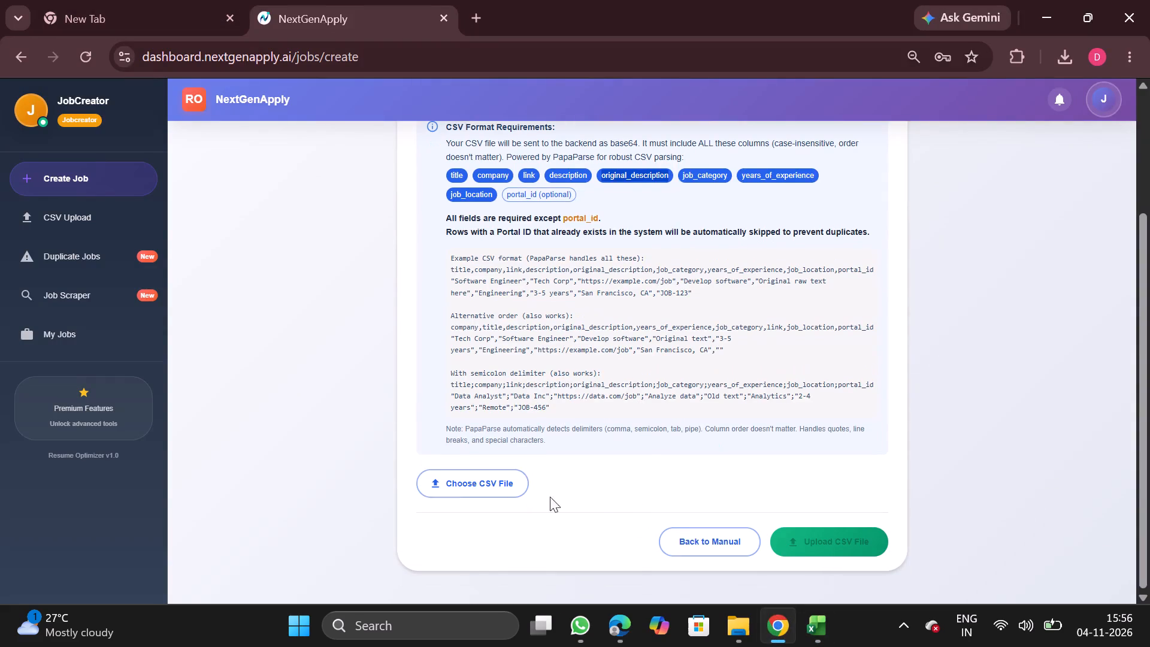
left_click(462, 477)
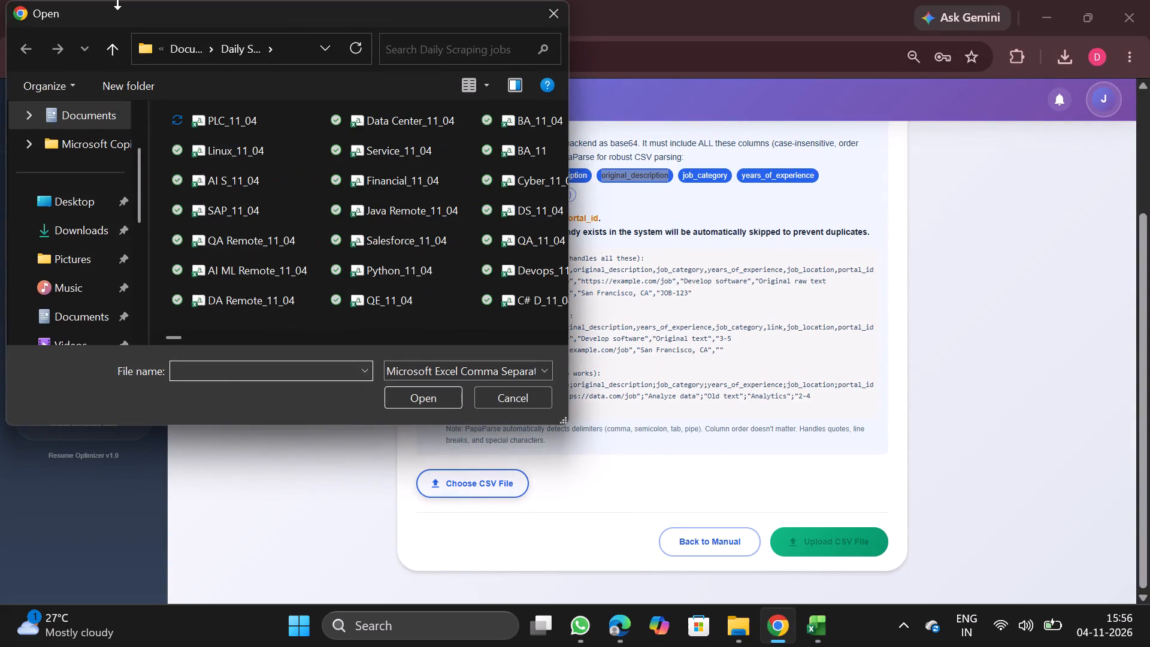
double_click(225, 121)
scroll(607, 440, "down", 3)
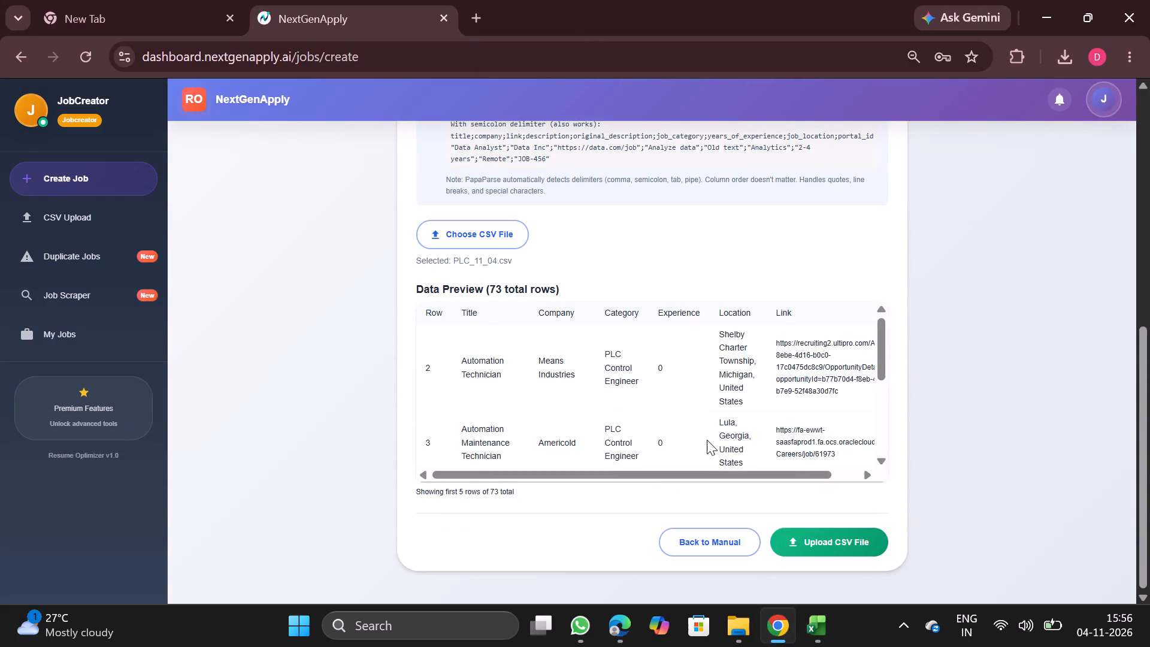
scroll(707, 440, "down", 5)
double_click(814, 542)
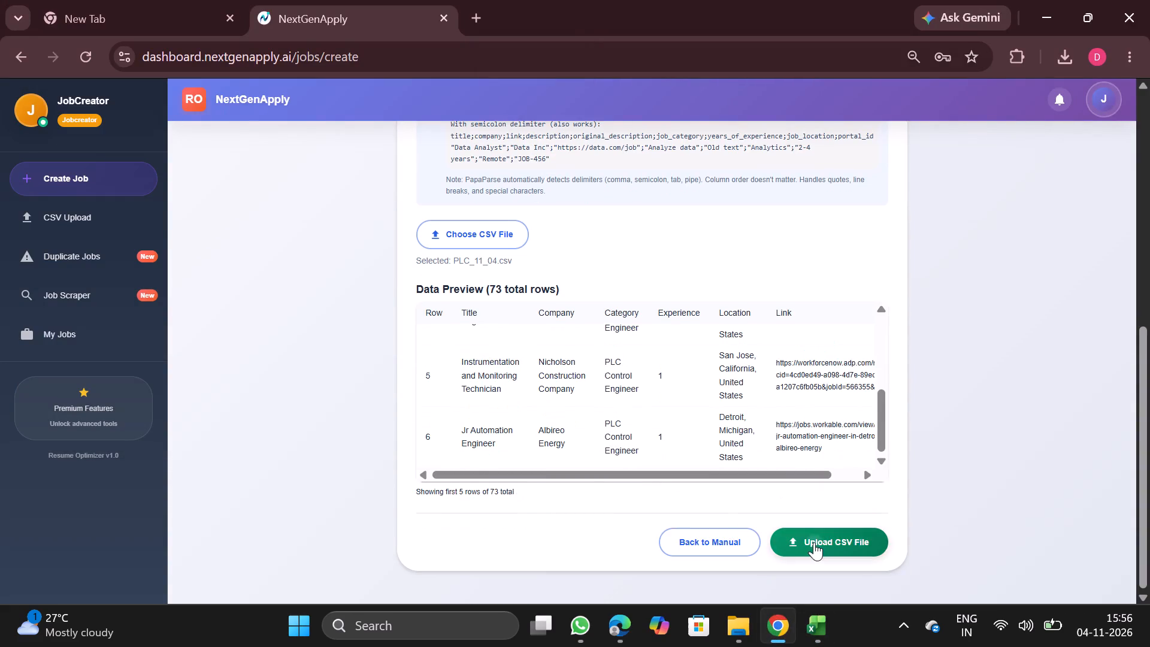
Close the PLC_11_04 workbook in Excel.
left_click(894, 471)
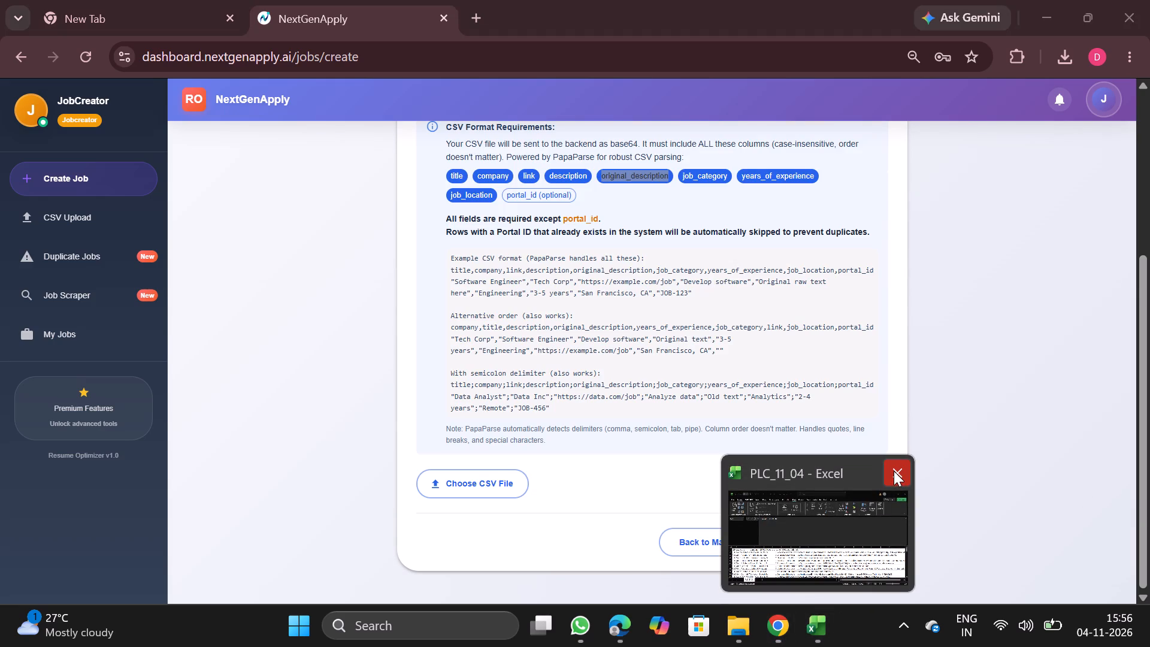
Download the Product Manager CSV, entry #4842, from NextGenApply's CSV Upload History and open it in Excel.
scroll(623, 349, "up", 4)
left_click(108, 213)
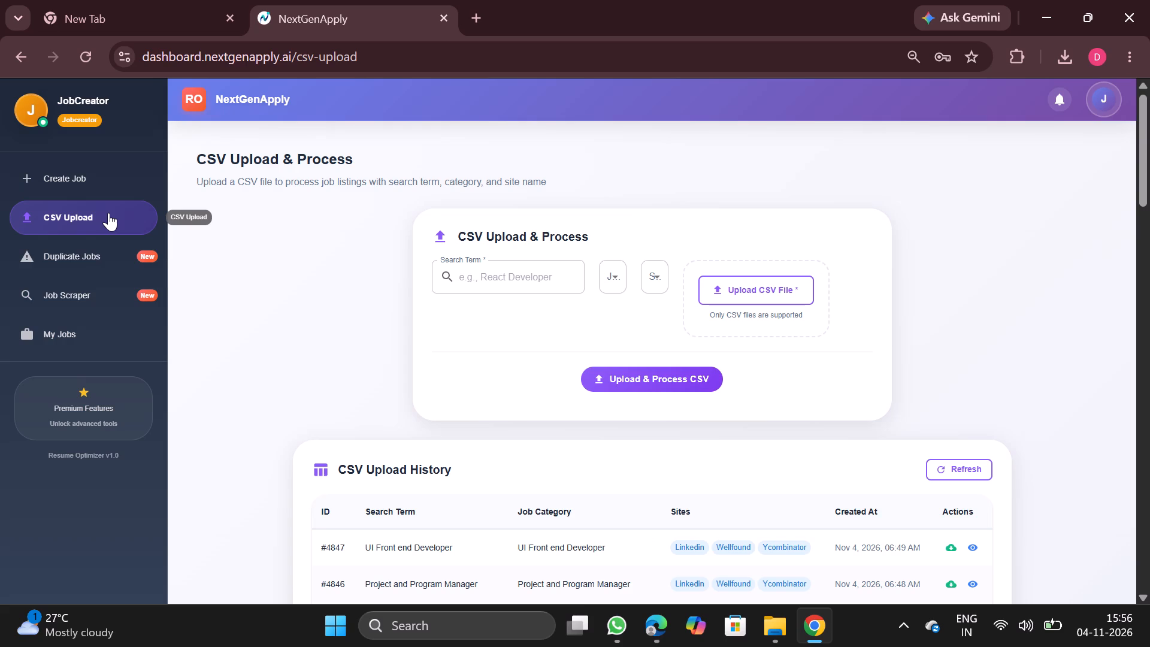
scroll(401, 468, "down", 1)
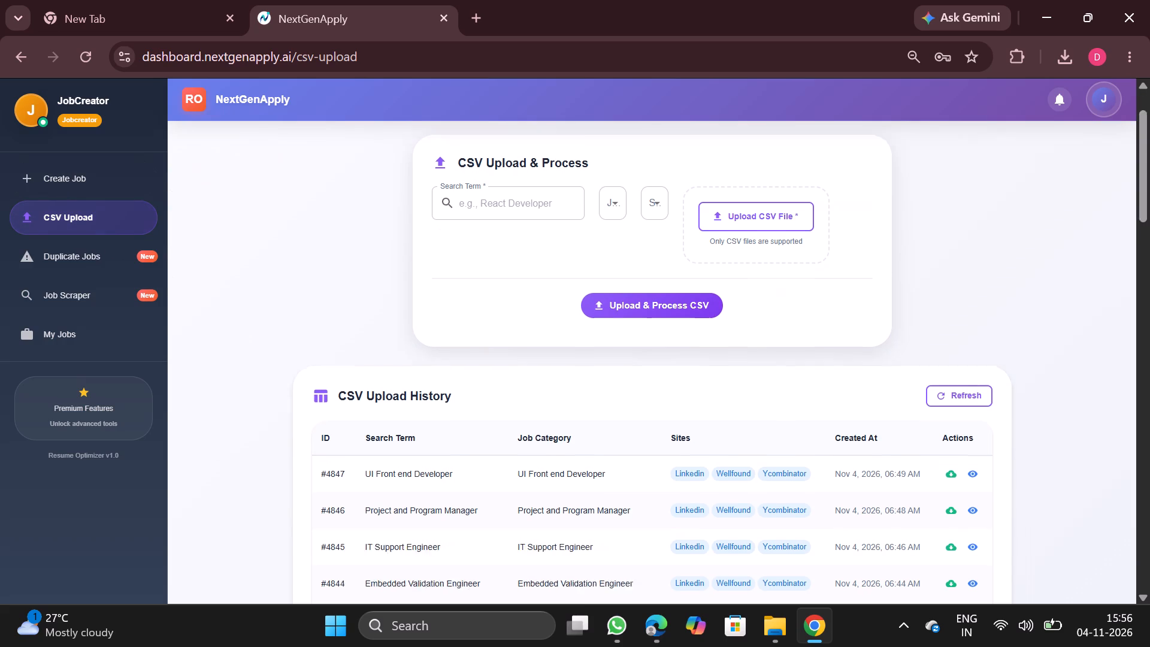
scroll(401, 468, "down", 1)
scroll(494, 510, "down", 1)
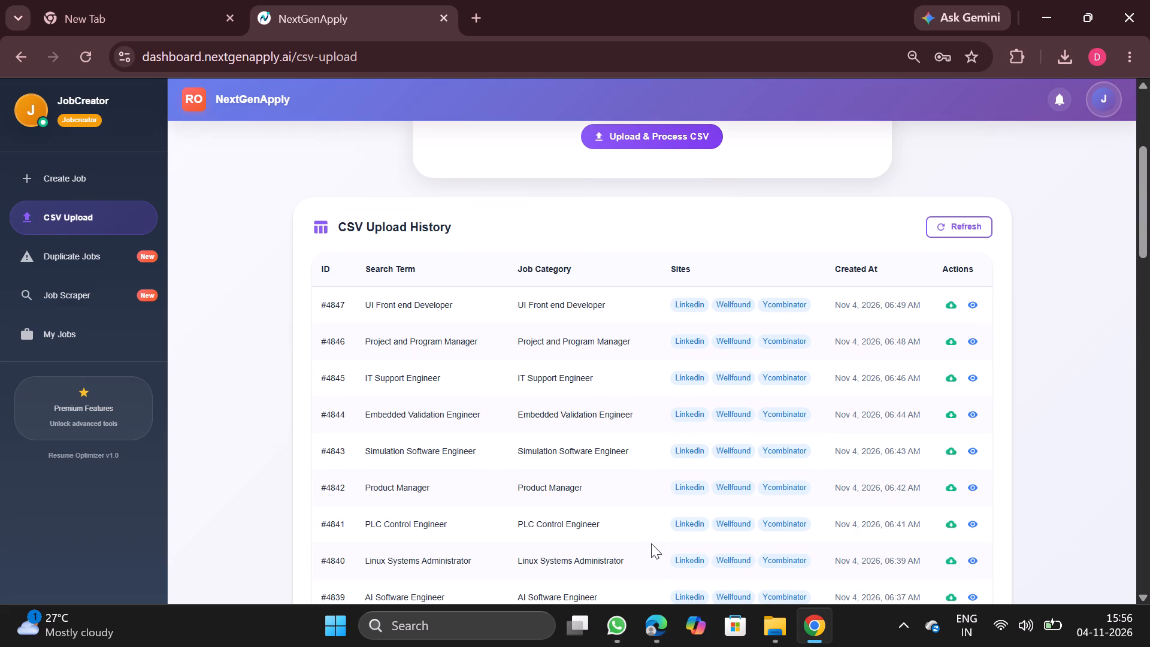
left_click(947, 489)
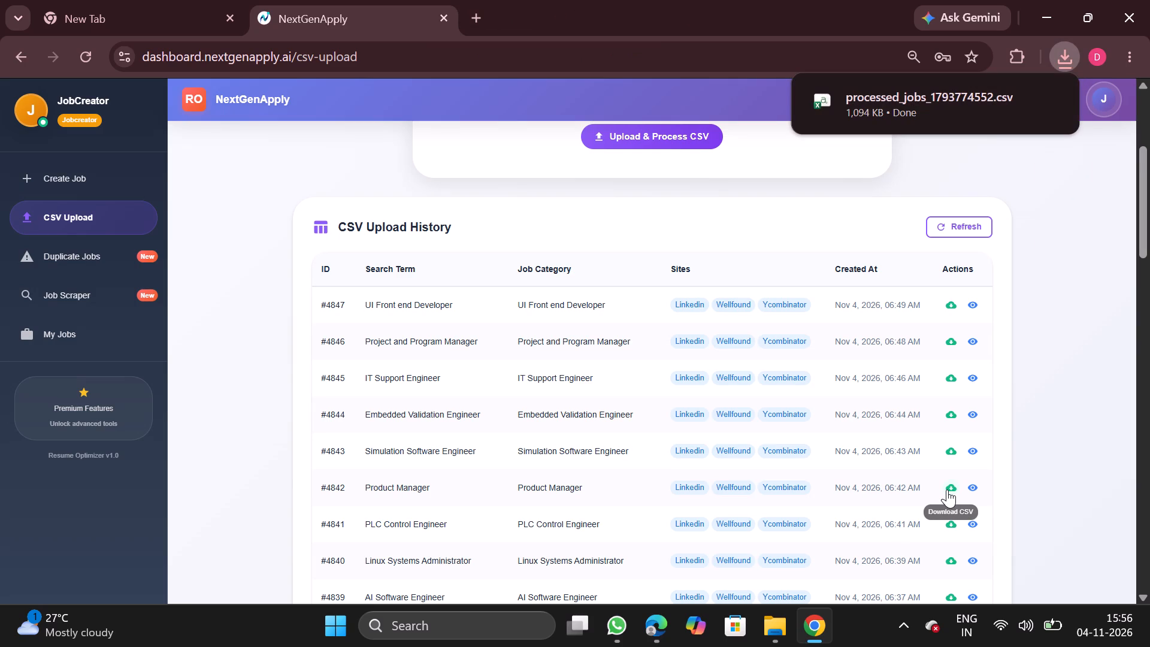
left_click(933, 99)
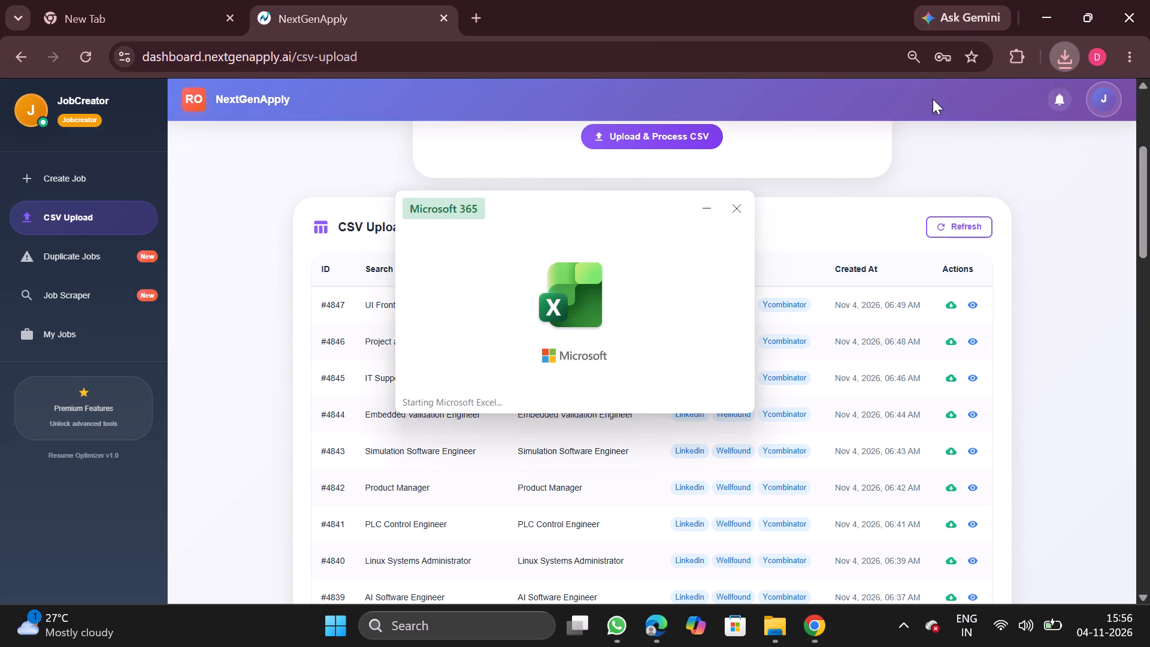
Remove duplicate rows from the whole Product Manager table, comparing only the company column.
left_click(322, 431)
key("ctrl+a")
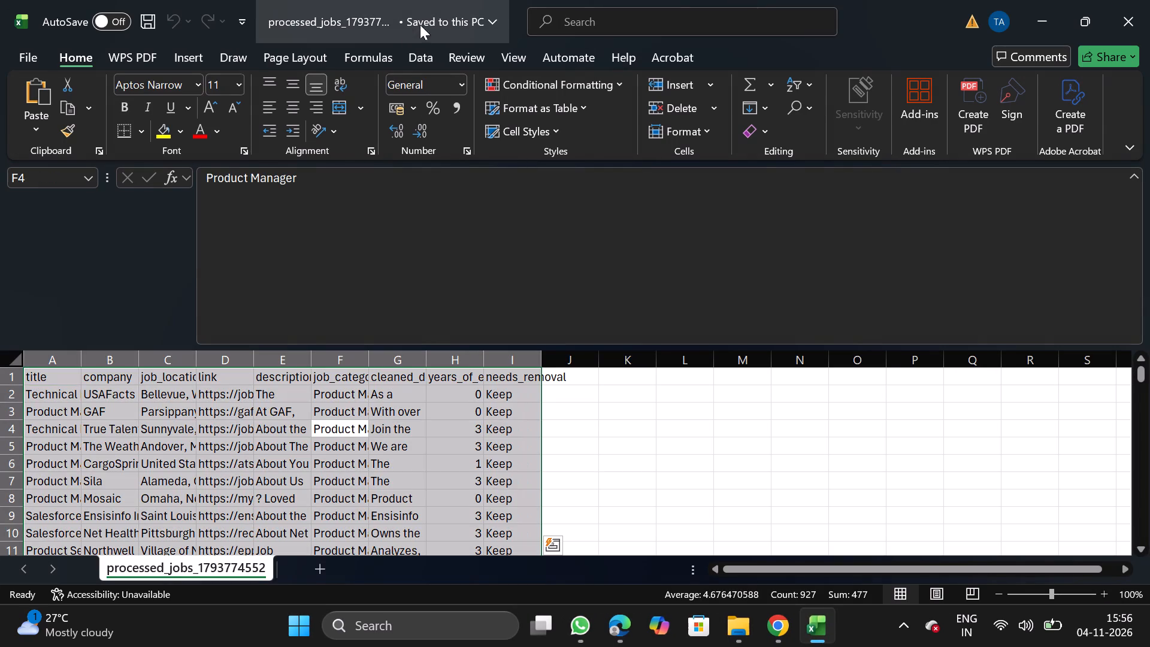
left_click(423, 52)
left_click(765, 116)
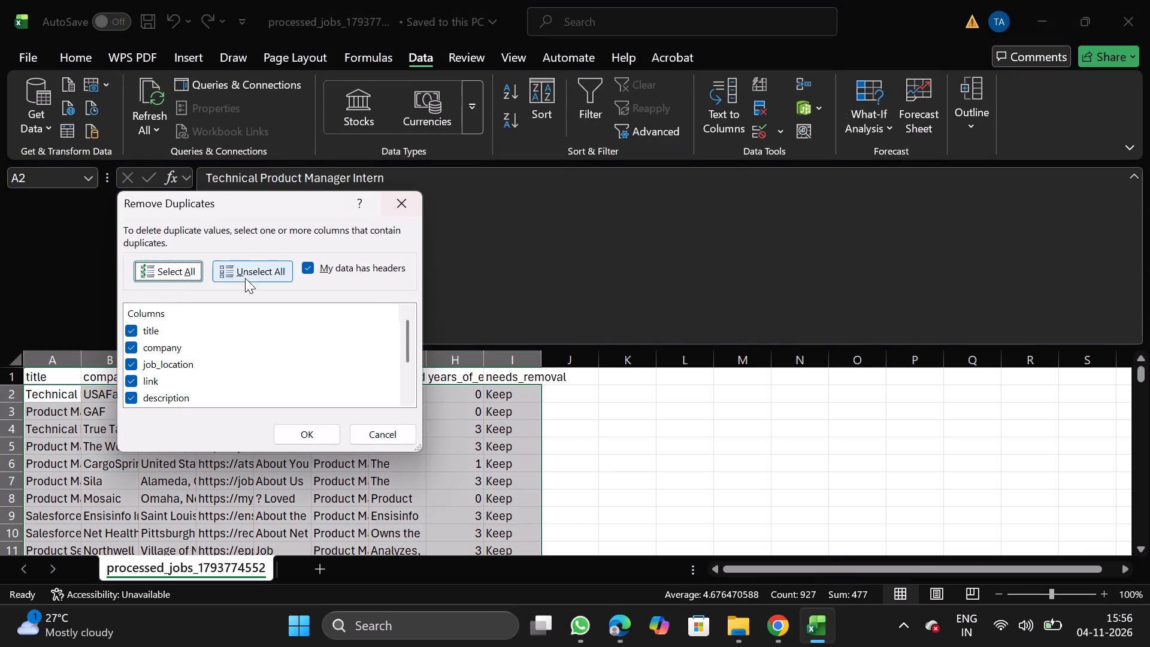
left_click(216, 274)
left_click(133, 350)
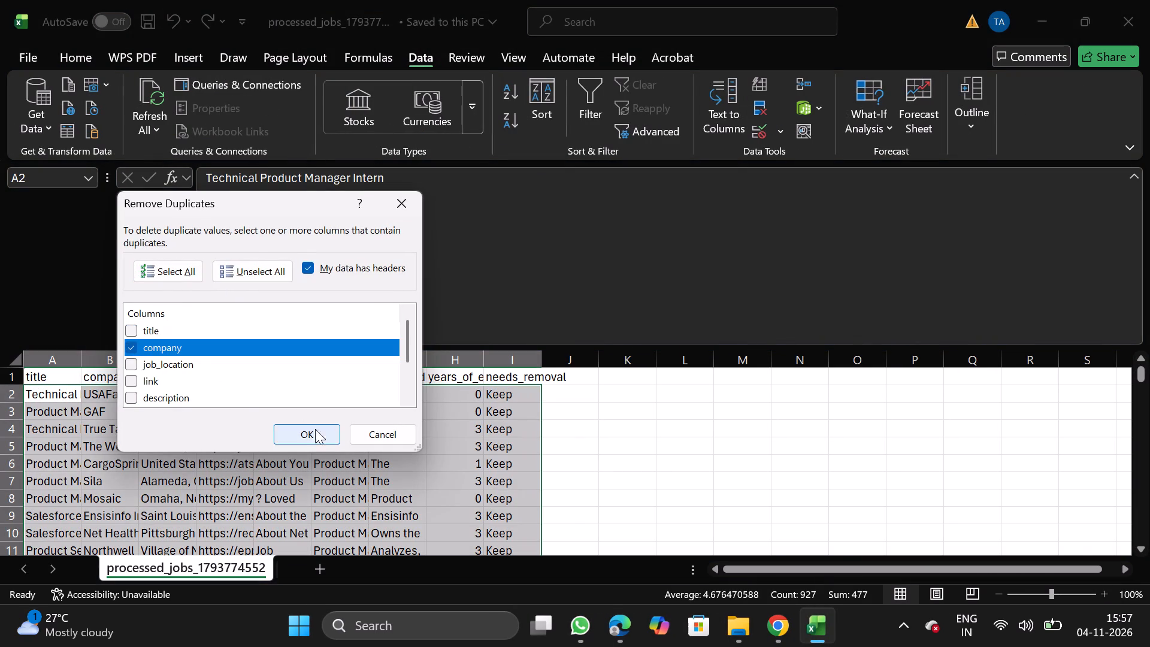
left_click(319, 433)
left_click(680, 358)
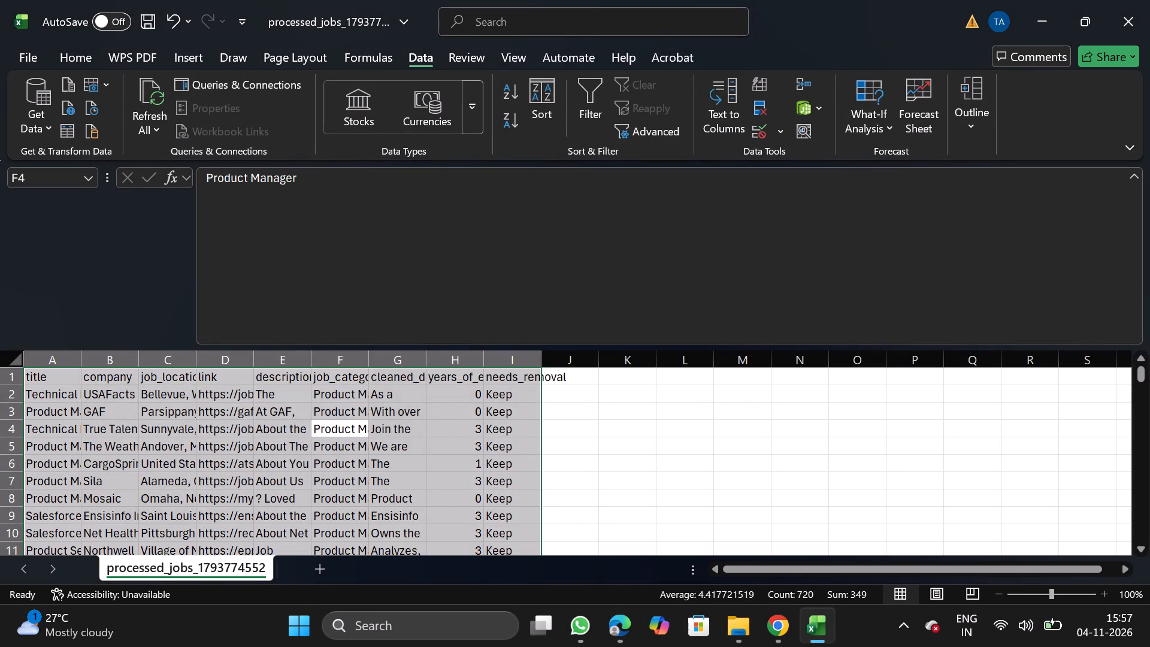
Filter the needs_removal column to Remove, delete all the filtered rows, and turn the filter off.
left_click(509, 381)
left_click(589, 105)
left_click(532, 373)
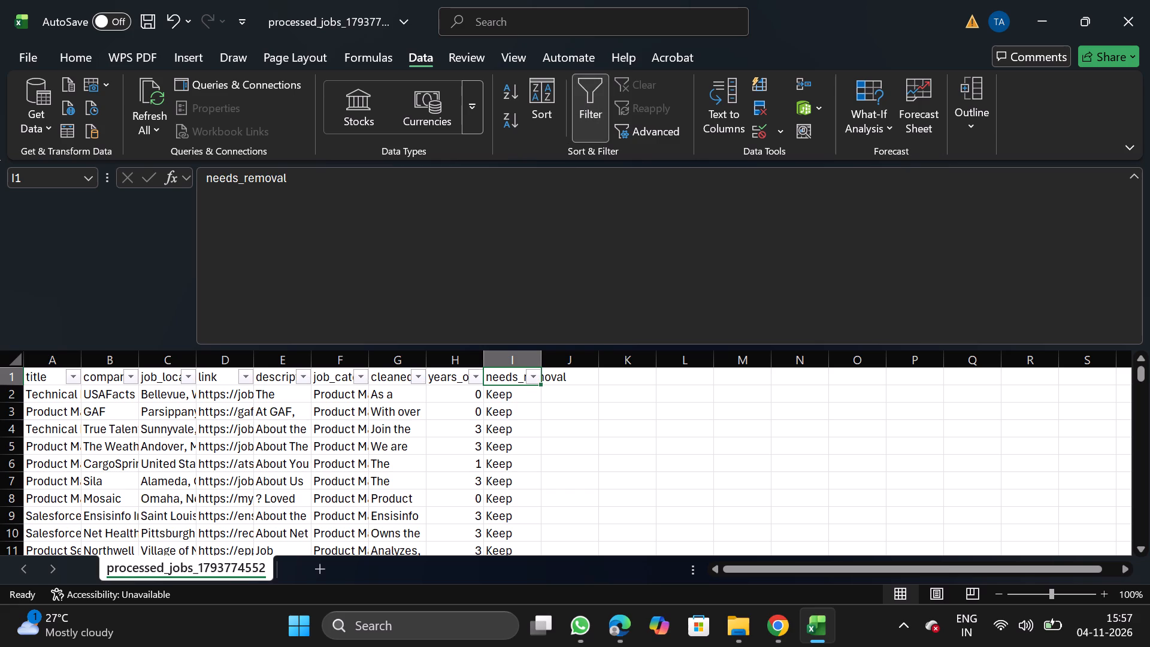
left_click(347, 425)
left_click(450, 581)
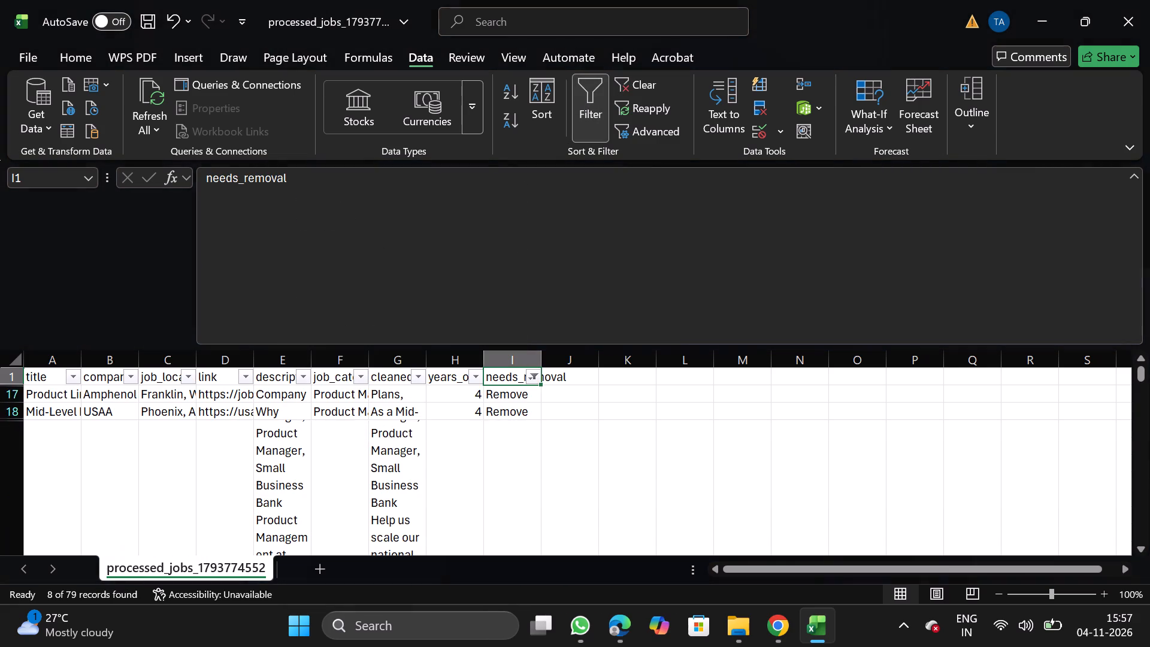
left_click(0, 396)
key("ctrl+shift+Down")
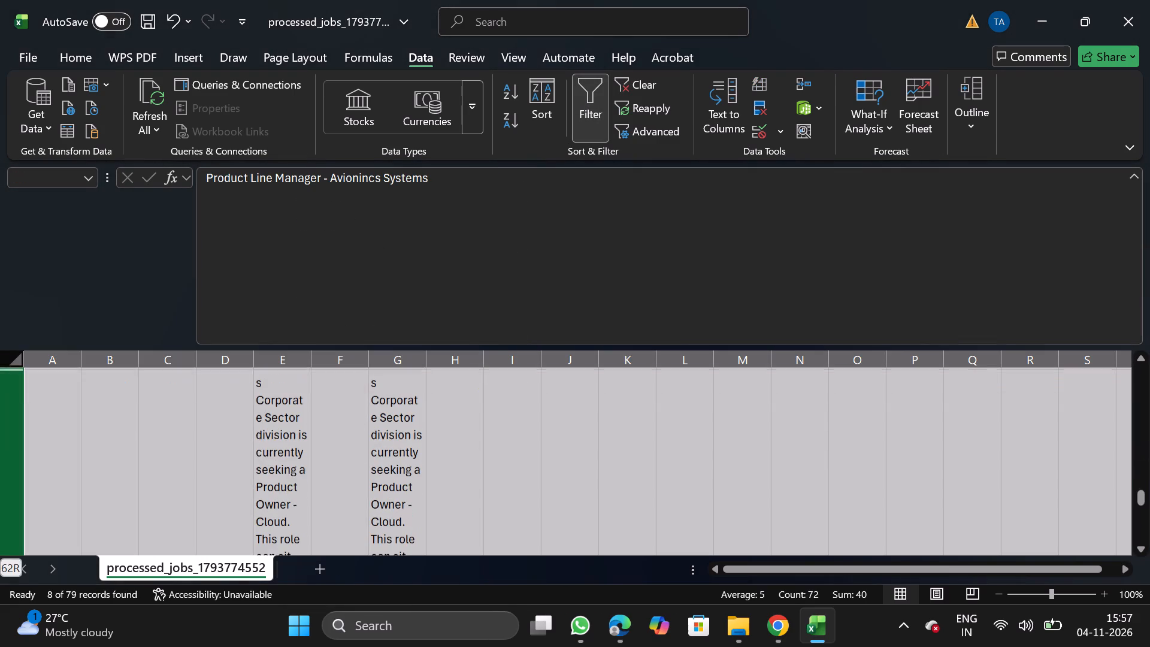
right_click(74, 416)
left_click(149, 270)
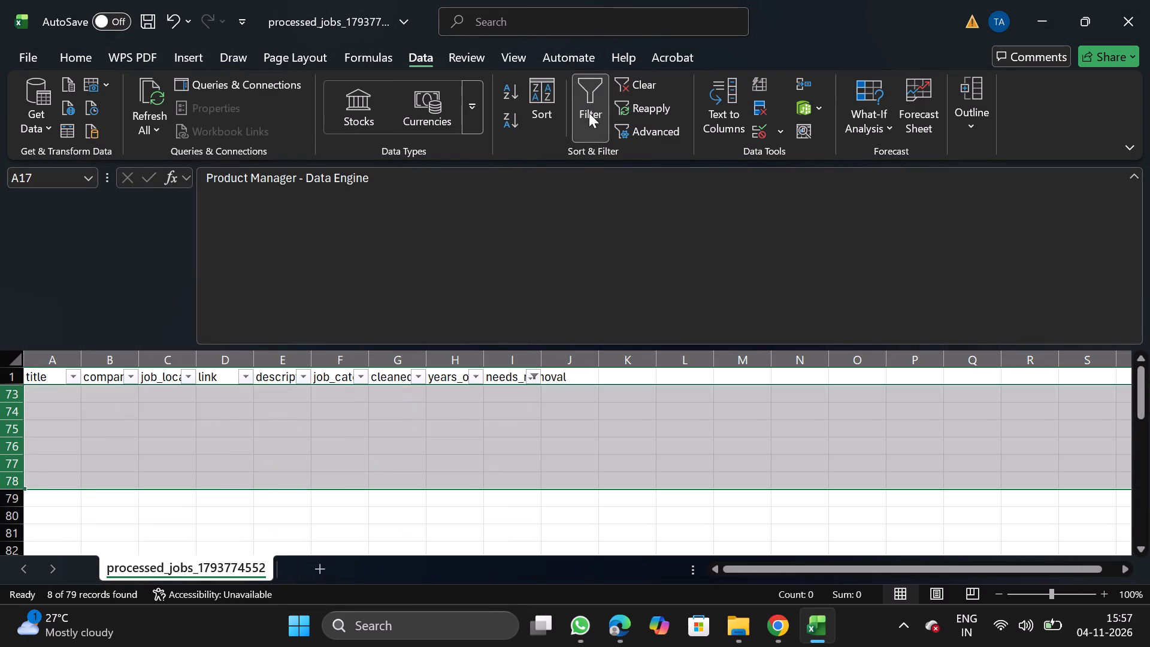
left_click(589, 113)
Filter years_of_experience to 8 and 10, delete all the filtered rows, and turn the filter off.
left_click(453, 375)
left_click(591, 102)
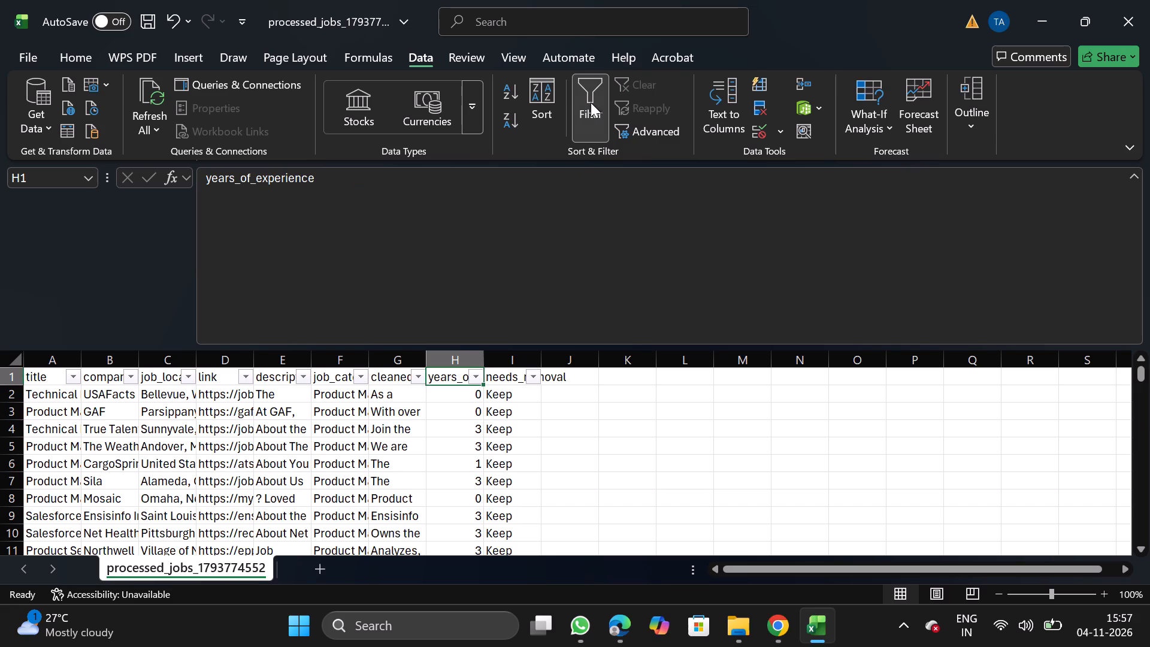
left_click(479, 385)
left_click(479, 386)
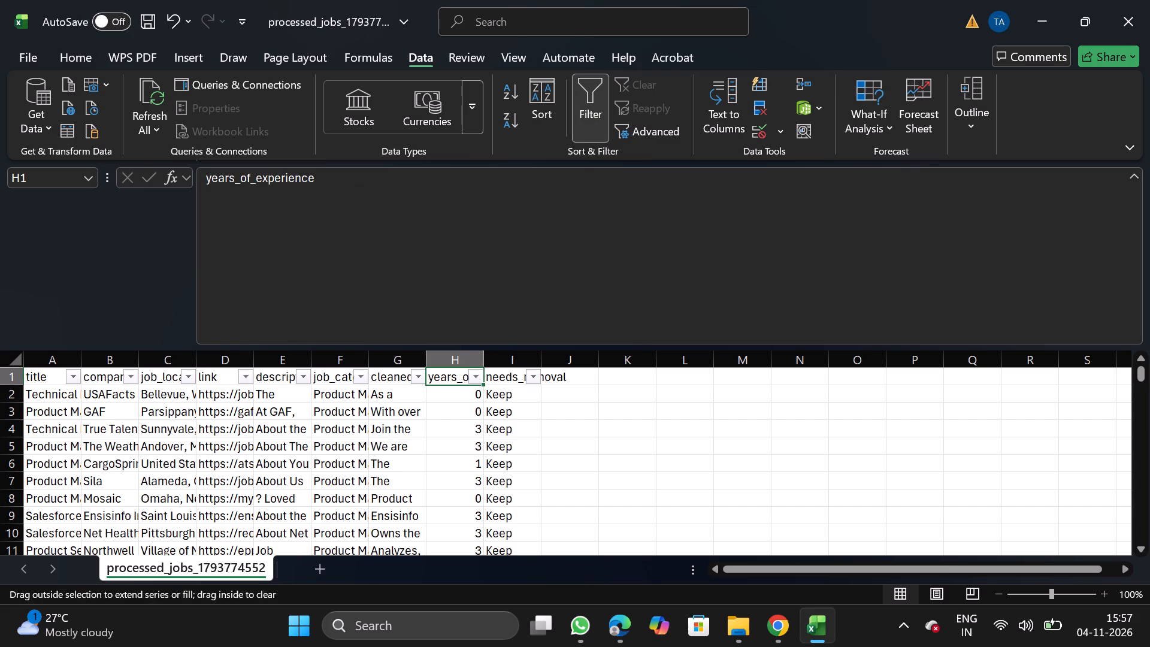
left_click(475, 376)
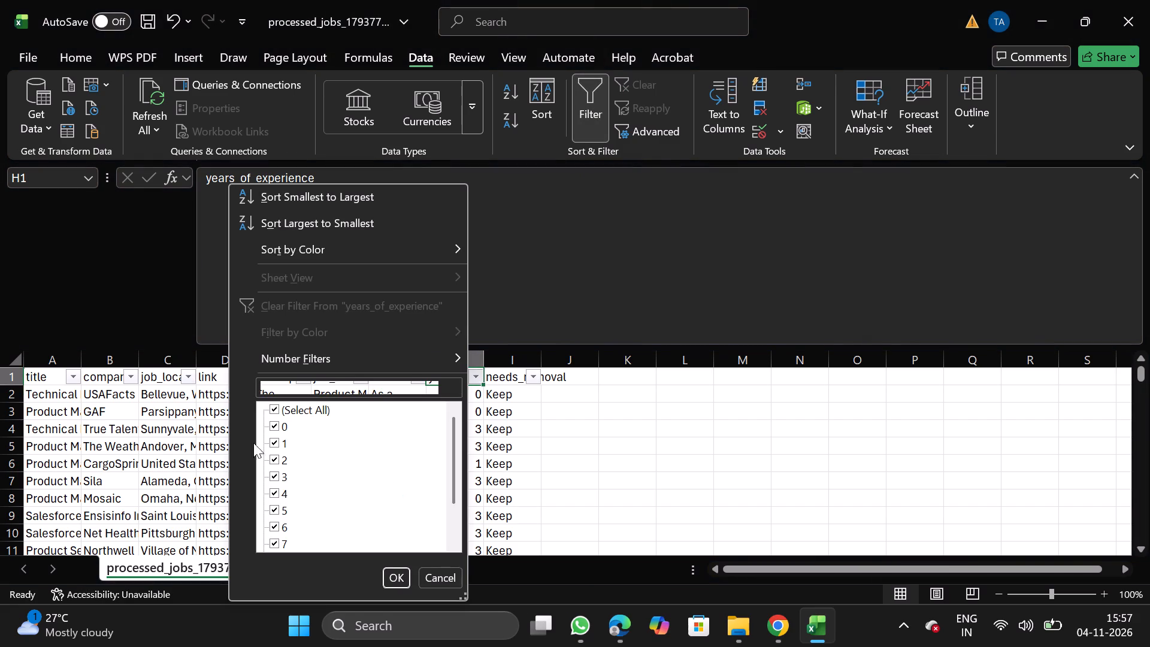
left_click(310, 416)
scroll(299, 502, "down", 1)
left_click(276, 513)
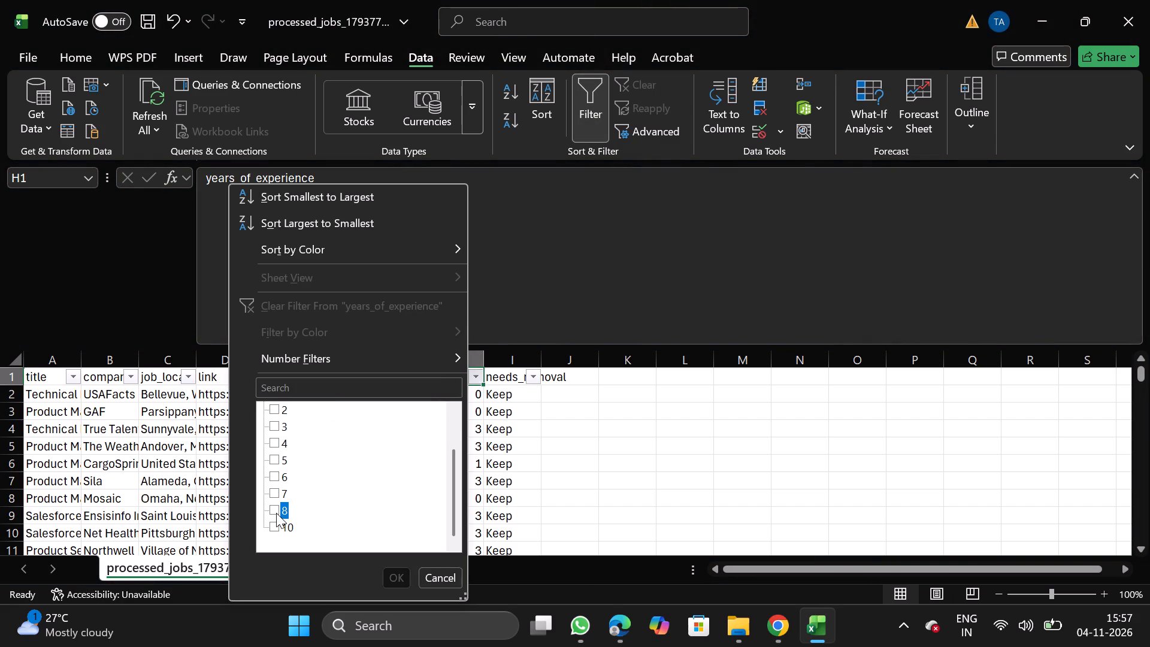
left_click(274, 531)
left_click(391, 577)
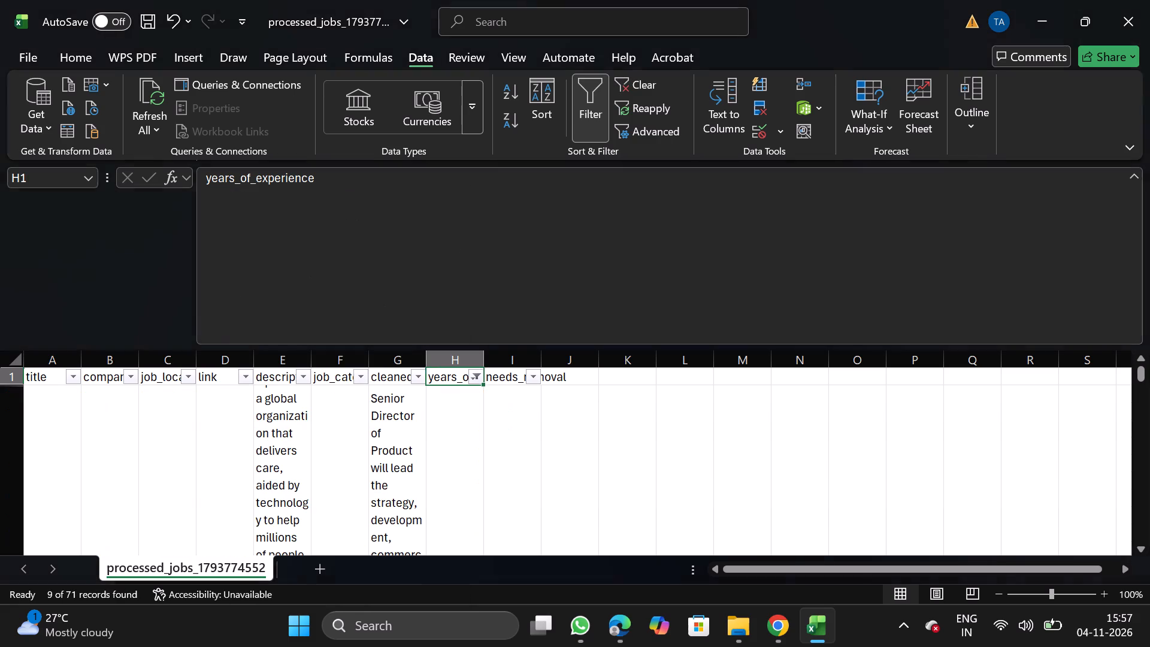
left_click(0, 433)
key("ctrl+shift+Down")
right_click(134, 461)
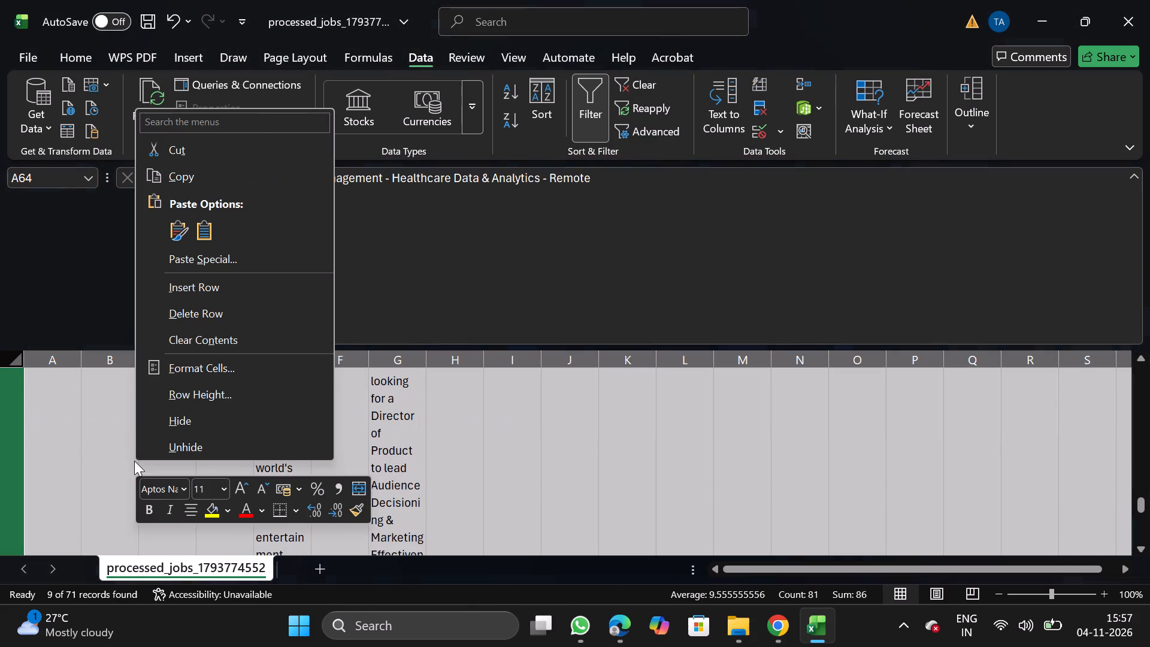
left_click(225, 313)
left_click(592, 98)
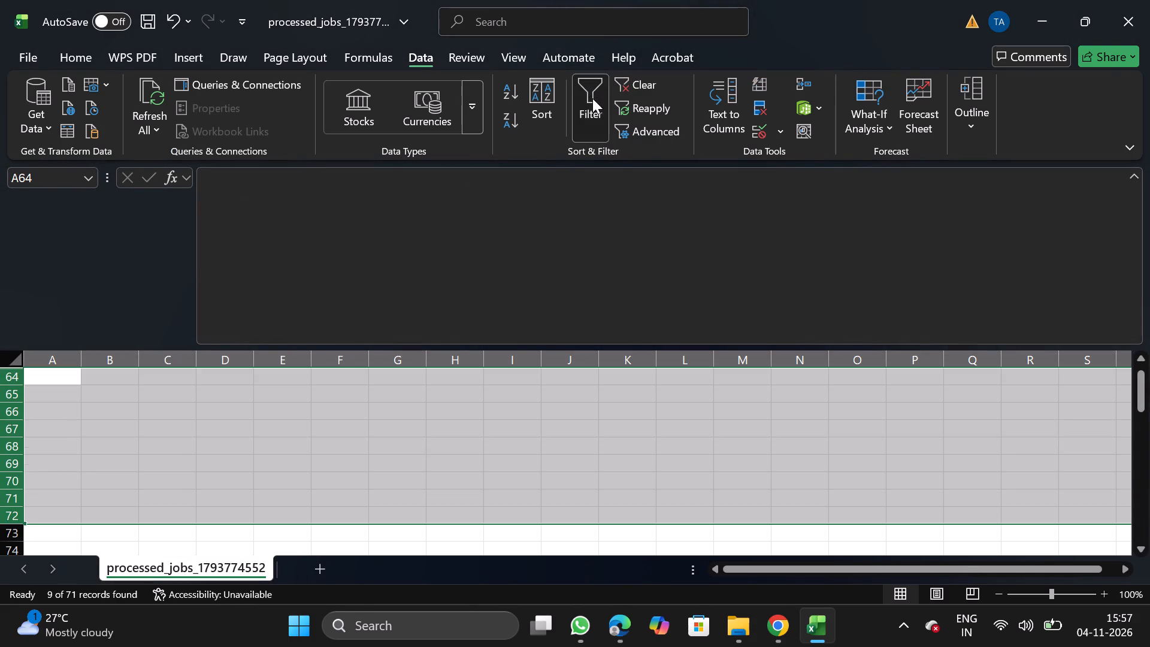
Delete the needs_removal column from the Product Manager sheet.
left_click_drag(1147, 522, 1141, 529)
left_click_drag(1141, 529, 1149, 256)
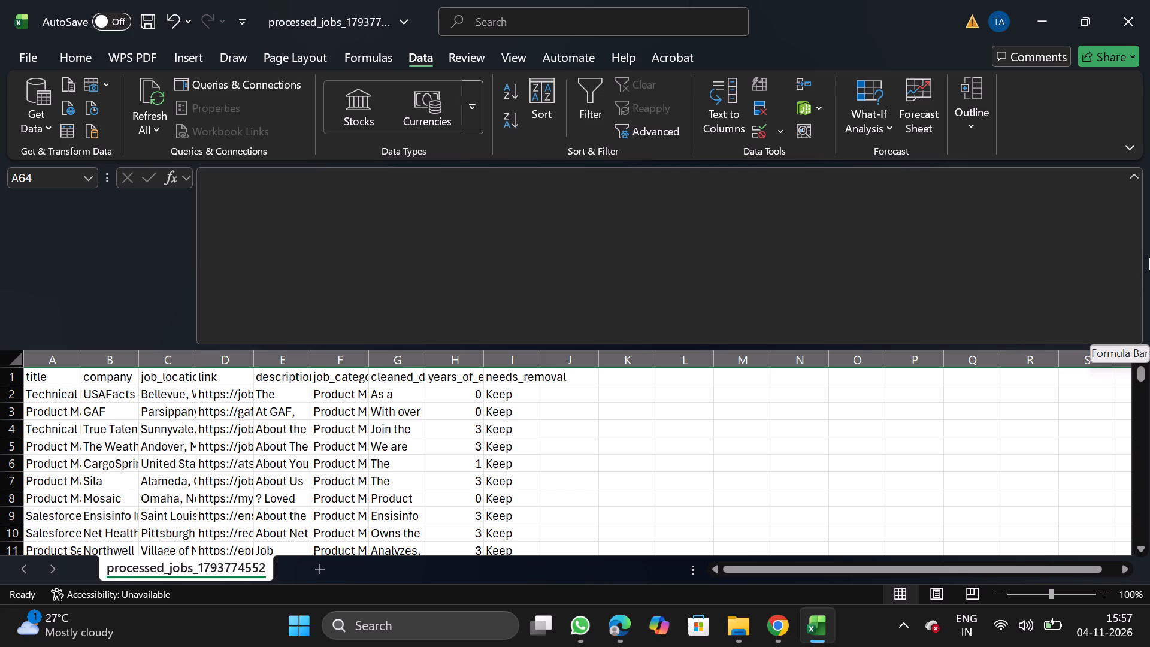
left_click_drag(516, 355, 500, 454)
right_click(500, 454)
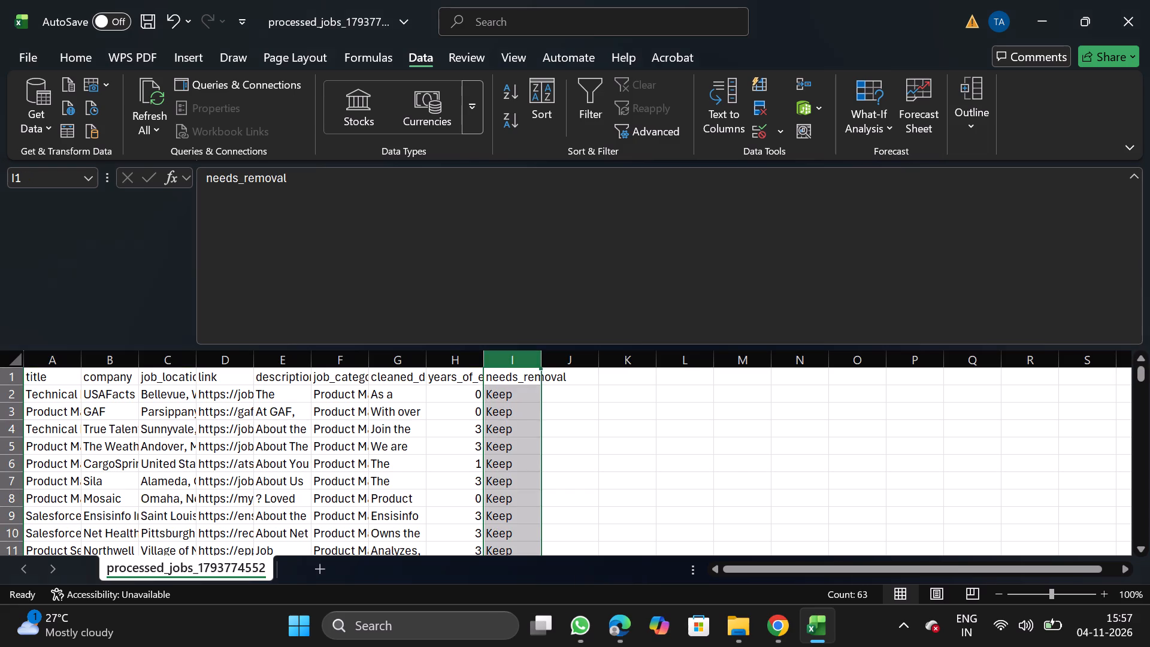
left_click_drag(548, 316, 450, 384)
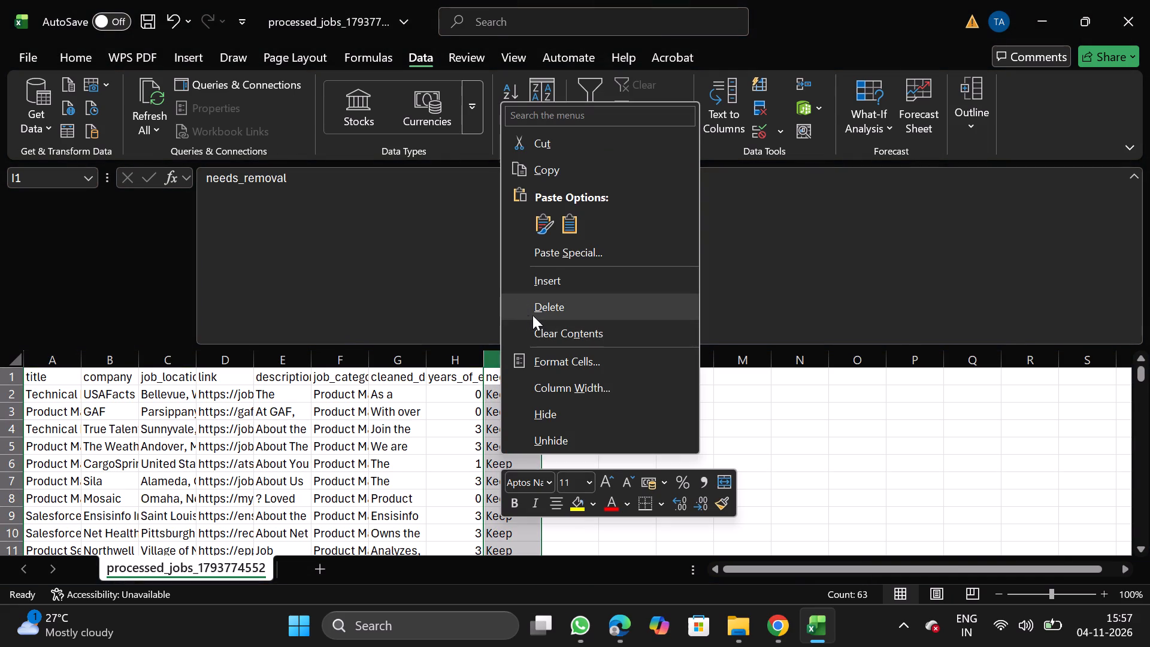
left_click(532, 315)
Check which values remain in the years_of_experience filter list, and leave the sheet unfiltered.
left_click(435, 378)
left_click(597, 113)
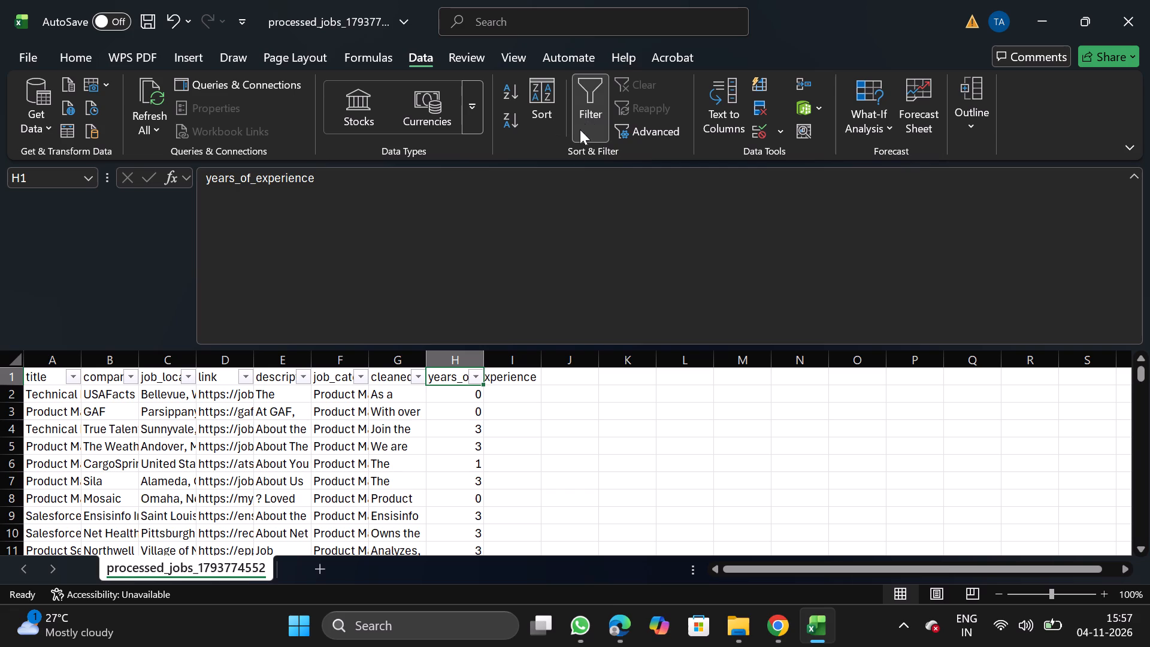
left_click(476, 379)
scroll(399, 483, "down", 1)
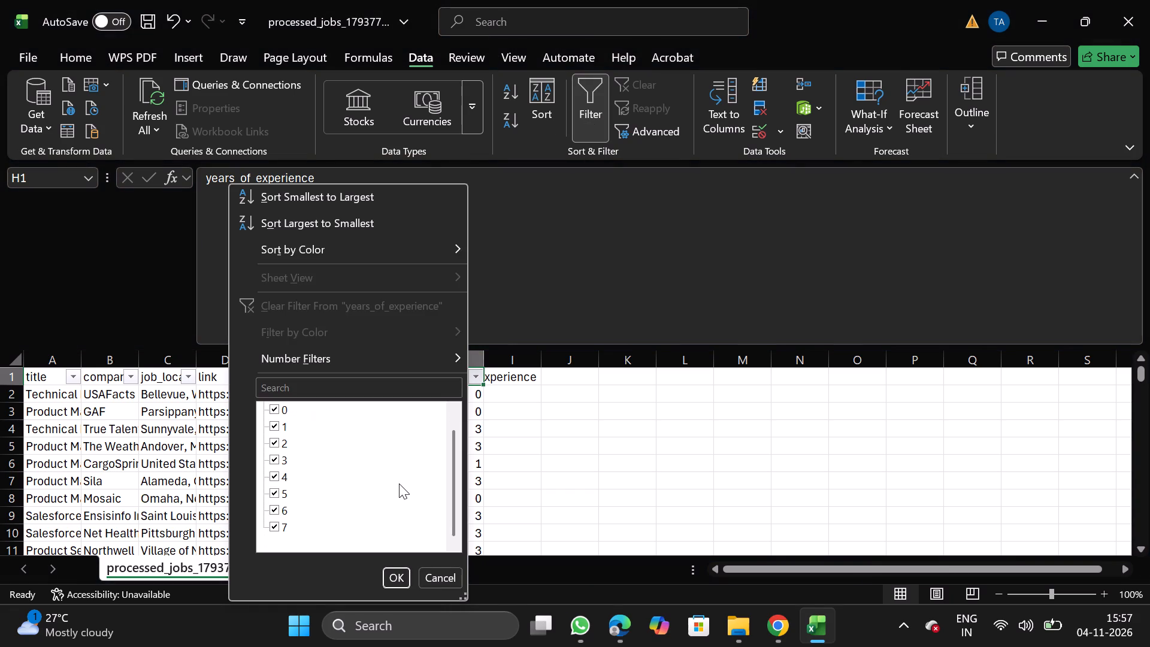
scroll(399, 483, "down", 1)
left_click(512, 471)
left_click(594, 98)
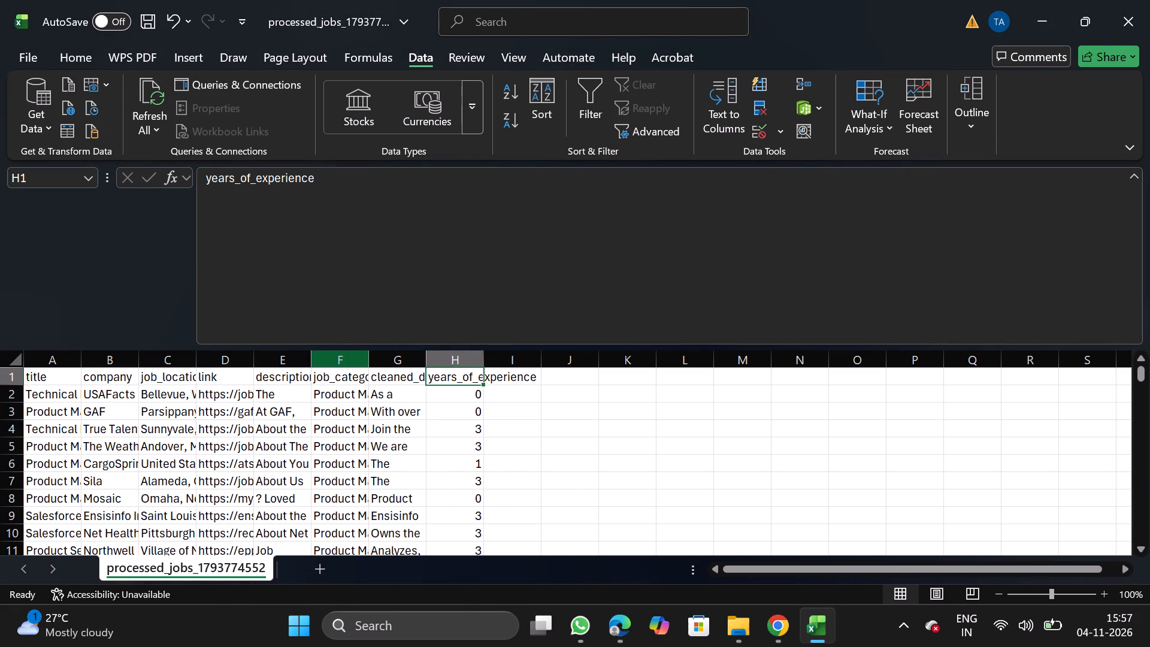
Move the job_category column to the front of the table, before title.
left_click(332, 362)
key("ctrl+x")
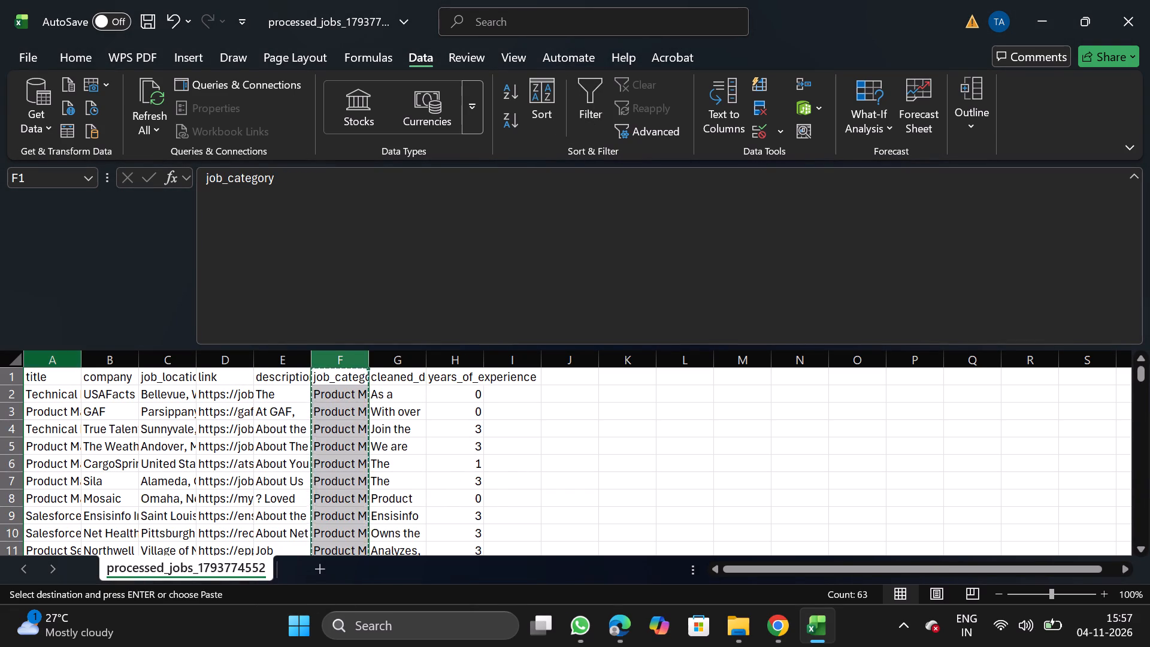
left_click(54, 360)
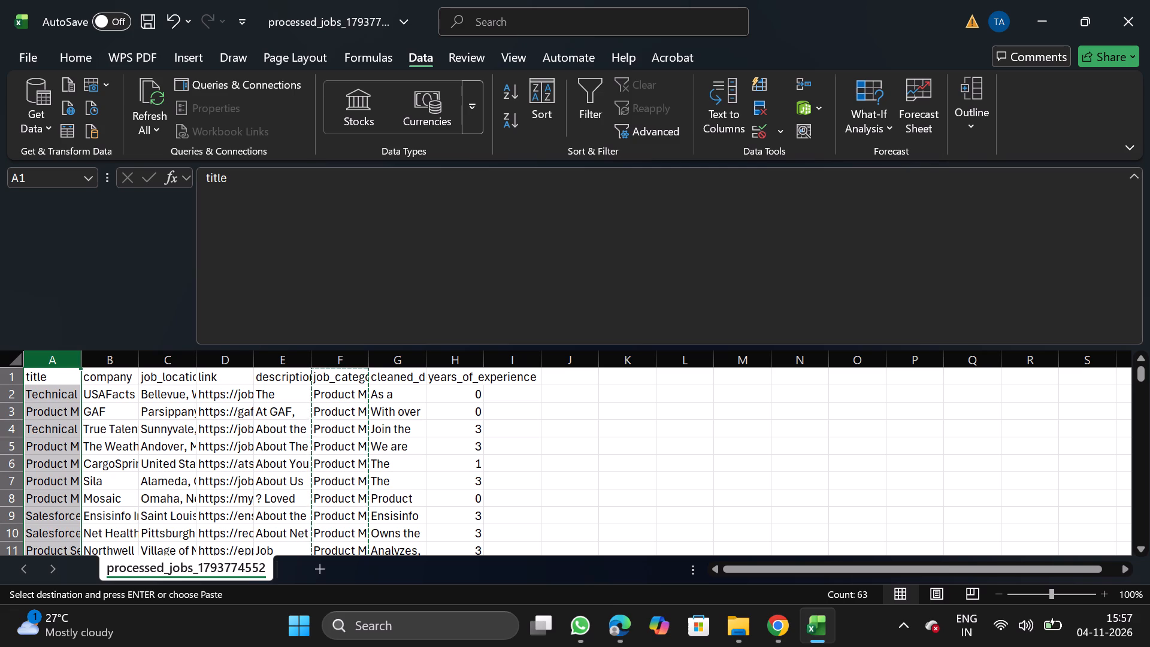
right_click(41, 451)
left_click(138, 277)
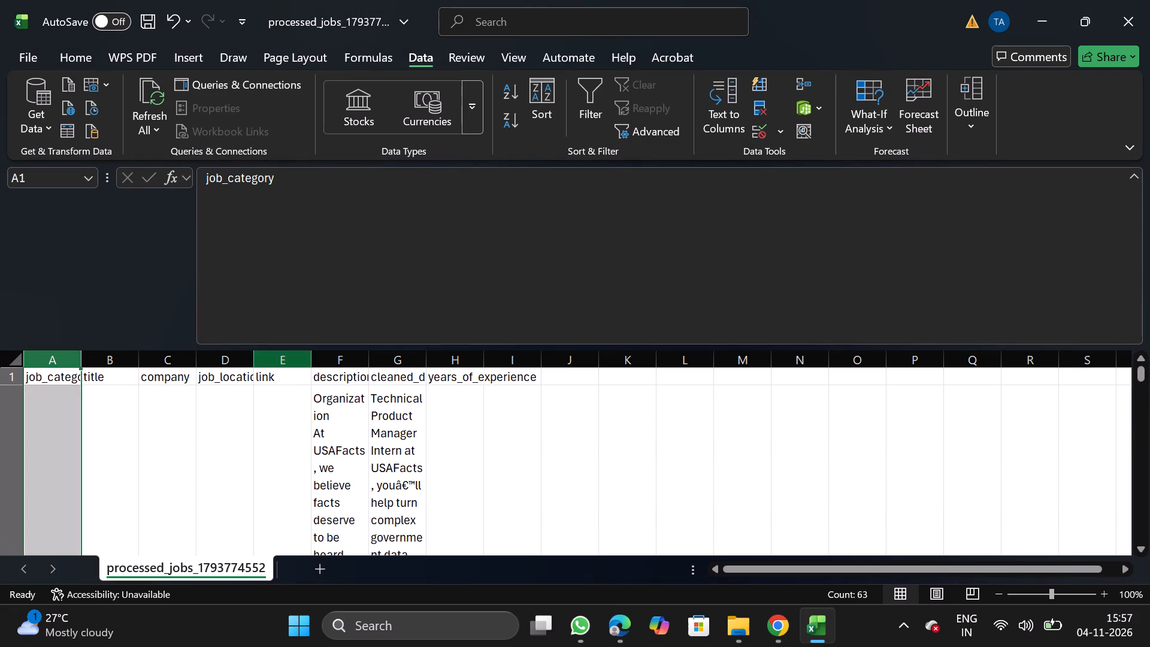
Turn off text wrapping for the description and cleaned_description columns.
left_click(342, 358)
key("shift+Right")
left_click(89, 50)
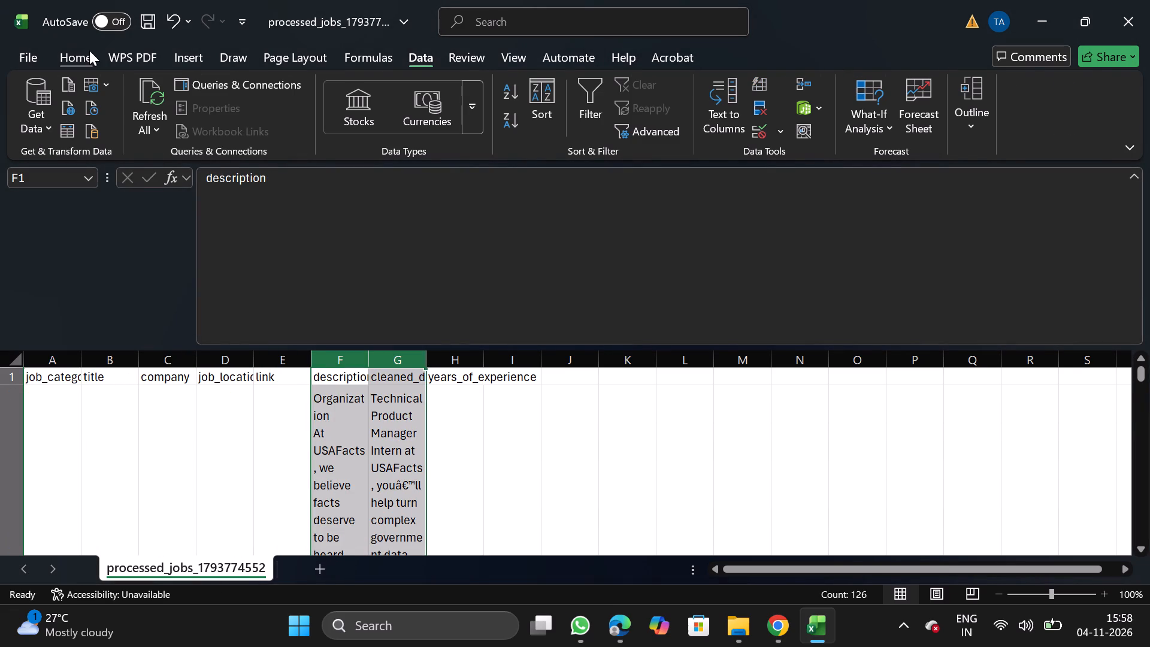
left_click(372, 146)
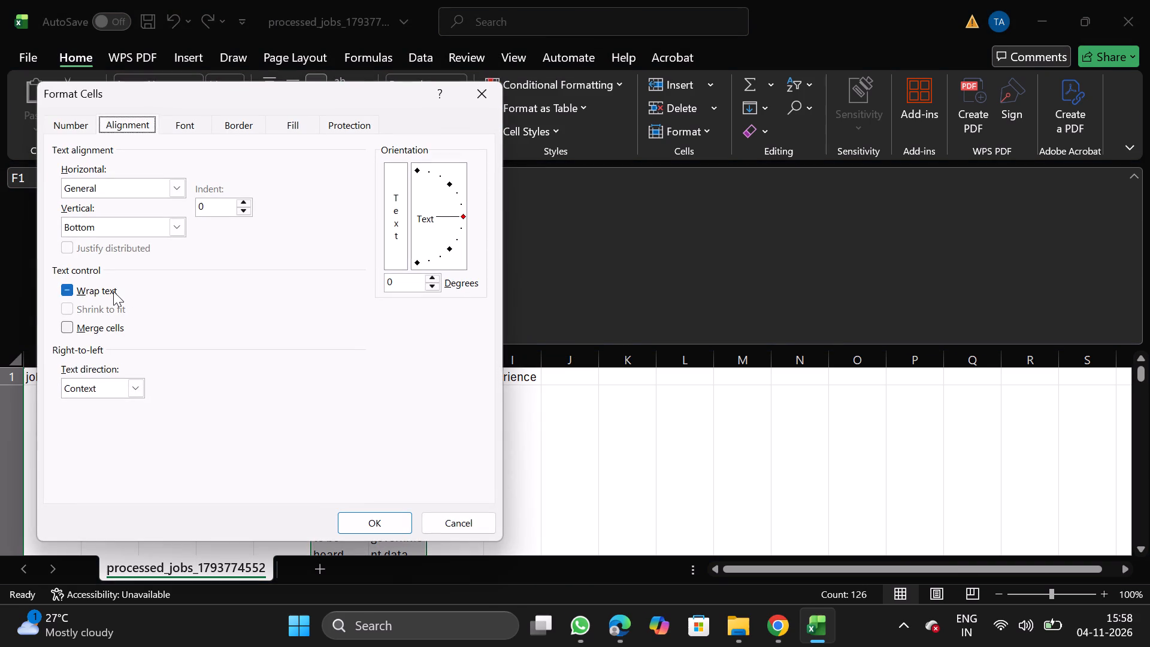
double_click(113, 291)
left_click(383, 517)
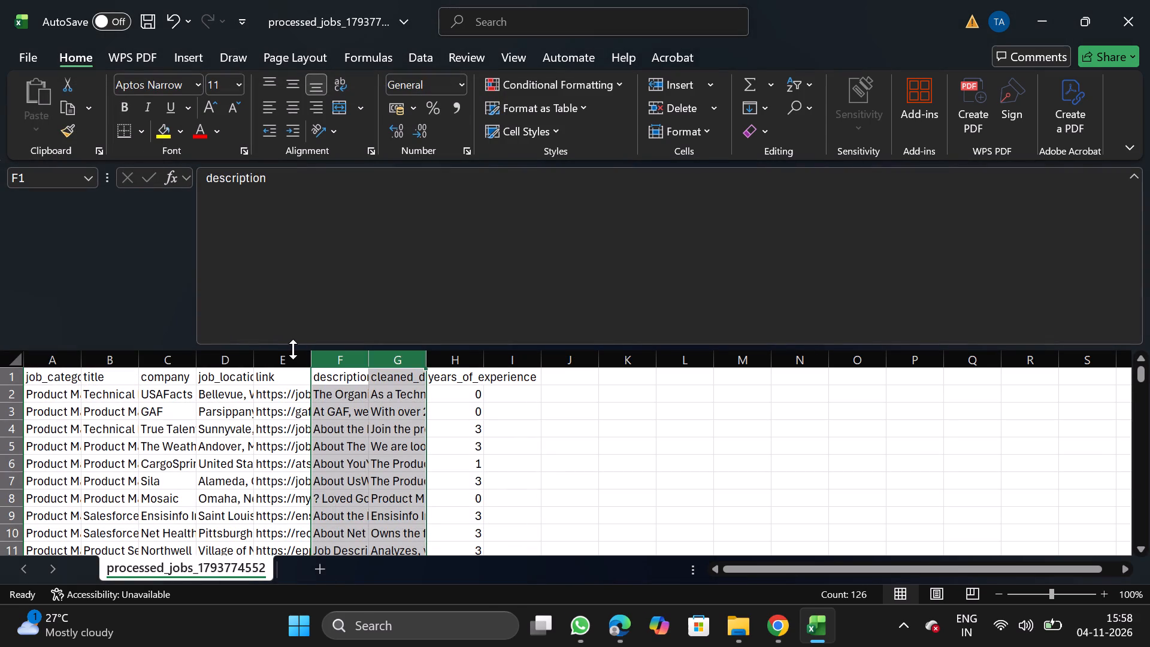
Move the link column to the end of the table, after years_of_experience.
left_click(293, 349)
left_click(289, 354)
key("ctrl+x")
left_click_drag(523, 362, 523, 366)
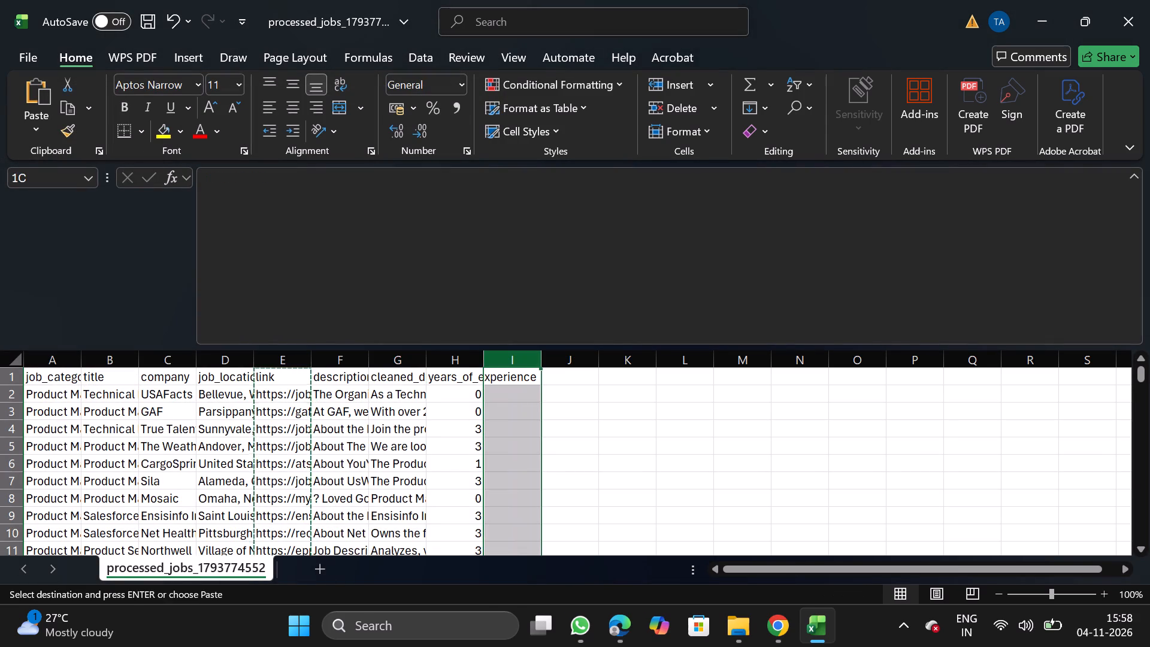
left_click_drag(523, 366, 523, 414)
right_click(523, 414)
left_click(575, 232)
left_click(575, 232)
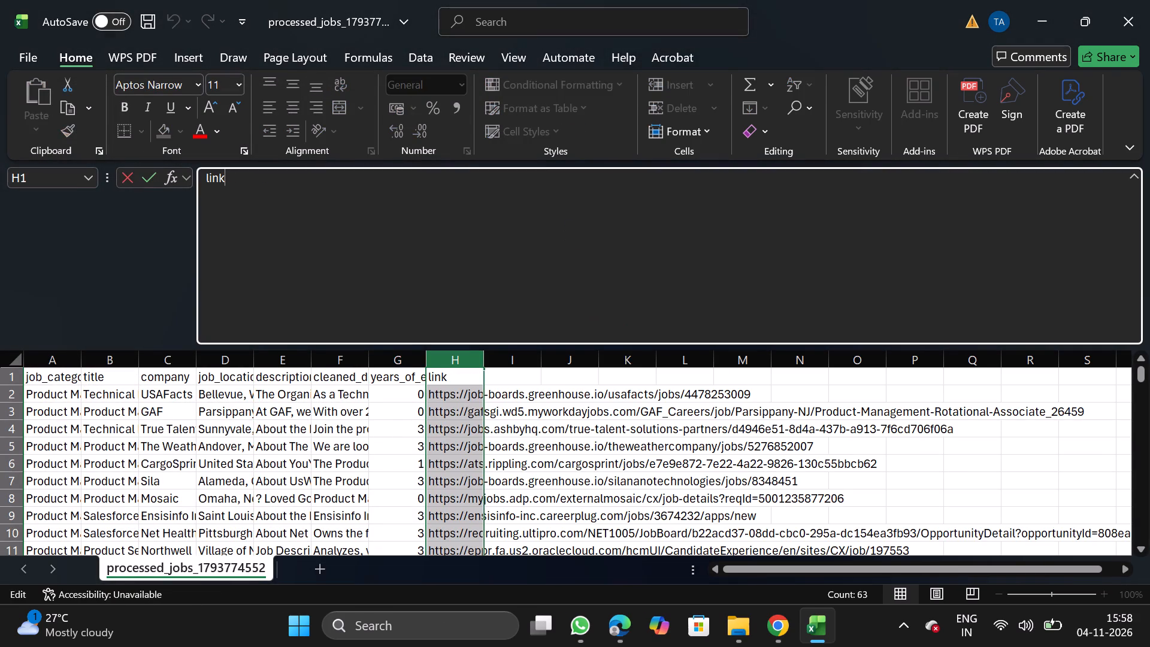
Move the years_of_experience column to sit between job_location and description.
left_click(413, 358)
key("ctrl+x")
left_click(303, 348)
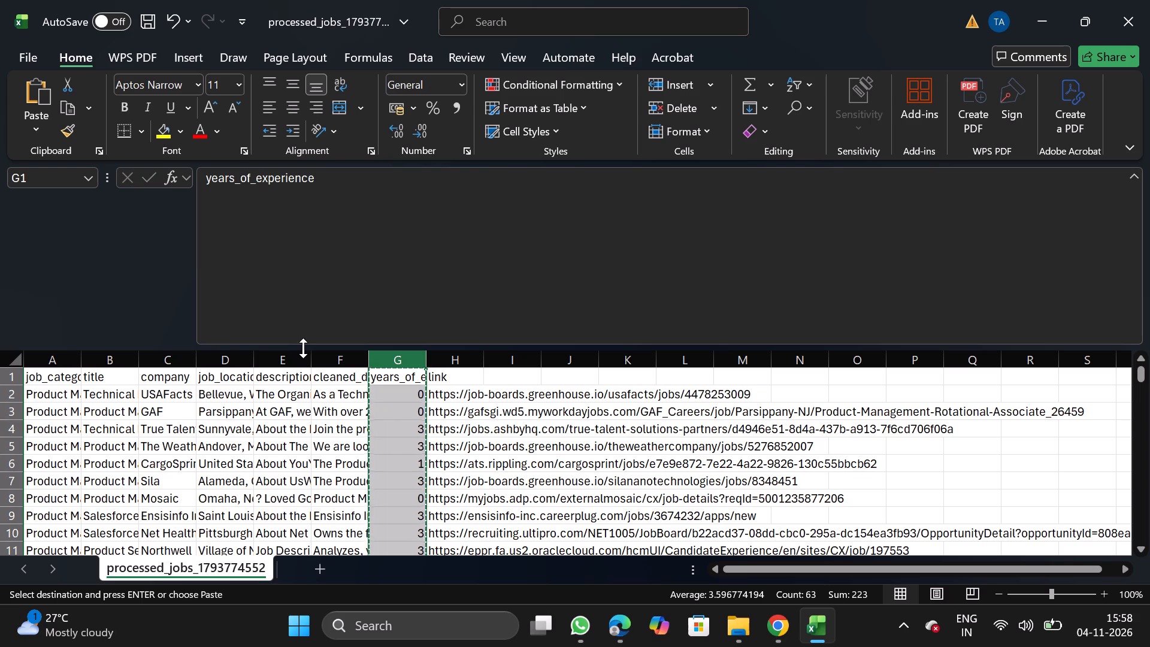
left_click_drag(293, 358, 287, 413)
right_click(287, 413)
left_click(382, 244)
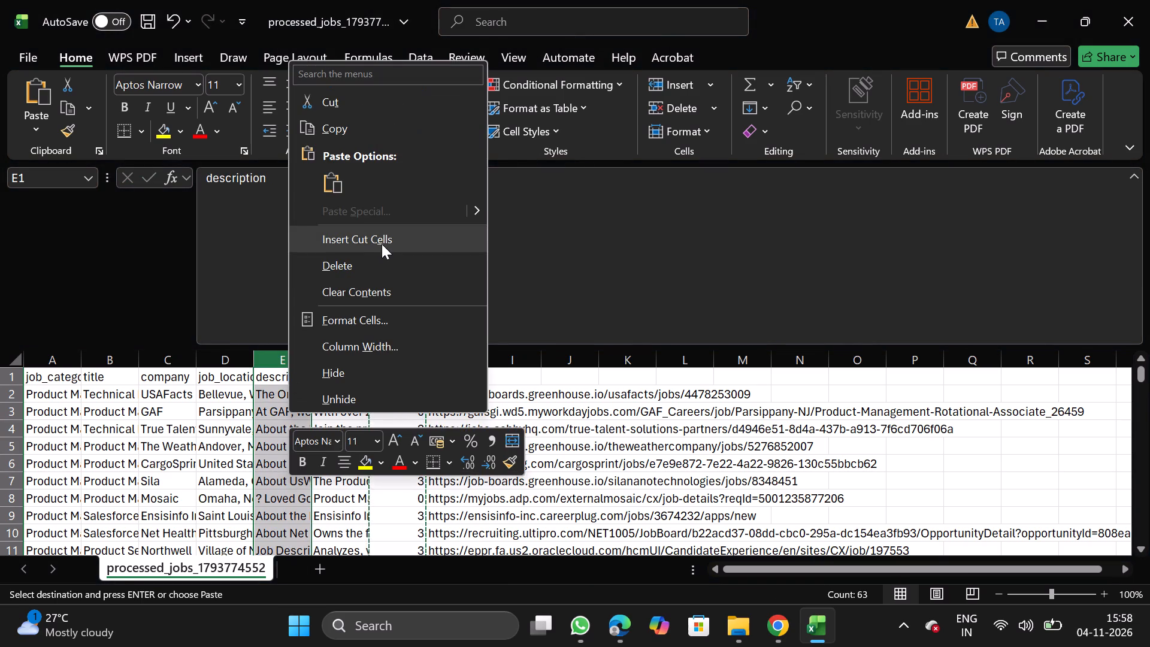
Rename the cleaned_description header in G1 to description, copying the text from F1.
left_click(334, 379)
left_click_drag(205, 180, 293, 173)
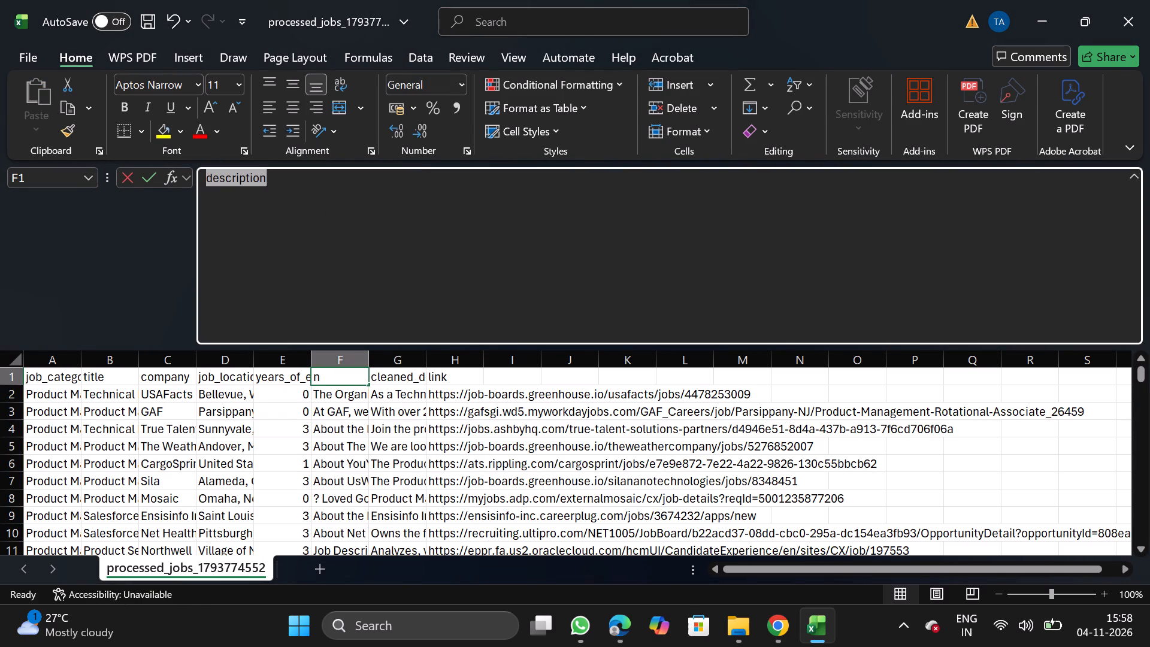
left_click_drag(293, 173, 293, 173)
key("ctrl+c")
left_click(395, 366)
left_click(478, 309)
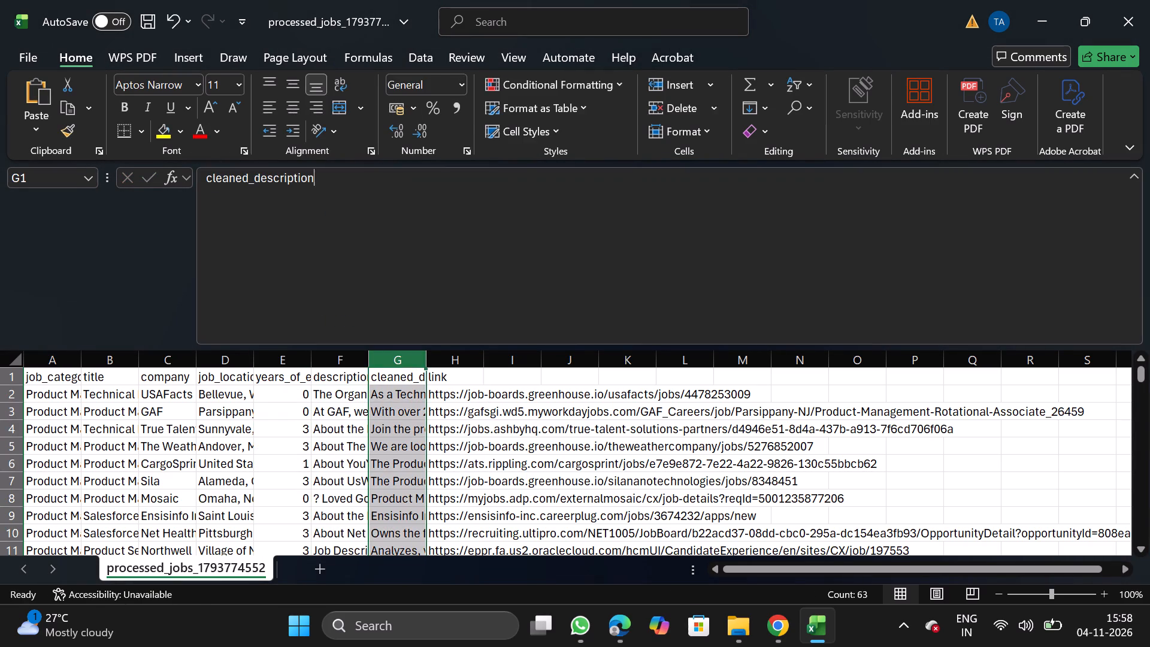
key("BackSpace")
key("BackSpace")
key("BackSpace")
key("BackSpace")
key("BackSpace")
key("BackSpace")
key("BackSpace")
key("BackSpace")
key("BackSpace")
key("BackSpace")
key("BackSpace")
key("BackSpace")
key("BackSpace")
key("BackSpace")
key("BackSpace")
key("BackSpace")
key("BackSpace")
key("BackSpace")
key("BackSpace")
key("BackSpace")
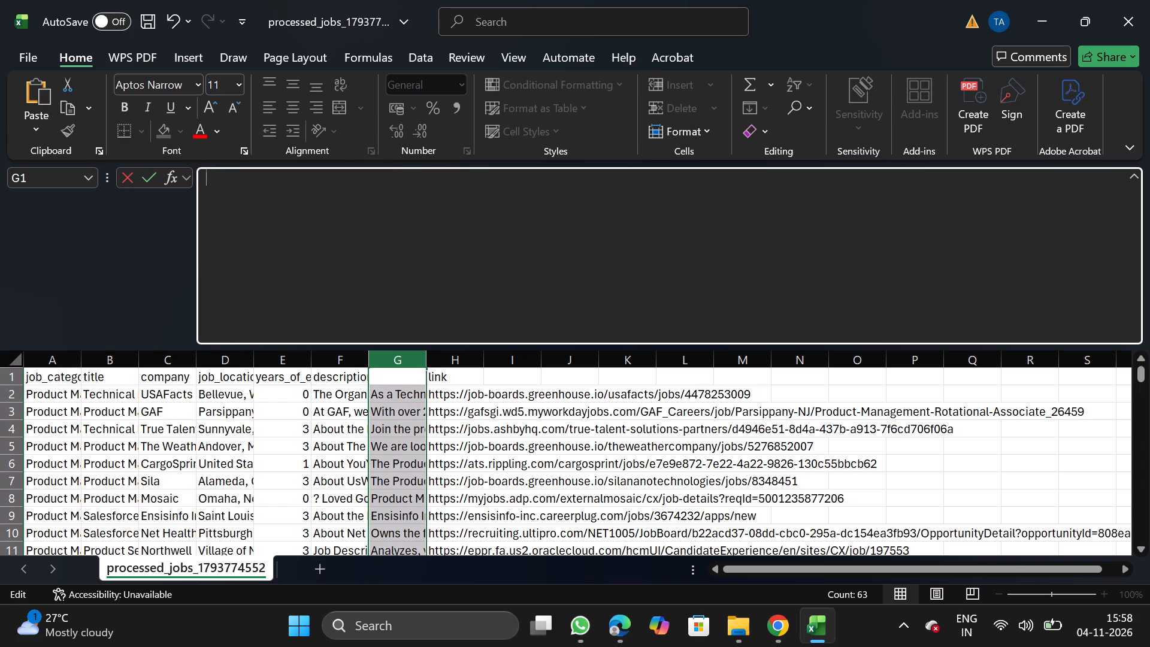
key("ctrl+v")
Rename the F1 header to original_description, copying the name from NextGenApply's bulk upload CSV format requirements in Chrome.
left_click(347, 376)
left_click(467, 288)
key("BackSpace")
key("BackSpace")
key("BackSpace")
key("BackSpace")
key("BackSpace")
key("BackSpace")
key("BackSpace")
key("BackSpace")
key("BackSpace")
key("BackSpace")
key("BackSpace")
key("BackSpace")
key("BackSpace")
key("BackSpace")
key("BackSpace")
key("BackSpace")
key("BackSpace")
key("BackSpace")
key("BackSpace")
key("BackSpace")
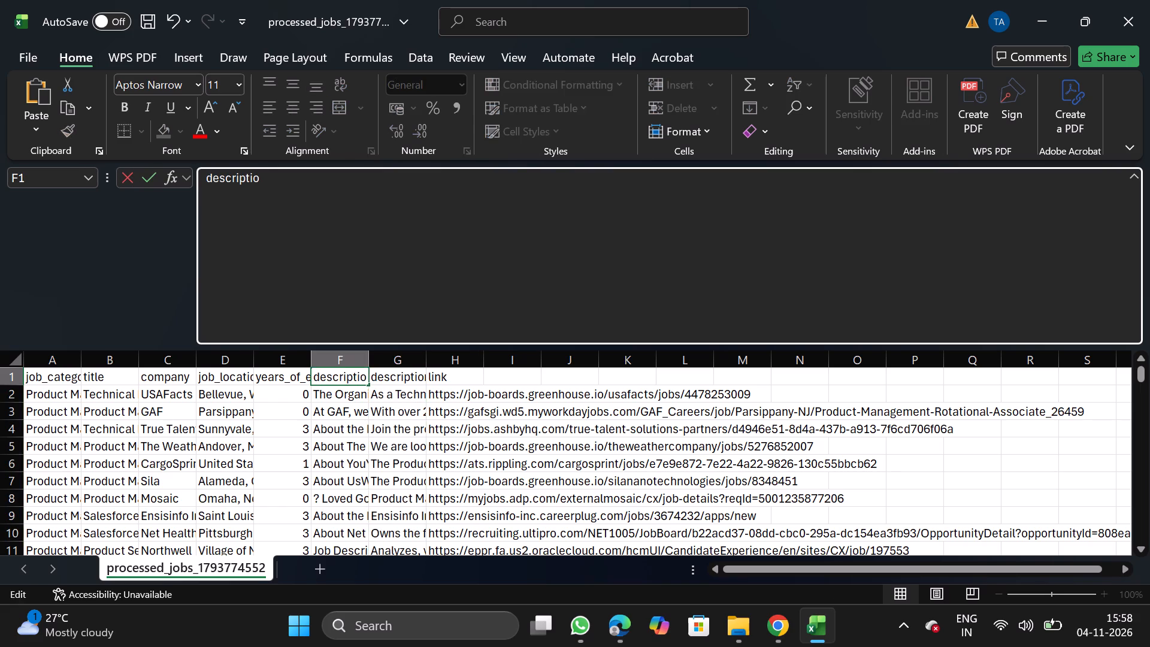
left_click(776, 628)
left_click(107, 174)
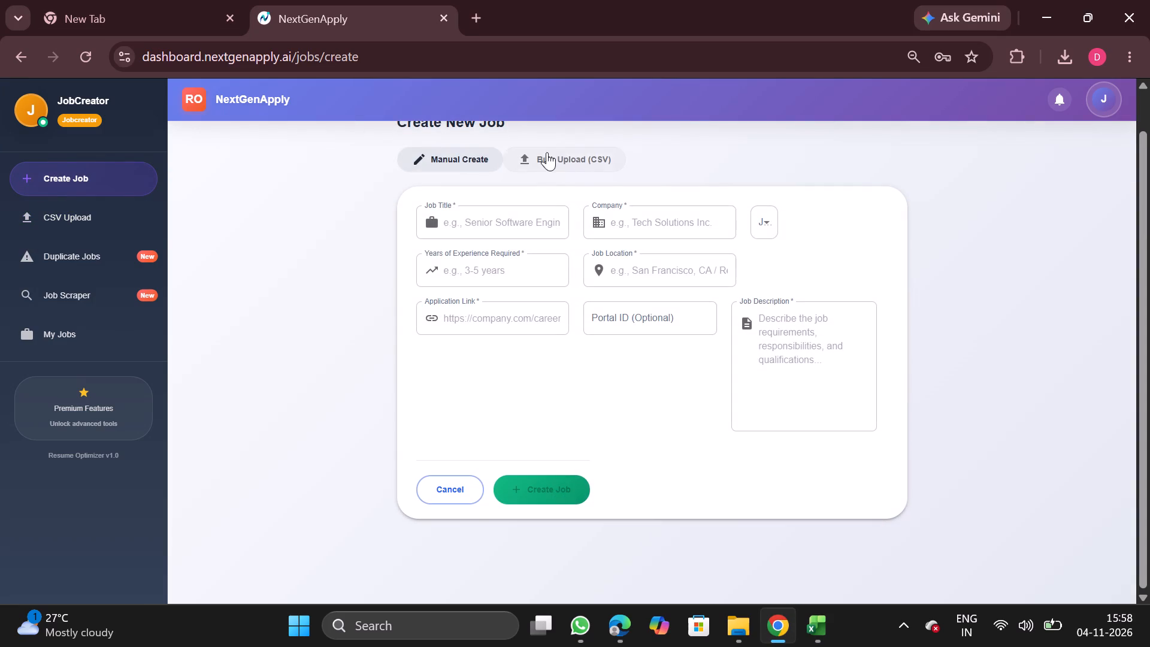
left_click(568, 159)
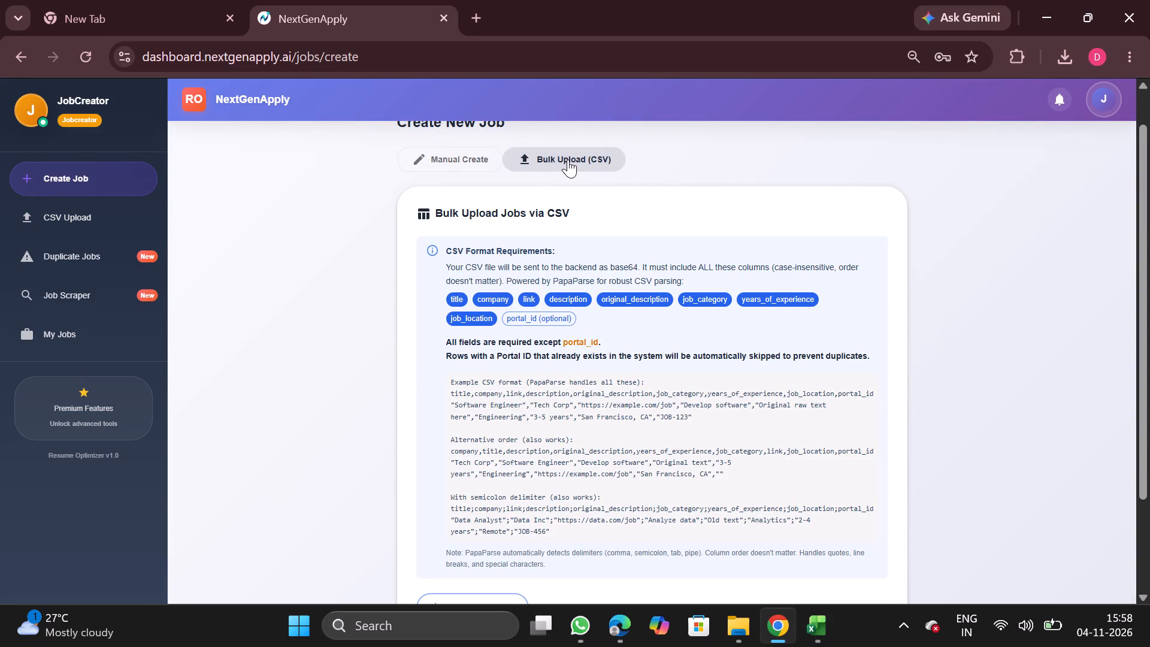
double_click(631, 299)
key("ctrl+c")
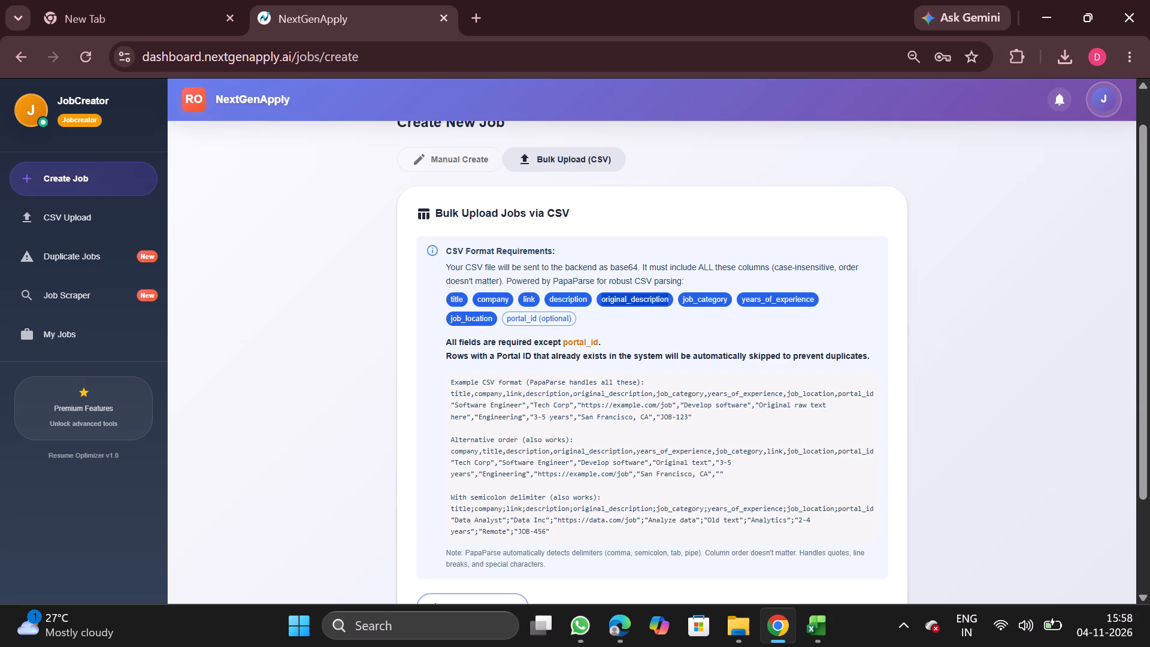
left_click(813, 635)
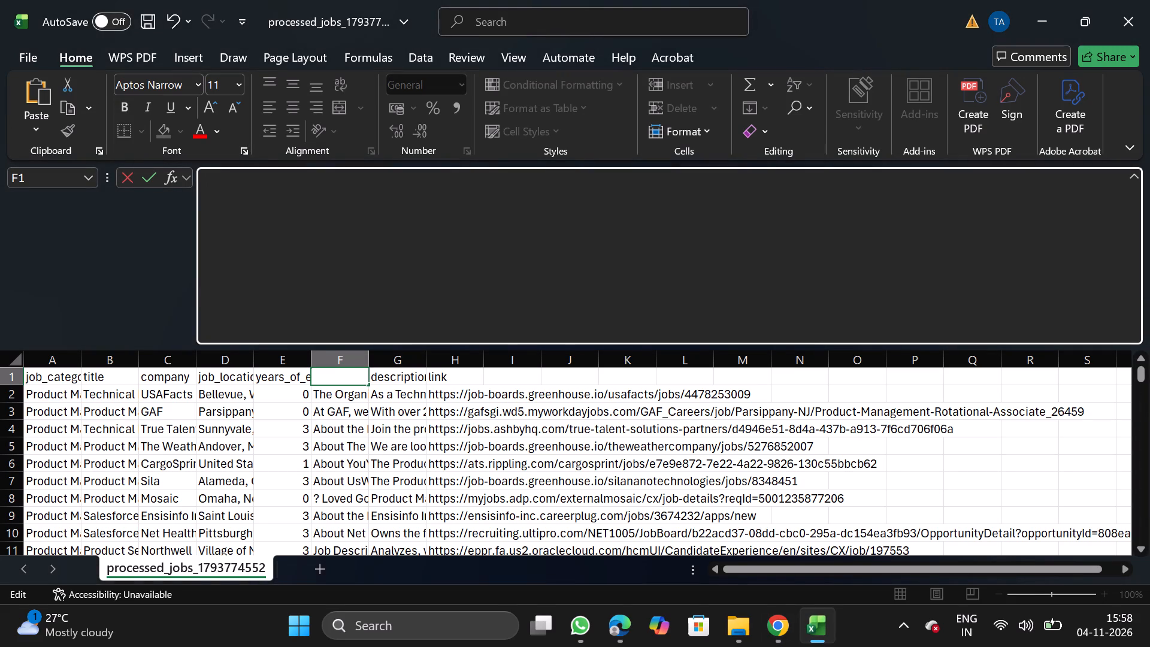
key("ctrl+v")
Replace every job_location cell whose entire content is United States with Remote, matching entire cell contents.
left_click(114, 360)
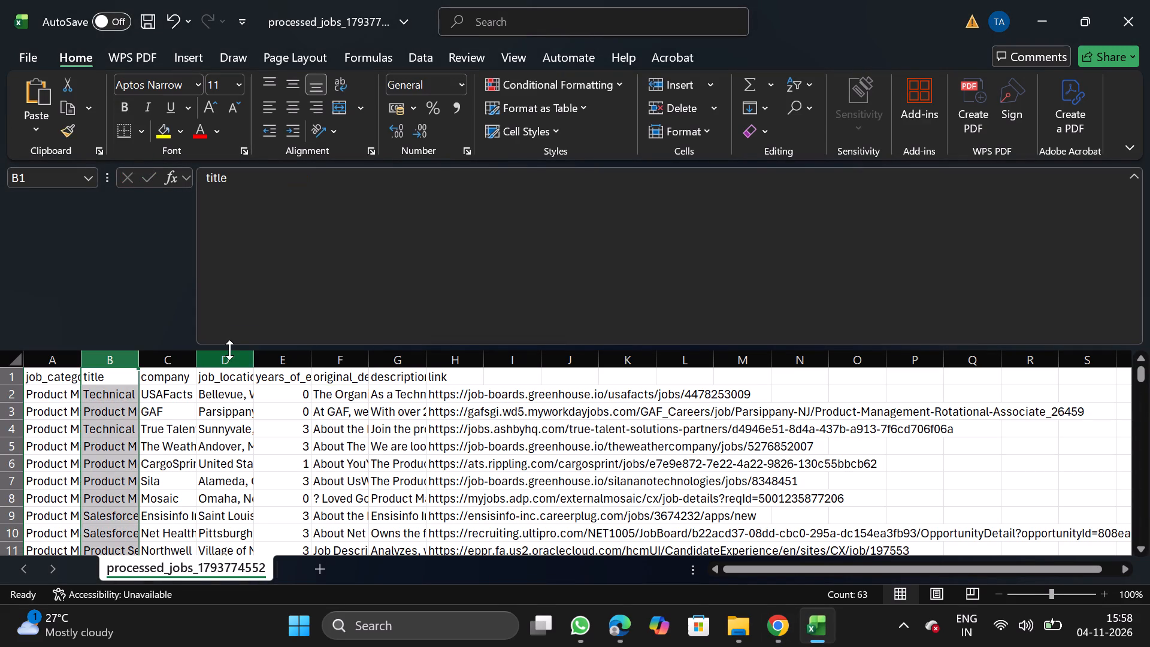
left_click(227, 350)
left_click(224, 374)
left_click(239, 363)
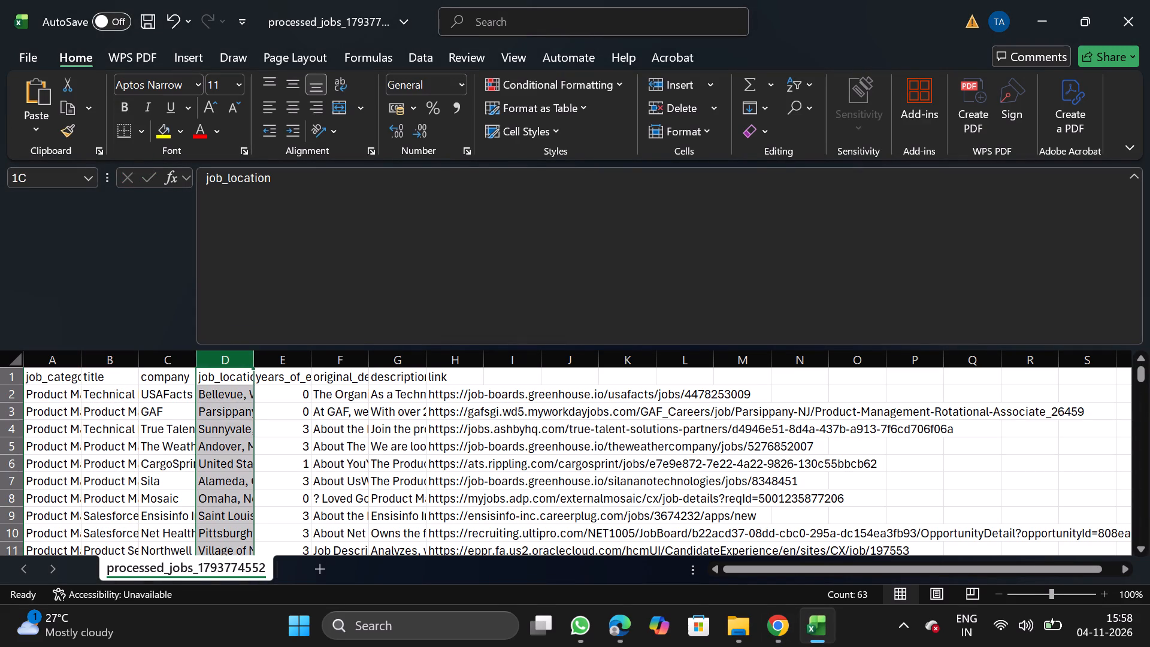
key("BackSpace")
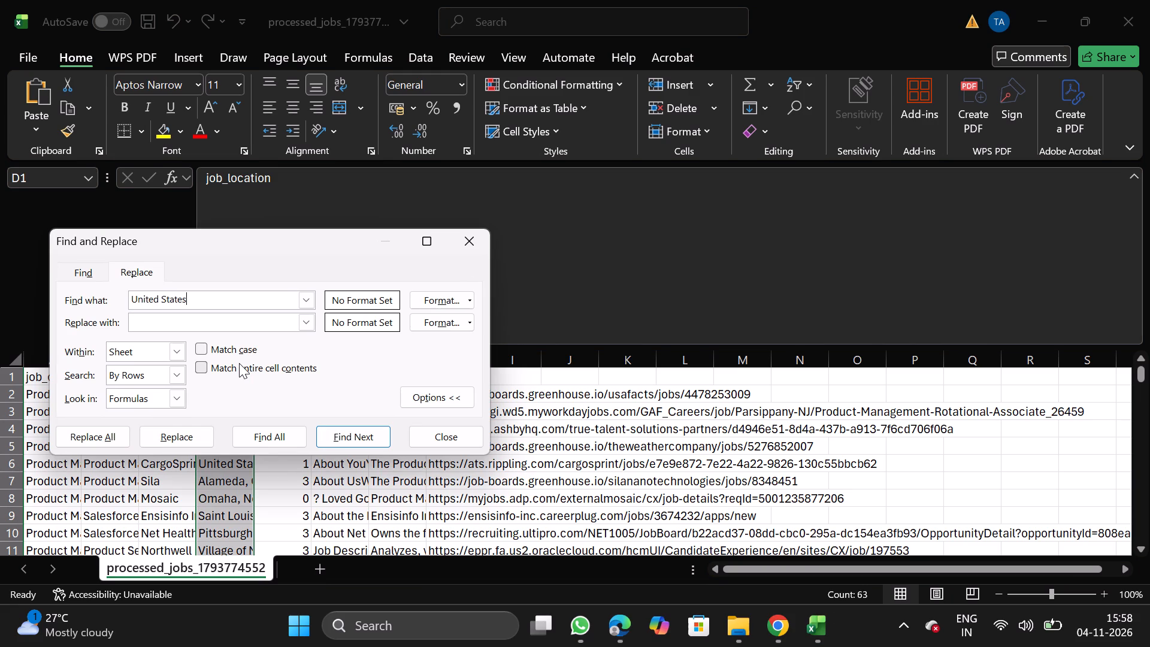
type("emote")
left_click(209, 370)
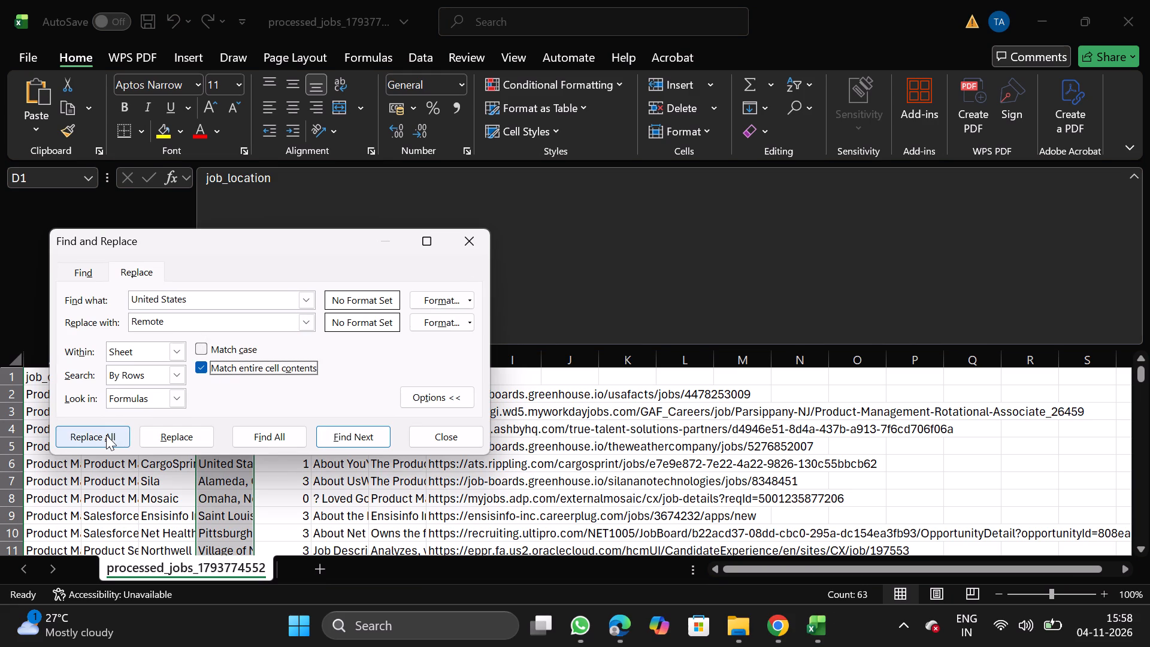
left_click(106, 435)
left_click(361, 392)
left_click(456, 249)
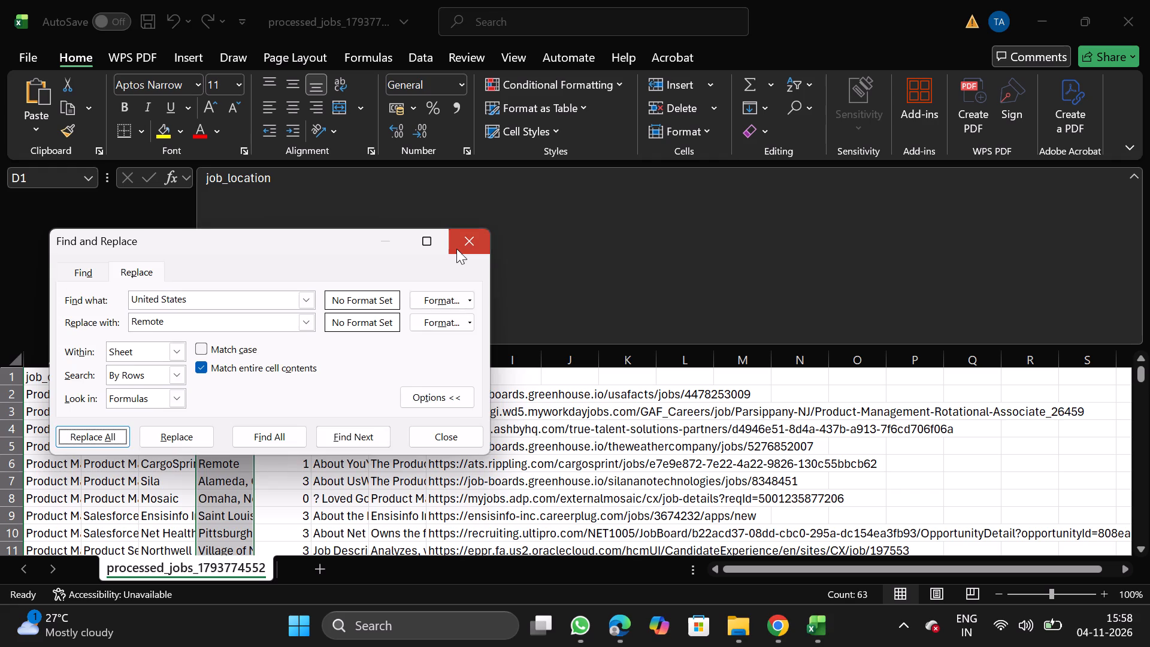
Turn on header filters and select only the Associate Director, Global Product Solutions Lead, Growth Channel Incubation Director and Head of Product titles.
left_click(133, 374)
left_click(417, 56)
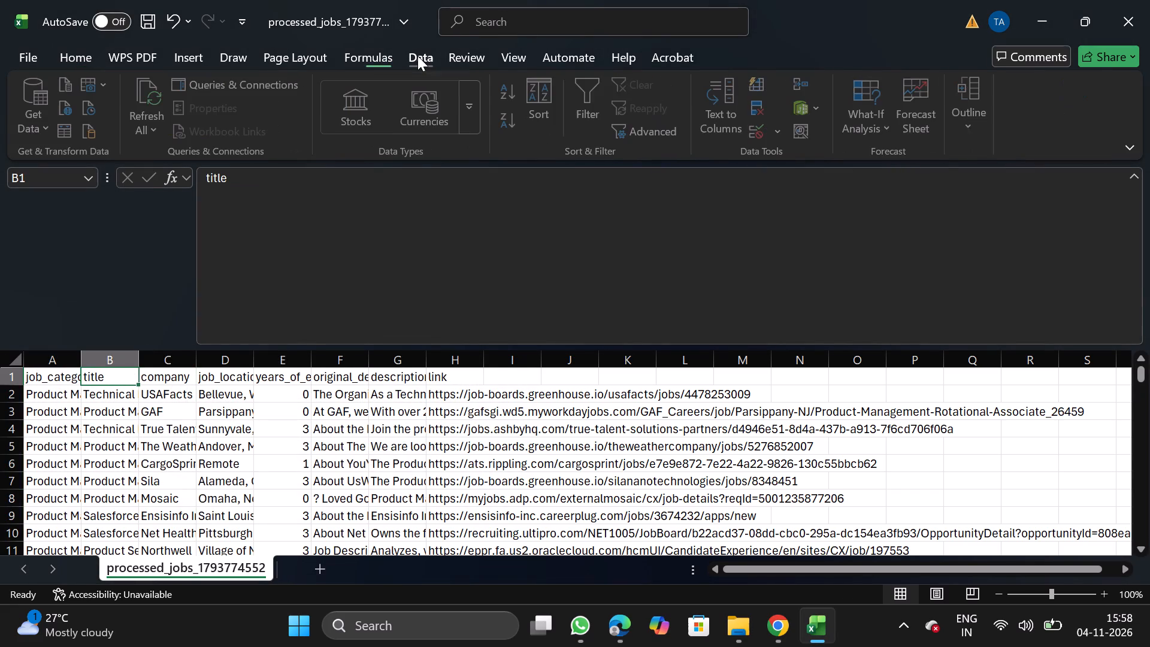
left_click(588, 111)
left_click(134, 375)
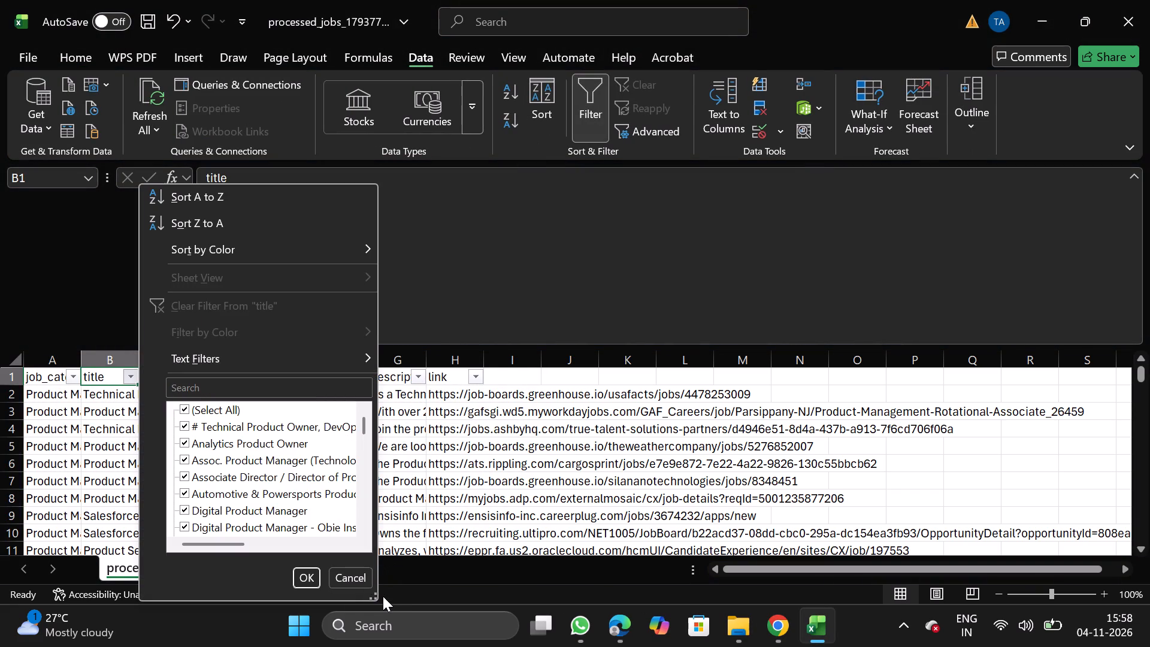
triple_click(377, 598)
left_click_drag(377, 598, 828, 646)
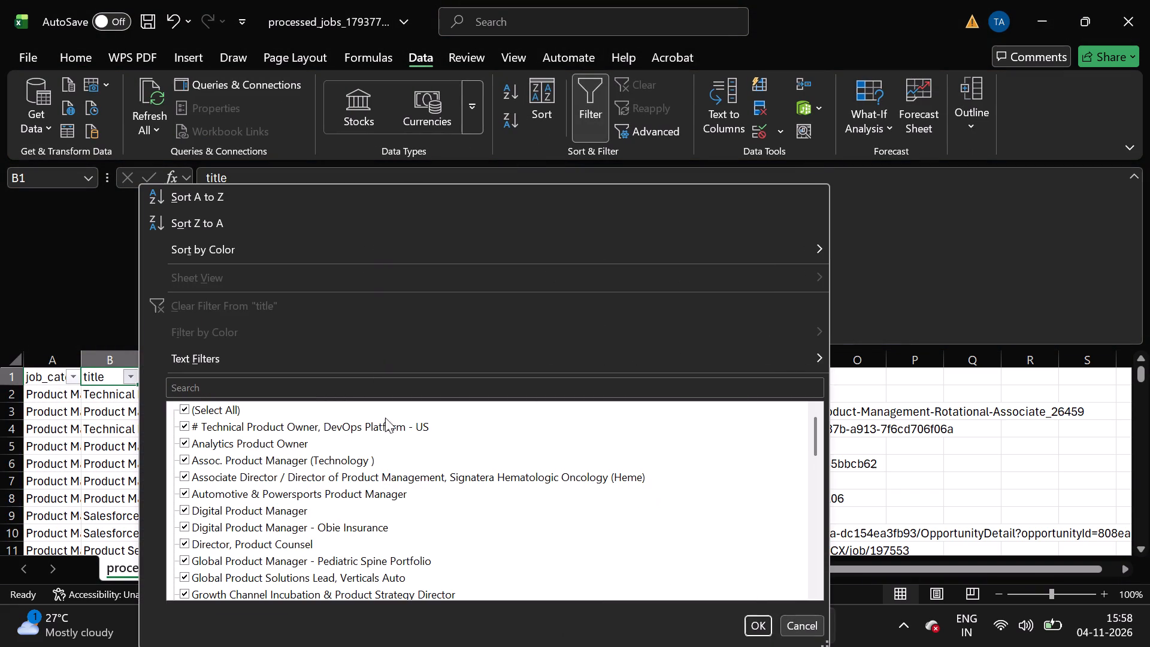
left_click(240, 413)
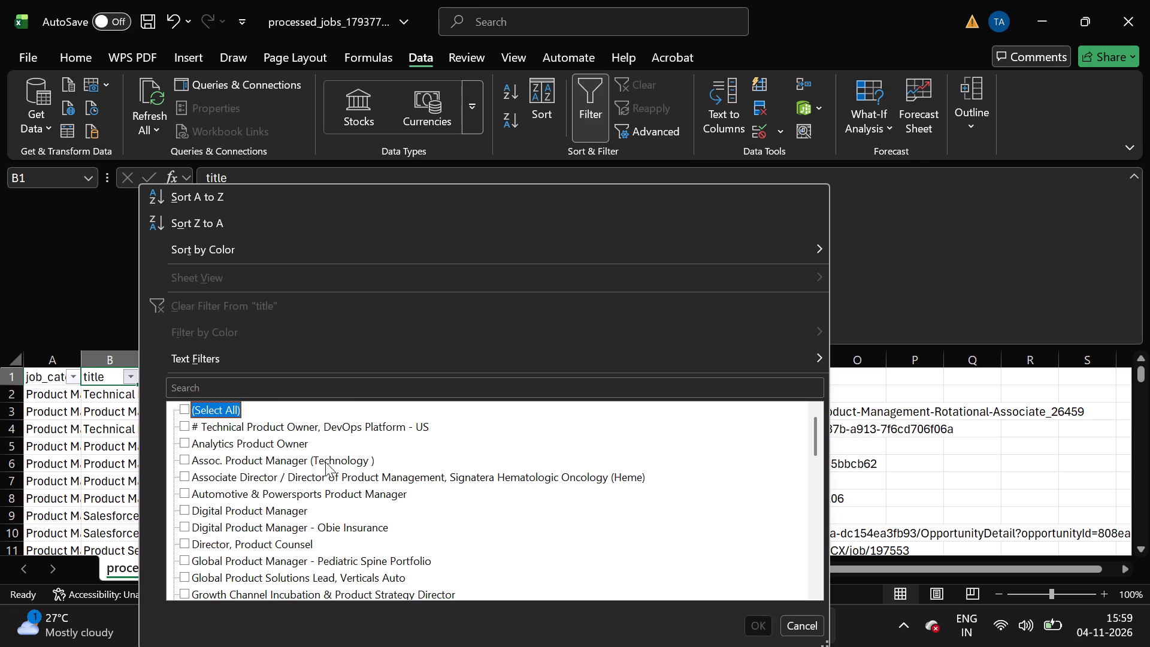
left_click(328, 465)
left_click(335, 477)
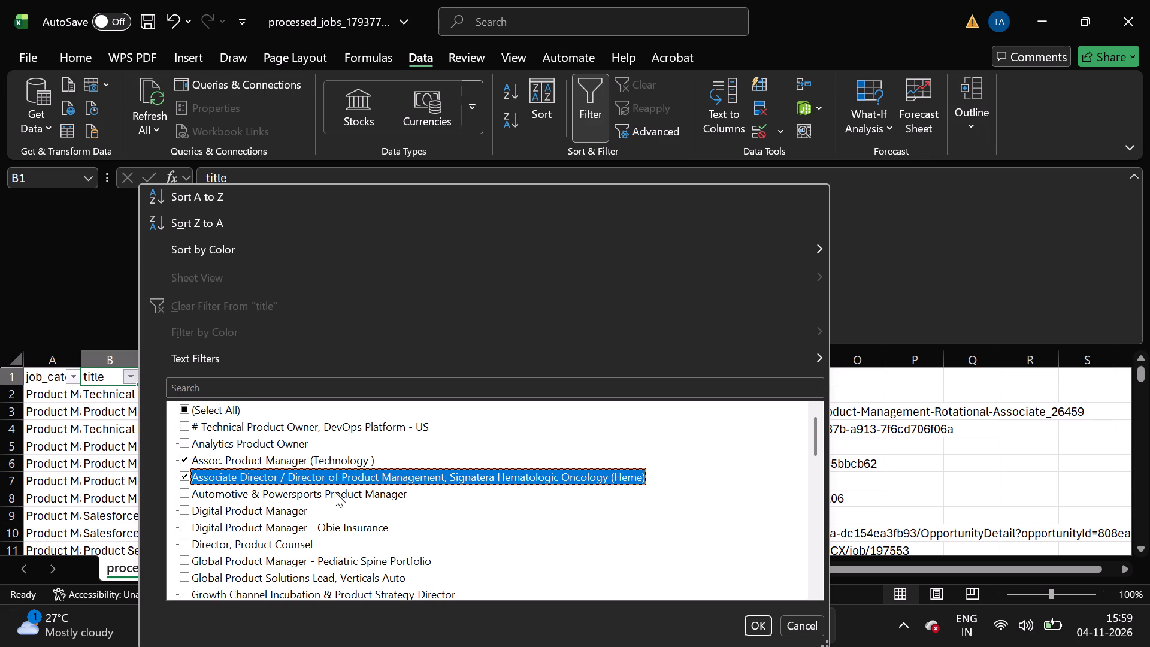
left_click(274, 459)
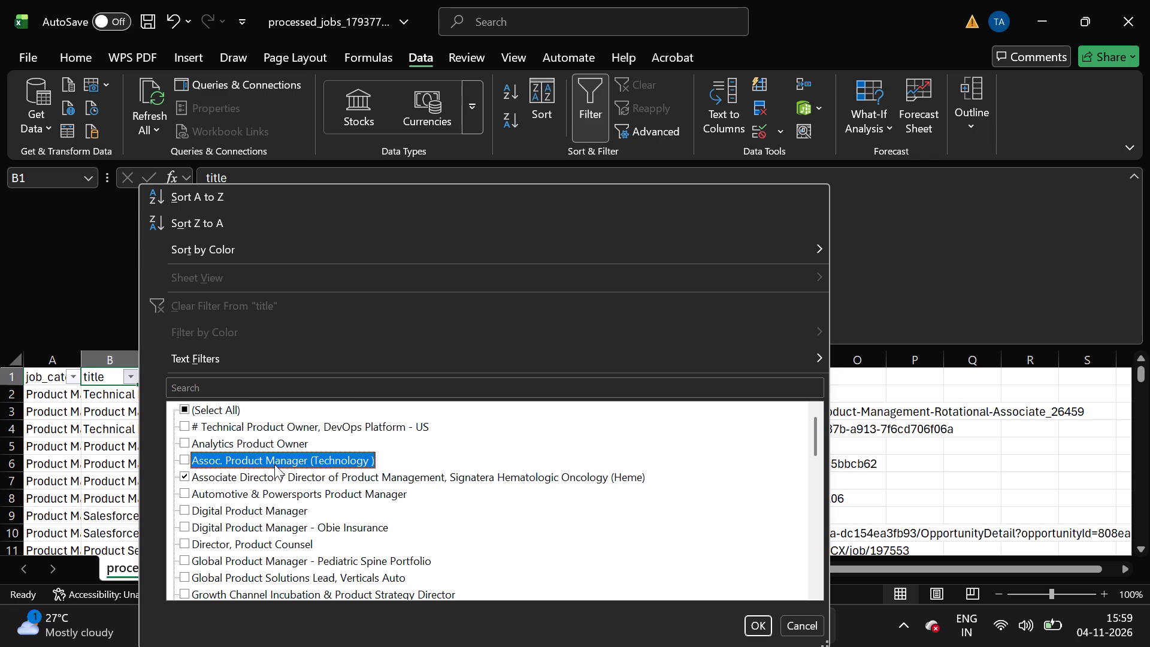
left_click(295, 573)
left_click(295, 573)
scroll(295, 573, "down", 1)
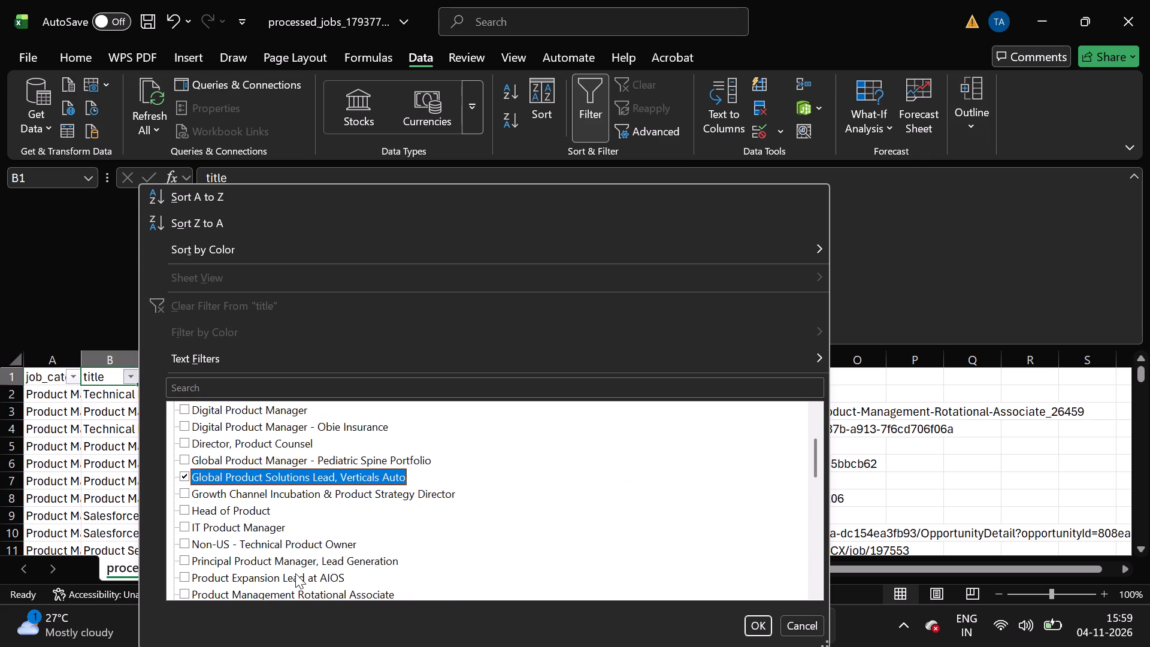
scroll(295, 573, "down", 1)
left_click(320, 500)
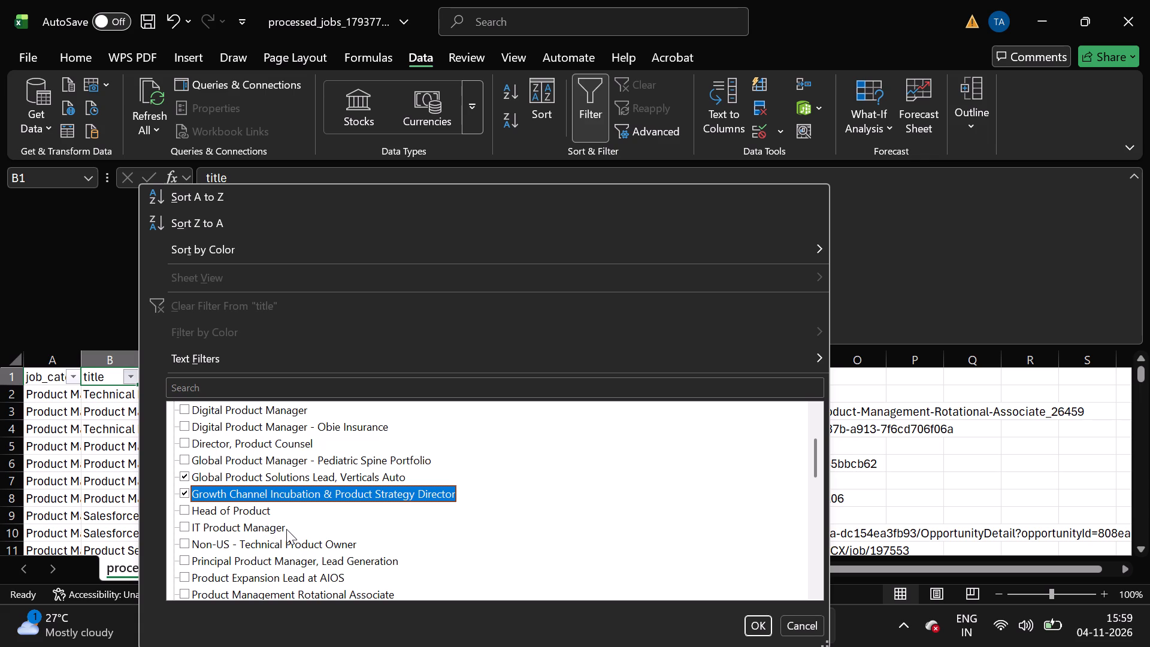
left_click(255, 513)
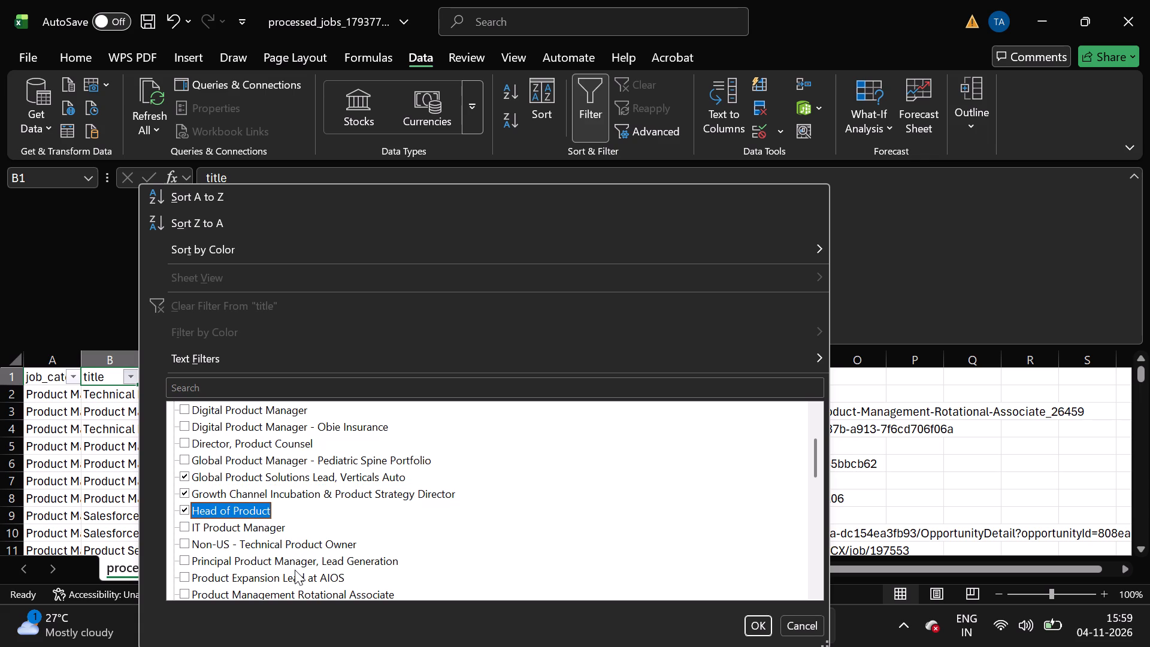
Add the Product Manager Point Richmond, both Salesforce and Technical Product Manager Intern titles to the selection, and apply the title filter.
scroll(280, 585, "down", 1)
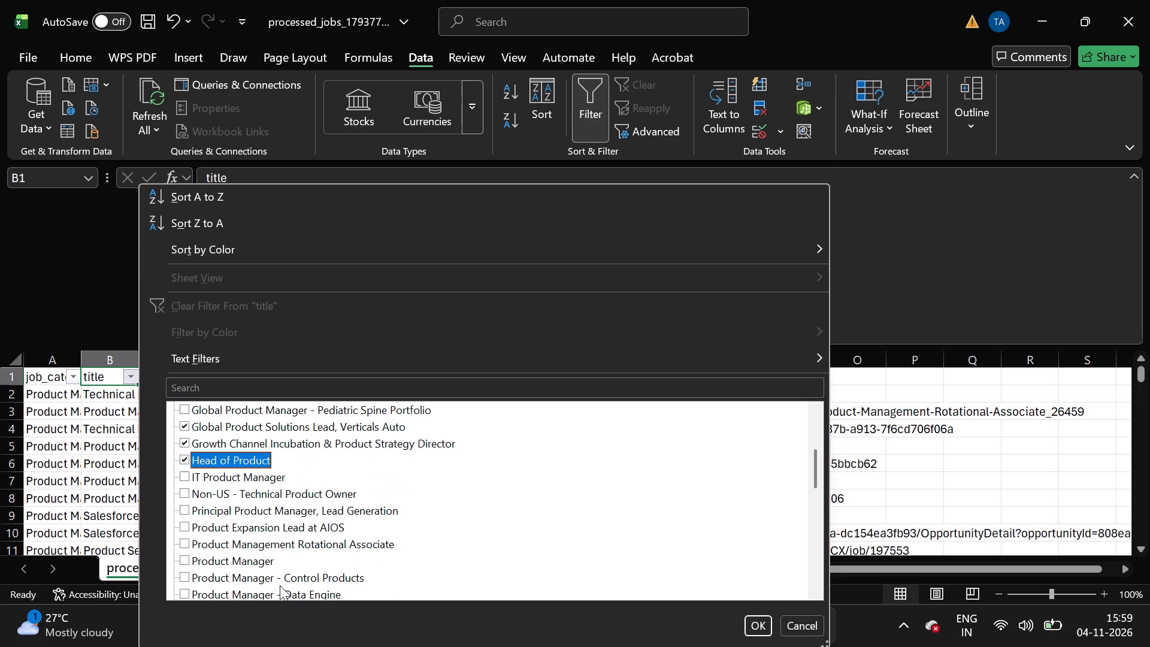
scroll(289, 566, "down", 1)
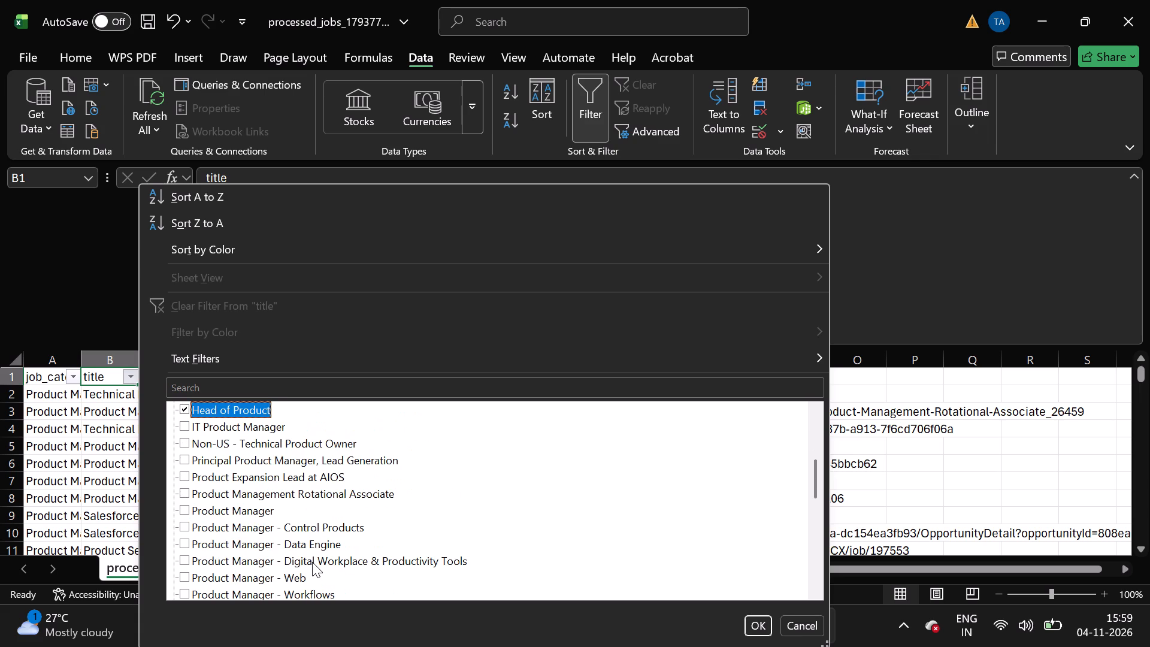
scroll(303, 572, "down", 1)
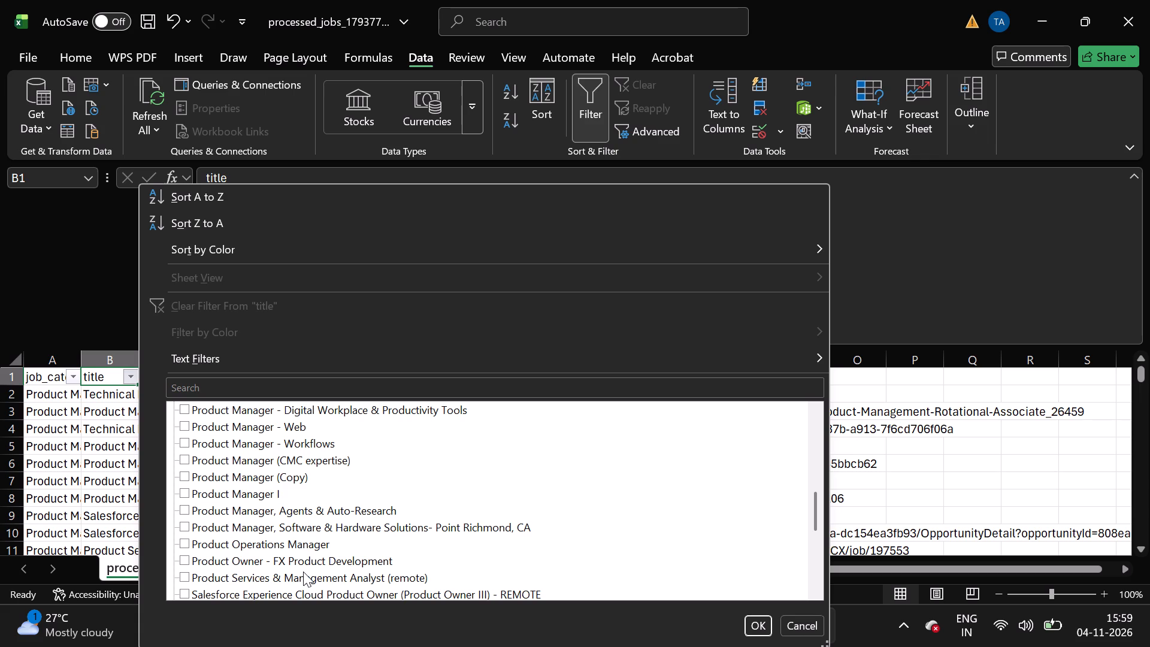
left_click(354, 529)
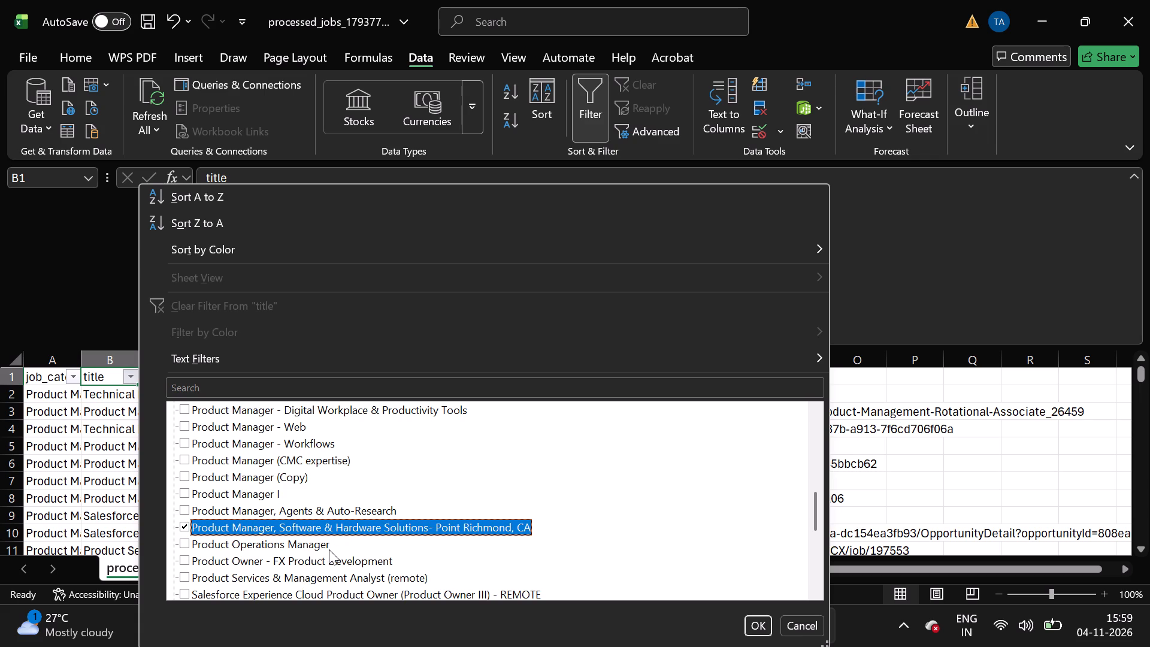
scroll(332, 582, "down", 1)
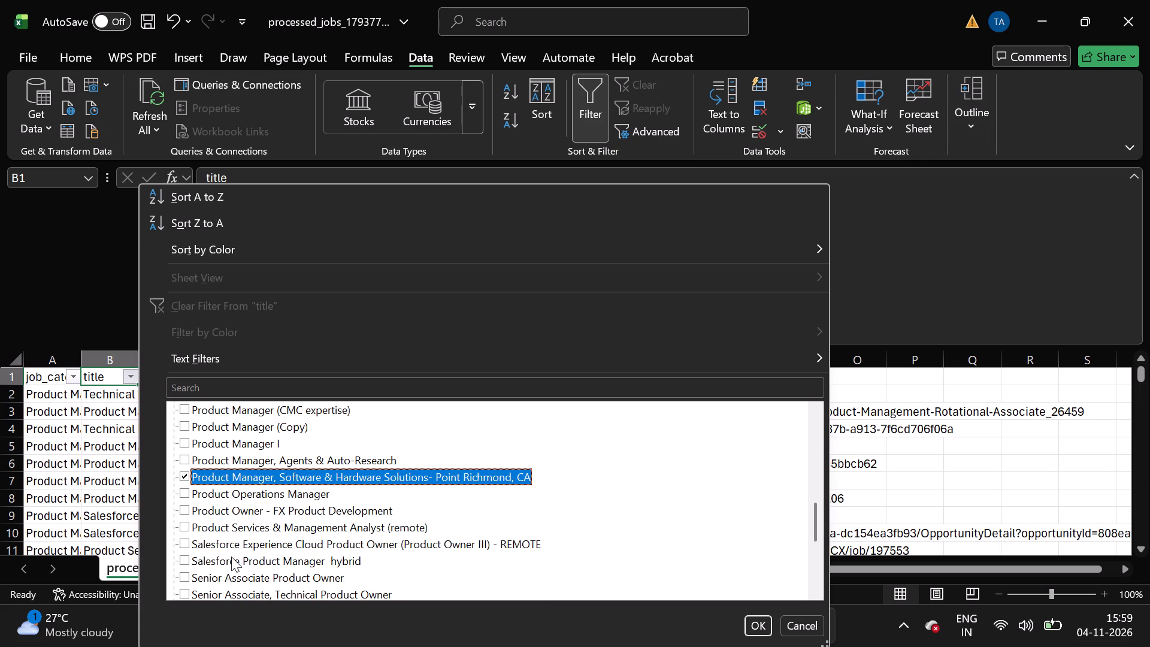
left_click(255, 548)
left_click(272, 560)
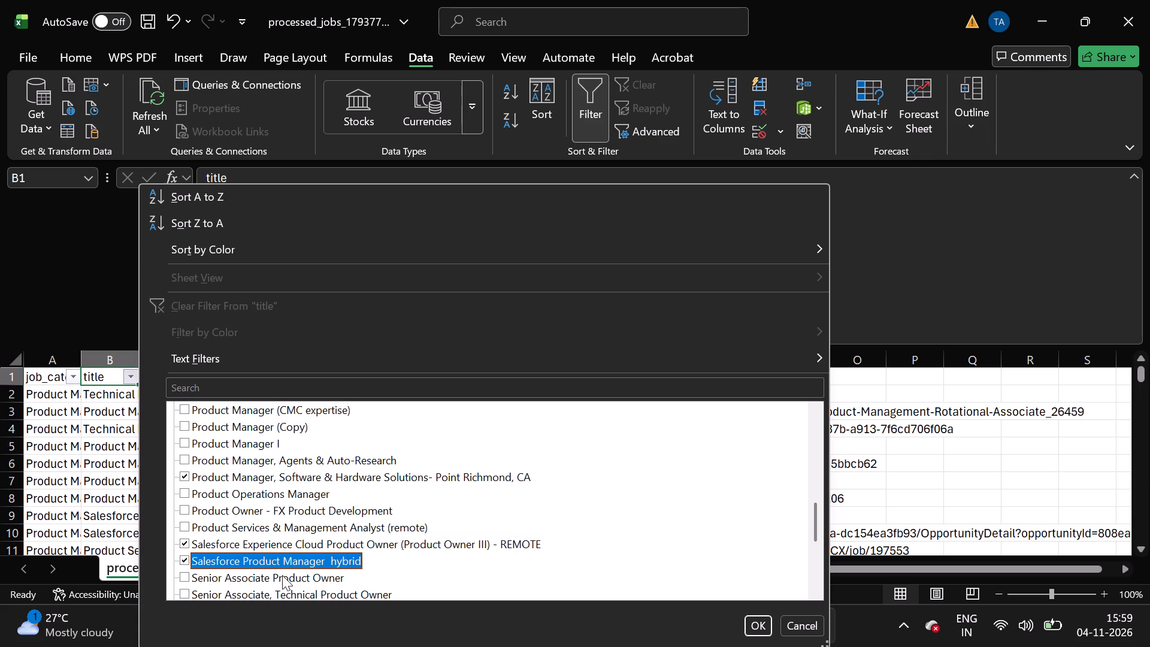
scroll(282, 575, "down", 2)
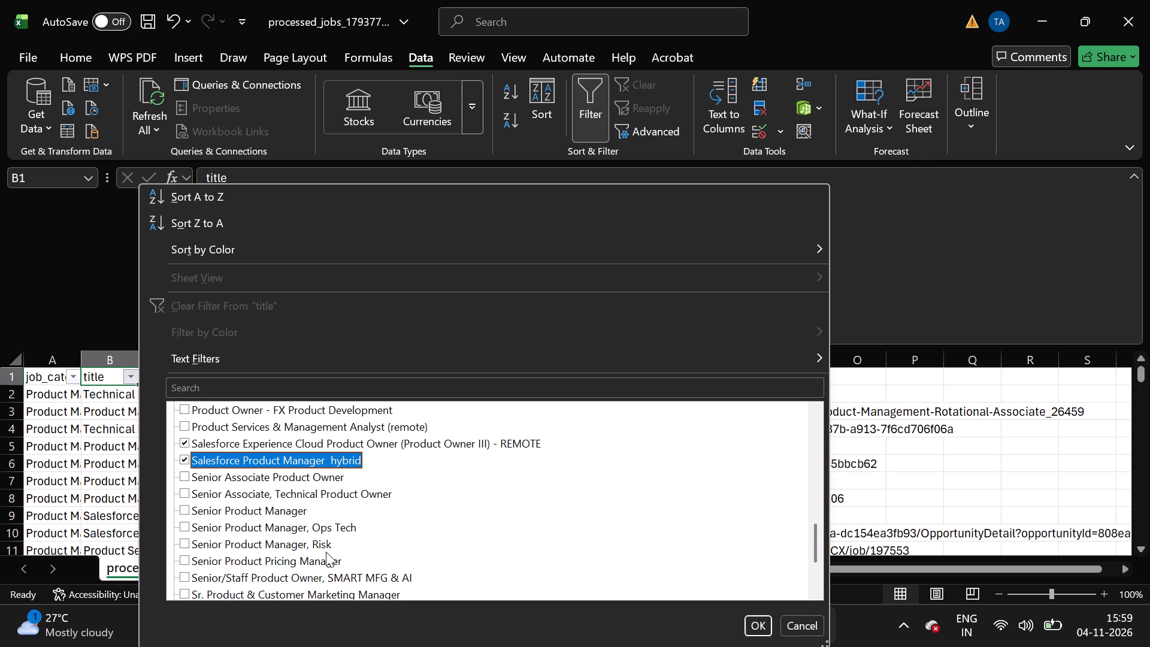
scroll(273, 588, "down", 1)
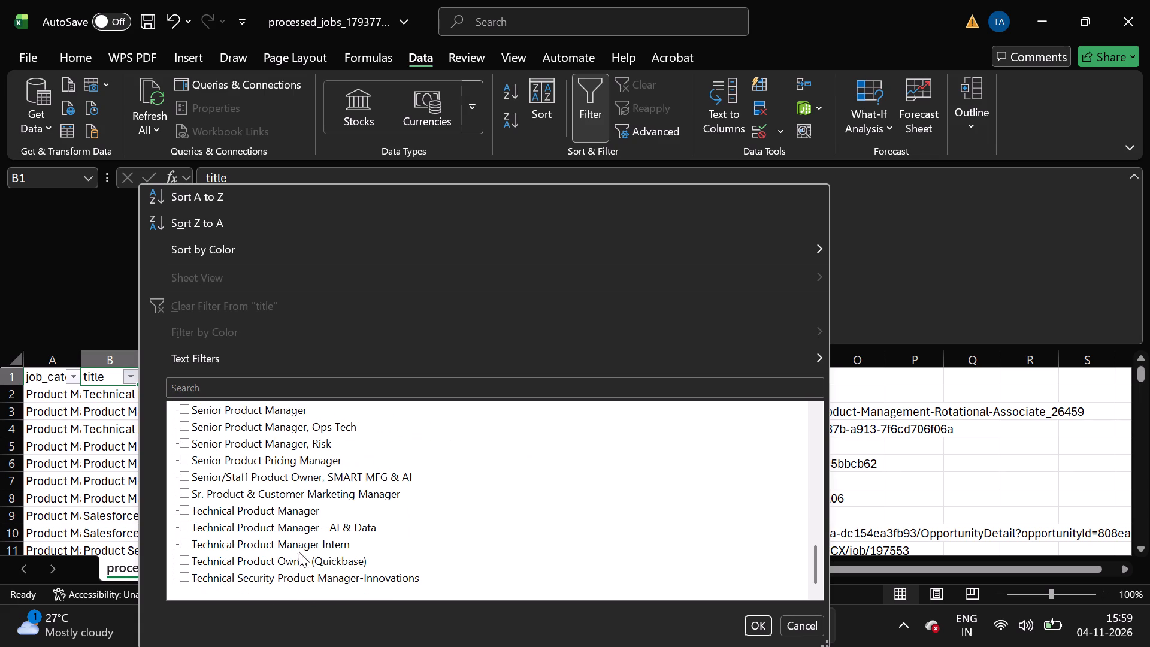
left_click(326, 540)
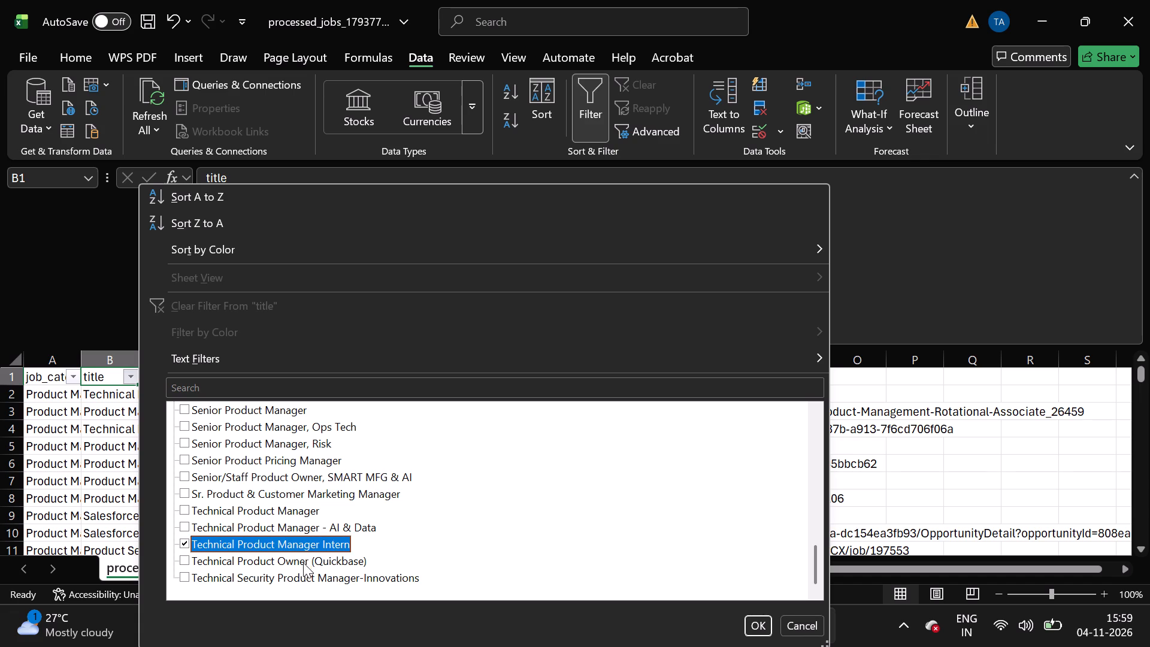
left_click(763, 630)
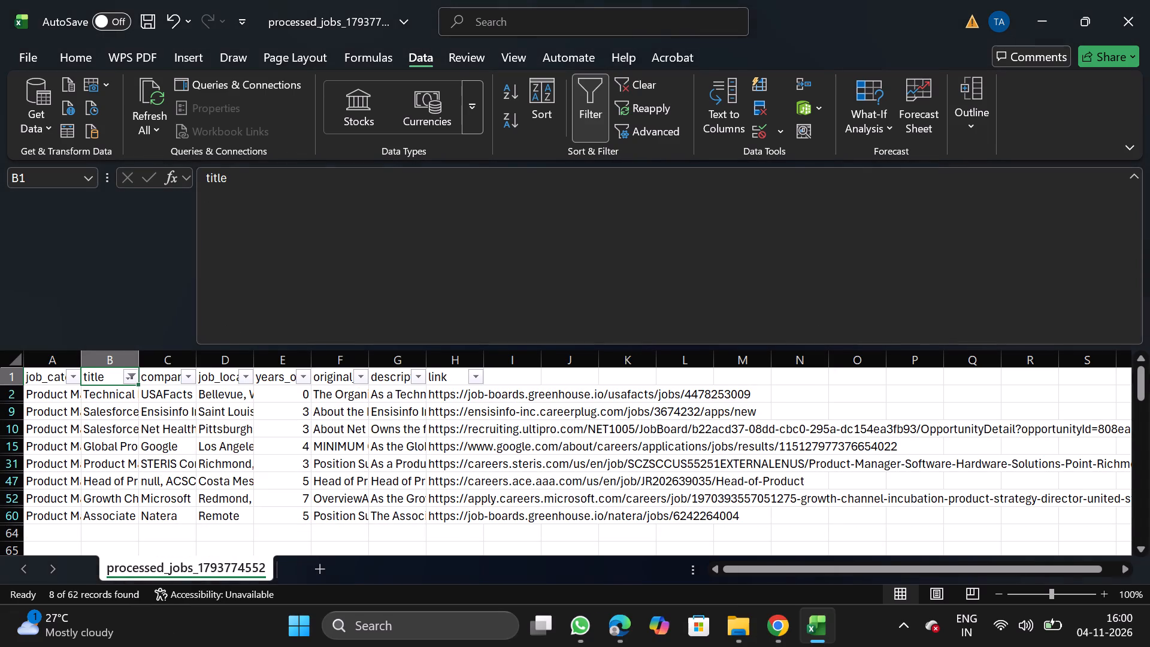
Delete all the filtered job rows below the header and turn the filter off to show the remaining jobs.
left_click(1, 397)
key("ctrl+shift+Down")
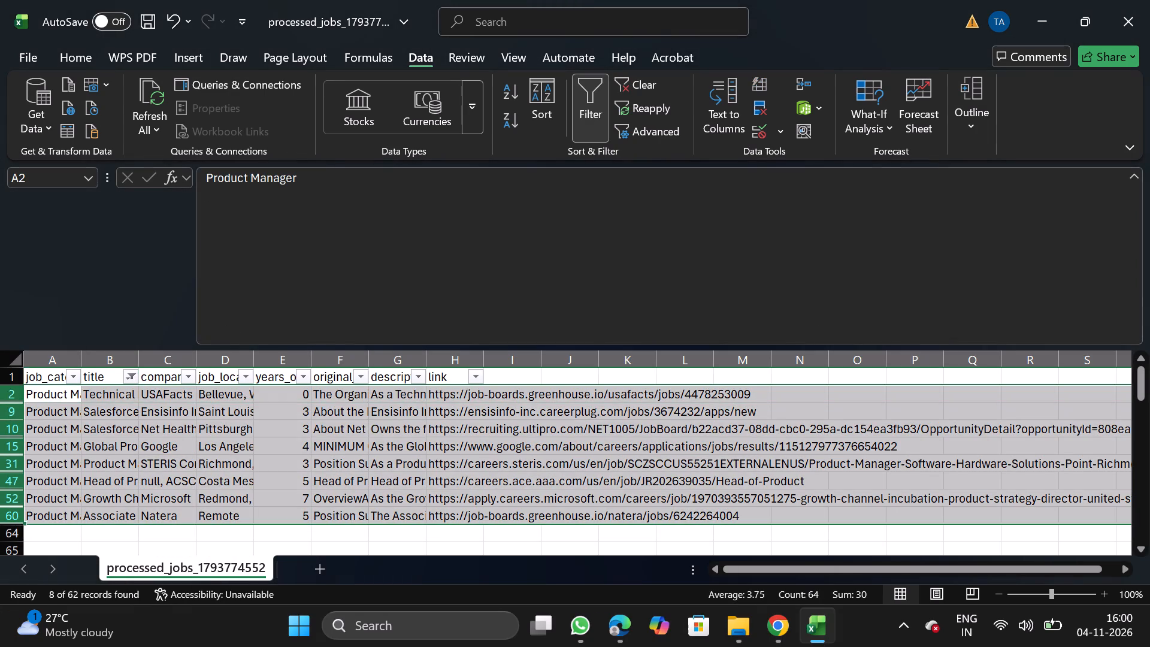
right_click(135, 441)
left_click(225, 299)
left_click(589, 113)
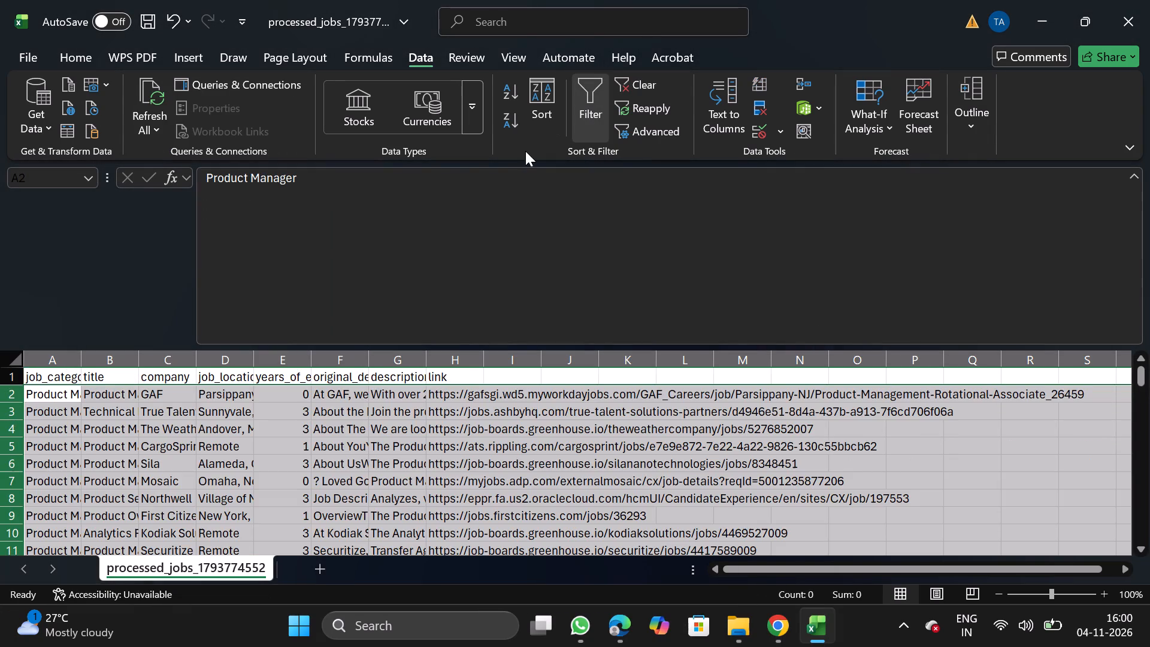
Turn header filtering back on, filter the title column for lead, and reset the filter.
left_click_drag(120, 379, 604, 128)
left_click(604, 128)
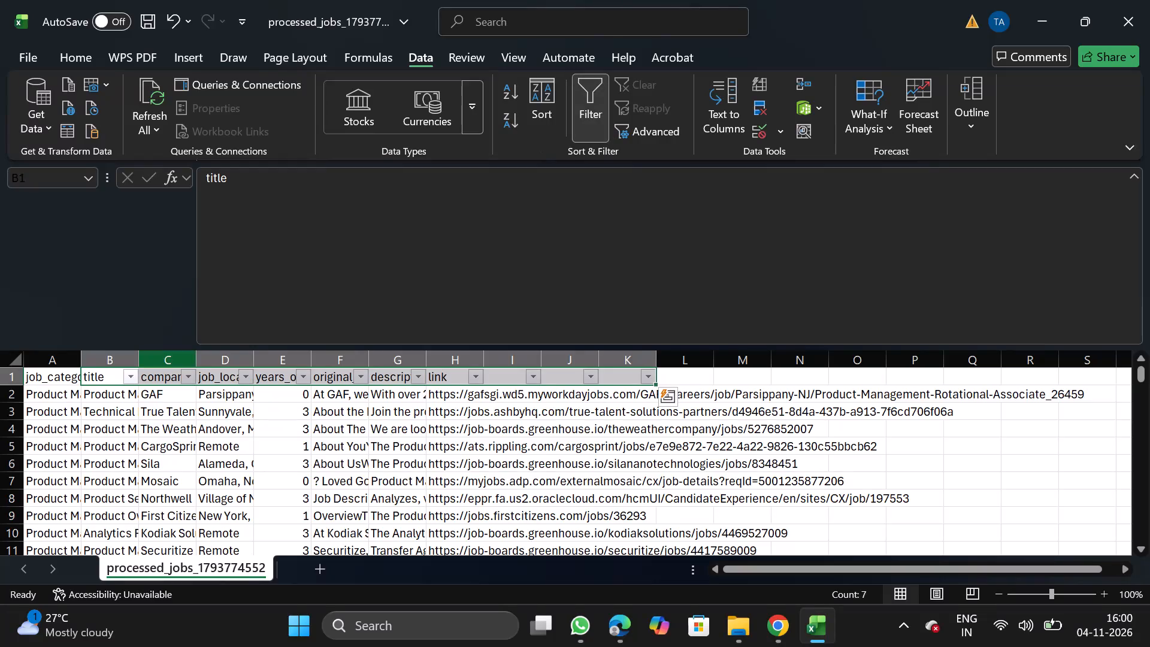
left_click(128, 386)
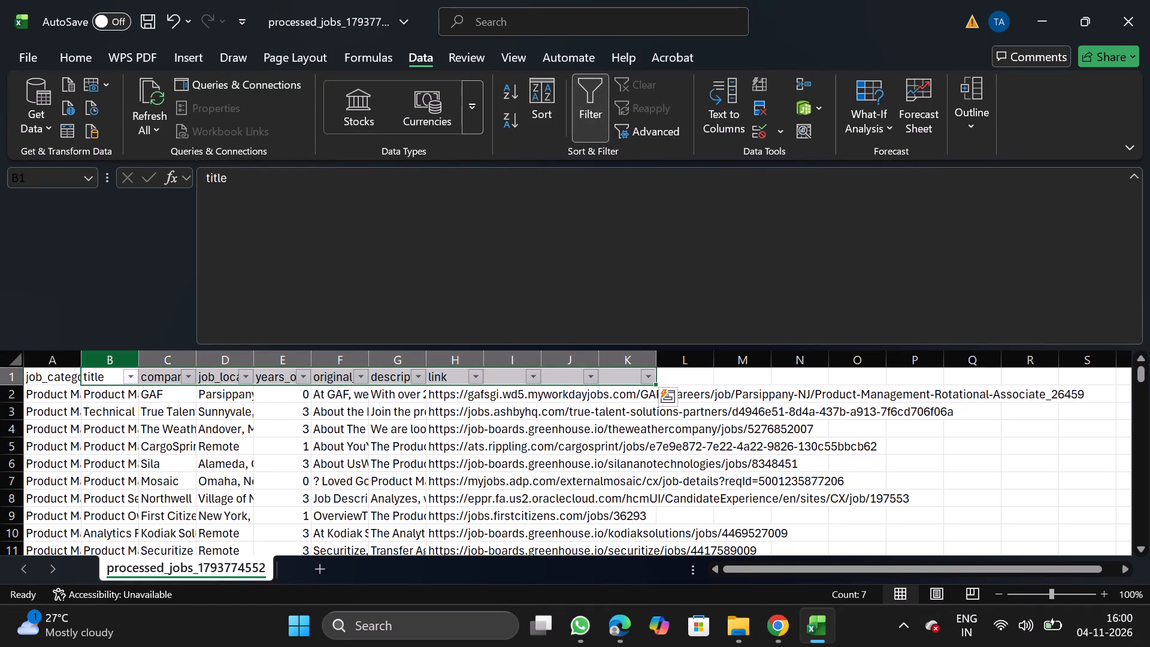
left_click(131, 379)
left_click(186, 388)
type("lead")
left_click(312, 583)
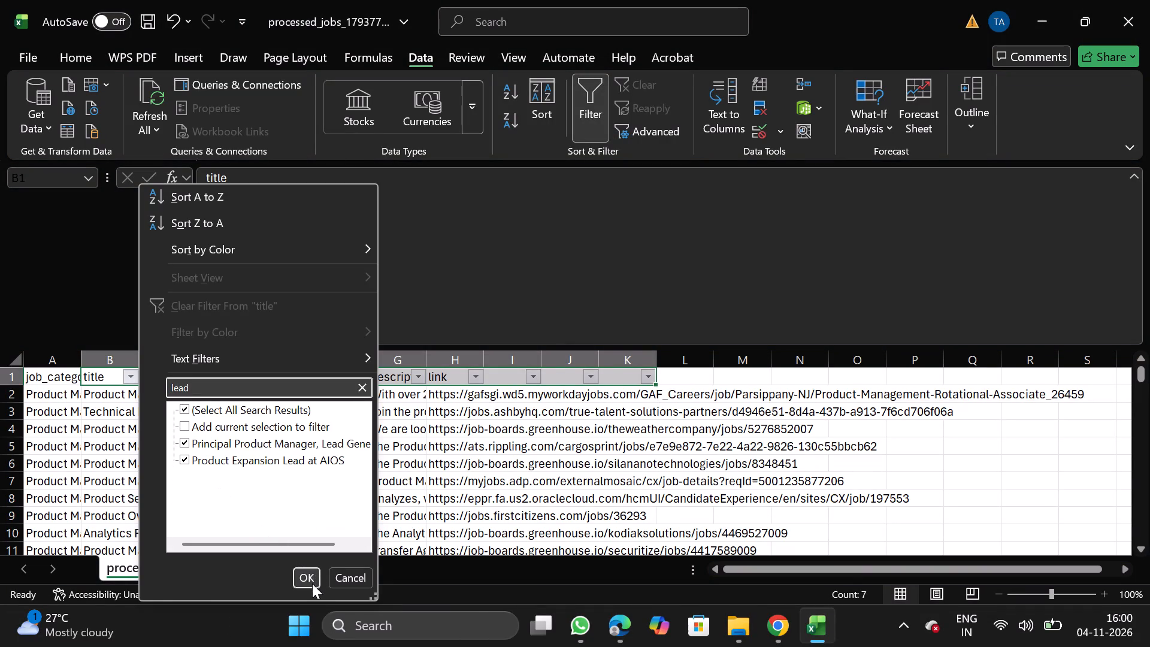
left_click(589, 99)
left_click(589, 99)
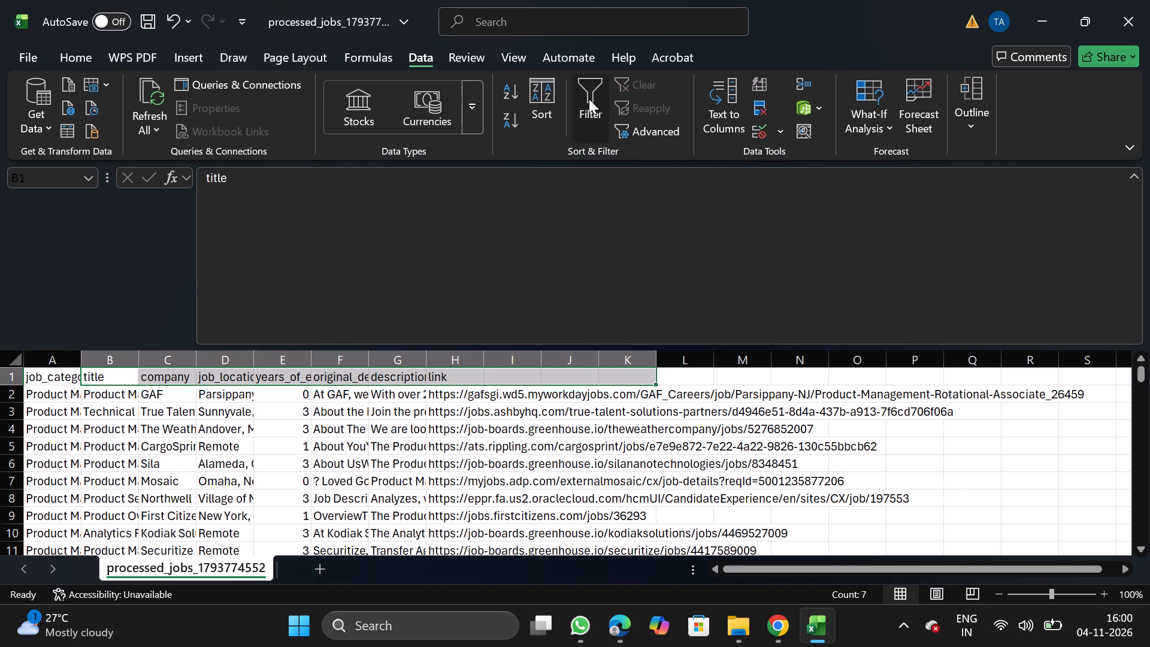
Search the title column's filter values for architect, and clear the search.
left_click(133, 381)
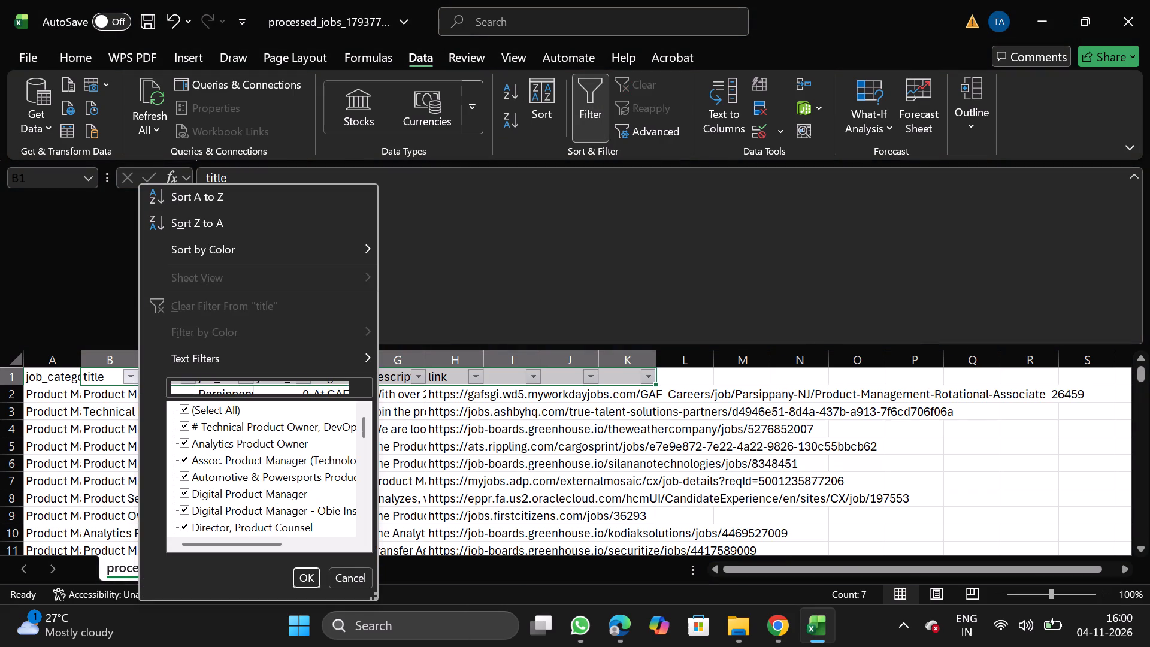
left_click(185, 388)
type("architect")
key("BackSpace")
key("BackSpace")
key("BackSpace")
key("BackSpace")
key("BackSpace")
key("BackSpace")
key("BackSpace")
key("BackSpace")
key("BackSpace")
key("BackSpace")
key("BackSpace")
key("BackSpace")
key("BackSpace")
key("BackSpace")
key("BackSpace")
key("BackSpace")
key("BackSpace")
key("BackSpace")
key("BackSpace")
key("BackSpace")
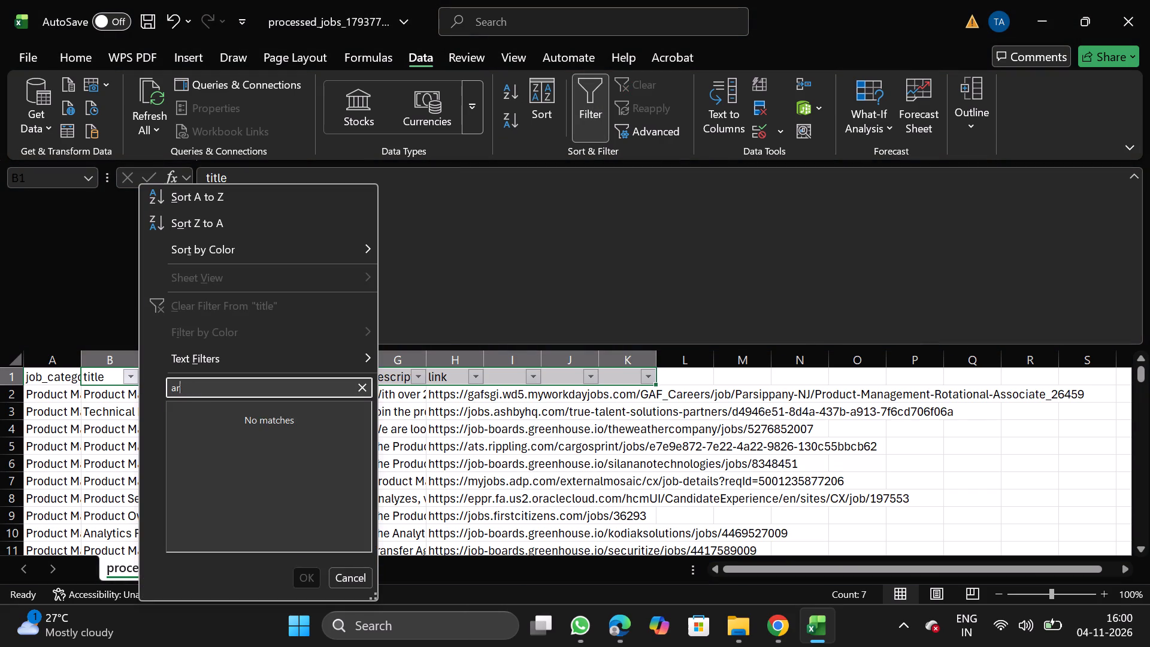
Search the title column's filter values for principl, and clear the search.
type("principl")
key("BackSpace")
key("BackSpace")
key("BackSpace")
key("BackSpace")
key("BackSpace")
key("BackSpace")
key("BackSpace")
key("BackSpace")
key("BackSpace")
key("BackSpace")
key("BackSpace")
key("BackSpace")
key("BackSpace")
key("BackSpace")
key("BackSpace")
key("BackSpace")
key("BackSpace")
key("BackSpace")
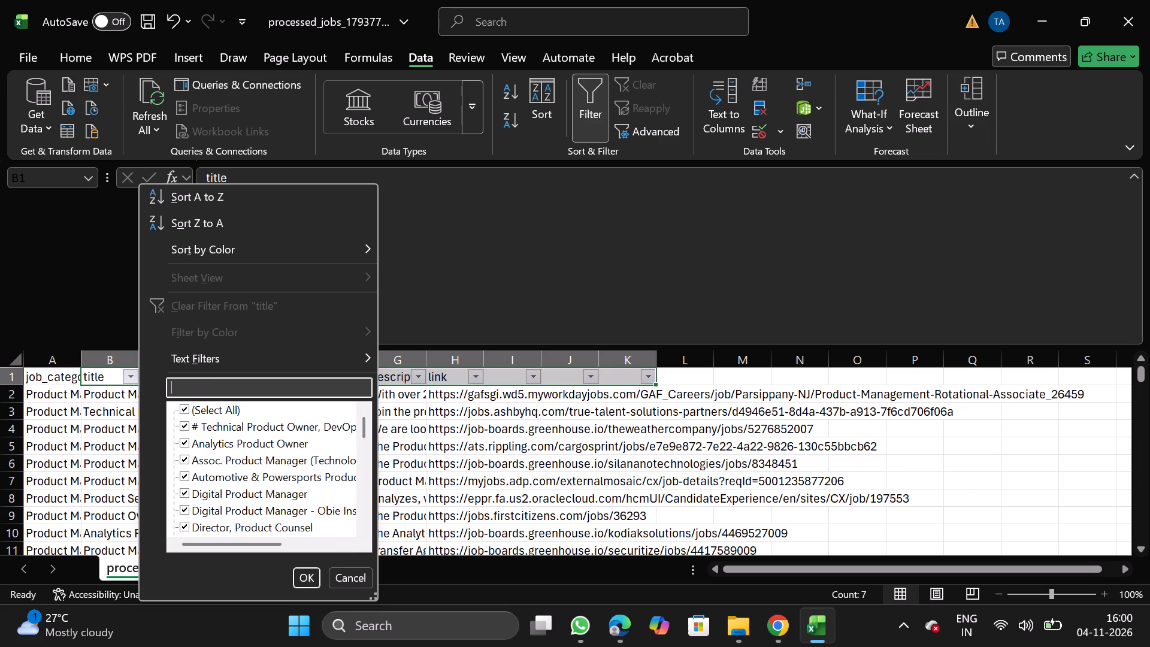
Filter the title column for staff, and reset the filter to show all the jobs again.
type("stff")
key("BackSpace")
key("BackSpace")
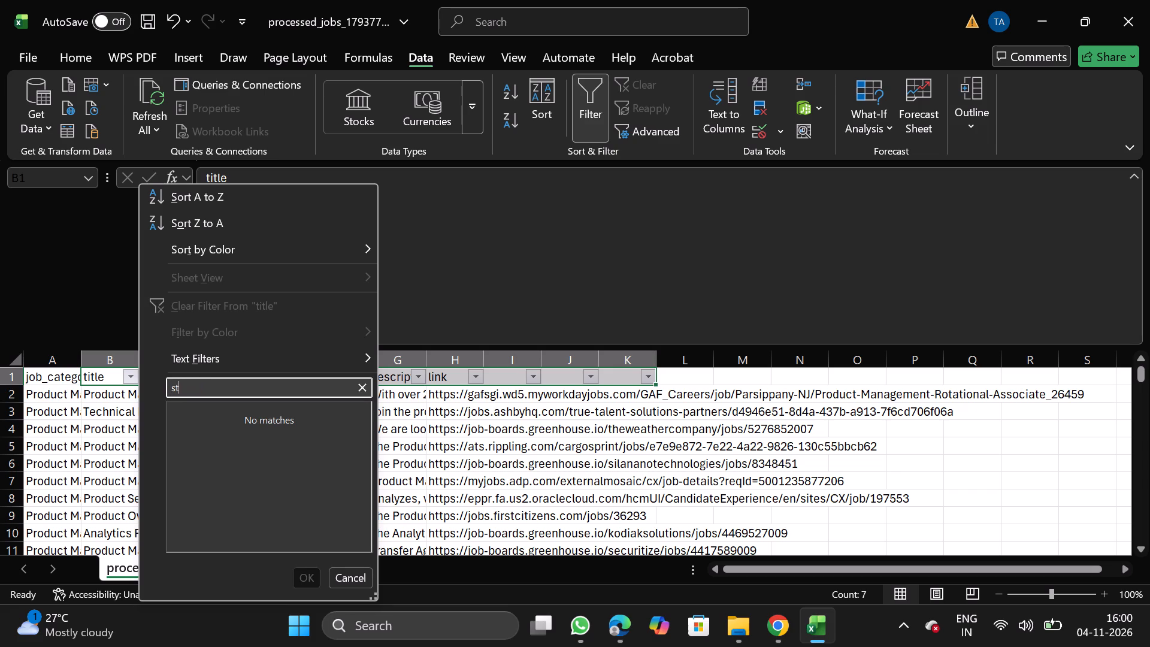
type("aff")
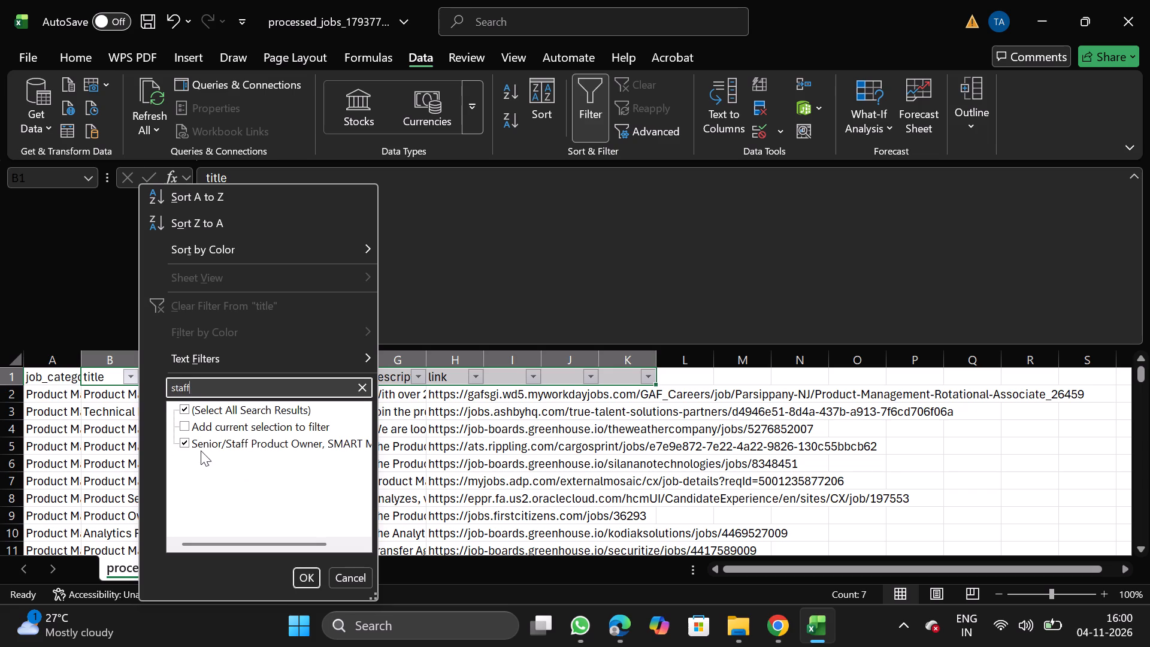
left_click(308, 575)
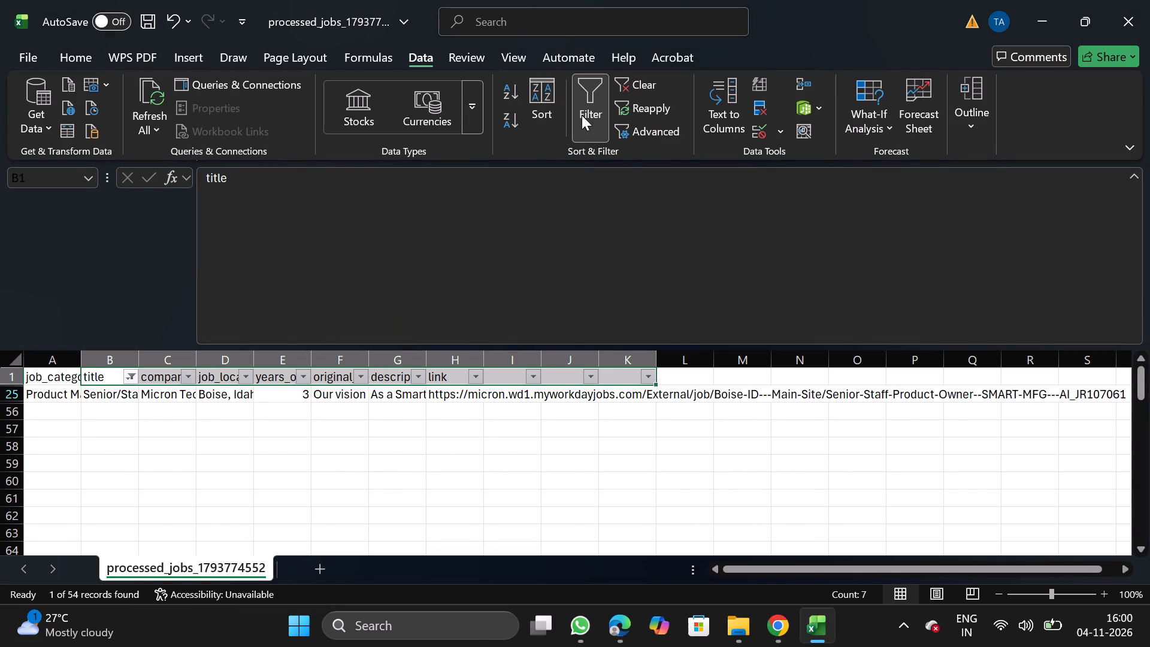
left_click(582, 115)
left_click(582, 115)
Search the title column's filter values for architect, and clear the search.
left_click(129, 376)
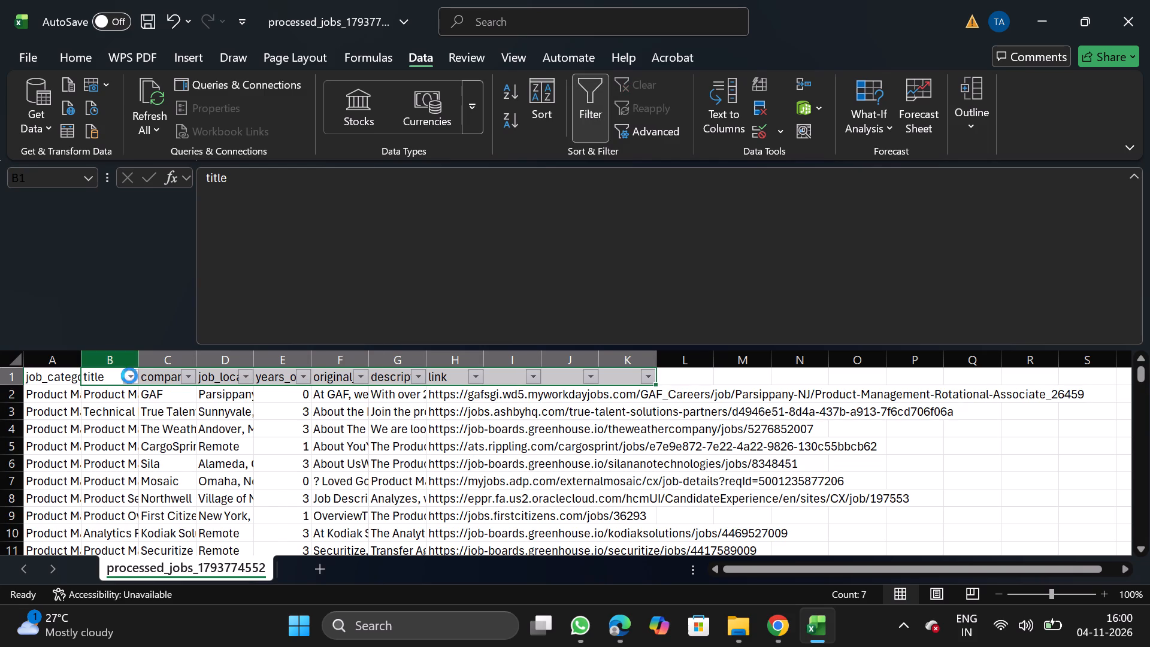
left_click(201, 383)
key("a")
type("rchitect")
key("BackSpace")
key("BackSpace")
key("BackSpace")
key("BackSpace")
key("BackSpace")
key("BackSpace")
key("BackSpace")
key("BackSpace")
key("BackSpace")
key("BackSpace")
key("BackSpace")
key("BackSpace")
key("BackSpace")
key("BackSpace")
key("BackSpace")
key("BackSpace")
key("BackSpace")
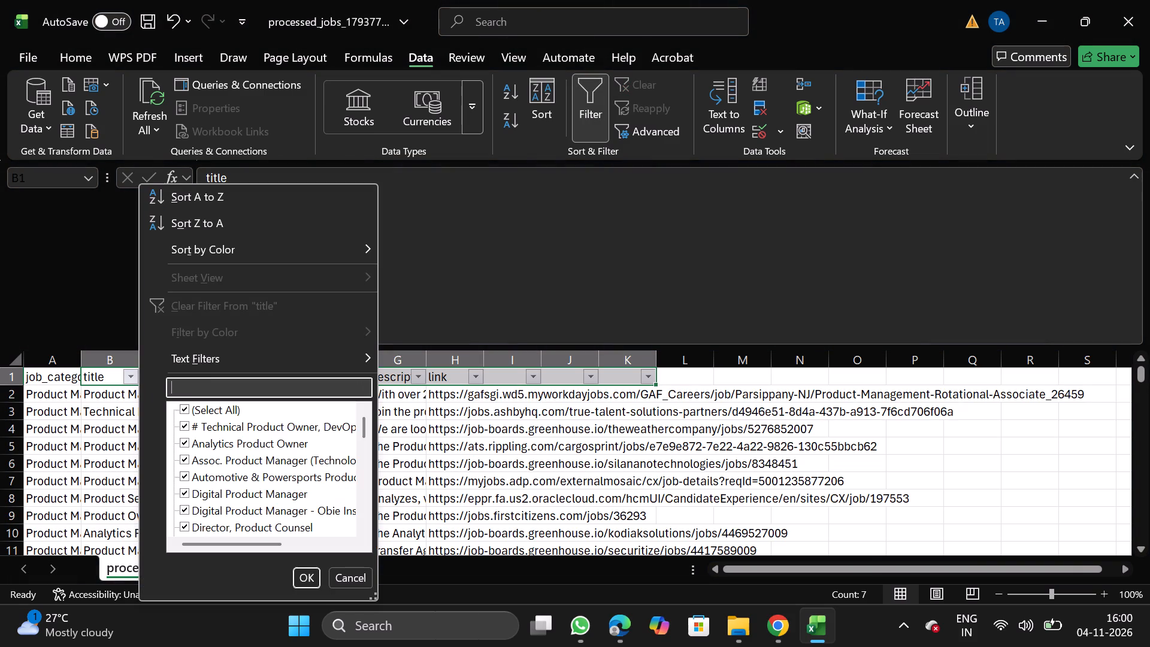
Search the title column's filter values for enterprise, clear the search, and leave the filter unapplied.
type("enterprise")
key("BackSpace")
key("BackSpace")
key("BackSpace")
key("BackSpace")
key("BackSpace")
key("BackSpace")
key("BackSpace")
key("BackSpace")
key("BackSpace")
key("BackSpace")
key("BackSpace")
key("BackSpace")
key("BackSpace")
key("BackSpace")
key("BackSpace")
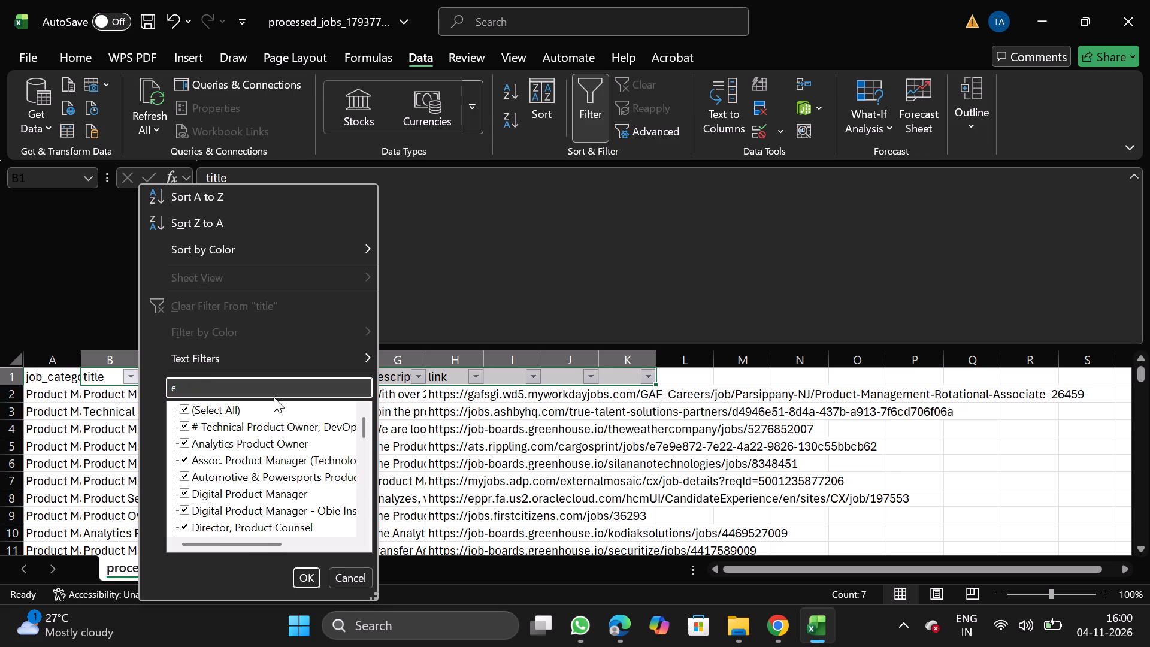
left_click(415, 462)
Search the company column's filter values for walmart, and clear the search.
left_click(187, 375)
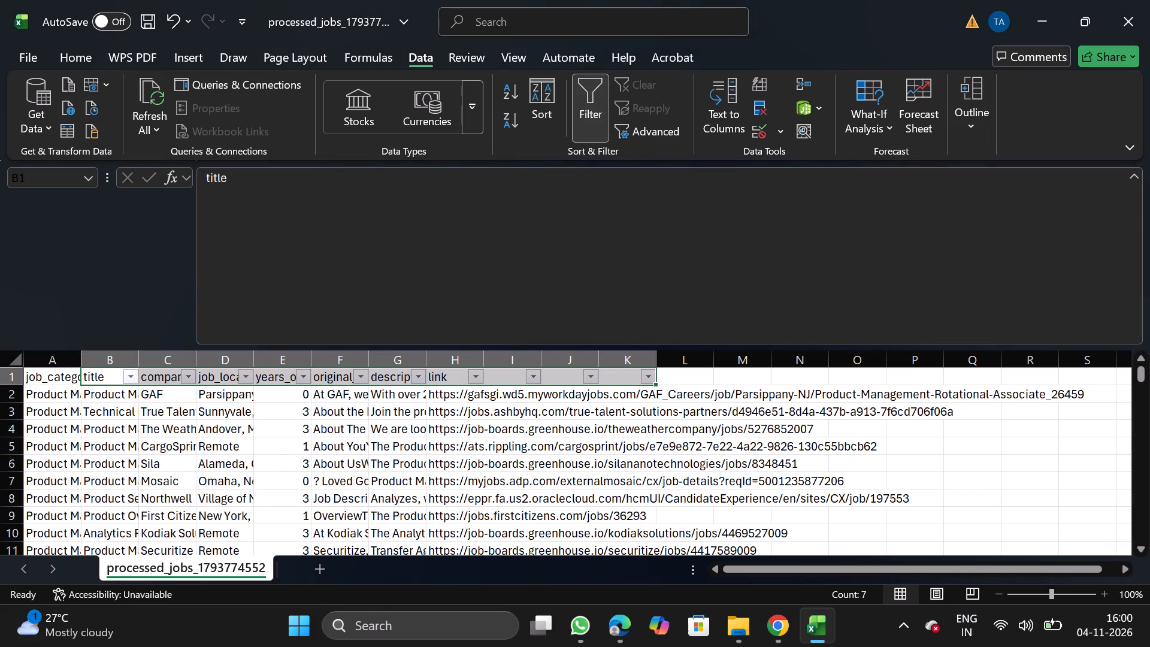
double_click(247, 383)
type("walmart")
key("BackSpace")
key("BackSpace")
key("BackSpace")
key("BackSpace")
key("BackSpace")
key("BackSpace")
key("BackSpace")
key("BackSpace")
key("BackSpace")
key("BackSpace")
key("BackSpace")
key("BackSpace")
key("BackSpace")
key("BackSpace")
key("BackSpace")
key("BackSpace")
key("BackSpace")
key("BackSpace")
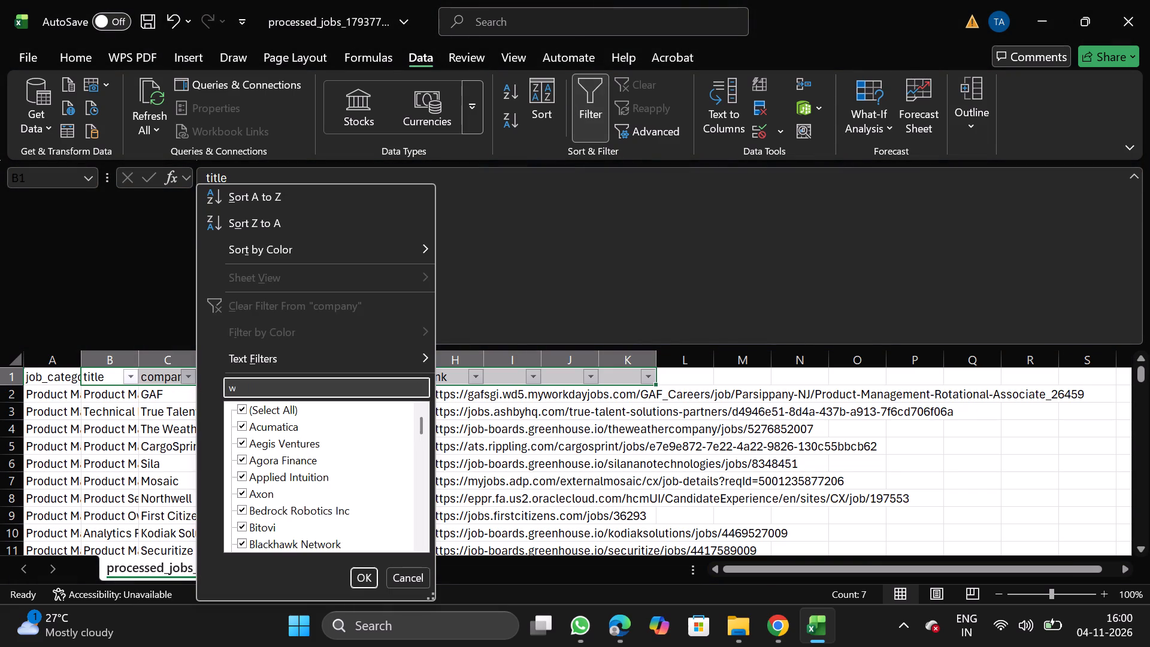
Search the company column's filter values for dried, and clear the search.
type("dried")
key("BackSpace")
key("BackSpace")
key("BackSpace")
key("BackSpace")
key("BackSpace")
key("BackSpace")
key("BackSpace")
key("BackSpace")
key("BackSpace")
key("BackSpace")
key("BackSpace")
key("BackSpace")
key("BackSpace")
key("BackSpace")
key("BackSpace")
key("BackSpace")
key("BackSpace")
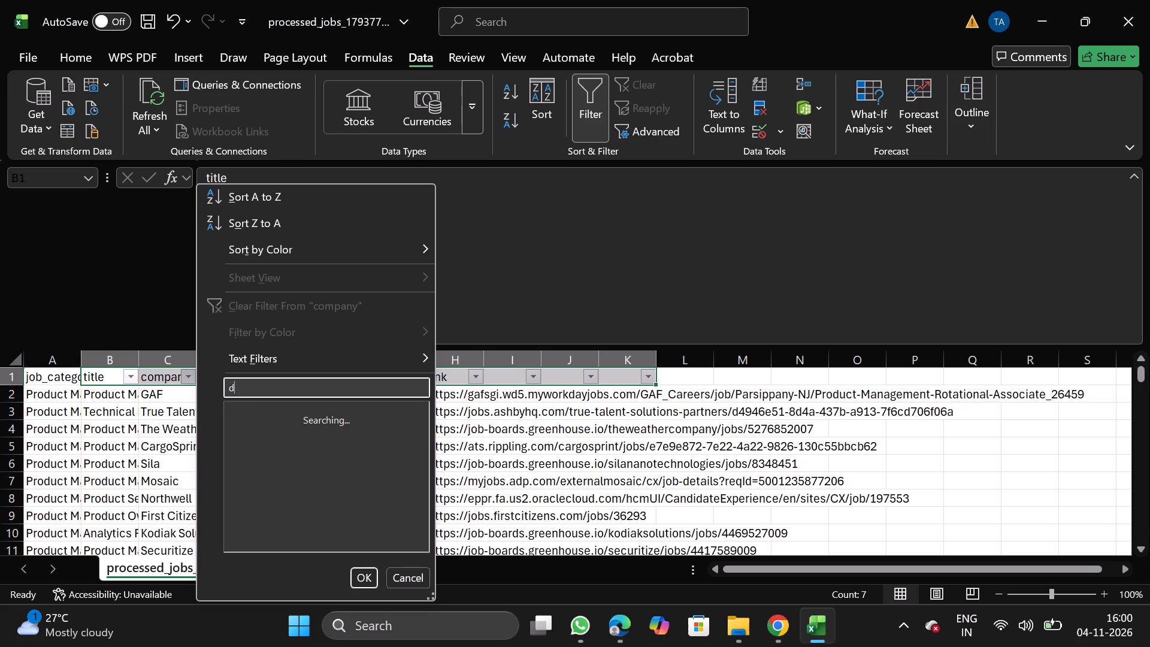
Search the company column's filter values for capital, and clear the search.
type("capital")
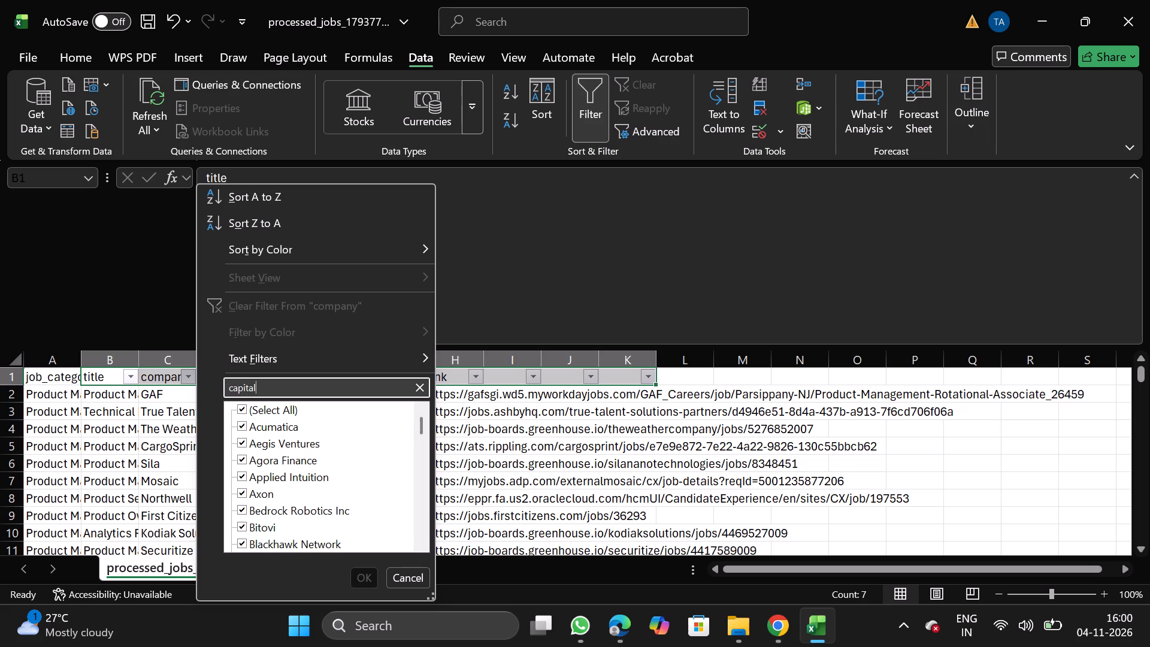
key("BackSpace")
key("BackSpace")
key("BackSpace")
key("BackSpace")
key("BackSpace")
key("BackSpace")
key("BackSpace")
key("BackSpace")
key("BackSpace")
key("BackSpace")
key("BackSpace")
key("BackSpace")
key("BackSpace")
key("BackSpace")
key("BackSpace")
Search the company column's filter values for under, and clear the search.
type("under")
key("BackSpace")
key("BackSpace")
key("BackSpace")
key("BackSpace")
key("BackSpace")
key("BackSpace")
key("BackSpace")
key("BackSpace")
key("BackSpace")
key("BackSpace")
key("BackSpace")
key("BackSpace")
key("BackSpace")
Search the company column's filter values for hunt, and clear the search.
type("hunt")
key("BackSpace")
key("BackSpace")
key("BackSpace")
key("BackSpace")
key("BackSpace")
key("BackSpace")
key("BackSpace")
key("BackSpace")
key("BackSpace")
key("BackSpace")
key("BackSpace")
key("BackSpace")
key("BackSpace")
Search the company column's filter values for akim, and clear the search.
type("akim")
key("BackSpace")
key("BackSpace")
key("BackSpace")
key("BackSpace")
key("BackSpace")
key("BackSpace")
key("BackSpace")
key("BackSpace")
key("BackSpace")
key("BackSpace")
key("BackSpace")
key("BackSpace")
key("BackSpace")
key("BackSpace")
key("BackSpace")
Search the company column's filter values for ape, and clear the search.
type("ape")
key("BackSpace")
key("BackSpace")
key("BackSpace")
key("BackSpace")
key("BackSpace")
key("BackSpace")
key("BackSpace")
key("BackSpace")
key("BackSpace")
key("BackSpace")
key("BackSpace")
Search the company column's filter values for in landem, and cancel the filter without applying it.
type("i")
key("space")
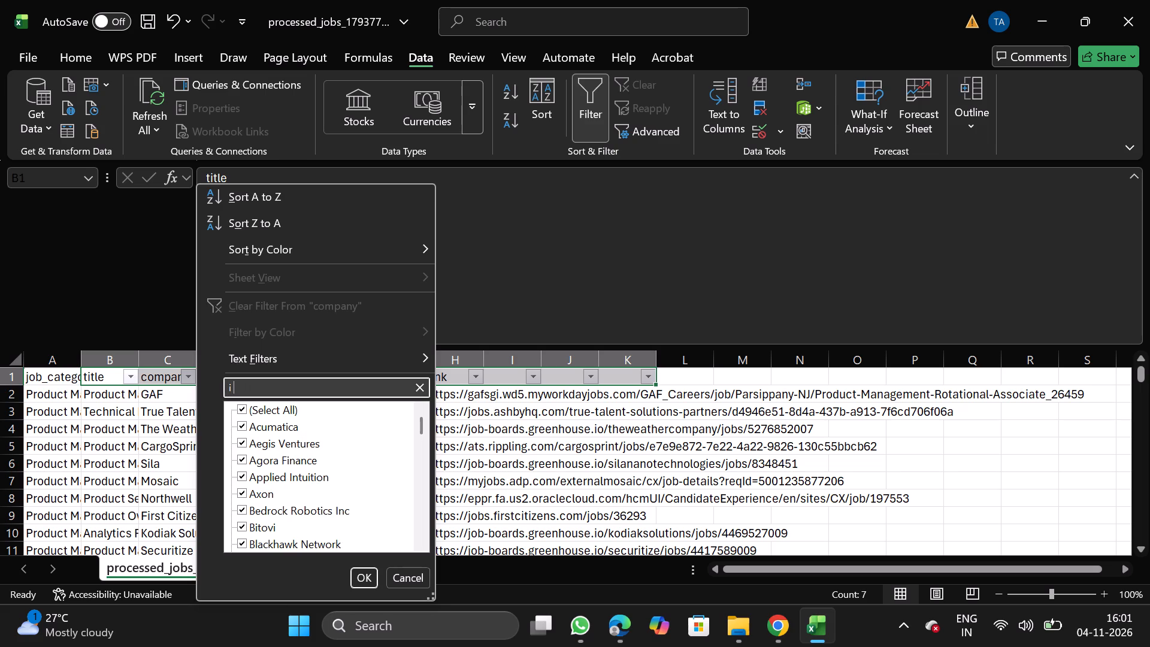
key("BackSpace")
type("n landem")
left_click_drag(412, 597, 420, 581)
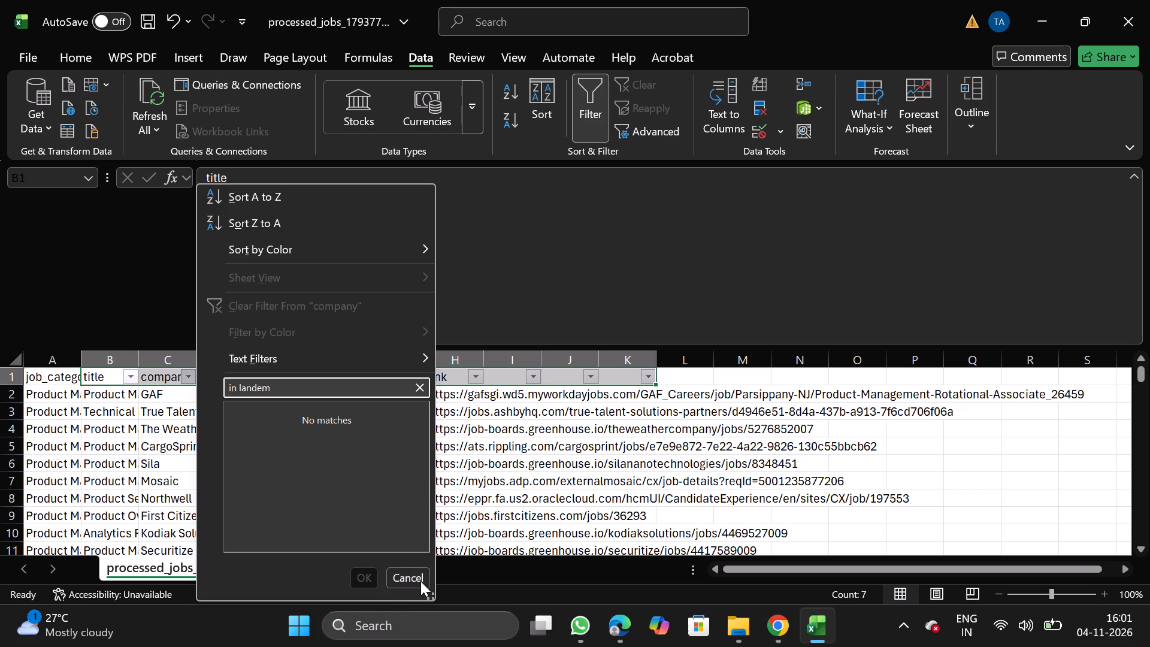
left_click(420, 581)
Turn off filtering on the header row of the Product Manager job sheet.
left_click(588, 103)
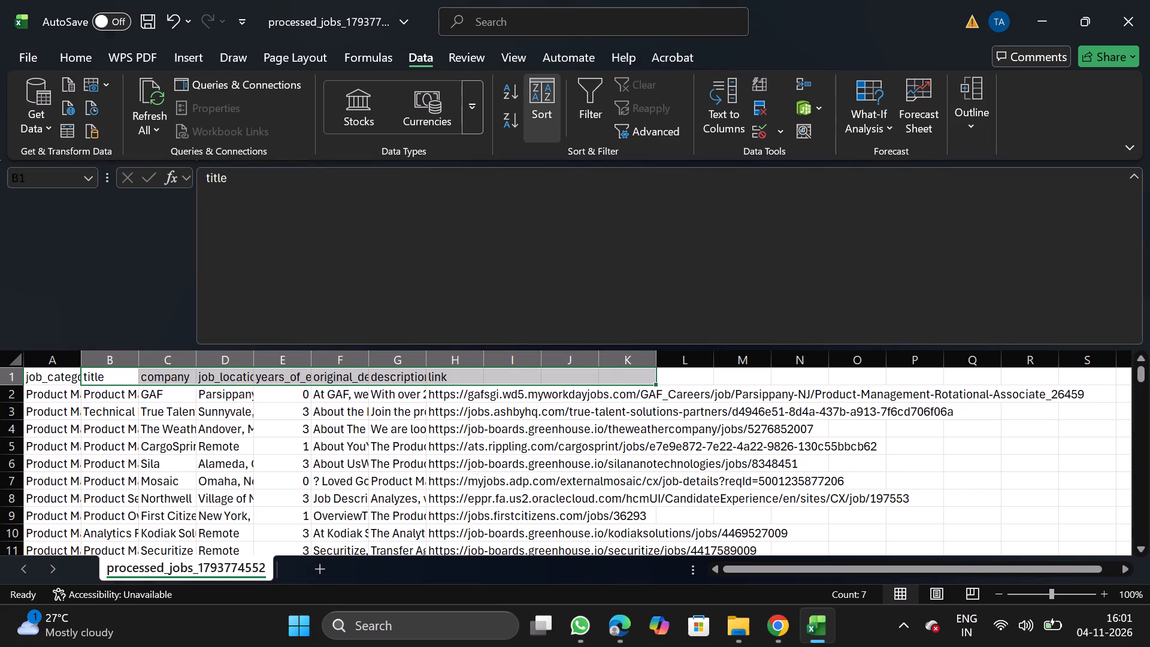
Save the cleaned sheet as the CSV file Product_11_04 in the Daily Scraping jobs folder under Documents.
left_click(26, 38)
left_click(27, 61)
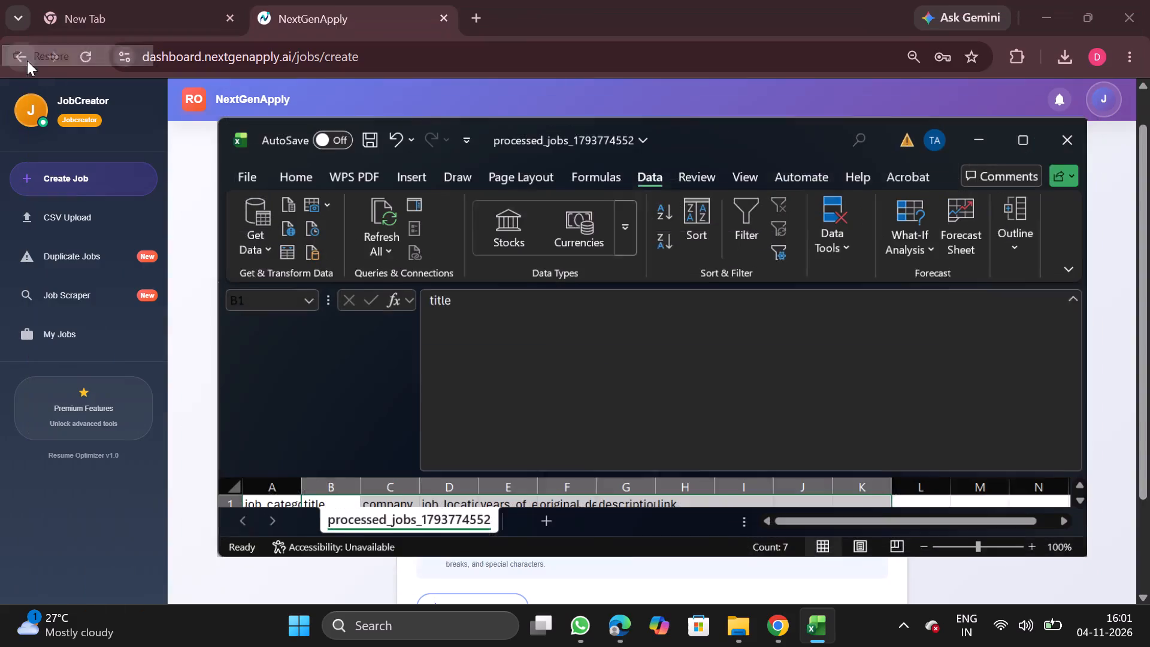
left_click(1013, 143)
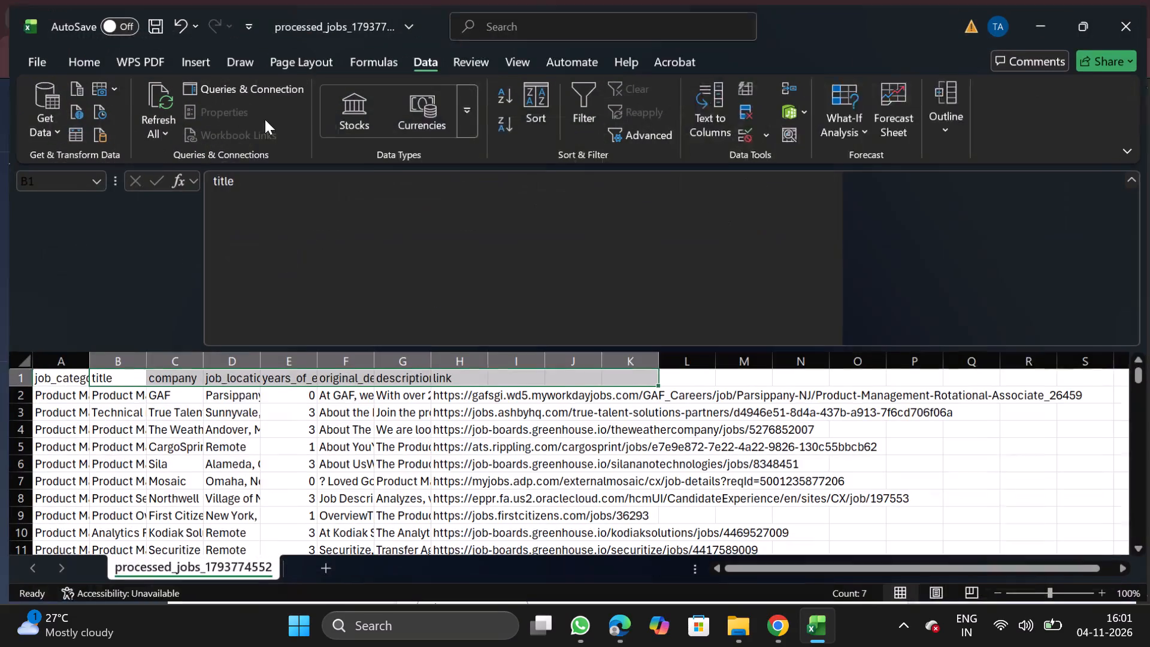
left_click(29, 57)
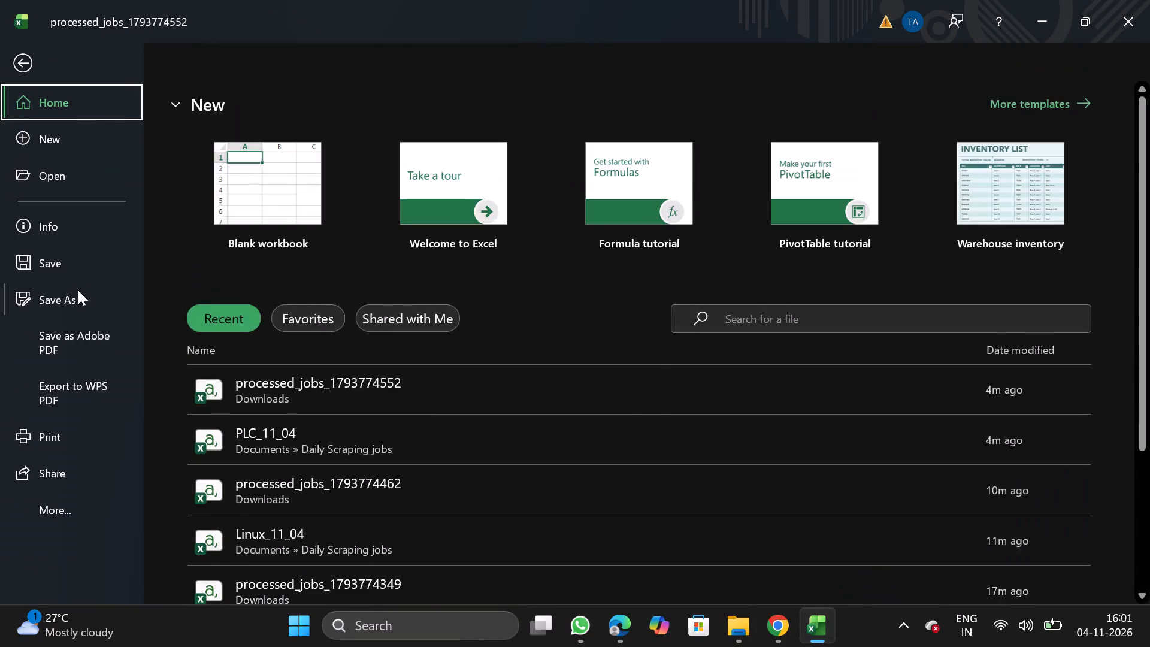
double_click(78, 290)
triple_click(258, 521)
left_click(258, 521)
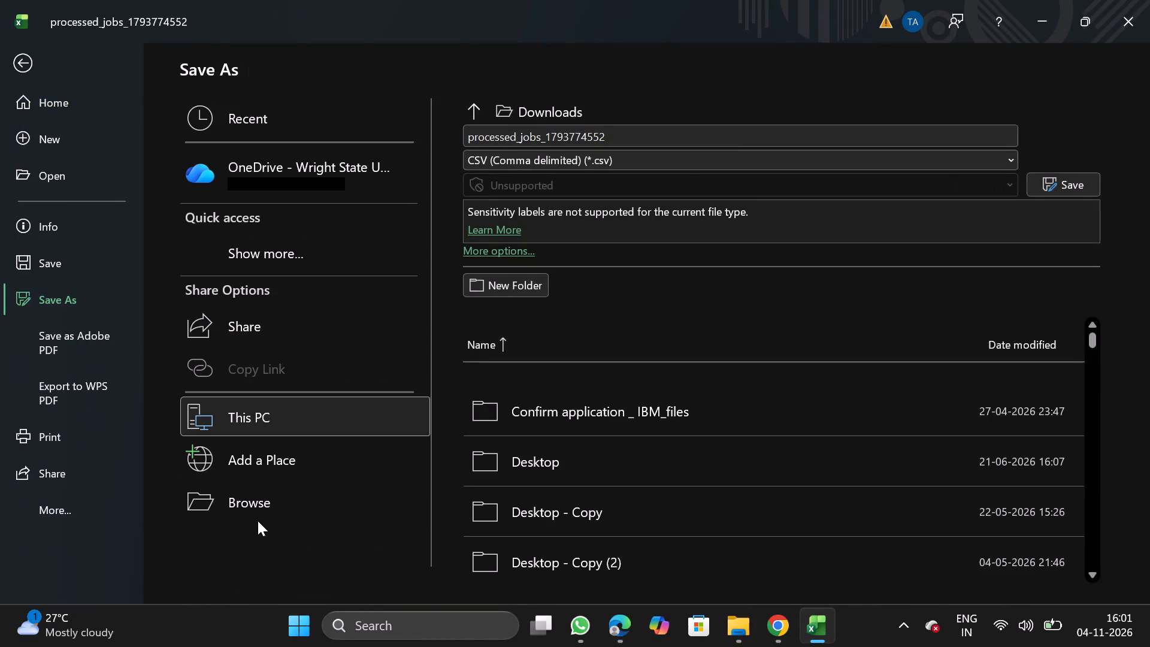
double_click(74, 194)
double_click(271, 200)
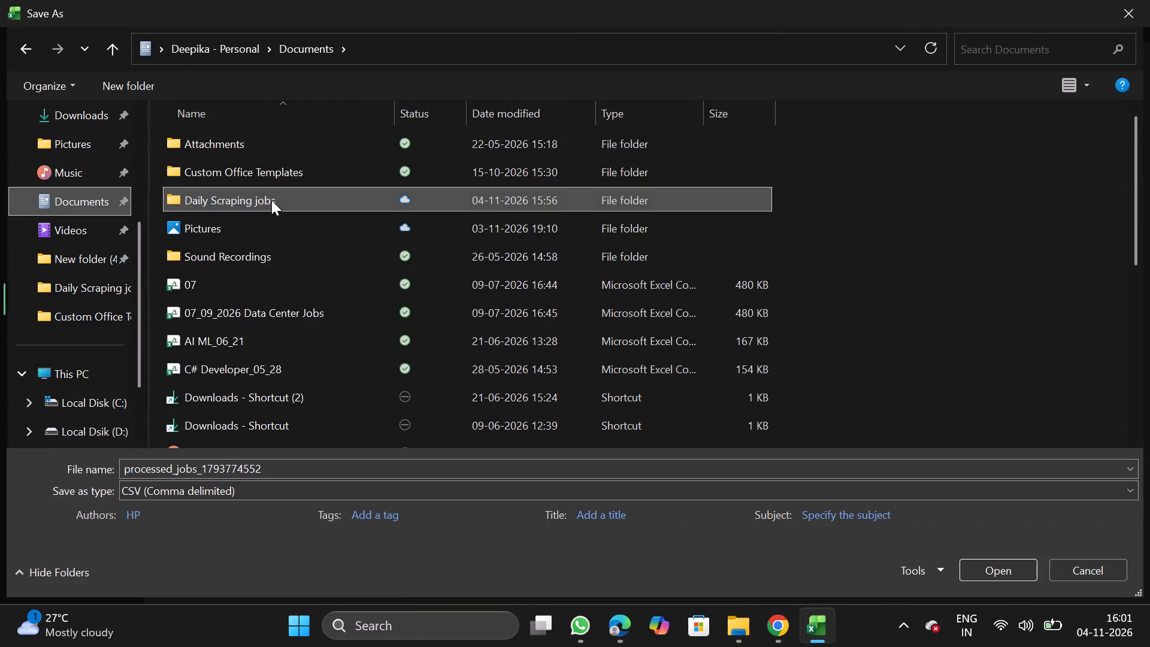
left_click(318, 473)
key("BackSpace")
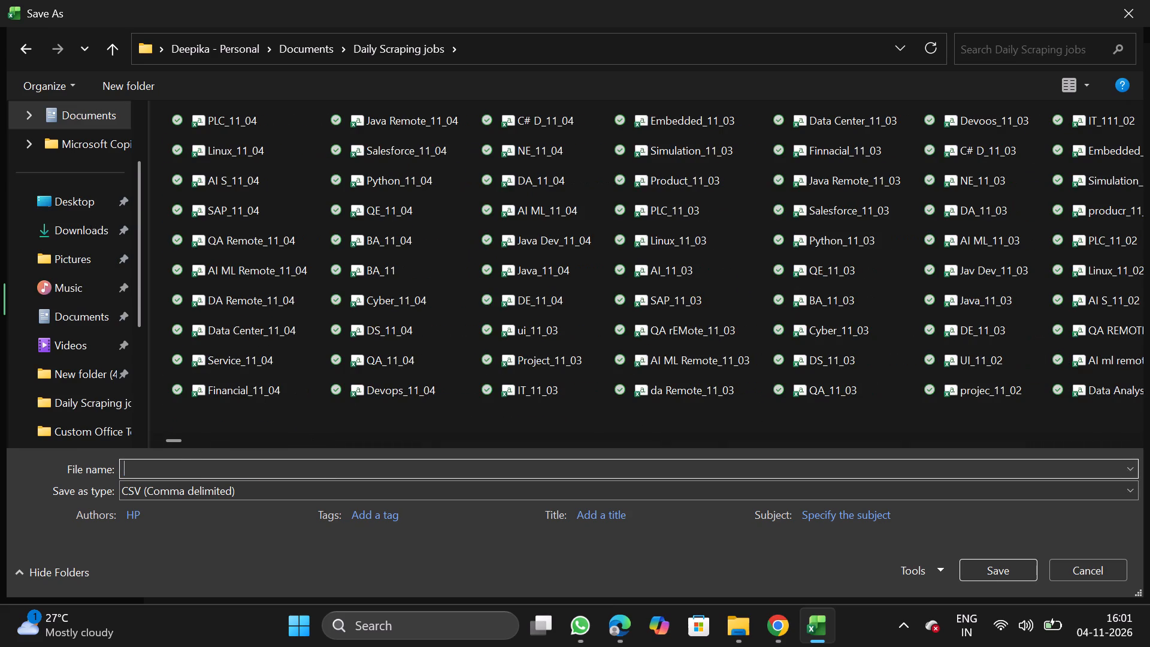
type("roduct_11_0")
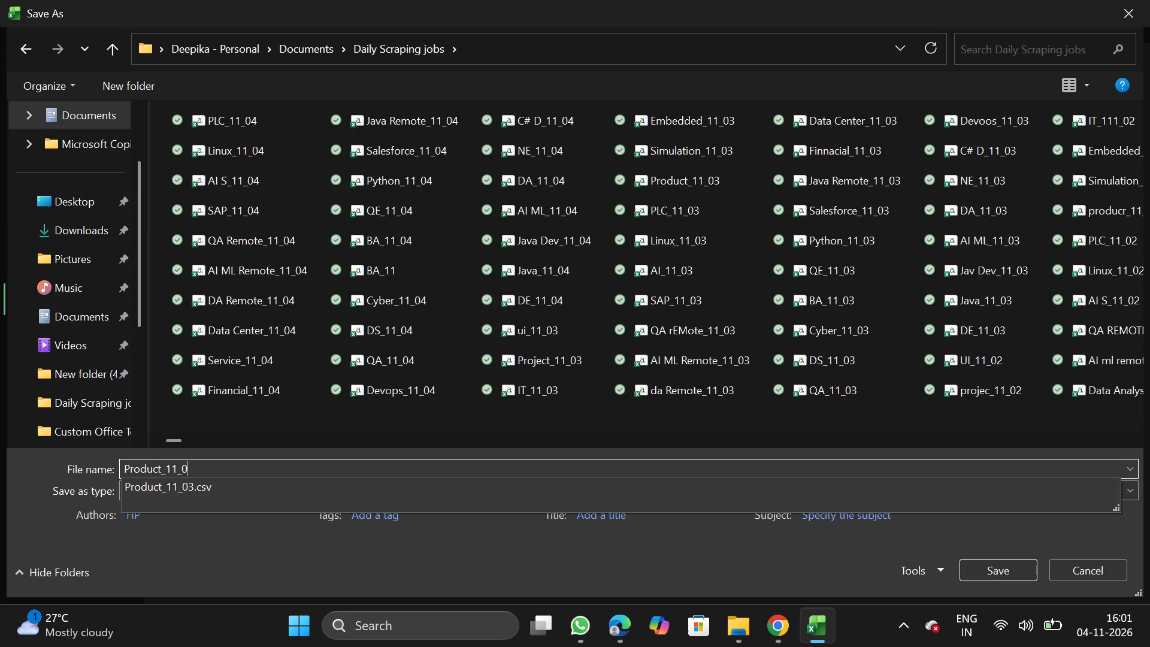
key("4")
left_click(979, 580)
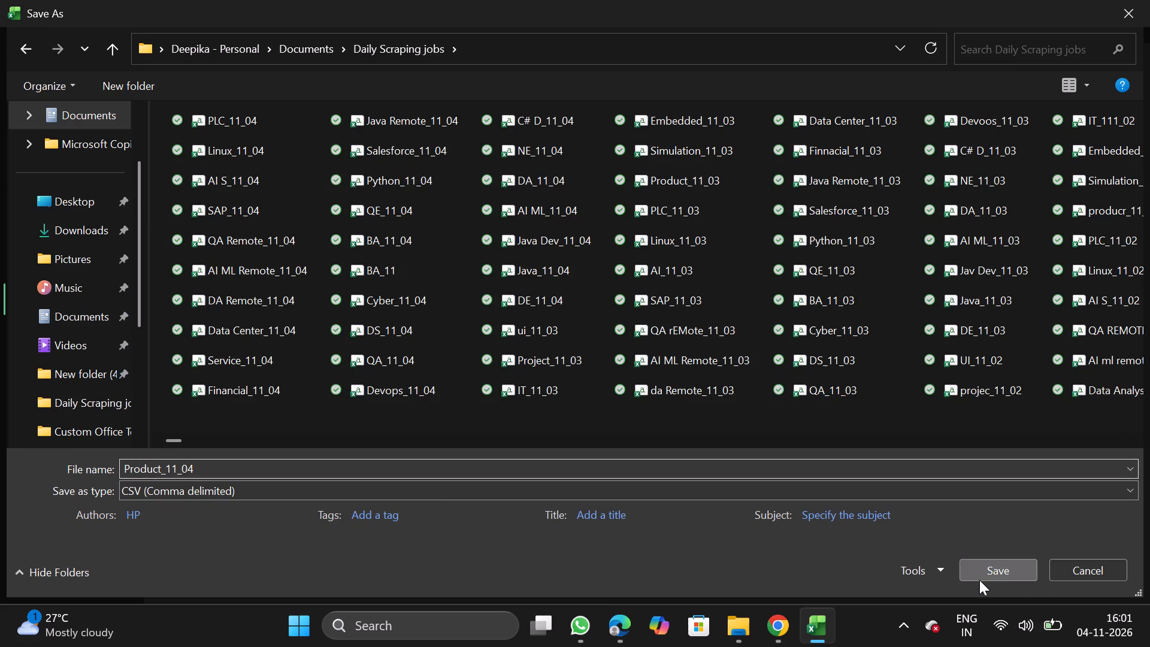
Switch to NextGenApply in Chrome and bulk-upload the Product_11_04 CSV file.
left_click(783, 628)
scroll(647, 500, "down", 1)
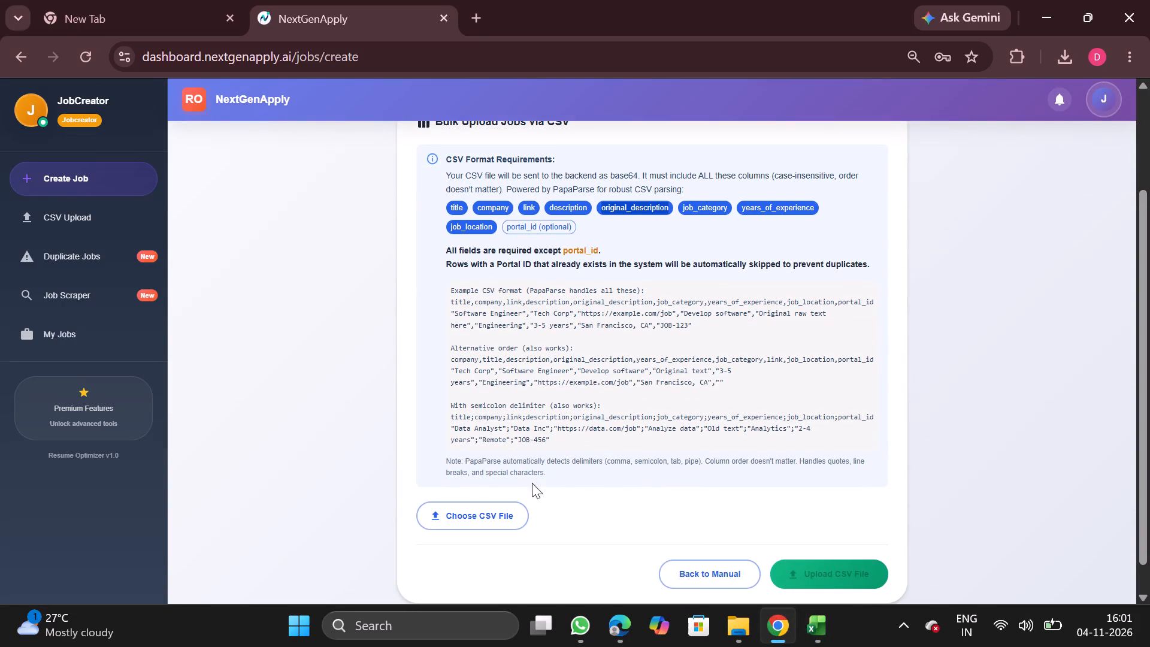
left_click(501, 512)
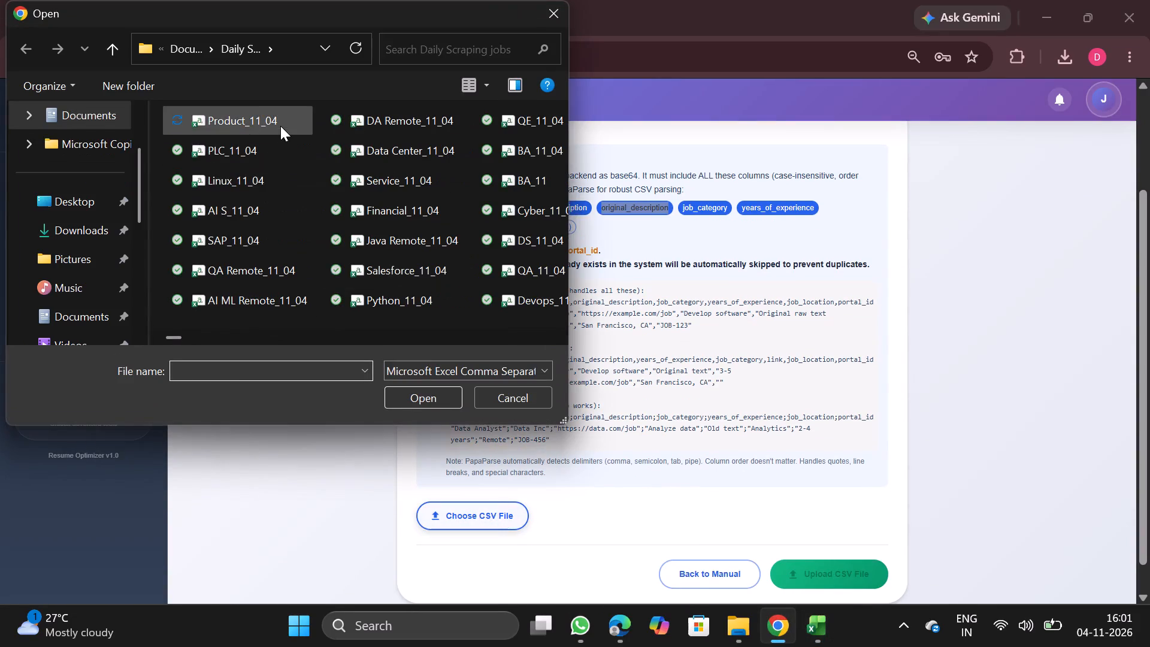
double_click(280, 126)
scroll(612, 440, "down", 3)
scroll(702, 448, "down", 1)
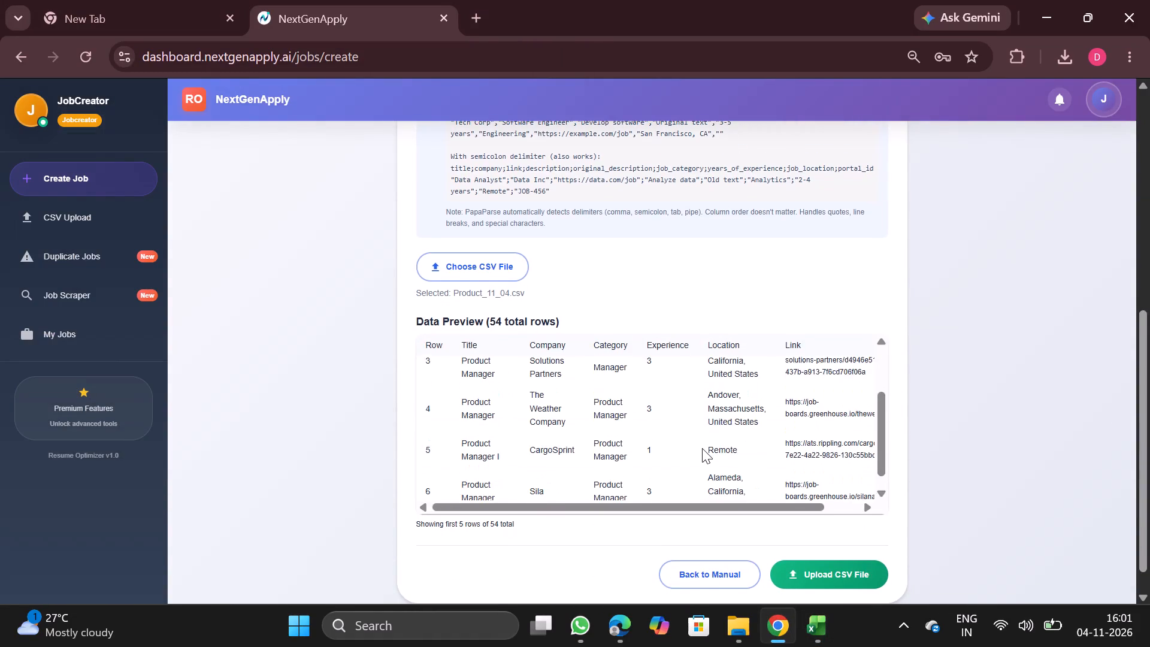
scroll(702, 448, "down", 2)
left_click(812, 540)
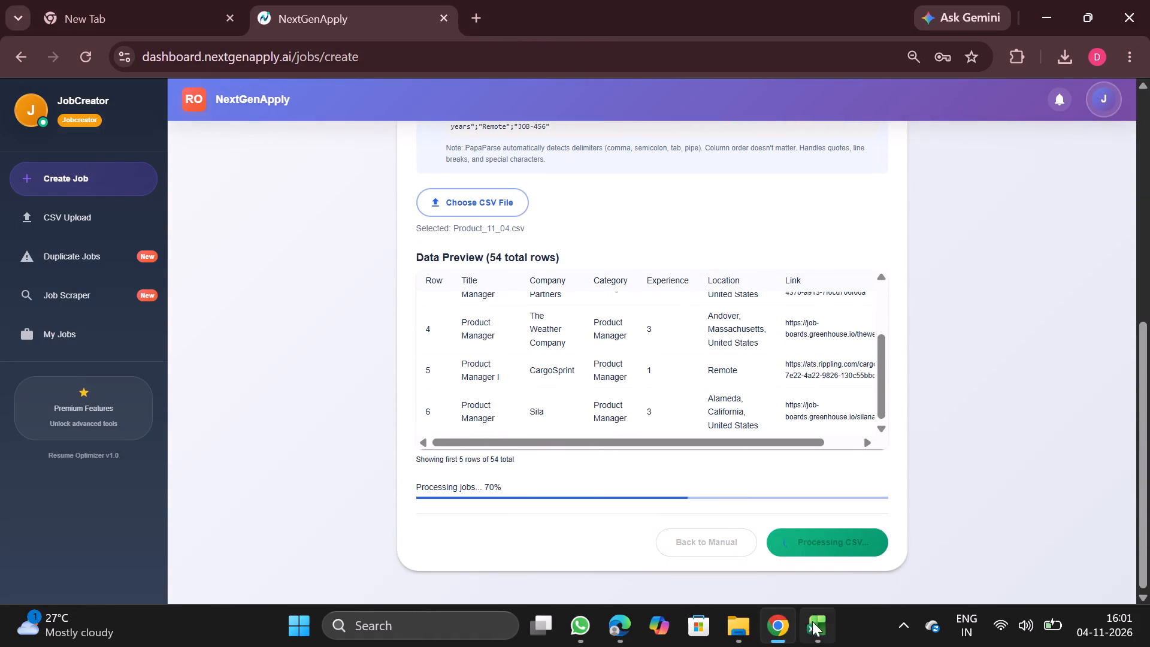
Close the Product_11_04 workbook in Excel.
left_click(901, 476)
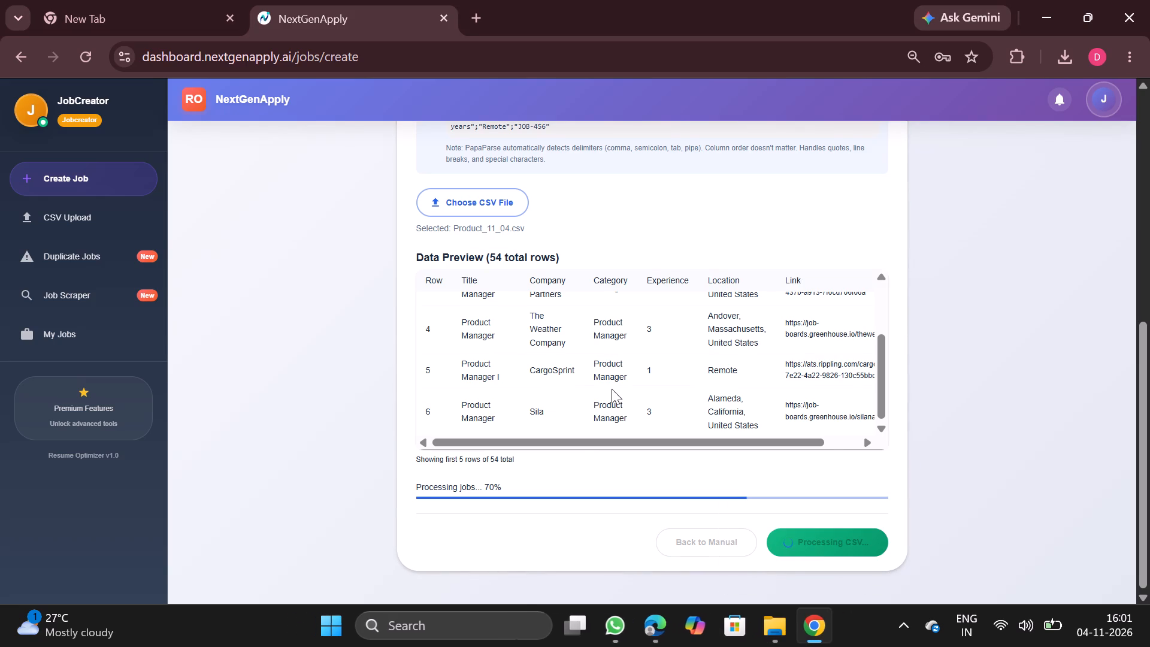
Download the Simulation Software Engineer CSV, entry #4843, from the CSV upload history and open it in Excel.
scroll(612, 389, "up", 4)
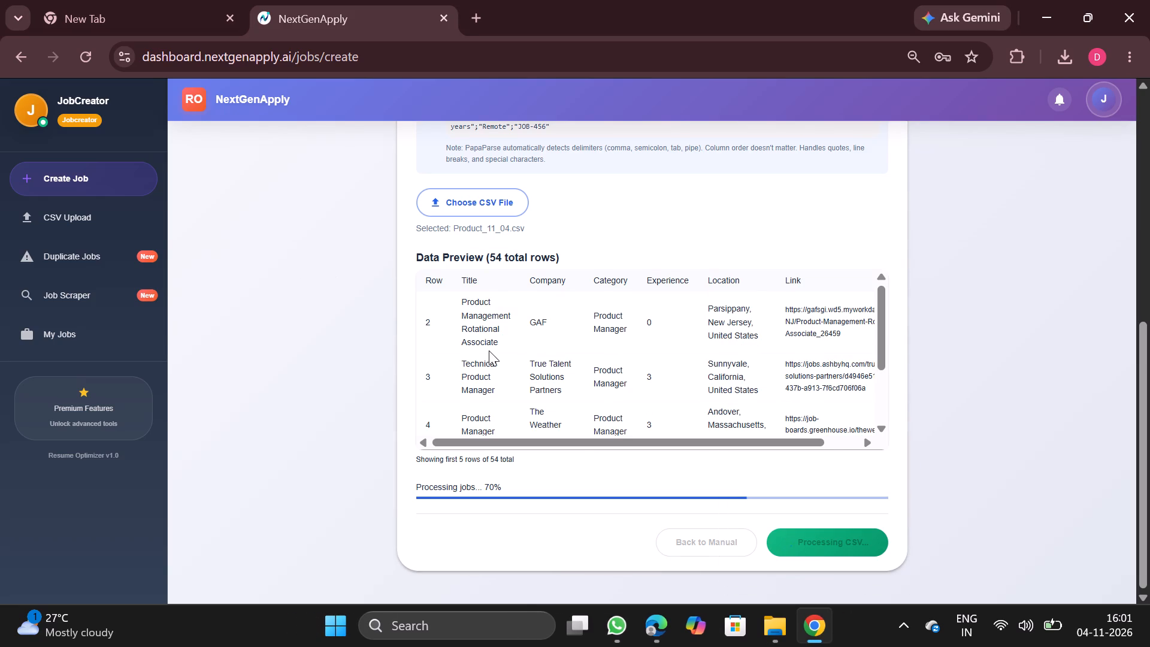
scroll(489, 350, "up", 4)
scroll(489, 350, "down", 2)
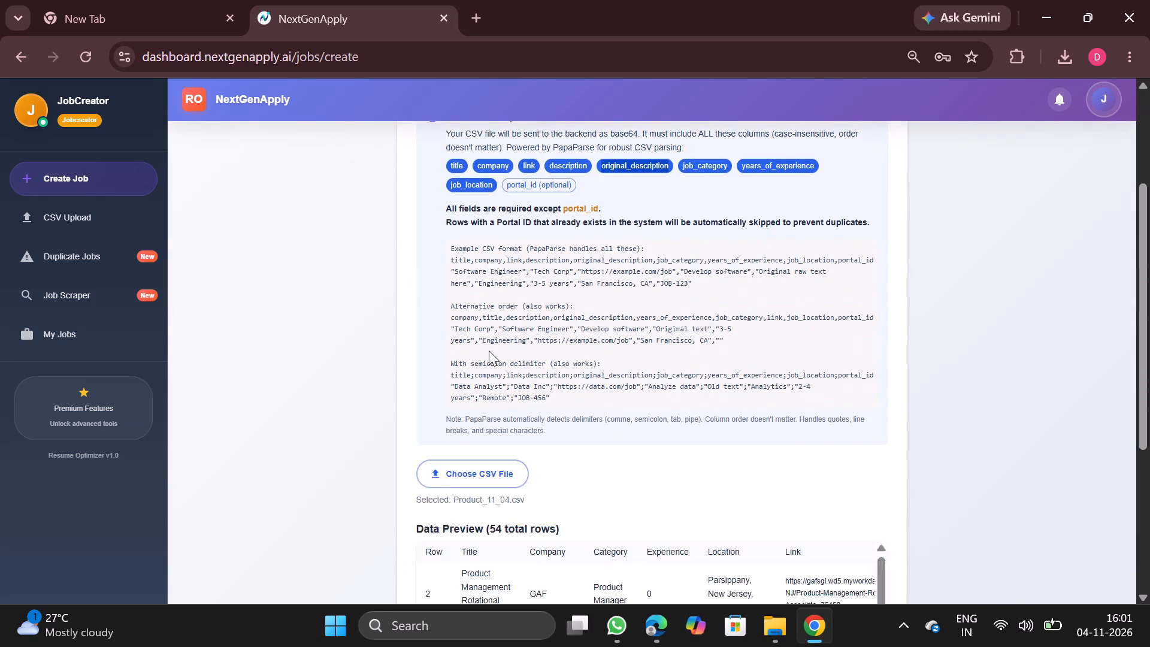
scroll(489, 350, "up", 4)
left_click(71, 210)
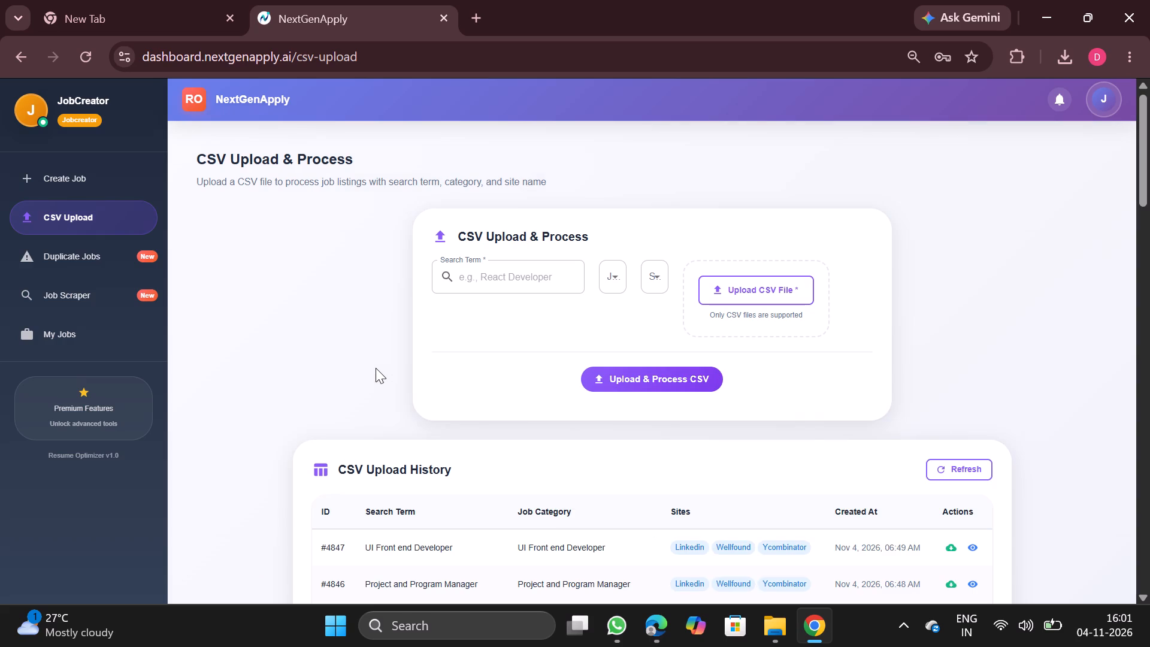
scroll(483, 404, "down", 1)
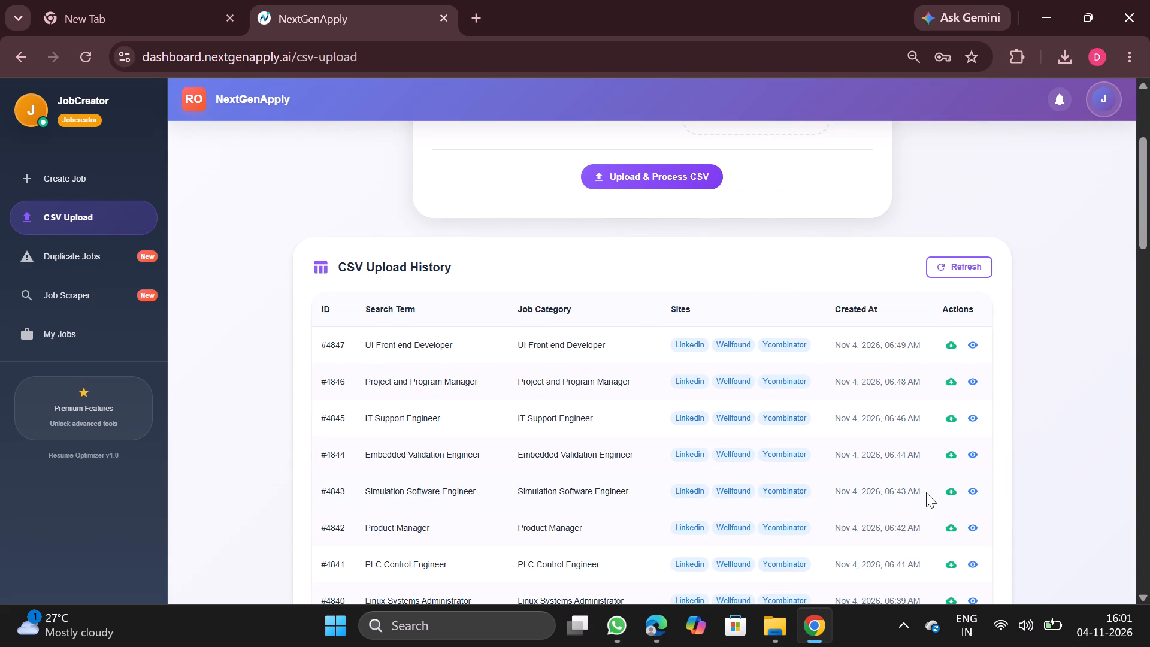
left_click(957, 492)
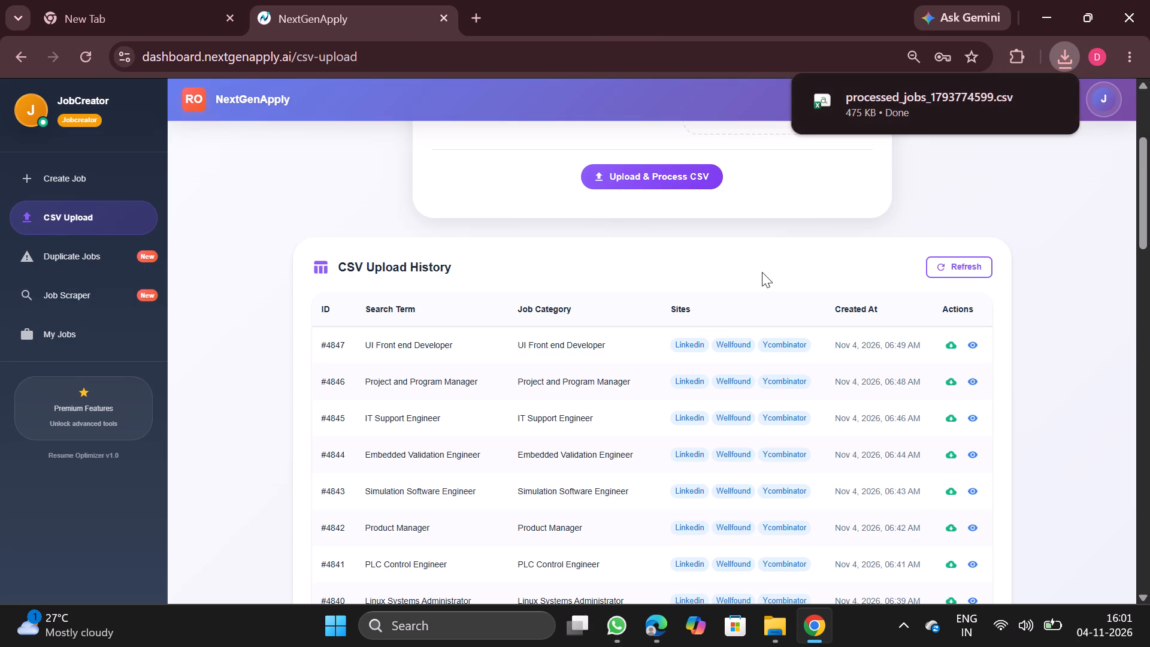
left_click(891, 94)
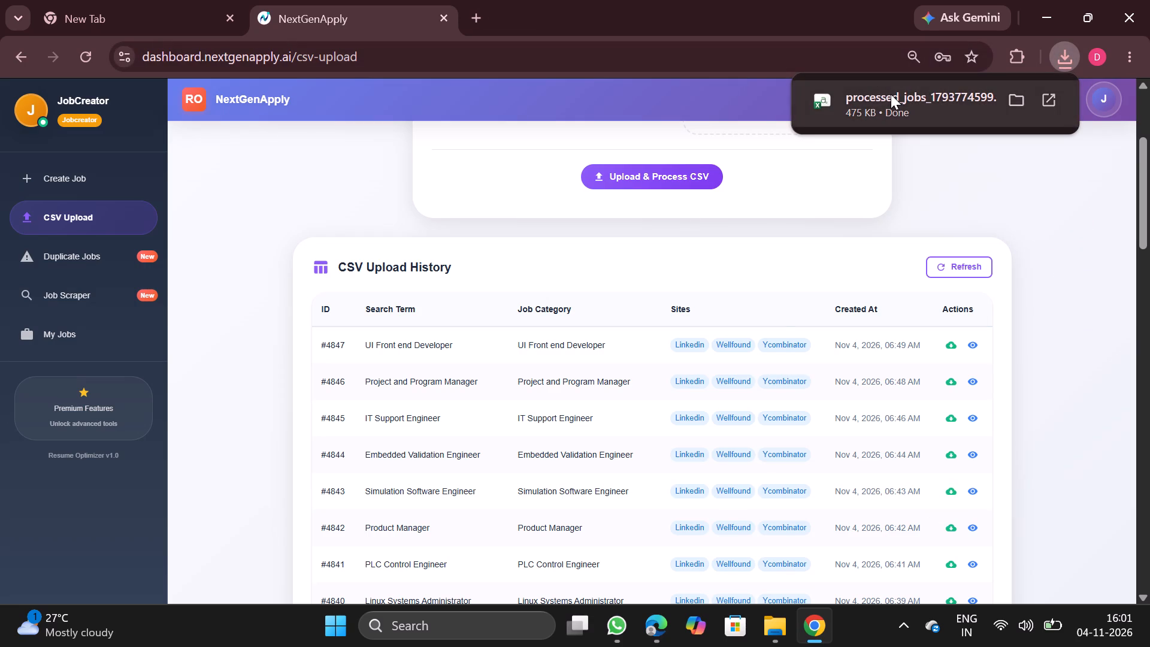
Remove duplicate rows from the whole Simulation Software Engineer table, comparing only the company column.
left_click(195, 450)
key("ctrl+a")
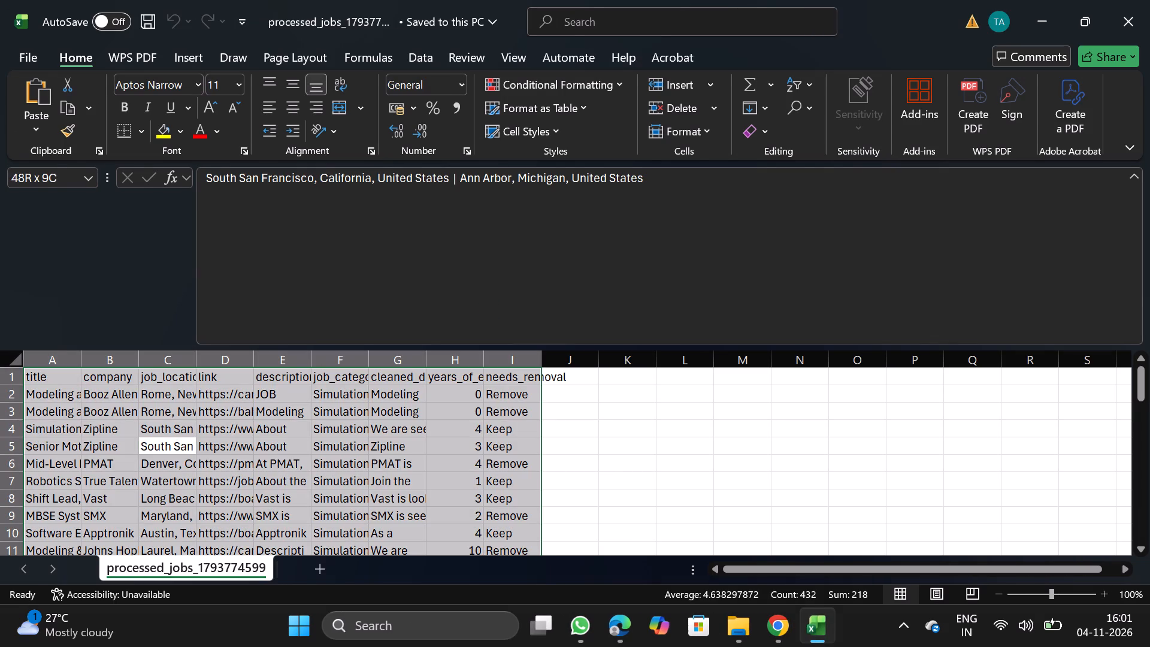
left_click(431, 62)
left_click(756, 106)
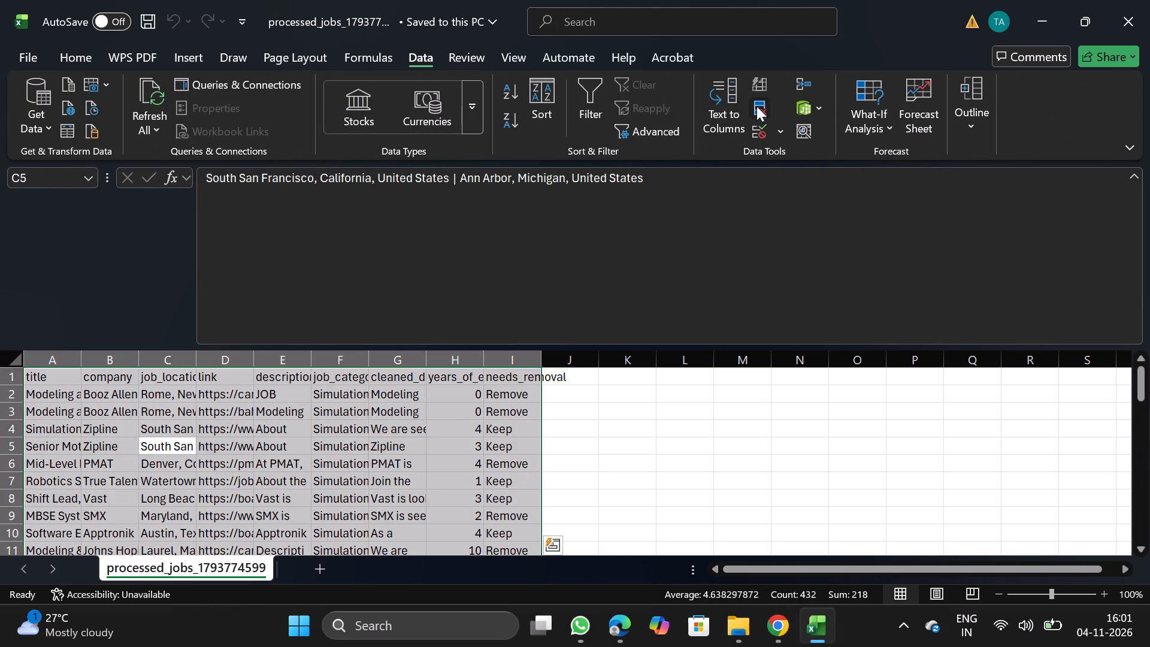
left_click(265, 273)
left_click(126, 349)
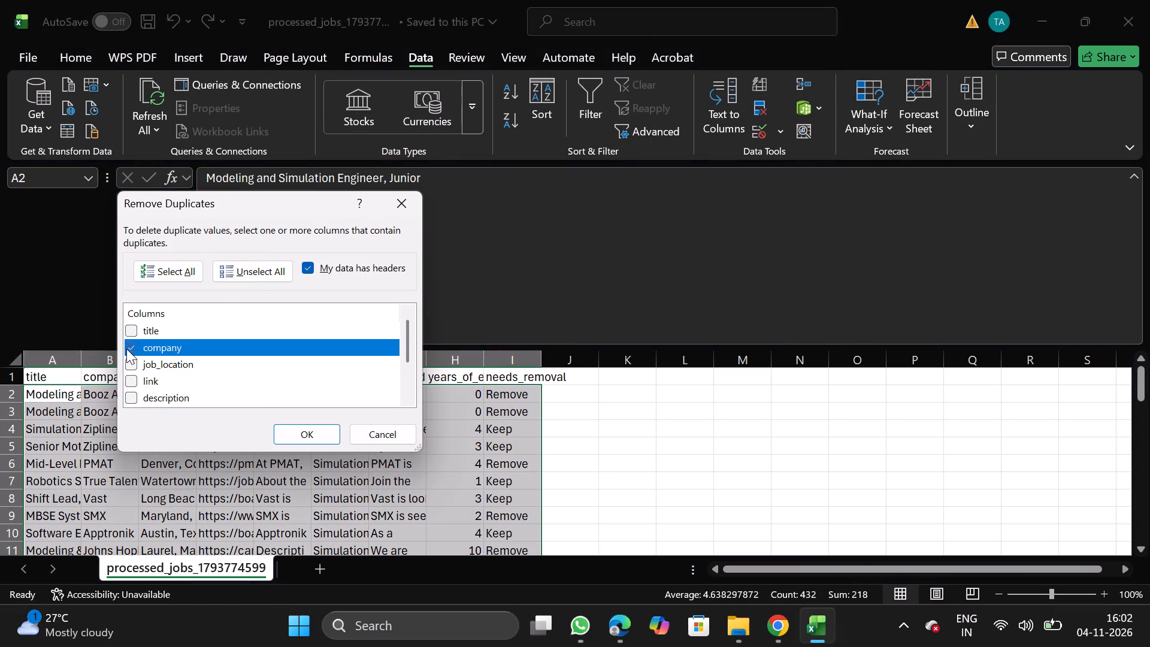
left_click(313, 426)
left_click(688, 353)
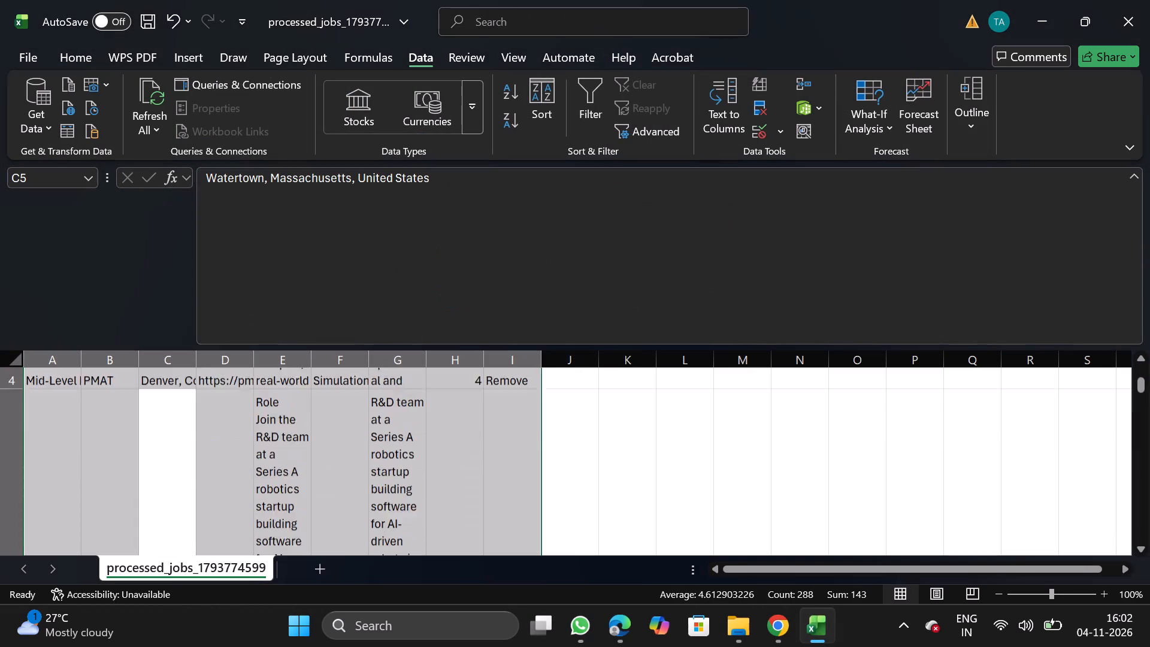
Filter needs_removal to exclude Keep, delete all the filtered rows below the header, and turn the filter off.
left_click_drag(1142, 391, 1129, 294)
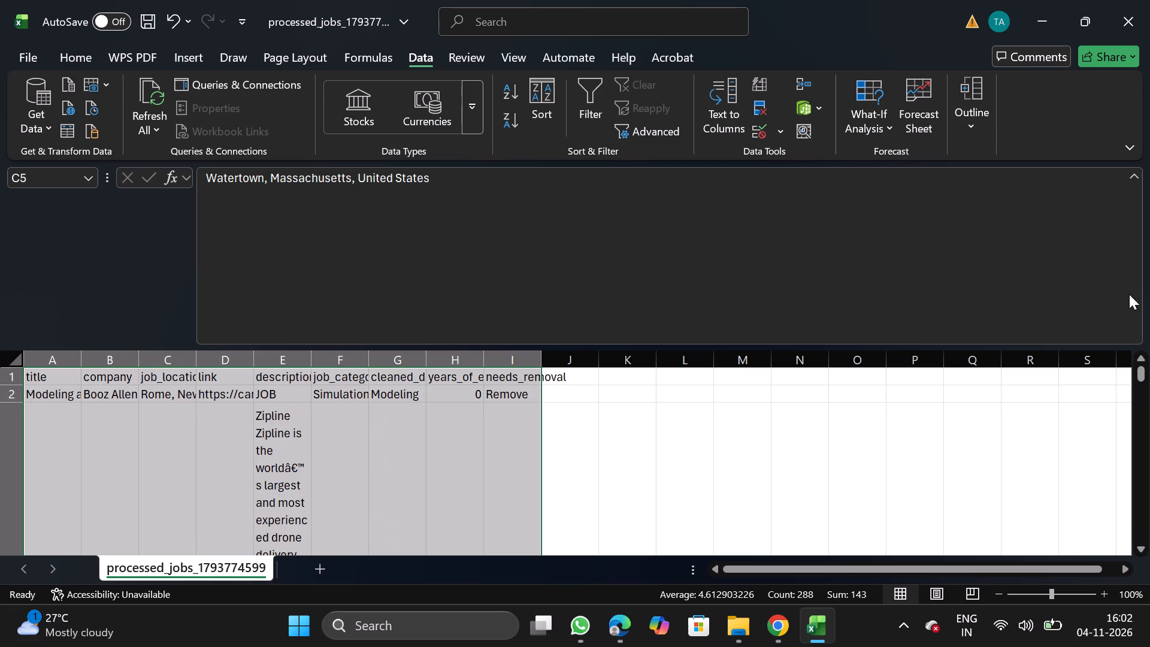
left_click(519, 359)
left_click(603, 111)
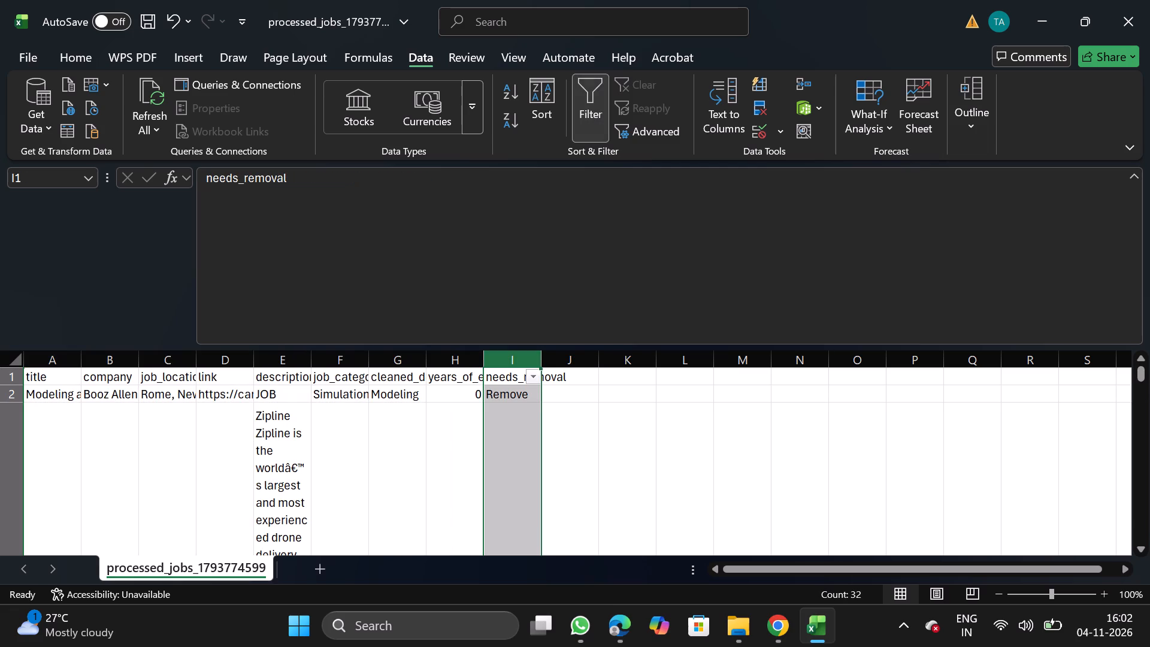
left_click(532, 379)
left_click(344, 427)
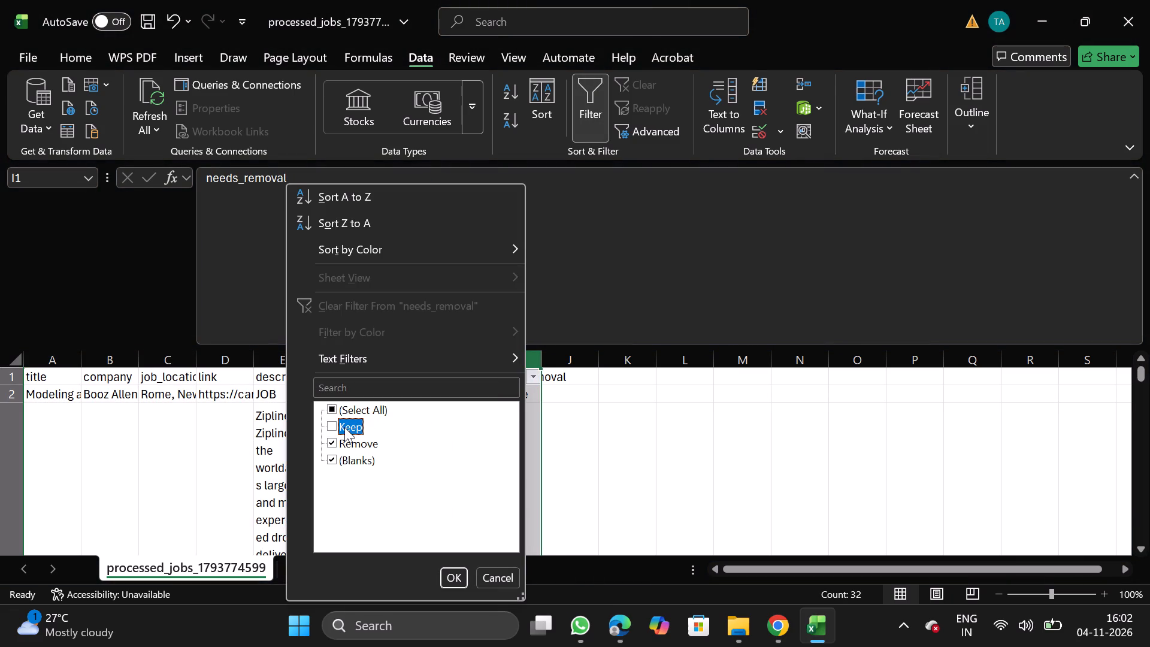
left_click(446, 575)
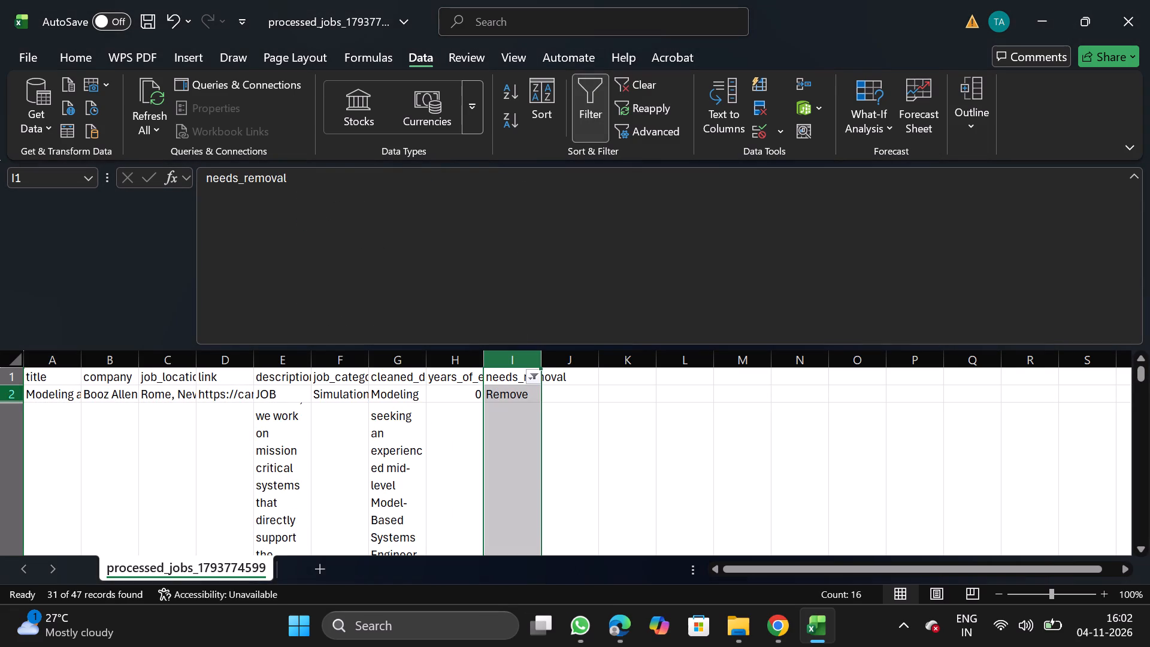
left_click(2, 398)
key("ctrl+shift+Down")
right_click(93, 449)
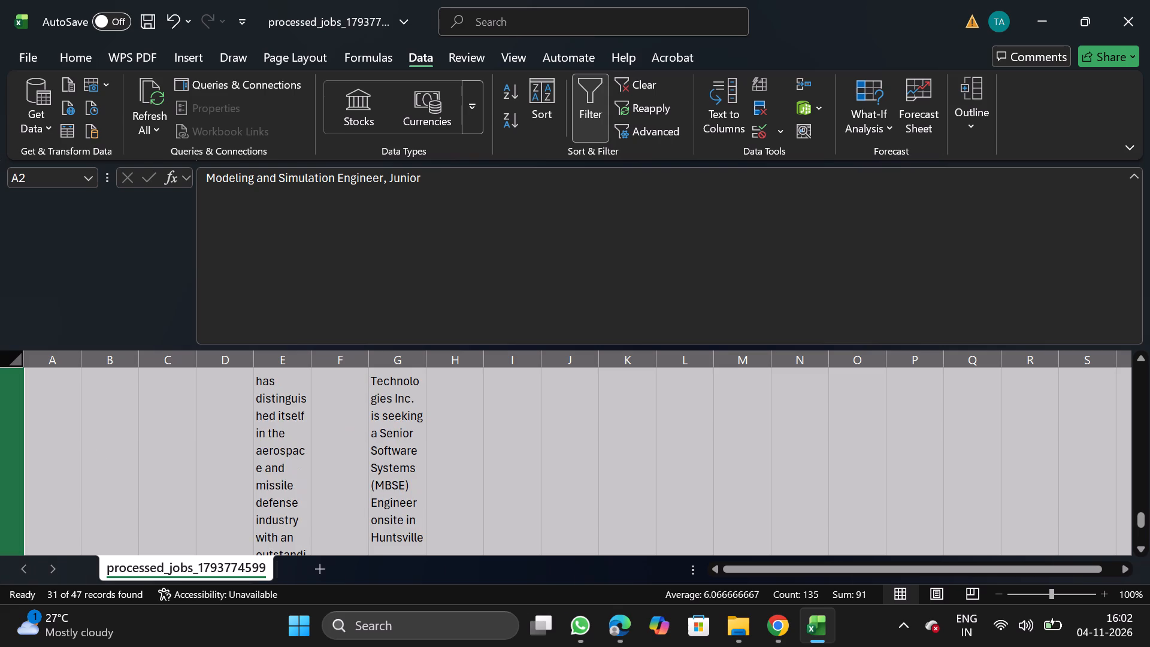
left_click(170, 292)
left_click(591, 105)
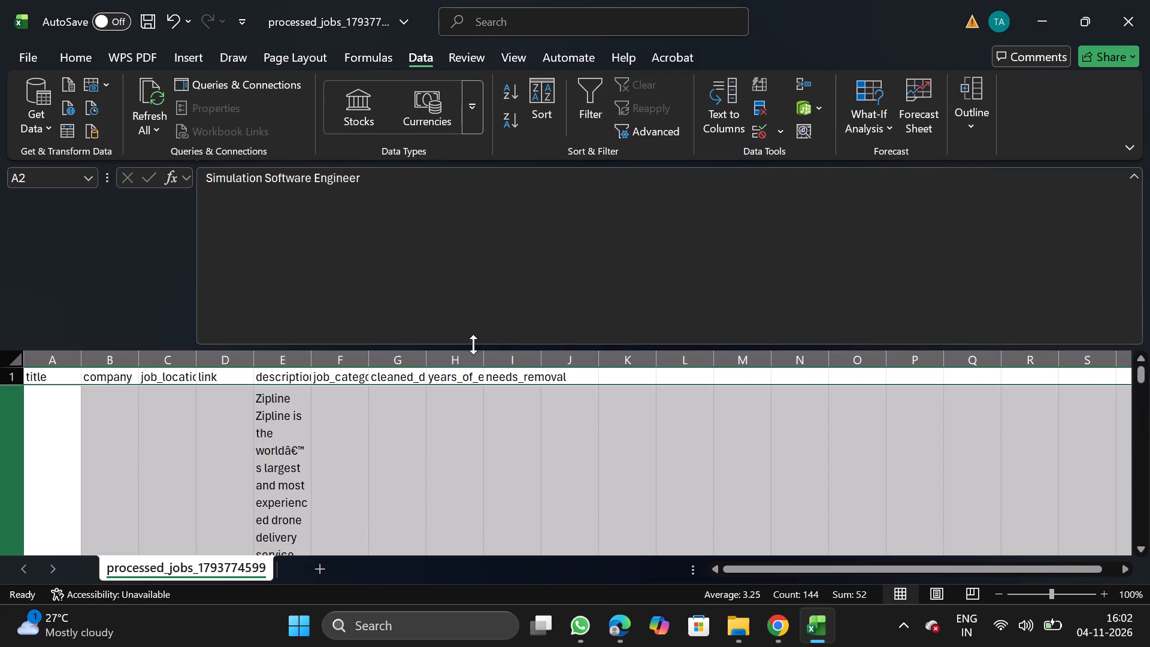
Delete the needs_removal column from the sheet.
left_click(525, 362)
right_click(528, 485)
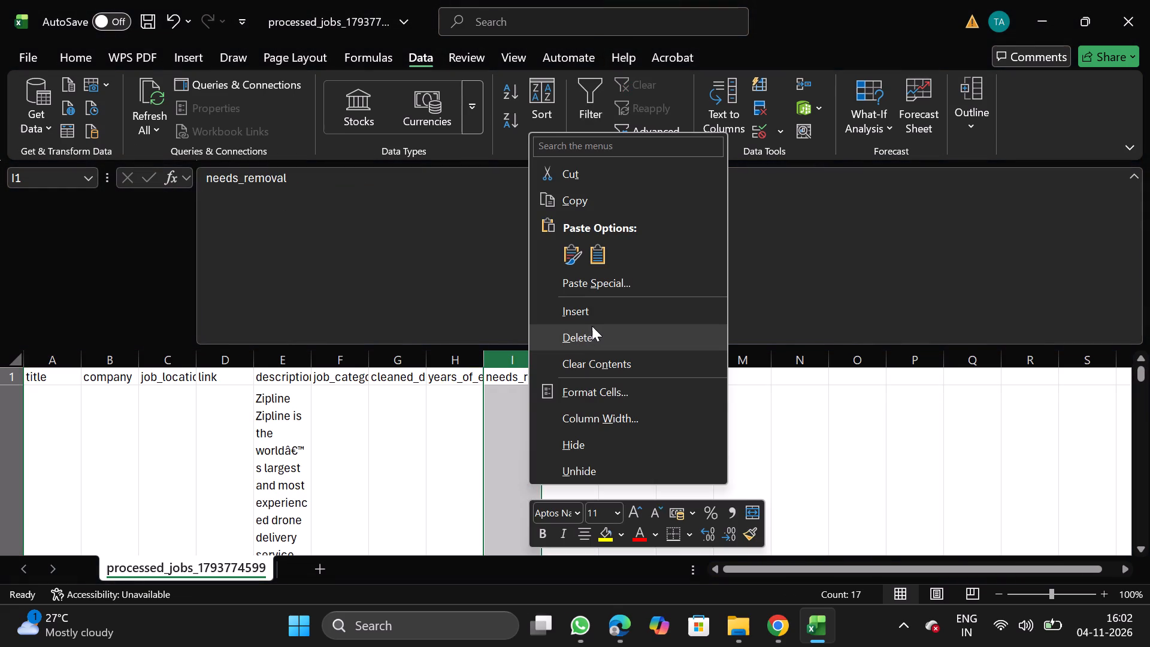
left_click(594, 335)
Turn off text wrapping for the description, job_category and cleaned_description columns.
left_click(289, 362)
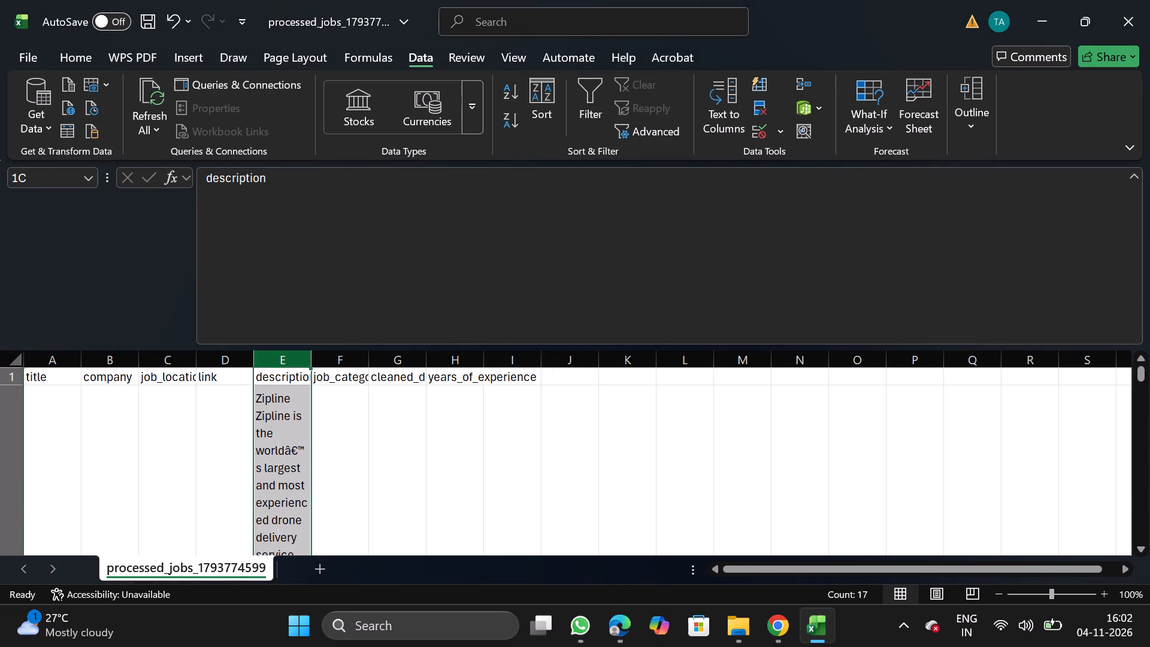
key("shift+Right")
key("shift+Right")
left_click(78, 49)
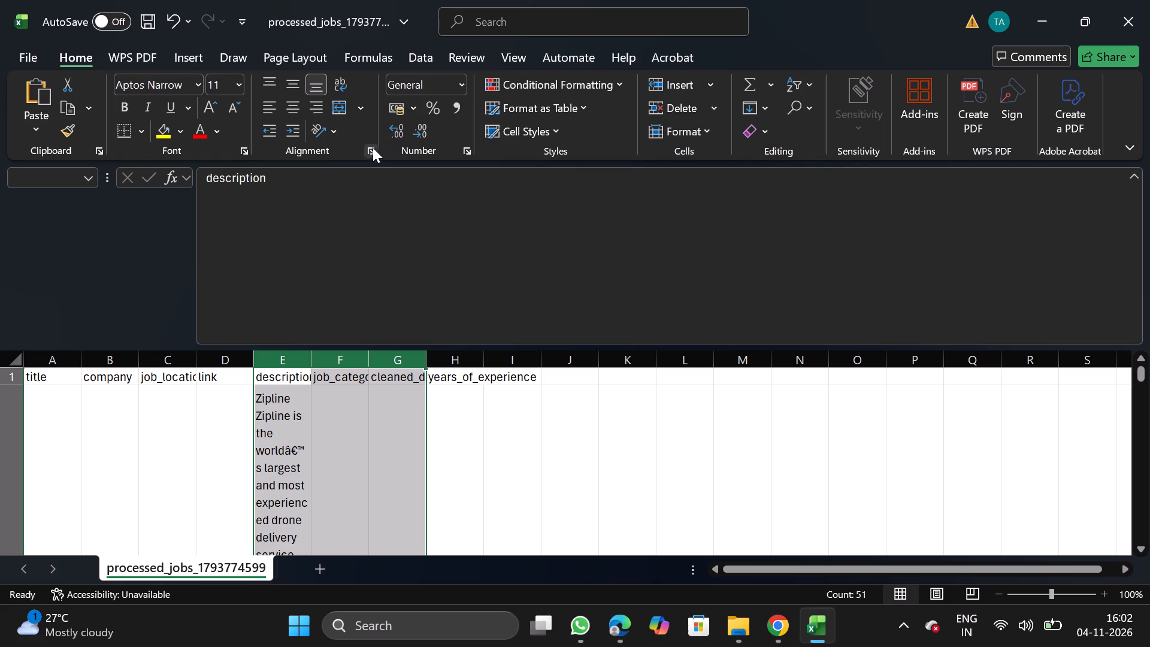
left_click(370, 151)
double_click(107, 293)
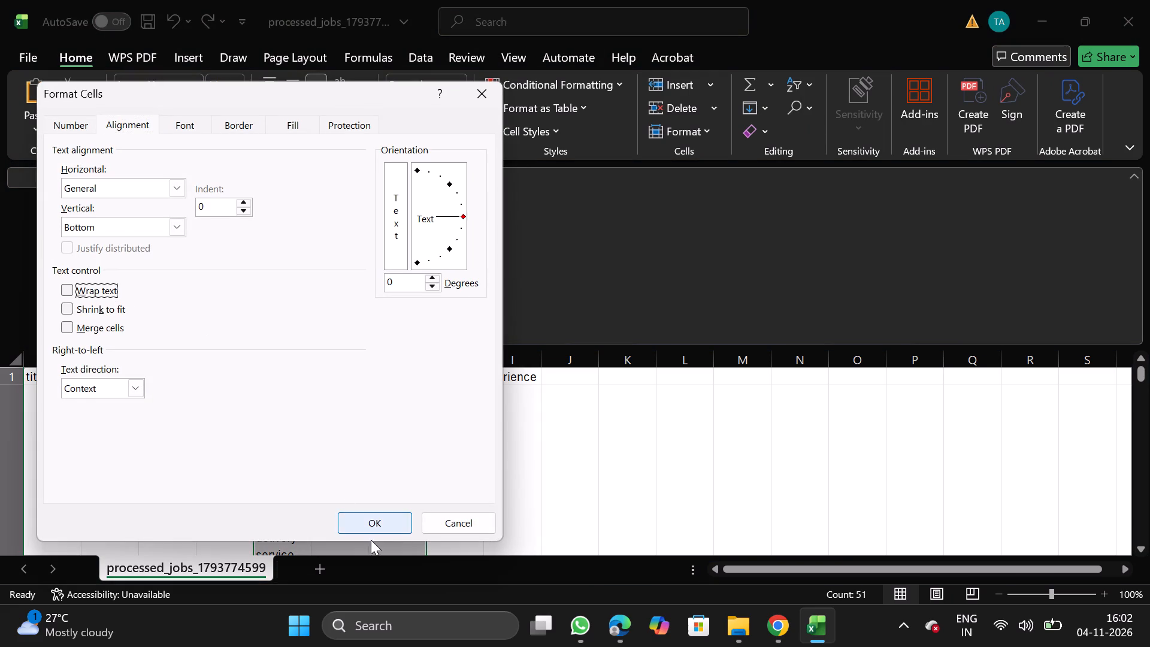
left_click(386, 524)
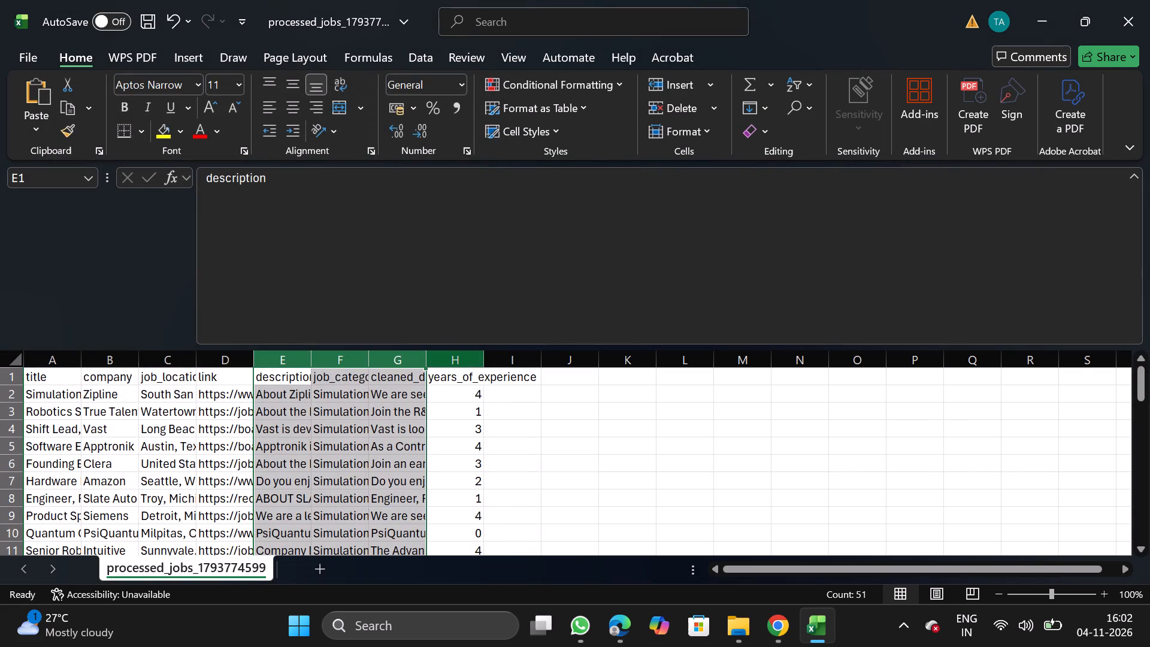
Move the job_category column to the front of the table, before title.
left_click(343, 358)
key("ctrl+x")
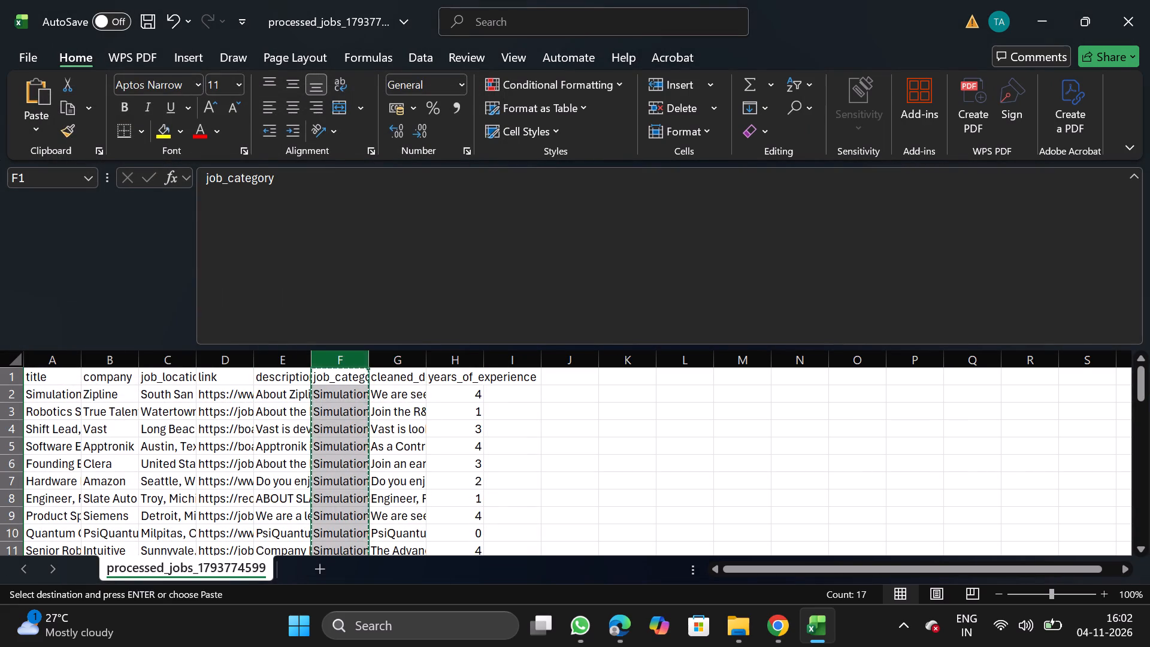
left_click(51, 364)
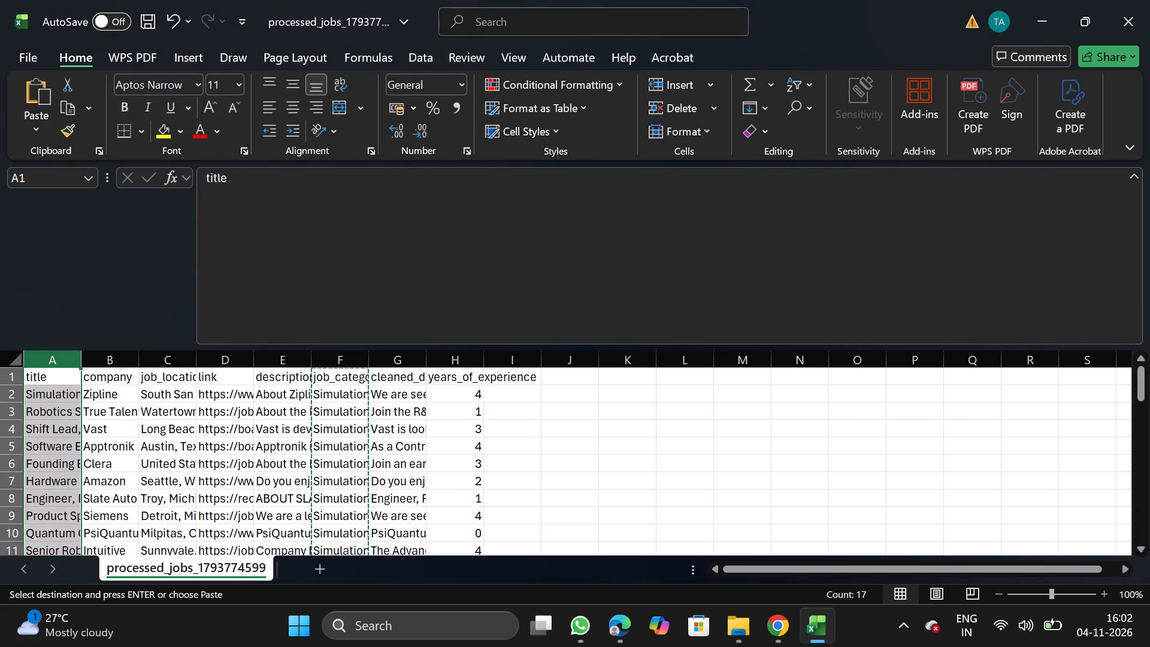
right_click(44, 474)
left_click(111, 295)
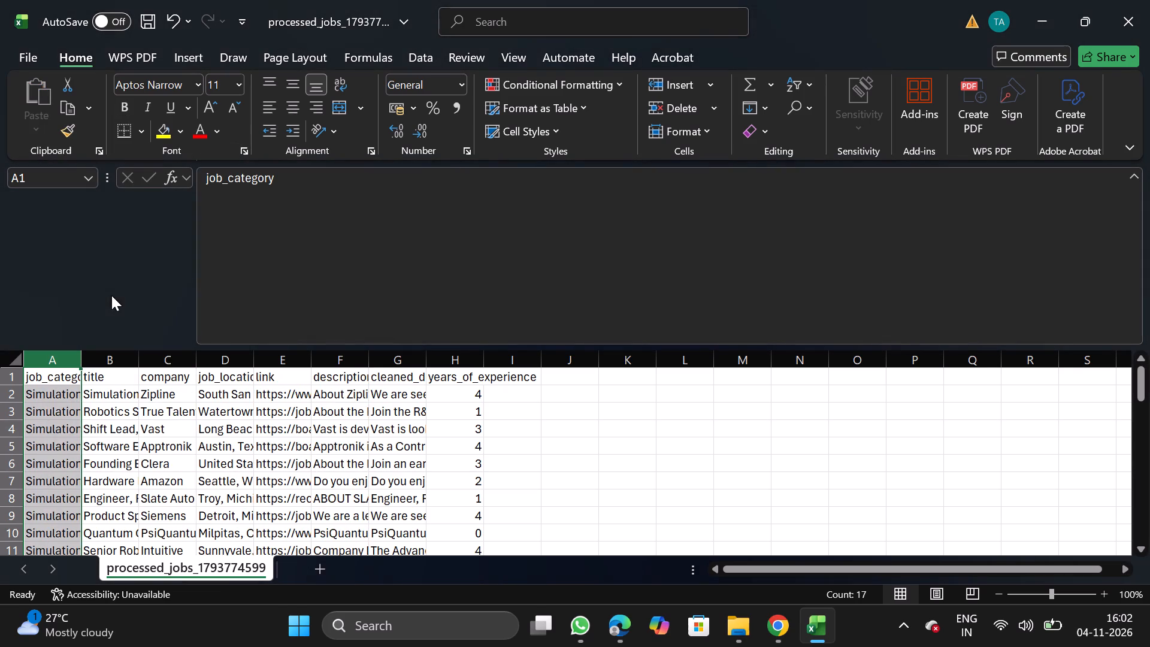
Move the link column to the end of the table, after years_of_experience.
left_click(232, 363)
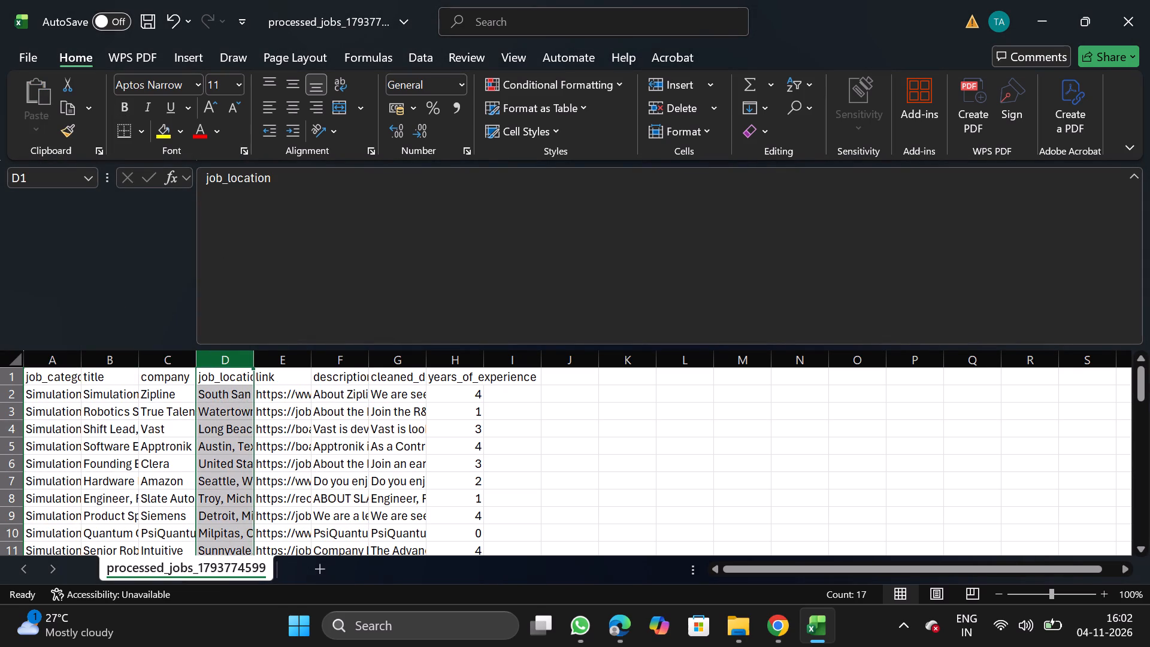
left_click(285, 355)
key("ctrl+x")
left_click_drag(516, 358, 516, 412)
right_click(516, 412)
left_click(588, 237)
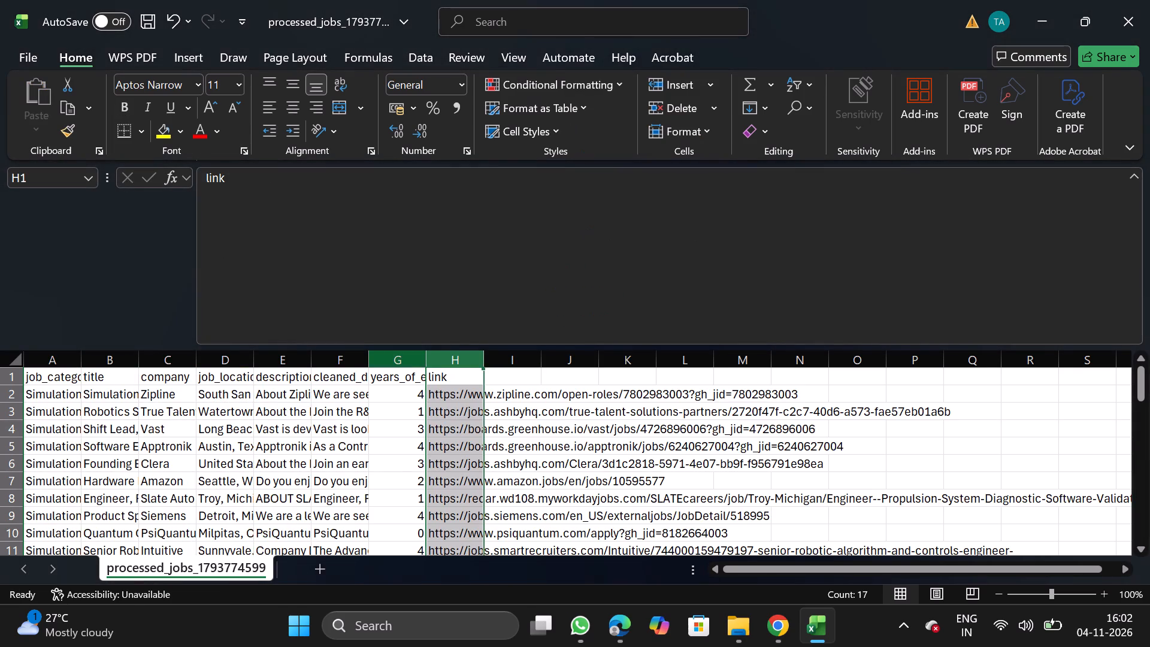
Move the years_of_experience column between job_location and description.
left_click(407, 352)
key("ctrl+x")
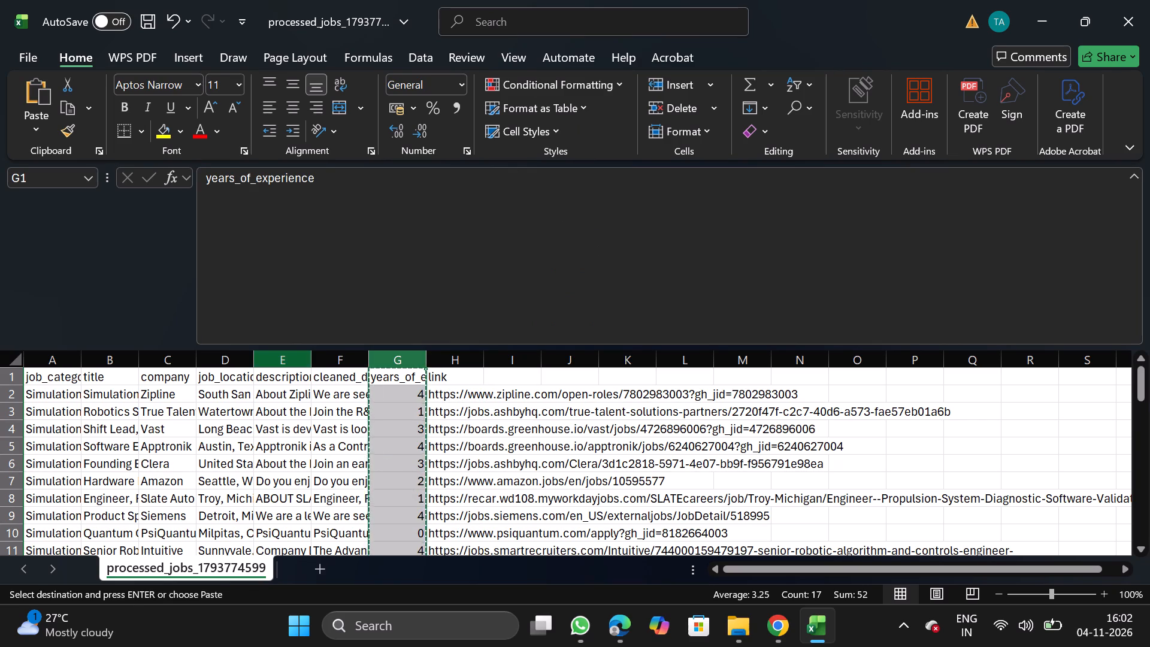
left_click_drag(287, 365, 285, 427)
right_click(285, 427)
left_click(380, 256)
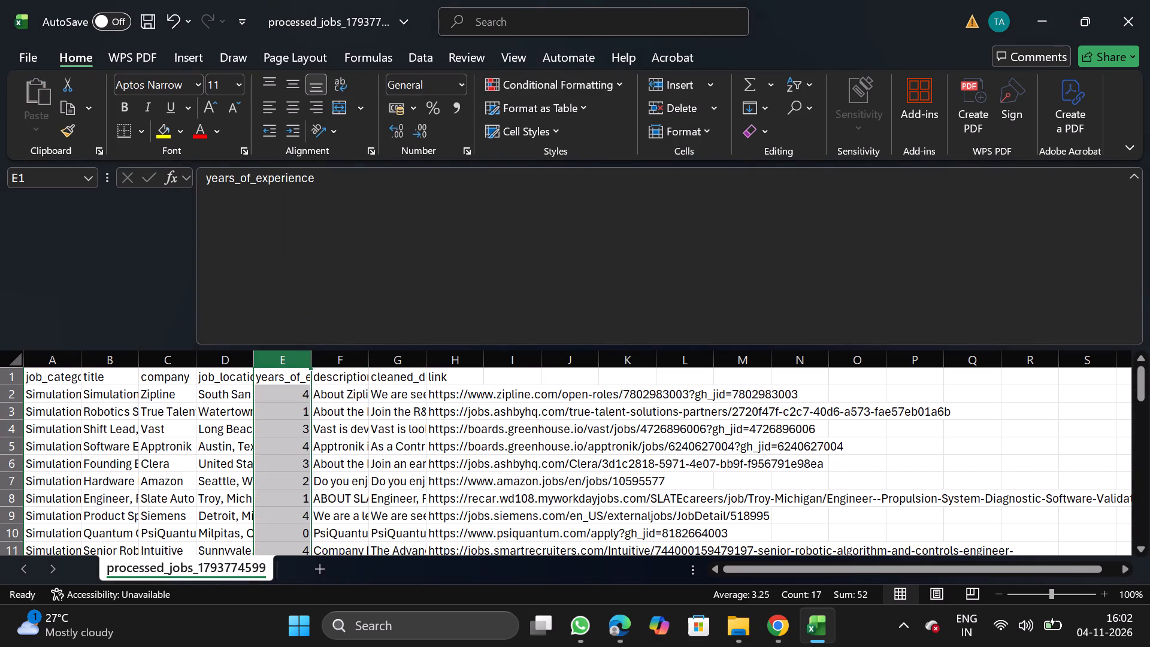
Rename the cleaned_description header in G1 as description, reusing the header text from F1.
left_click(338, 381)
left_click_drag(205, 178, 305, 183)
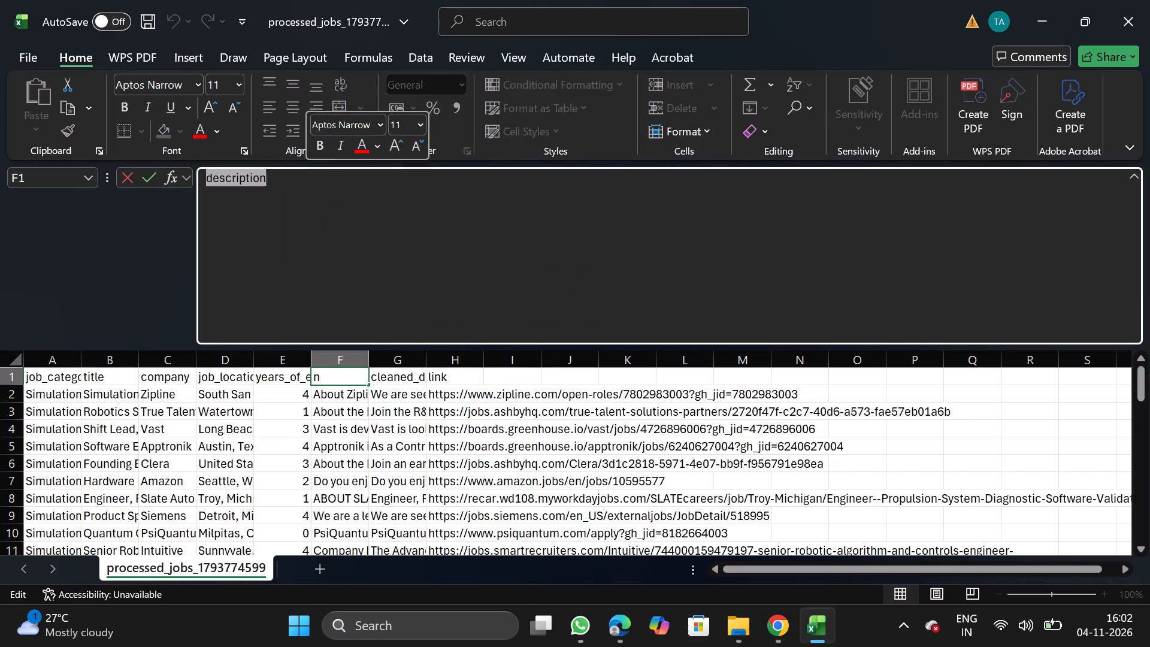
key("ctrl+c")
left_click(401, 377)
left_click(501, 316)
key("BackSpace")
key("BackSpace")
key("BackSpace")
key("BackSpace")
key("BackSpace")
key("BackSpace")
key("BackSpace")
key("BackSpace")
key("BackSpace")
key("BackSpace")
key("BackSpace")
key("BackSpace")
key("BackSpace")
key("BackSpace")
key("BackSpace")
key("BackSpace")
key("BackSpace")
key("BackSpace")
key("BackSpace")
key("BackSpace")
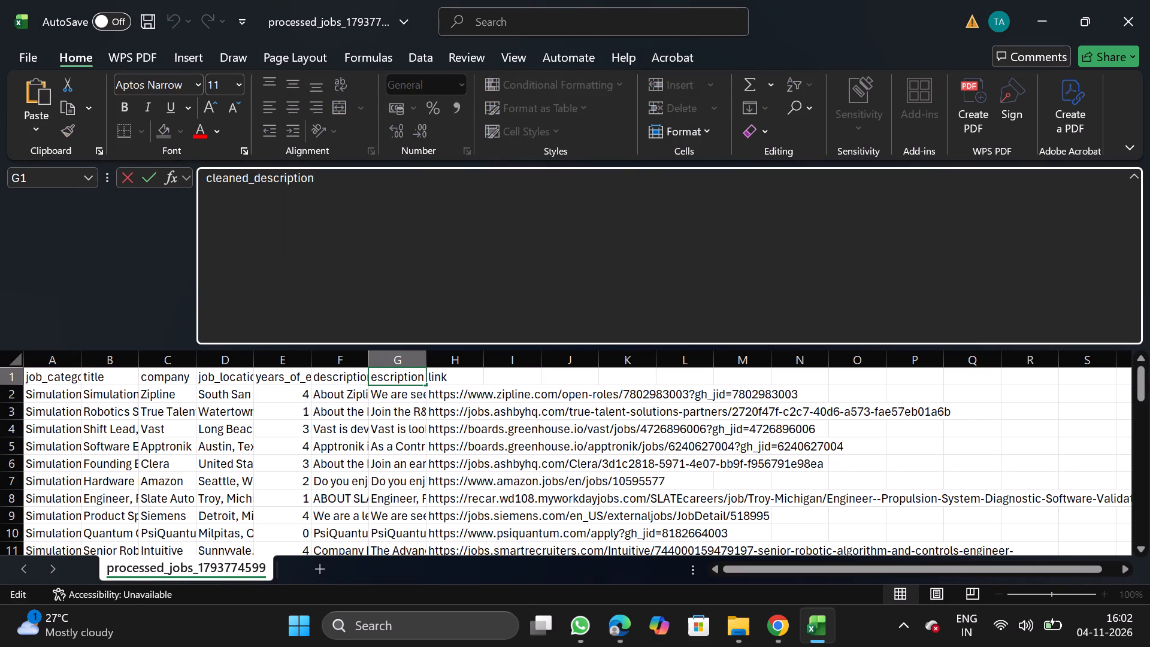
key("ctrl+v")
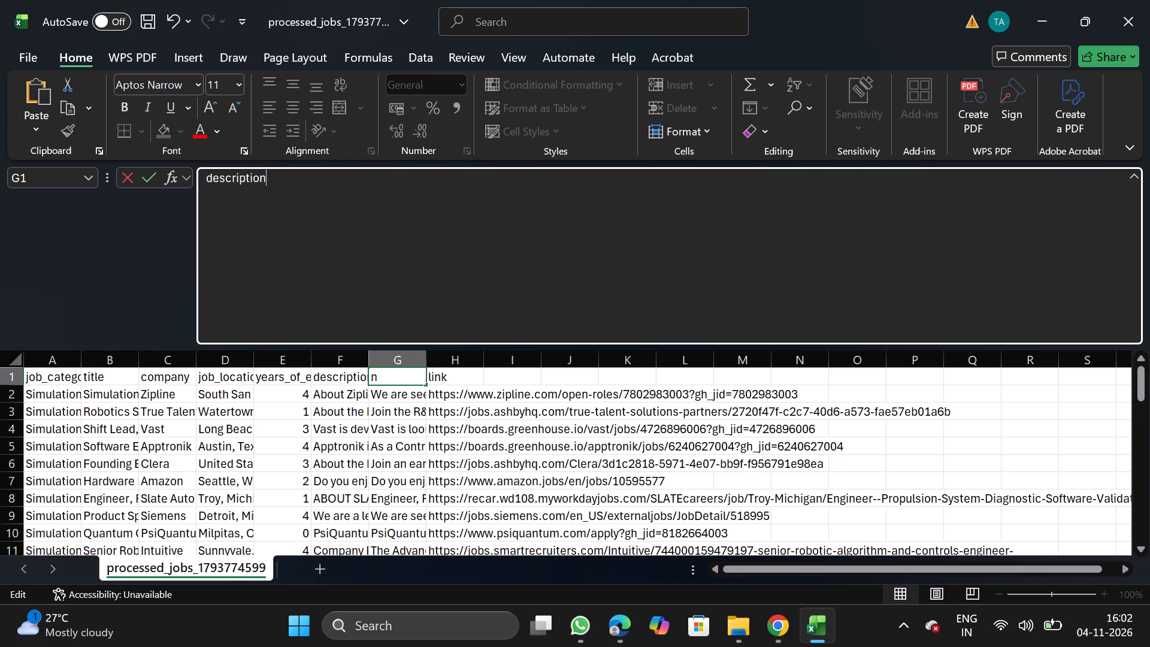
Rename the F1 header as original_description, copying the name from the bulk CSV upload requirements on NextGenApply's job creation page.
left_click(338, 365)
left_click(428, 303)
key("BackSpace")
key("BackSpace")
key("BackSpace")
key("BackSpace")
key("BackSpace")
key("BackSpace")
key("BackSpace")
key("BackSpace")
key("BackSpace")
key("BackSpace")
key("BackSpace")
key("BackSpace")
key("BackSpace")
key("BackSpace")
key("BackSpace")
key("BackSpace")
key("BackSpace")
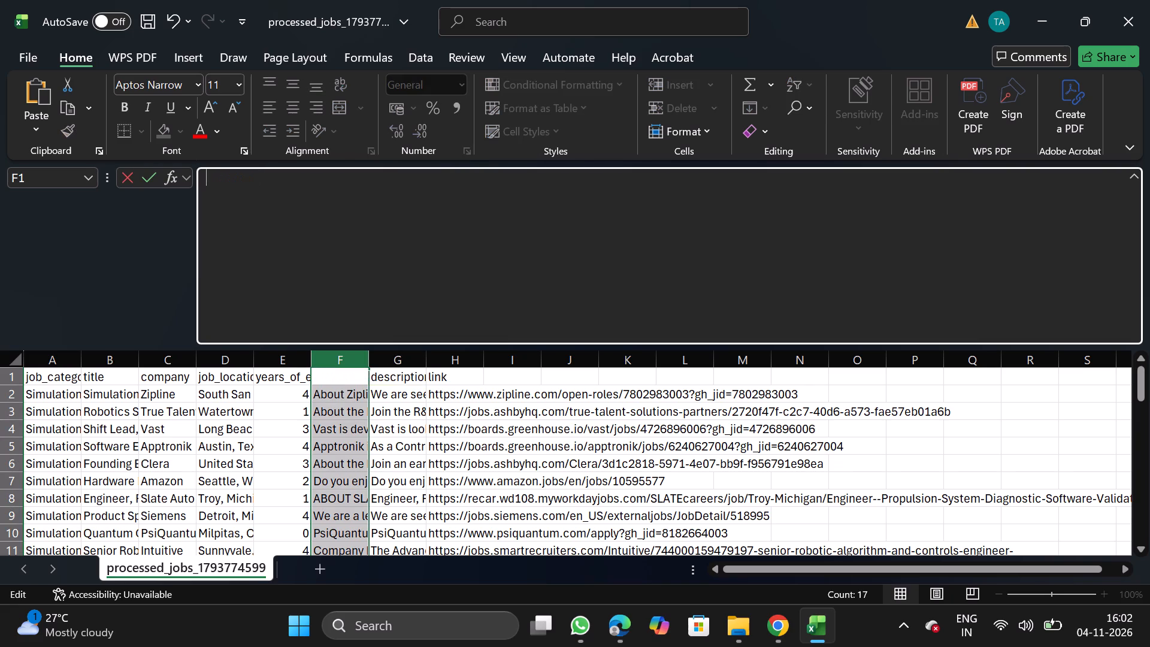
left_click(783, 625)
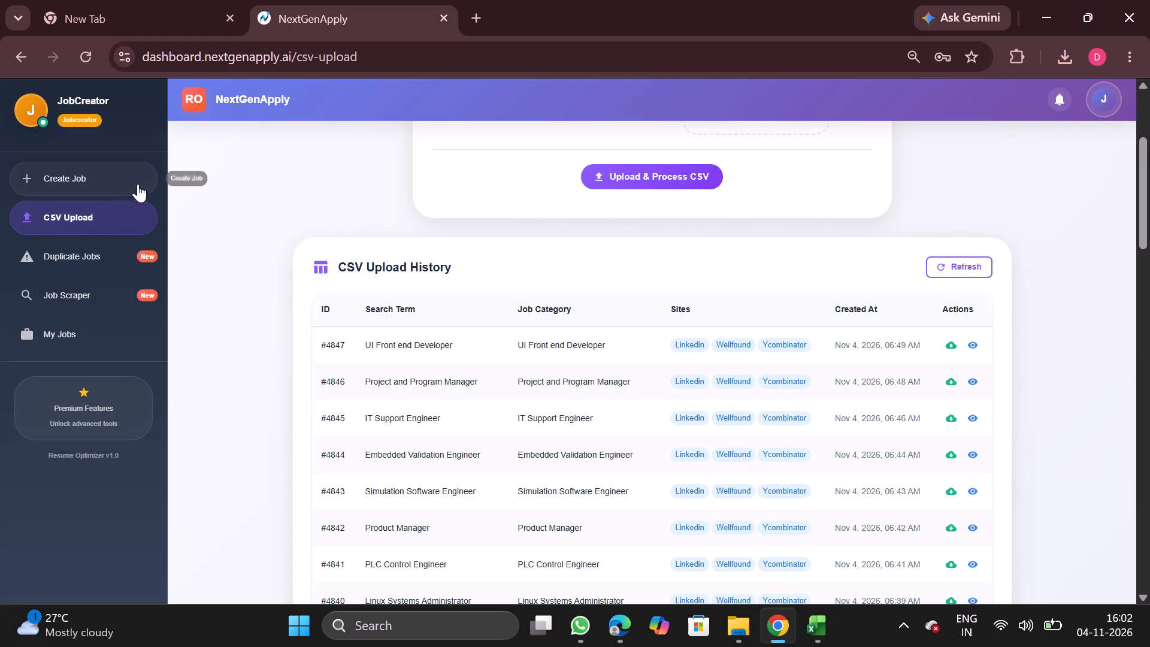
left_click(128, 179)
left_click(557, 157)
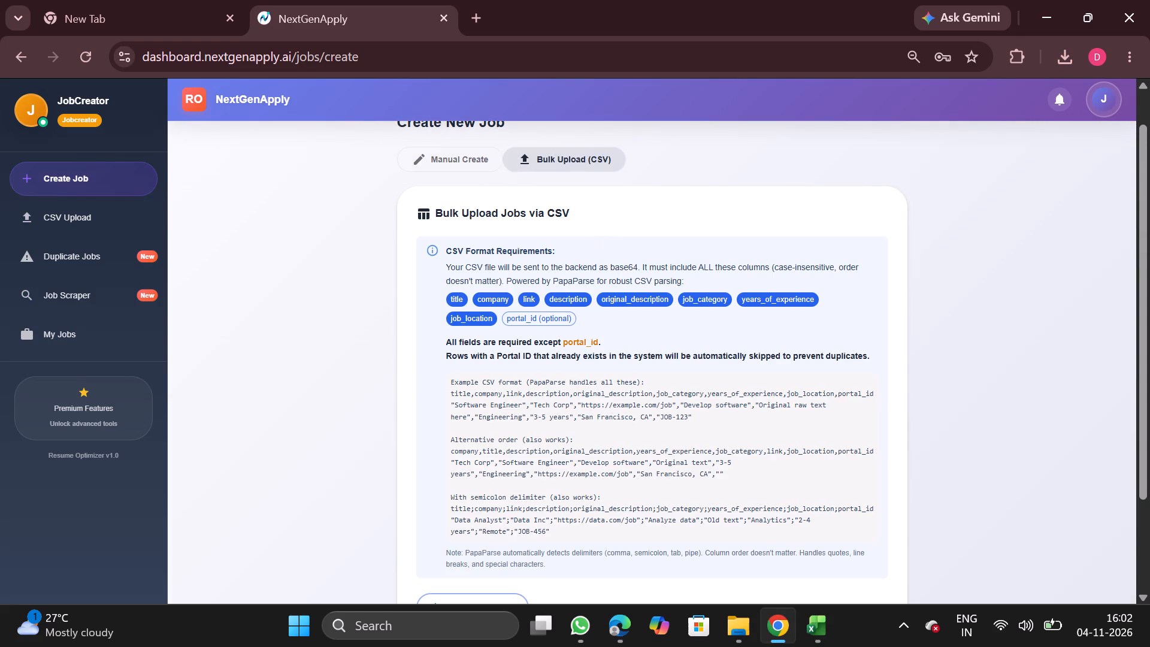
double_click(647, 304)
key("ctrl+c")
left_click(827, 640)
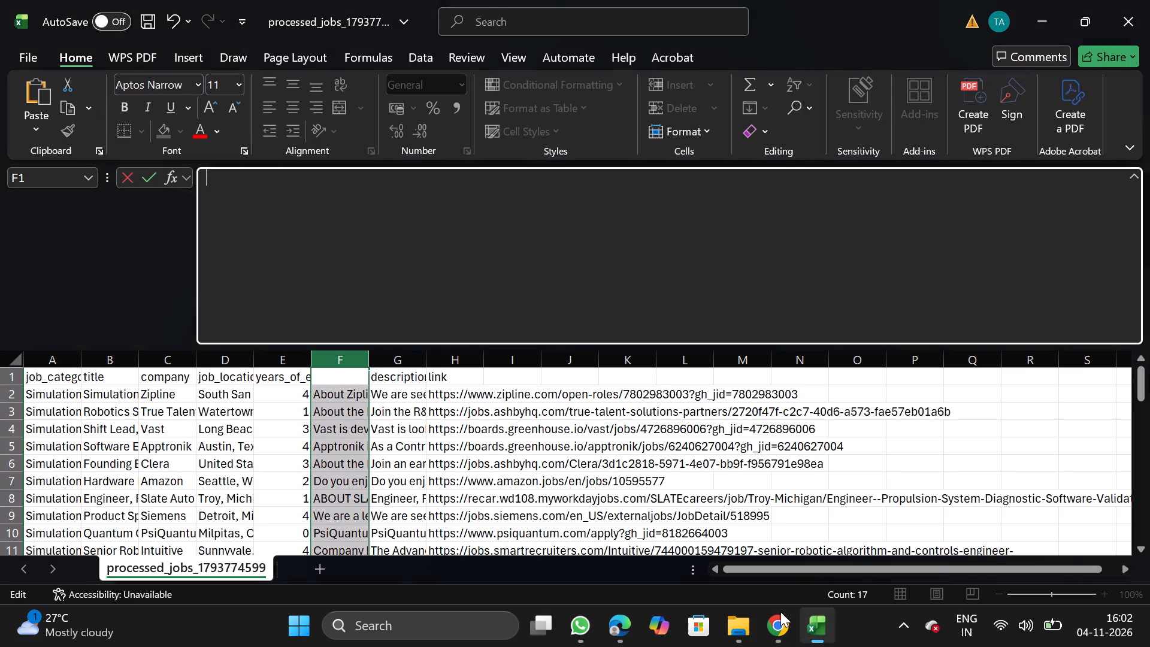
key("ctrl+v")
left_click(101, 364)
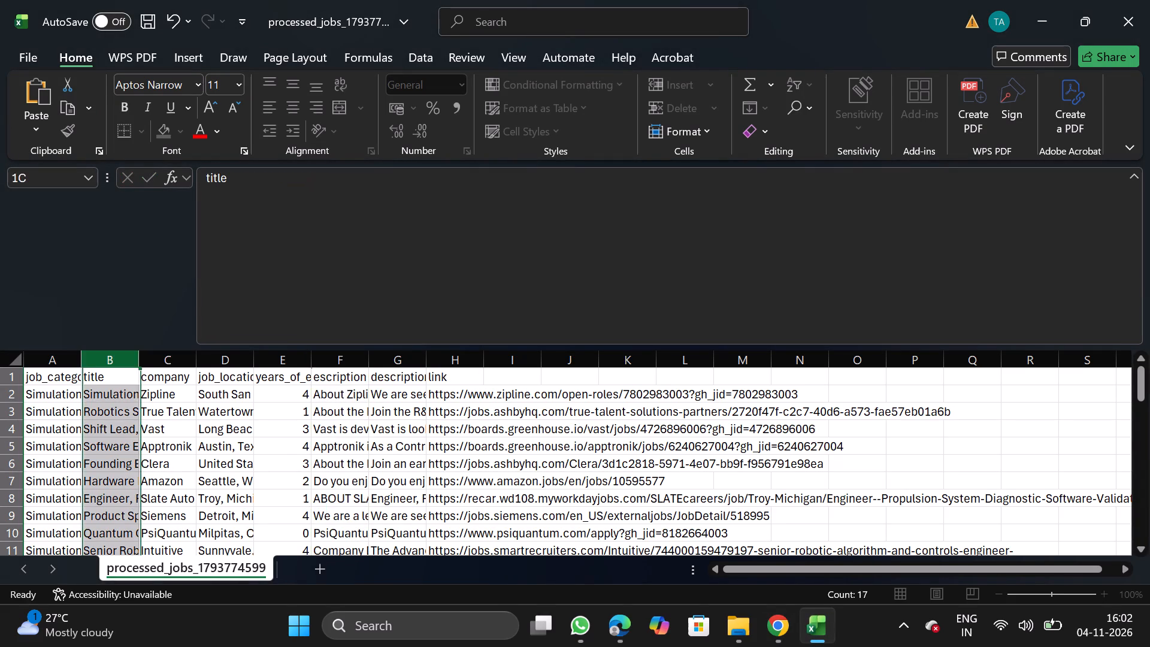
Replace United States with Remote throughout the job_location column, matching entire cell contents only.
left_click(230, 349)
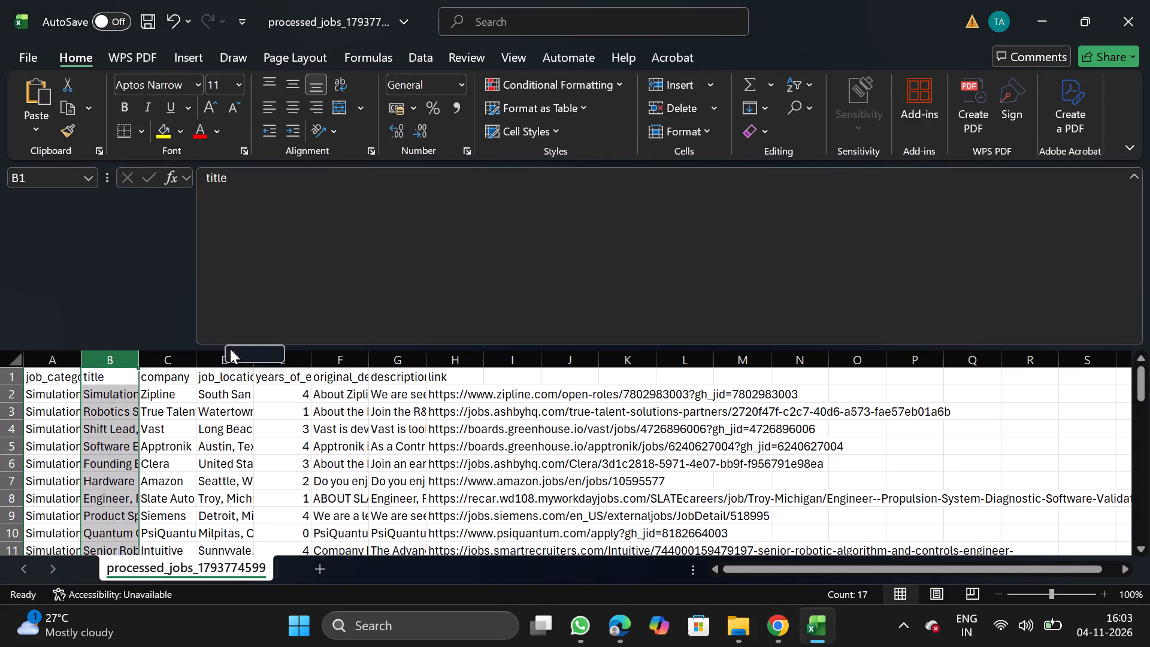
left_click(223, 353)
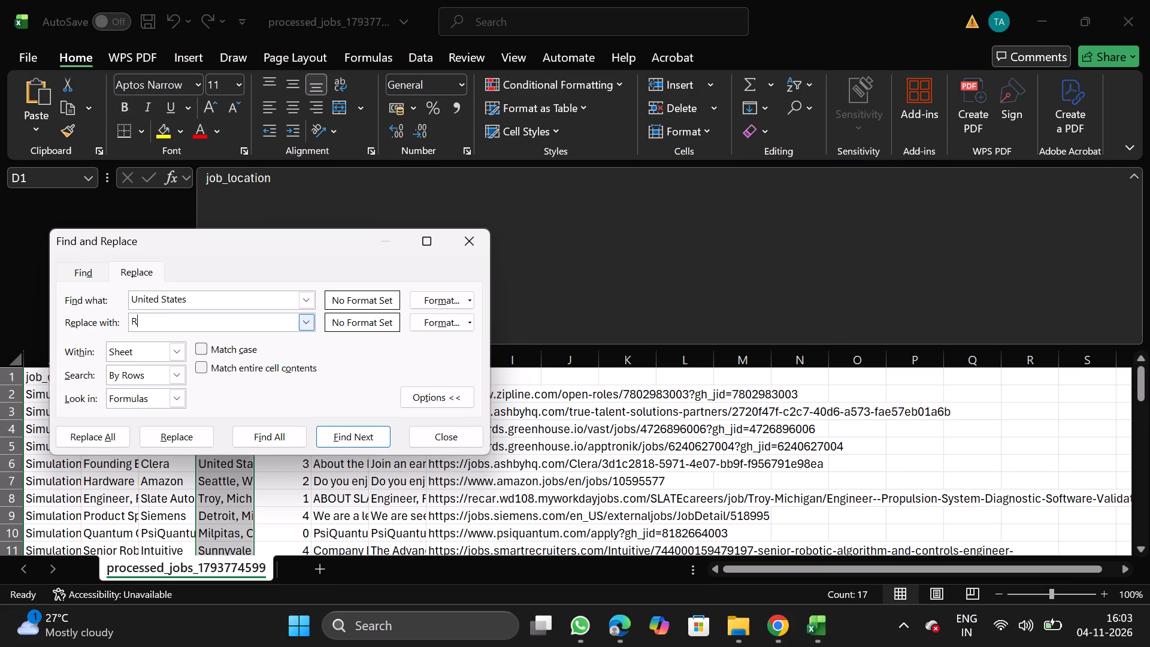
type("emote")
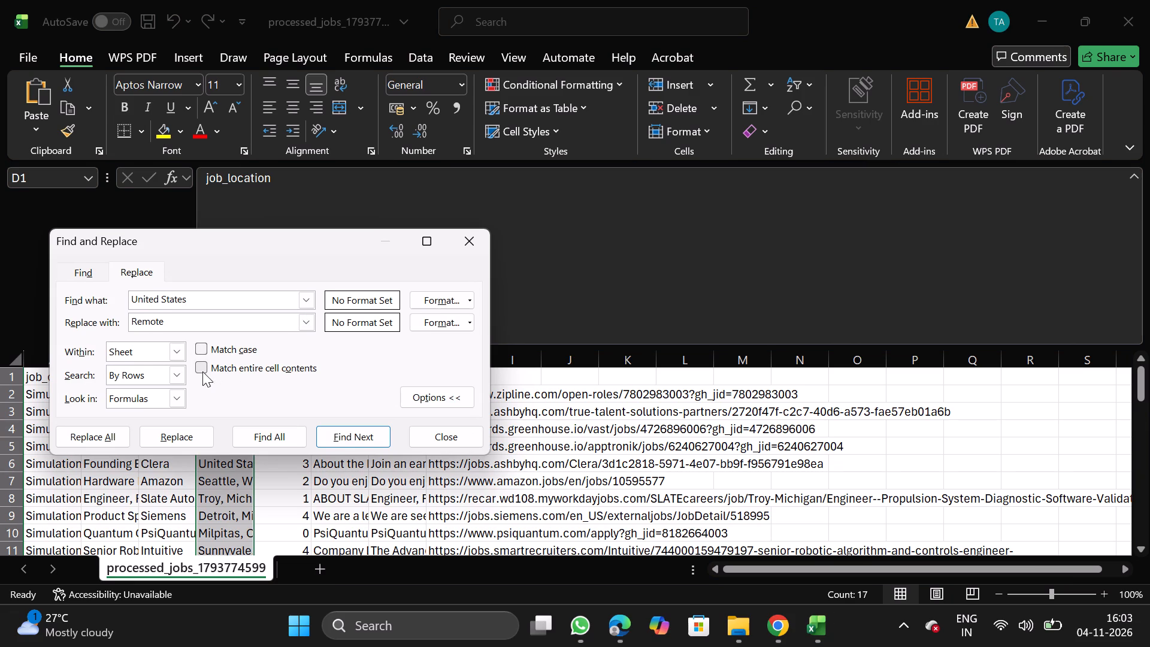
left_click(198, 364)
left_click(83, 440)
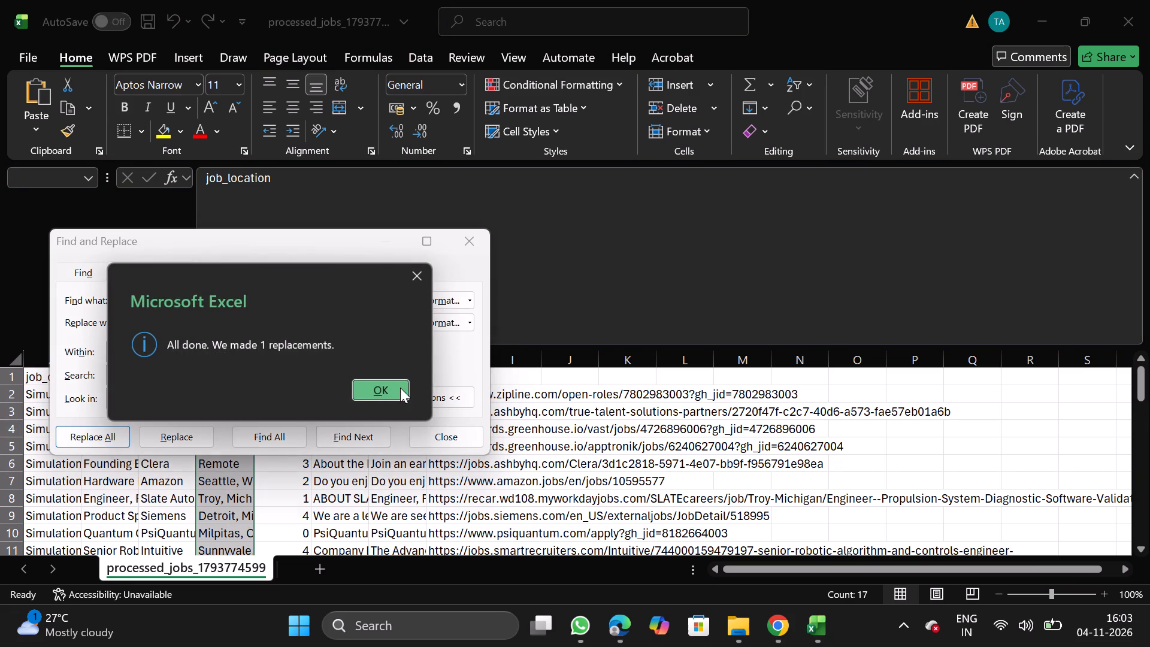
left_click(400, 388)
left_click(477, 254)
Filter title to the Prime Air Hardware Development Engineer role and blanks, delete the filtered job row, and turn the filter off.
left_click(123, 359)
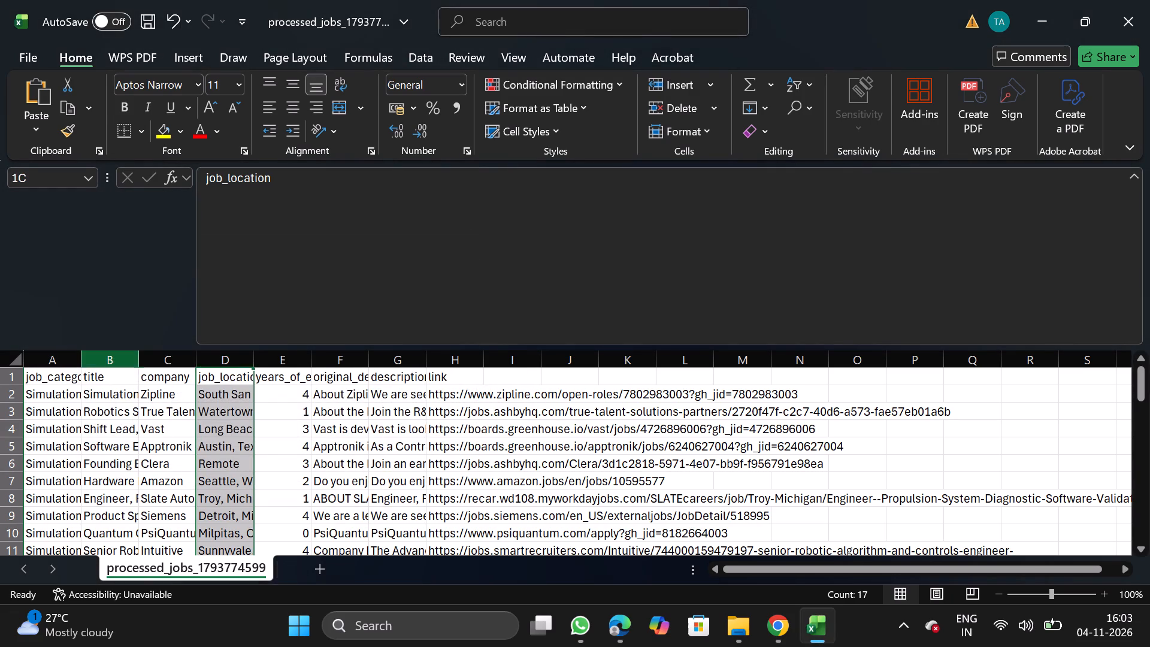
left_click(425, 61)
left_click(601, 105)
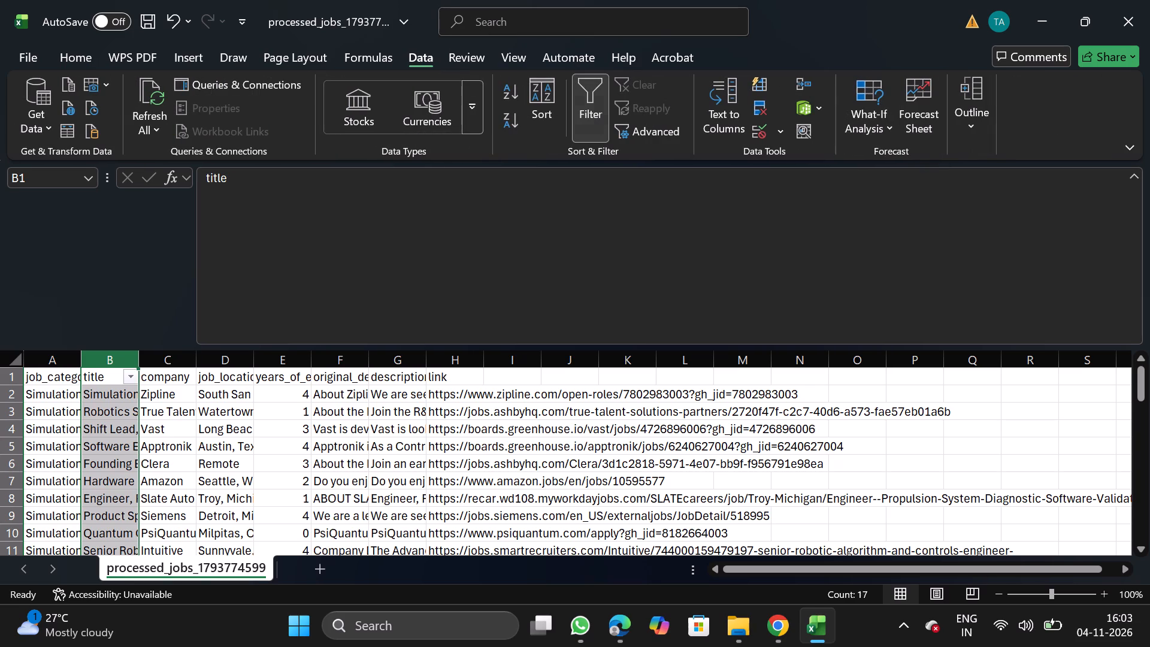
left_click(129, 377)
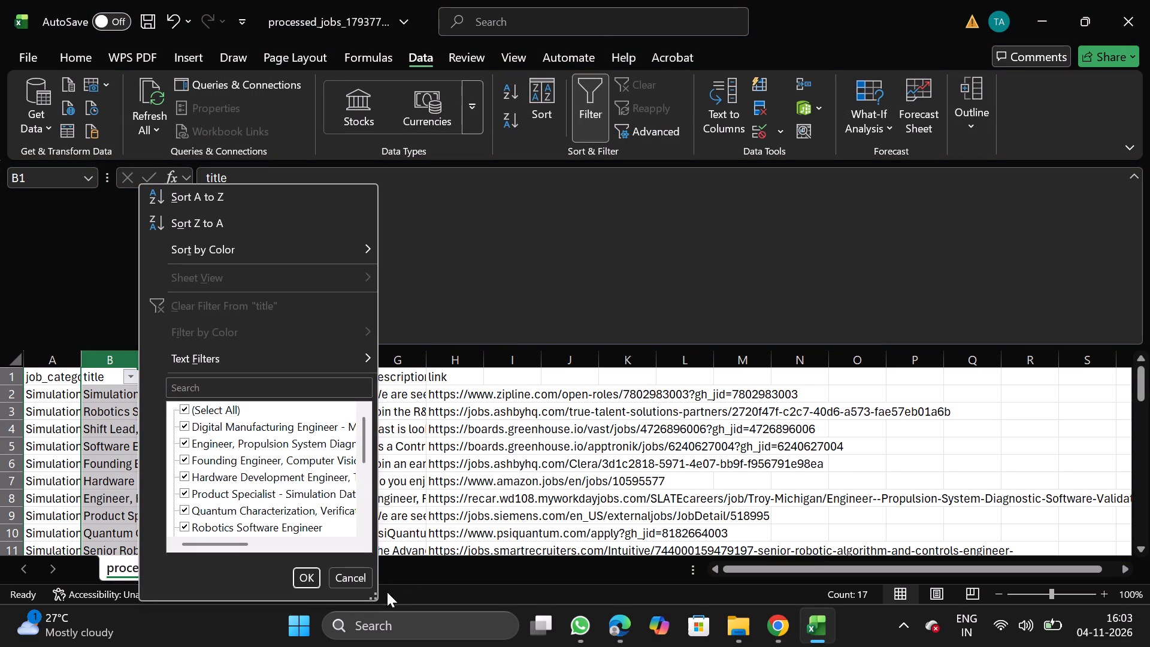
triple_click(376, 597)
left_click_drag(376, 597, 916, 646)
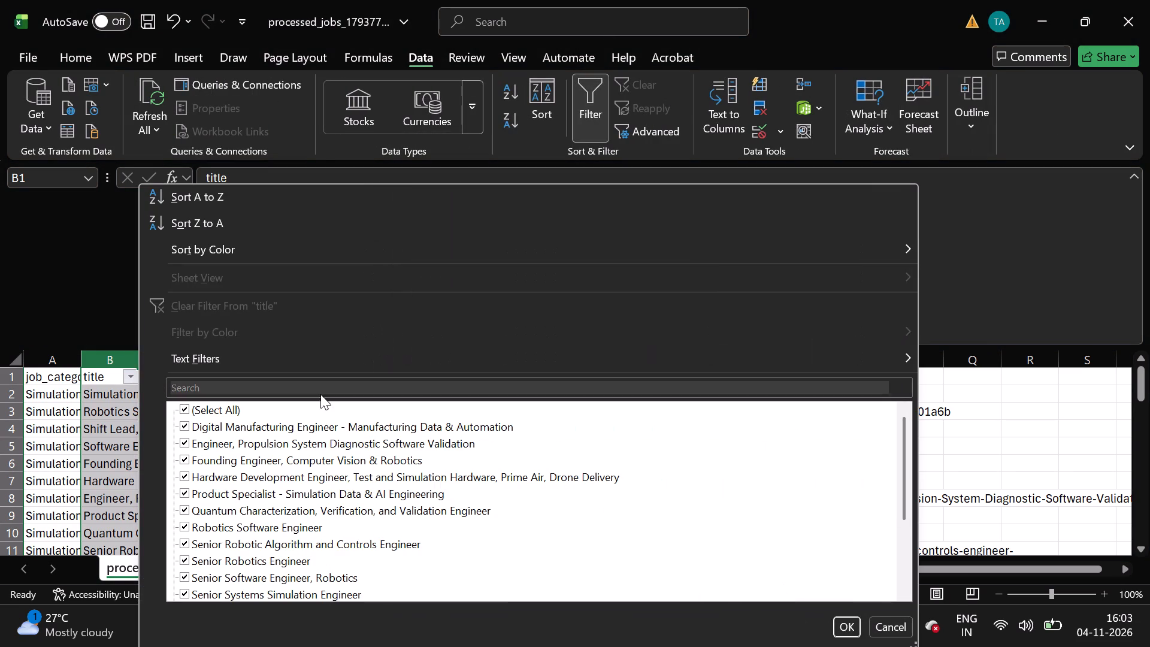
left_click(195, 411)
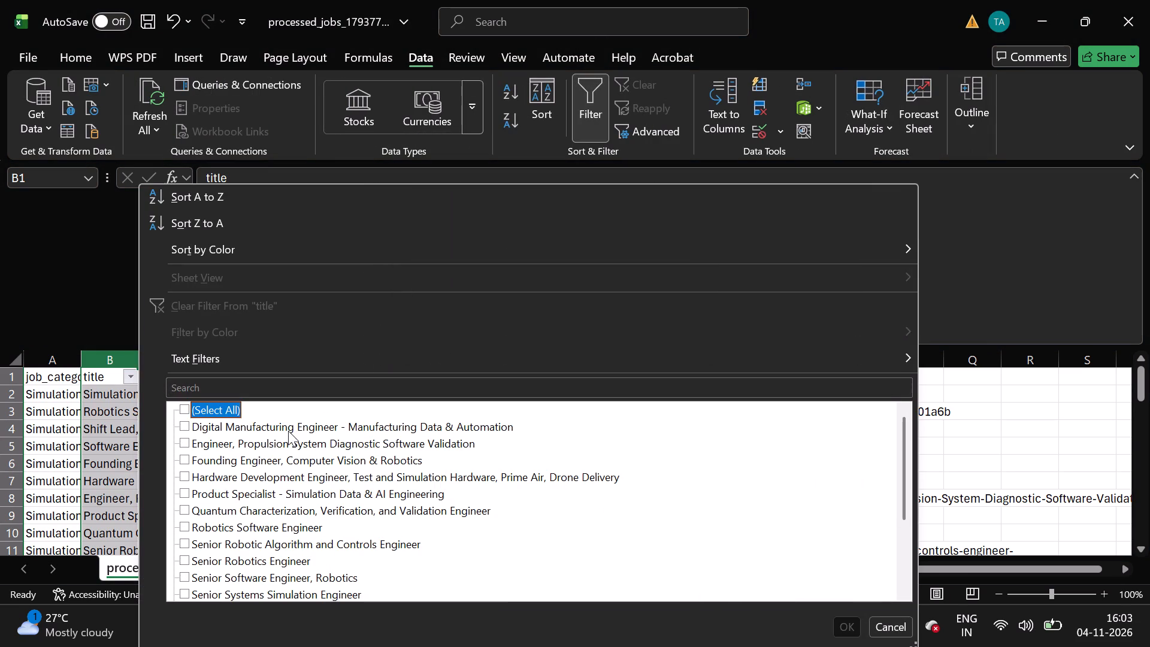
left_click(282, 474)
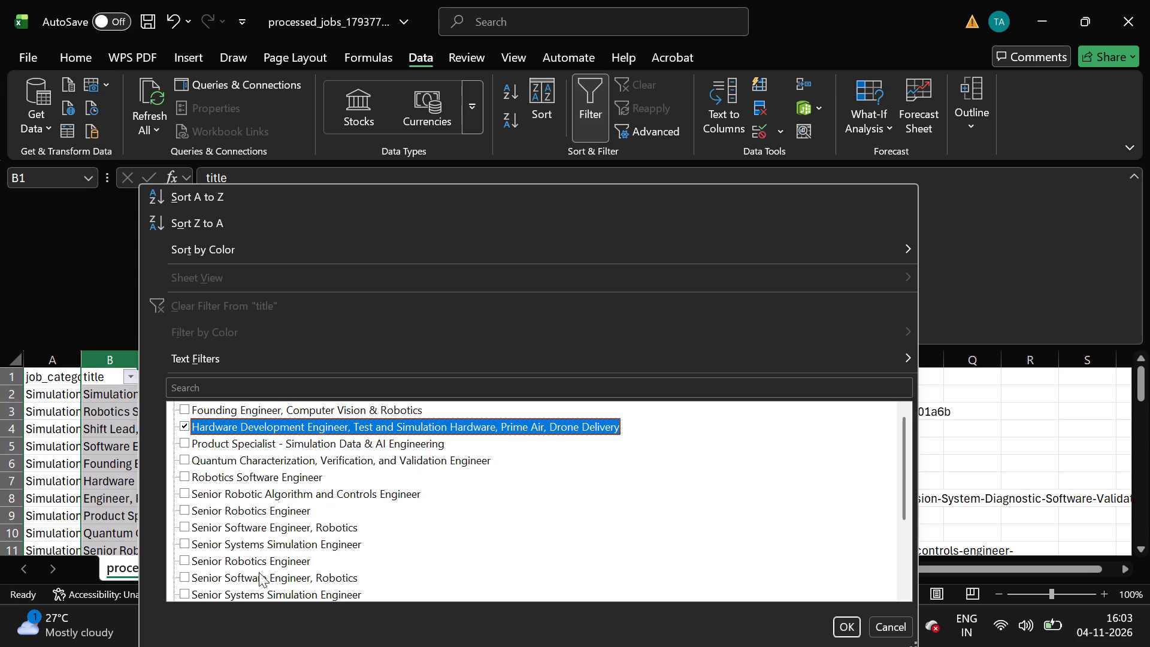
scroll(259, 572, "down", 1)
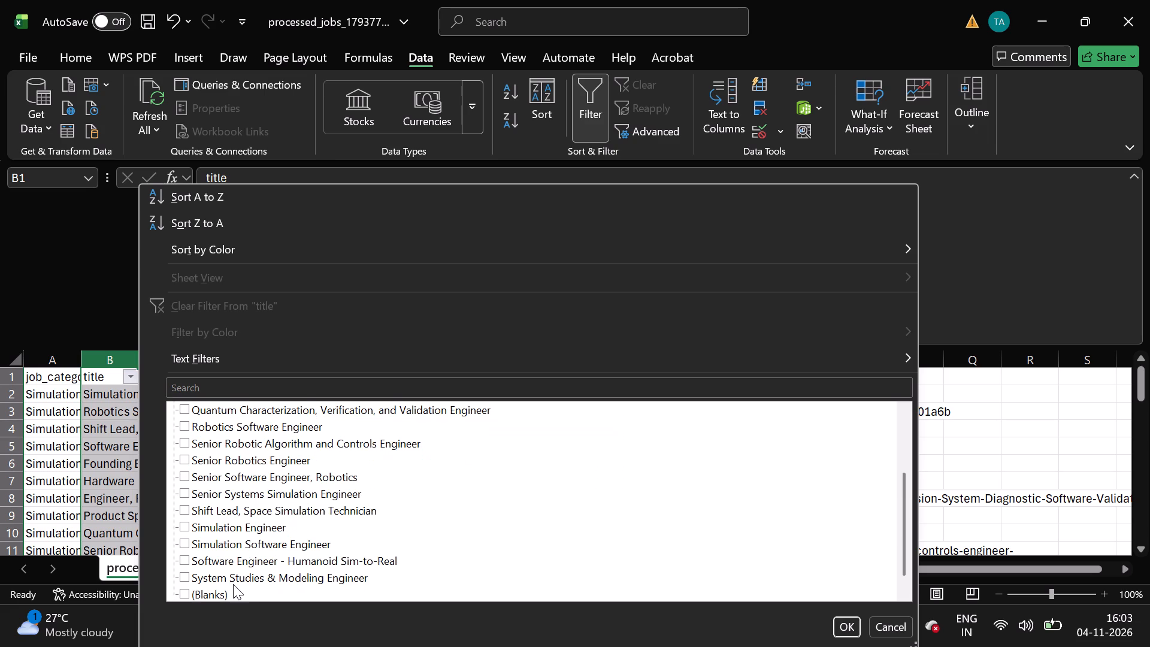
left_click(215, 592)
left_click(845, 620)
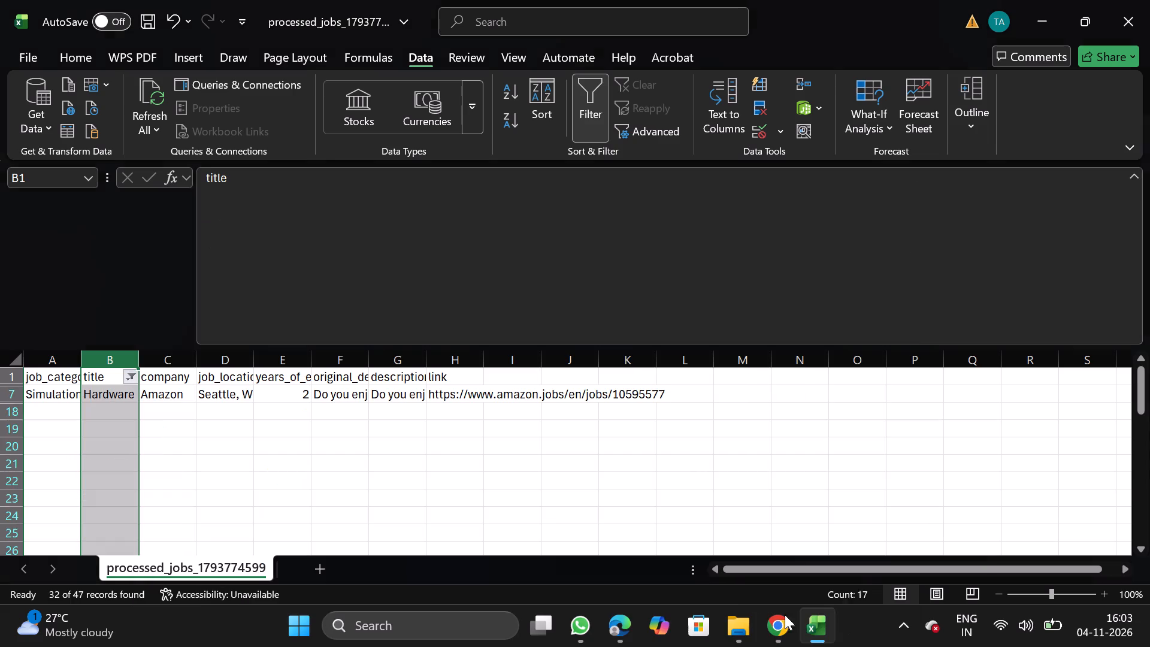
left_click(0, 397)
right_click(32, 397)
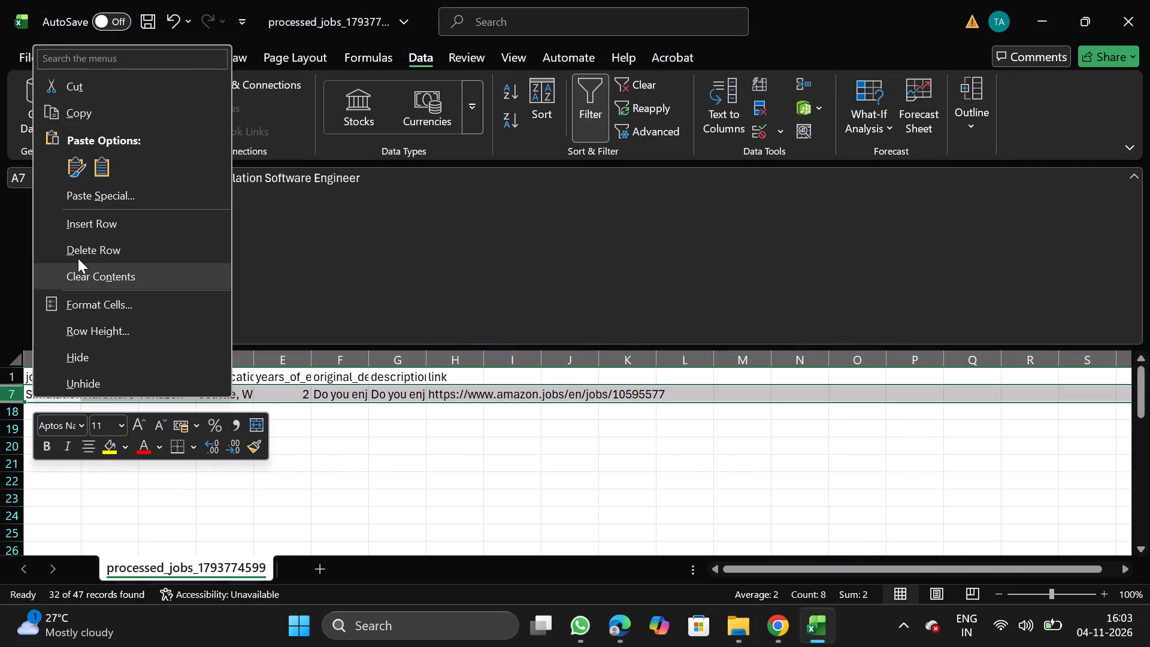
left_click(104, 243)
left_click(597, 121)
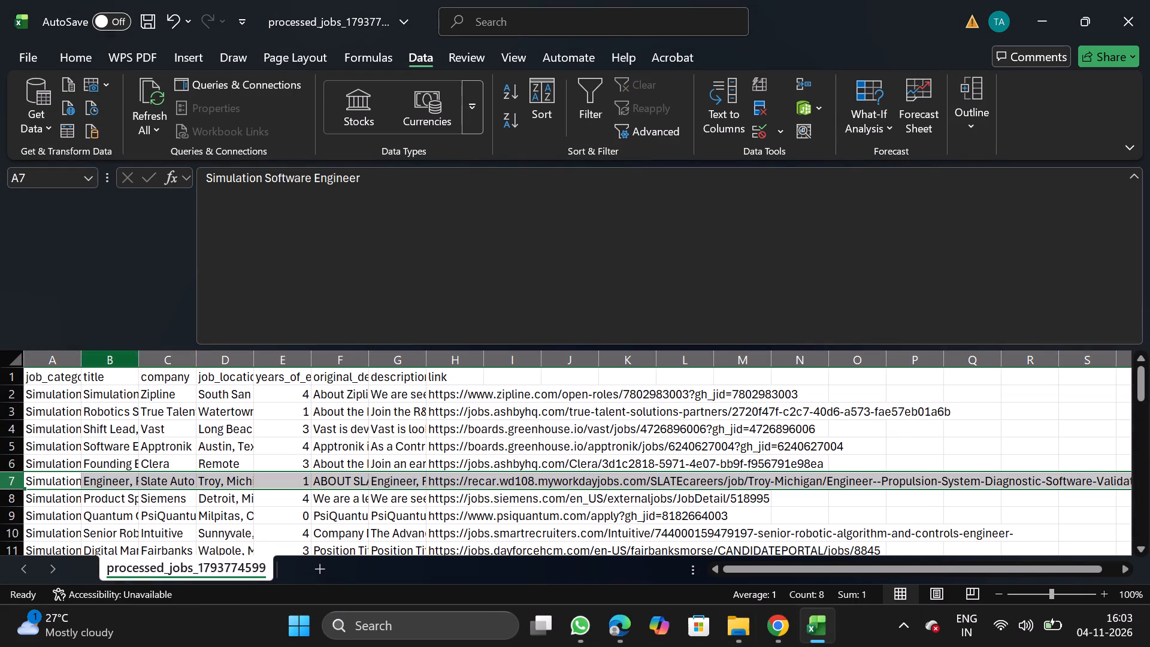
Filter the title column by lead to check the matching jobs, and turn the filter off.
left_click(119, 365)
left_click(587, 119)
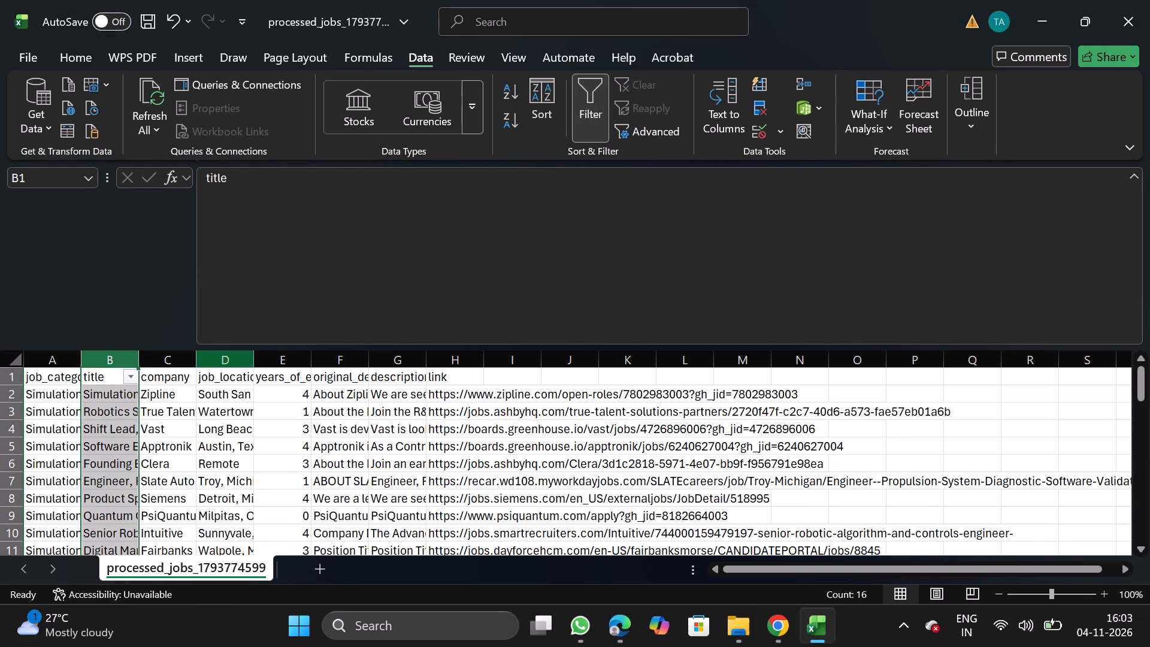
left_click(132, 375)
left_click(204, 385)
type("lead")
left_click(308, 575)
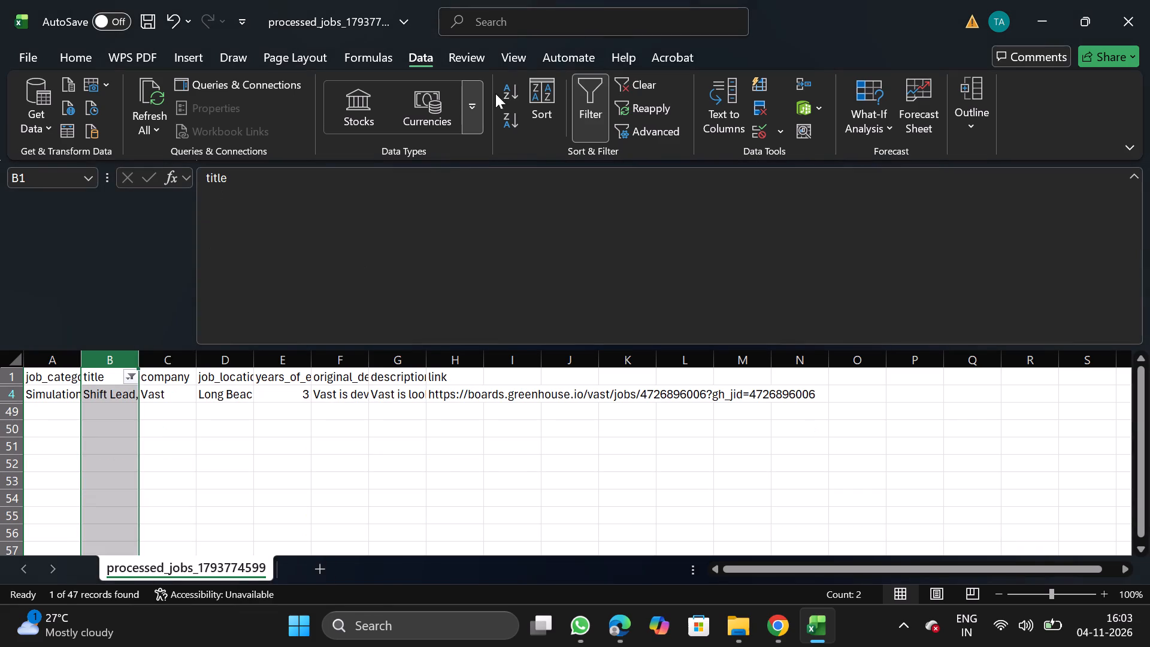
left_click(585, 96)
Search the company filter for walmart, dried, capital, under, hunt, skim, ape and in landem, and turn the filter off.
left_click(157, 371)
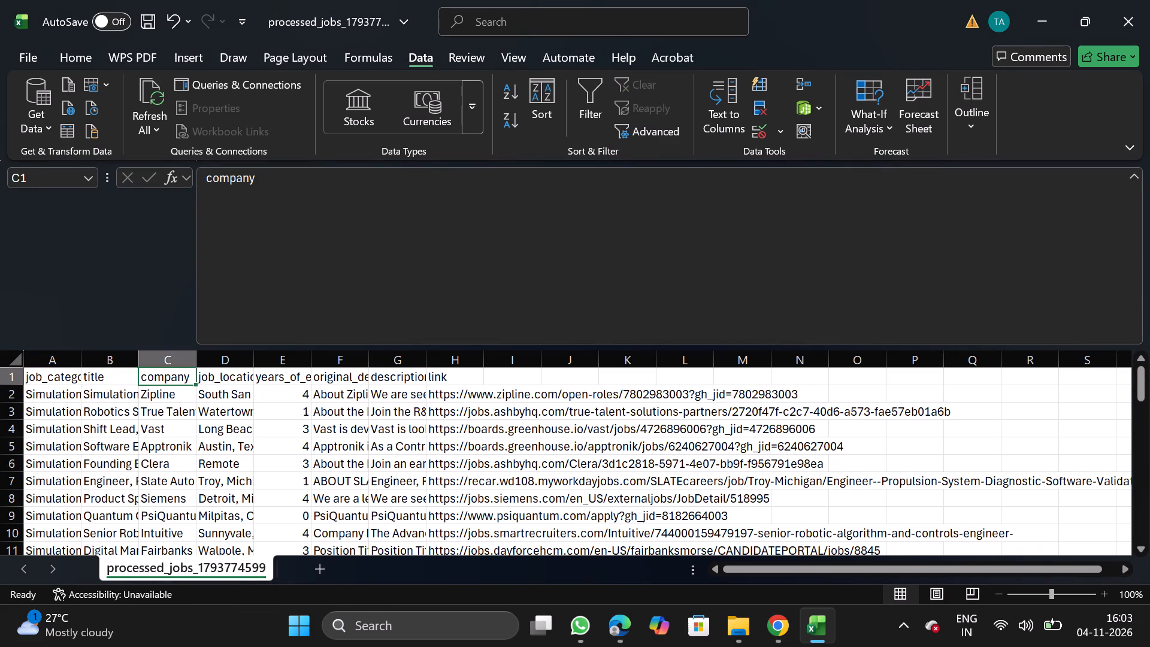
left_click(589, 87)
left_click(190, 370)
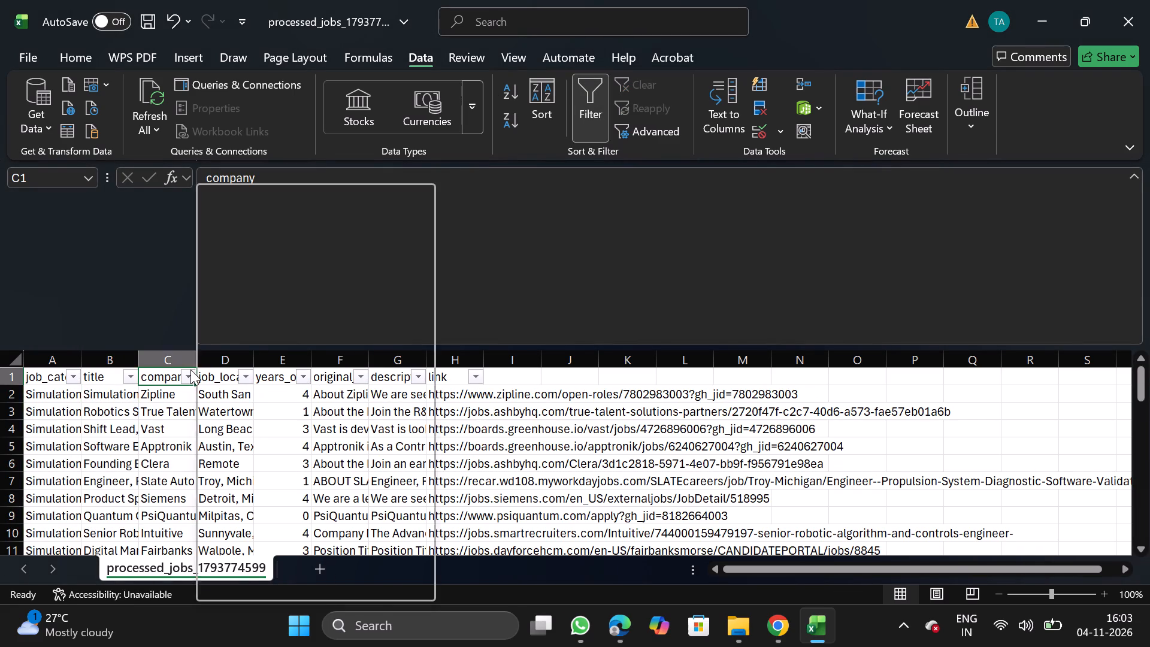
left_click(249, 382)
type("walmart")
key("BackSpace")
key("BackSpace")
key("BackSpace")
key("BackSpace")
key("BackSpace")
key("BackSpace")
key("BackSpace")
key("BackSpace")
key("BackSpace")
key("BackSpace")
key("BackSpace")
key("BackSpace")
key("BackSpace")
key("BackSpace")
key("BackSpace")
key("BackSpace")
key("BackSpace")
key("BackSpace")
type("dried")
key("BackSpace")
key("BackSpace")
key("BackSpace")
key("BackSpace")
key("BackSpace")
key("BackSpace")
key("BackSpace")
key("BackSpace")
key("BackSpace")
key("BackSpace")
key("BackSpace")
key("BackSpace")
type("capital")
key("BackSpace")
key("BackSpace")
key("BackSpace")
key("BackSpace")
key("BackSpace")
key("BackSpace")
key("BackSpace")
key("BackSpace")
key("BackSpace")
key("BackSpace")
key("BackSpace")
key("BackSpace")
key("BackSpace")
key("BackSpace")
key("BackSpace")
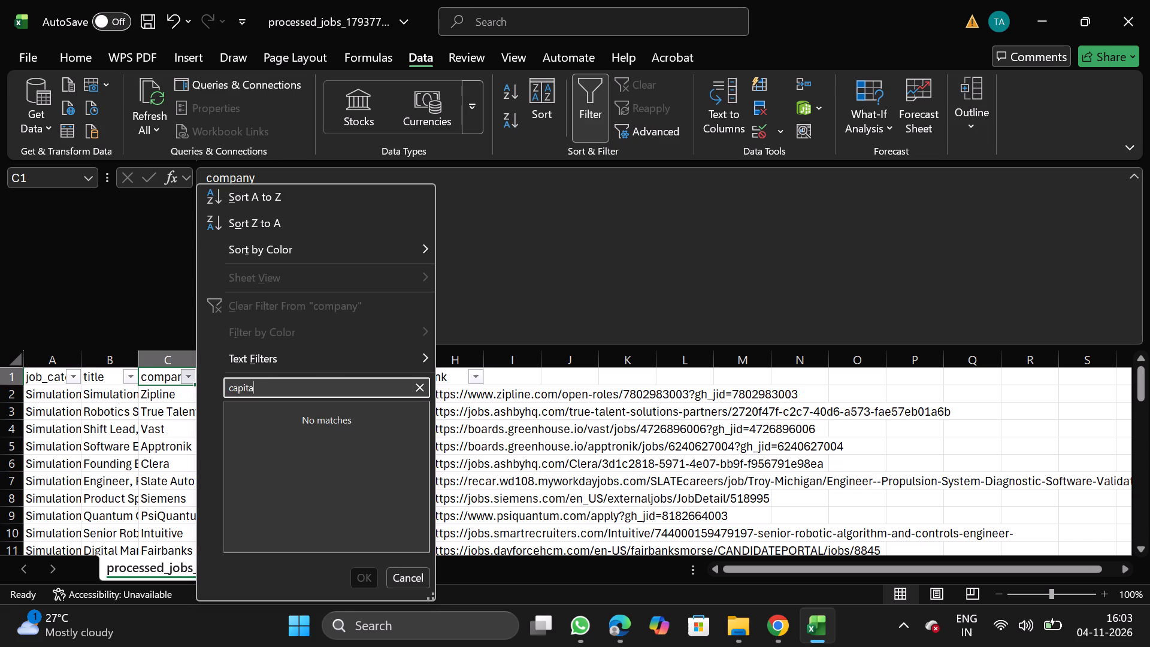
type("under")
key("BackSpace")
key("BackSpace")
key("BackSpace")
key("BackSpace")
key("BackSpace")
key("BackSpace")
key("BackSpace")
key("BackSpace")
key("BackSpace")
key("BackSpace")
key("BackSpace")
key("BackSpace")
key("BackSpace")
type("hunt")
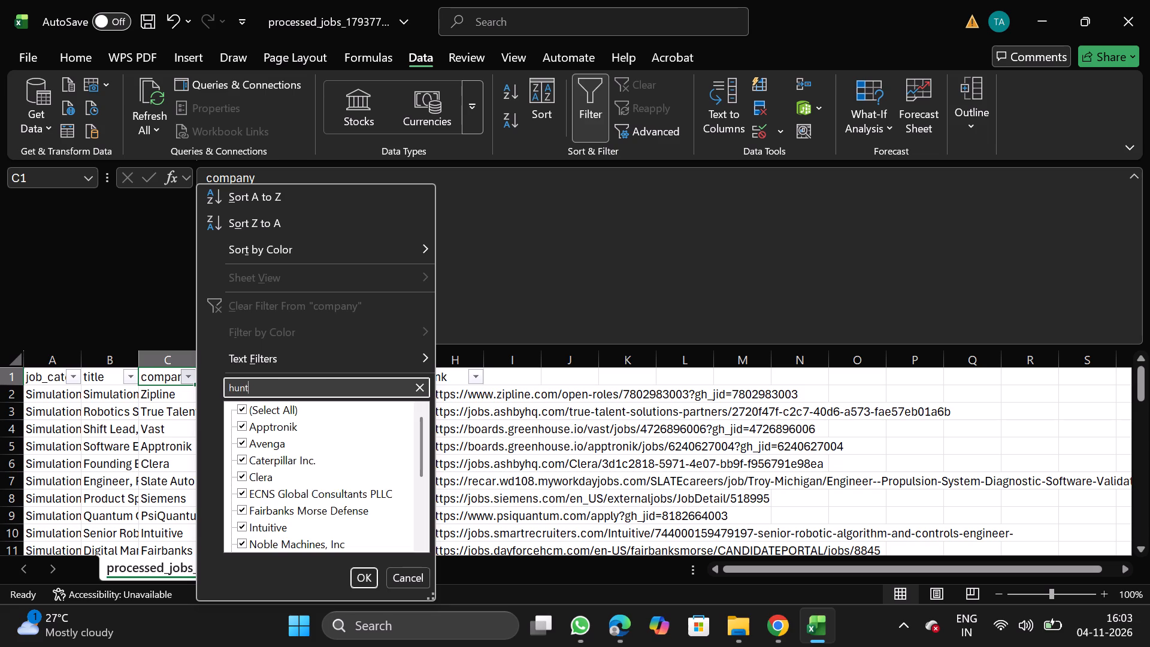
key("BackSpace")
key("BackSpace")
key("BackSpace")
key("BackSpace")
key("BackSpace")
key("BackSpace")
key("BackSpace")
key("BackSpace")
key("BackSpace")
key("BackSpace")
key("BackSpace")
key("BackSpace")
key("BackSpace")
key("BackSpace")
type("skim")
key("BackSpace")
key("BackSpace")
key("BackSpace")
key("BackSpace")
key("BackSpace")
key("BackSpace")
key("BackSpace")
key("BackSpace")
key("BackSpace")
key("BackSpace")
key("BackSpace")
key("BackSpace")
key("BackSpace")
key("BackSpace")
type("ape")
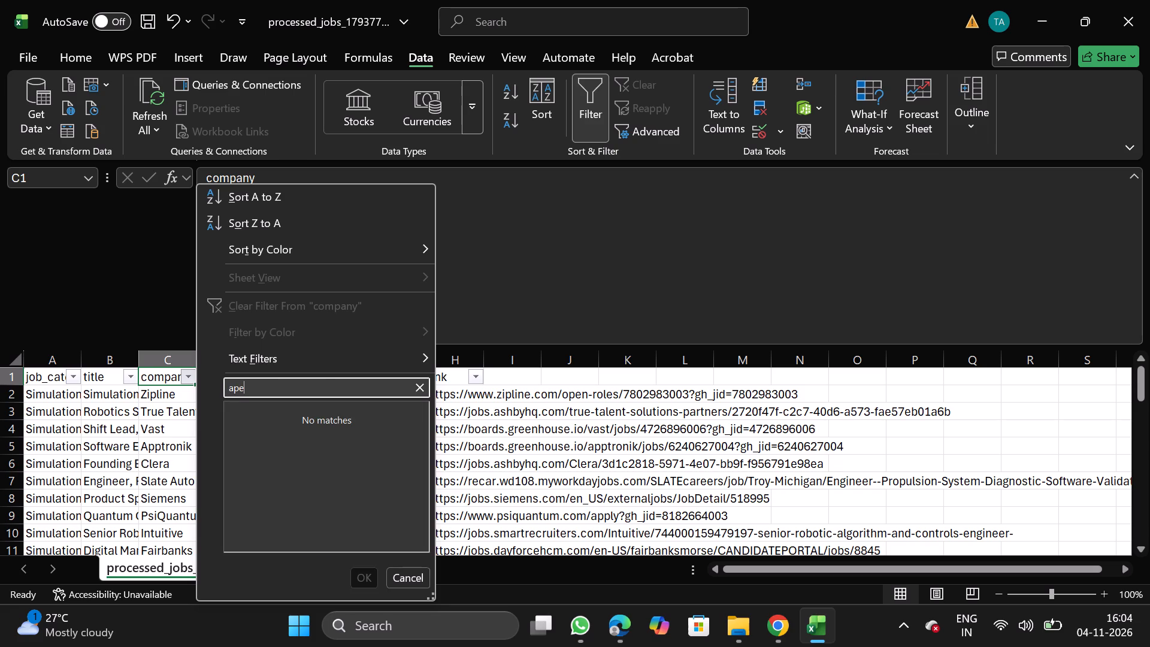
key("BackSpace")
key("BackSpace")
key("BackSpace")
key("BackSpace")
key("BackSpace")
key("BackSpace")
key("BackSpace")
key("BackSpace")
key("BackSpace")
key("BackSpace")
type("in landem")
left_click(413, 576)
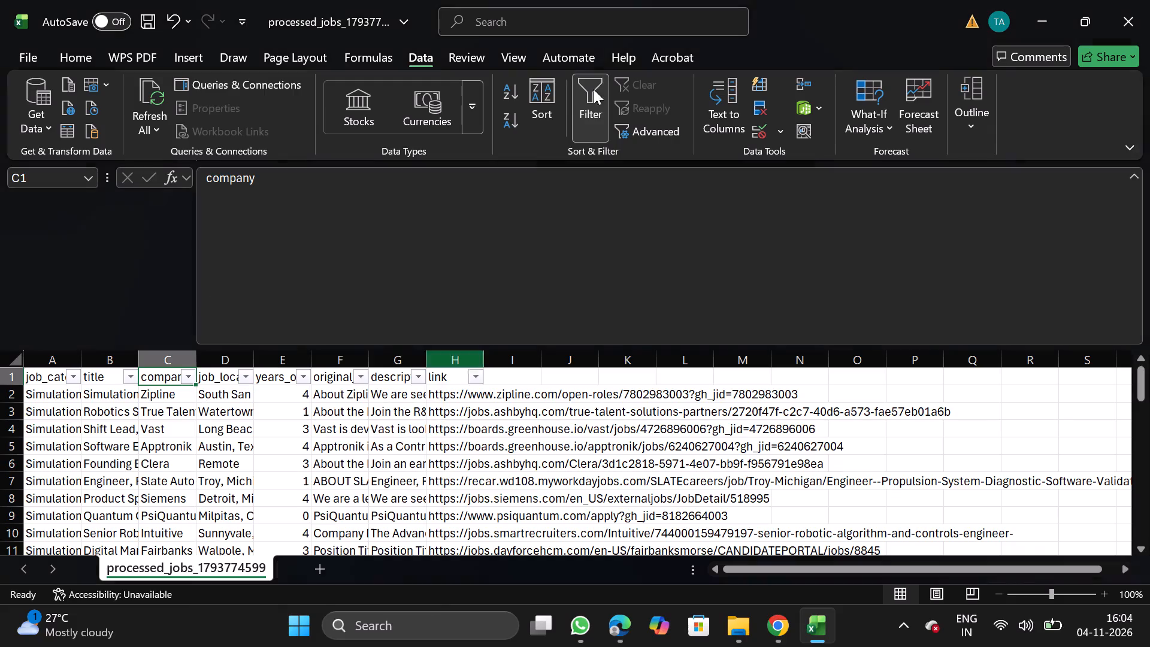
left_click(591, 122)
Save the sheet as a CSV named Simulation_11_04 in the Daily Scraping jobs folder under Documents.
left_click(26, 65)
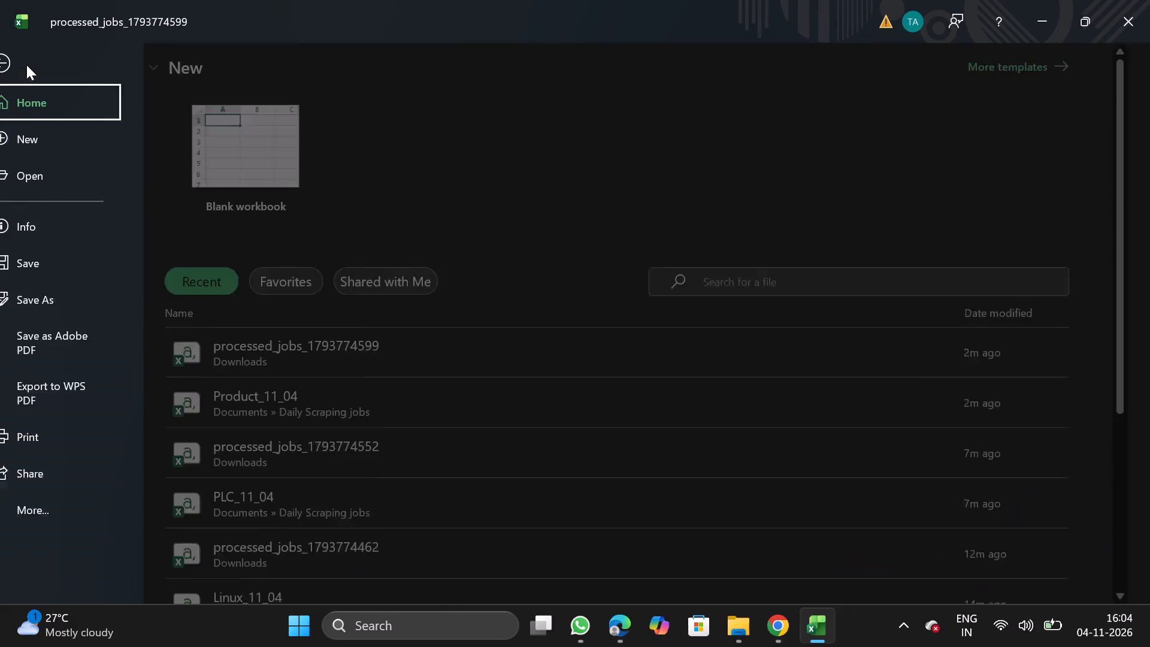
double_click(83, 309)
triple_click(287, 489)
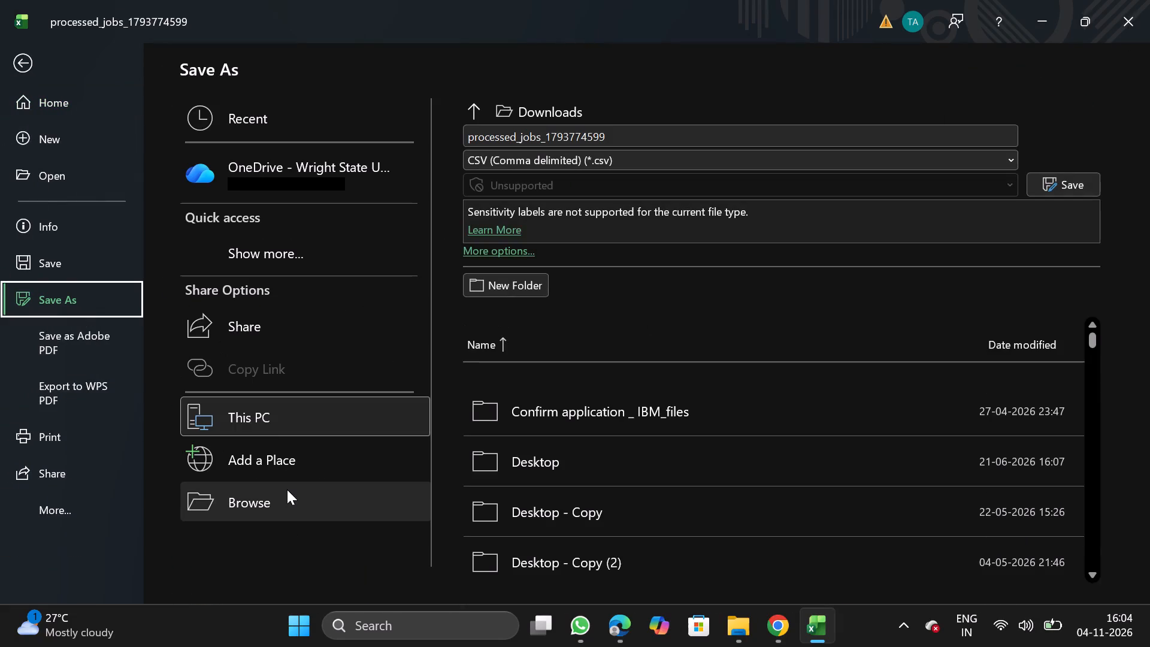
left_click(287, 489)
double_click(78, 198)
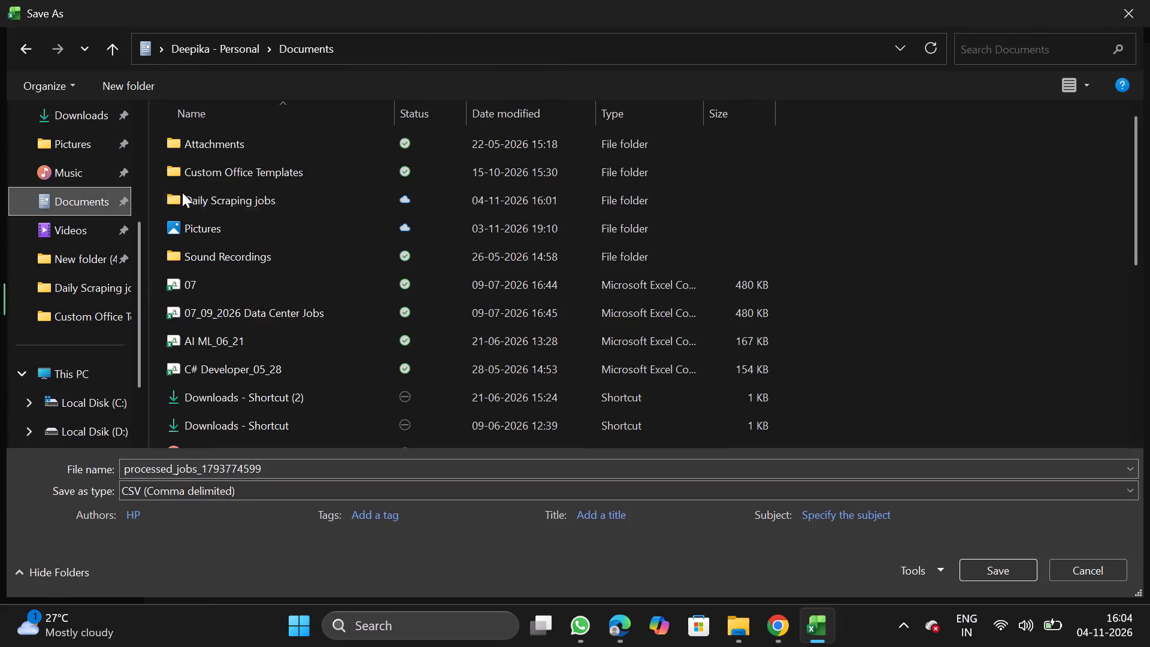
double_click(229, 204)
left_click(328, 473)
key("BackSpace")
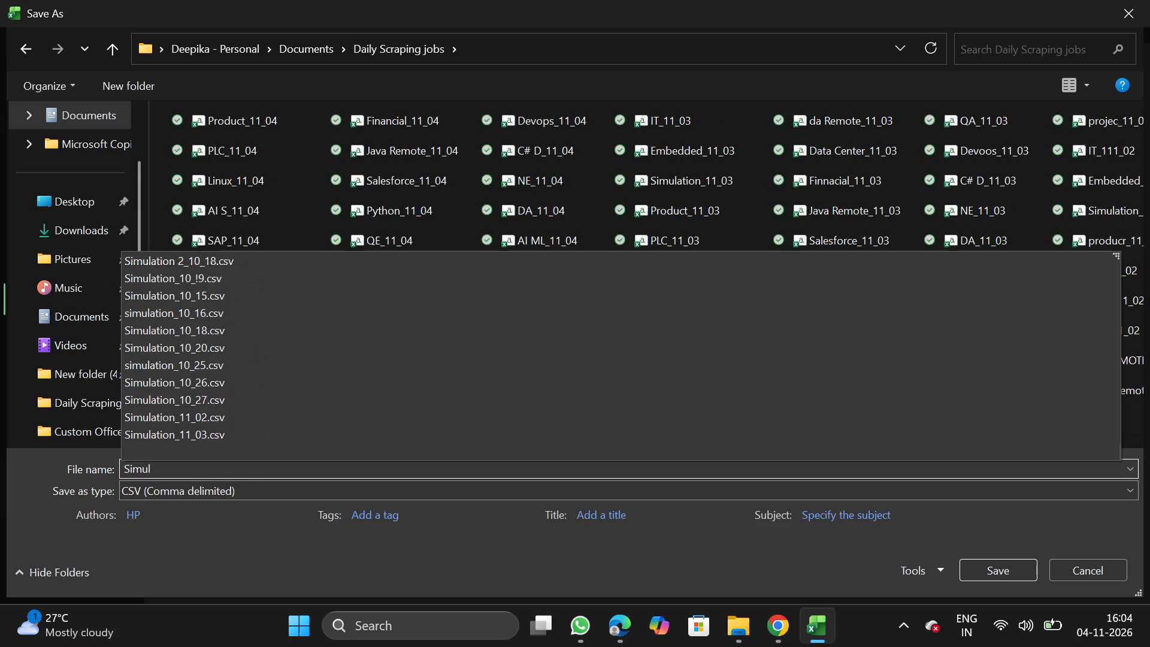
type("_11_04")
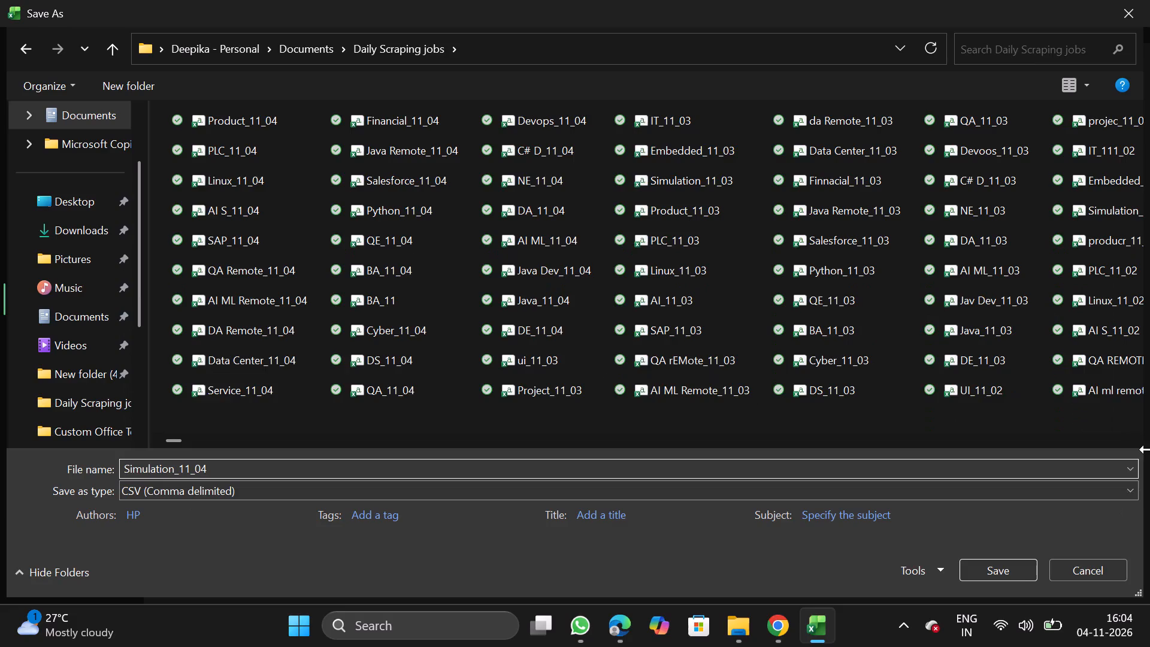
left_click(1016, 569)
Switch to NextGenApply in Chrome and upload Simulation_11_04.csv through the bulk CSV upload on the job creation page.
left_click(782, 634)
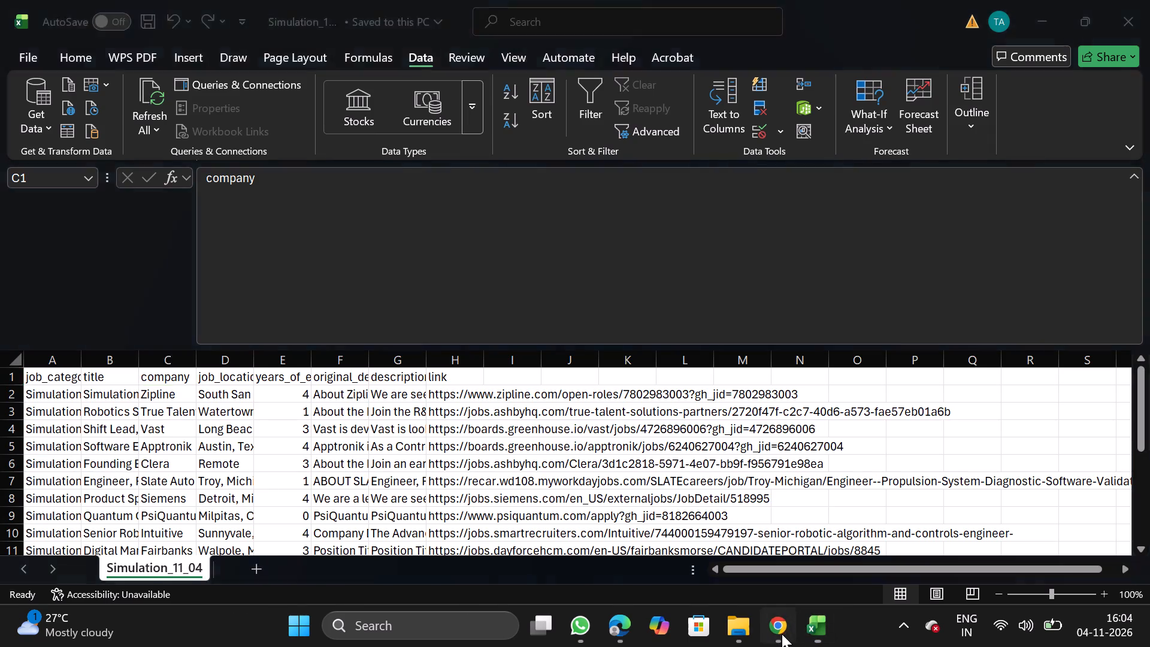
scroll(662, 486, "down", 2)
left_click(459, 478)
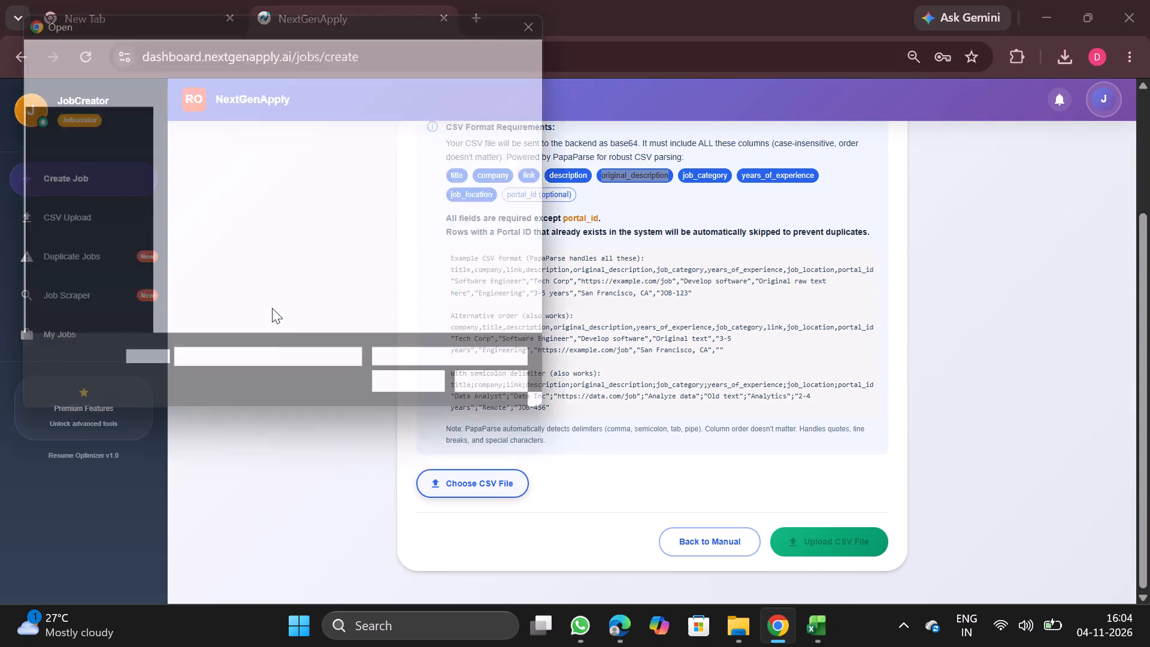
double_click(259, 117)
scroll(565, 341, "down", 1)
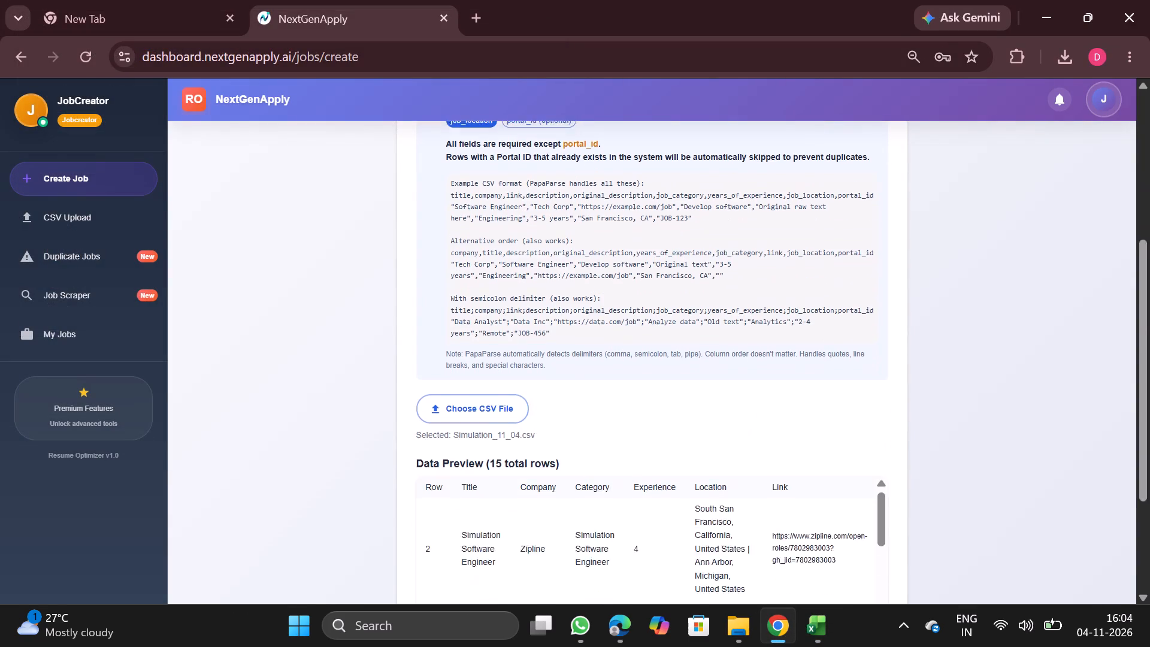
scroll(565, 341, "down", 2)
scroll(694, 409, "down", 2)
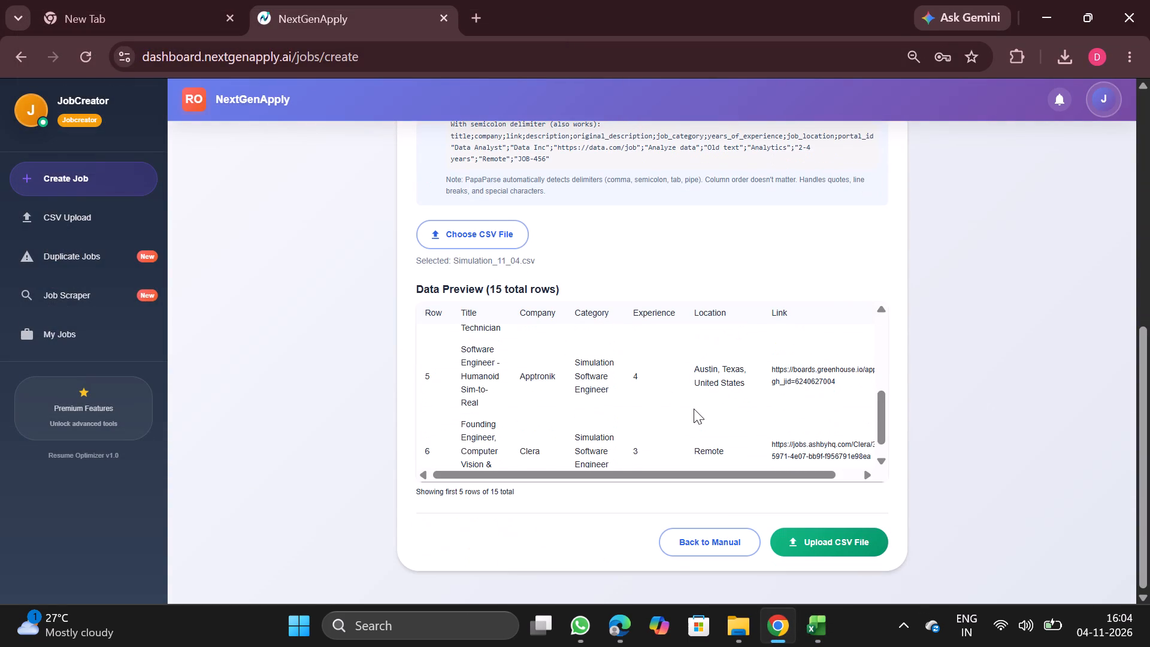
left_click(819, 550)
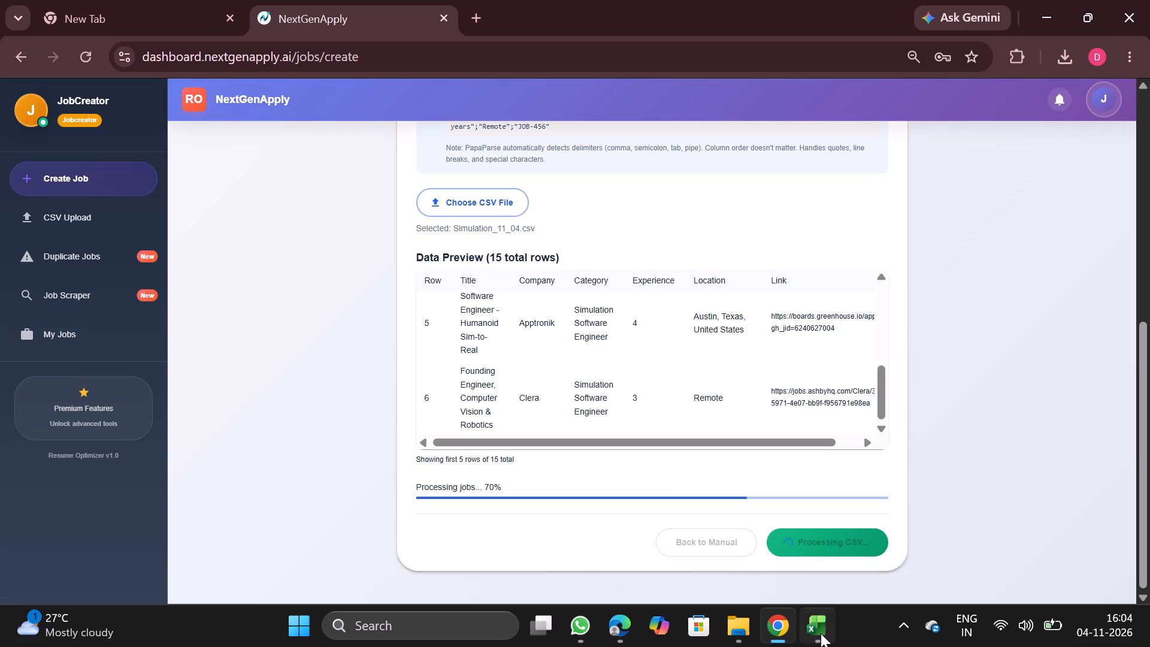
Close the Simulation_11_04 workbook in Excel.
left_click(898, 471)
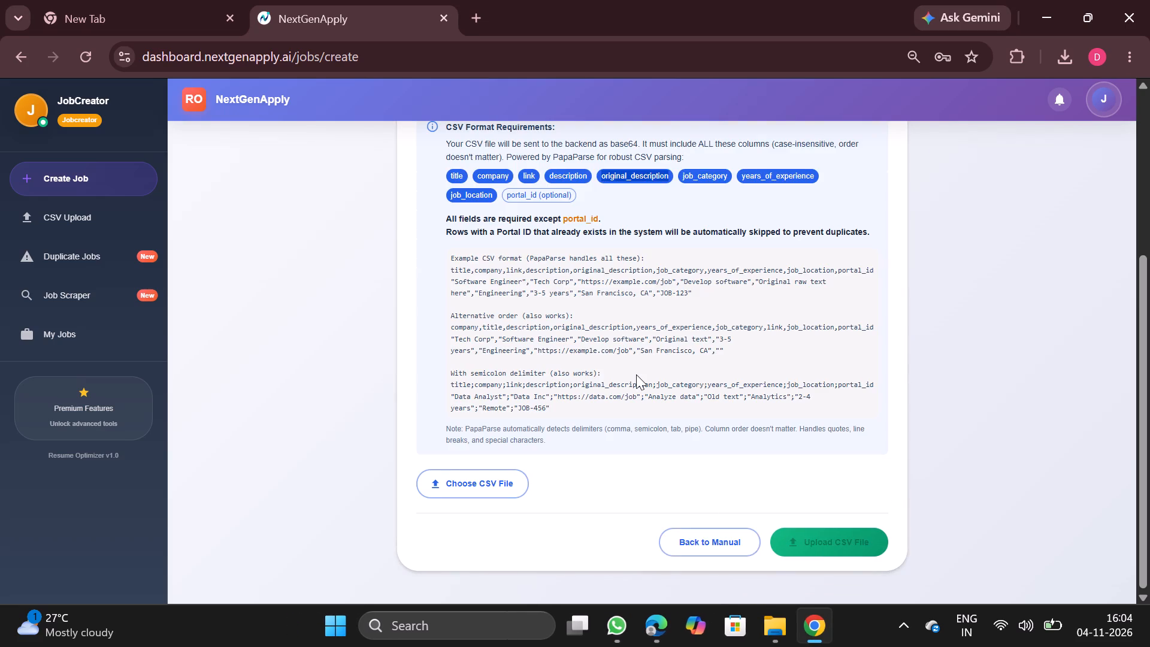
Download the Embedded Validation Engineer CSV from the CSV upload history and open it in Excel.
scroll(636, 374, "up", 5)
left_click(84, 216)
scroll(489, 341, "up", 5)
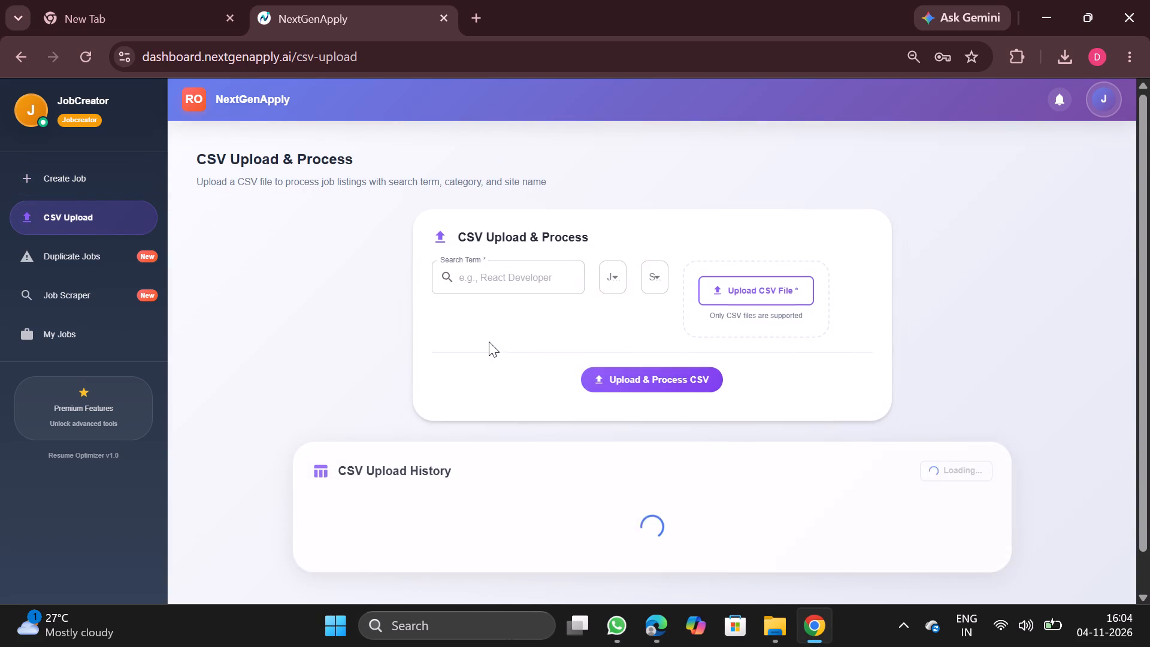
scroll(867, 477, "down", 1)
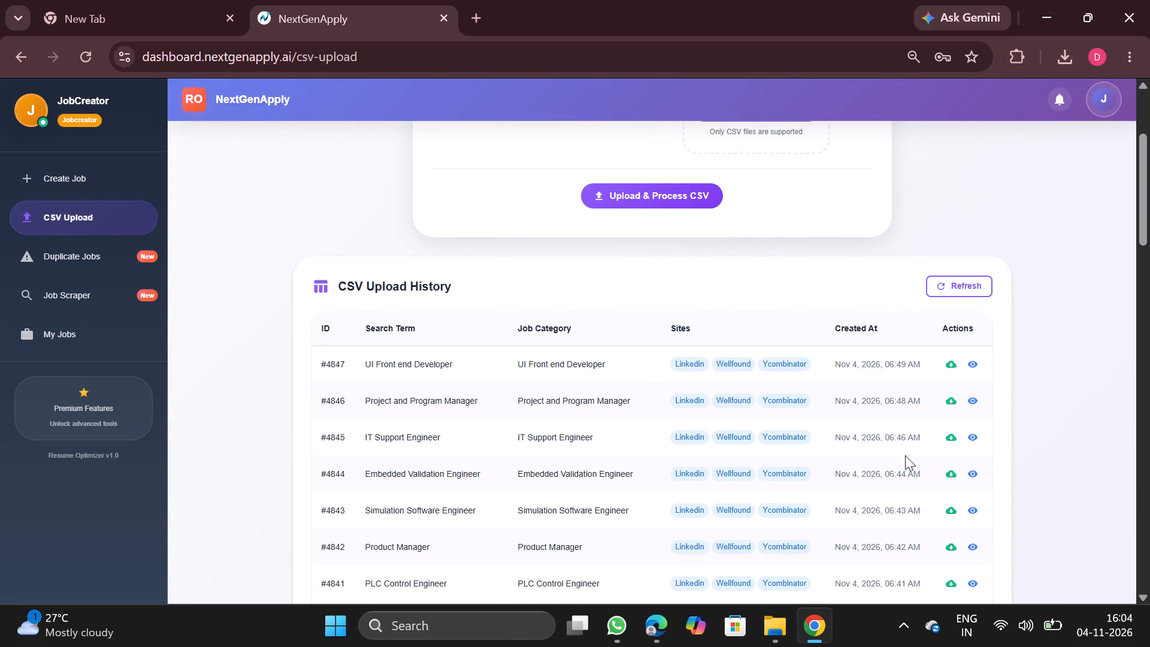
left_click(955, 473)
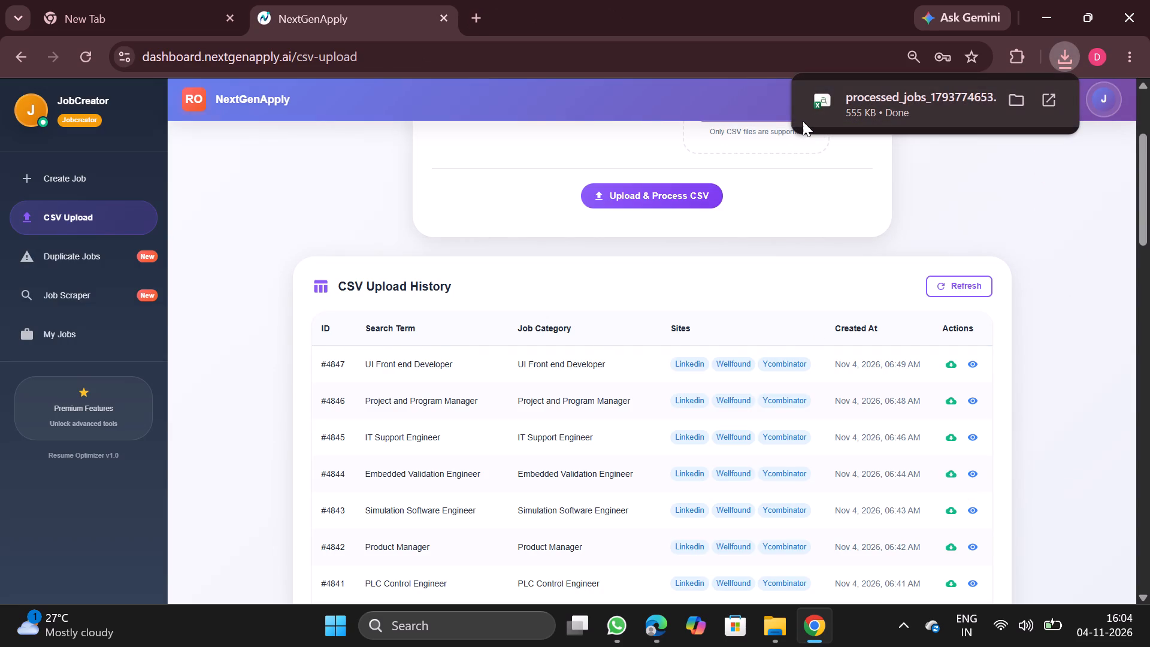
left_click(882, 109)
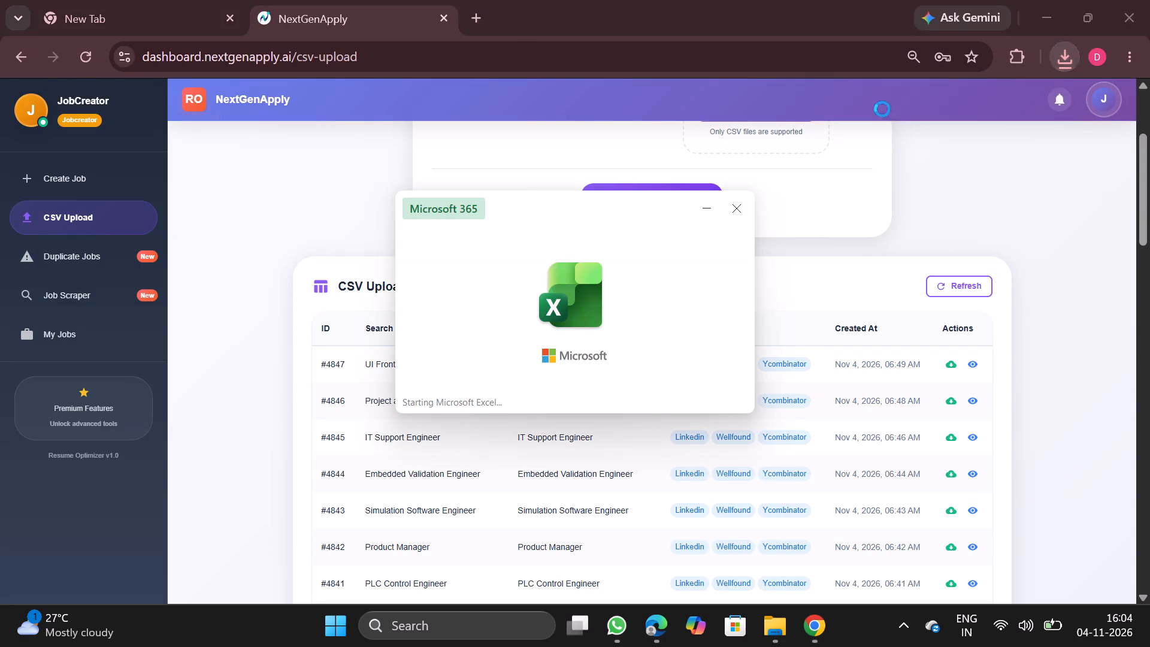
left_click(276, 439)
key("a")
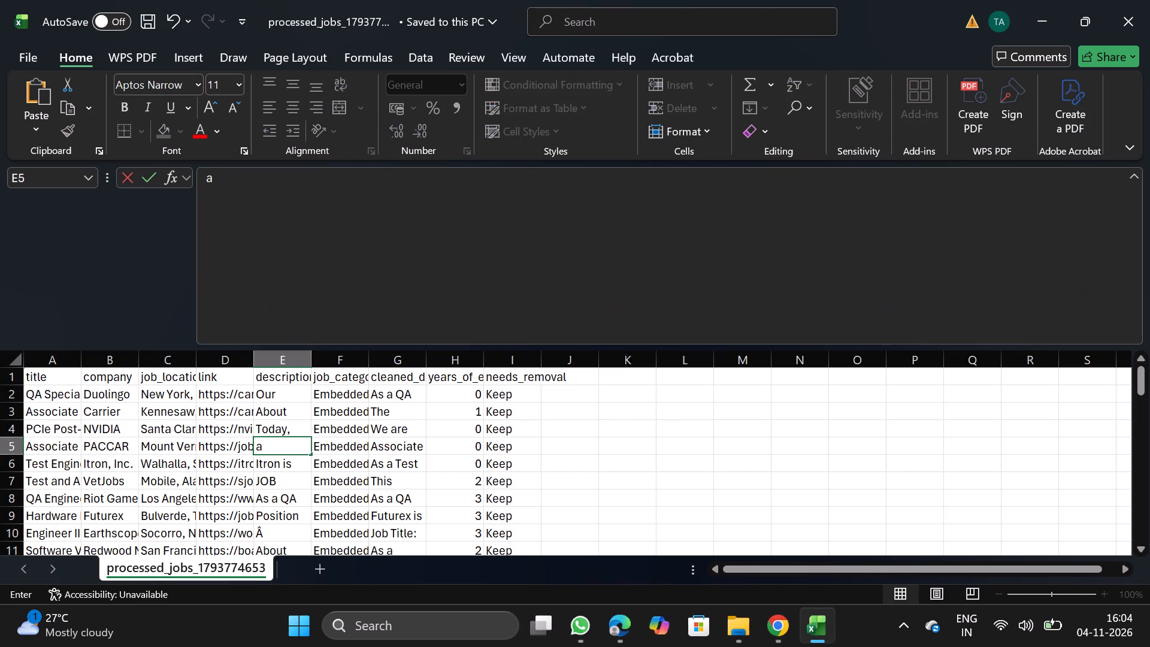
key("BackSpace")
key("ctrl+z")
Remove duplicate rows from the whole job table, comparing only the company column.
left_click(195, 434)
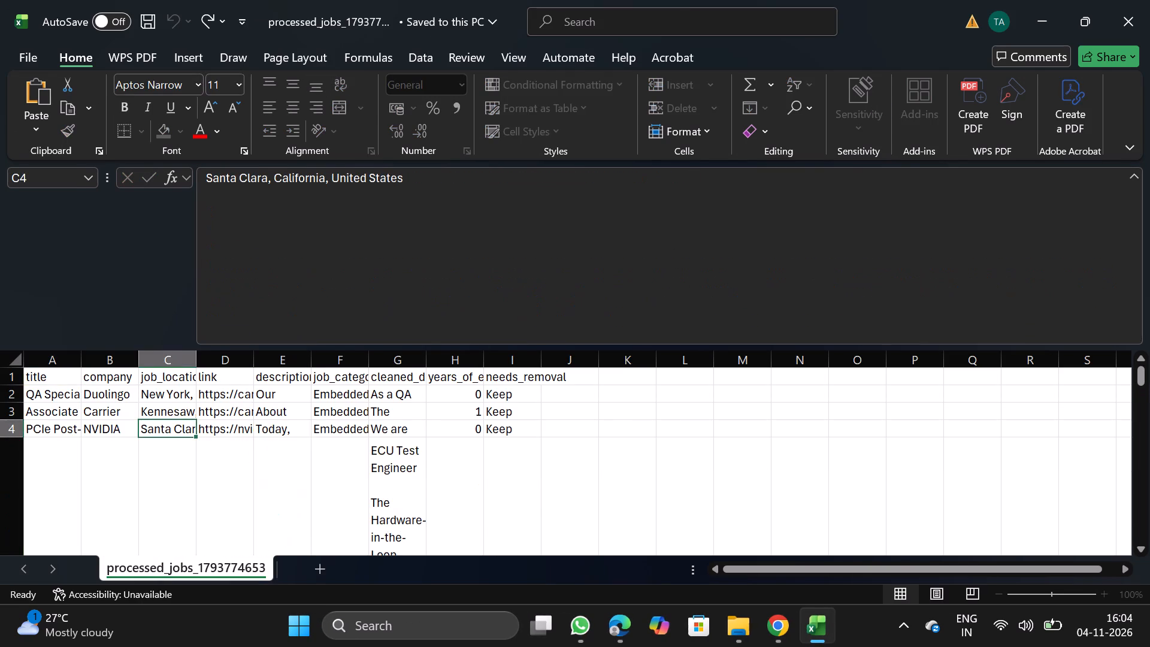
key("ctrl+a")
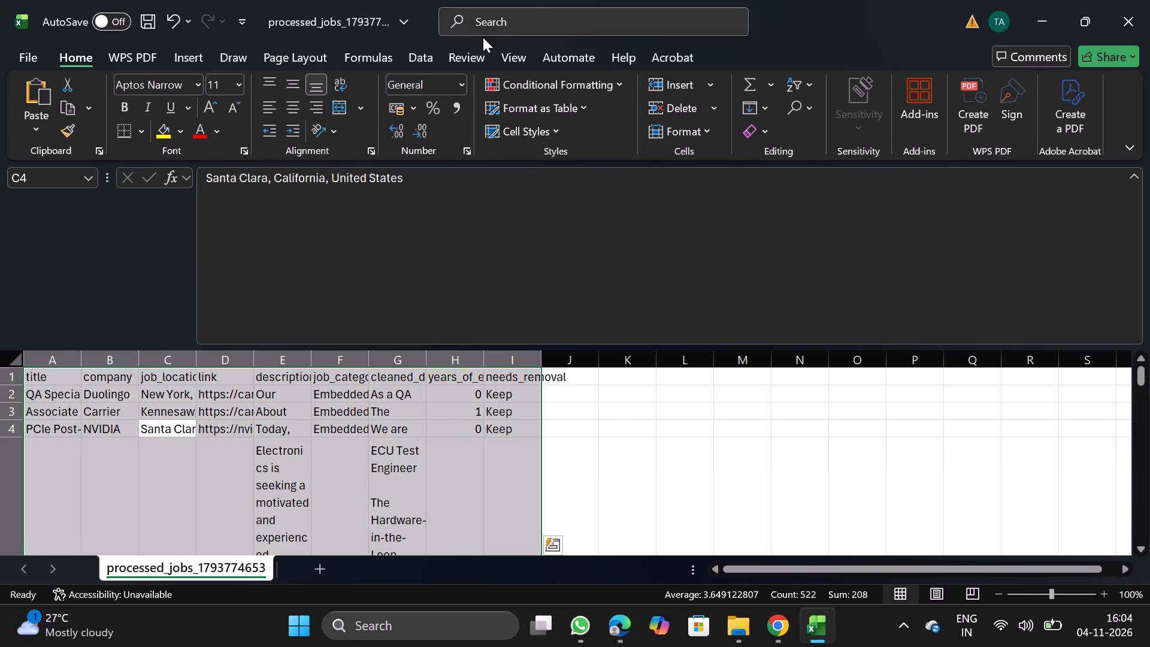
left_click(414, 55)
left_click(756, 108)
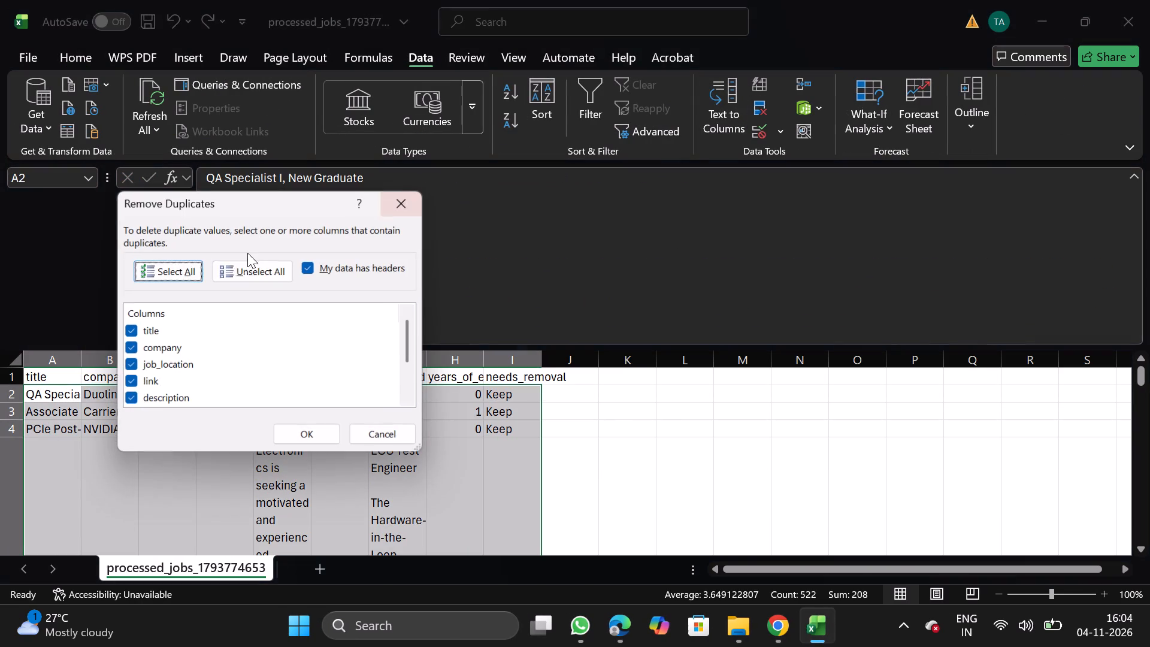
left_click(237, 267)
left_click(131, 346)
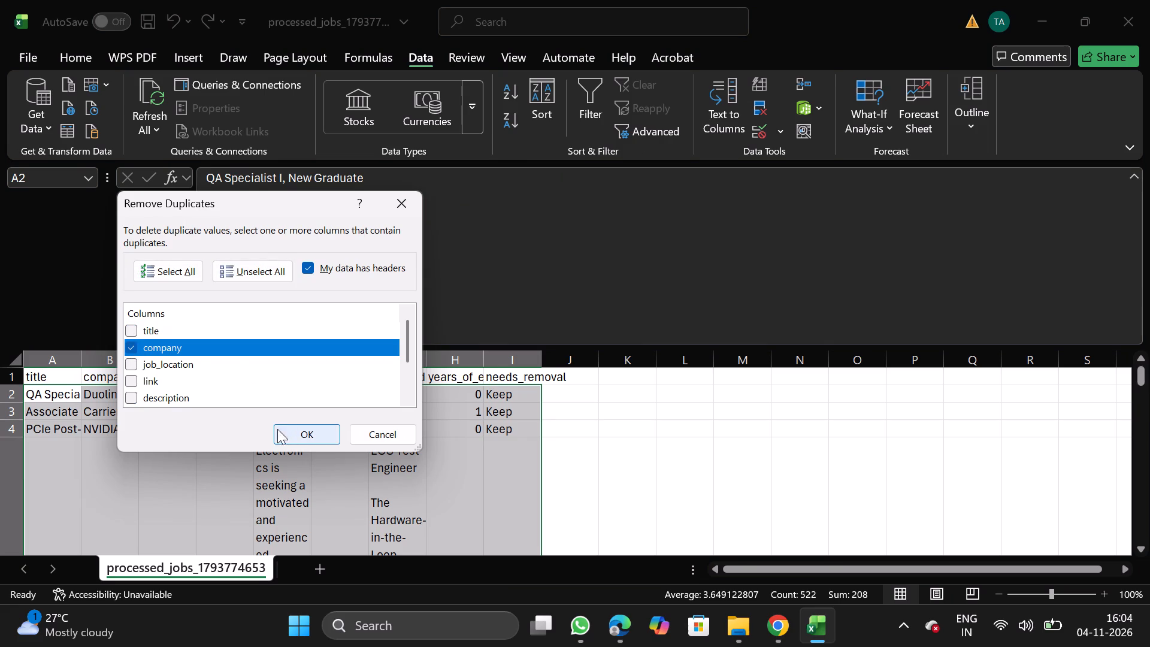
left_click(296, 426)
left_click(690, 353)
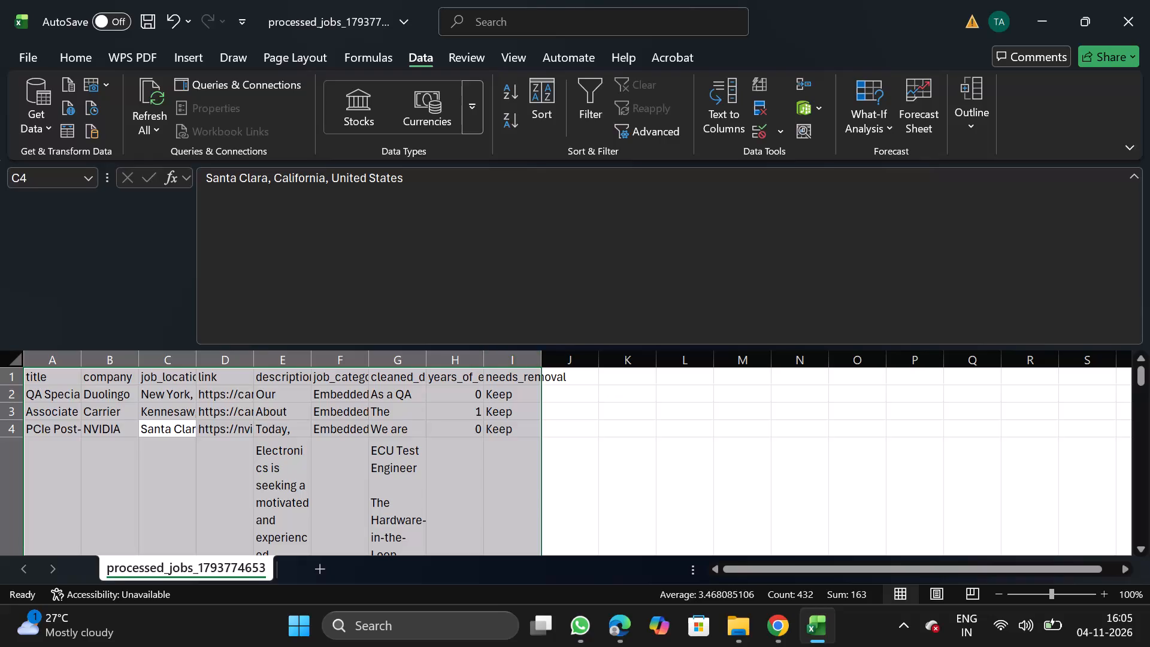
Run Remove Duplicates again on the whole job table, comparing only the company column.
left_click(108, 561)
left_click(262, 479)
key("ctrl+a")
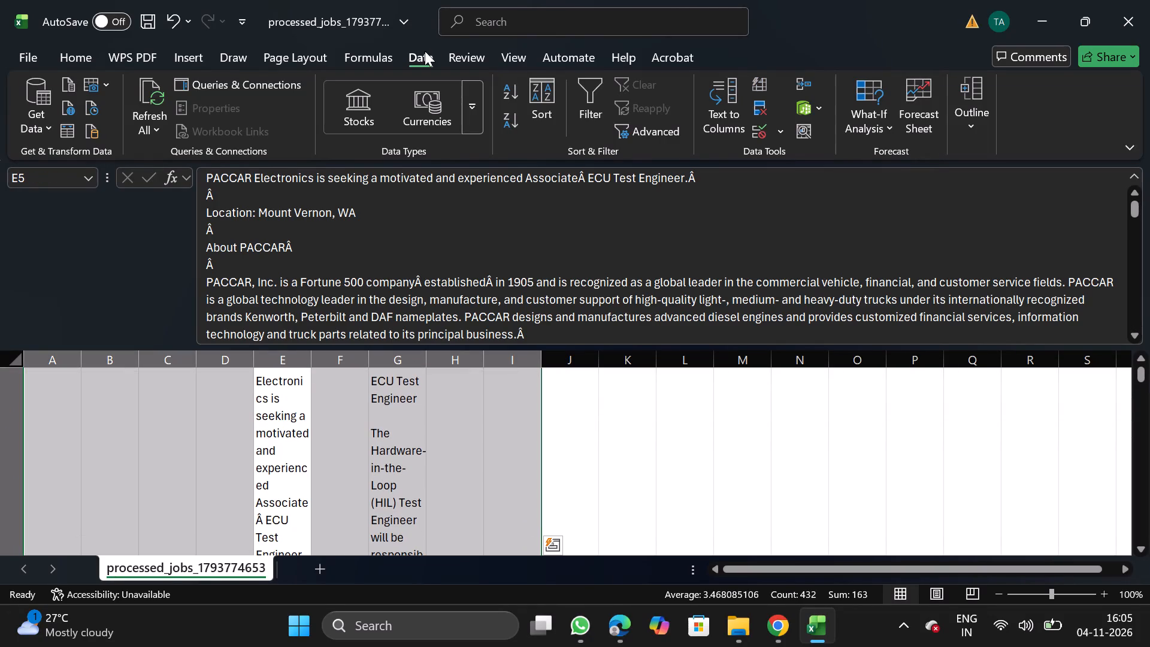
left_click(760, 110)
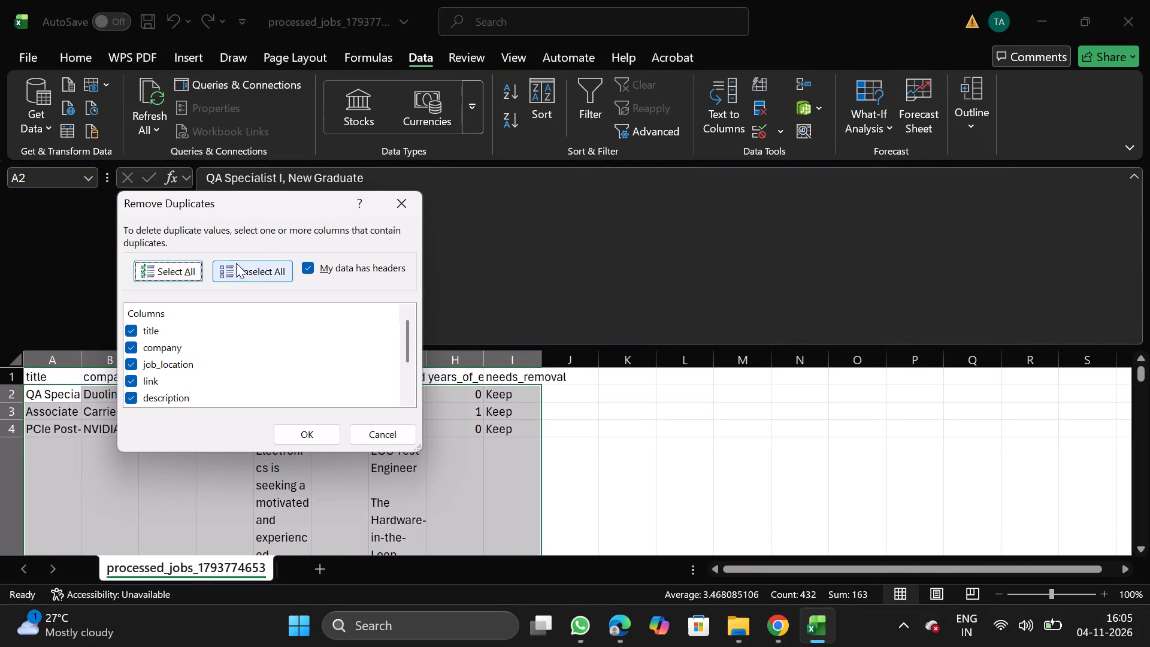
left_click(250, 265)
left_click(130, 344)
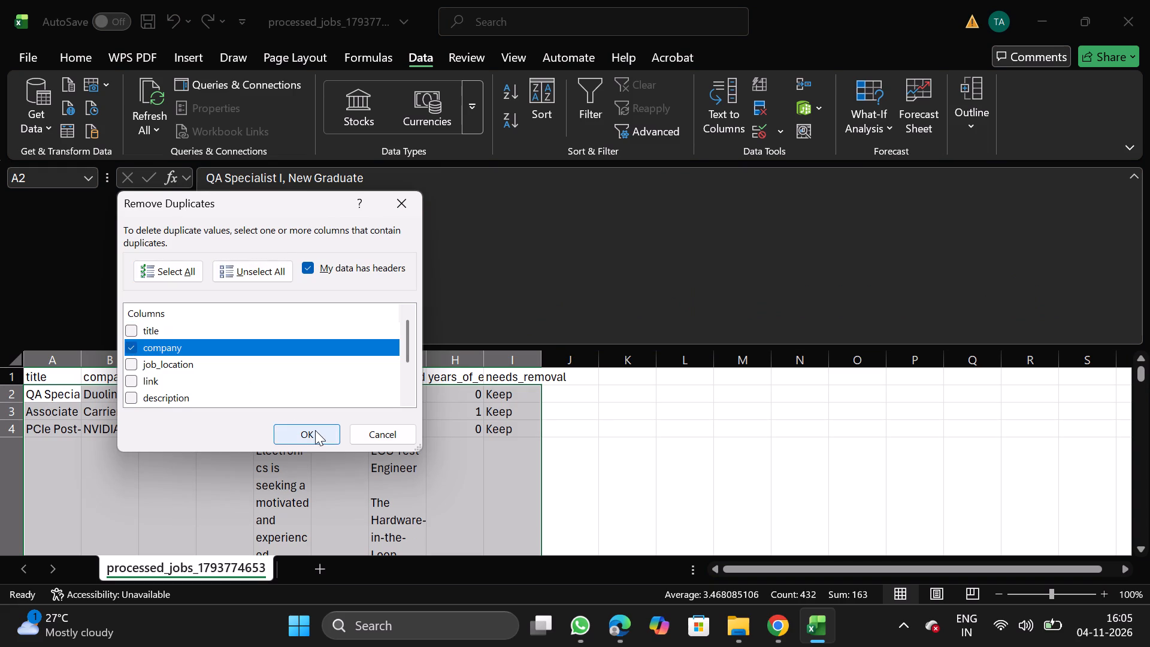
left_click(315, 430)
left_click(695, 347)
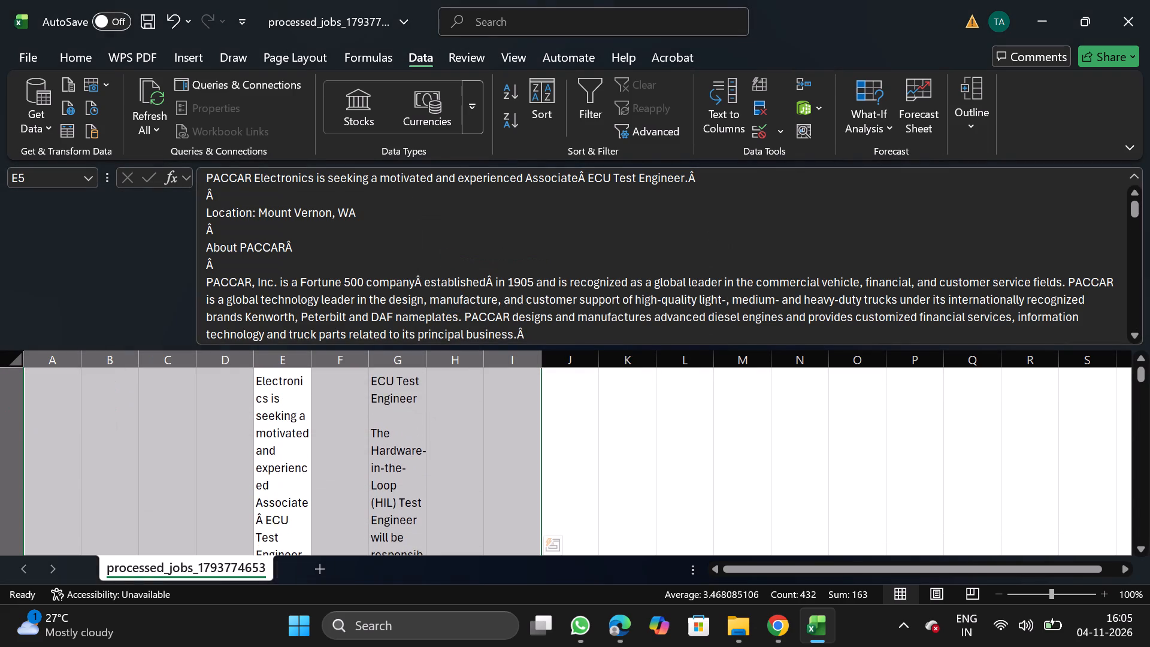
Filter the needs_removal column to exclude Keep, delete all the filtered job rows, and turn the filter off.
scroll(426, 435, "up", 2)
left_click(509, 374)
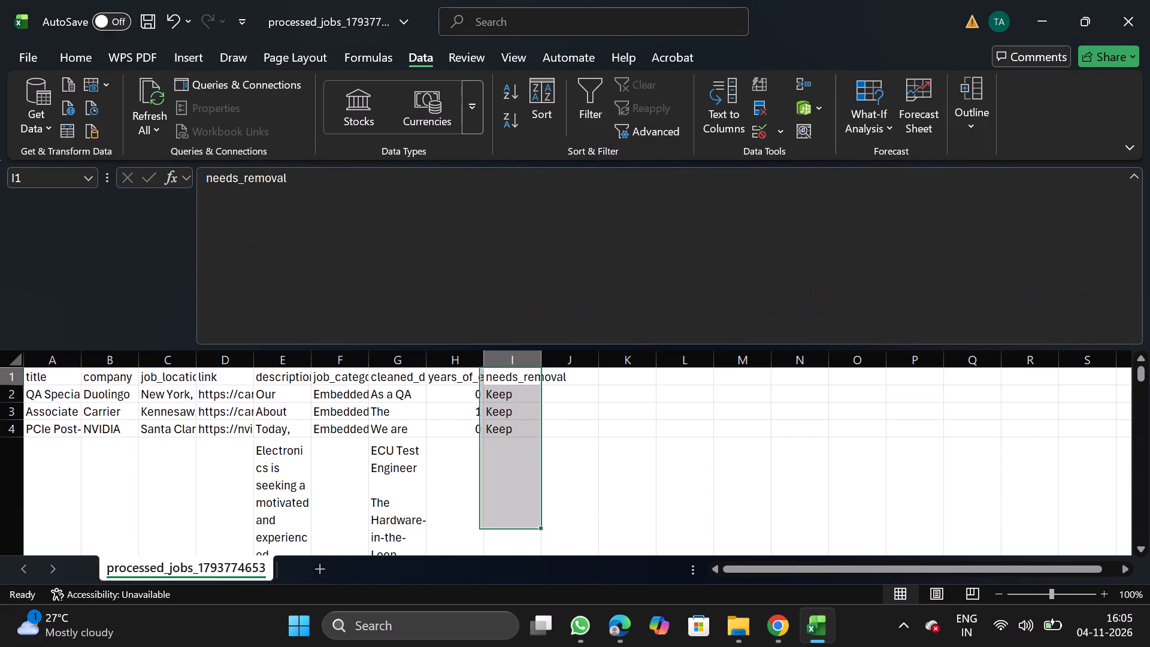
left_click(587, 111)
left_click(538, 380)
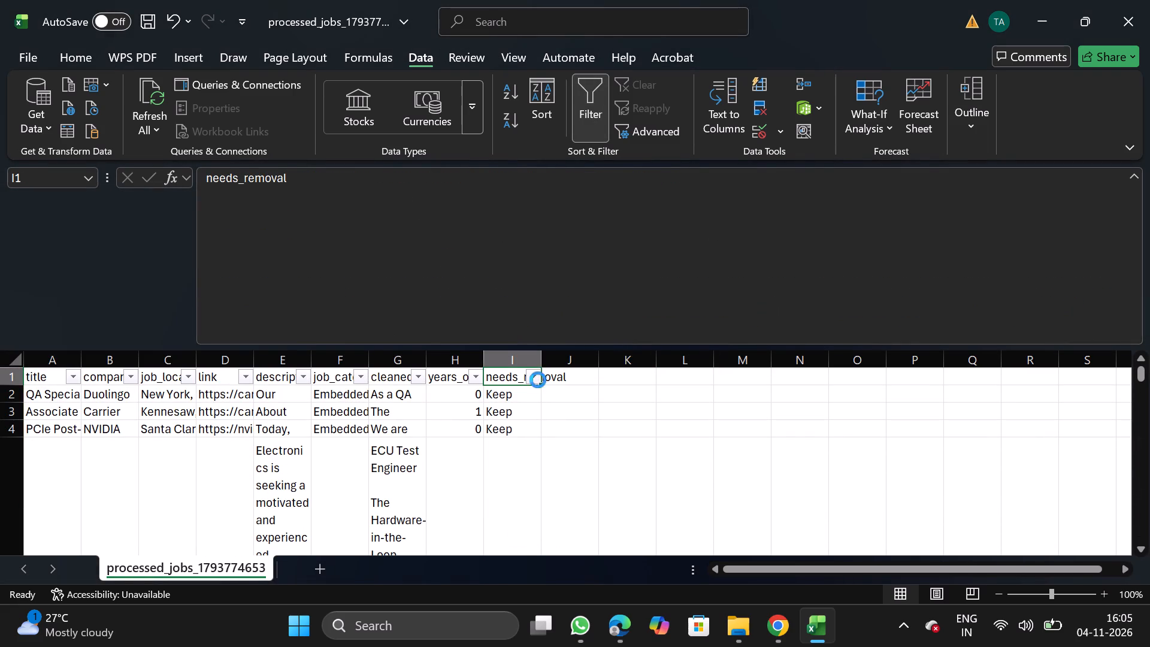
left_click(348, 427)
left_click(461, 586)
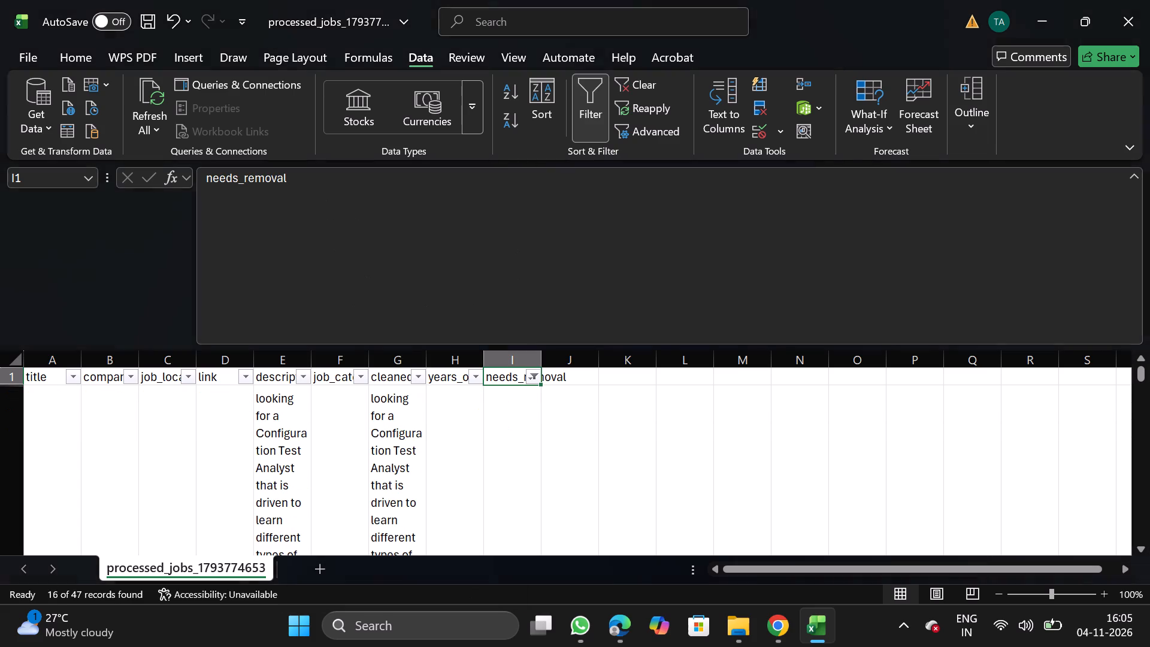
left_click(0, 411)
key("ctrl+shift+Down")
right_click(175, 475)
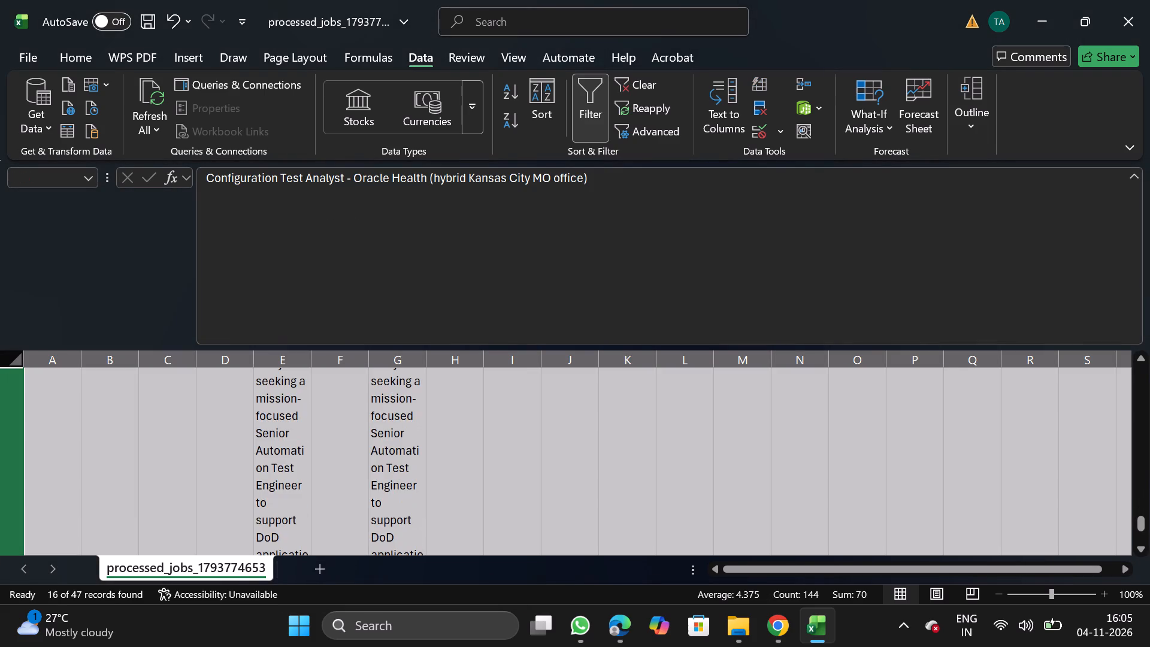
left_click(258, 321)
left_click(593, 110)
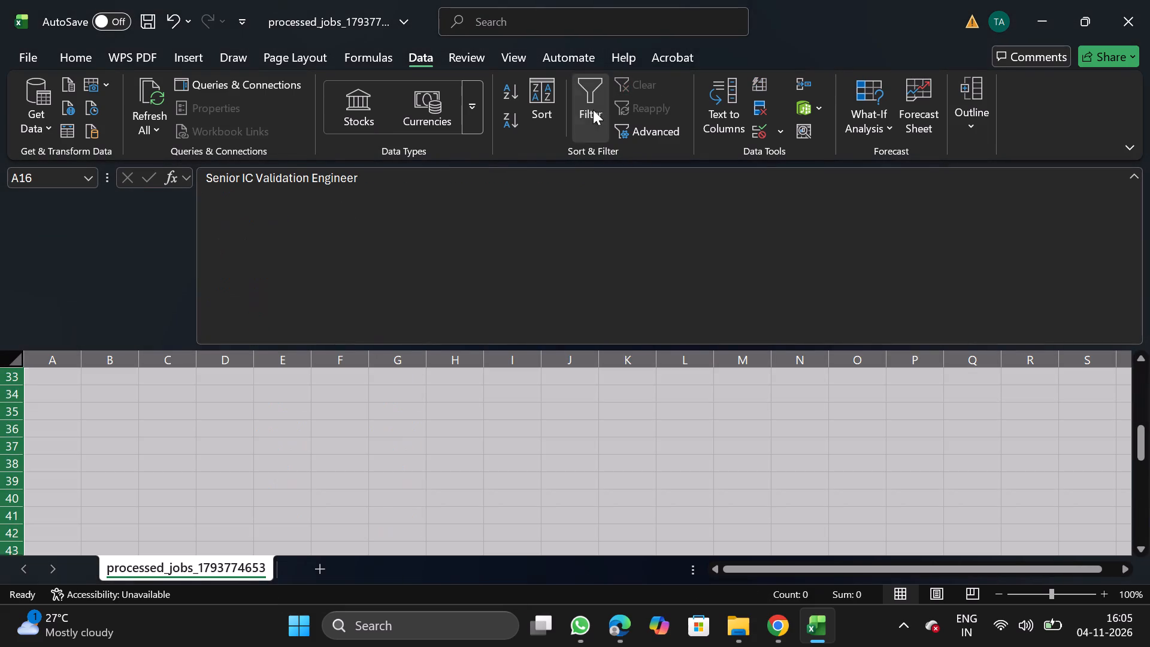
Filter years_of_experience to 10, delete the matching job rows, and turn the filter off.
left_click_drag(1142, 528, 1146, 192)
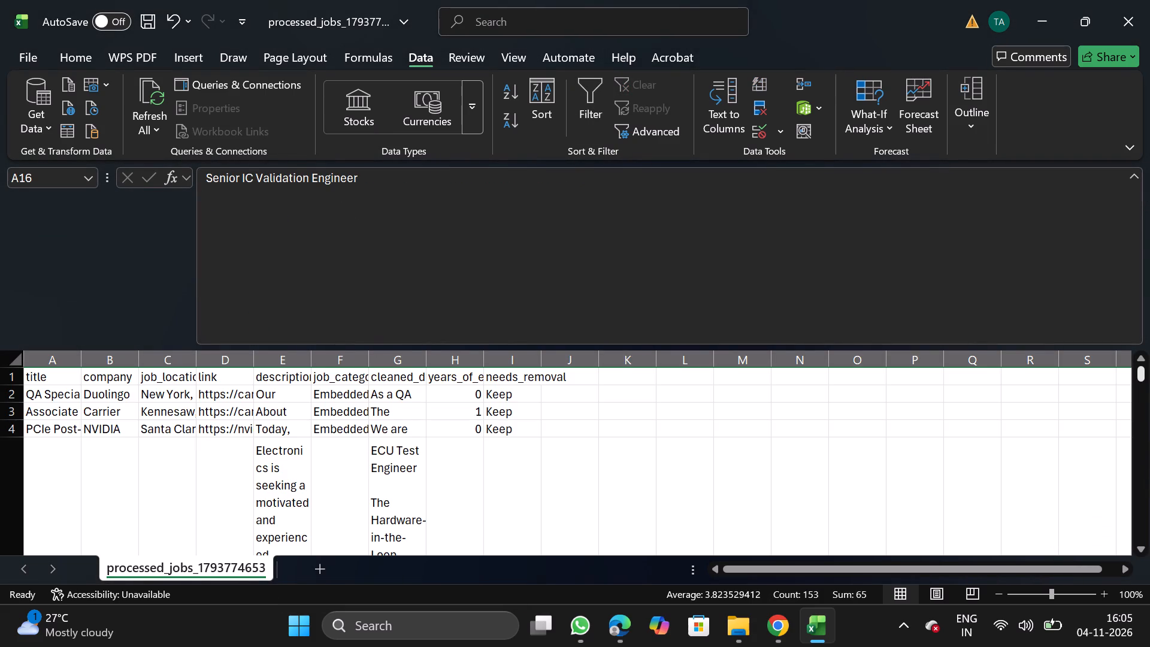
left_click_drag(453, 373, 585, 114)
left_click(585, 114)
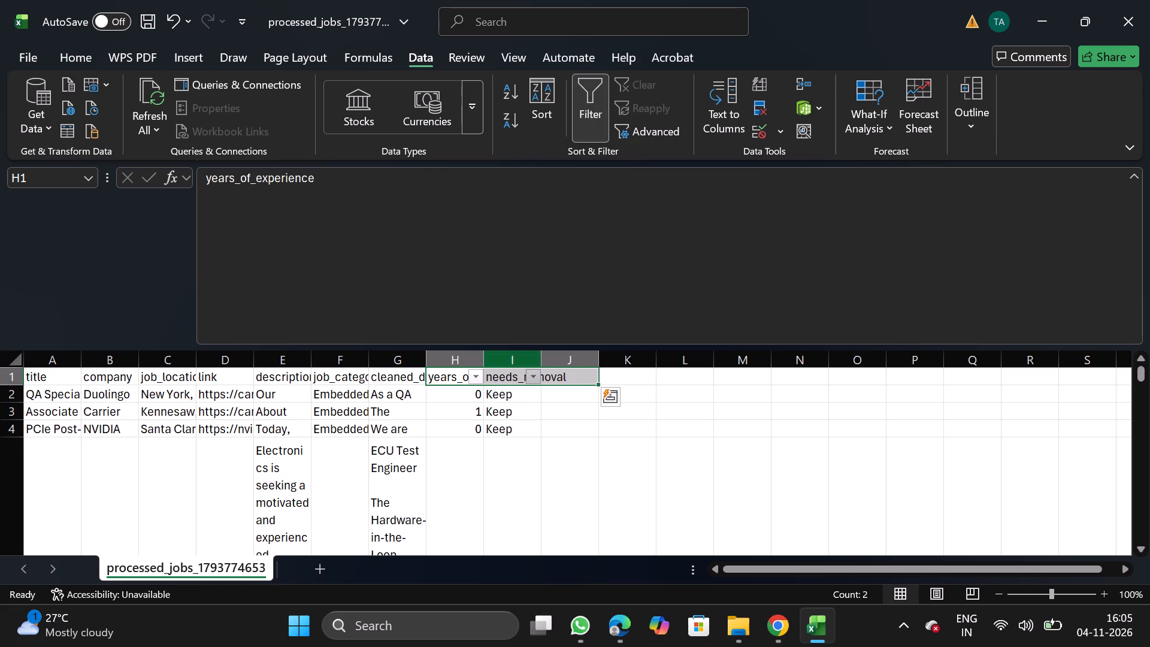
left_click(472, 384)
left_click(305, 411)
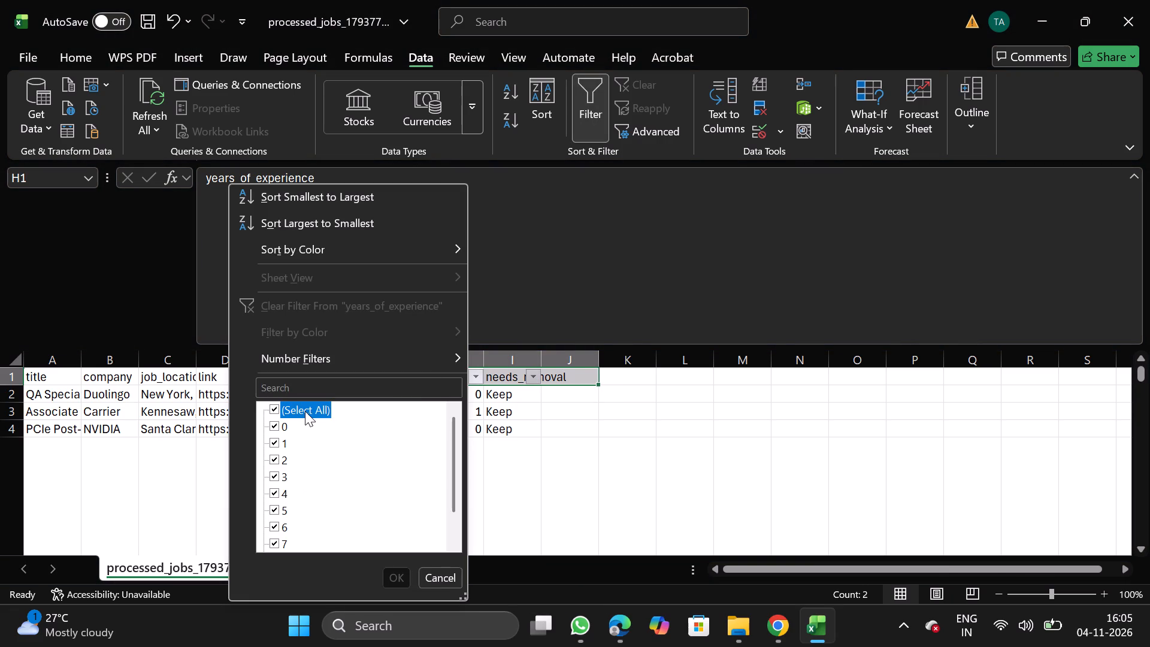
scroll(289, 516, "down", 1)
left_click(273, 521)
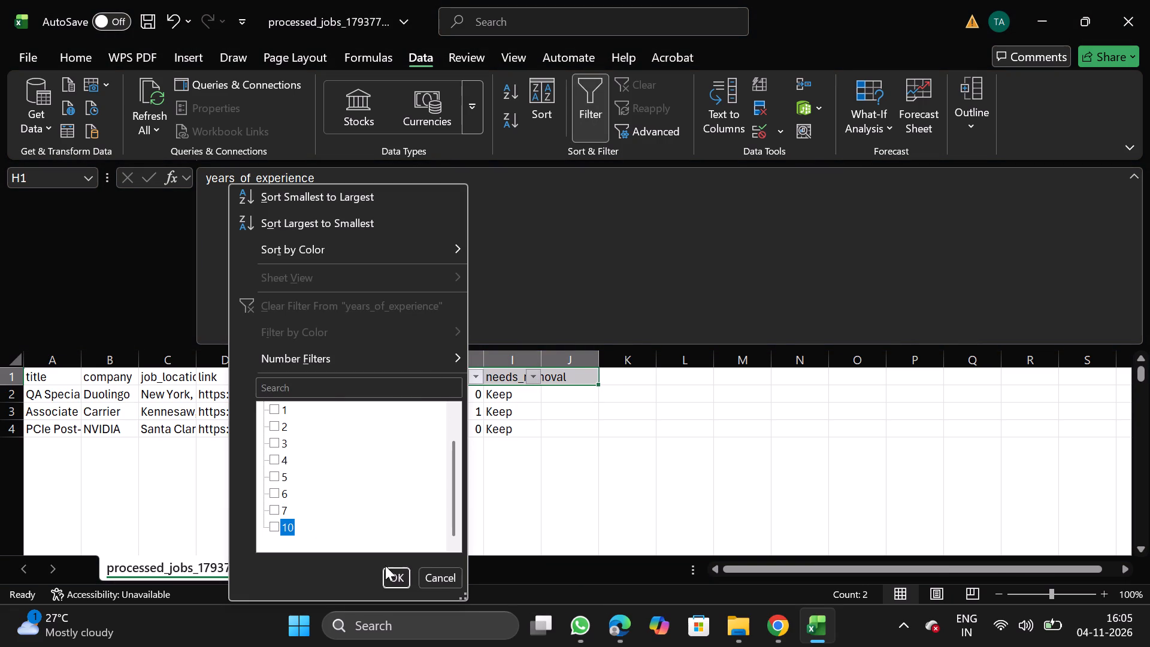
left_click(401, 576)
left_click(0, 404)
key("ctrl+shift+Down")
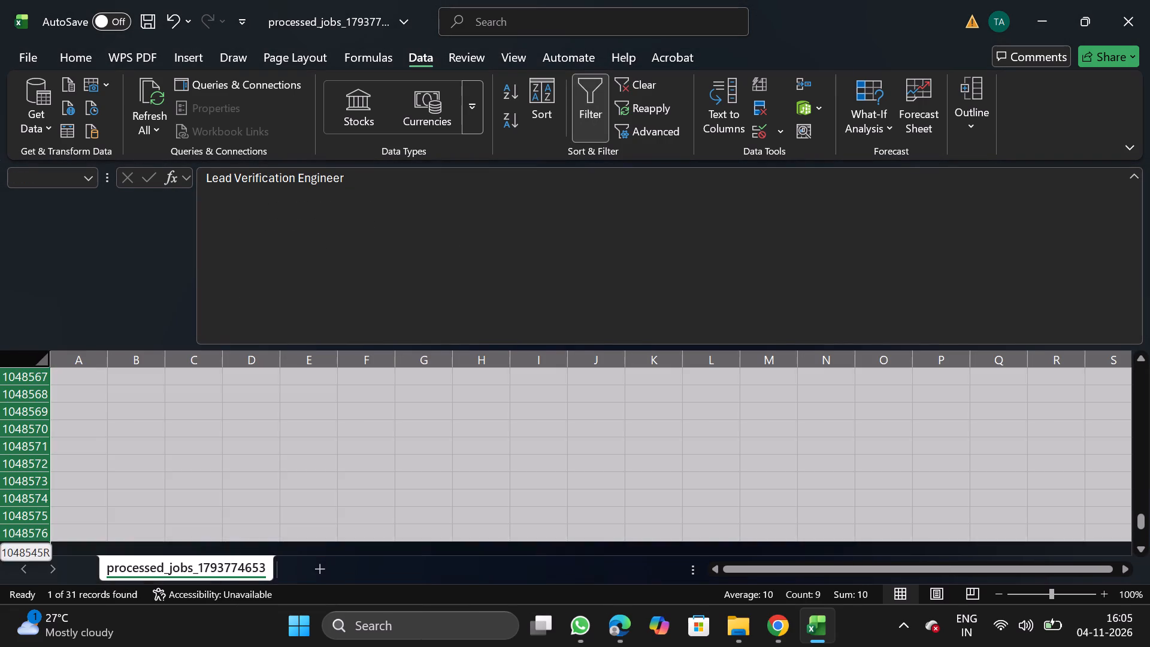
right_click(113, 449)
left_click(211, 306)
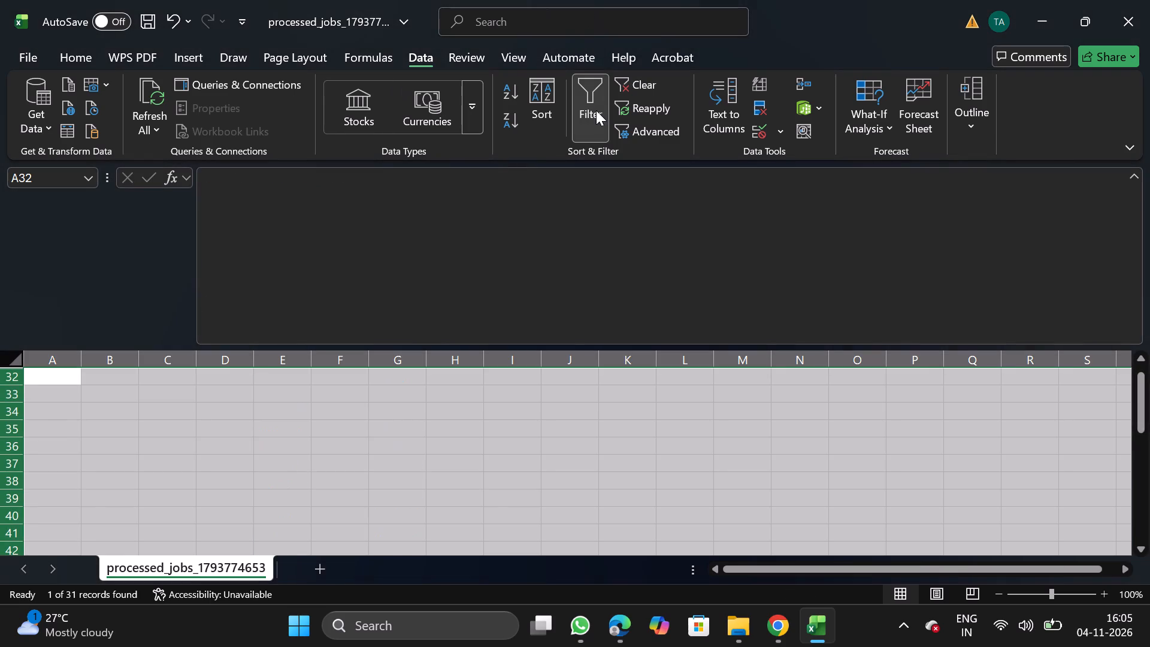
left_click(596, 110)
Delete the entire needs_removal column.
left_click_drag(1142, 527, 1107, 233)
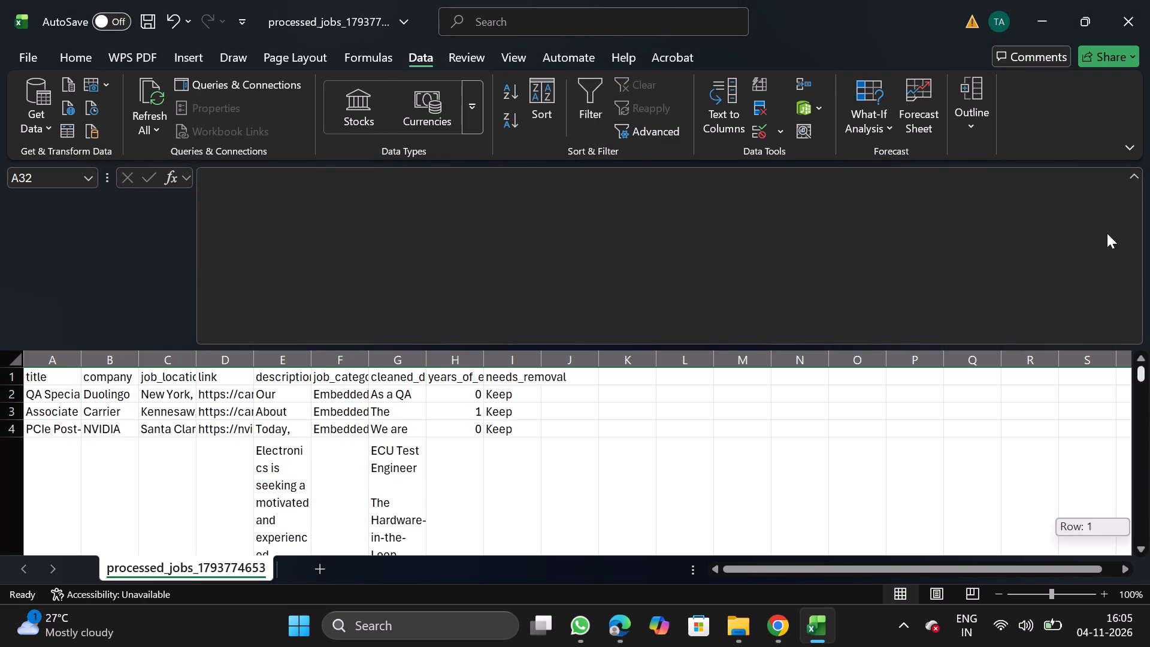
left_click_drag(1107, 233, 1106, 232)
left_click(507, 352)
right_click(504, 408)
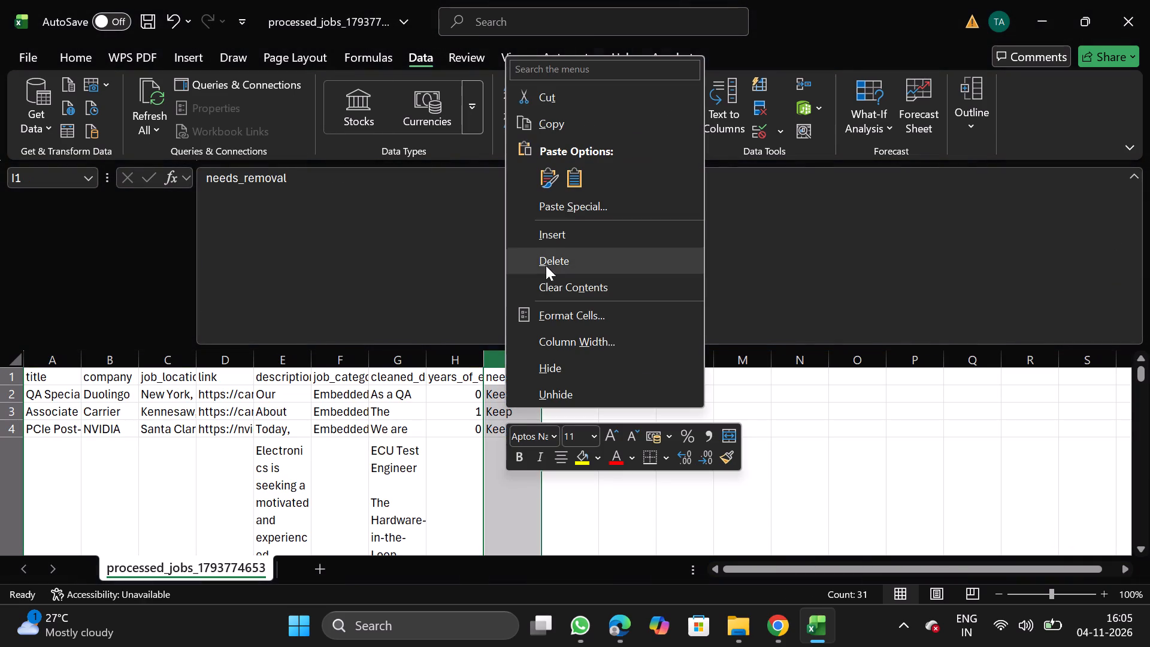
left_click(569, 261)
Move the job_category column to the front of the table, before title.
left_click(335, 359)
key("ctrl+x")
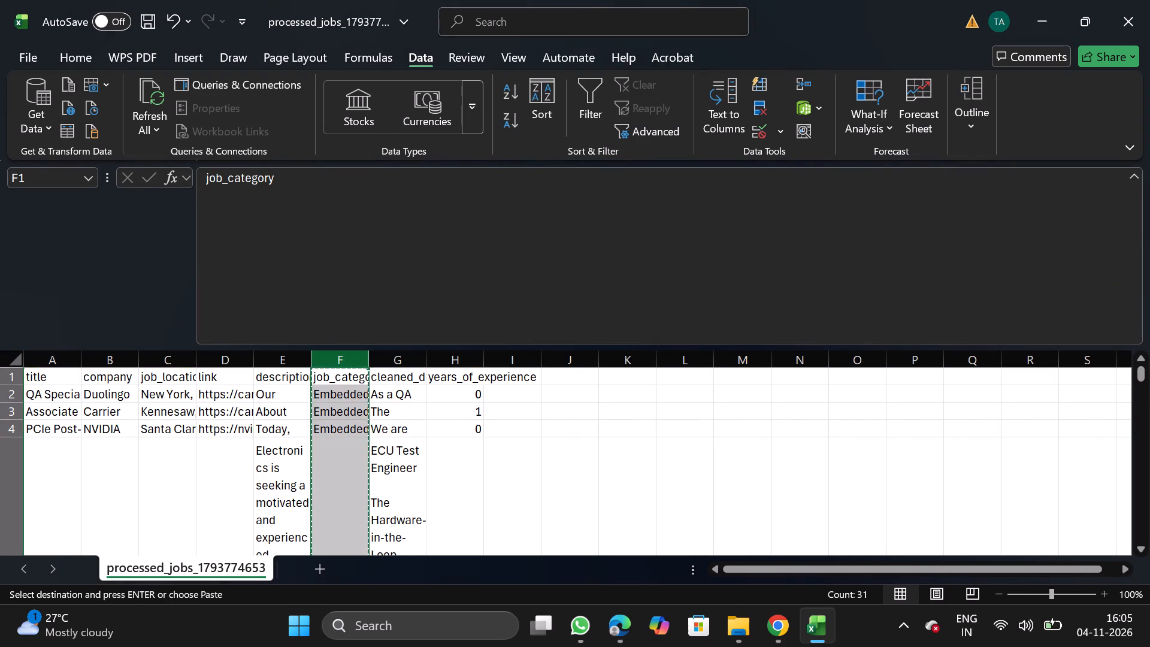
left_click(59, 368)
left_click_drag(59, 361, 55, 394)
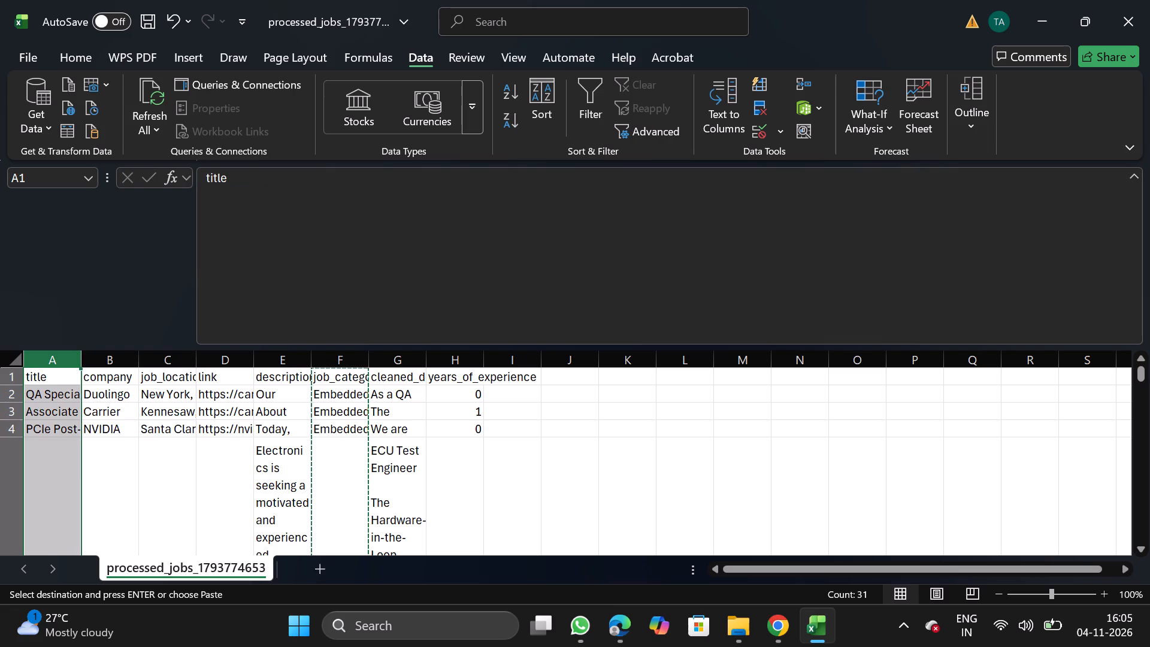
right_click(55, 394)
left_click(120, 219)
Turn off text wrapping for the description and cleaned_description columns.
left_click(343, 354)
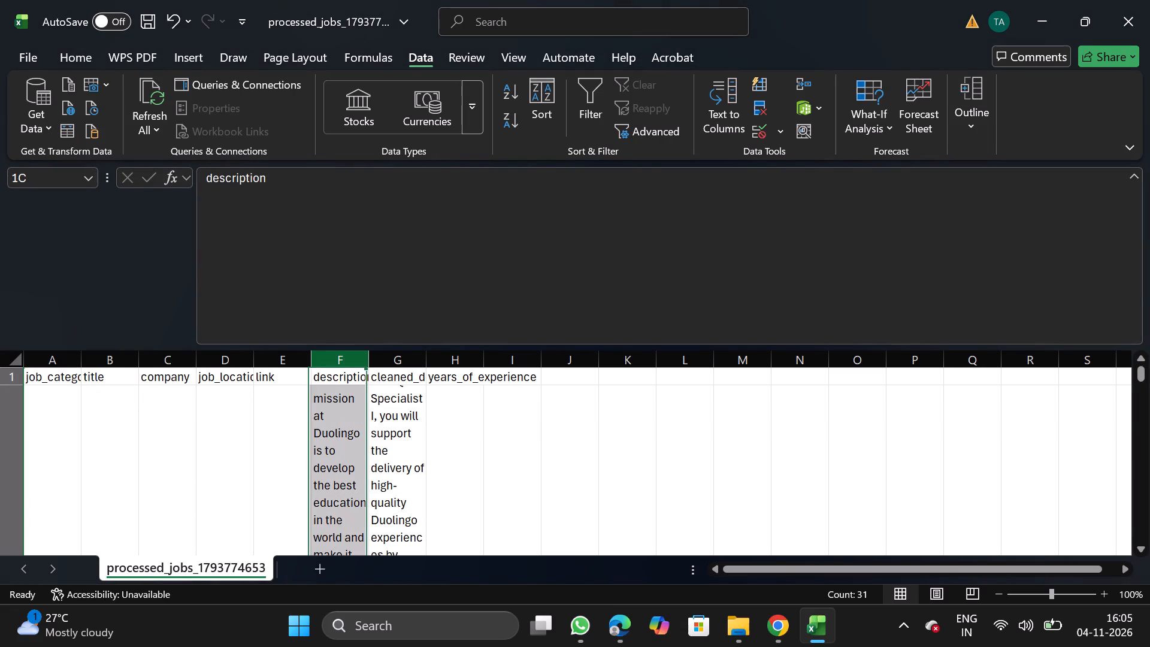
key("shift+Right")
left_click(73, 50)
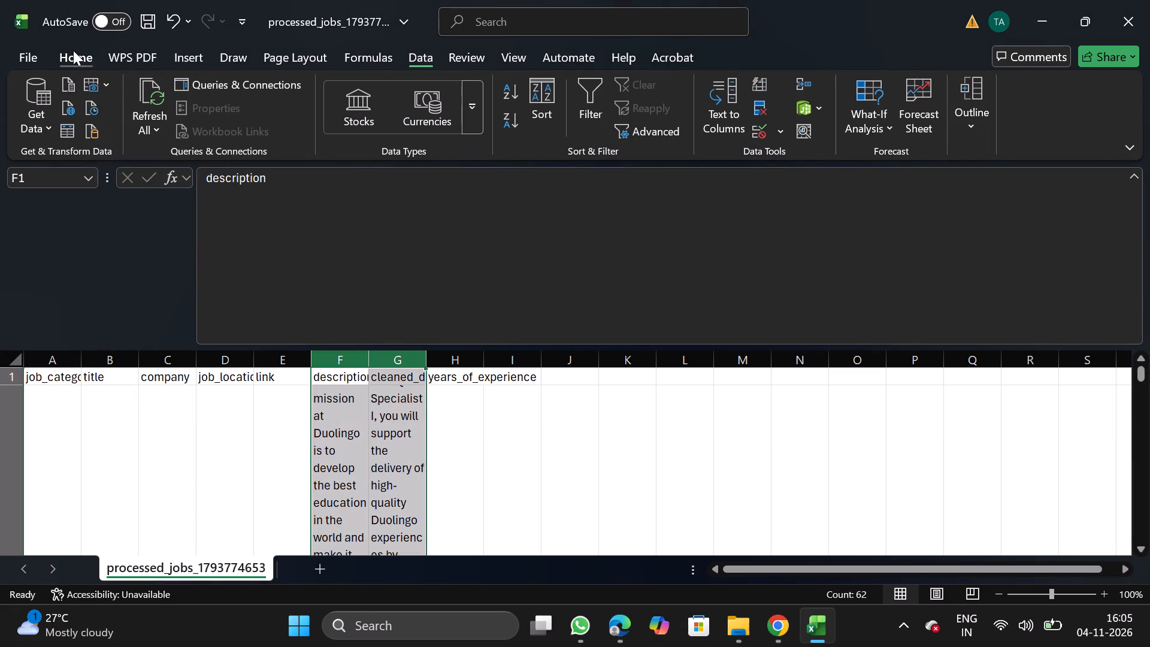
left_click(373, 148)
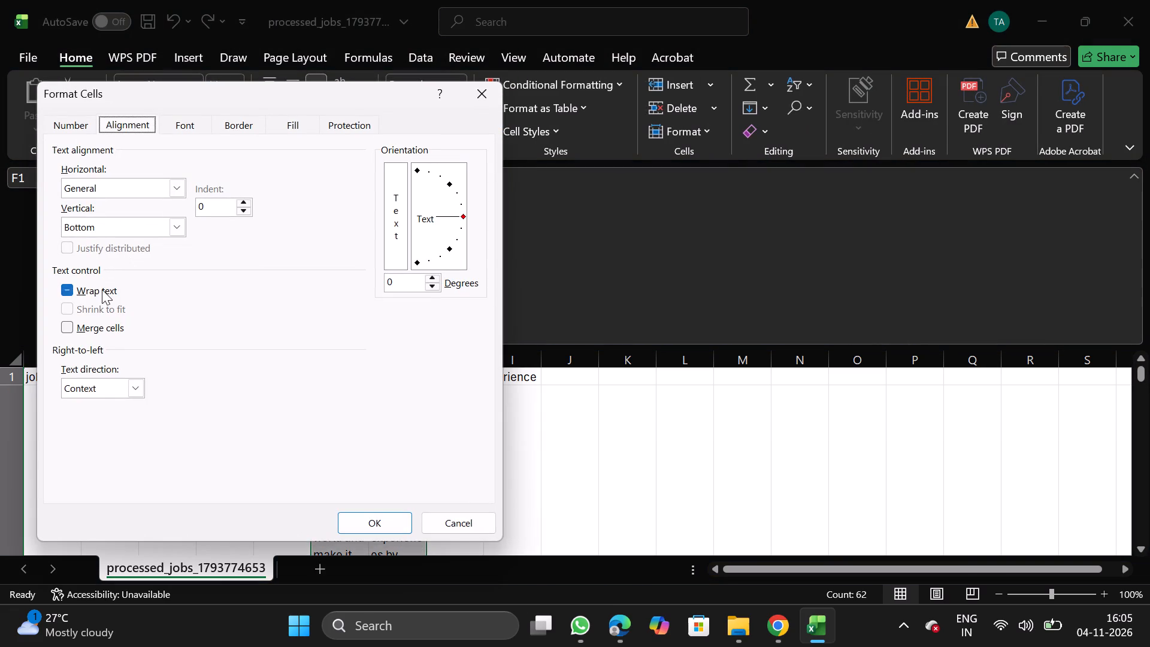
double_click(102, 294)
left_click(353, 523)
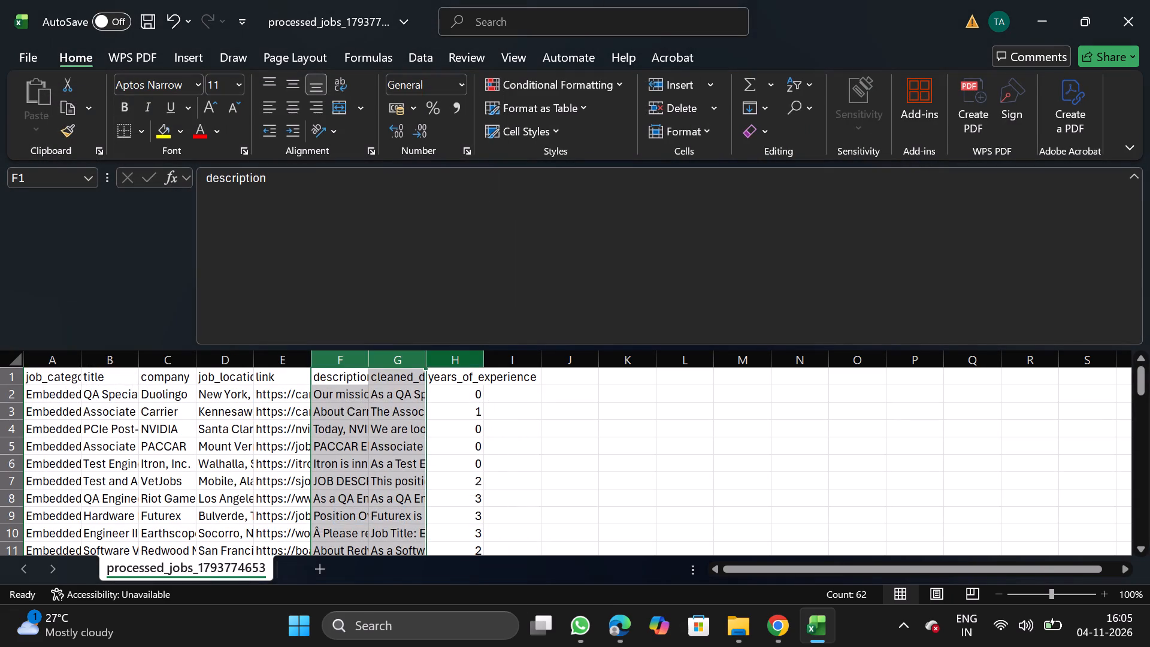
Move the years_of_experience column so it sits directly before description.
left_click(467, 364)
key("ctrl+x")
left_click_drag(322, 361, 323, 428)
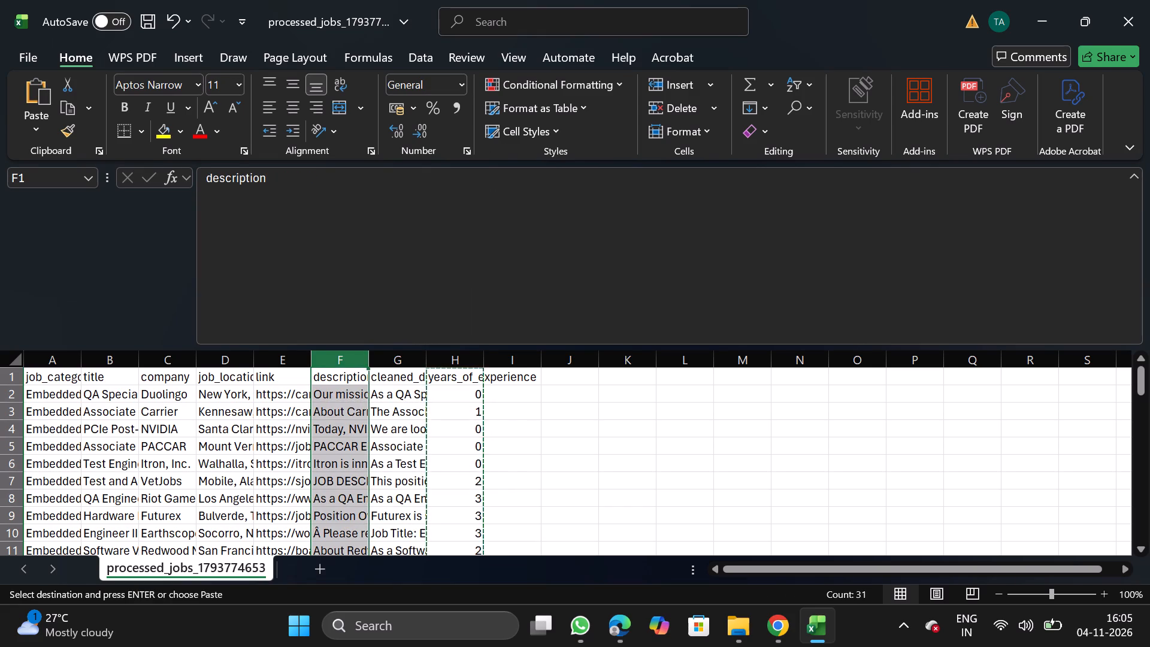
right_click(323, 428)
left_click(430, 257)
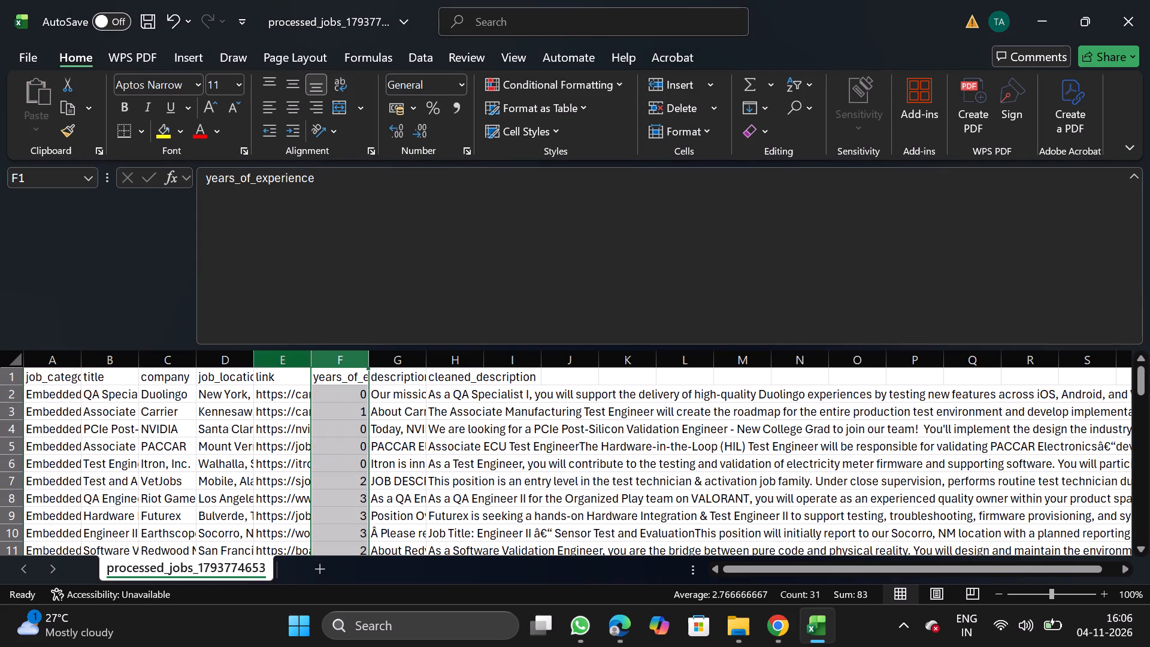
Move the link column to the end of the table, after cleaned_description.
left_click(273, 359)
key("ctrl+x")
left_click_drag(517, 362, 513, 395)
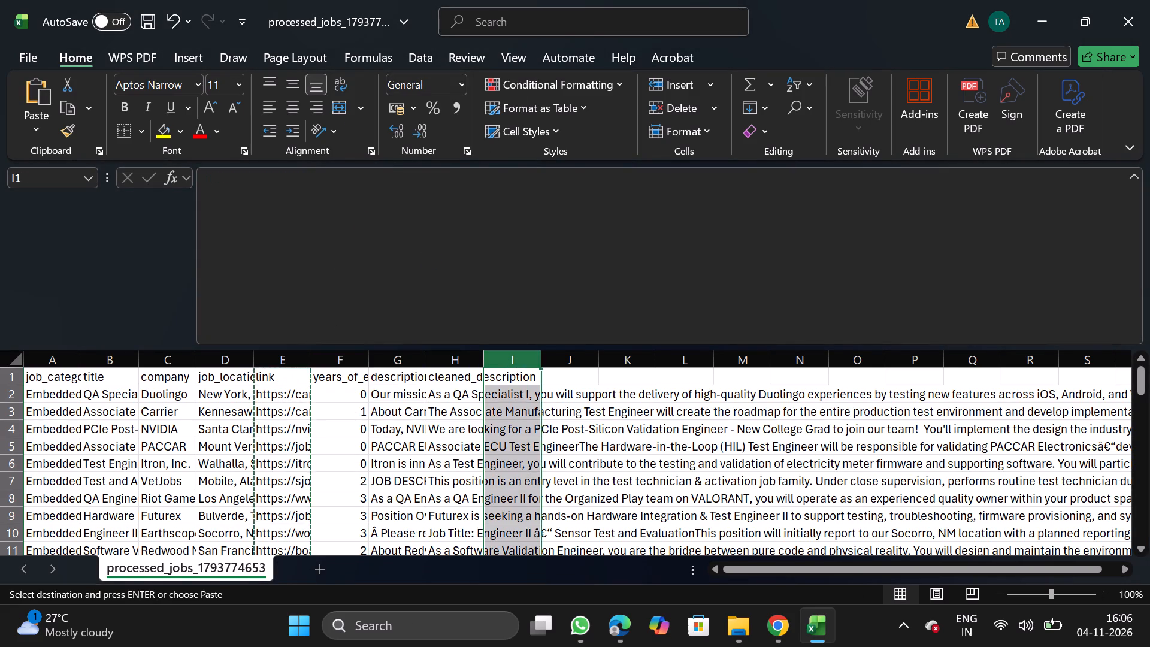
right_click(513, 395)
left_click(567, 211)
Rename the cleaned_description header to description, reusing the header text from the original description column.
left_click(353, 385)
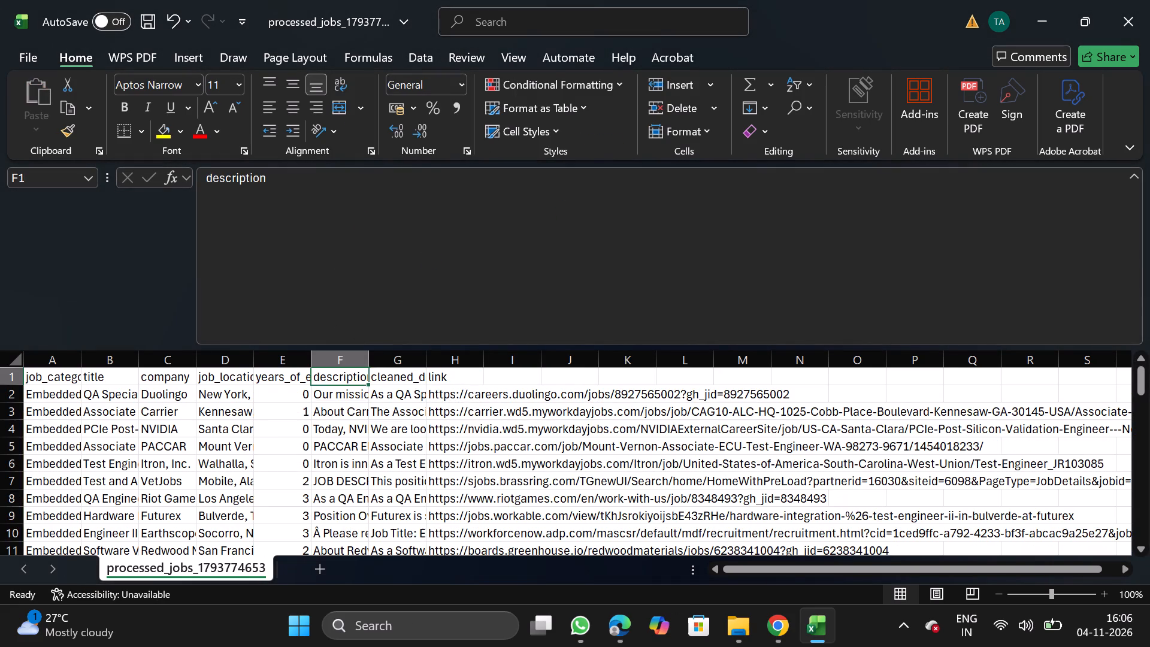
left_click_drag(205, 174, 295, 186)
key("ctrl+c")
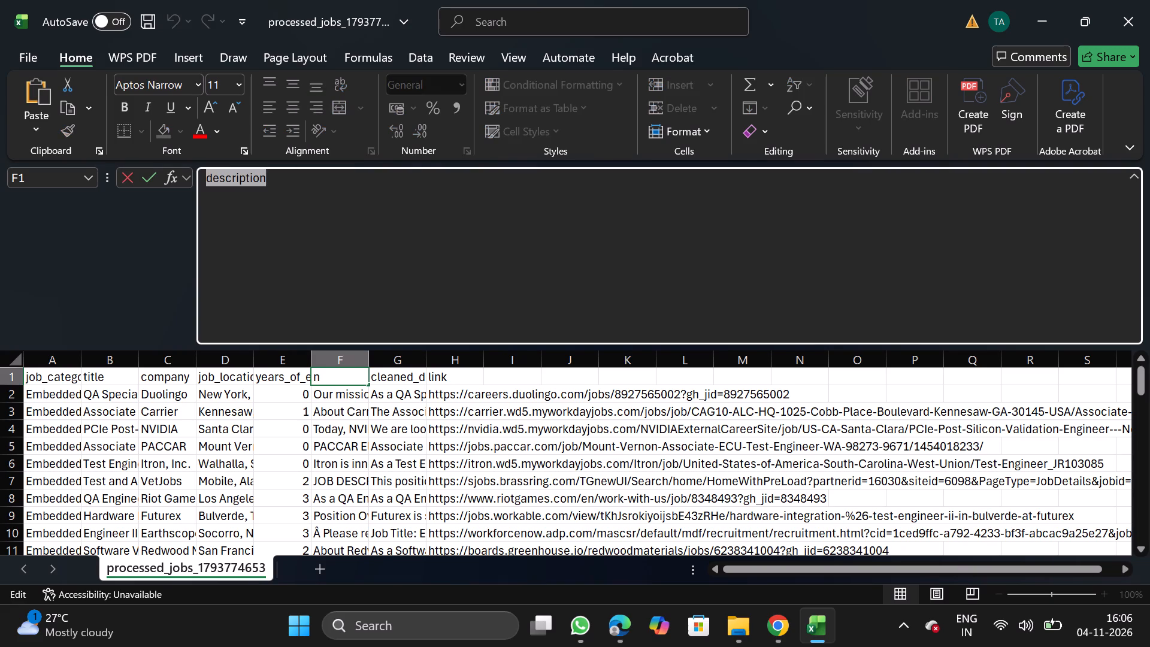
left_click(408, 377)
left_click(538, 294)
key("BackSpace")
key("BackSpace")
key("BackSpace")
key("BackSpace")
key("BackSpace")
key("BackSpace")
key("BackSpace")
key("BackSpace")
key("BackSpace")
key("BackSpace")
key("BackSpace")
key("BackSpace")
key("BackSpace")
key("BackSpace")
key("BackSpace")
key("BackSpace")
key("BackSpace")
key("BackSpace")
key("BackSpace")
key("BackSpace")
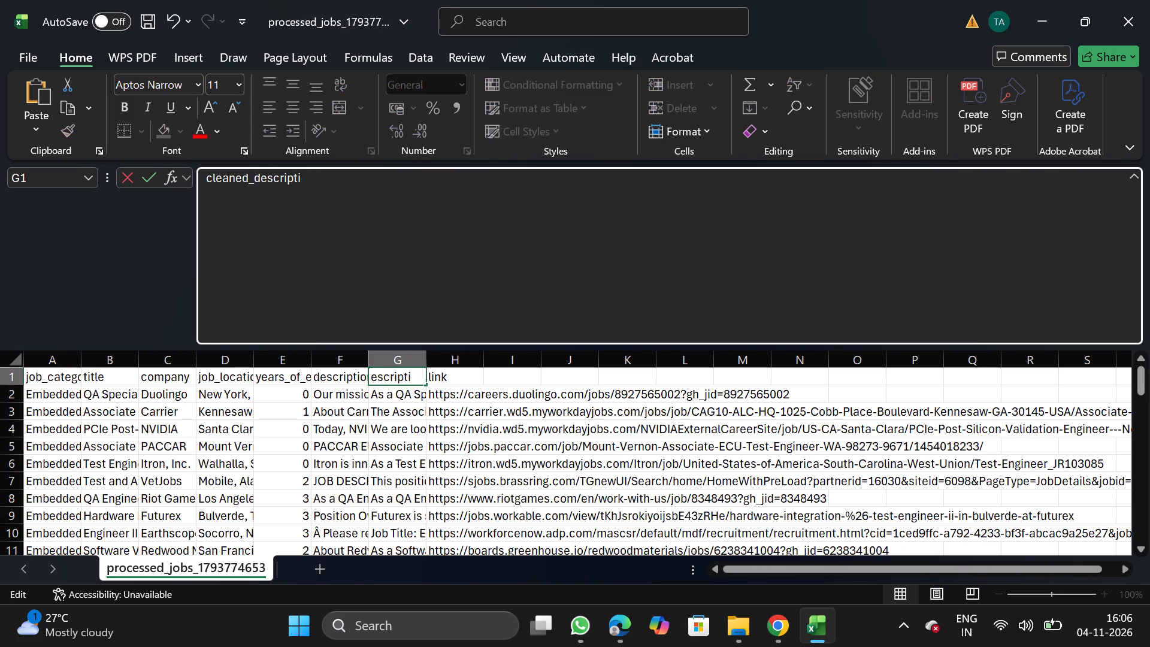
key("ctrl+v")
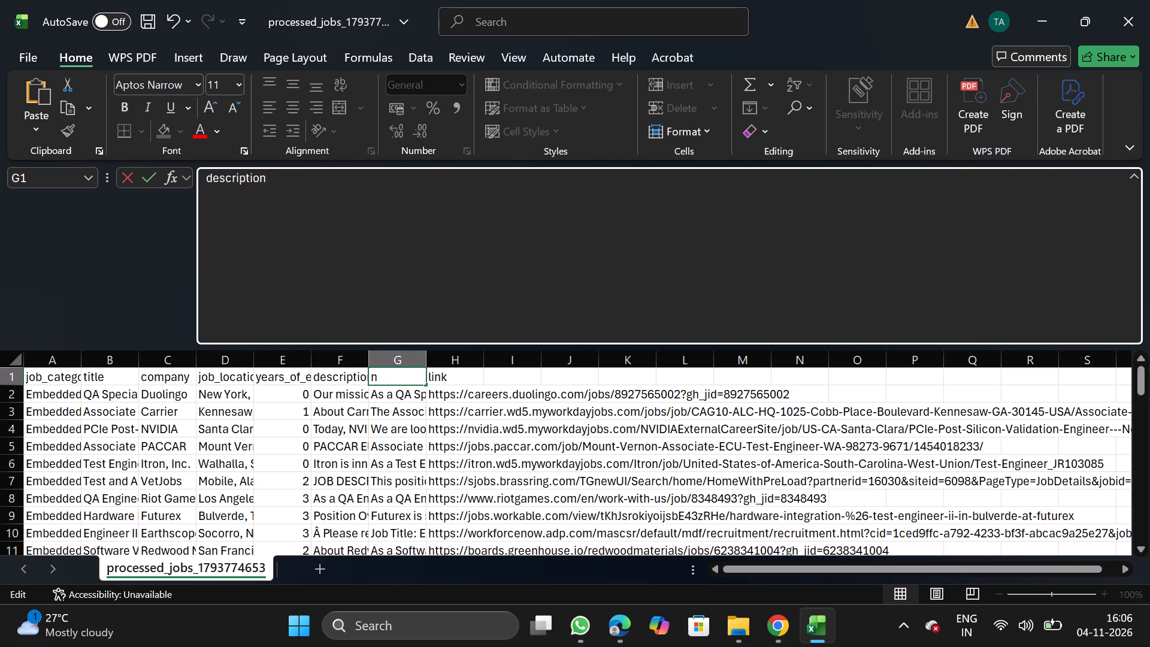
Erase the header text of the original description column in cell F1.
left_click(357, 376)
left_click(479, 285)
key("BackSpace")
key("BackSpace")
key("BackSpace")
key("BackSpace")
key("BackSpace")
key("BackSpace")
key("BackSpace")
key("BackSpace")
key("BackSpace")
key("BackSpace")
key("BackSpace")
key("BackSpace")
key("BackSpace")
key("BackSpace")
key("BackSpace")
key("BackSpace")
key("BackSpace")
key("BackSpace")
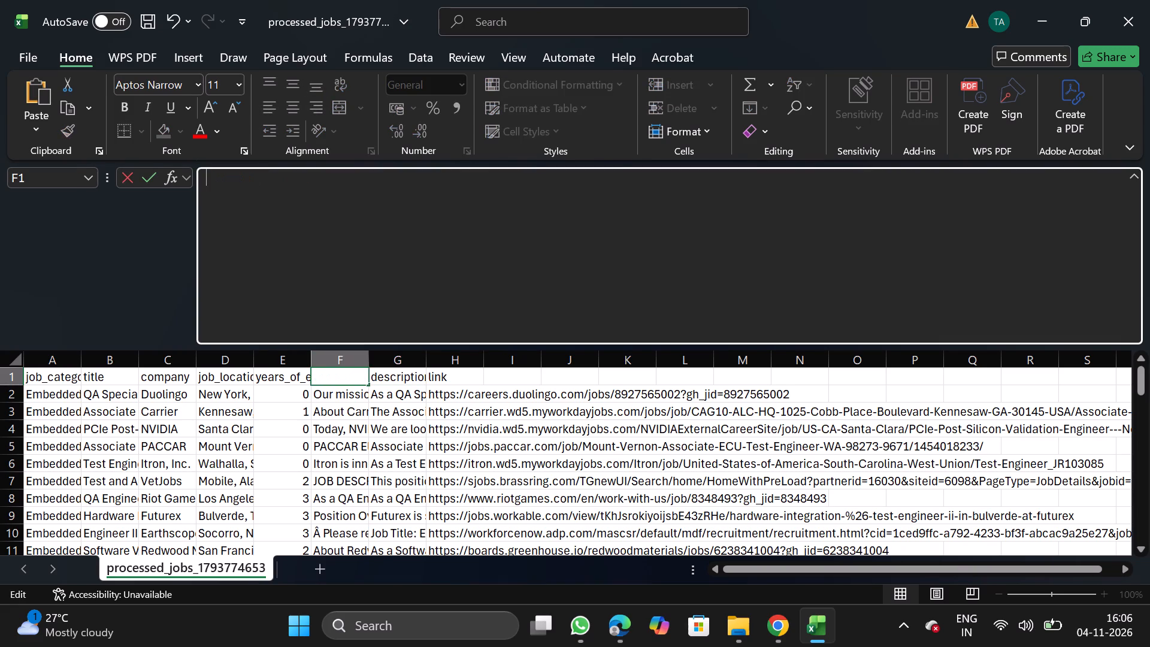